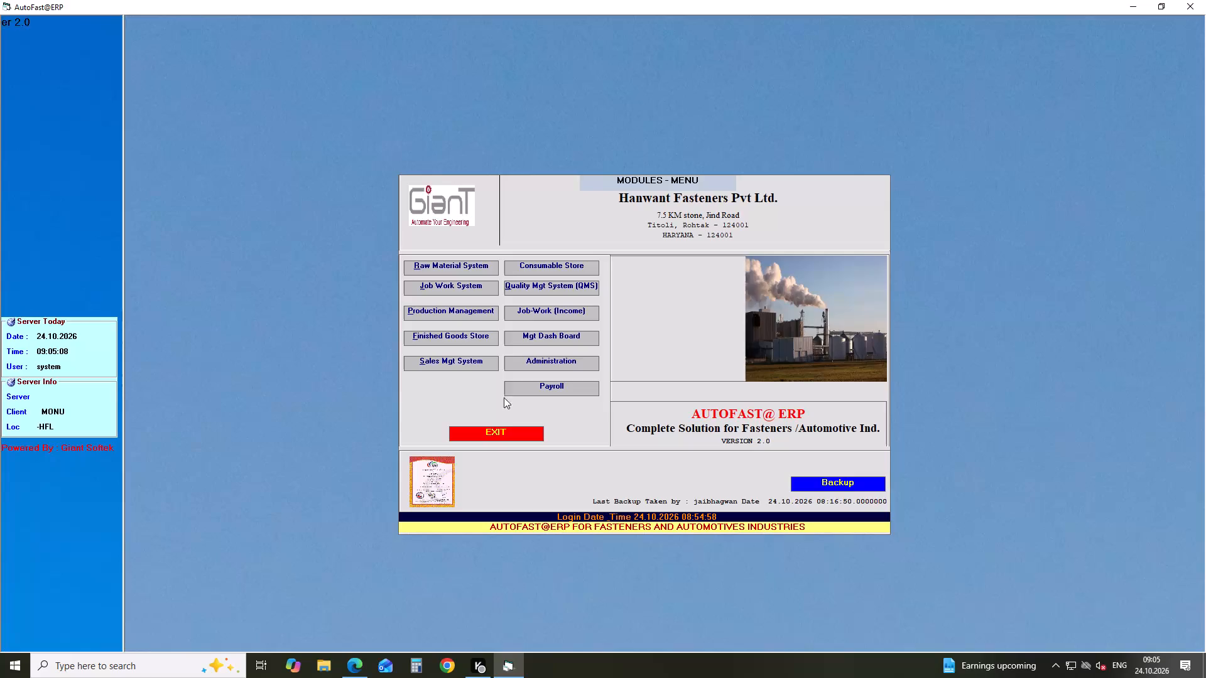
Open the first-operation coil job card form in the Production Management module.
{"action": "left_click", "coordinate": [443, 311]}
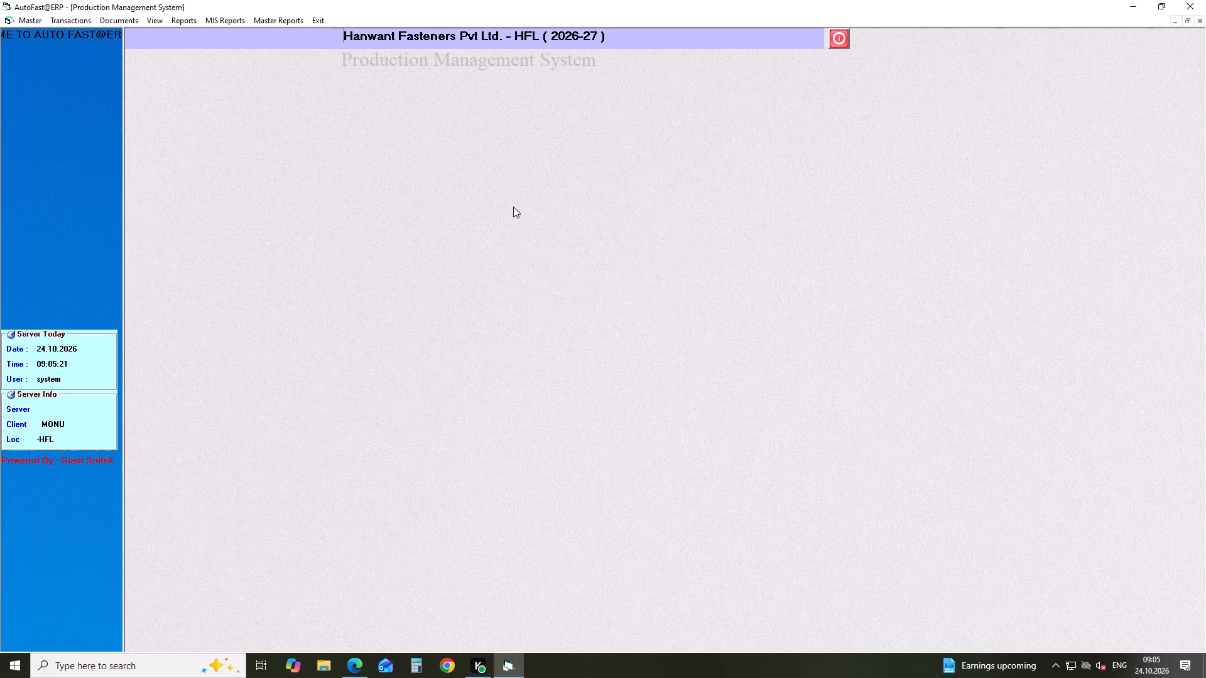
{"action": "left_click", "coordinate": [36, 21]}
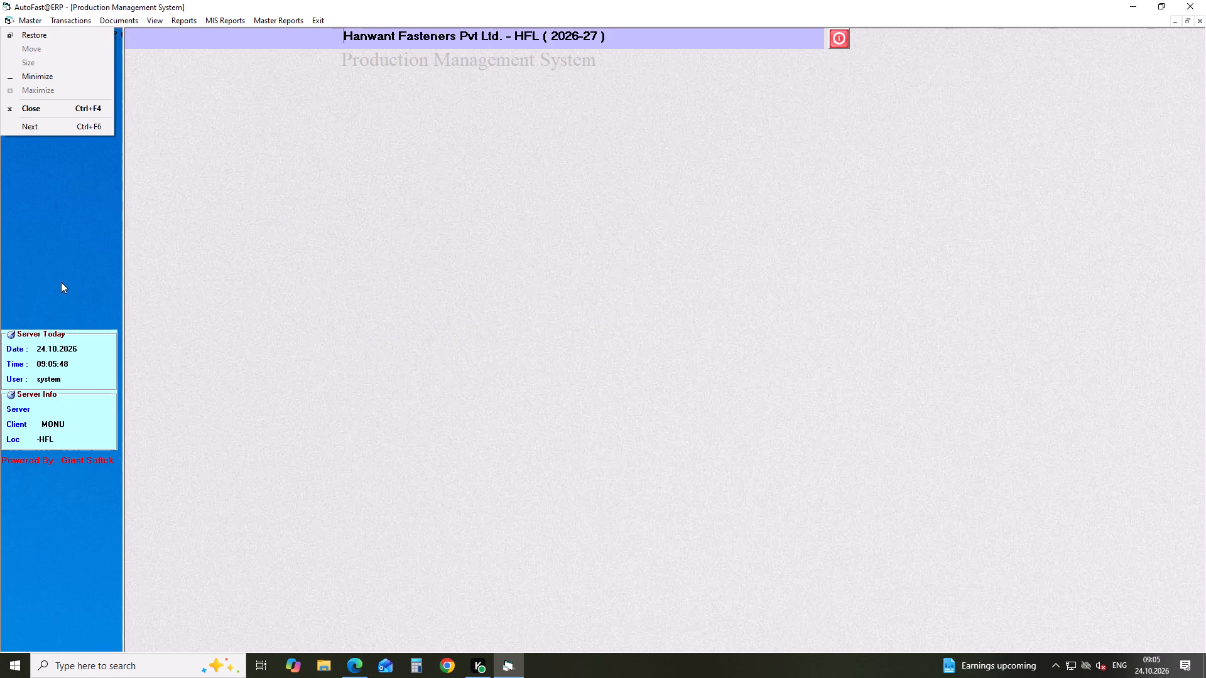
{"action": "left_click", "coordinate": [320, 236]}
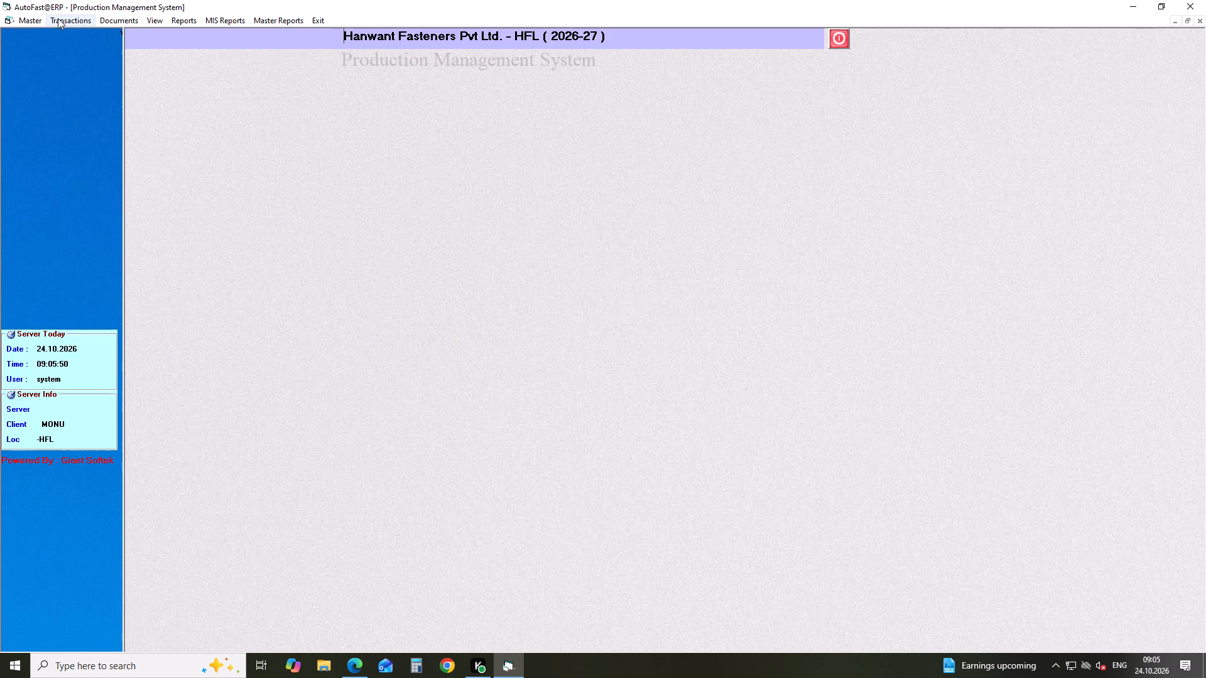
{"action": "left_click", "coordinate": [58, 18]}
{"action": "left_click", "coordinate": [223, 92]}
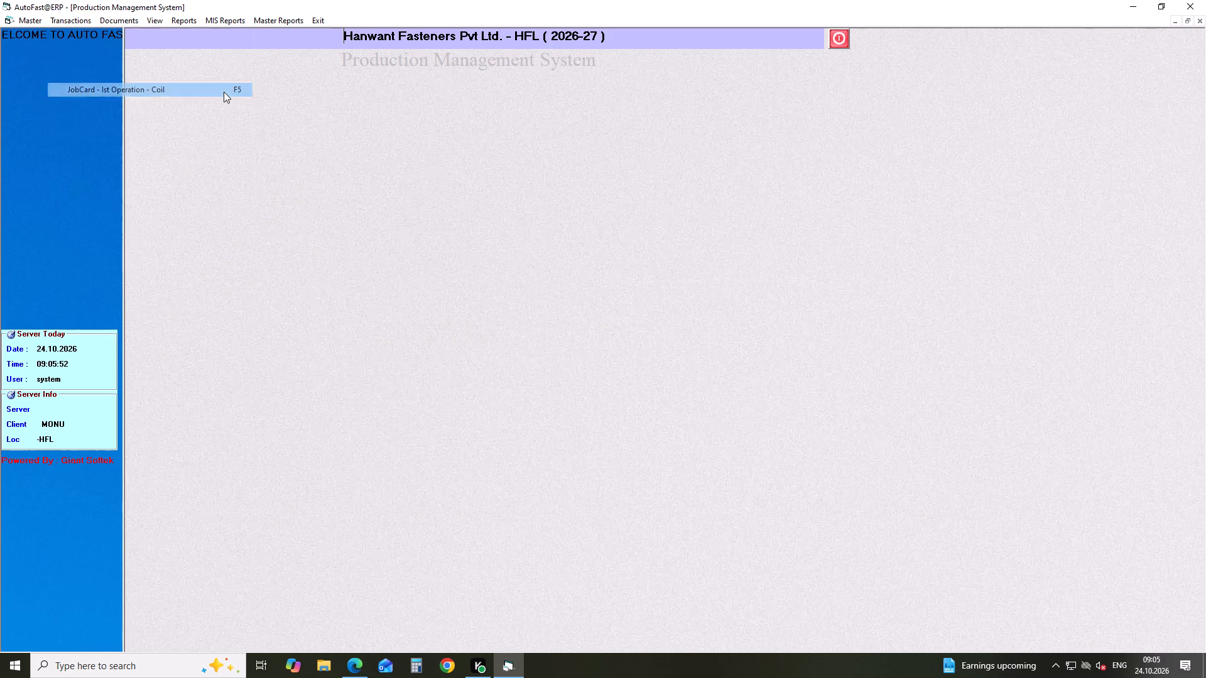
Start a new job card dated 23.10.2026 with the FORGING method.
{"action": "key", "text": "Return"}
{"action": "key", "text": "Return"}
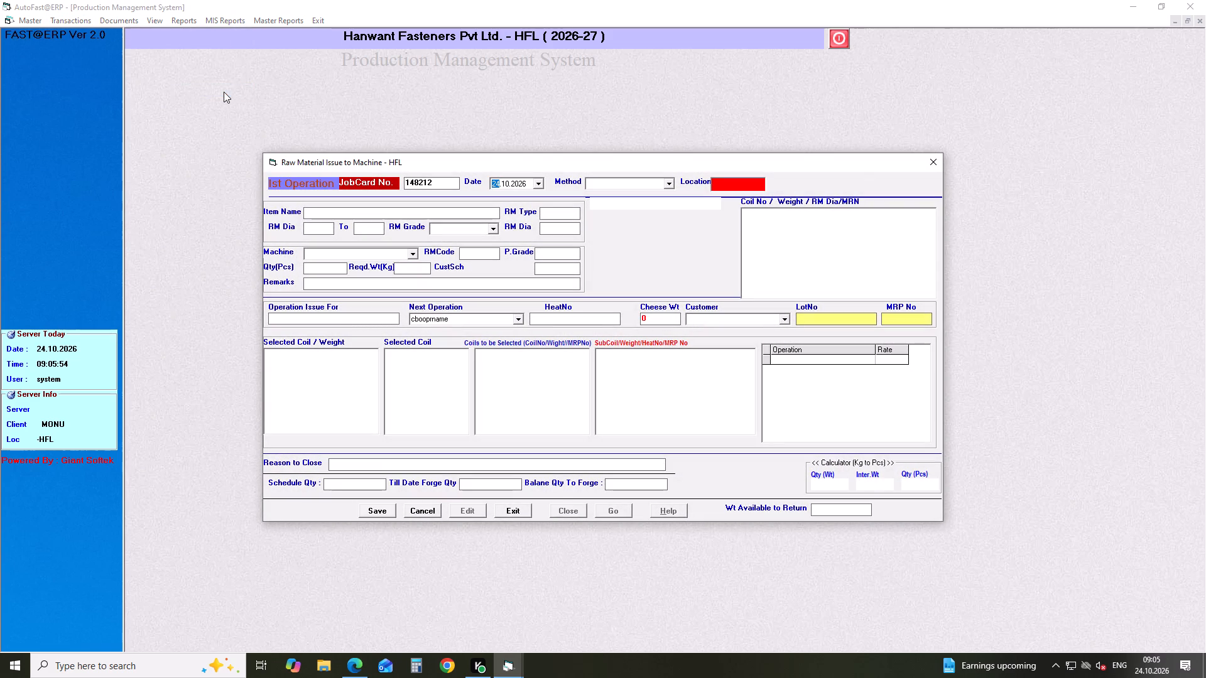
{"action": "key", "text": "Down"}
{"action": "key", "text": "Return"}
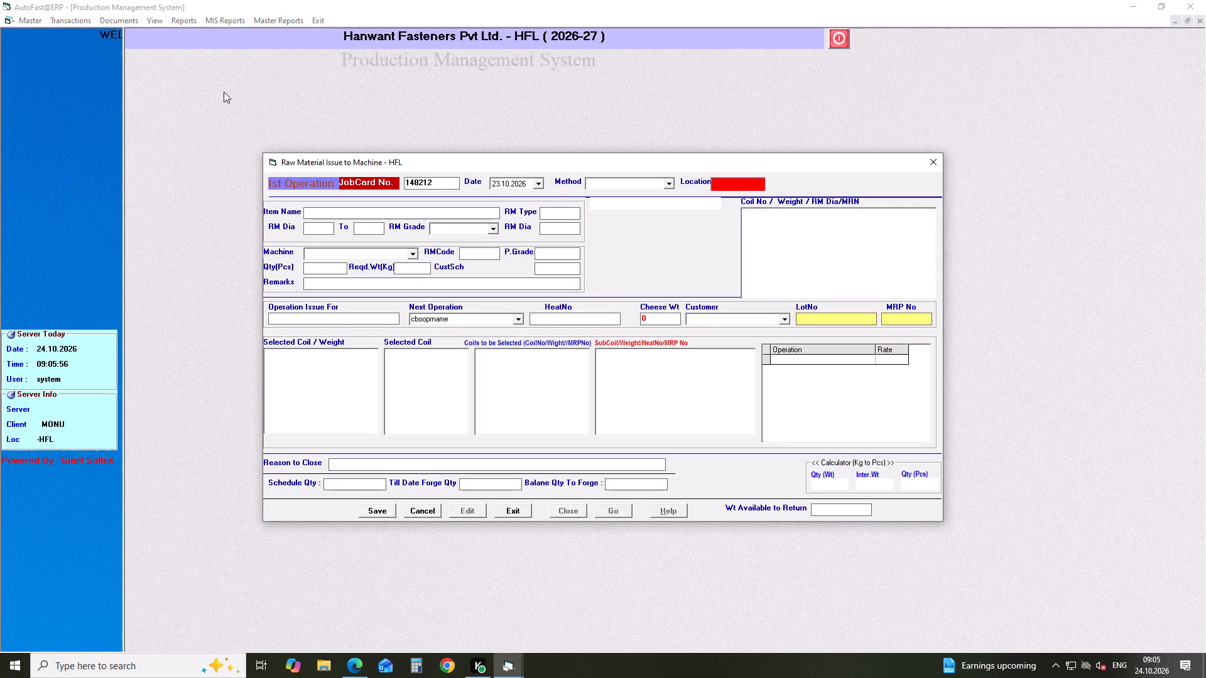
{"action": "key", "text": "Down"}
{"action": "key", "text": "Return"}
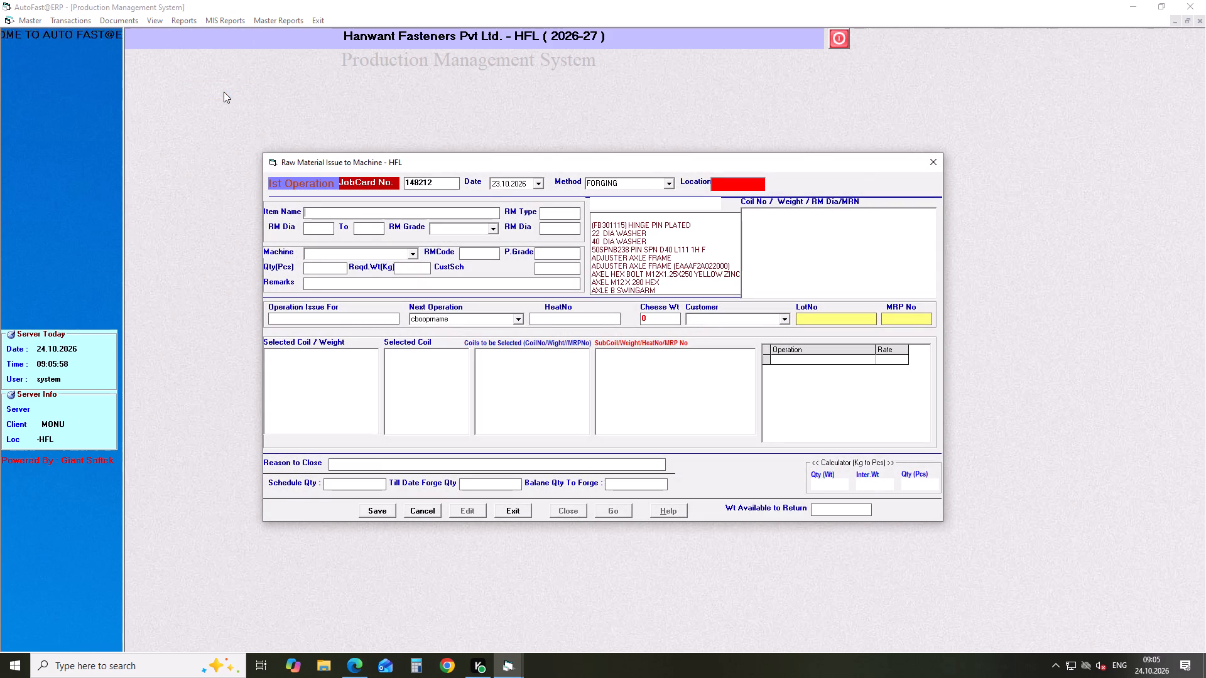
Look up "bolt flange m8" and select BOLT FLANGE M8X28 as the job card's item.
{"action": "type", "text": "bolt flange"}
{"action": "key", "text": "space"}
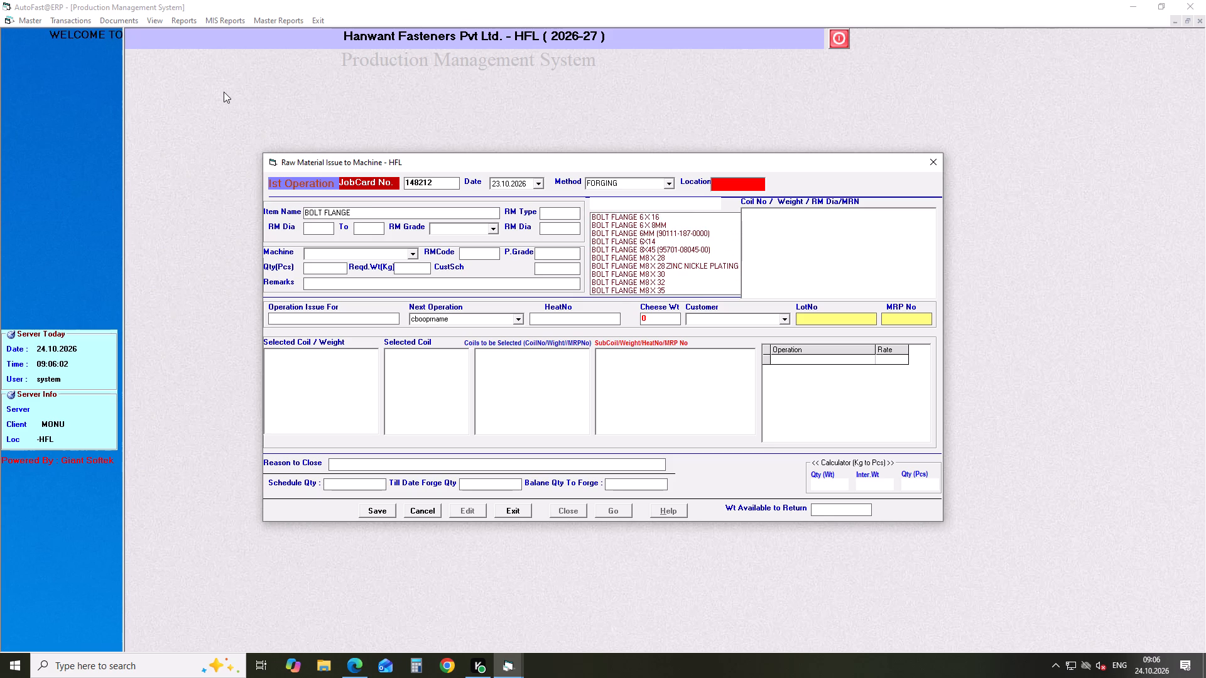
{"action": "type", "text": "m8"}
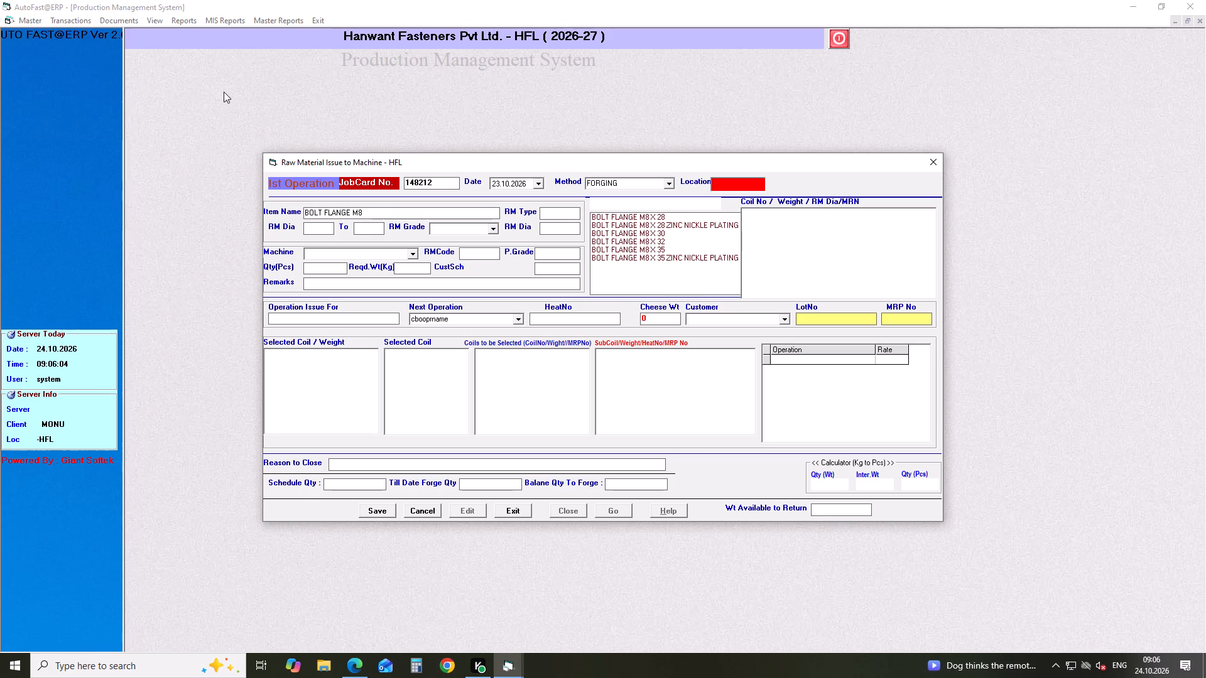
{"action": "key", "text": "Down"}
{"action": "key", "text": "Down"}
{"action": "key", "text": "Return"}
{"action": "key", "text": "Return"}
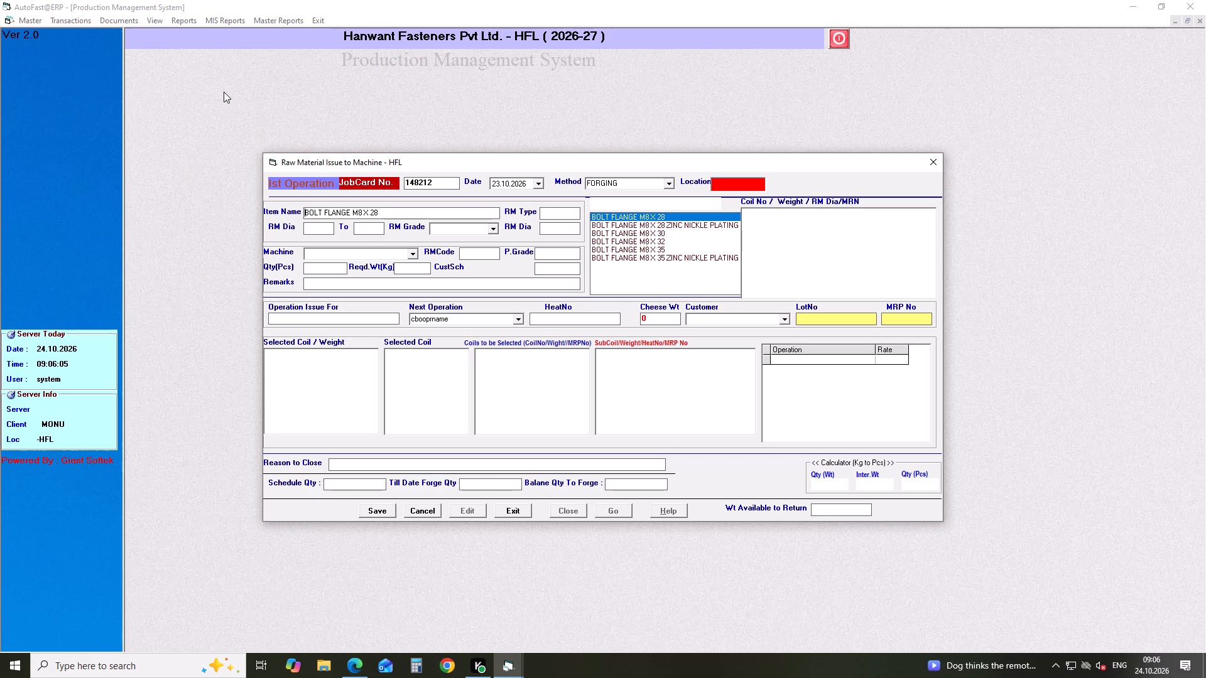
{"action": "key", "text": "Return"}
Set the raw material grade to 10B21 and the machine to H-1 (HEADER-1/2").
{"action": "key", "text": "Down"}
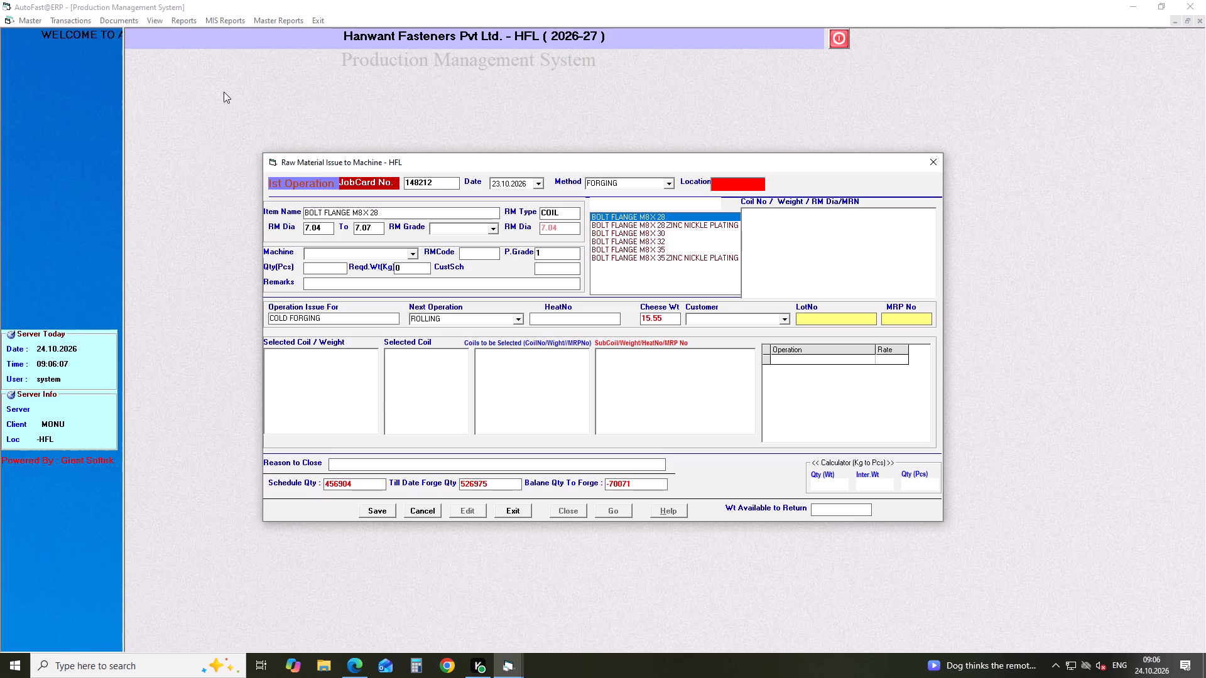
{"action": "key", "text": "Down"}
{"action": "key", "text": "Return"}
{"action": "key", "text": "Return"}
{"action": "key", "text": "Down"}
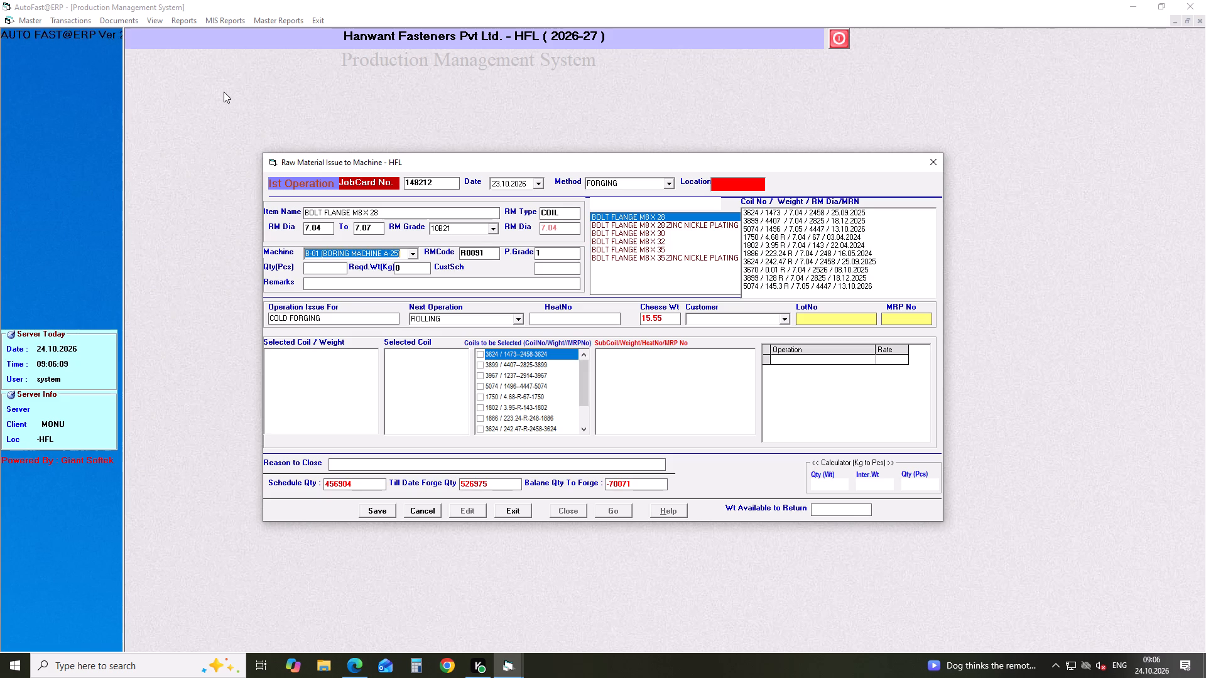
{"action": "key", "text": "BackSpace"}
{"action": "key", "text": "h"}
{"action": "key", "text": "Down"}
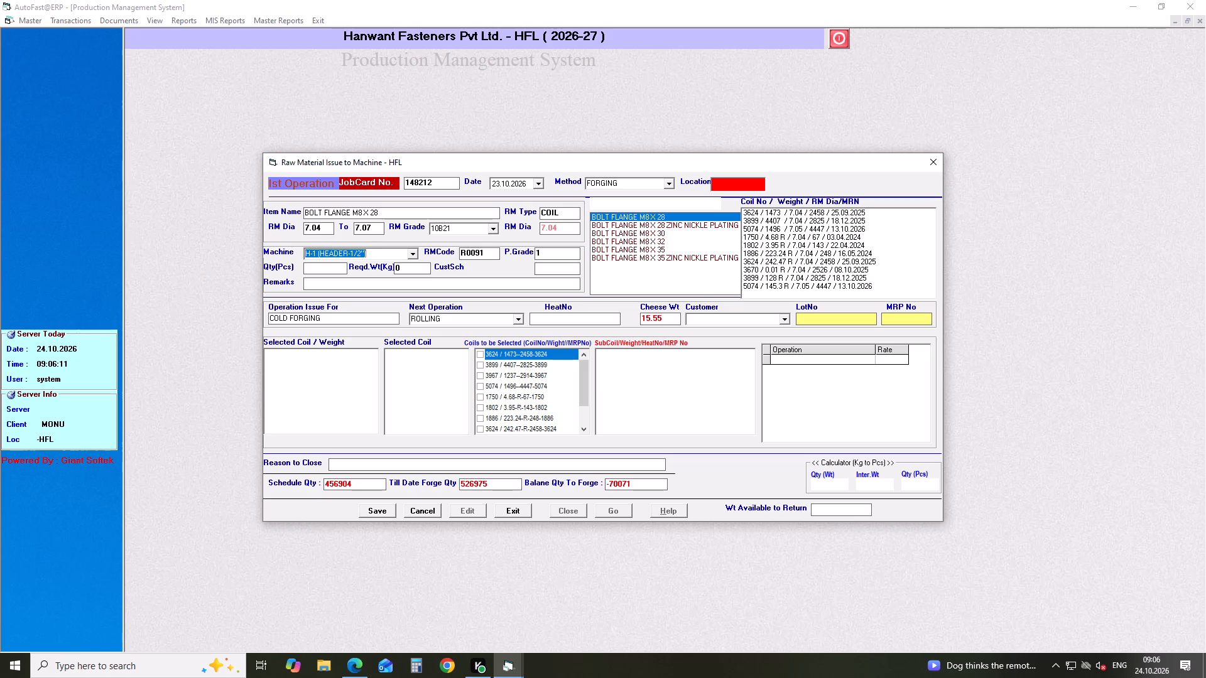
{"action": "key", "text": "Return"}
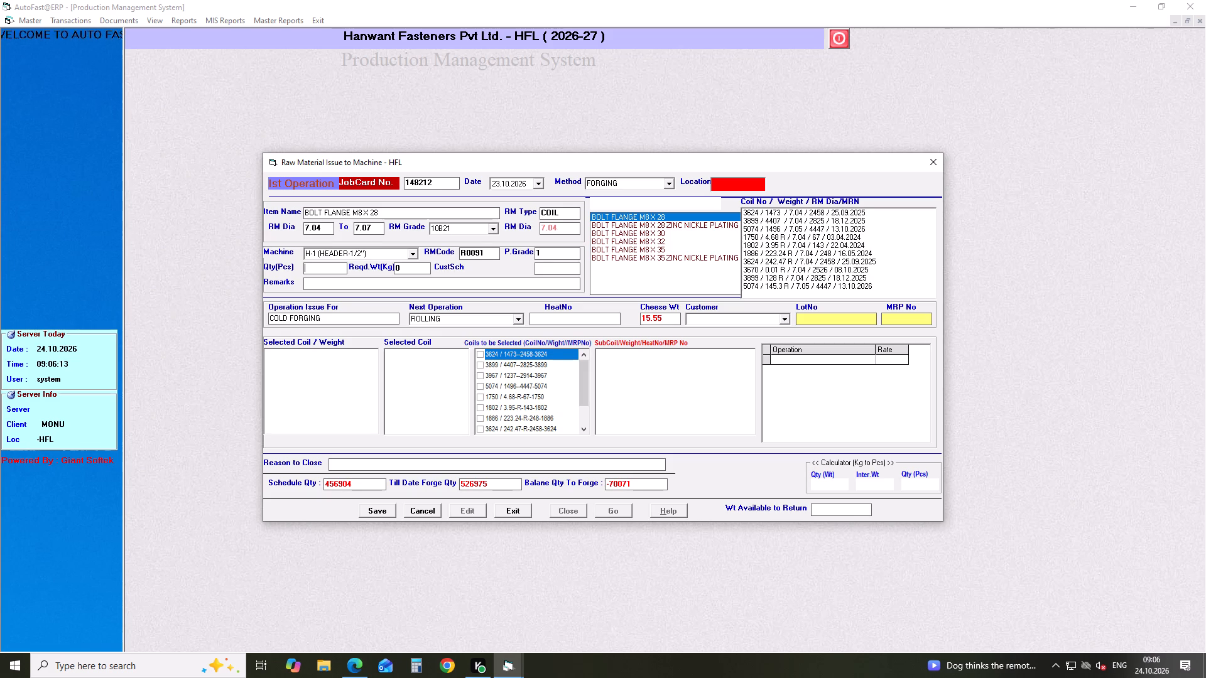
Set the quantity to 26500 pcs and accept ROLLING as the next operation.
{"action": "type", "text": "26500"}
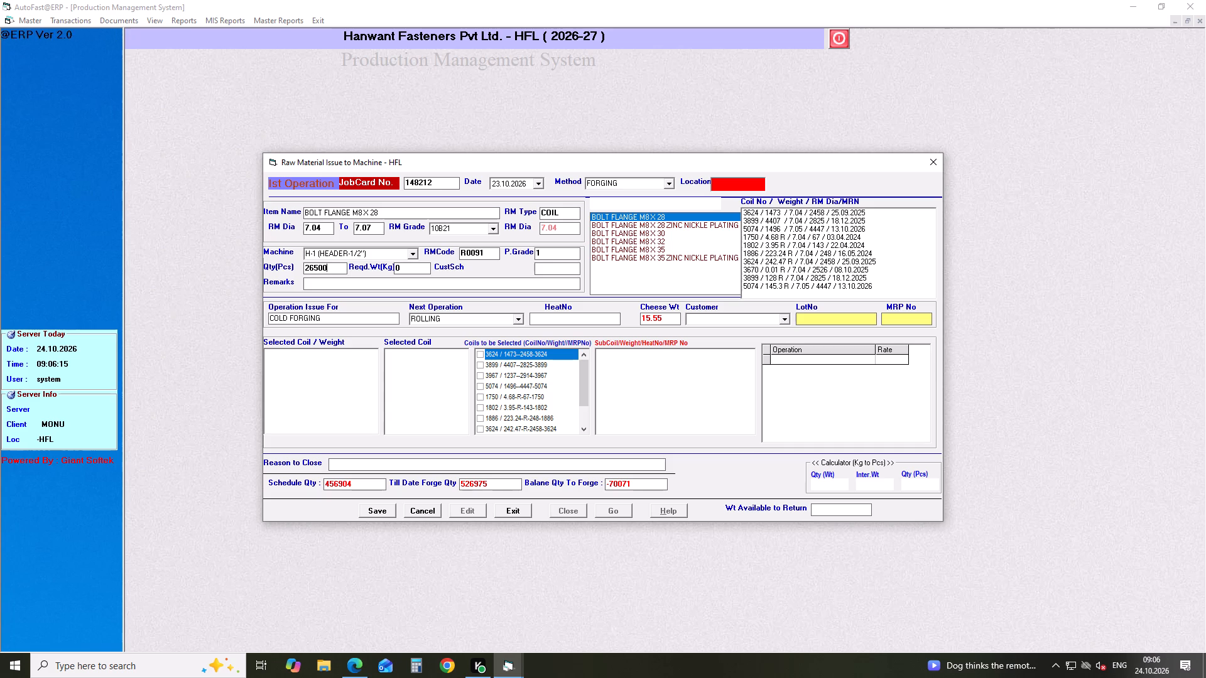
{"action": "key", "text": "Return"}
{"action": "key", "text": "Return"}
{"action": "key", "text": "Return"}
{"action": "key", "text": "Return"}
{"action": "key", "text": "Return"}
{"action": "key", "text": "Return"}
{"action": "key", "text": "Return"}
{"action": "key", "text": "Return"}
{"action": "key", "text": "Return"}
{"action": "key", "text": "Return"}
{"action": "key", "text": "Return"}
{"action": "key", "text": "Return"}
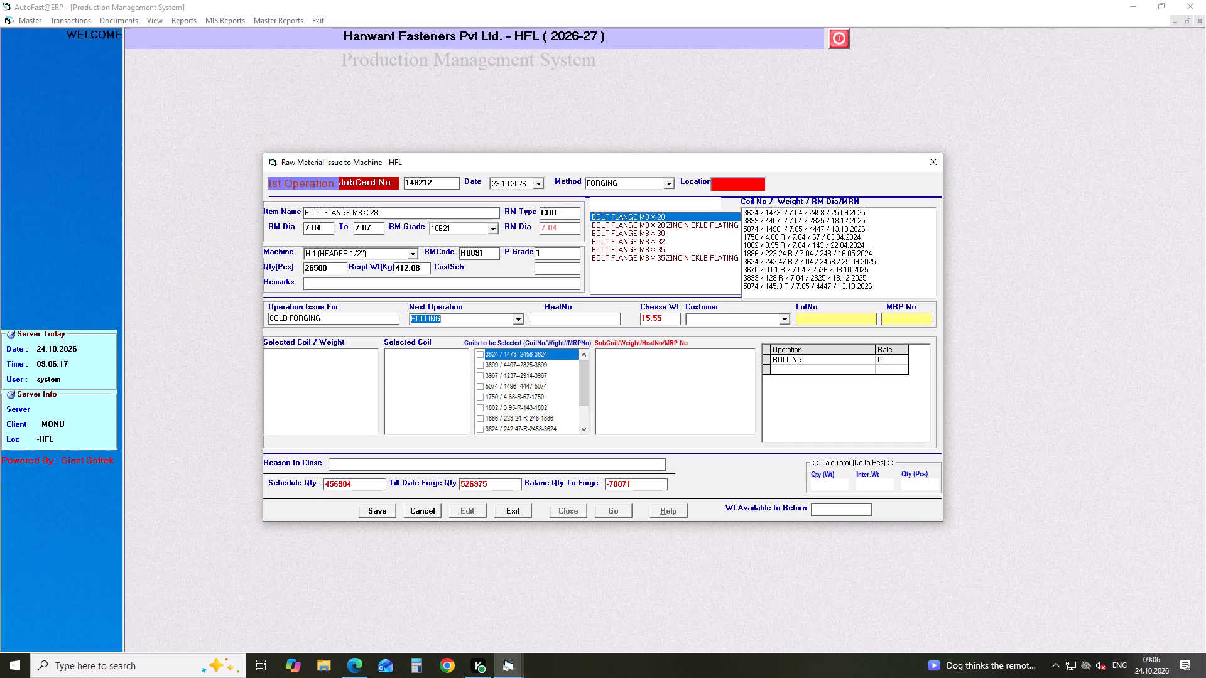
Allocate sub-coils 5074-9R (145.3) and 5074-10 (350) from the two coil 5074 entries and save the job card.
{"action": "left_click_drag", "start_coordinate": [584, 375], "coordinate": [583, 424]}
{"action": "left_click", "coordinate": [482, 431]}
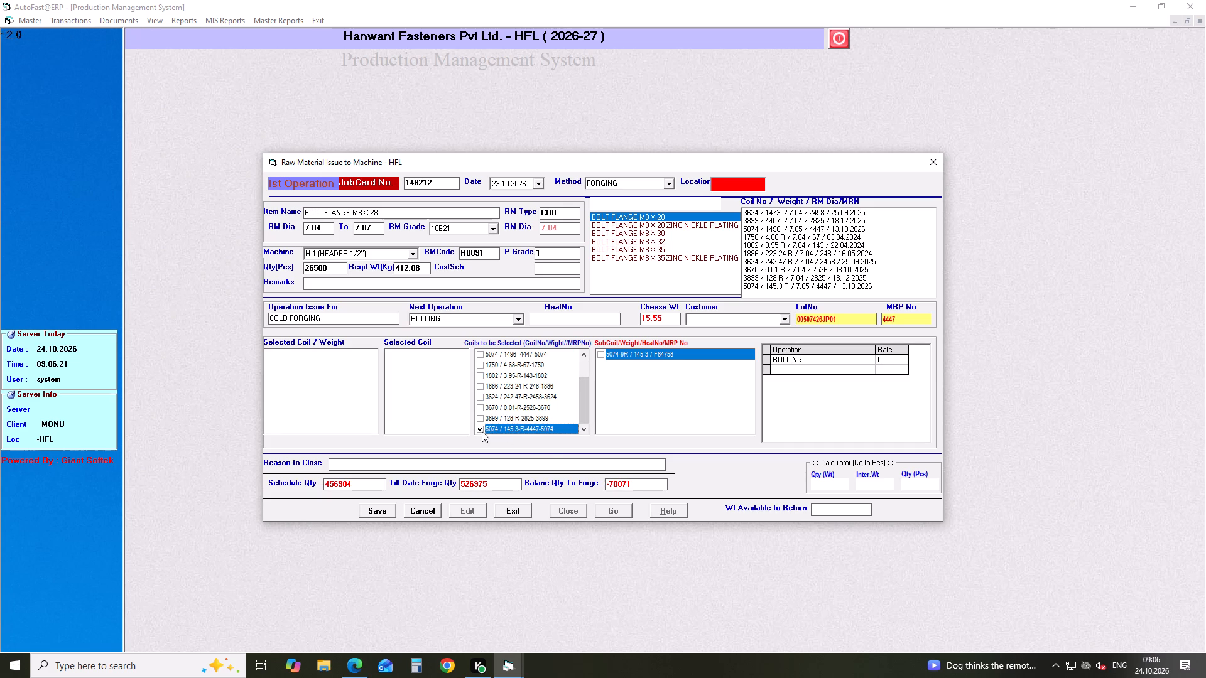
{"action": "left_click", "coordinate": [604, 358]}
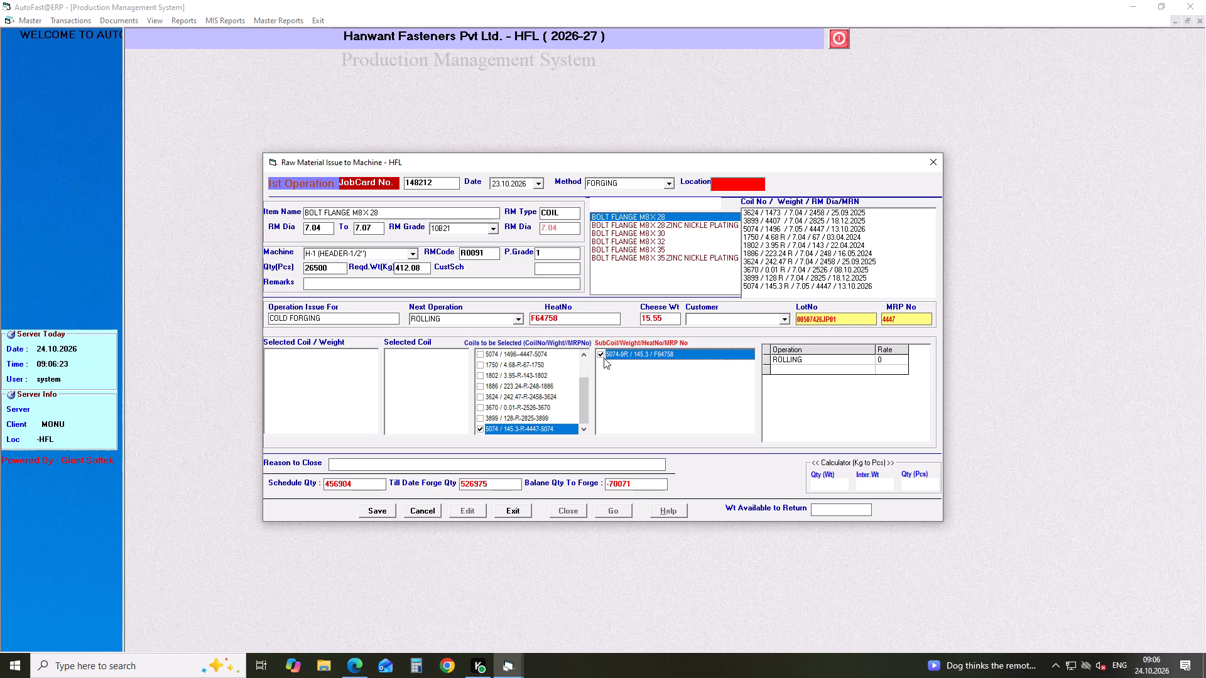
{"action": "left_click", "coordinate": [482, 354]}
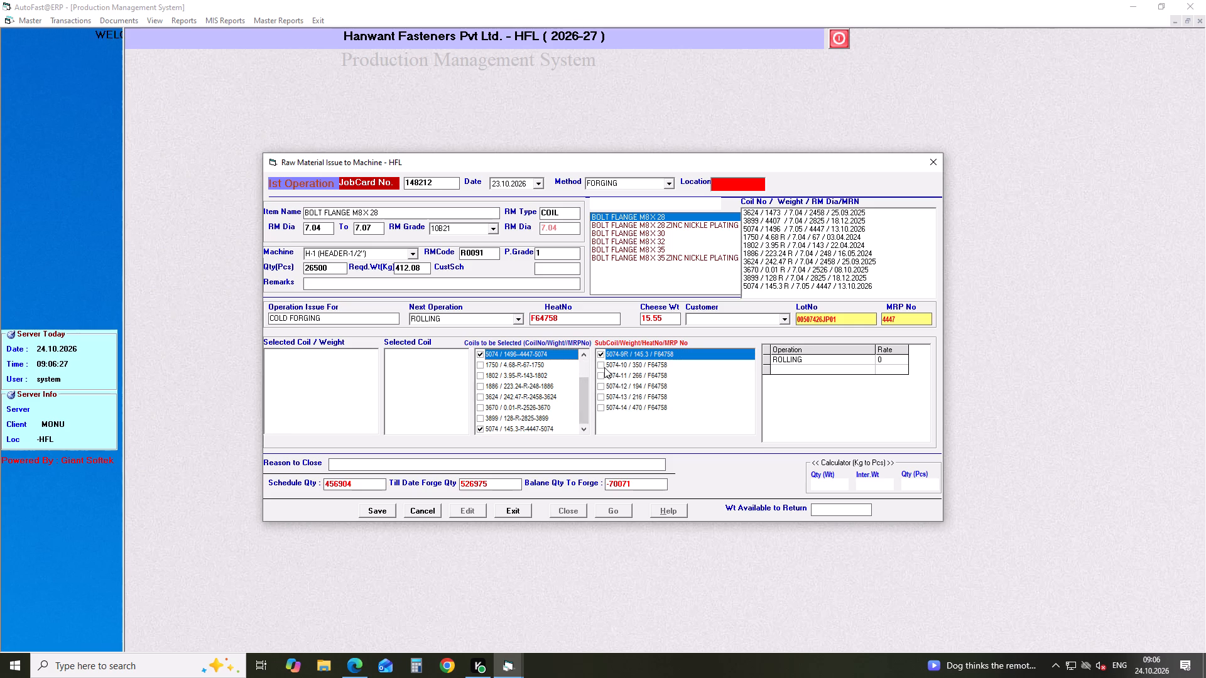
{"action": "left_click", "coordinate": [604, 367]}
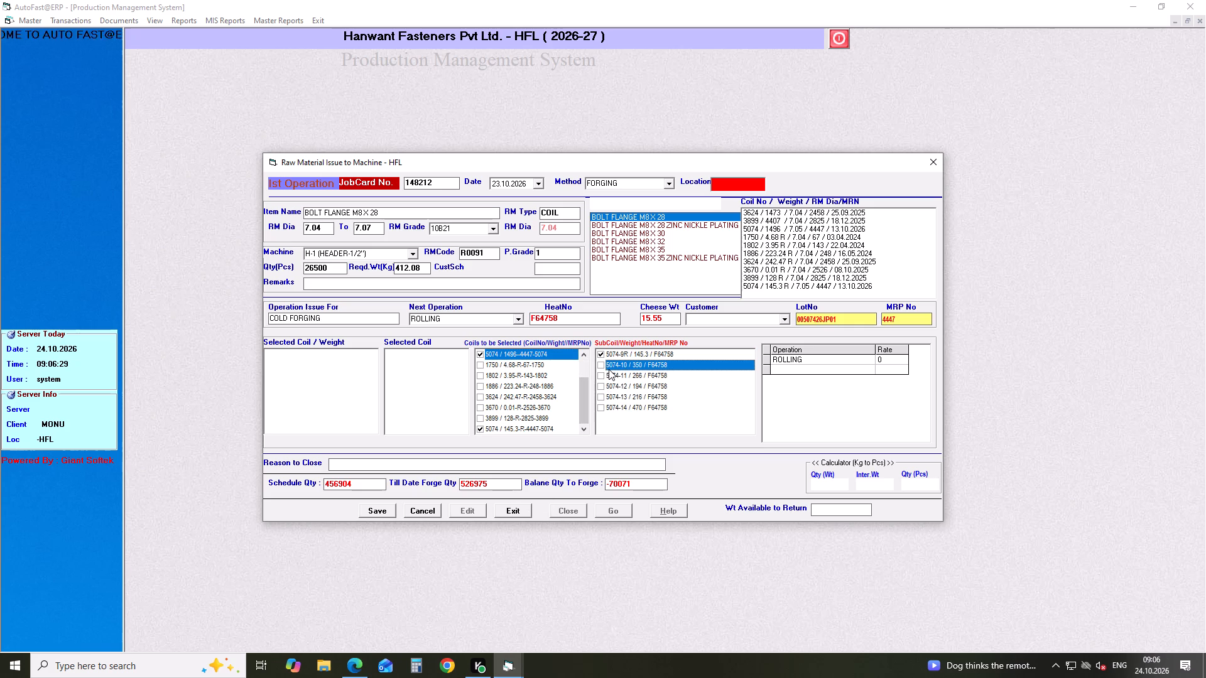
{"action": "left_click", "coordinate": [601, 367]}
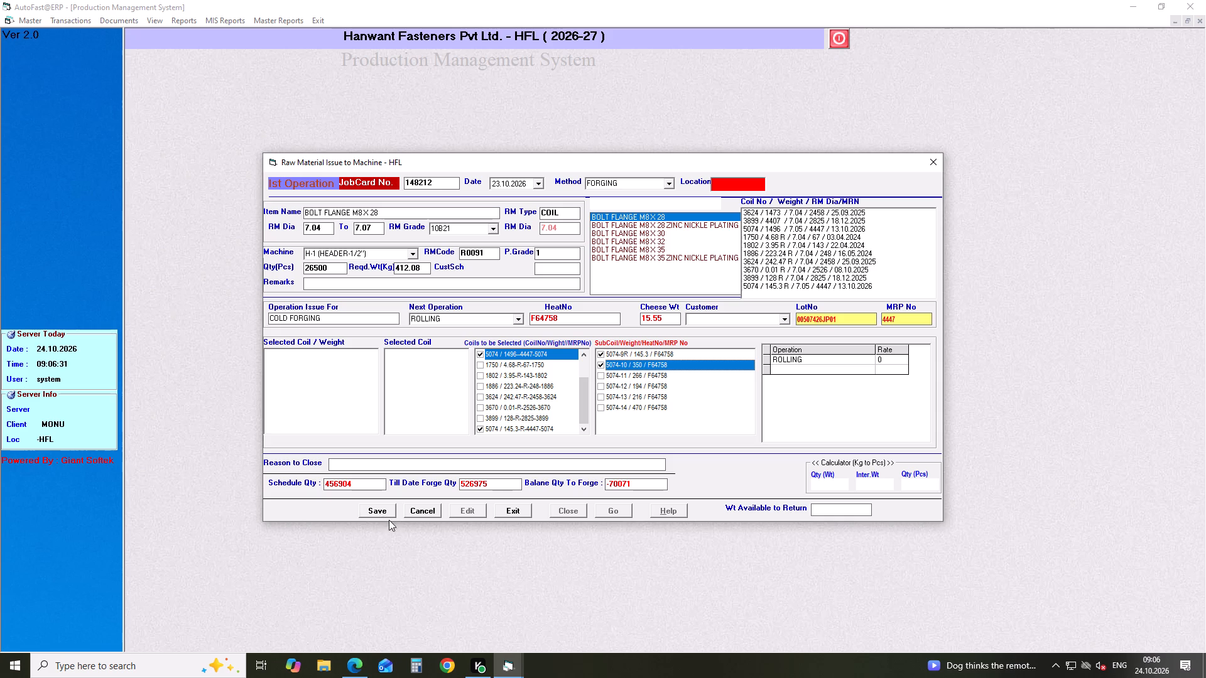
{"action": "left_click", "coordinate": [387, 514]}
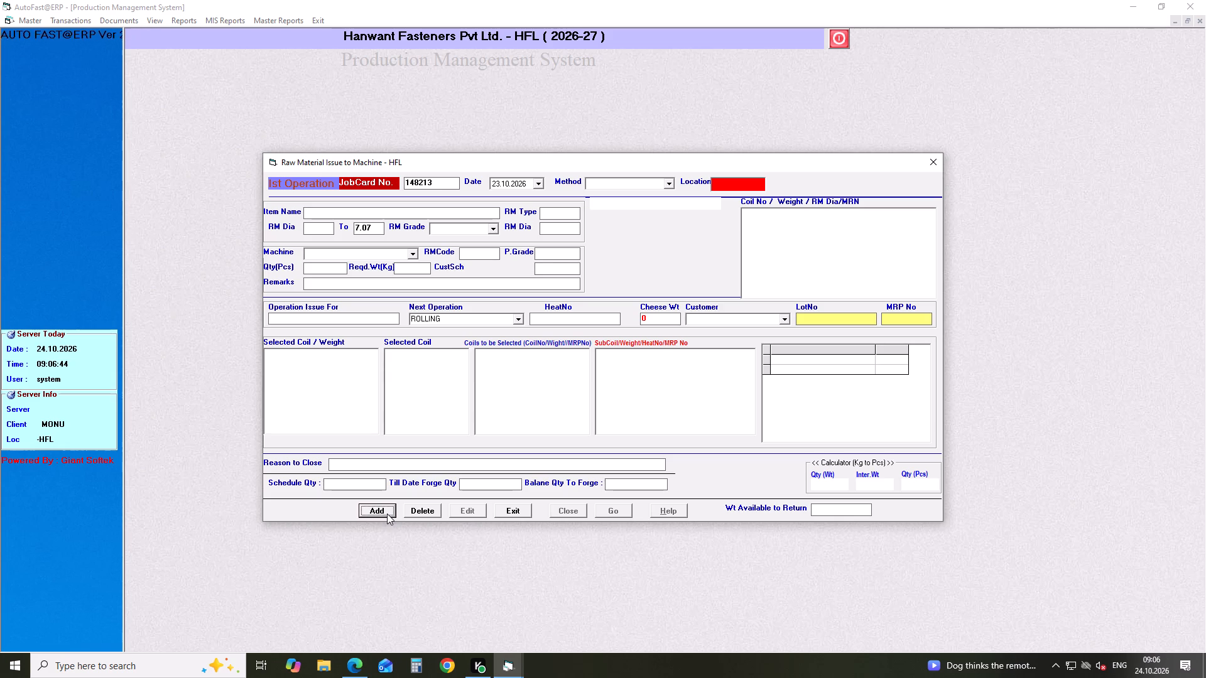
Add another job card dated 23.10.2026 with the FORGING method.
{"action": "key", "text": "Return"}
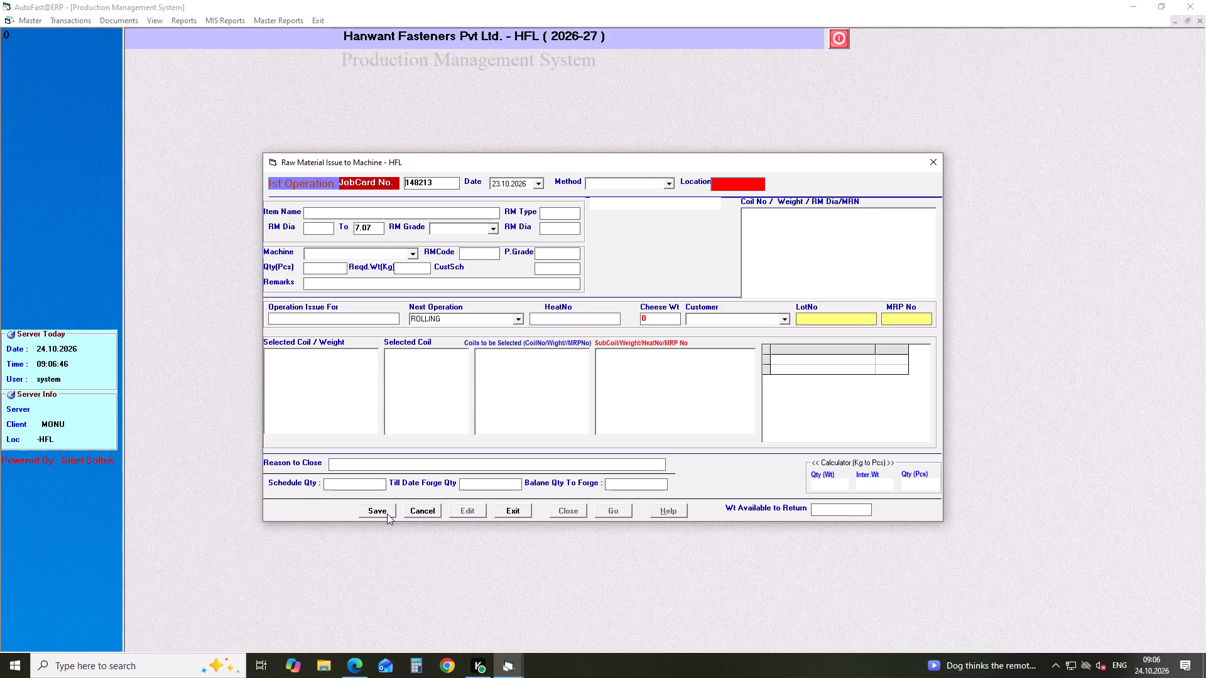
{"action": "key", "text": "Return"}
{"action": "key", "text": "Return"}
{"action": "key", "text": "Down"}
{"action": "key", "text": "Return"}
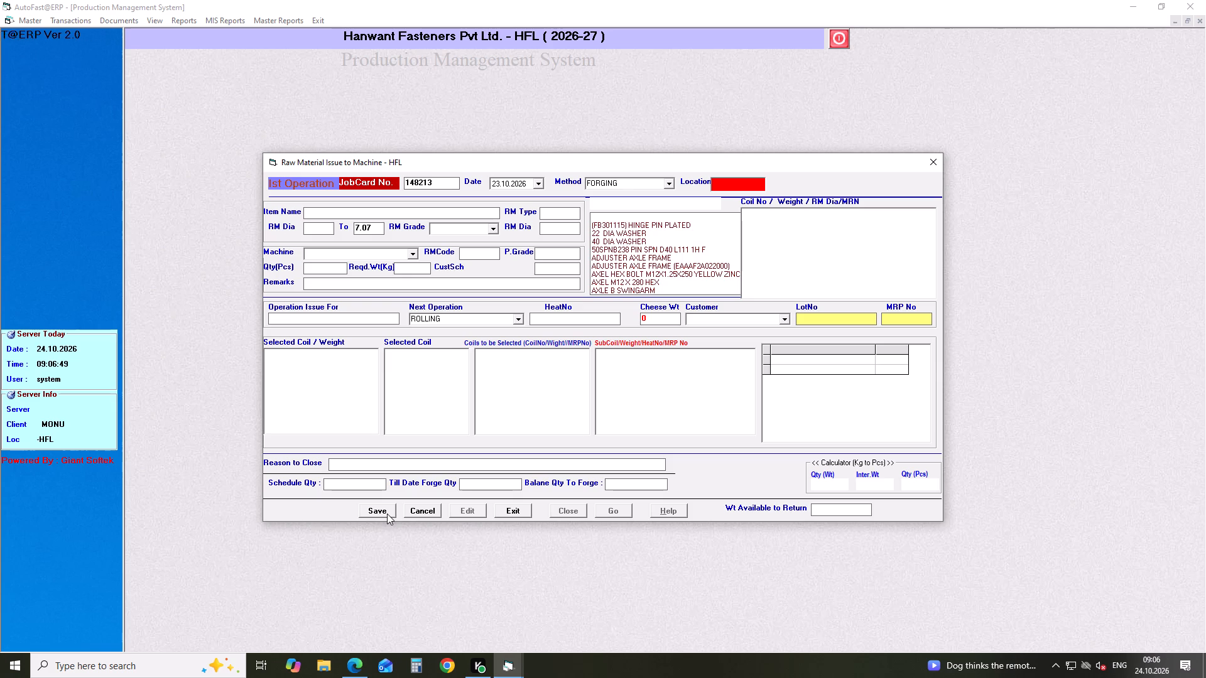
Look up "bolt sp" and select BOLT SPECIAL M5X14 as the job card's item.
{"action": "type", "text": "bolt sp"}
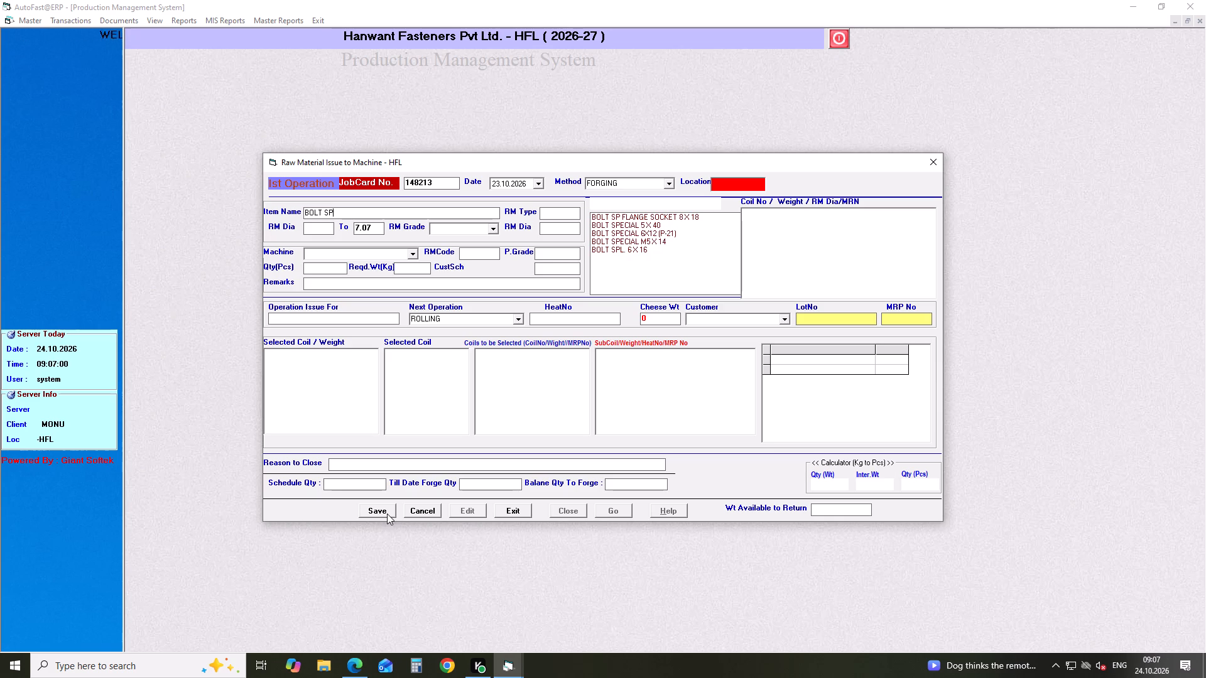
{"action": "key", "text": "Down"}
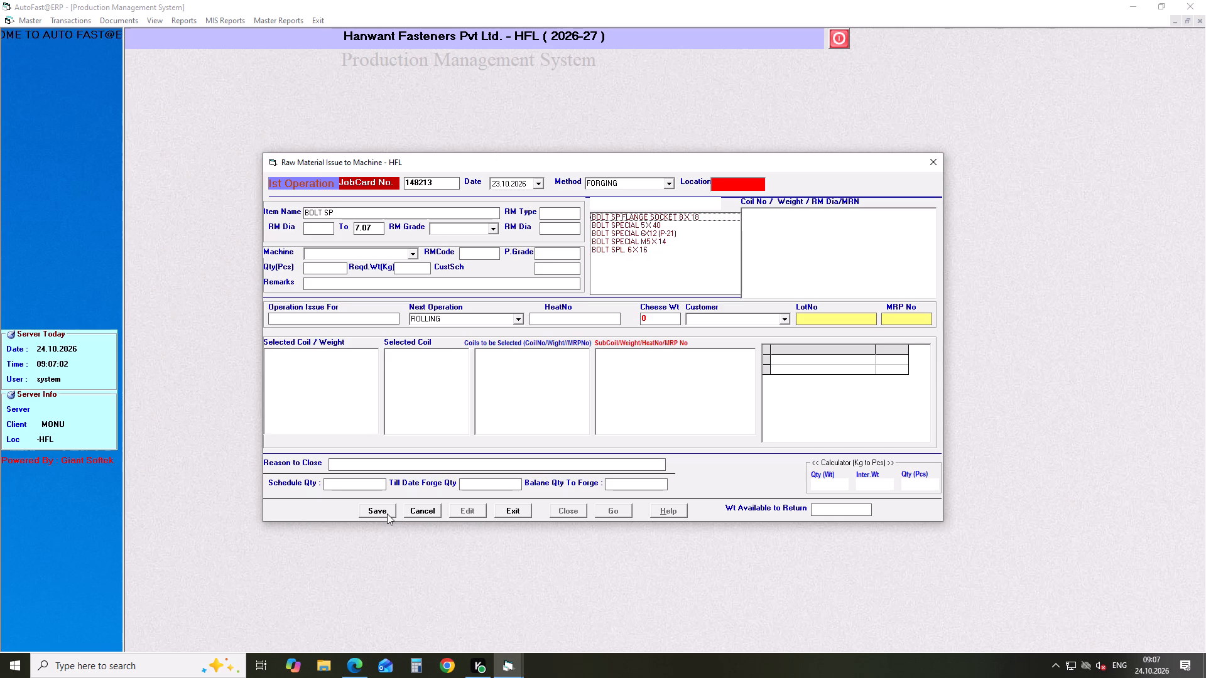
{"action": "key", "text": "Down"}
{"action": "key", "text": "Down"}
{"action": "key", "text": "Down"}
{"action": "key", "text": "Down"}
{"action": "key", "text": "Return"}
{"action": "key", "text": "Return"}
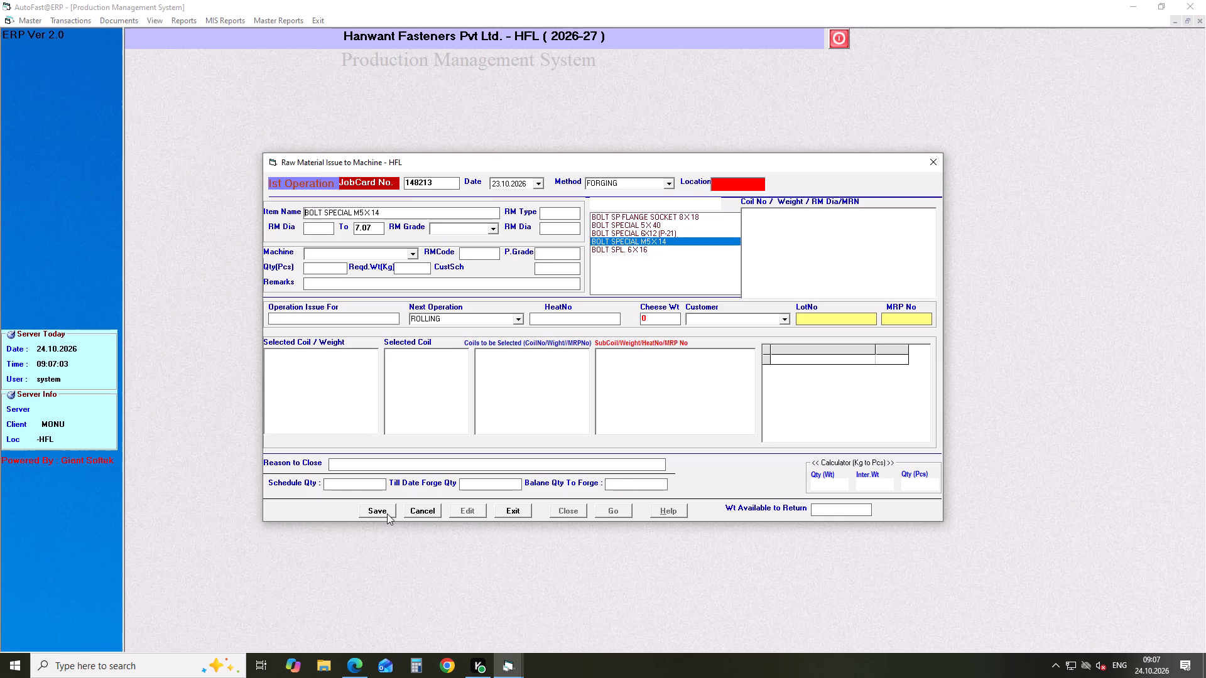
{"action": "key", "text": "Return"}
Set the raw material grade to 10B21 and the machine to H-2 (HEADER 1/4").
{"action": "key", "text": "Down"}
{"action": "key", "text": "Down"}
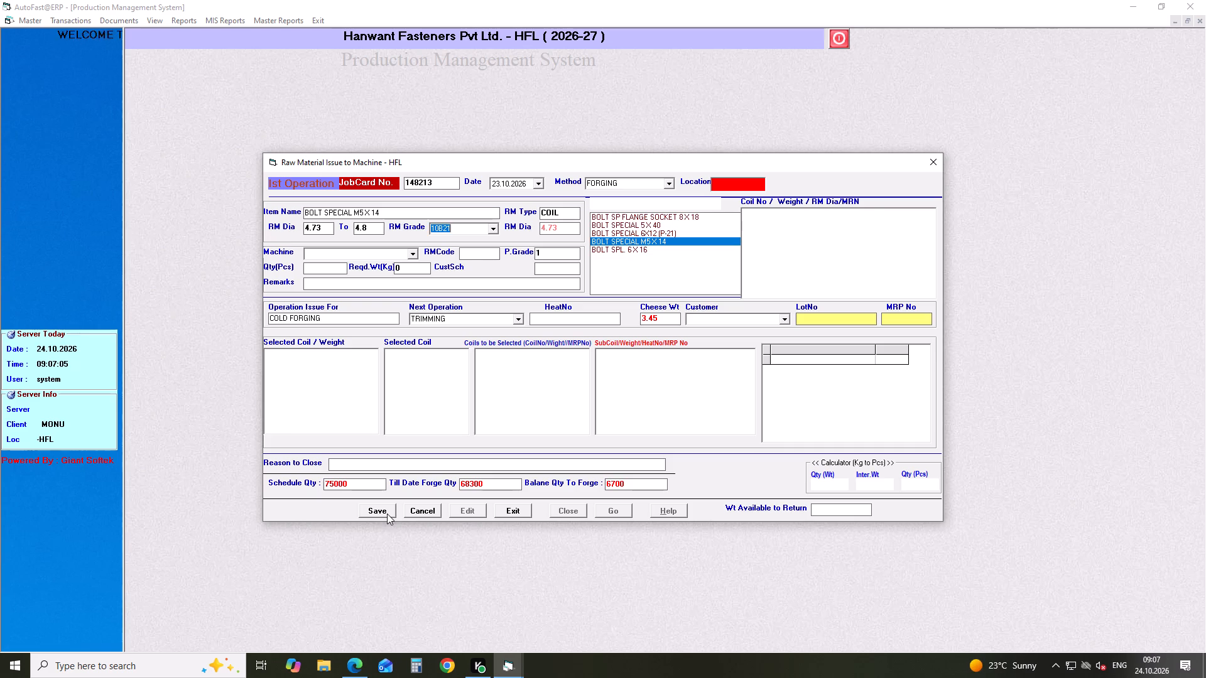
{"action": "key", "text": "Return"}
{"action": "key", "text": "Return"}
{"action": "key", "text": "Down"}
{"action": "key", "text": "Down"}
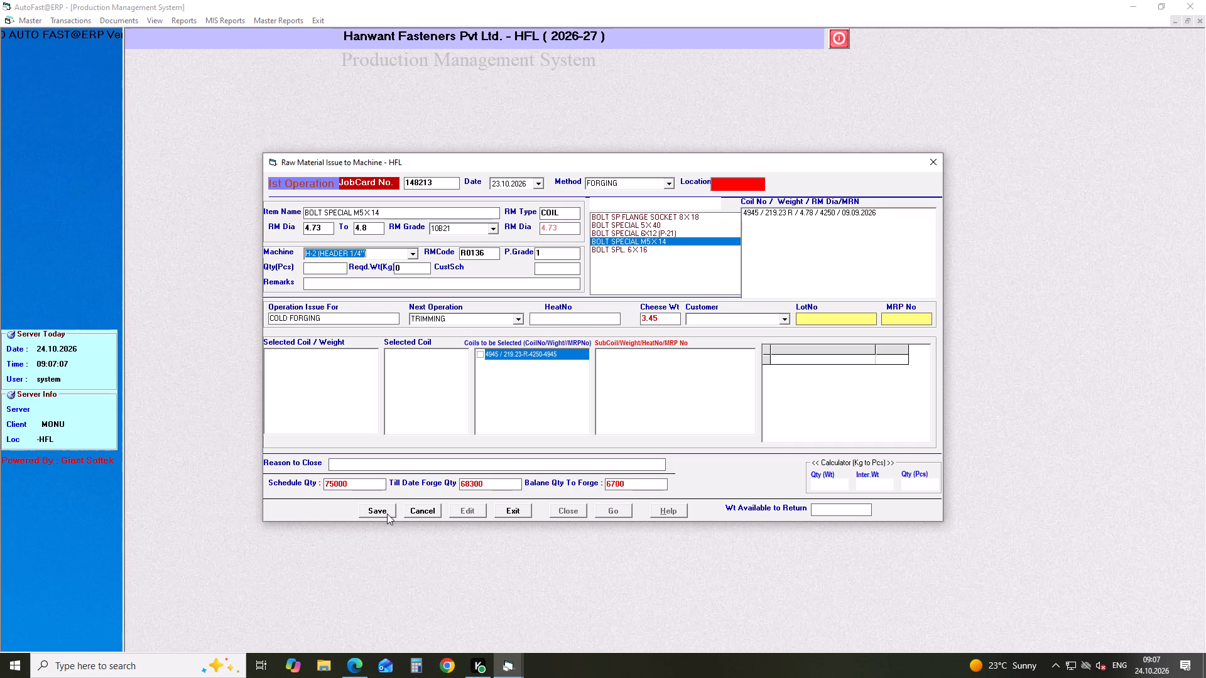
{"action": "key", "text": "Return"}
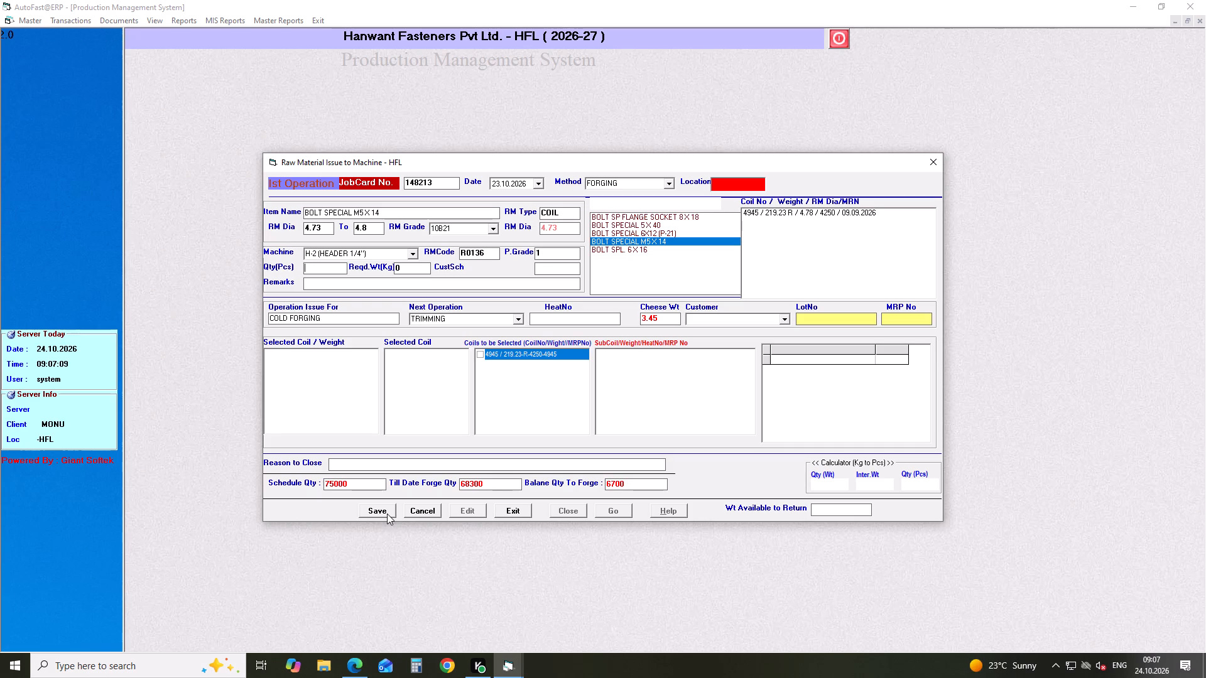
Set the quantity to 28000 pcs and accept TRIMMING as the next operation.
{"action": "type", "text": "28000"}
{"action": "key", "text": "Return"}
{"action": "key", "text": "Return"}
{"action": "key", "text": "Return"}
{"action": "key", "text": "Return"}
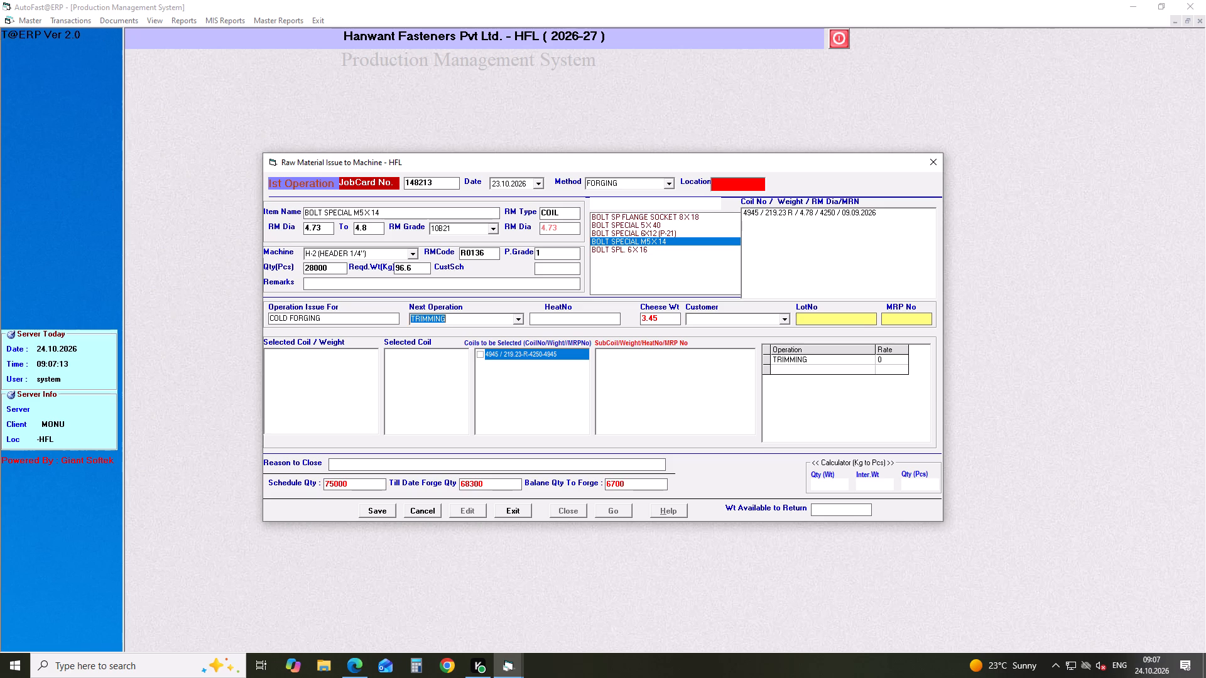
{"action": "key", "text": "Return"}
{"action": "key", "text": "Return"}
{"action": "key", "text": "Return"}
{"action": "key", "text": "Return"}
{"action": "key", "text": "Return"}
{"action": "key", "text": "Return"}
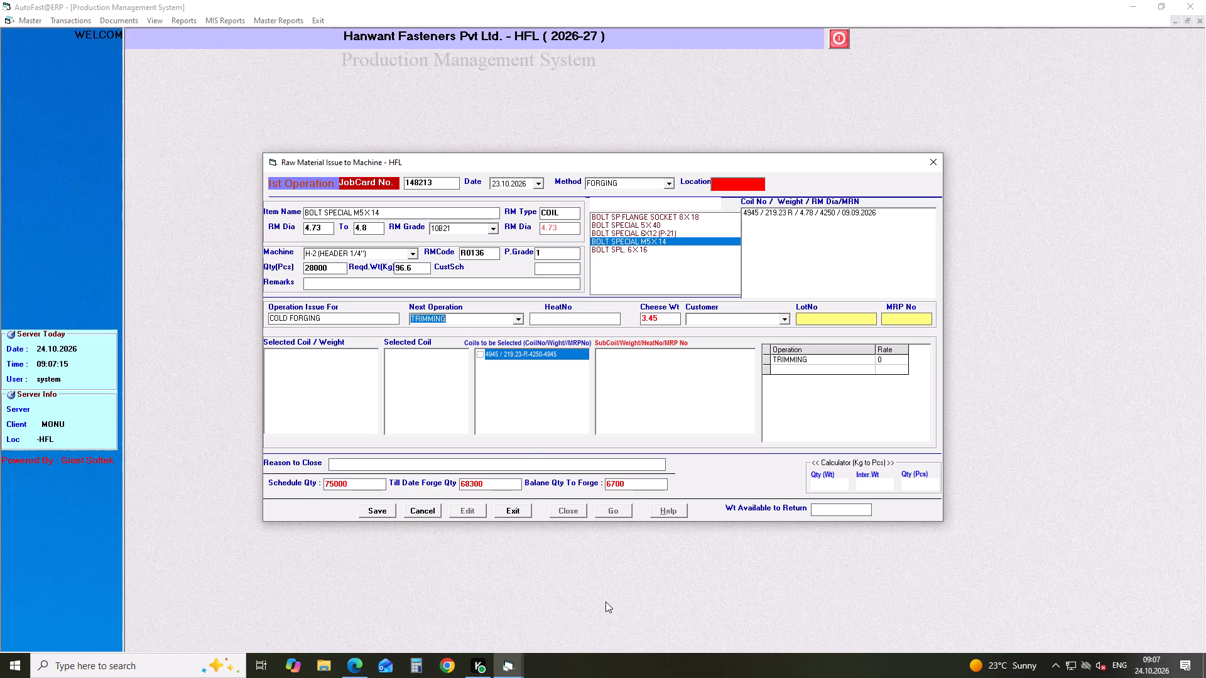
Allocate sub-coil 4945-6RR (219.23) from coil 4945 and save the job card.
{"action": "left_click", "coordinate": [478, 352]}
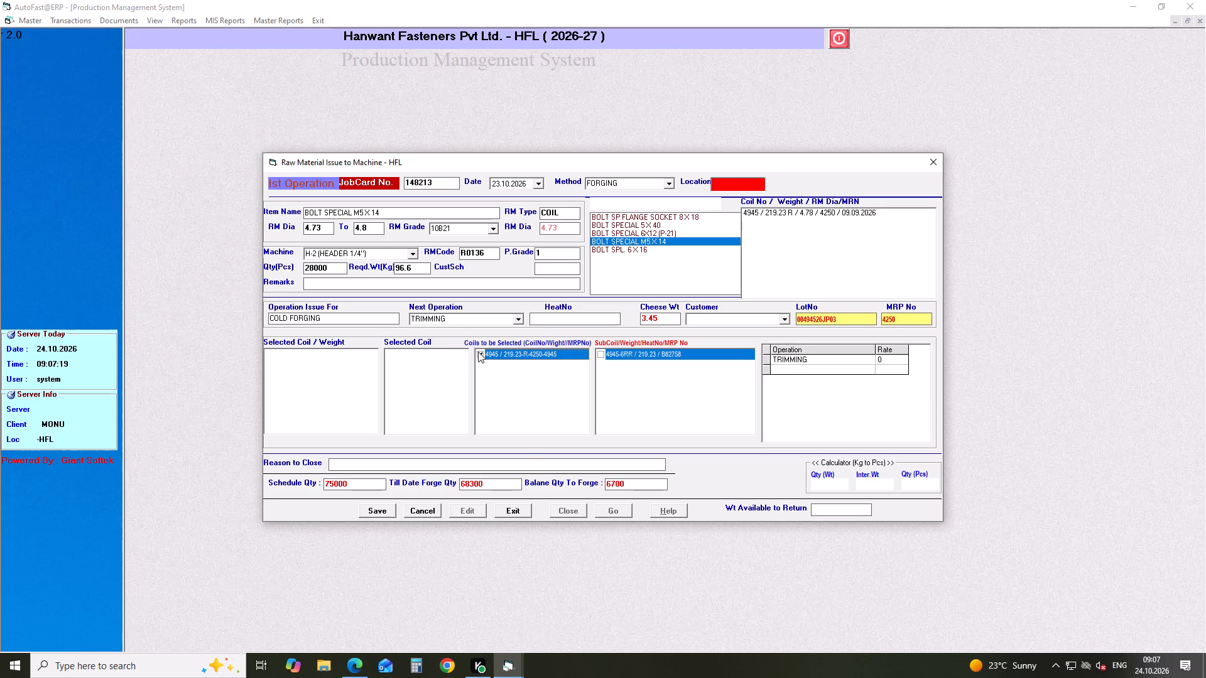
{"action": "left_click", "coordinate": [600, 355]}
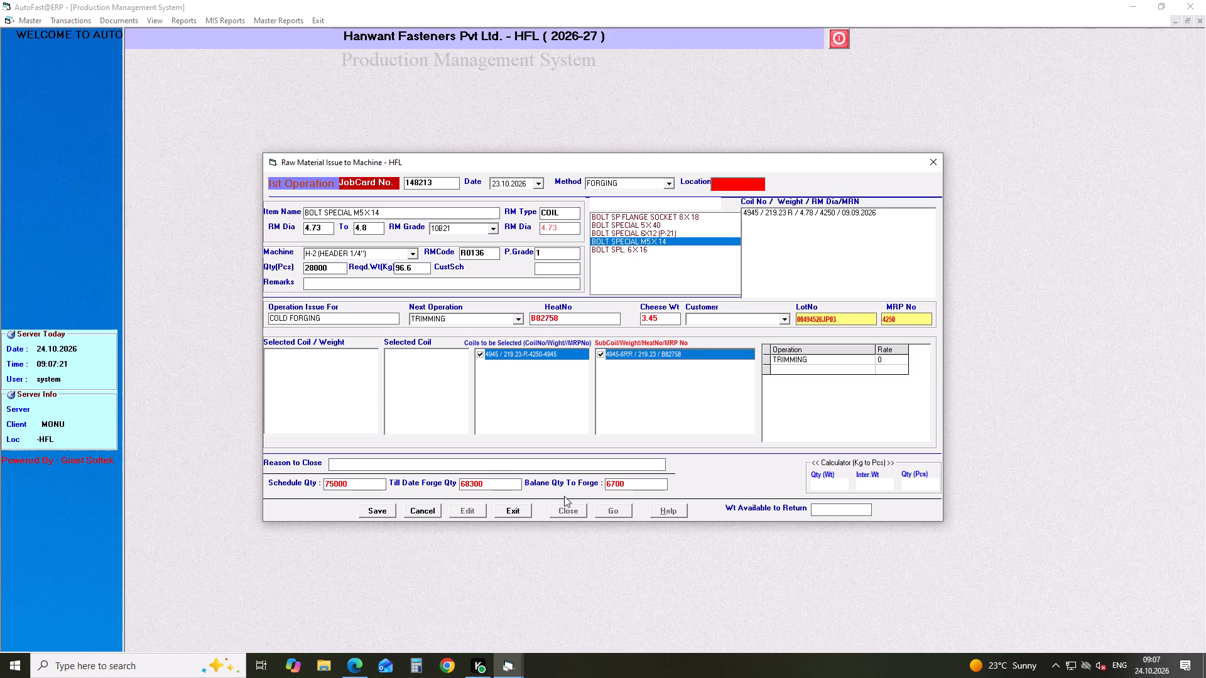
{"action": "left_click", "coordinate": [374, 512]}
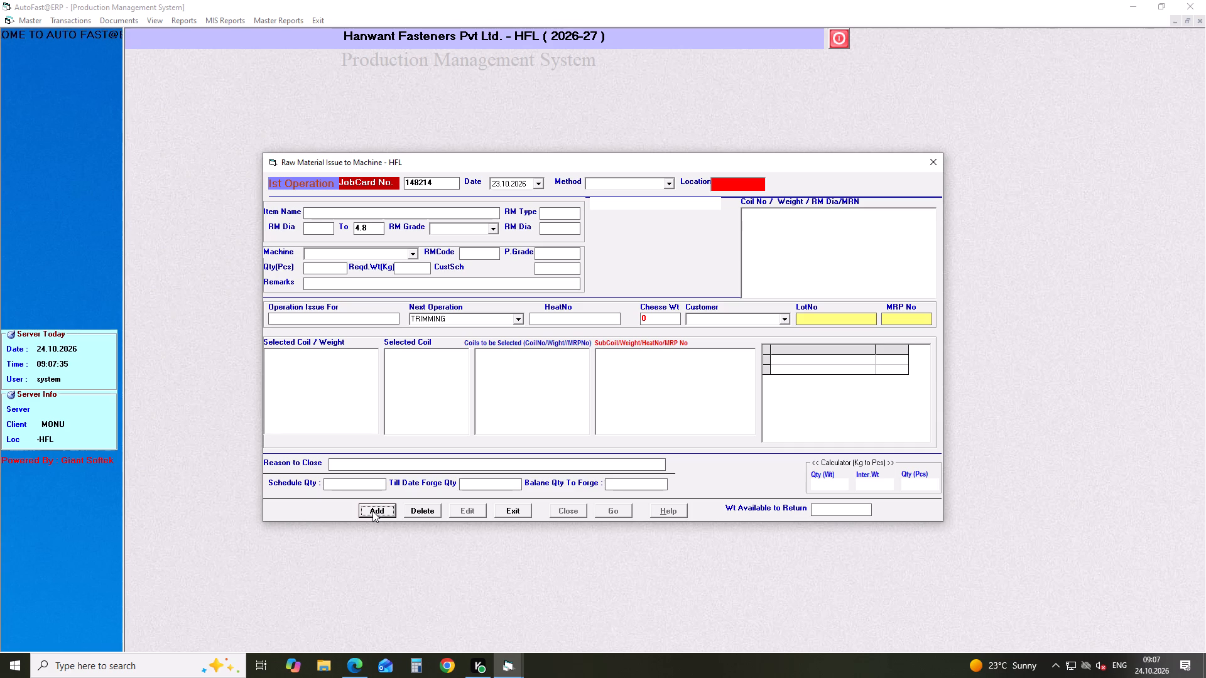
Start a new job card dated 23.10.2026 with FORGING as the method.
{"action": "key", "text": "Return"}
{"action": "key", "text": "Return"}
{"action": "key", "text": "Return"}
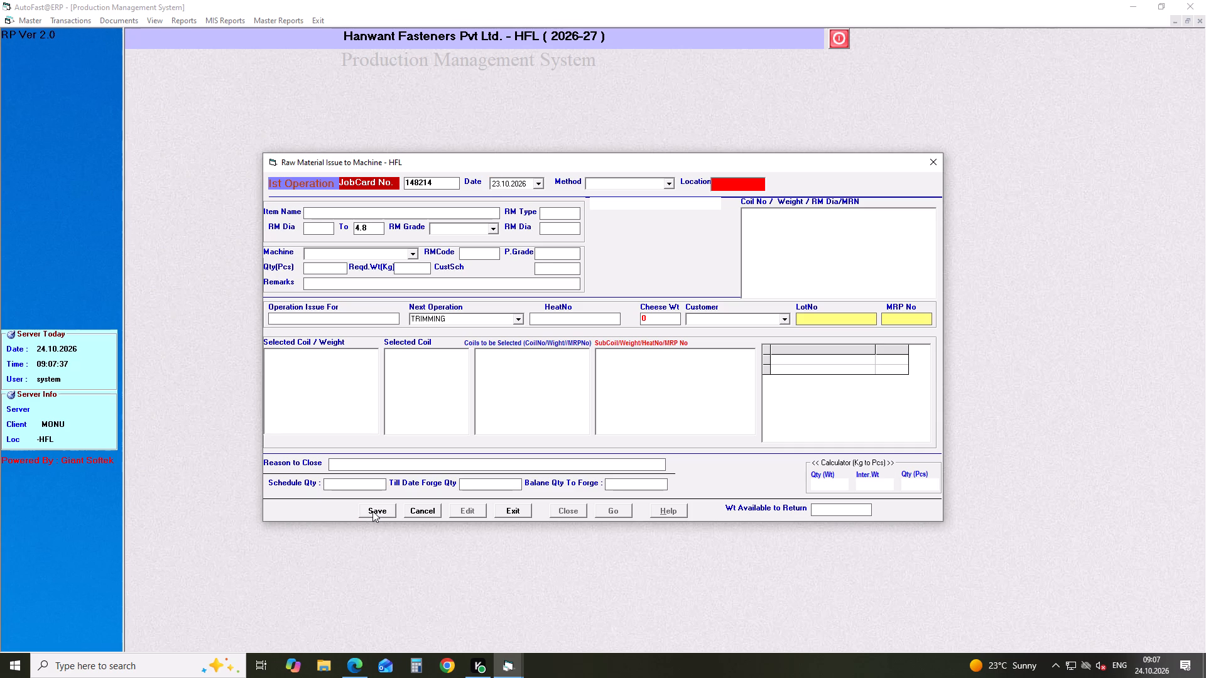
{"action": "key", "text": "Down"}
{"action": "key", "text": "Return"}
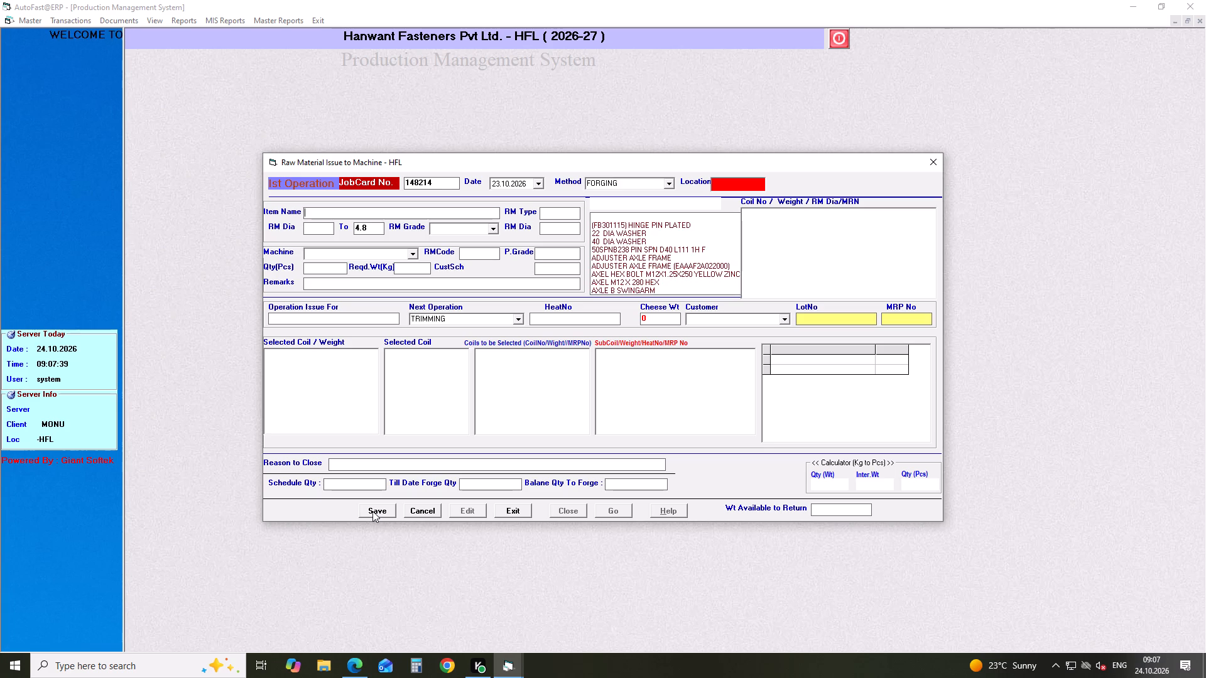
Look up "schcs m12" and select SCHCS M12X1.75X25 GR 012.9 F/T BLK SEMI-FINISH as the job card's item.
{"action": "key", "text": "s"}
{"action": "type", "text": "chcs"}
{"action": "key", "text": "space"}
{"action": "type", "text": "m12"}
{"action": "key", "text": "Down"}
{"action": "key", "text": "Down"}
{"action": "key", "text": "Down"}
{"action": "key", "text": "Down"}
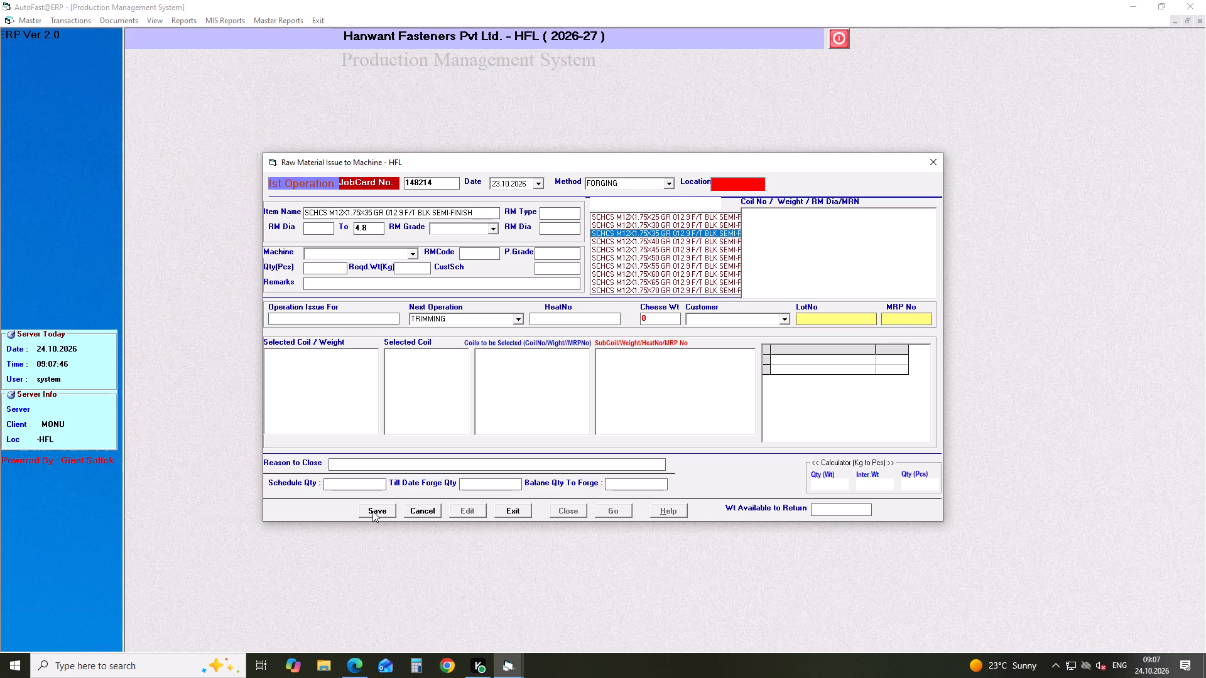
{"action": "key", "text": "Up"}
{"action": "key", "text": "Up"}
{"action": "key", "text": "Return"}
{"action": "key", "text": "Return"}
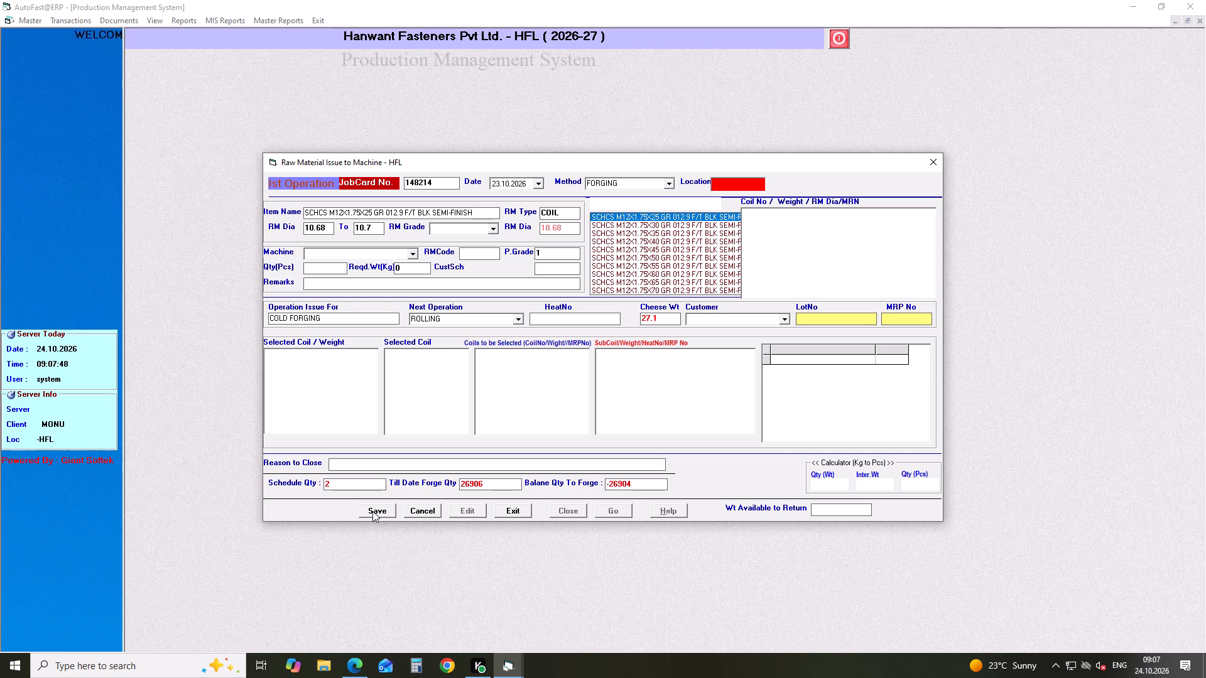
Set the raw material grade to 51B37 and the machine to H-3 (HEADER 5/8").
{"action": "key", "text": "Return"}
{"action": "key", "text": "Down"}
{"action": "key", "text": "Return"}
{"action": "key", "text": "Return"}
{"action": "key", "text": "Down"}
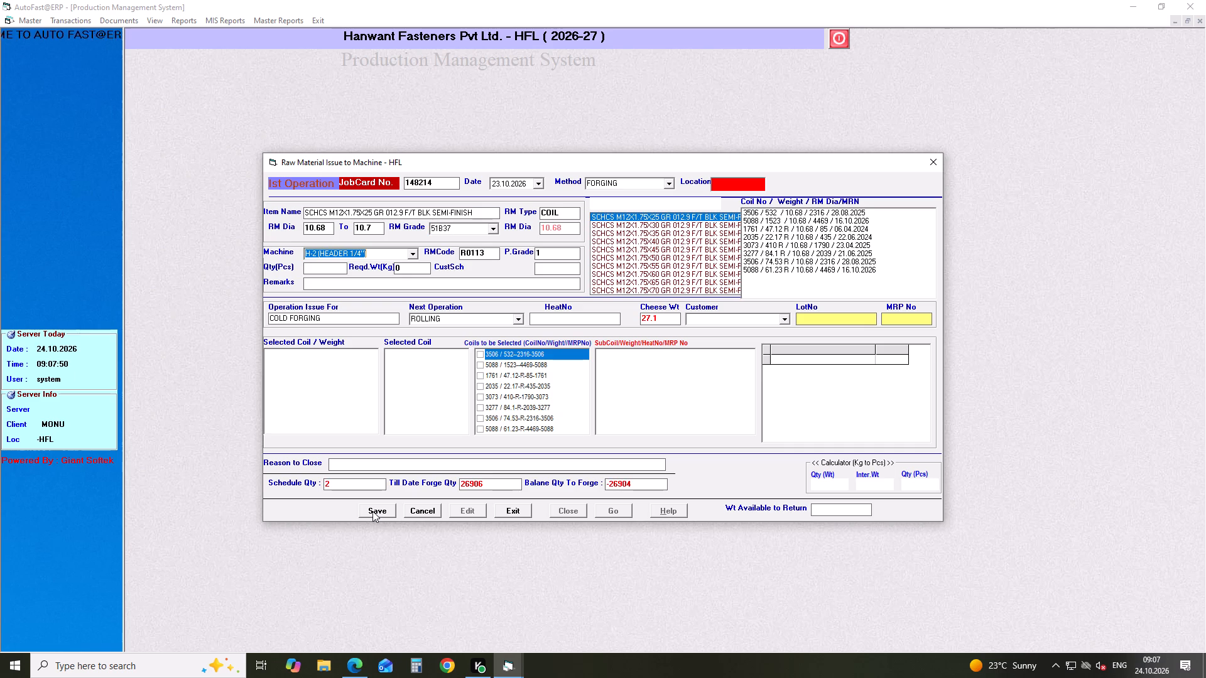
{"action": "key", "text": "Down"}
{"action": "key", "text": "Return"}
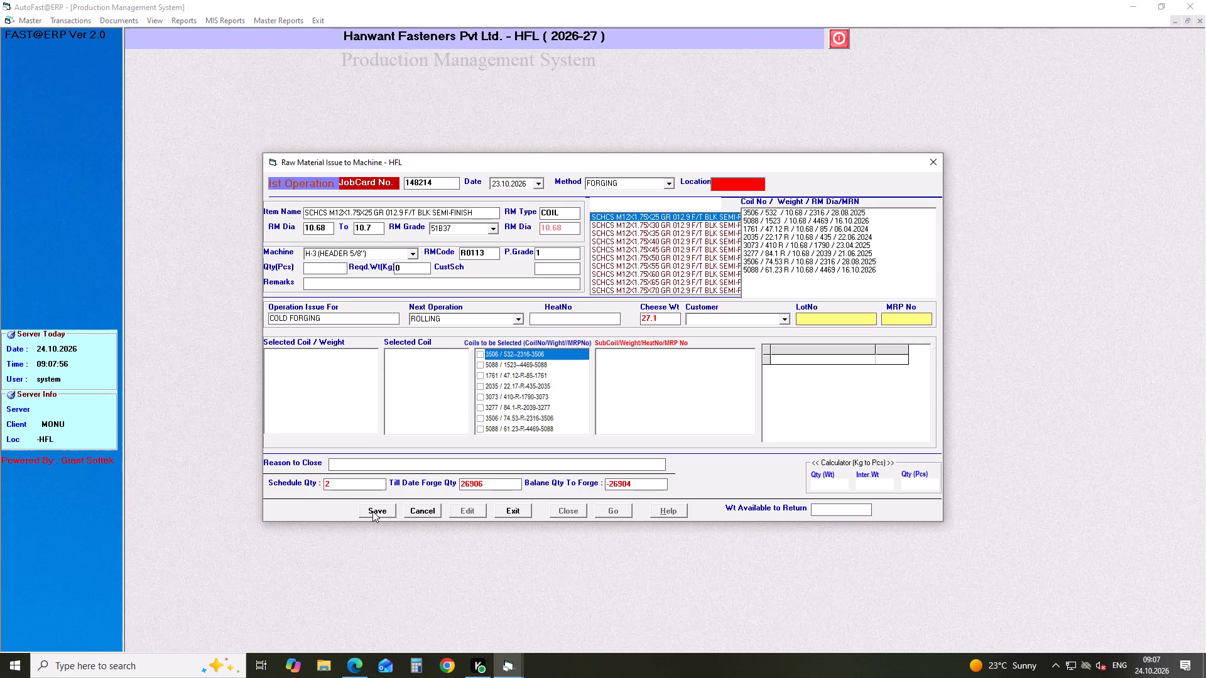
Set the quantity to 15320 pcs and accept ROLLING as the next operation.
{"action": "type", "text": "15320"}
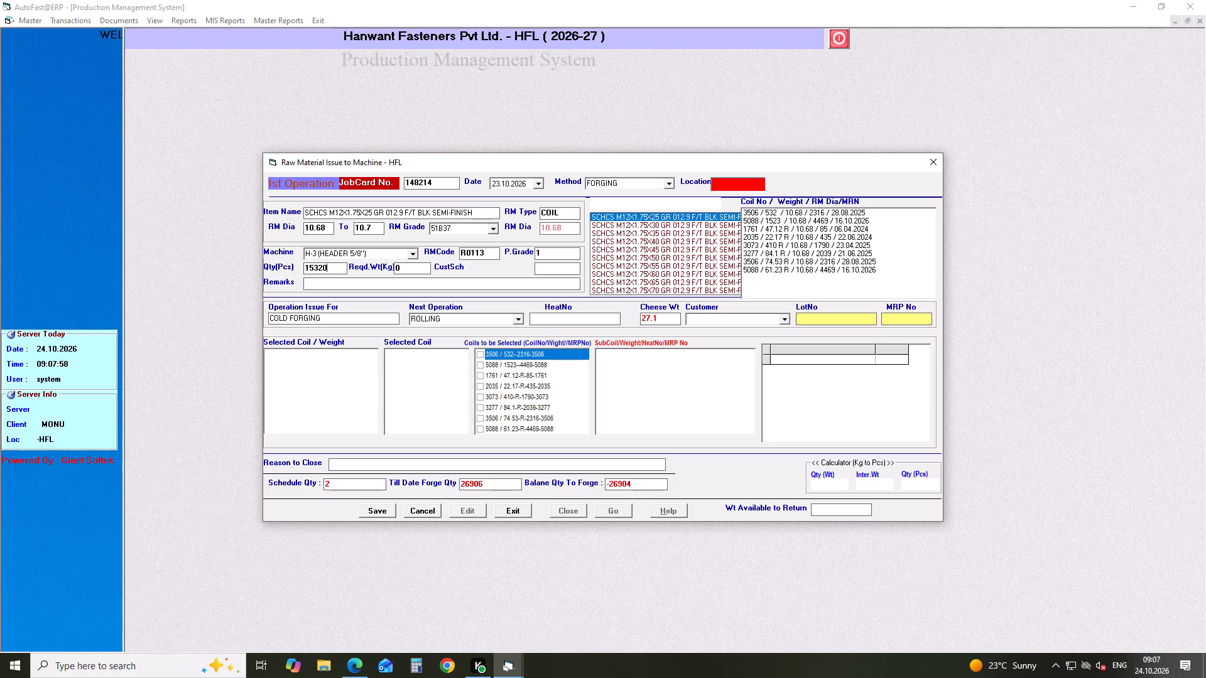
{"action": "key", "text": "Return"}
{"action": "key", "text": "Return"}
{"action": "key", "text": "Return"}
{"action": "key", "text": "Return"}
{"action": "key", "text": "Return"}
{"action": "key", "text": "Return"}
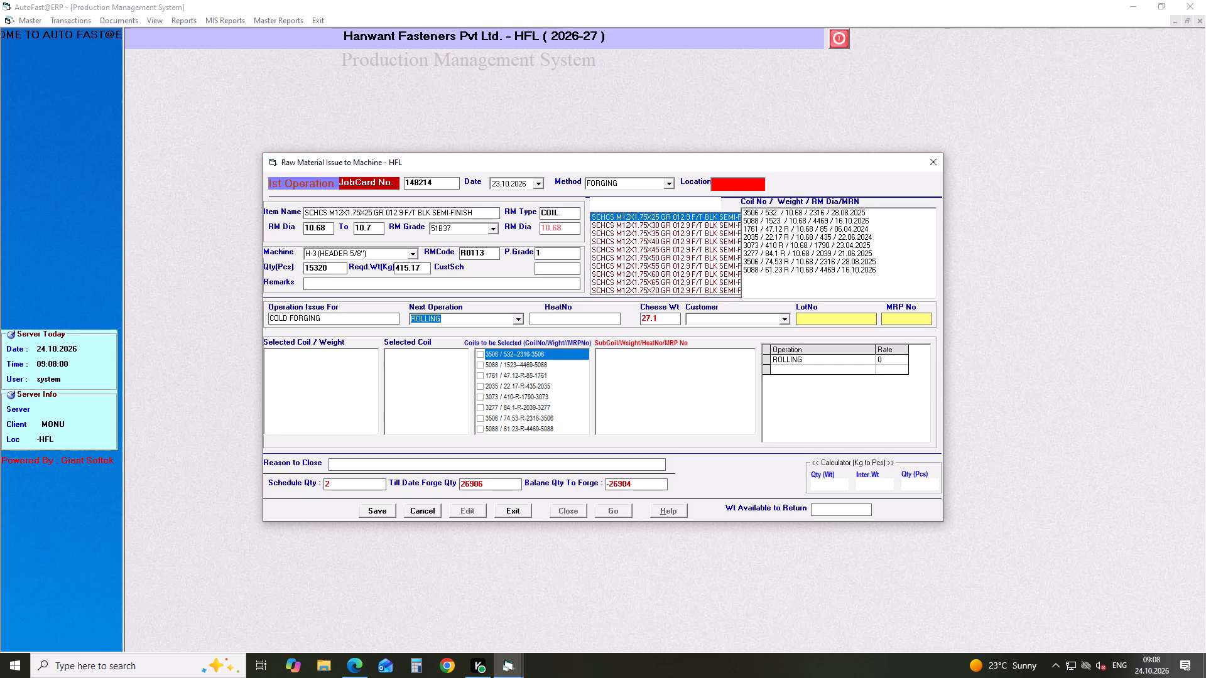
{"action": "key", "text": "Return"}
{"action": "key", "text": "Return"}
{"action": "key", "text": "Return"}
{"action": "key", "text": "Return"}
{"action": "key", "text": "Return"}
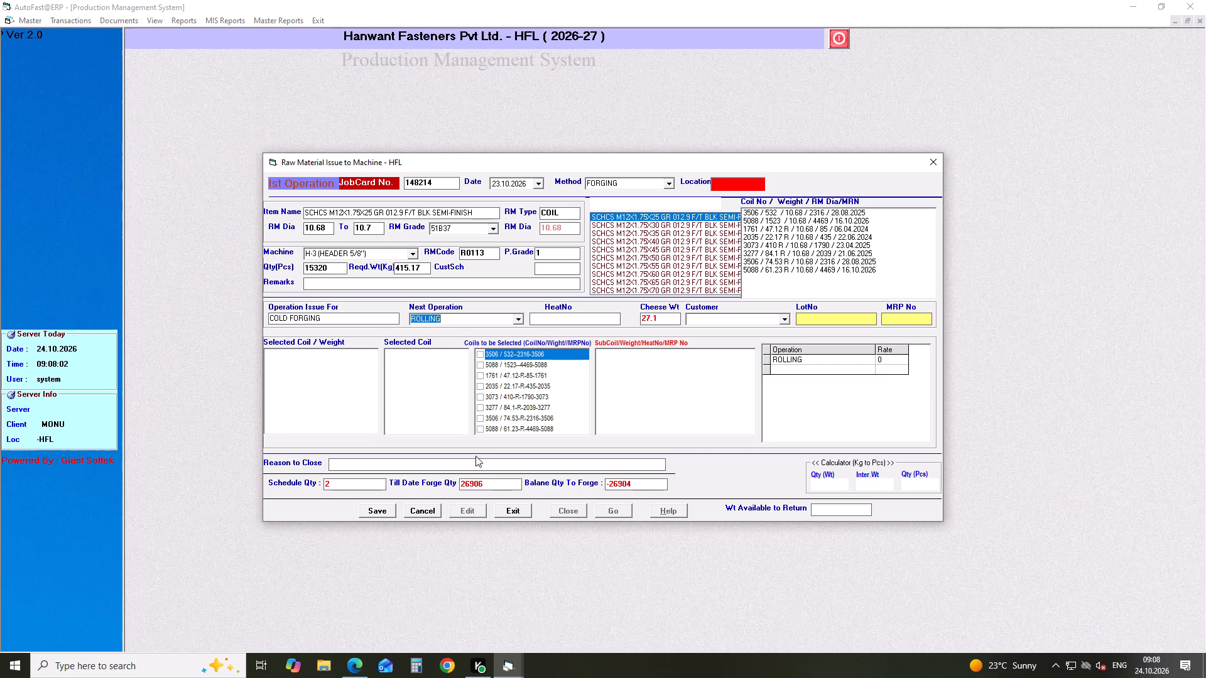
Allocate sub-coils 5088-2RR (61.23) and 5088-3 (512) from the two coil 5088 entries and save the job card.
{"action": "left_click", "coordinate": [479, 432]}
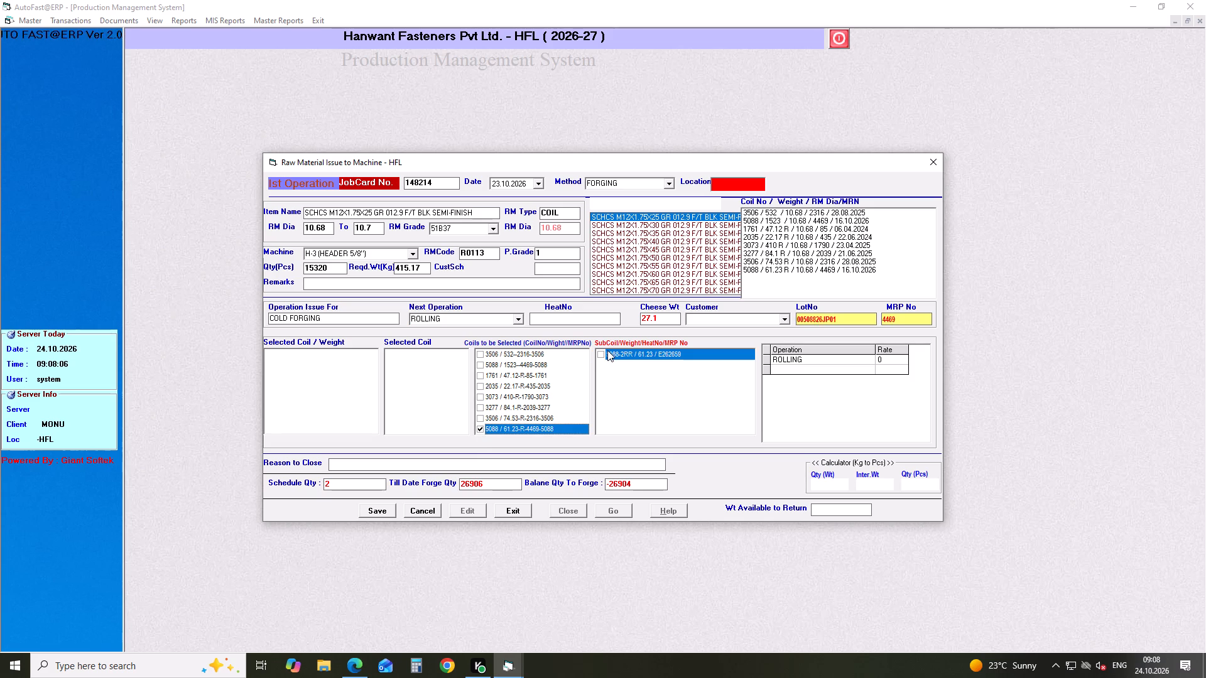
{"action": "left_click", "coordinate": [607, 350]}
{"action": "left_click", "coordinate": [482, 365]}
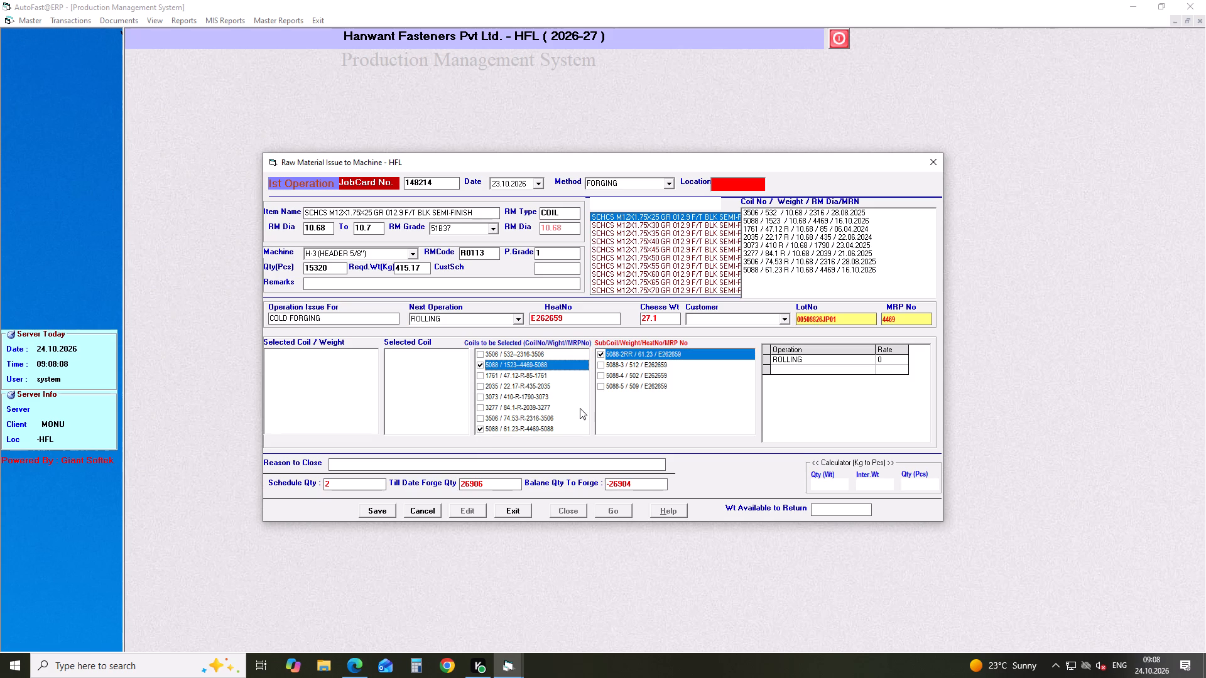
{"action": "left_click", "coordinate": [601, 363]}
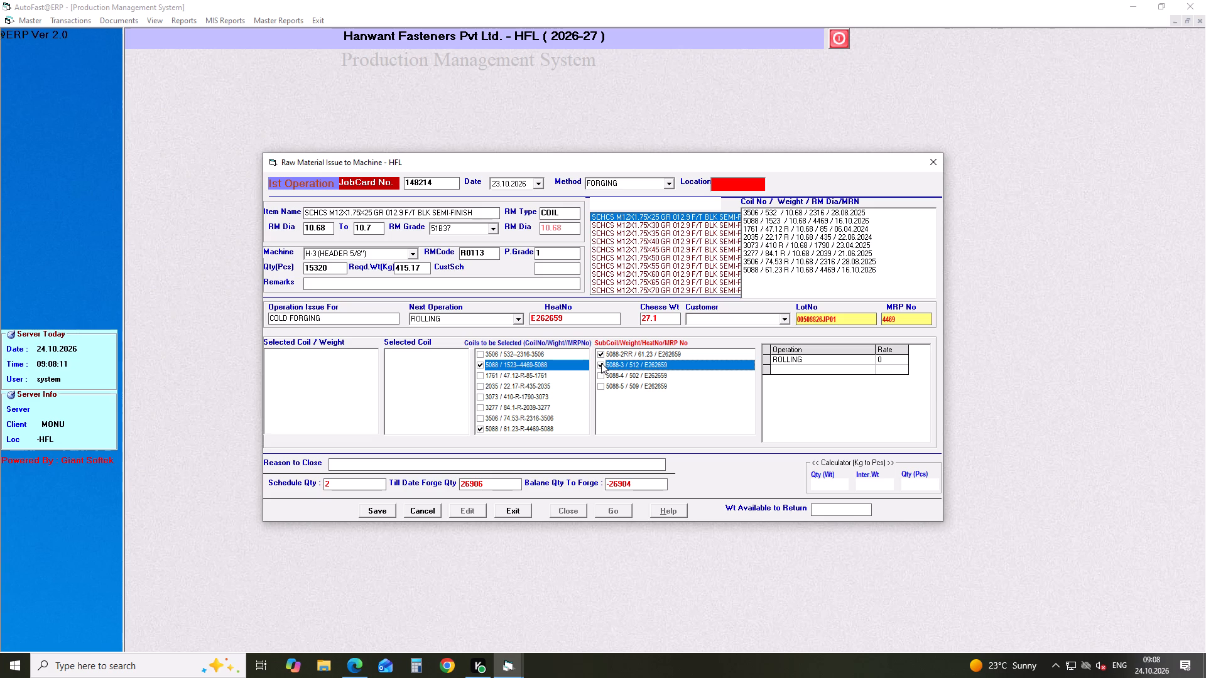
{"action": "left_click", "coordinate": [384, 510]}
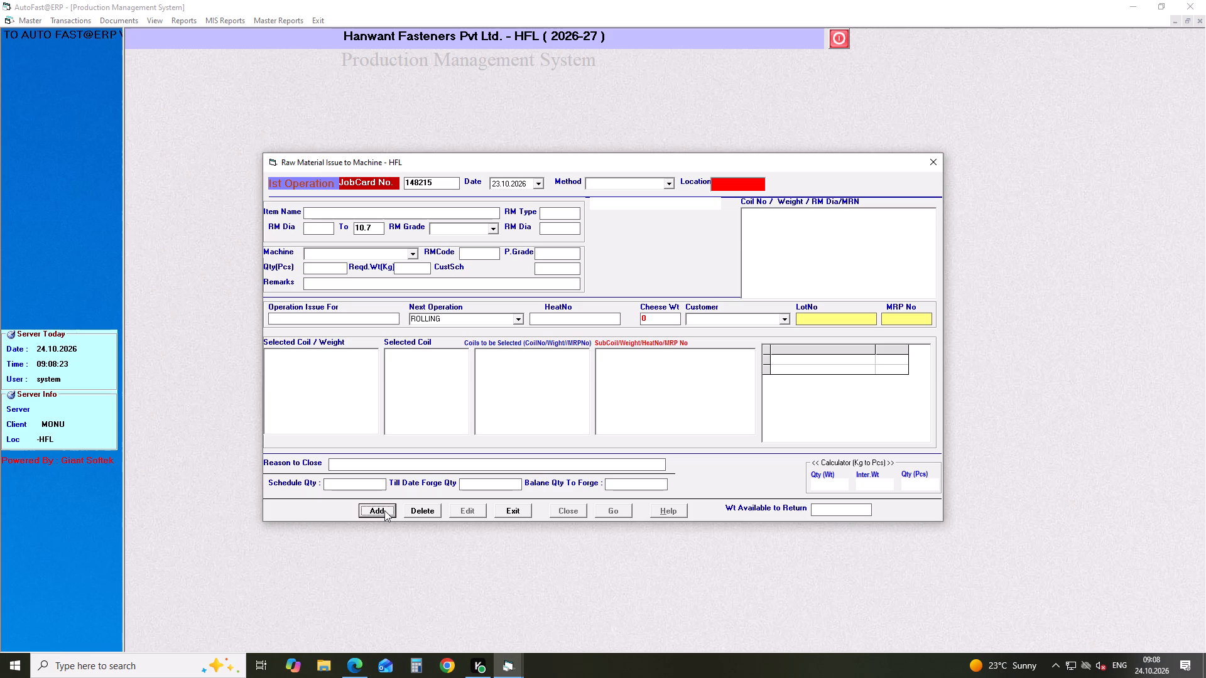
Start another job card dated 23.10.2026 with FORGING as the method.
{"action": "key", "text": "Return"}
{"action": "key", "text": "Return"}
{"action": "key", "text": "Return"}
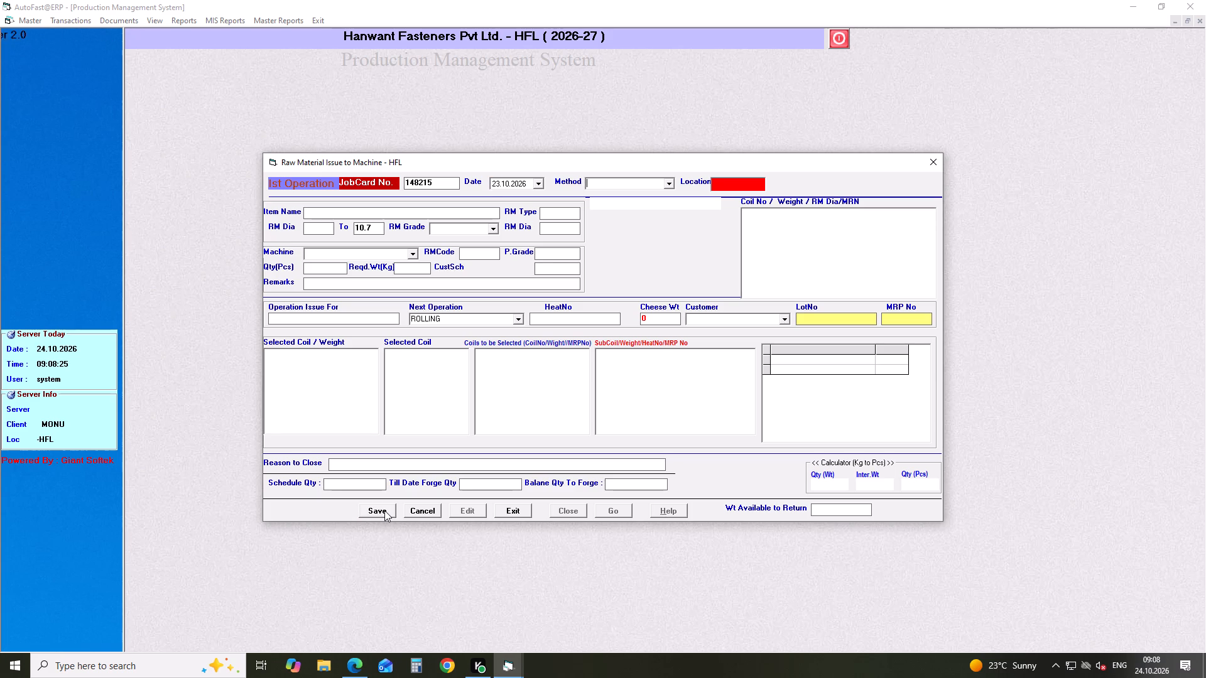
{"action": "key", "text": "Down"}
{"action": "key", "text": "Return"}
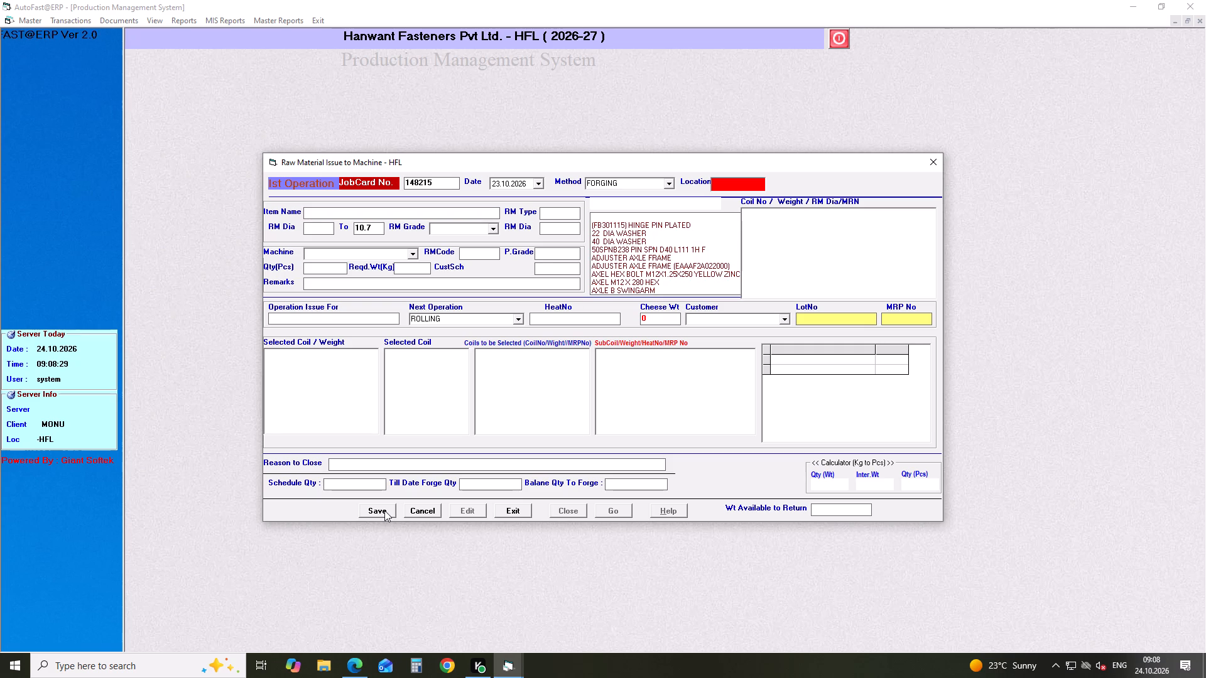
Look up "bolt hex 6" and select BOLT HEX 6 X 25 as the job card's item.
{"action": "type", "text": "bolt hex"}
{"action": "key", "text": "space"}
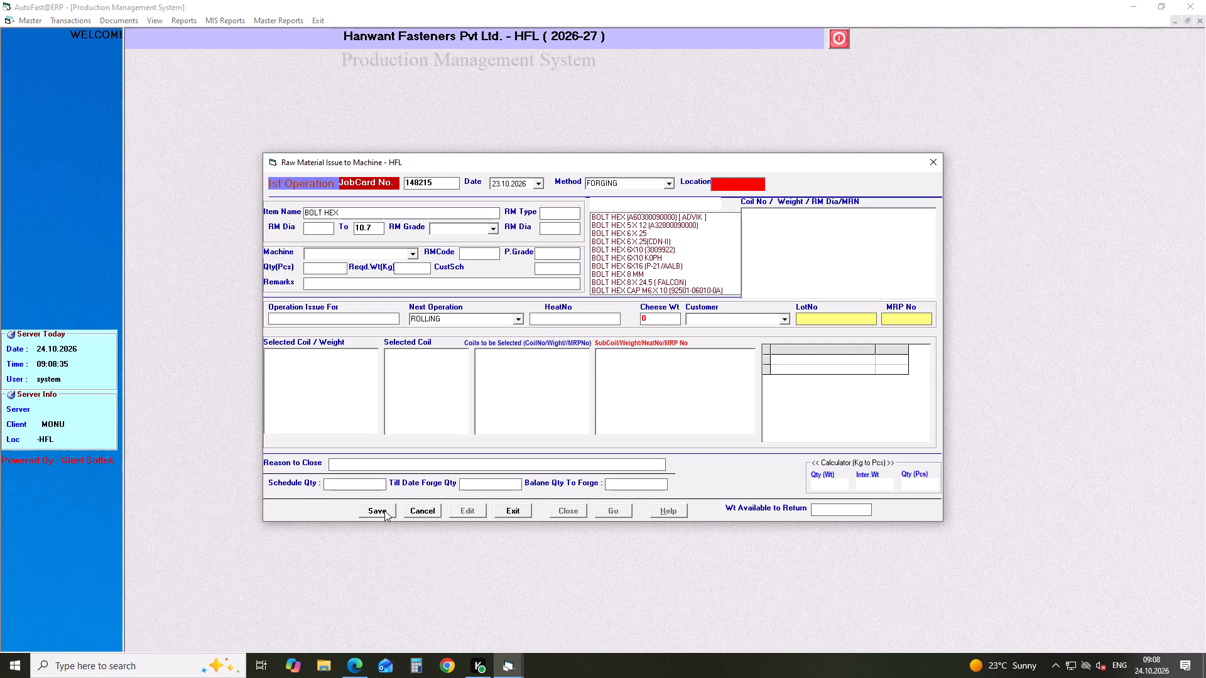
{"action": "key", "text": "6"}
{"action": "key", "text": "Down"}
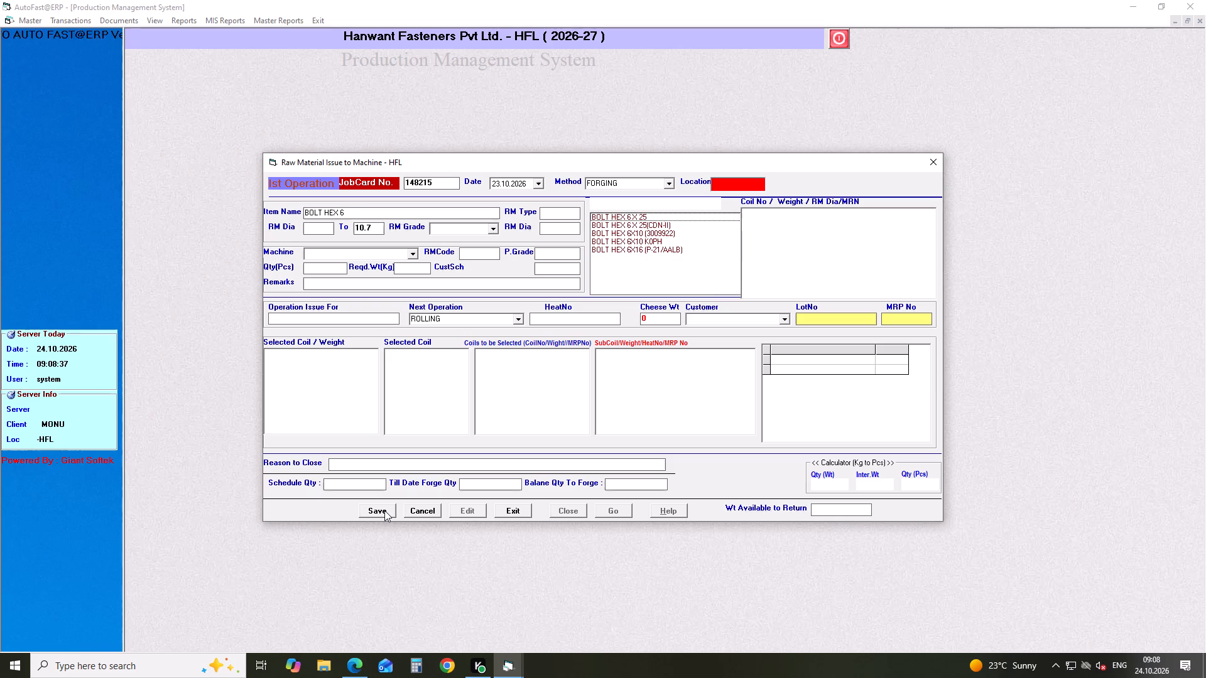
{"action": "key", "text": "Down"}
{"action": "key", "text": "Down"}
{"action": "key", "text": "Up"}
{"action": "key", "text": "Return"}
{"action": "key", "text": "Return"}
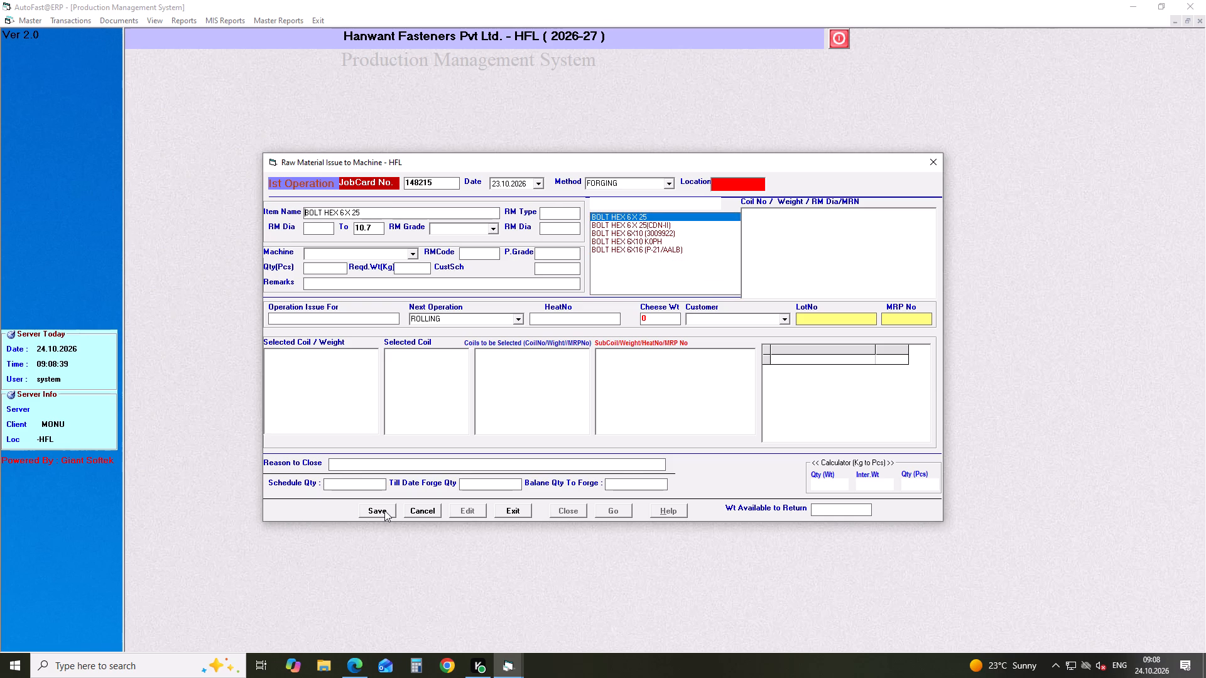
Set the raw material grade to 10B21 and the machine to H-4 (HEADER 3/8").
{"action": "key", "text": "Return"}
{"action": "key", "text": "Down"}
{"action": "key", "text": "Return"}
{"action": "key", "text": "Return"}
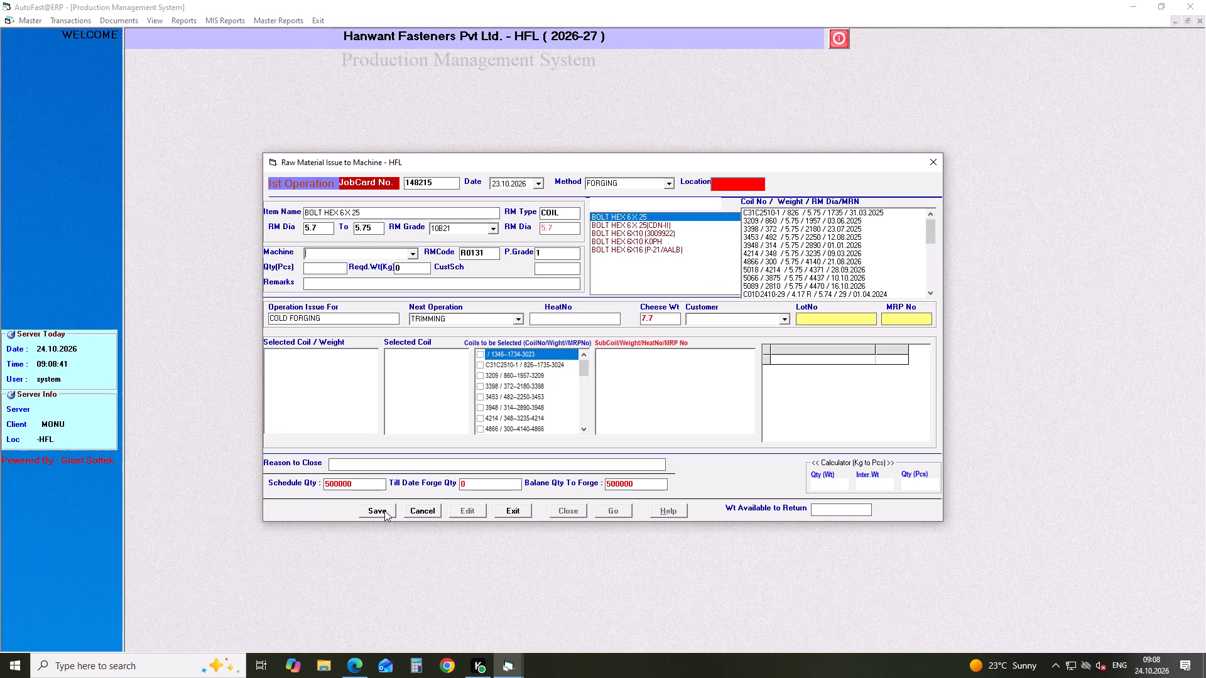
{"action": "key", "text": "Down"}
{"action": "key", "text": "Down"}
{"action": "key", "text": "Return"}
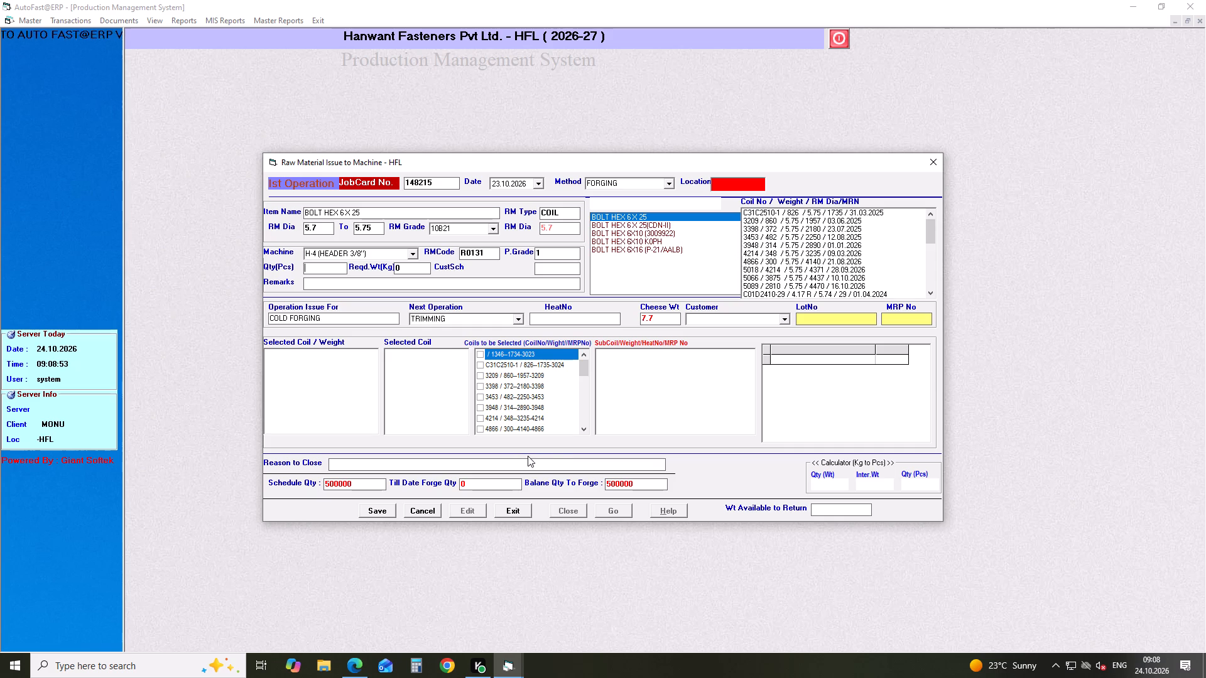
Find coil 5066 (3875) among the available coils and allocate its sub-coil 5066-1 (344).
{"action": "left_click", "coordinate": [584, 427]}
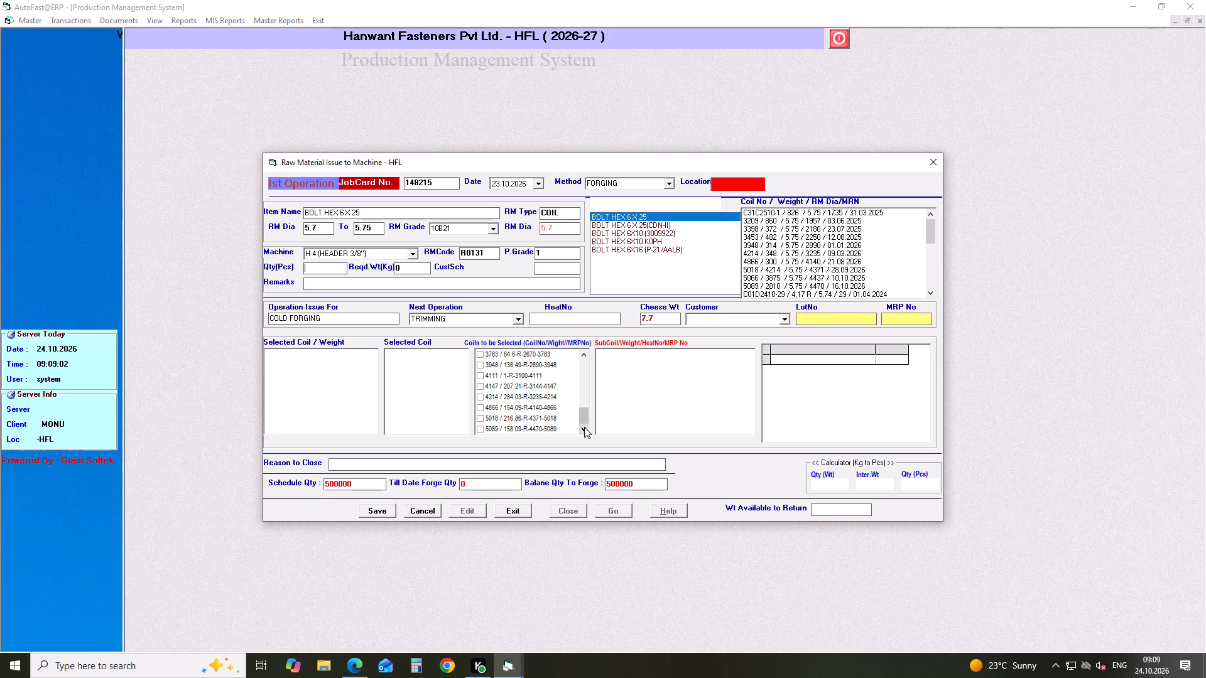
{"action": "left_click", "coordinate": [584, 427]}
{"action": "triple_click", "coordinate": [584, 427]}
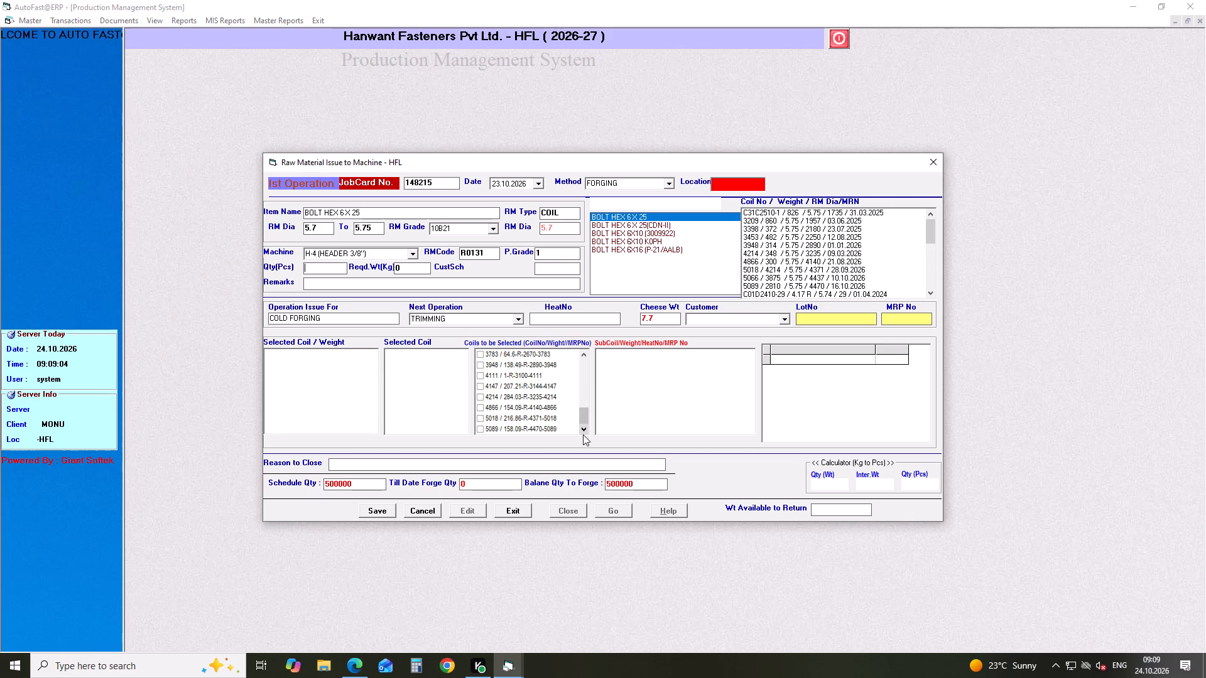
{"action": "double_click", "coordinate": [582, 434]}
{"action": "double_click", "coordinate": [582, 434]}
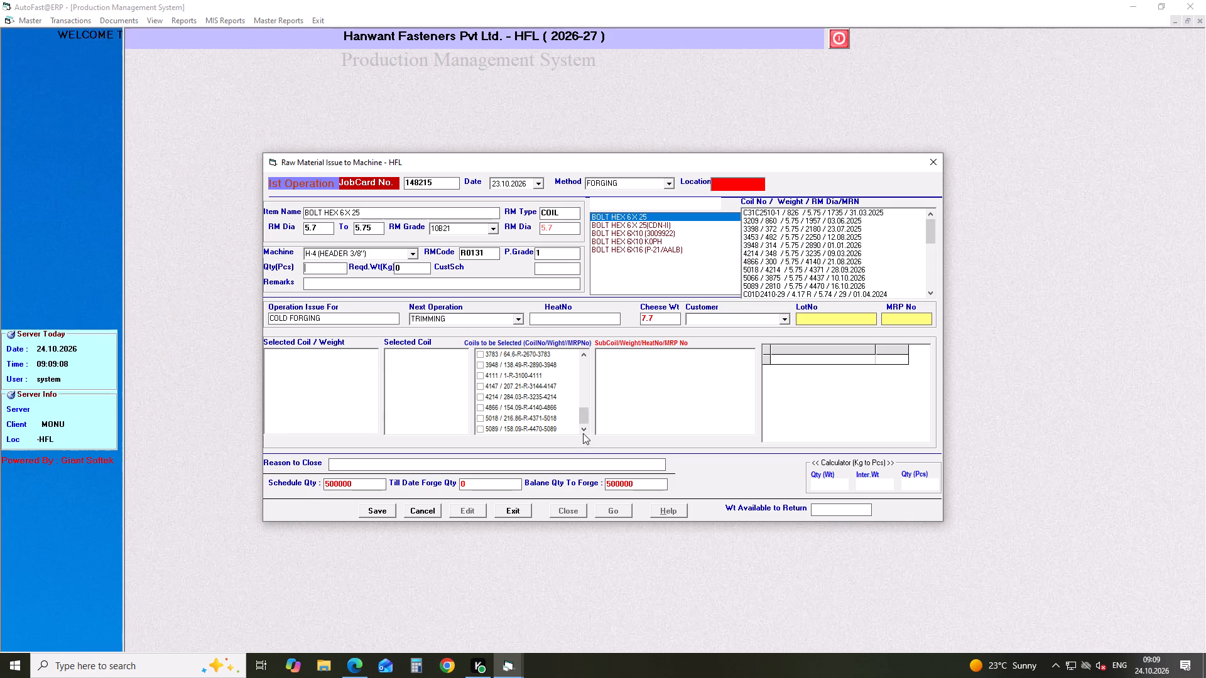
{"action": "left_click", "coordinate": [586, 352]}
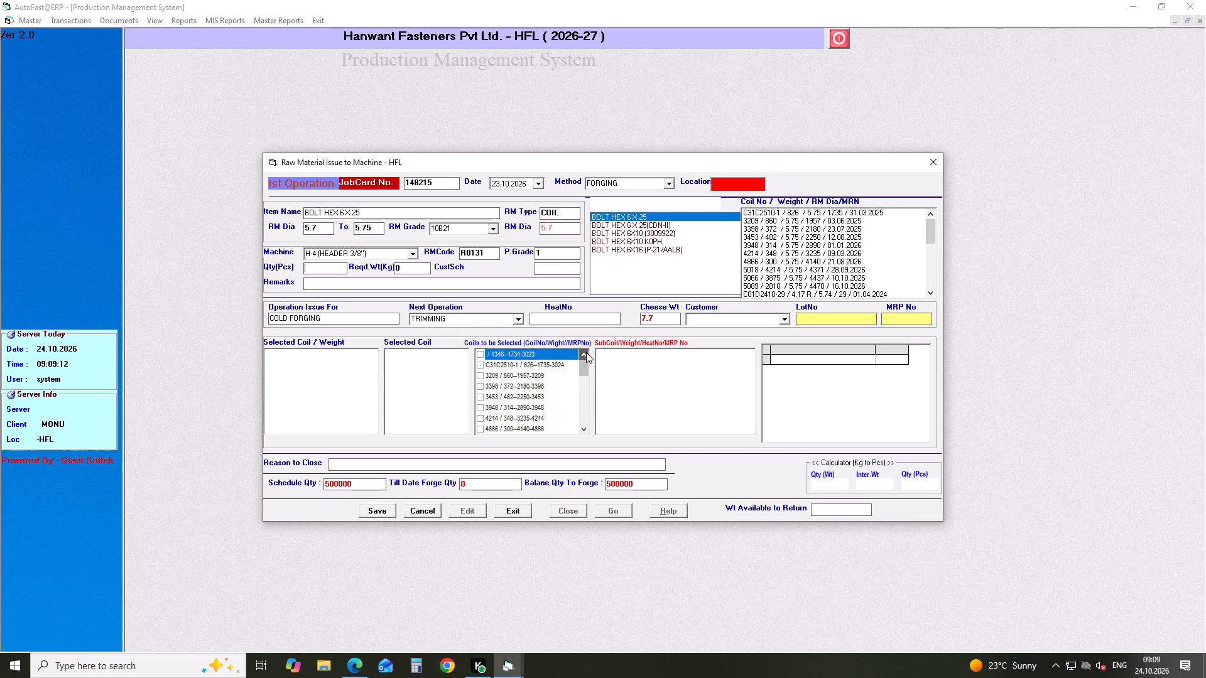
{"action": "double_click", "coordinate": [584, 428]}
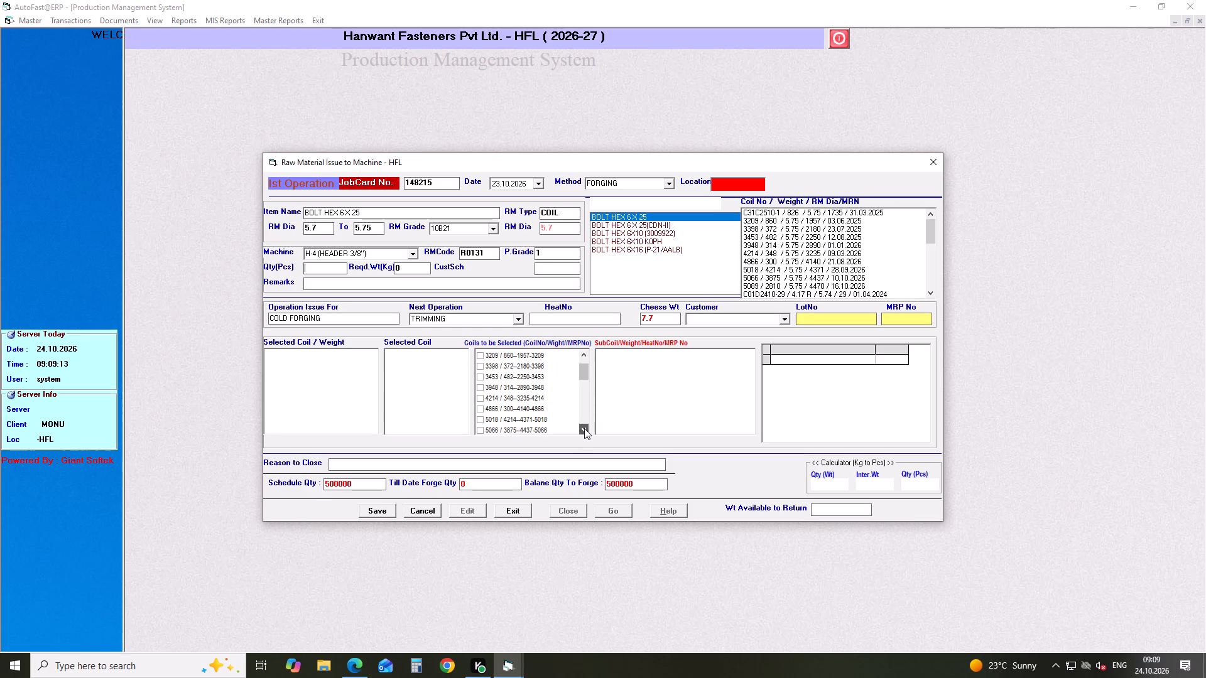
{"action": "left_click", "coordinate": [584, 428]}
{"action": "left_click", "coordinate": [481, 419]}
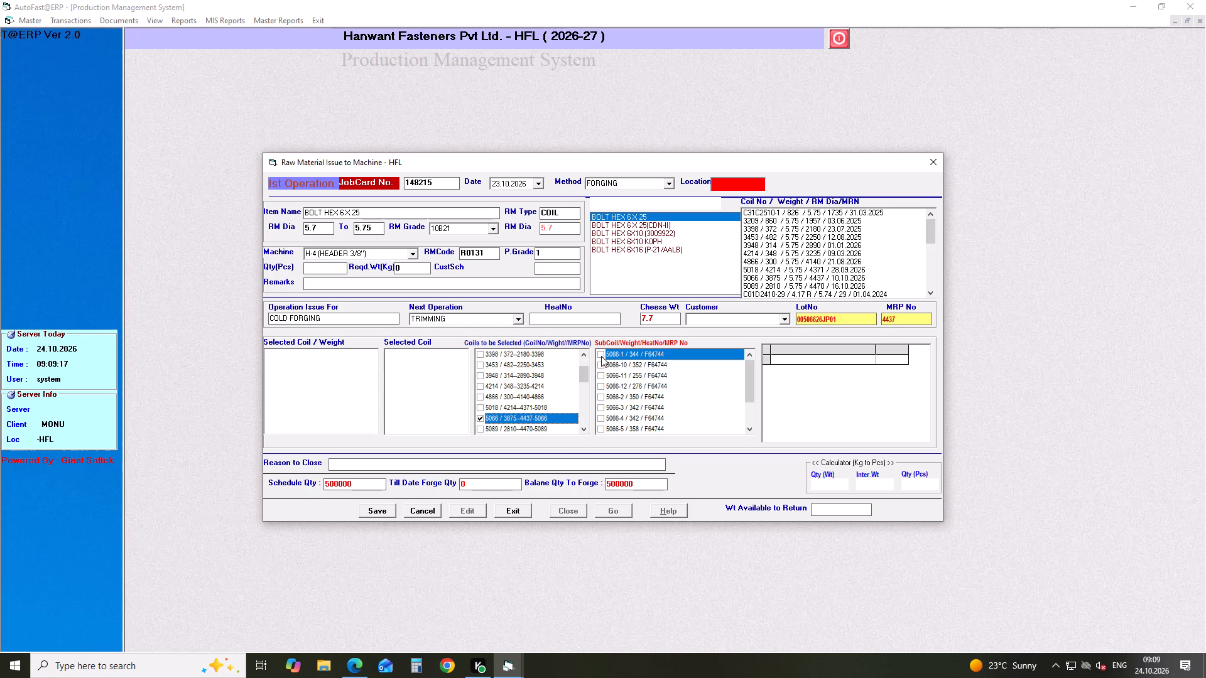
{"action": "left_click", "coordinate": [601, 356]}
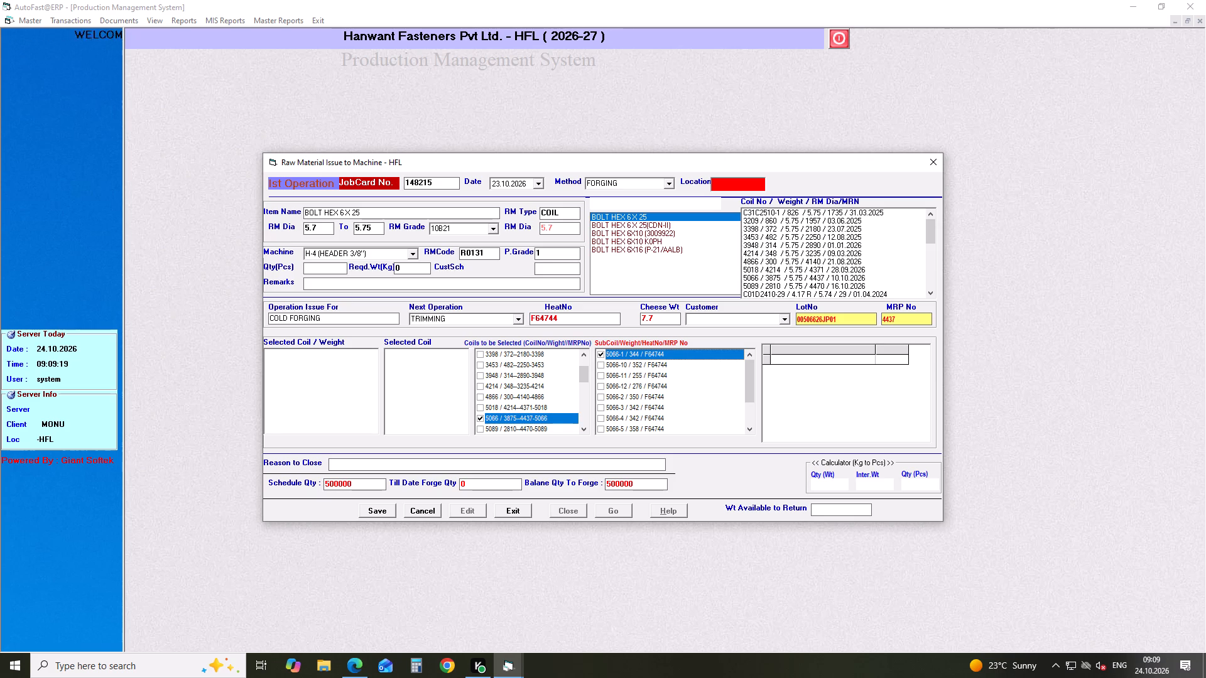
Switch to Calculator and add 29500 and 29650 for the job card's quantity.
{"action": "left_click", "coordinate": [324, 271]}
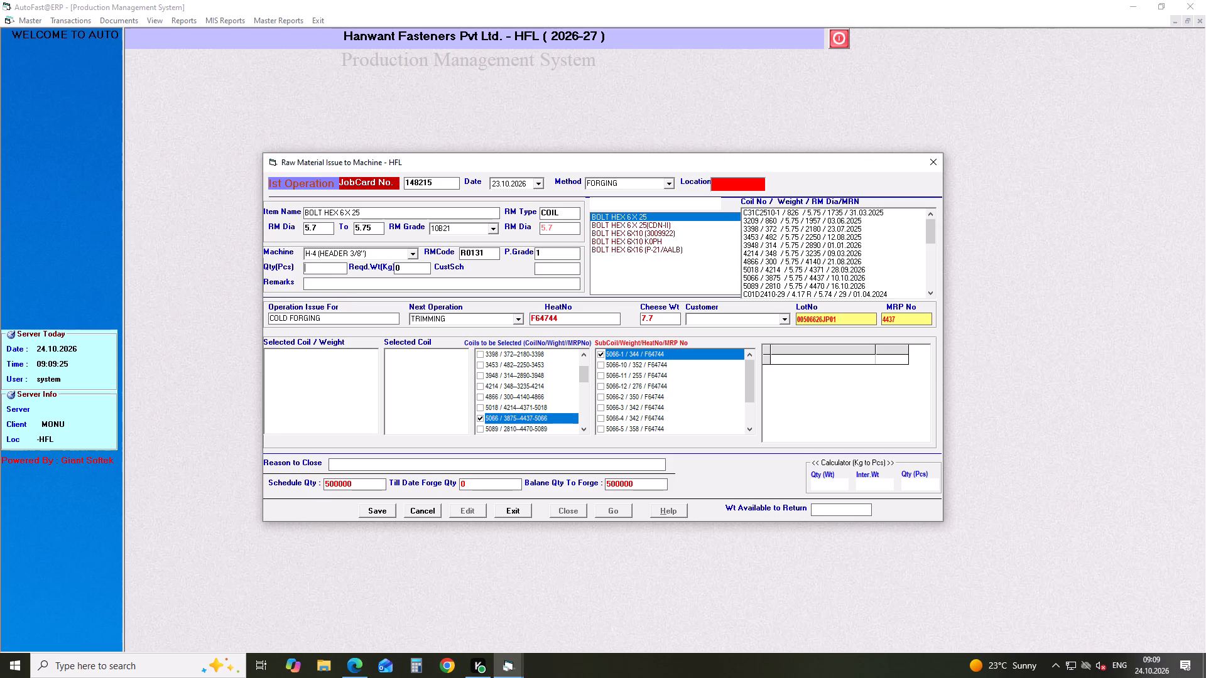
{"action": "left_click", "coordinate": [418, 661]}
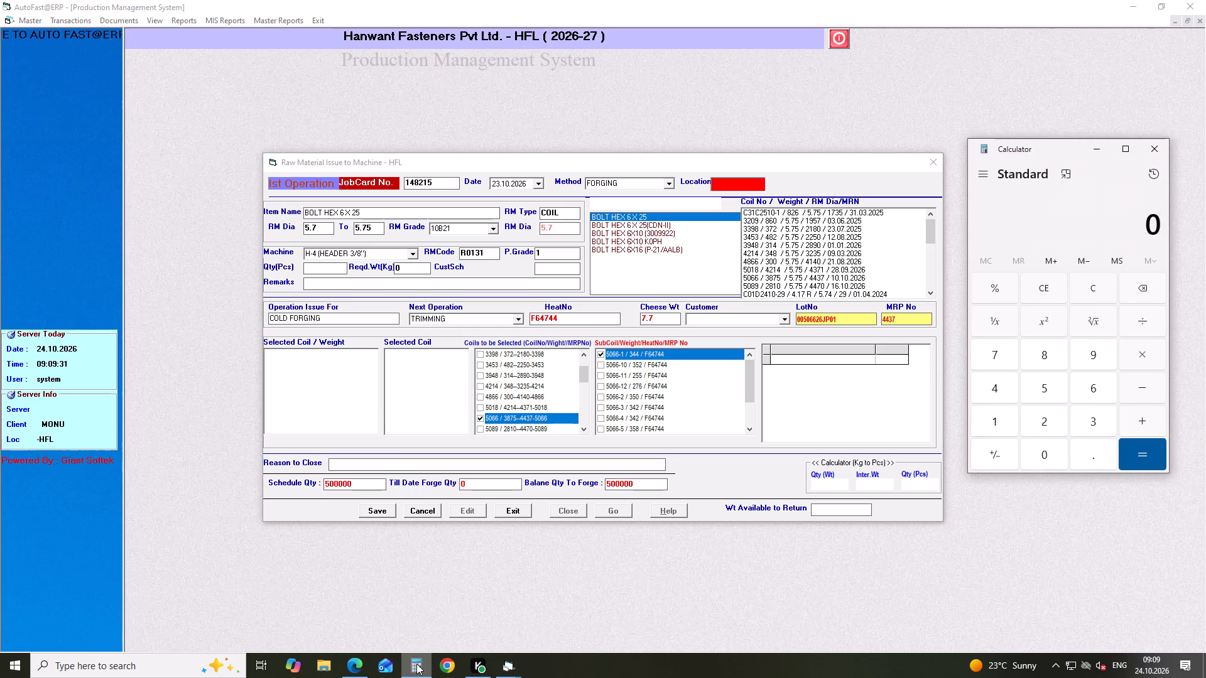
{"action": "type", "text": "29500+"}
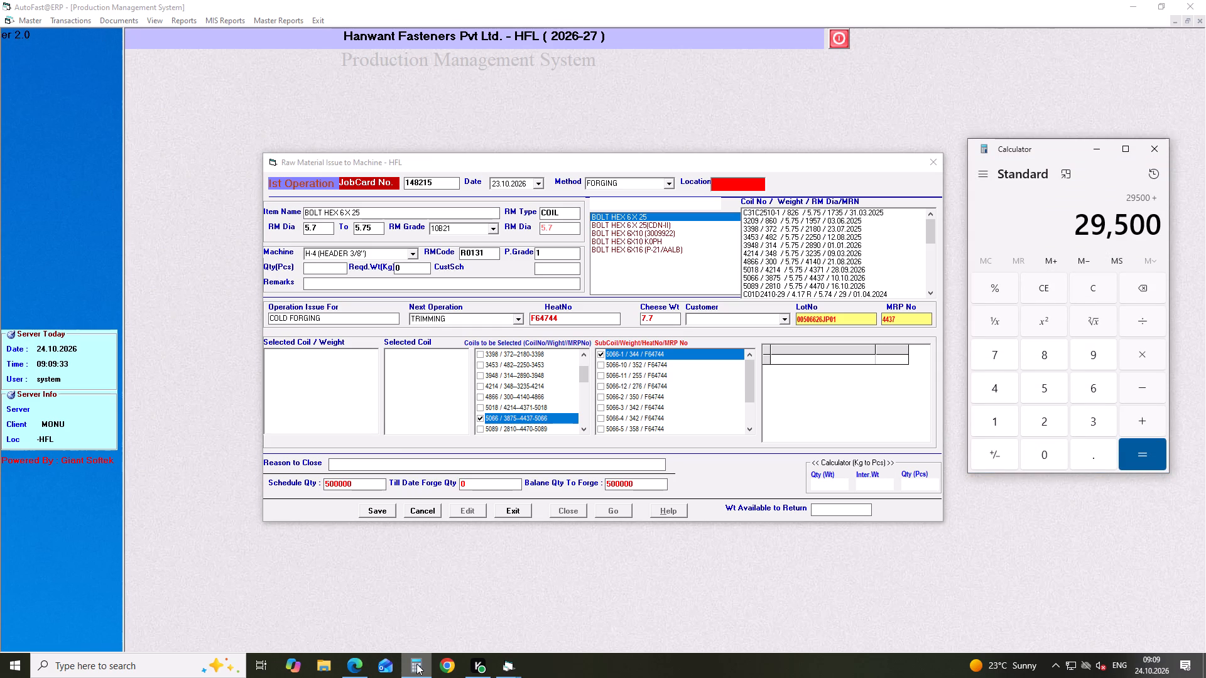
{"action": "type", "text": "29650"}
{"action": "key", "text": "Return"}
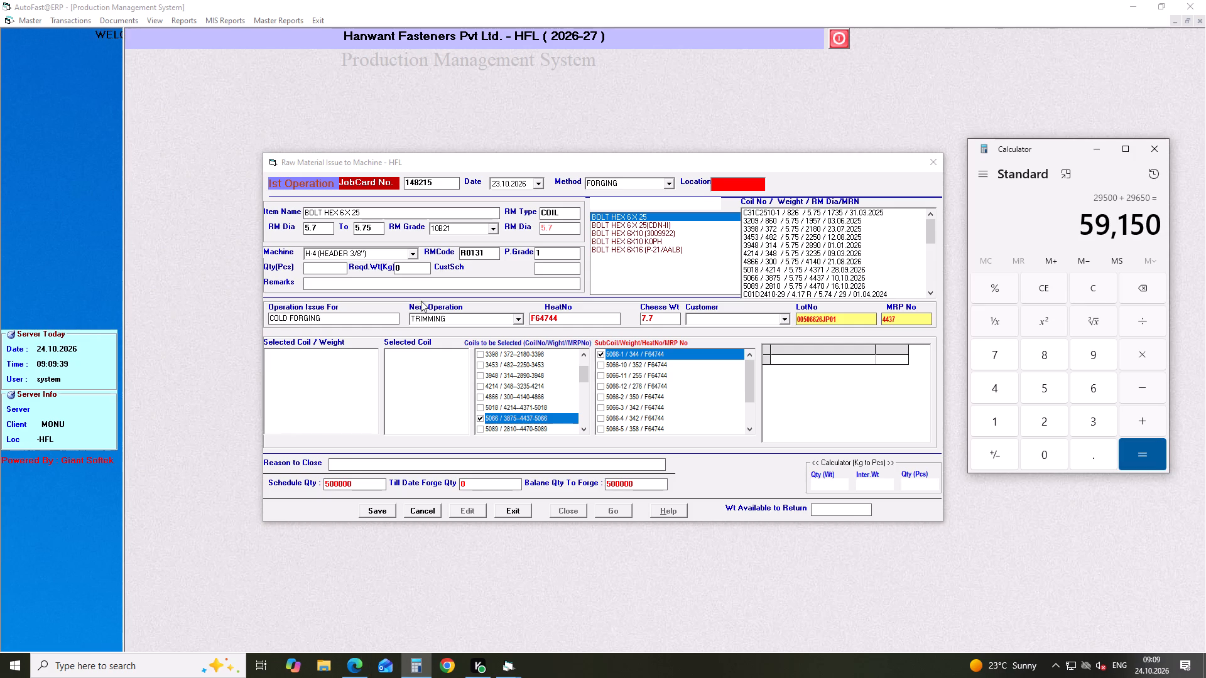
Back in the job card, set the quantity to 59150 pcs and accept TRIMMING as the next operation.
{"action": "left_click", "coordinate": [313, 271]}
{"action": "type", "text": "59150"}
{"action": "key", "text": "Return"}
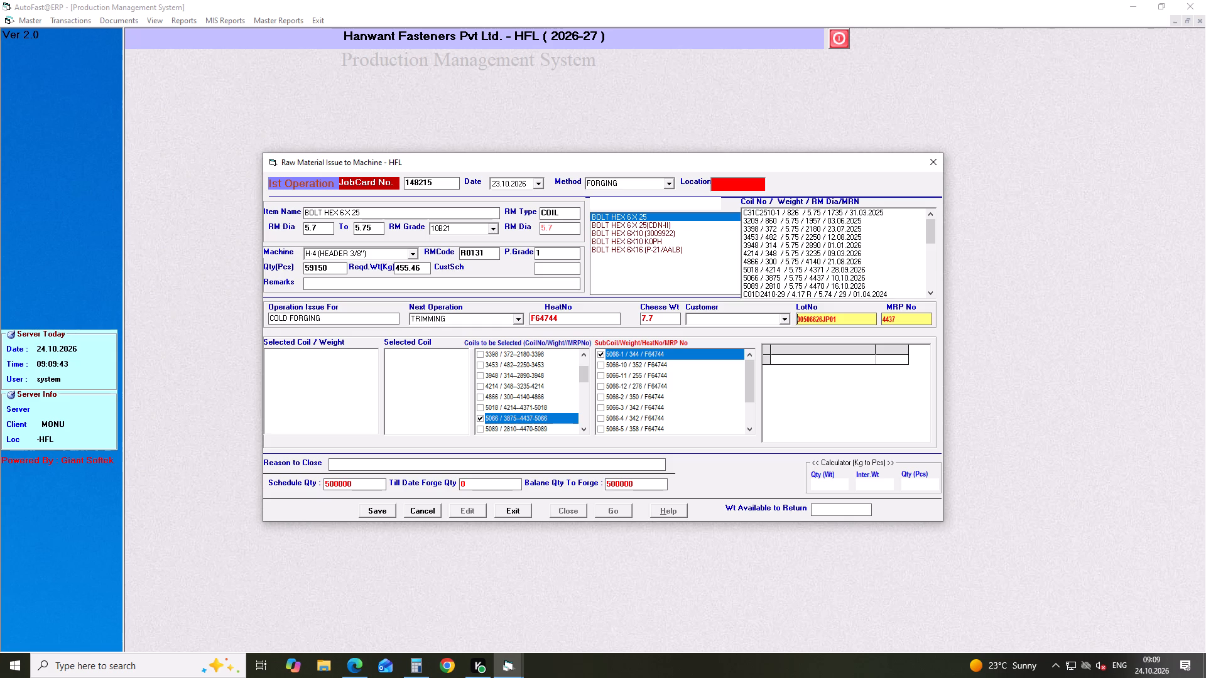
{"action": "key", "text": "Return"}
{"action": "key", "text": "Return"}
{"action": "key", "text": "Return"}
{"action": "key", "text": "Return"}
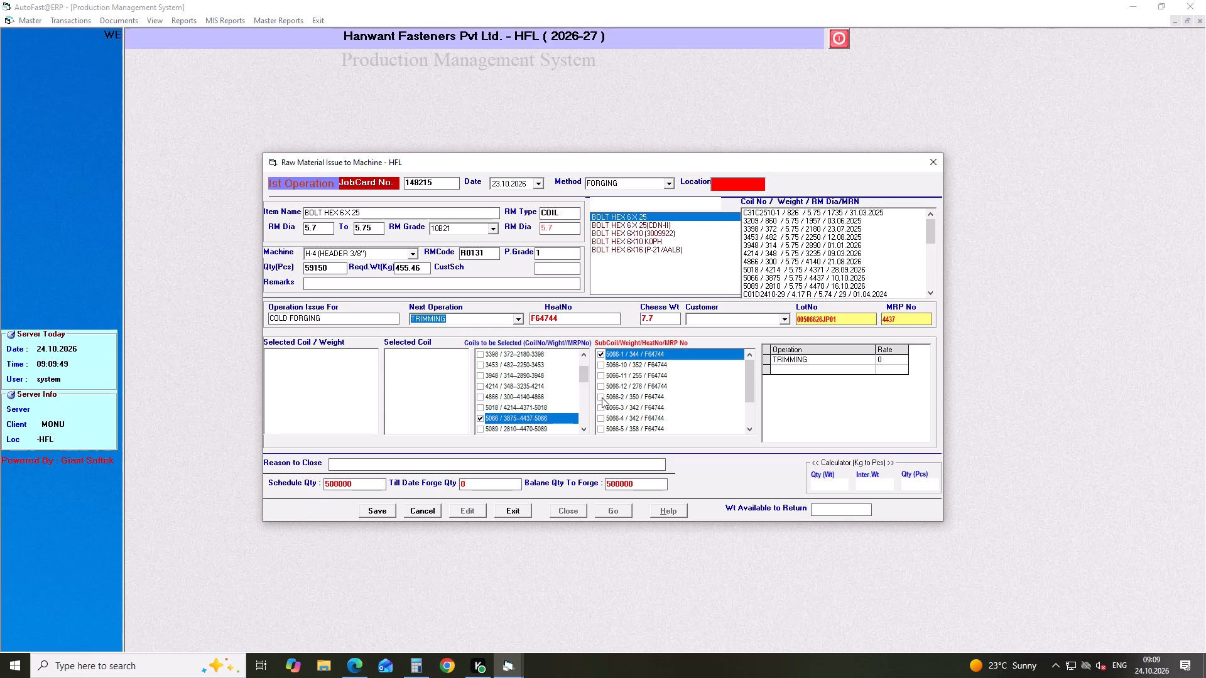
Allocate sub-coil 5066-2 (350) as well and save the job card.
{"action": "left_click", "coordinate": [602, 397]}
{"action": "key", "text": "Return"}
{"action": "key", "text": "Return"}
{"action": "key", "text": "Return"}
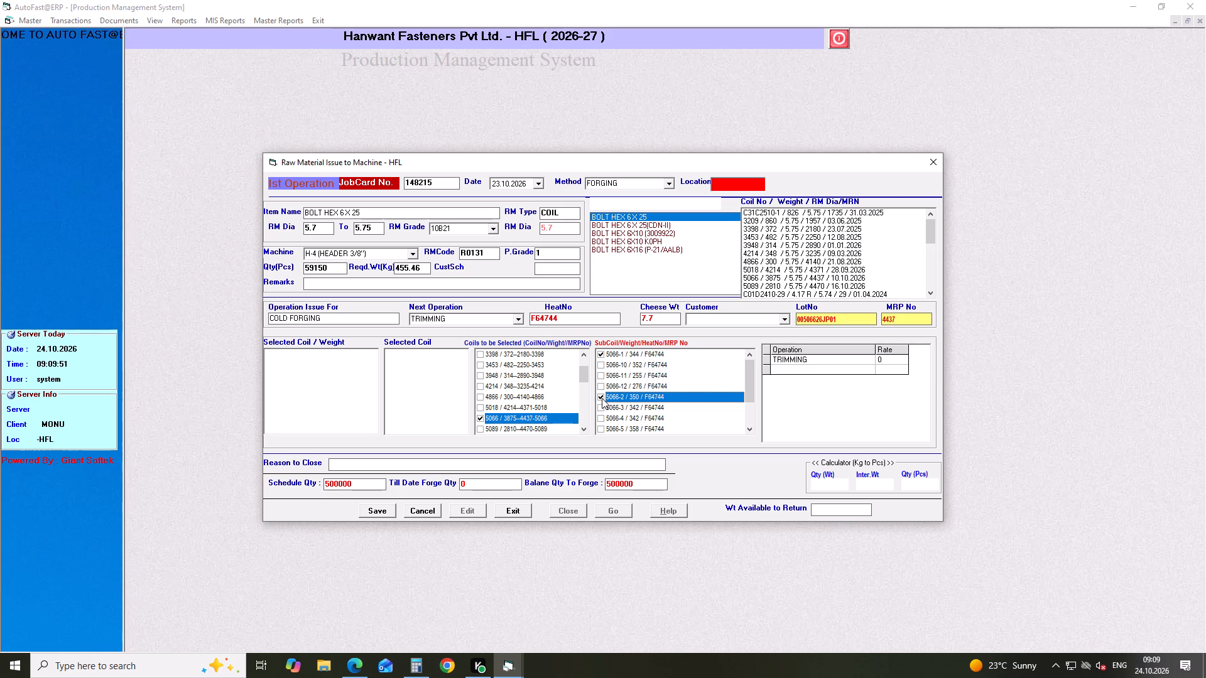
{"action": "left_click", "coordinate": [382, 511]}
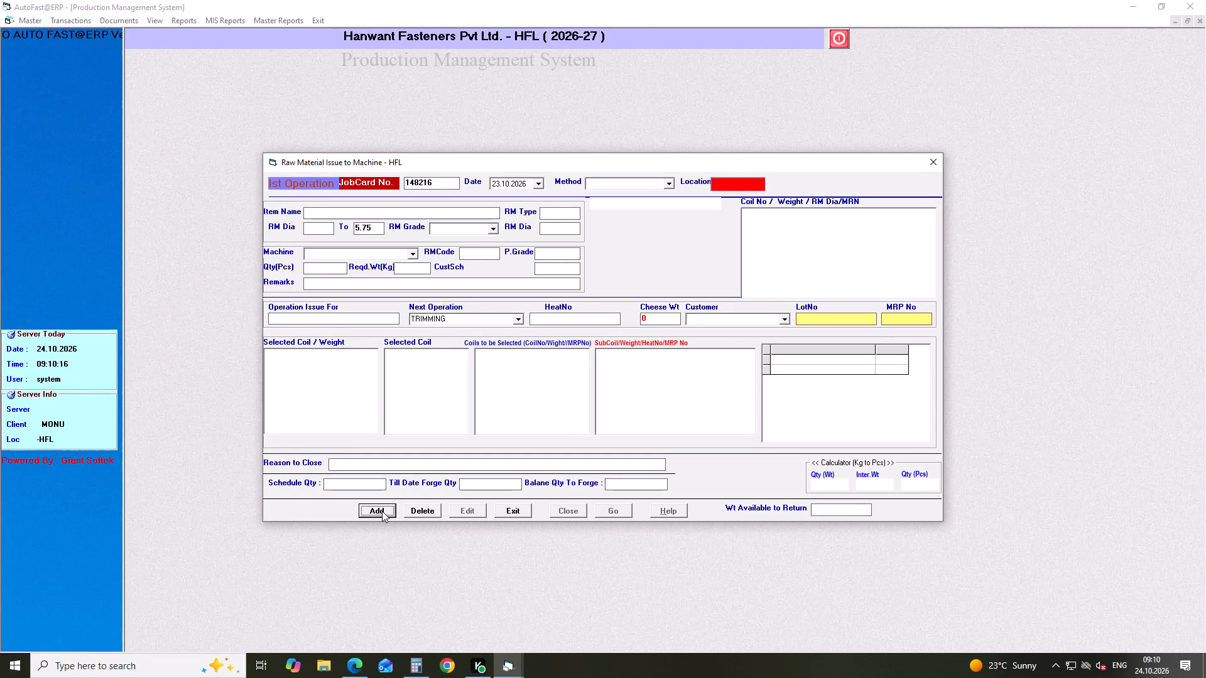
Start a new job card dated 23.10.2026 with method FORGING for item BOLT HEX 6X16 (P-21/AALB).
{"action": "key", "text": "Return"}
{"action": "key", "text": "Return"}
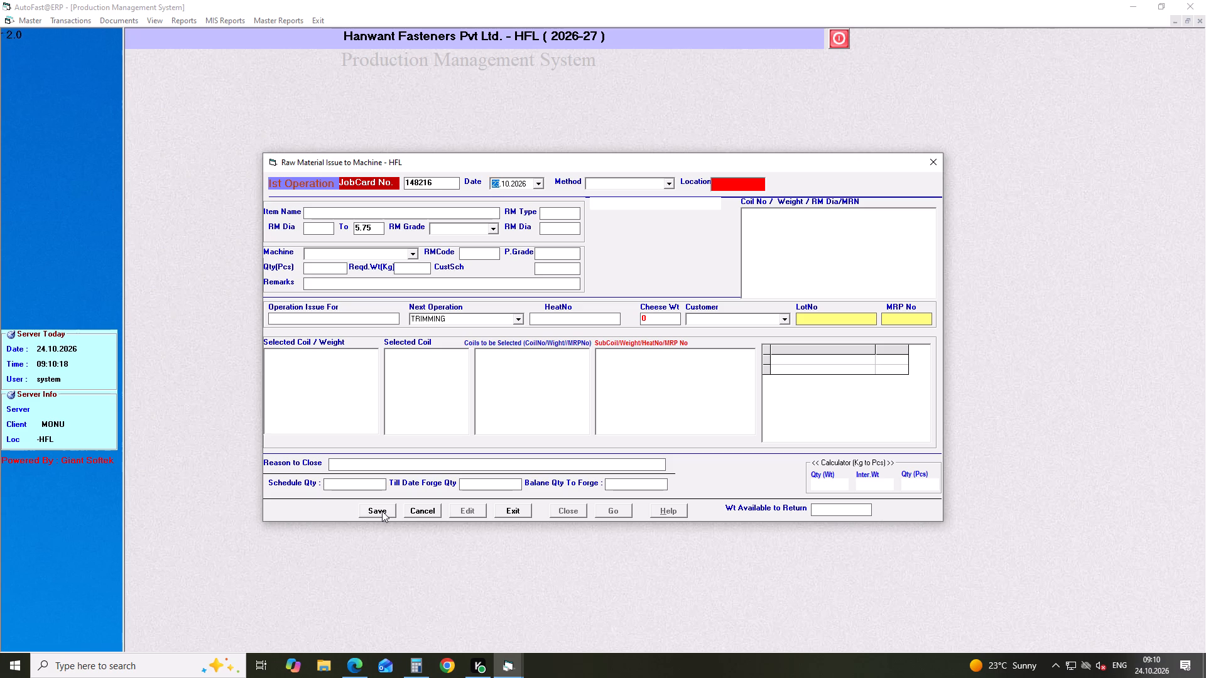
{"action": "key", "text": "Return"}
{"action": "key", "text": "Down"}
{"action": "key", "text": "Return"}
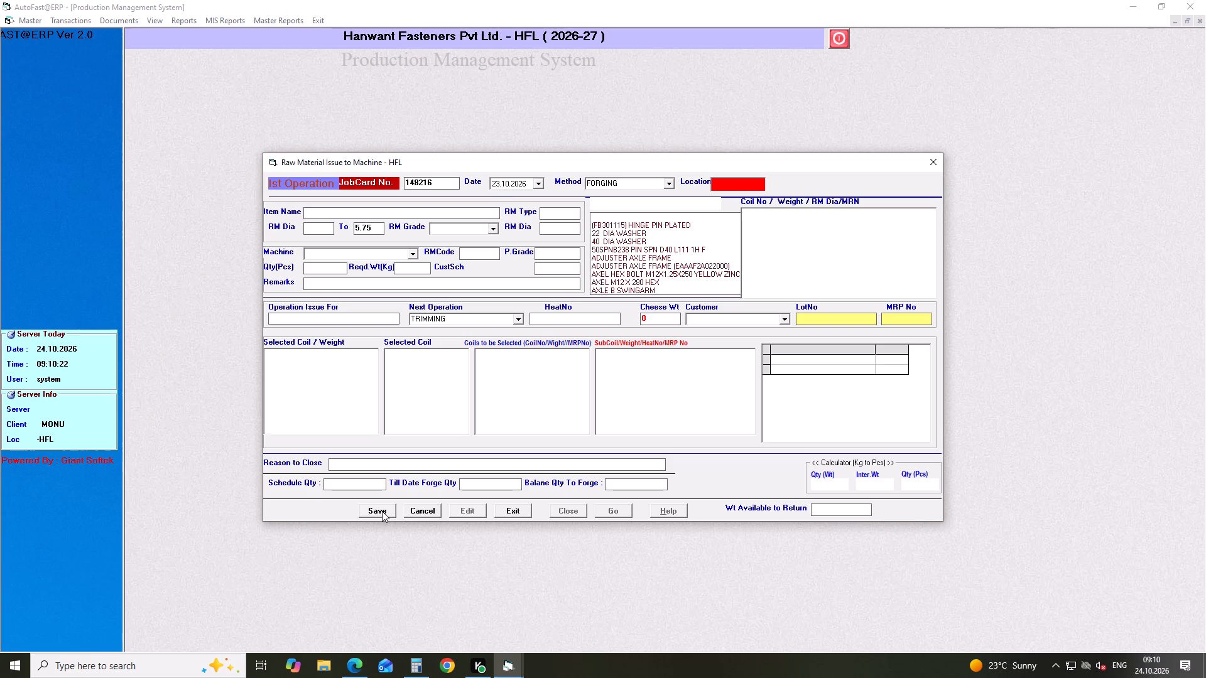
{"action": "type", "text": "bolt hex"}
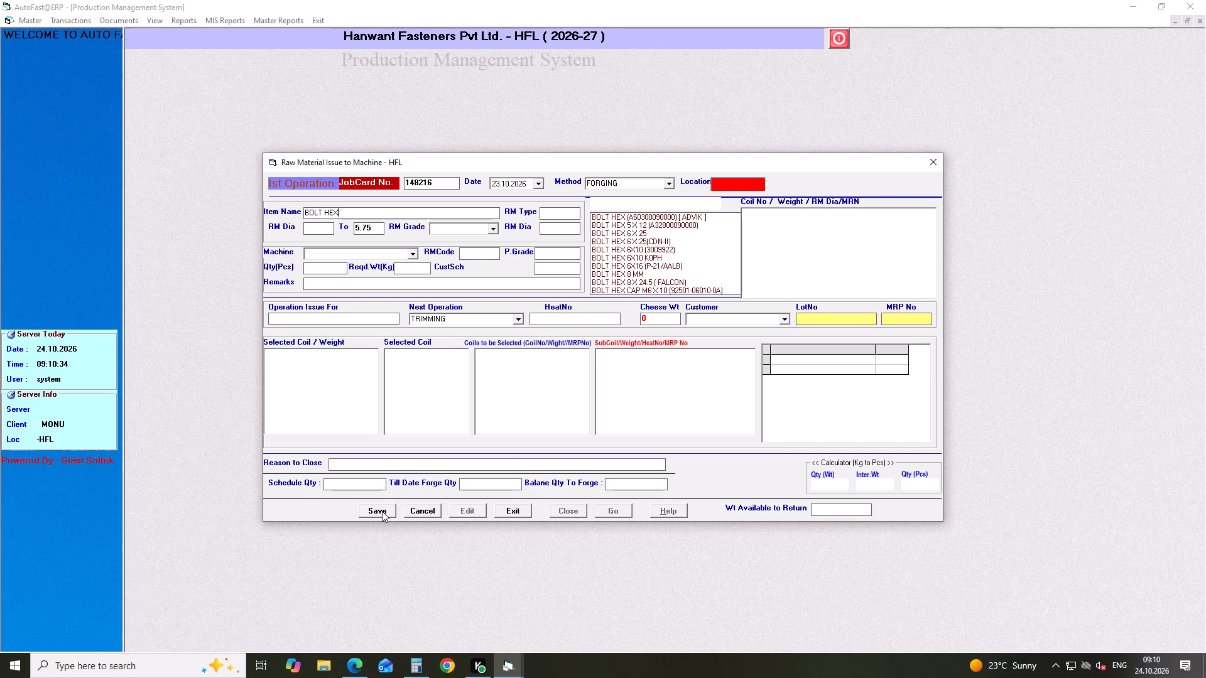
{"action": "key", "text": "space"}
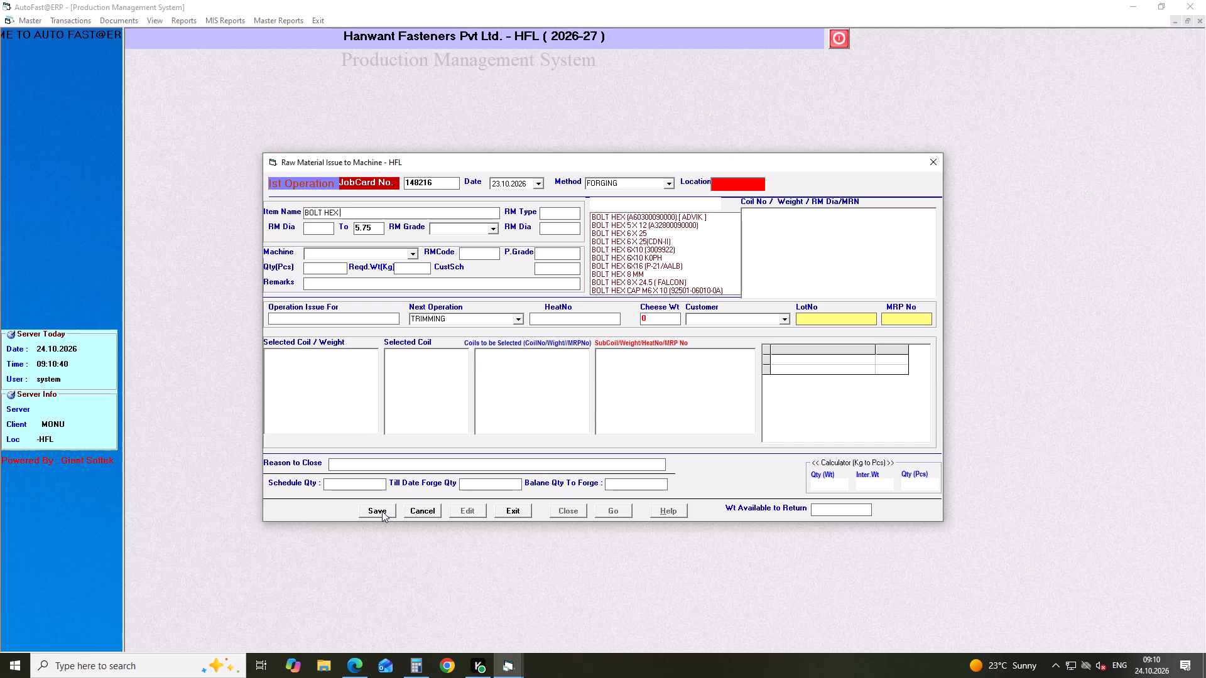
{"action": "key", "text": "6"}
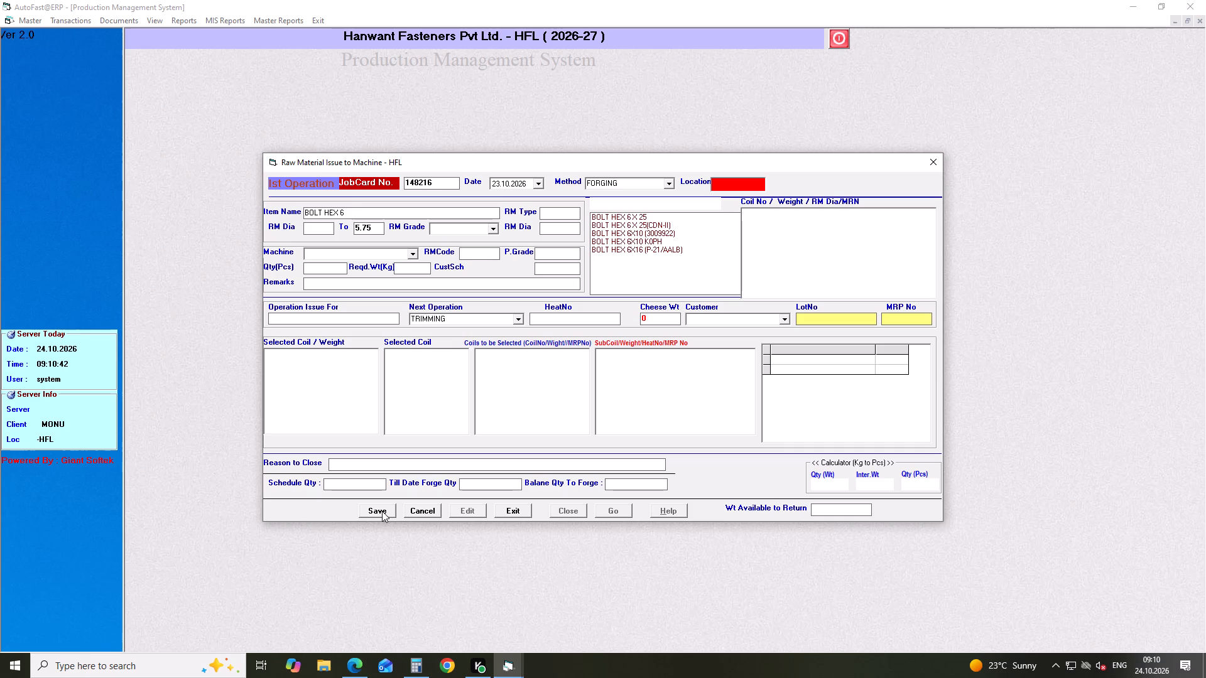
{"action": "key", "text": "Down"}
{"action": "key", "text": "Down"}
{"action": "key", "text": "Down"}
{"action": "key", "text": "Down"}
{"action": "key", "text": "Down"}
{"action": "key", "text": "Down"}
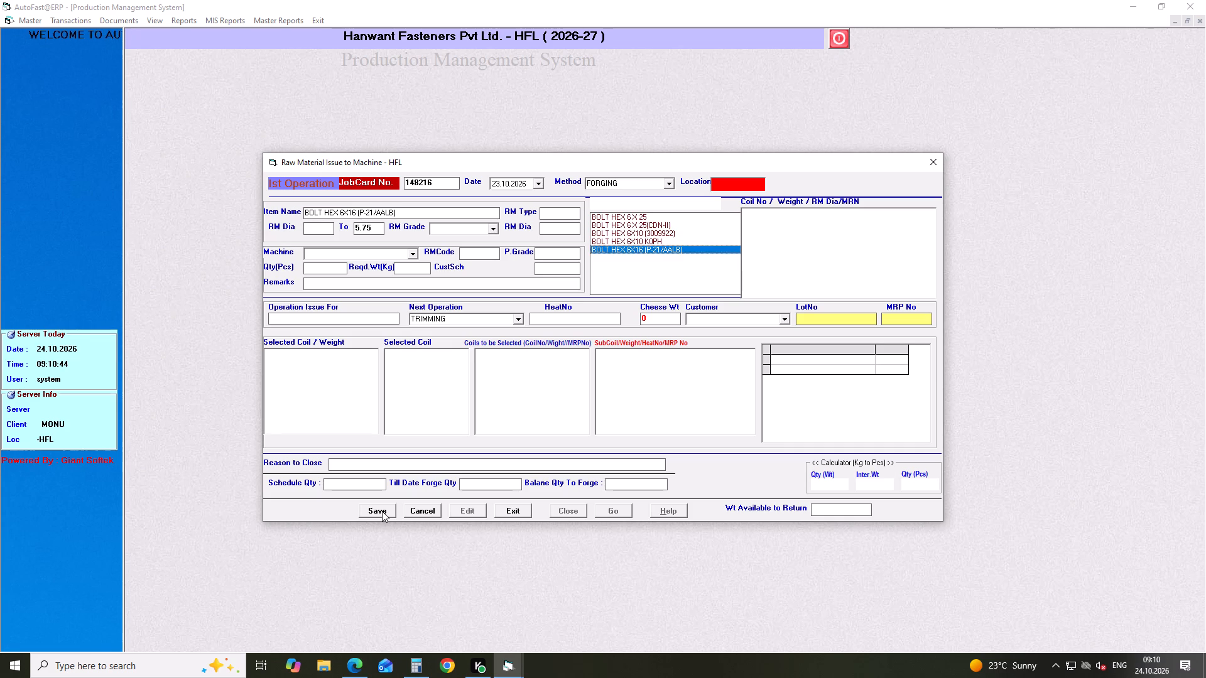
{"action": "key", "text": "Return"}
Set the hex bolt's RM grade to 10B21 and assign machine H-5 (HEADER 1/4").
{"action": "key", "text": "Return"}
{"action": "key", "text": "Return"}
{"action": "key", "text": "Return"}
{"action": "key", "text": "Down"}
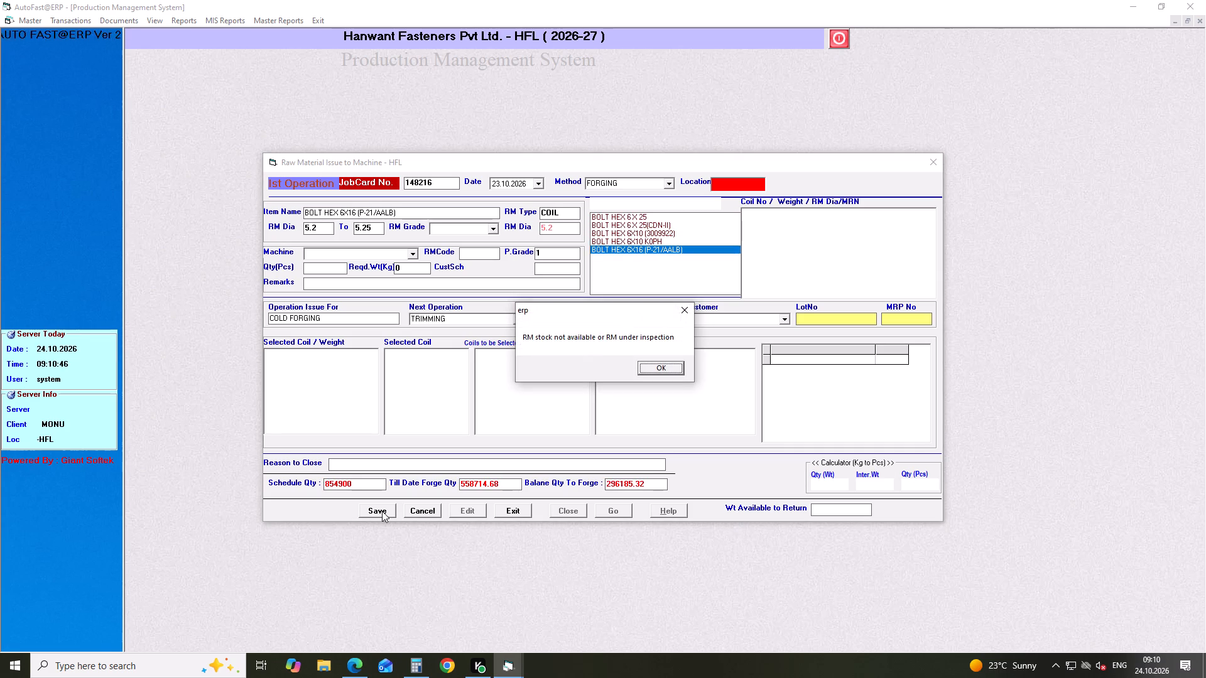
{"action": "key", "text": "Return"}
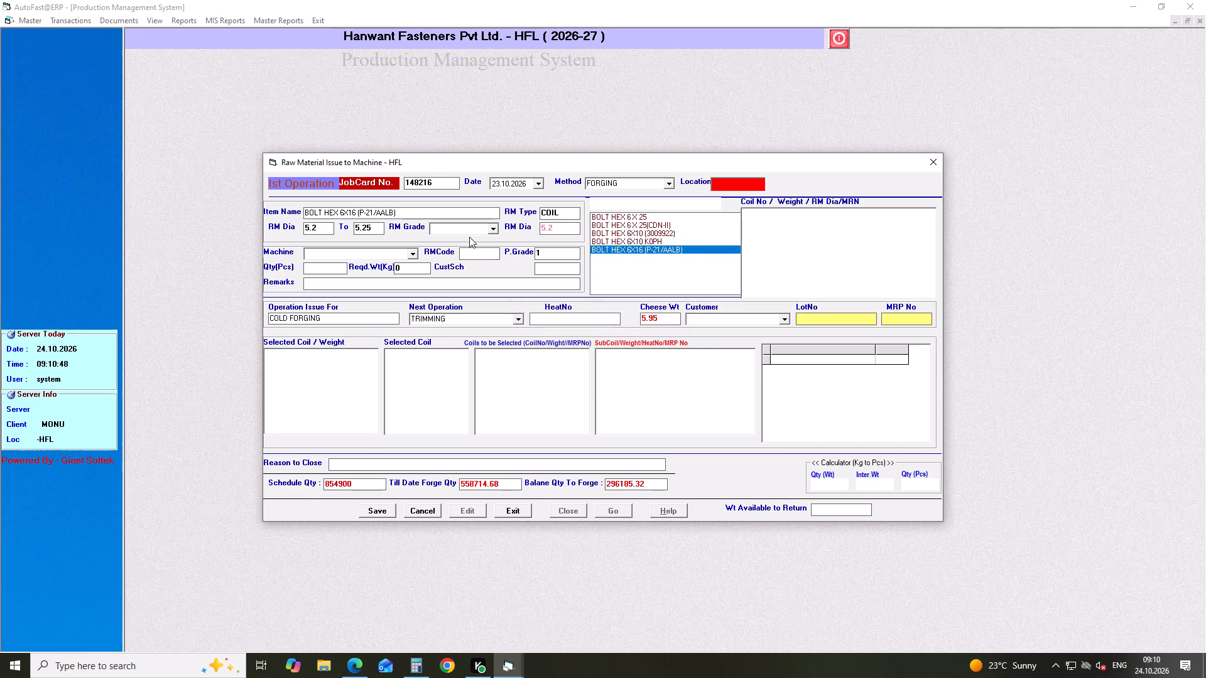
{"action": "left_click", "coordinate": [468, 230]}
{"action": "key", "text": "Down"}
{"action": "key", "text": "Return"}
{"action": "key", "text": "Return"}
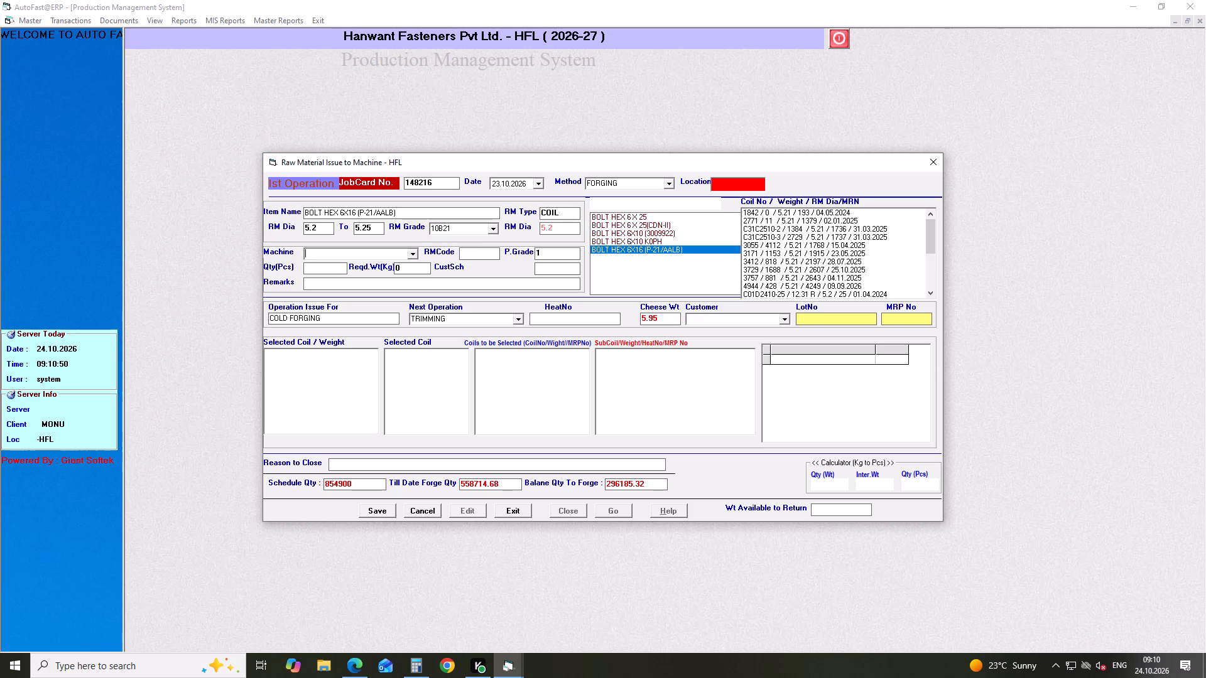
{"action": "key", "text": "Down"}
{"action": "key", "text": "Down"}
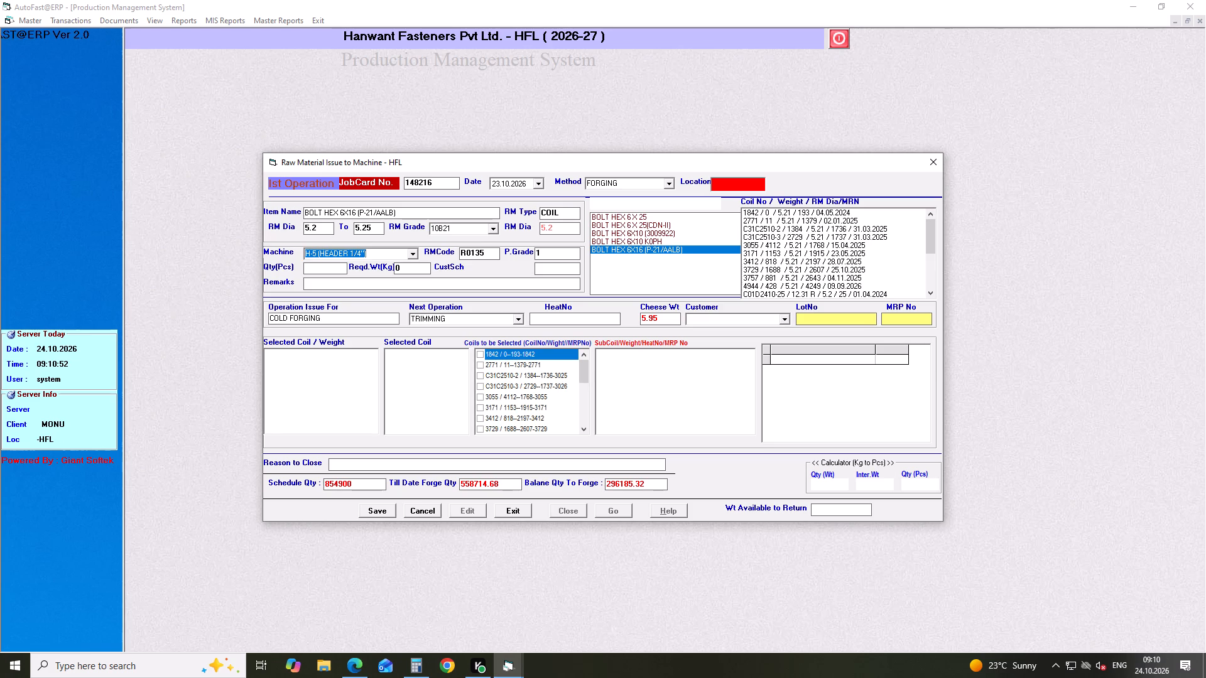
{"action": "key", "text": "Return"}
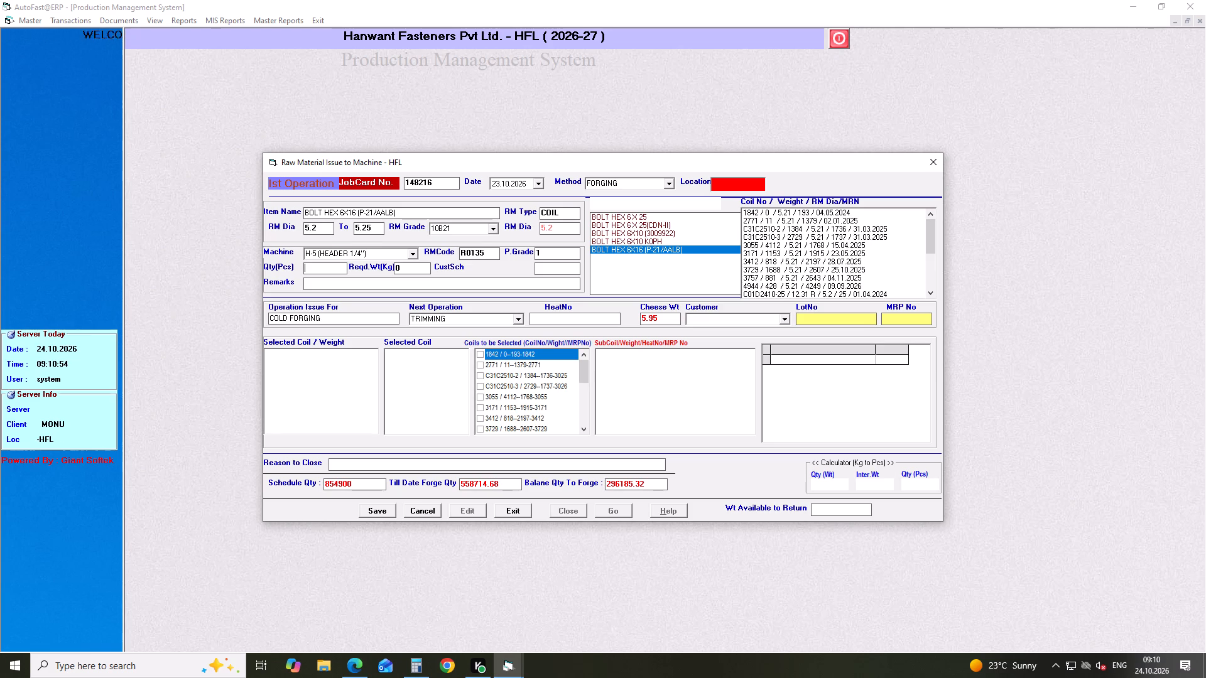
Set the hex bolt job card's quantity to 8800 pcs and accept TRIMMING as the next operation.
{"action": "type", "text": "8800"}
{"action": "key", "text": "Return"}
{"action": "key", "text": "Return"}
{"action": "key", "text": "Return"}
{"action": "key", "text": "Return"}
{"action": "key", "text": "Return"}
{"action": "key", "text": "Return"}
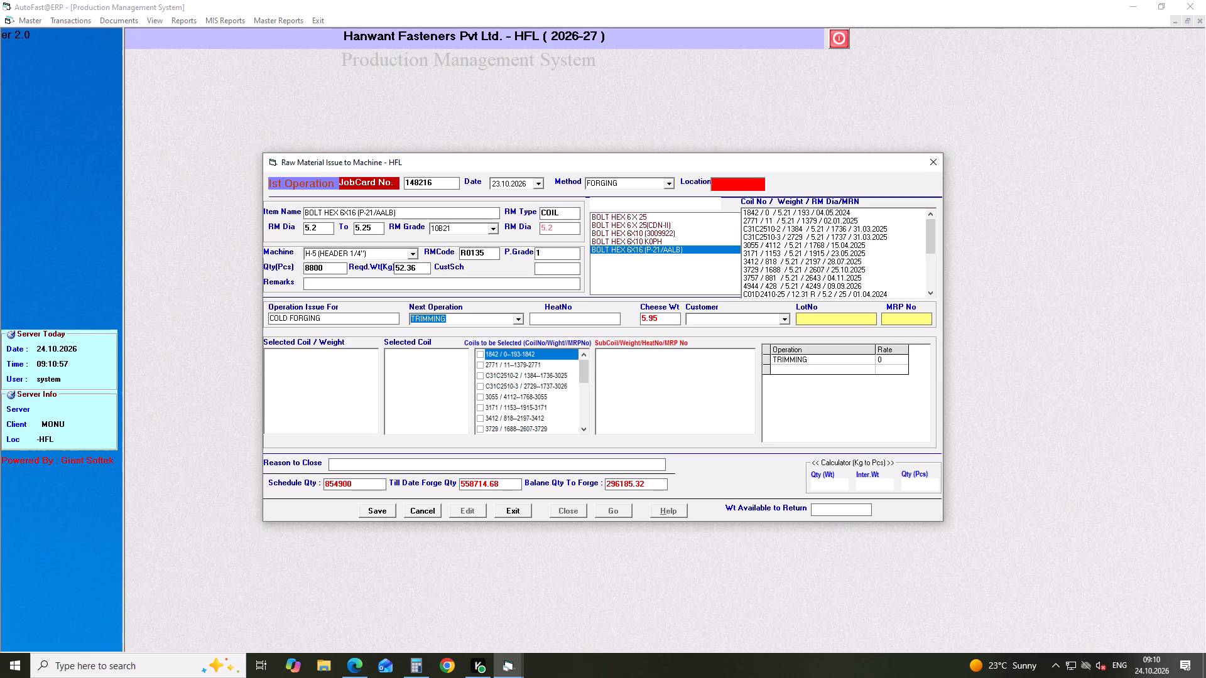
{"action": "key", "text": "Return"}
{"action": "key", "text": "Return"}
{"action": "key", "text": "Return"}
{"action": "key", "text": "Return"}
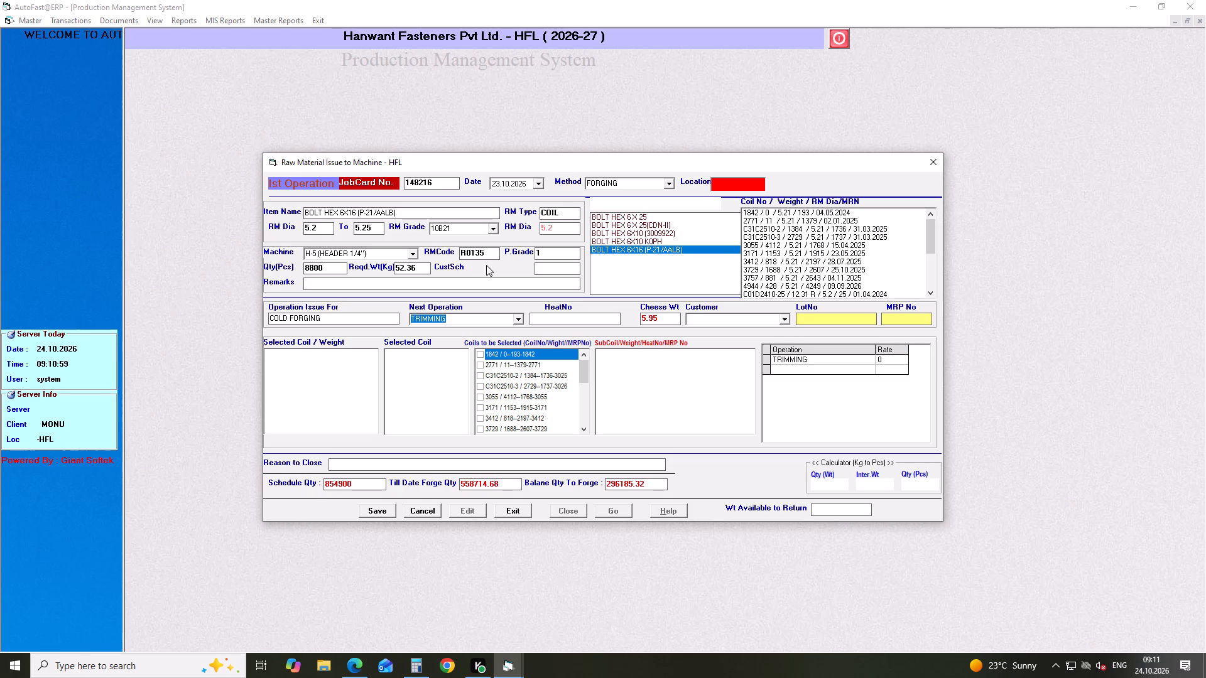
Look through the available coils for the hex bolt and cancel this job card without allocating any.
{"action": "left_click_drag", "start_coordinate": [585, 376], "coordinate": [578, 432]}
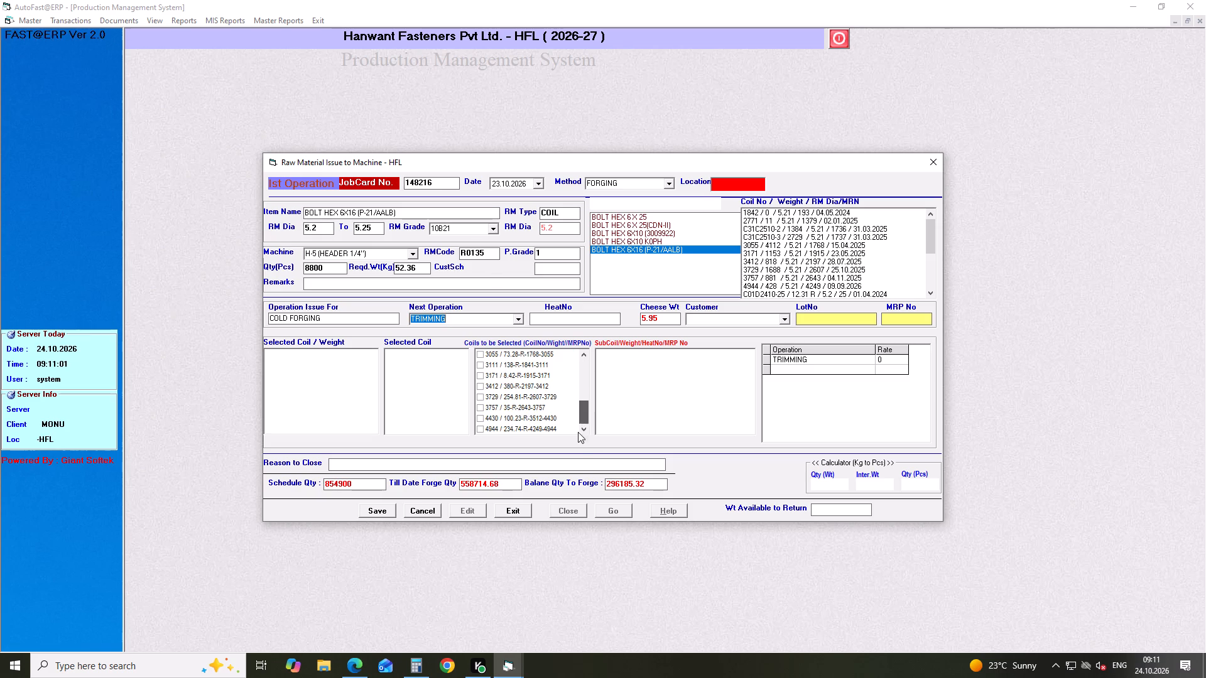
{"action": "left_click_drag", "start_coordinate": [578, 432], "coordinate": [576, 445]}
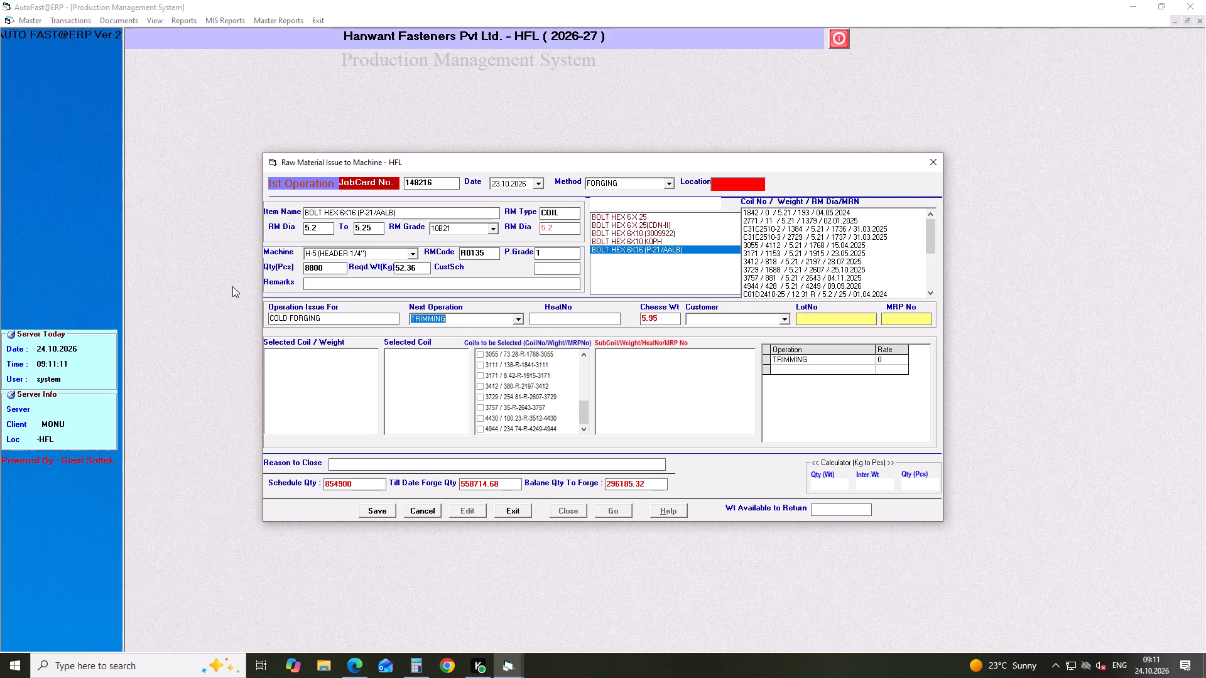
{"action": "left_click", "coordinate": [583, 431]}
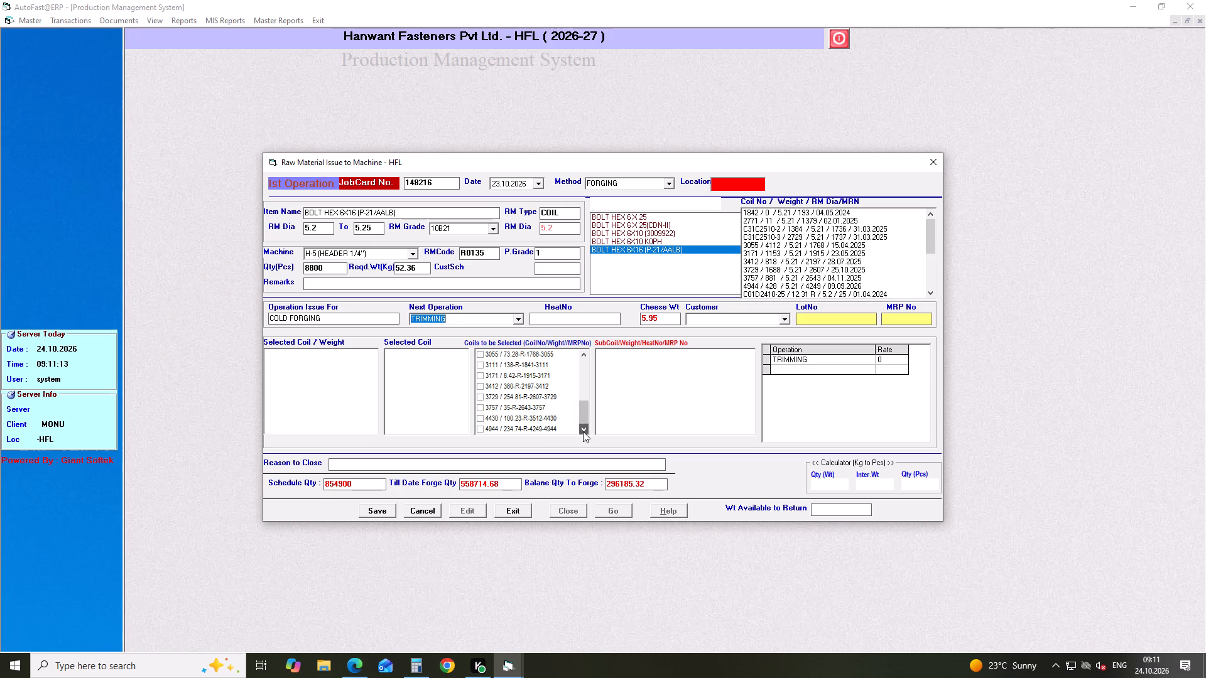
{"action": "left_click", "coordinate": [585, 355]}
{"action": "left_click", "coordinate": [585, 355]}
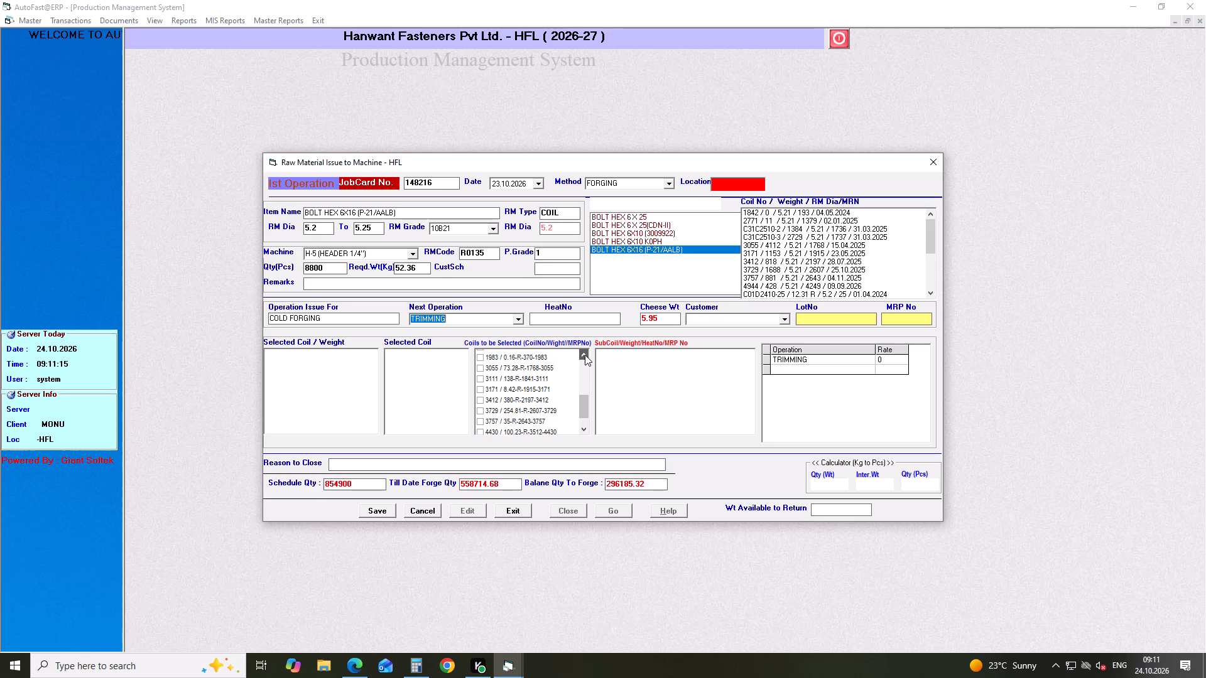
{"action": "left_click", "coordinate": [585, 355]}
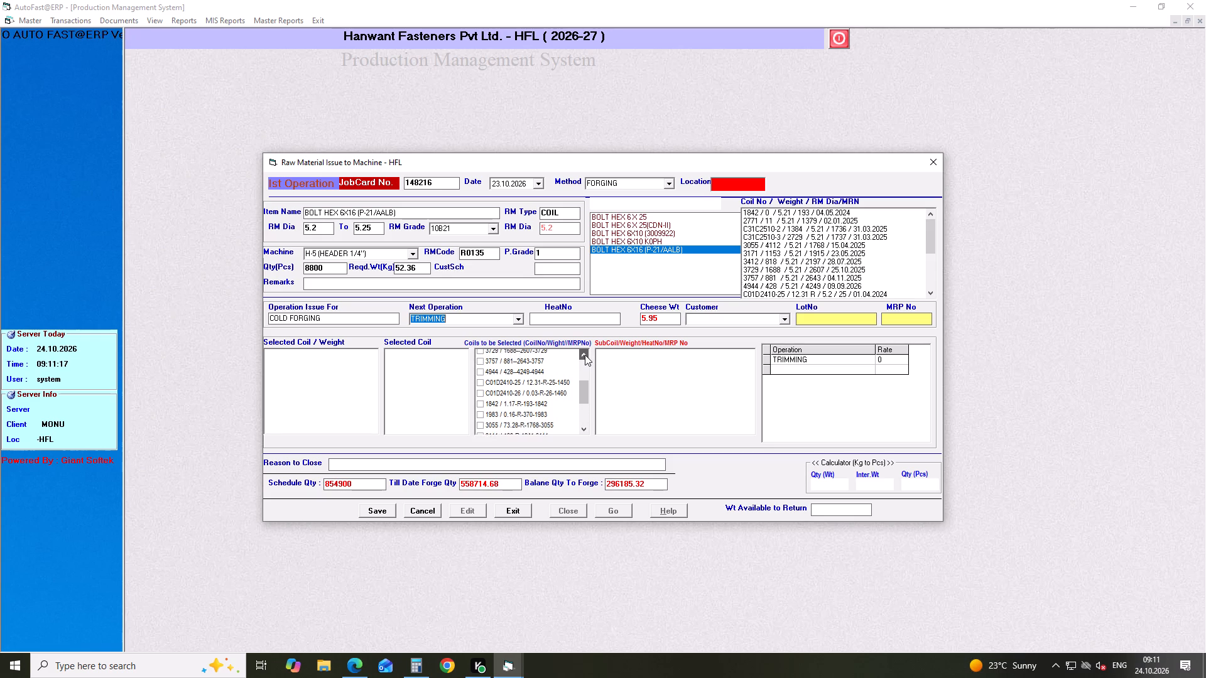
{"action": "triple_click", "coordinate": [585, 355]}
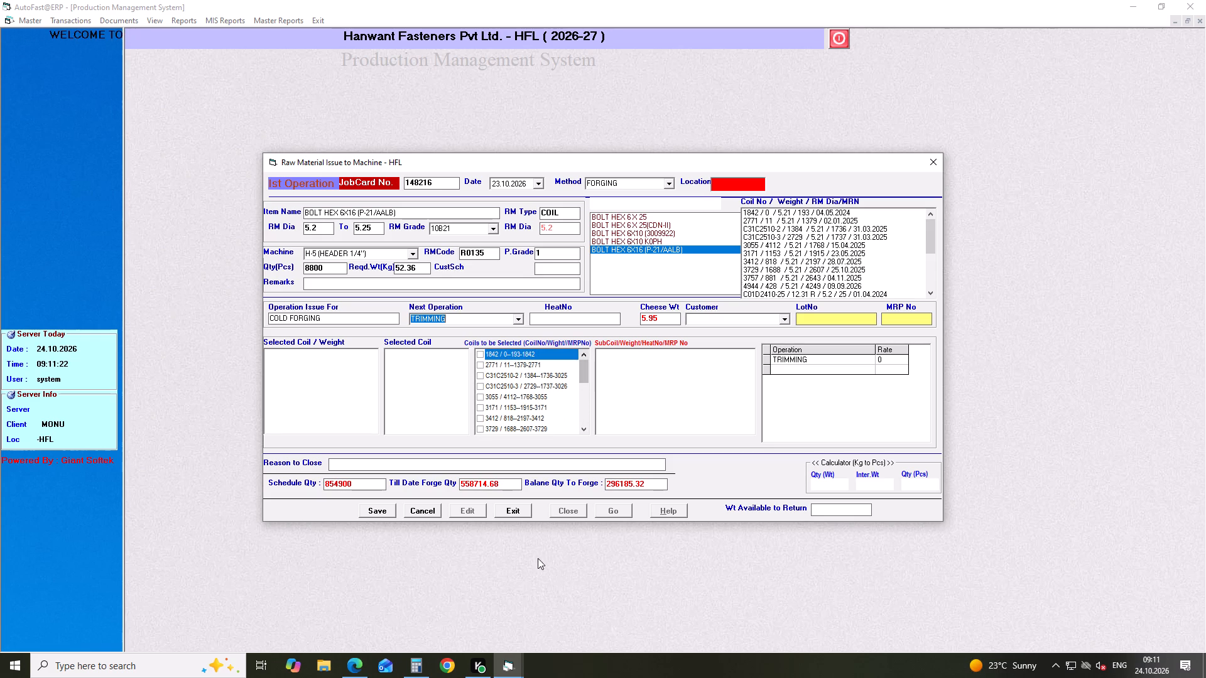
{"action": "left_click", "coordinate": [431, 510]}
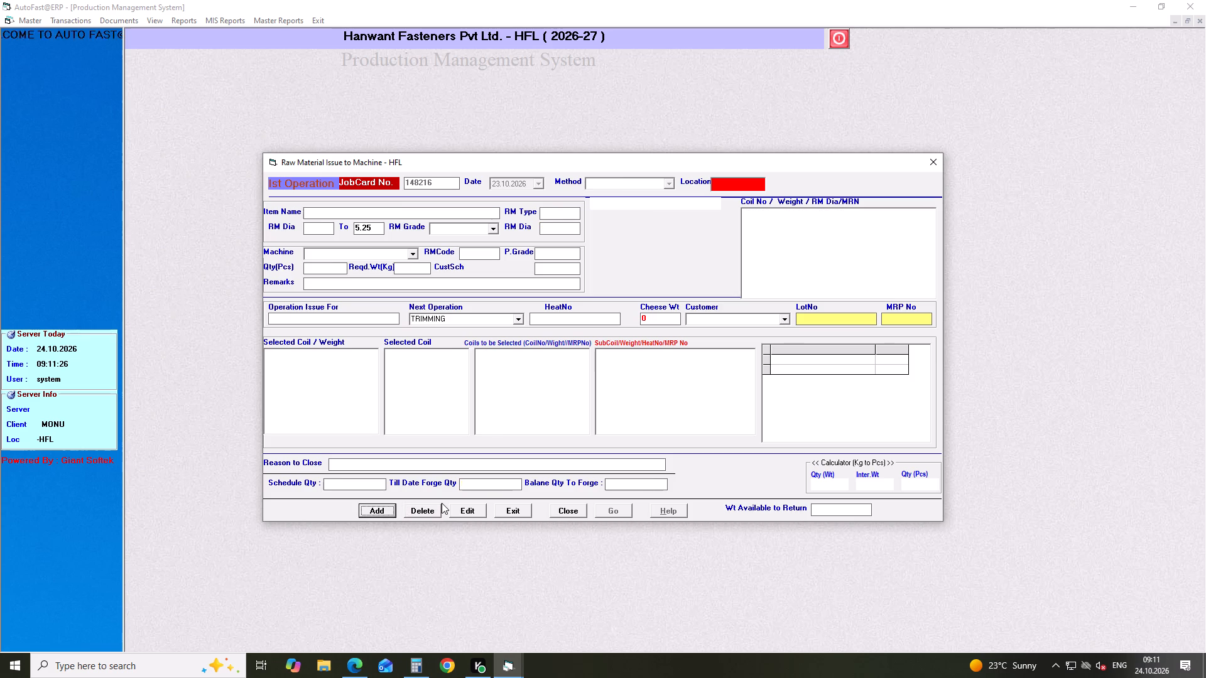
Start a new job card dated 23.10.2026 with method FORGING for item BOLT FLANGE 6X 8MM.
{"action": "key", "text": "Return"}
{"action": "key", "text": "Return"}
{"action": "key", "text": "Return"}
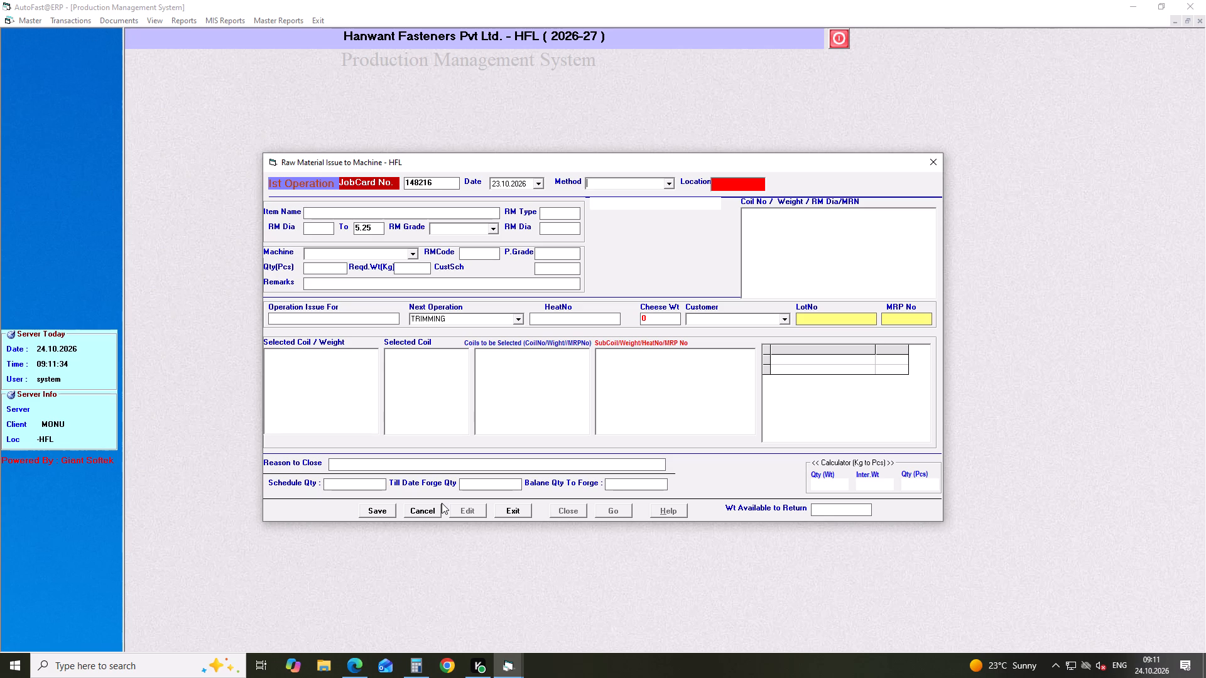
{"action": "key", "text": "Down"}
{"action": "key", "text": "Return"}
{"action": "type", "text": "bolt flange 6"}
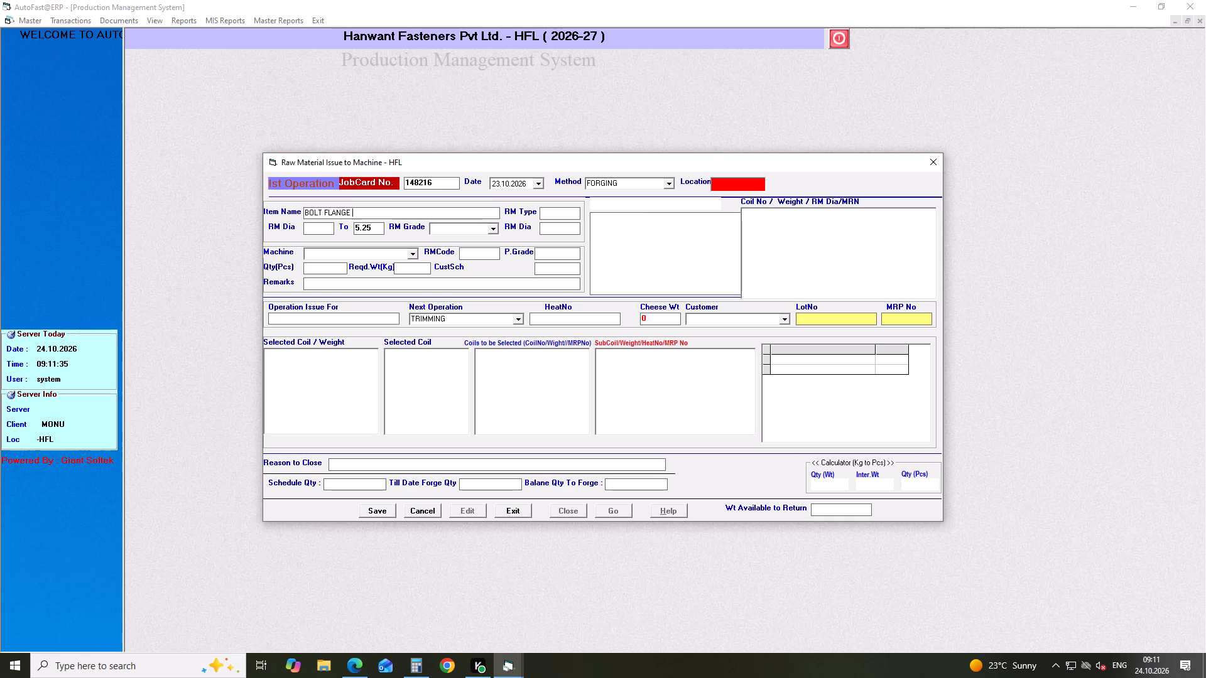
{"action": "key", "text": "Down"}
{"action": "key", "text": "Down"}
{"action": "key", "text": "Down"}
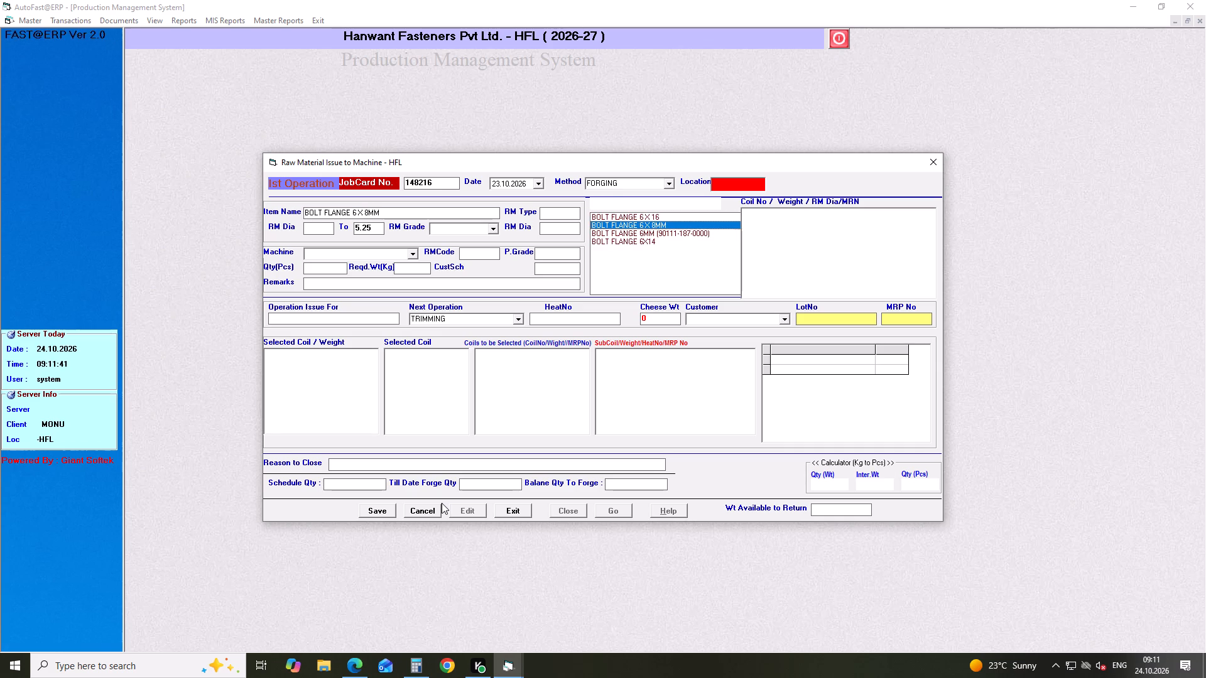
{"action": "key", "text": "Return"}
Set the flange bolt's RM grade to 10B21 and assign machine H-6 (HEADER 1/4").
{"action": "key", "text": "Return"}
{"action": "key", "text": "Return"}
{"action": "key", "text": "Down"}
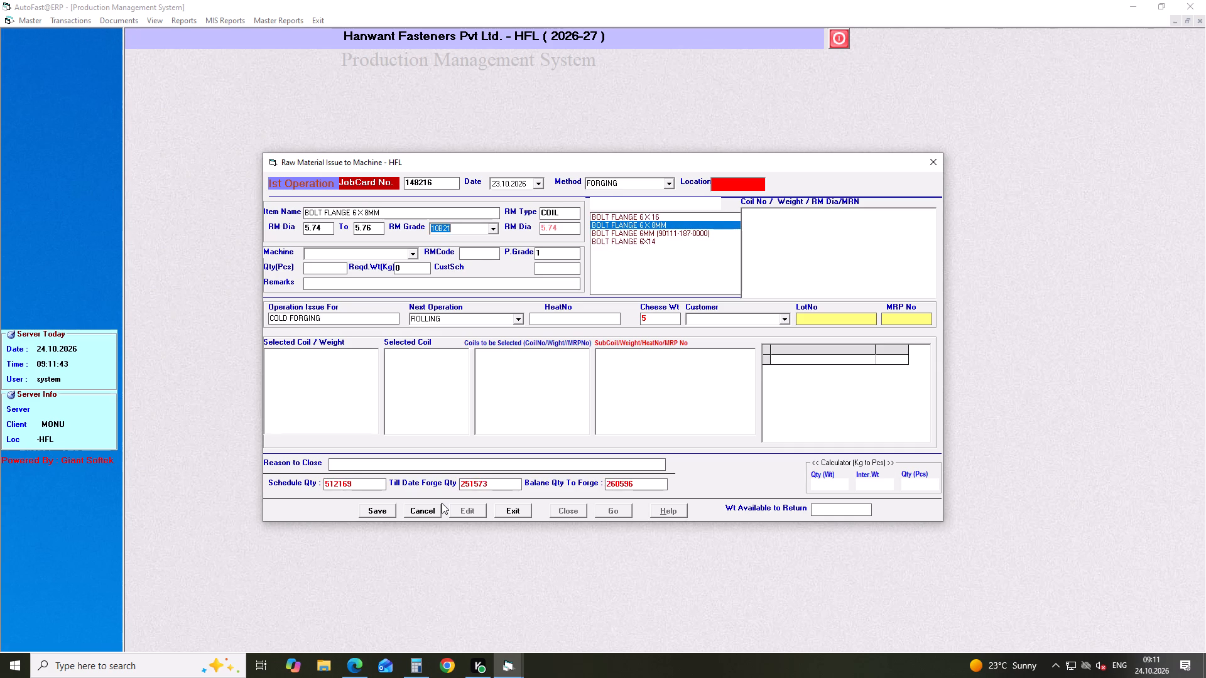
{"action": "key", "text": "Return"}
{"action": "key", "text": "Return"}
{"action": "key", "text": "Down"}
{"action": "key", "text": "Down"}
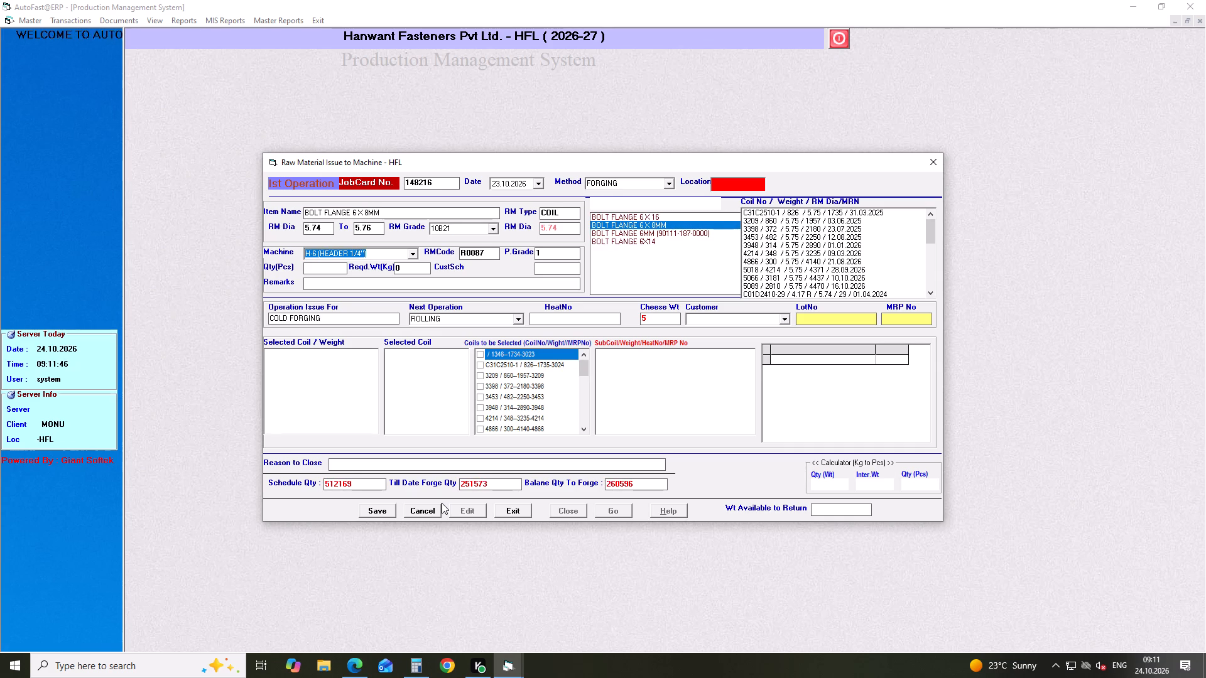
{"action": "key", "text": "Return"}
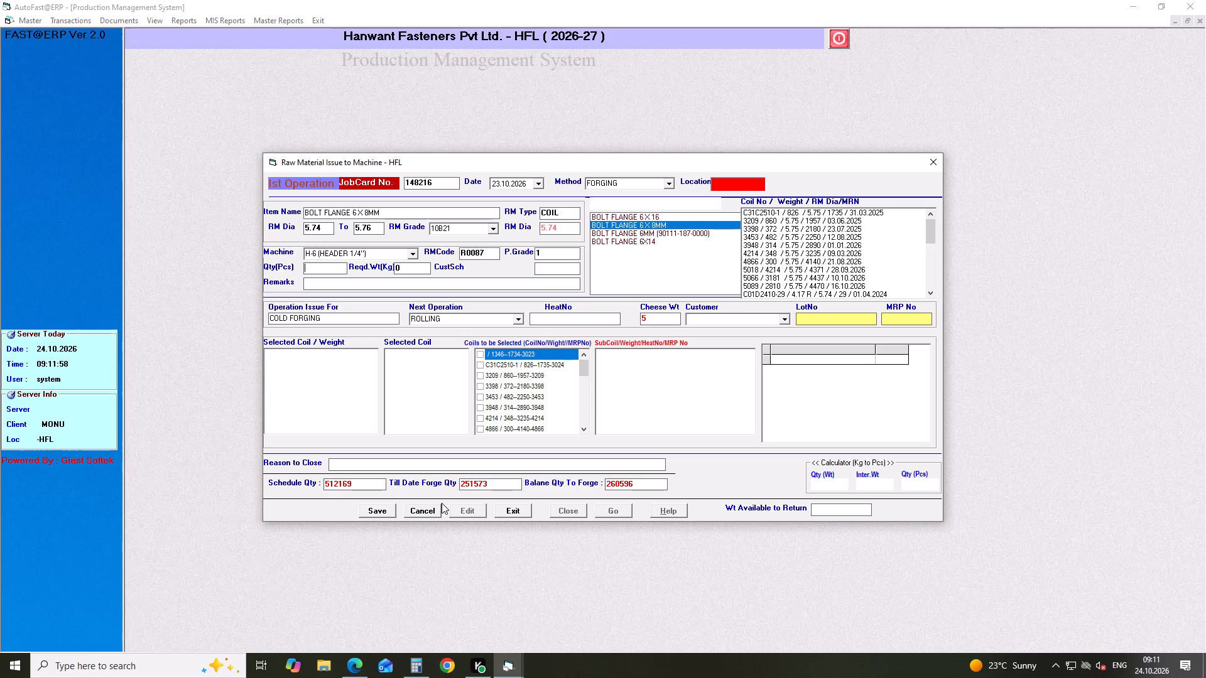
Set the flange bolt job card's quantity to 23750 pcs and accept ROLLING as the next operation.
{"action": "type", "text": "23750"}
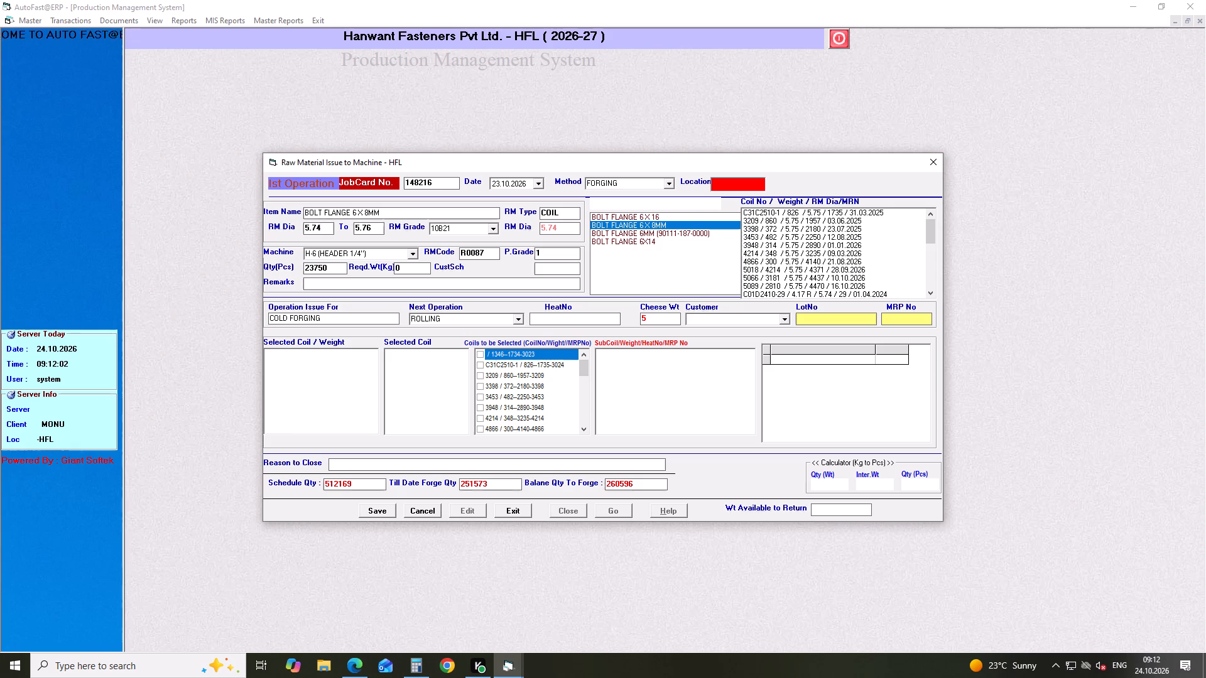
{"action": "key", "text": "Return"}
{"action": "key", "text": "Return"}
{"action": "key", "text": "Return"}
{"action": "key", "text": "Return"}
{"action": "key", "text": "Return"}
{"action": "key", "text": "Return"}
{"action": "key", "text": "Return"}
{"action": "key", "text": "Return"}
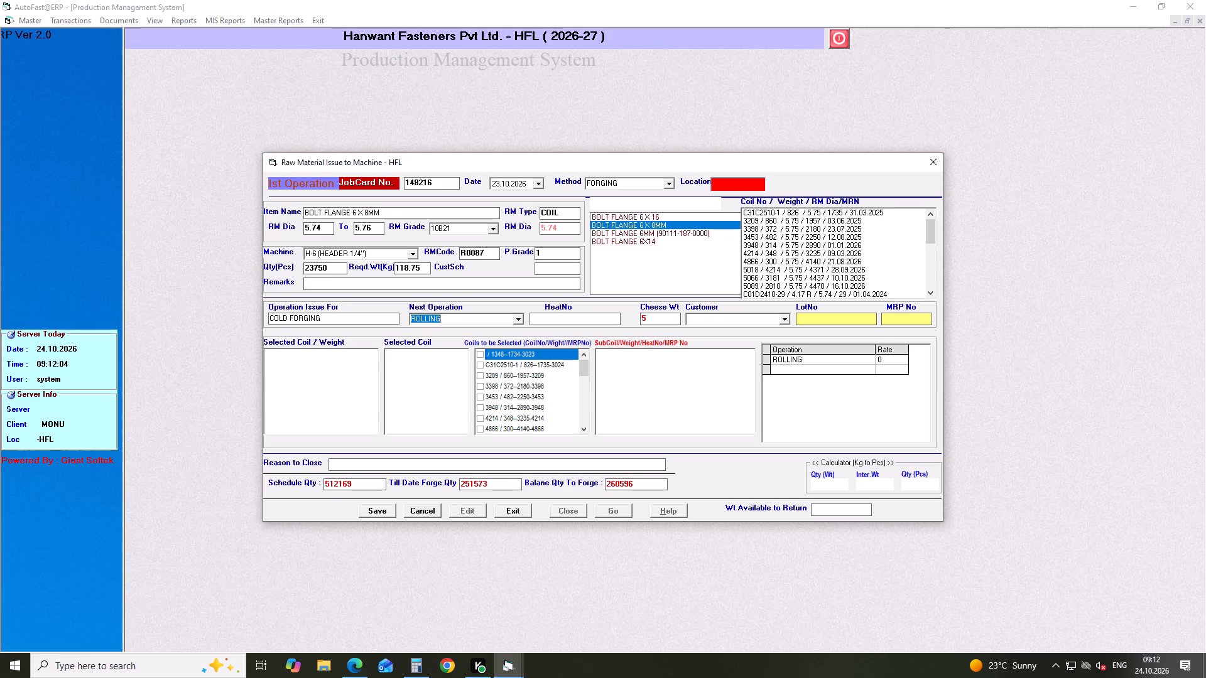
Allocate sub-coil 5018-8RR (216.86) from returned coil 5018 and save the flange bolt job card.
{"action": "left_click", "coordinate": [585, 431]}
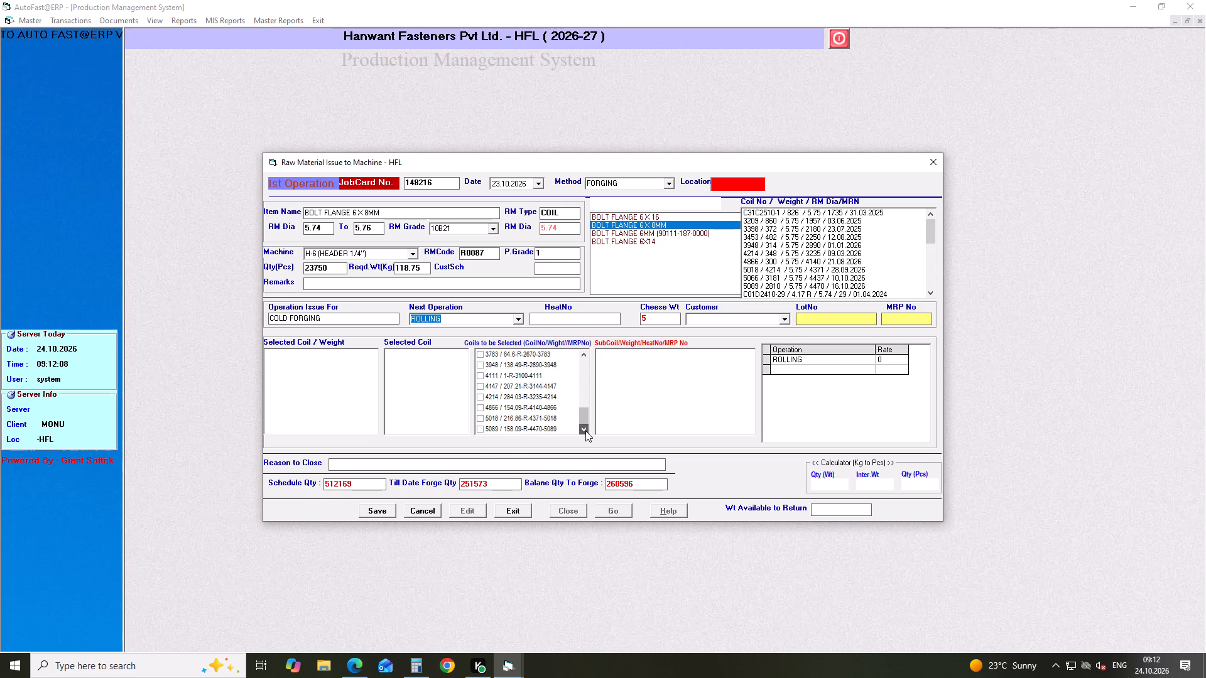
{"action": "left_click", "coordinate": [476, 419]}
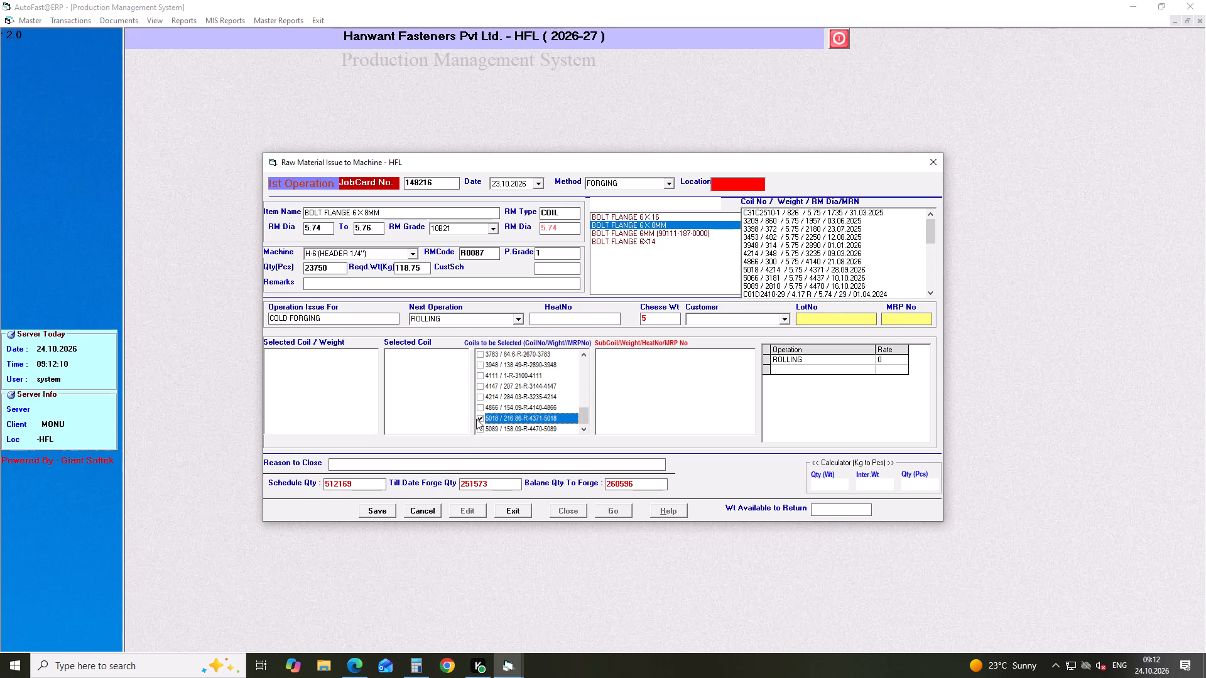
{"action": "left_click", "coordinate": [600, 353]}
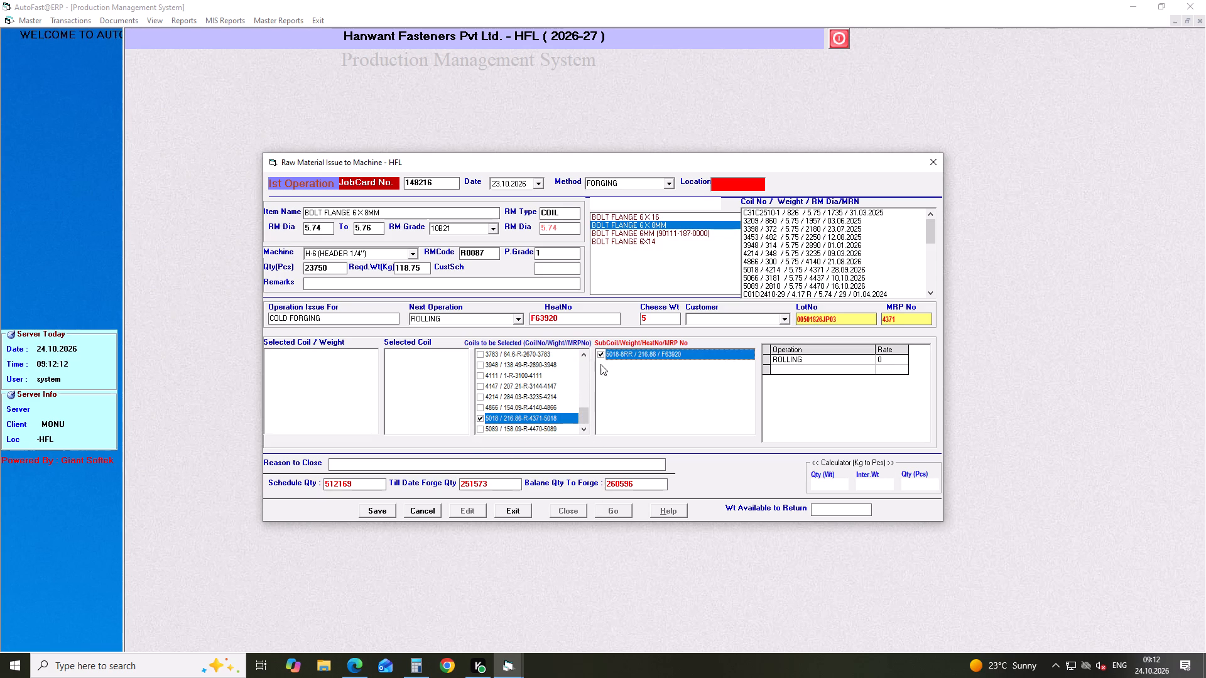
{"action": "left_click", "coordinate": [378, 509]}
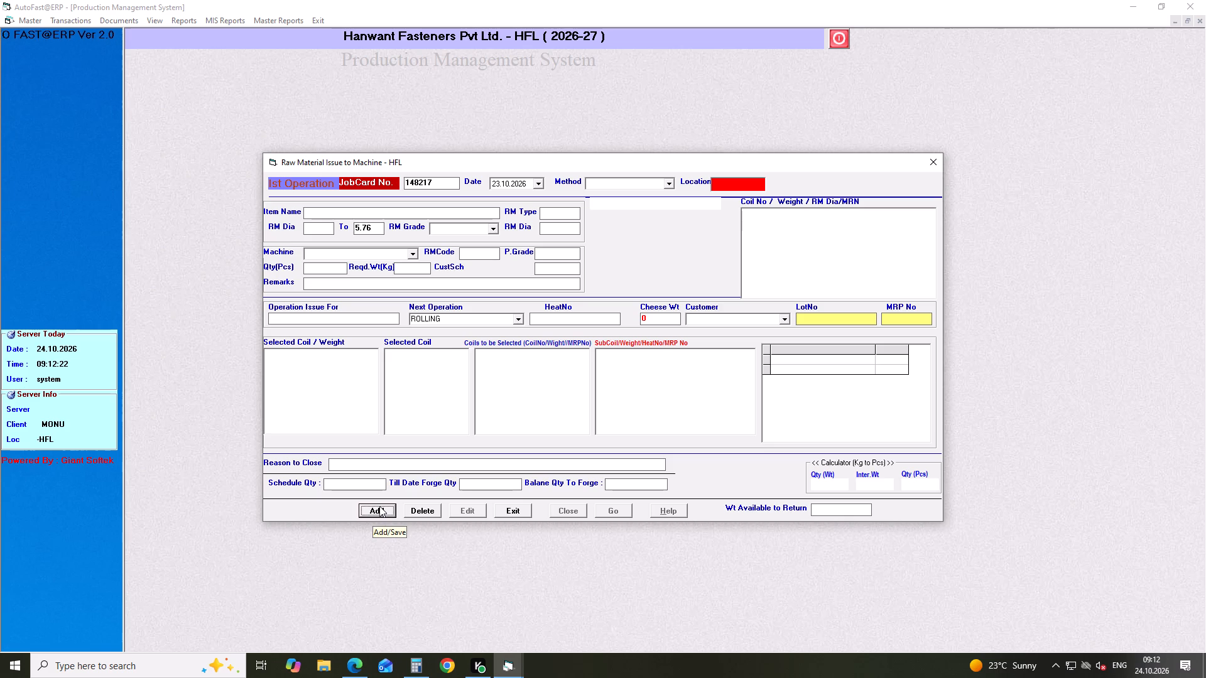
Start a new job card dated 23.10.2026 with method FORGING for item SCREW WASHER 5X16 (93893-AAE-3000).
{"action": "key", "text": "Return"}
{"action": "key", "text": "Return"}
{"action": "key", "text": "Return"}
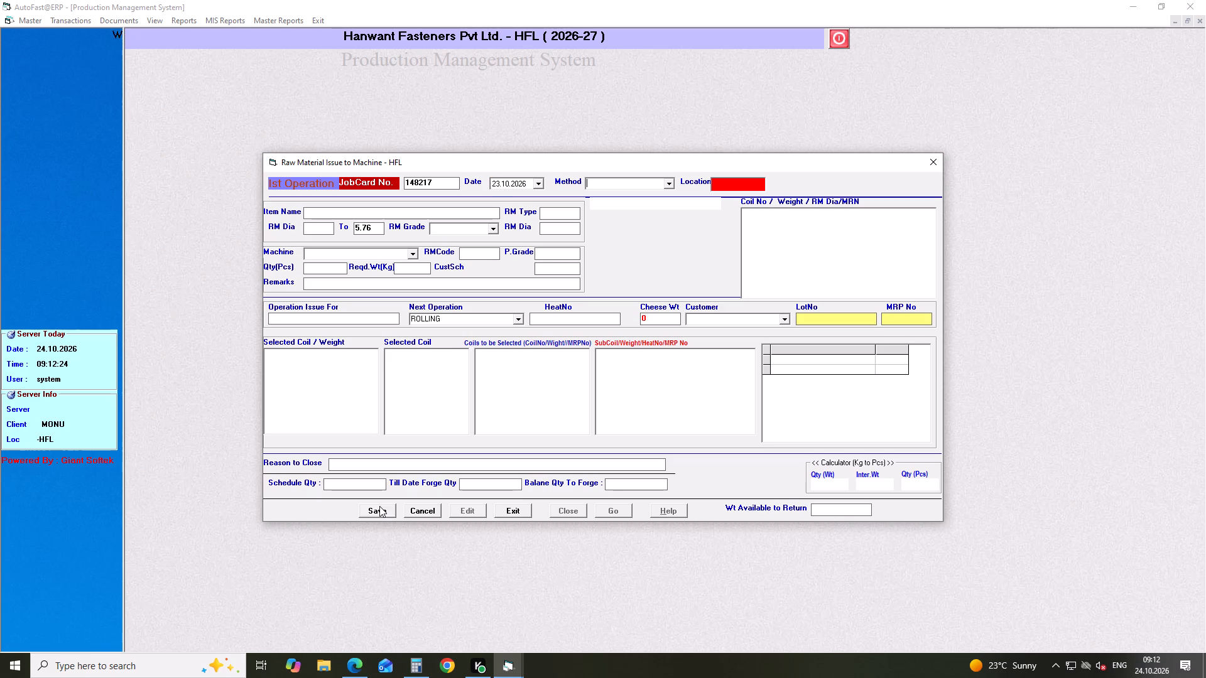
{"action": "key", "text": "Down"}
{"action": "key", "text": "Return"}
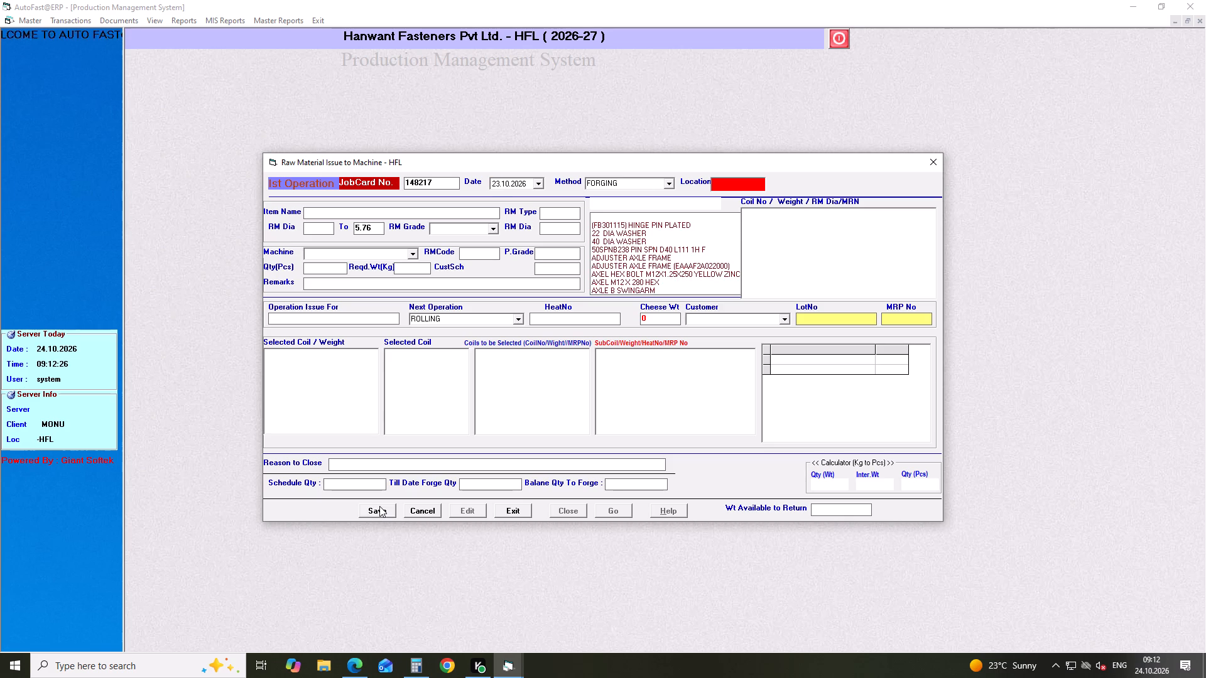
{"action": "type", "text": "screw"}
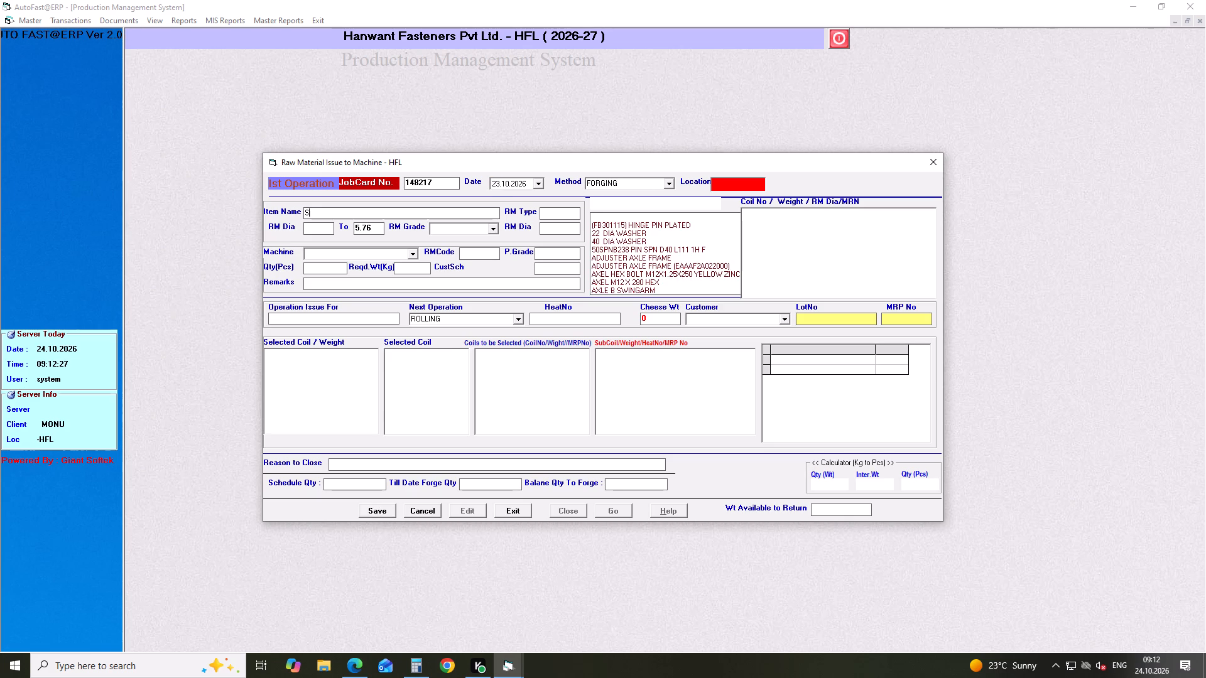
{"action": "key", "text": "space"}
{"action": "type", "text": "was"}
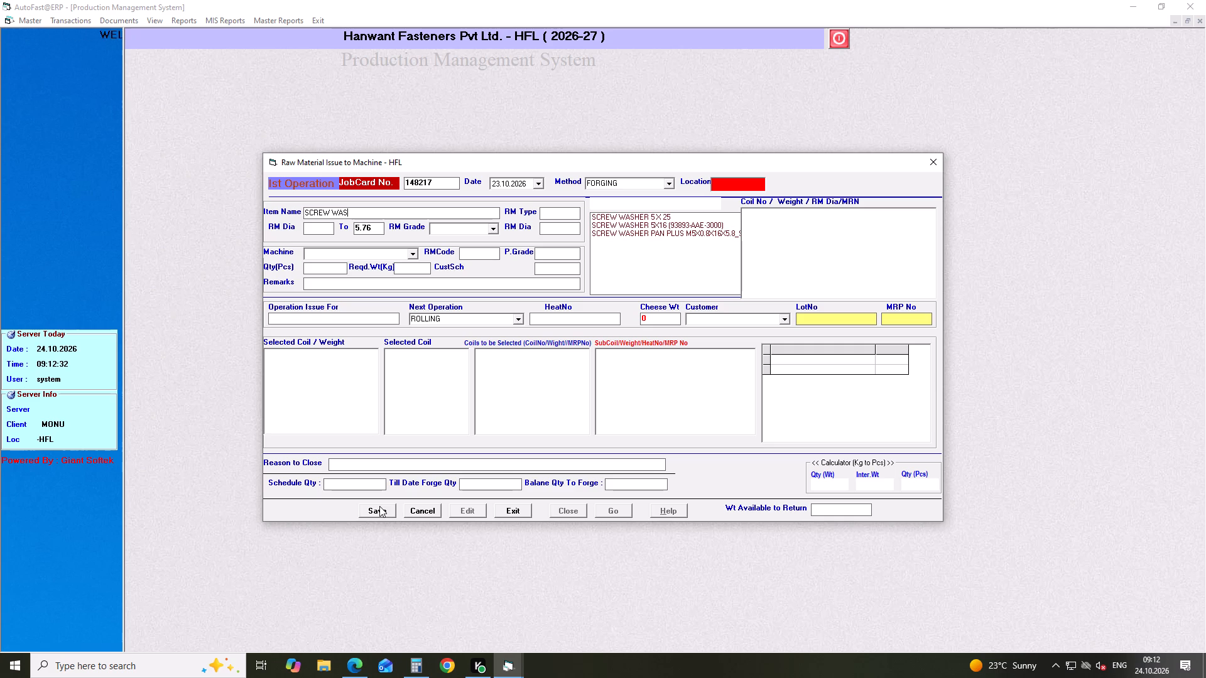
{"action": "key", "text": "Down"}
{"action": "key", "text": "Down"}
{"action": "key", "text": "Down"}
{"action": "key", "text": "Return"}
{"action": "key", "text": "Return"}
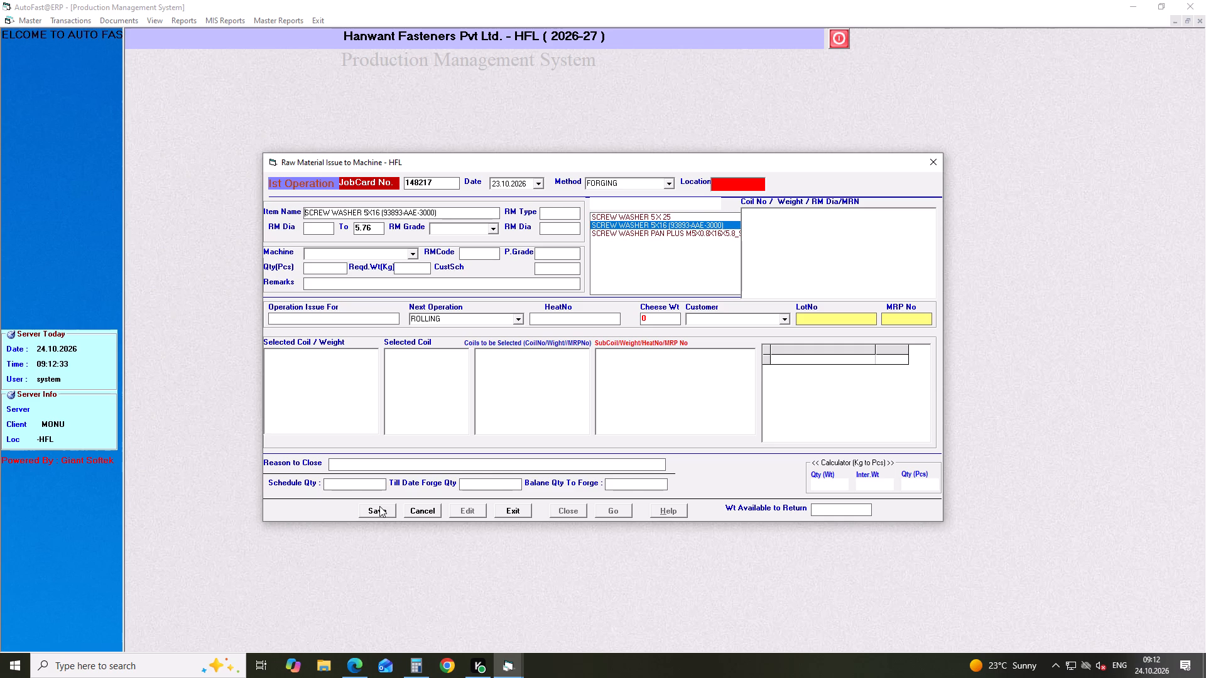
Set the screw washer's RM grade to 10B21 and assign machine H-7 (HEADER 5MM).
{"action": "key", "text": "Return"}
{"action": "key", "text": "Down"}
{"action": "key", "text": "Return"}
{"action": "key", "text": "Return"}
{"action": "key", "text": "Down"}
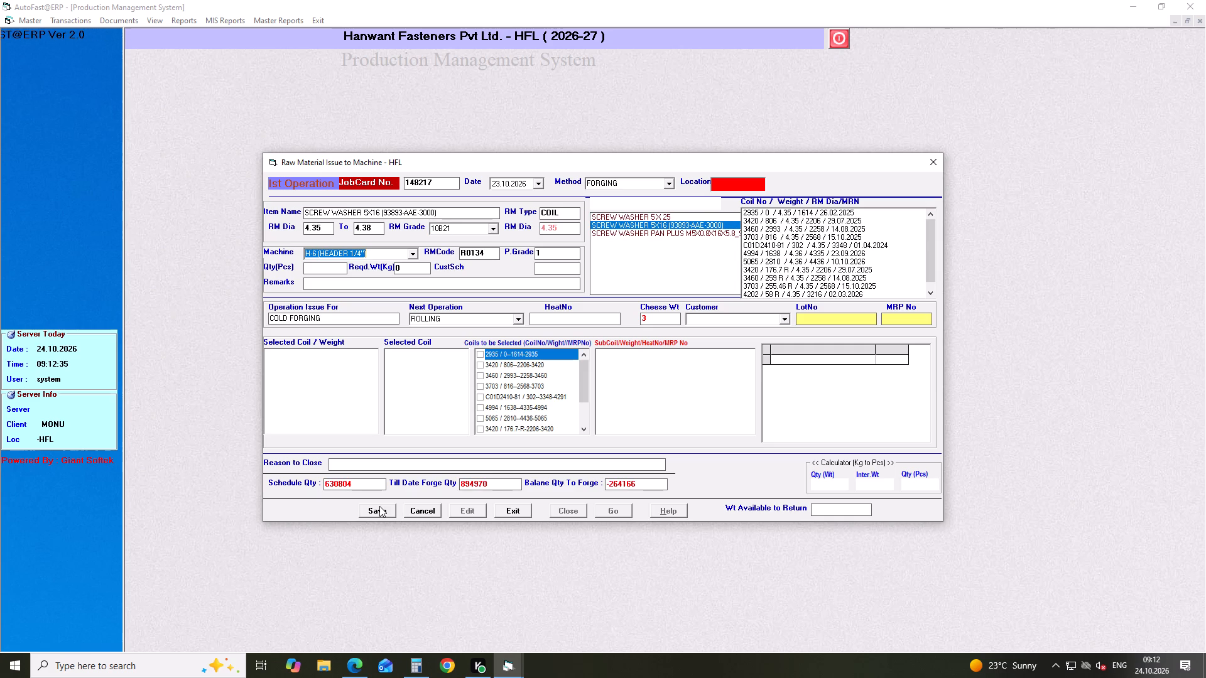
{"action": "key", "text": "Down"}
{"action": "key", "text": "Return"}
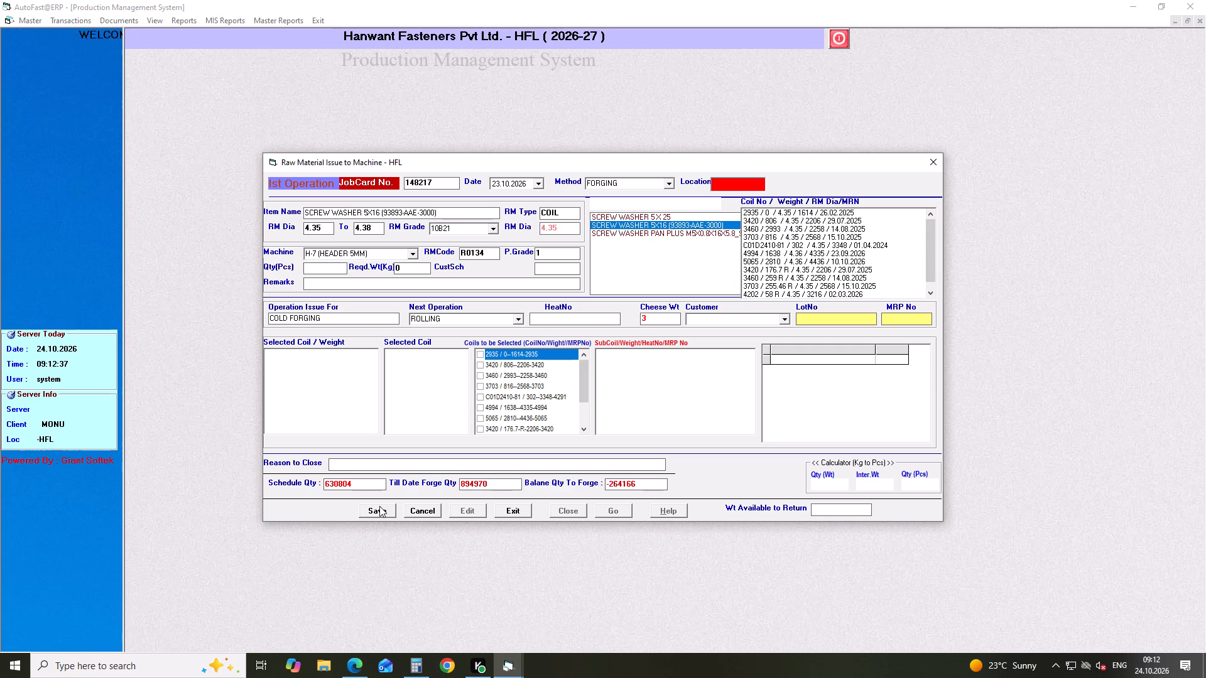
Set the screw washer job card's quantity to 46800 pcs and accept ROLLING as the next operation.
{"action": "type", "text": "46800"}
{"action": "key", "text": "Return"}
{"action": "key", "text": "Return"}
{"action": "key", "text": "Return"}
{"action": "key", "text": "Return"}
{"action": "key", "text": "Return"}
{"action": "key", "text": "Return"}
{"action": "key", "text": "Return"}
{"action": "key", "text": "Return"}
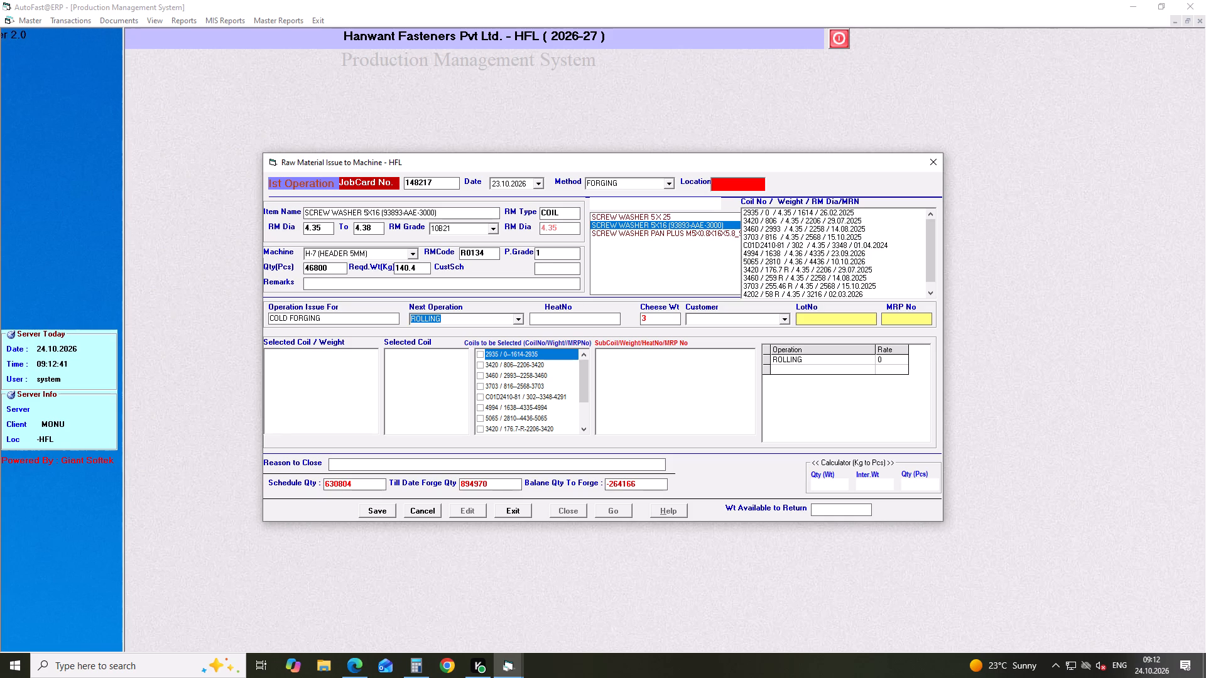
Allocate sub-coils 4994-13RR (118.54) and 4994-14R (134.79) from returned coil 4994 and save the screw washer job card.
{"action": "left_click", "coordinate": [584, 434]}
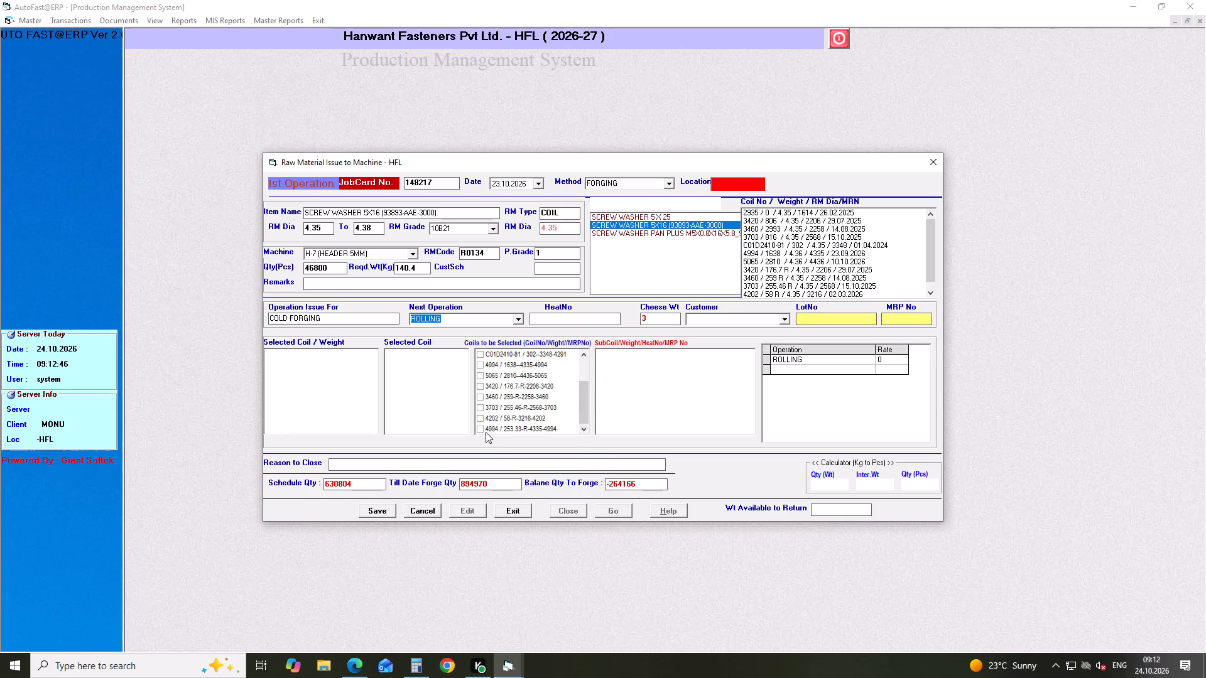
{"action": "left_click", "coordinate": [482, 426]}
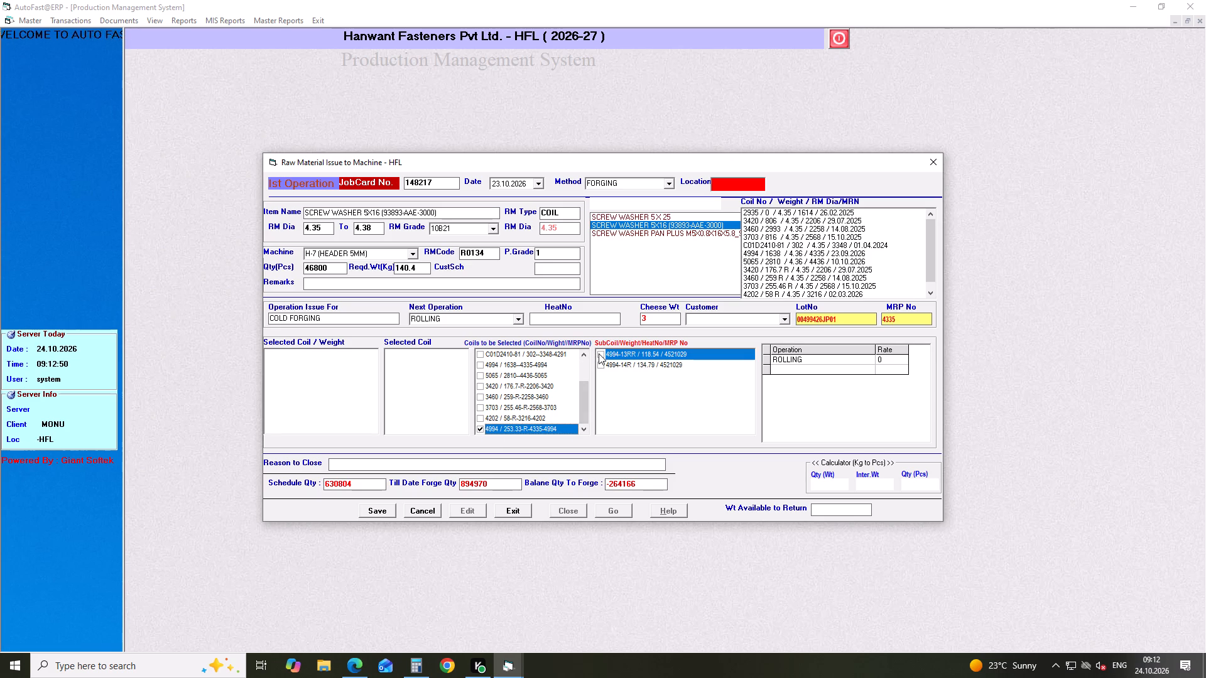
{"action": "left_click", "coordinate": [599, 353]}
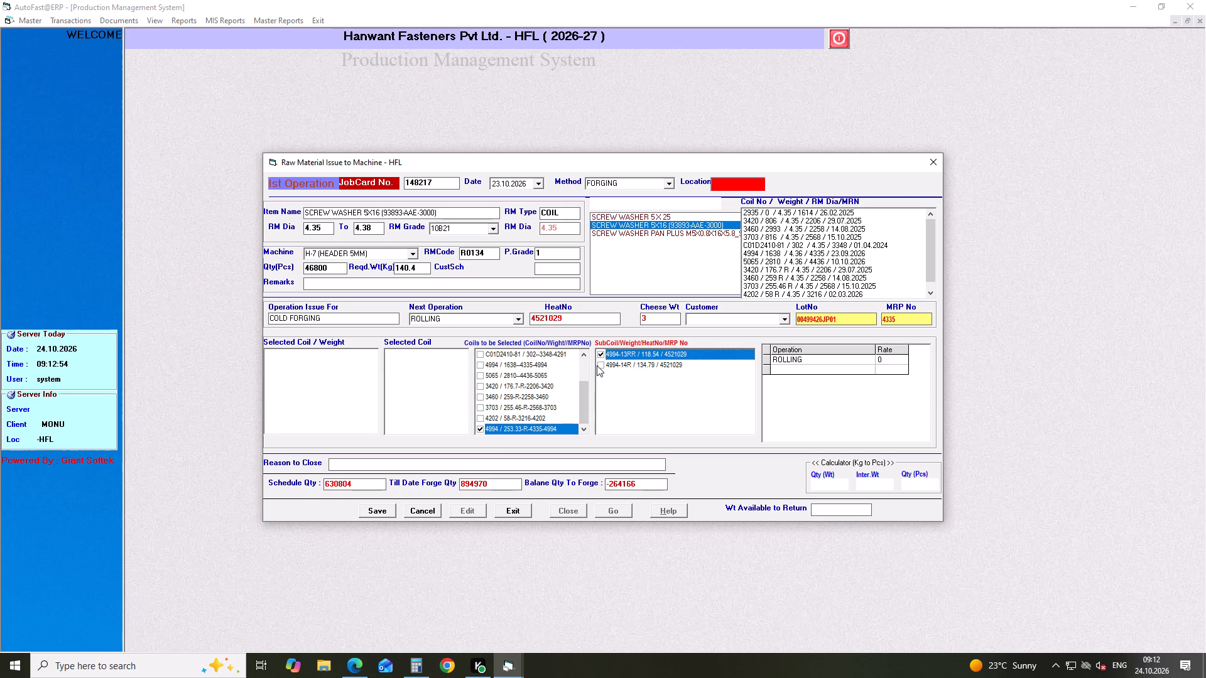
{"action": "left_click", "coordinate": [599, 365]}
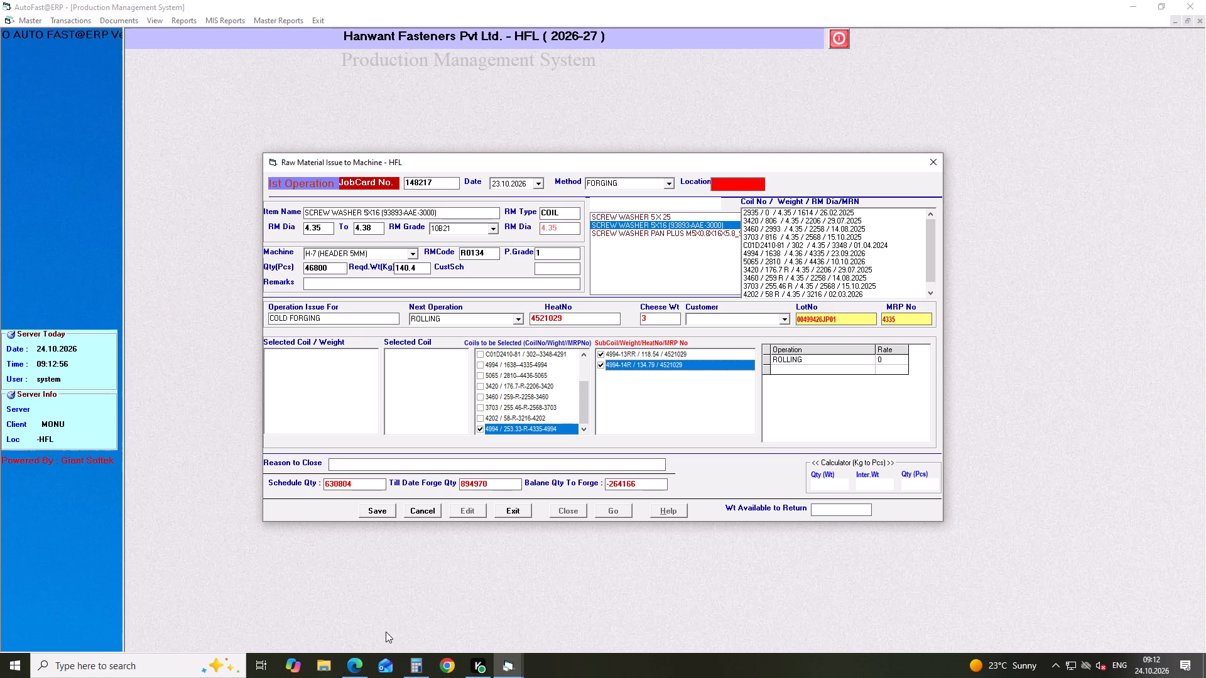
{"action": "left_click", "coordinate": [383, 510]}
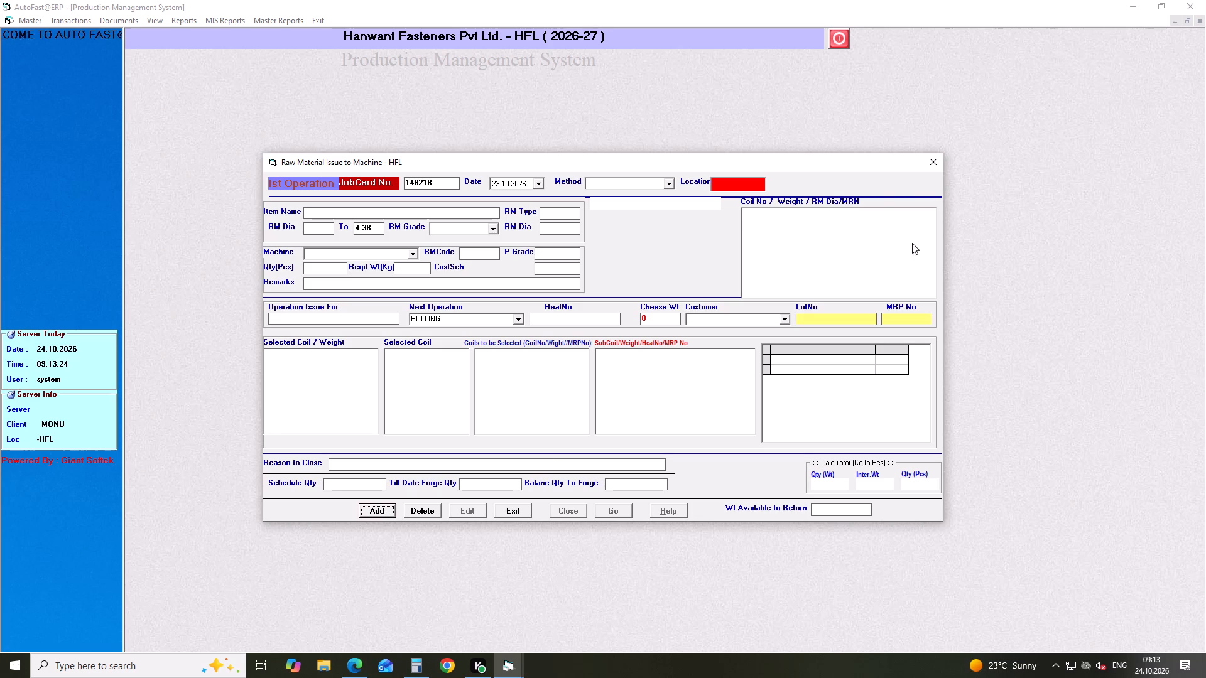
Close the raw material issue form and start a new preliminary first-operation coil production entry.
{"action": "left_click", "coordinate": [937, 157]}
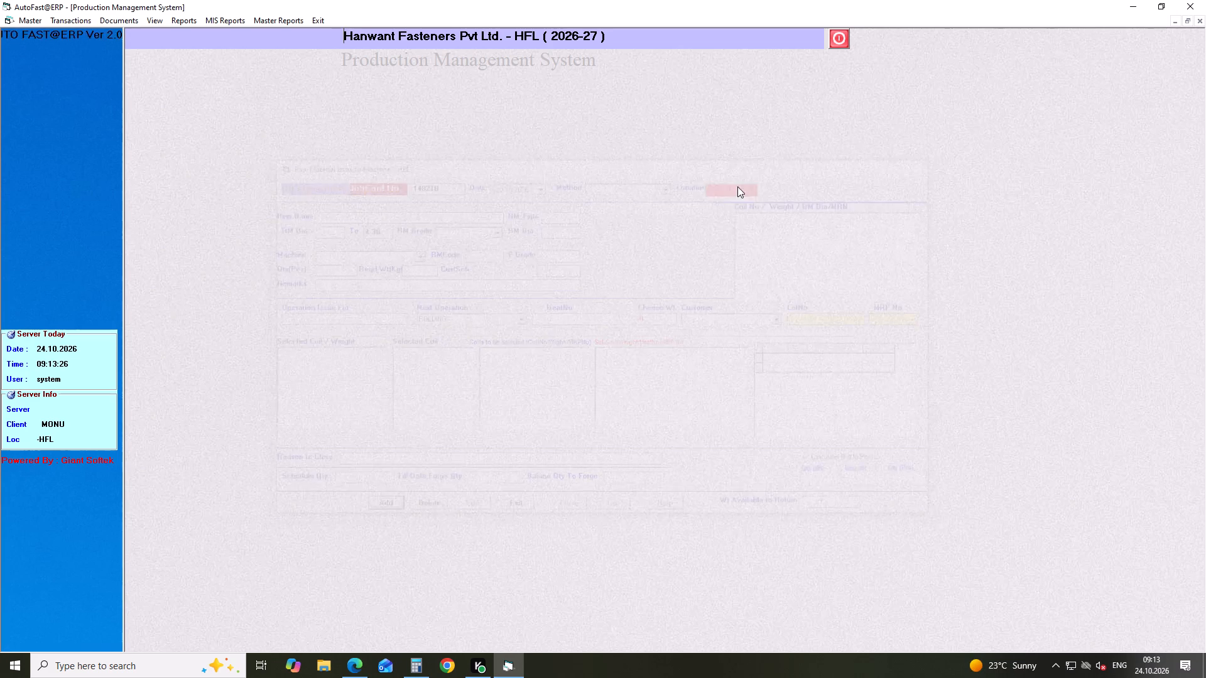
{"action": "left_click", "coordinate": [85, 21]}
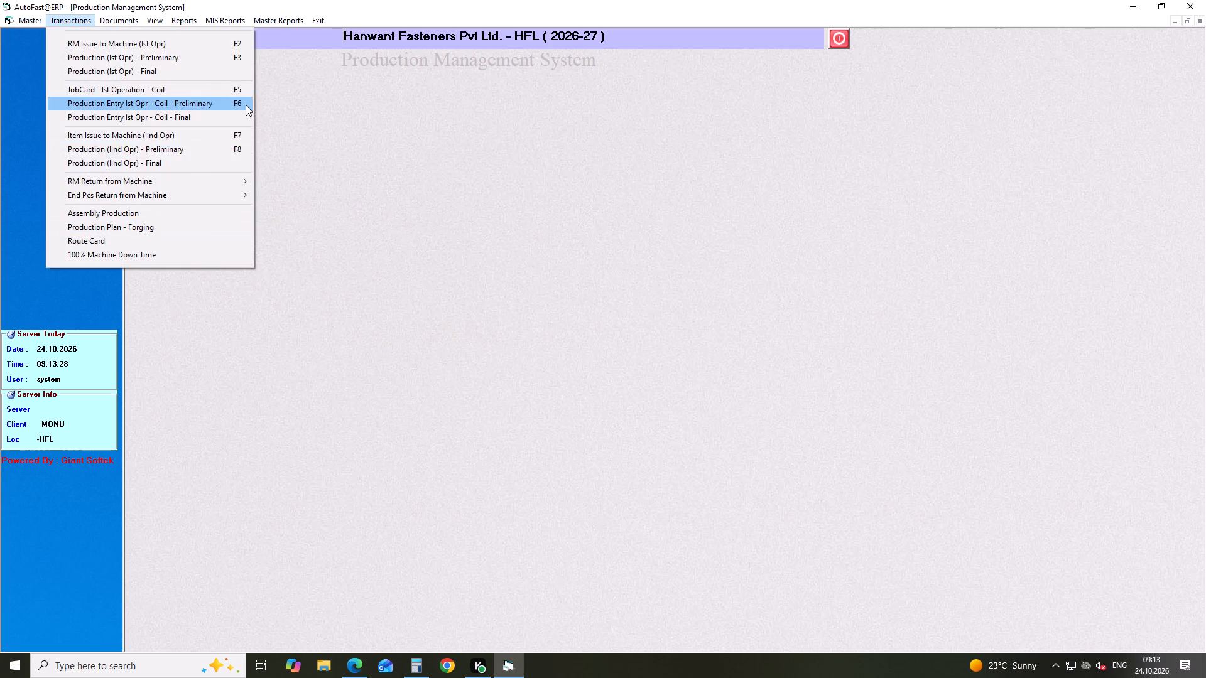
{"action": "left_click", "coordinate": [246, 105]}
{"action": "key", "text": "Return"}
{"action": "key", "text": "Return"}
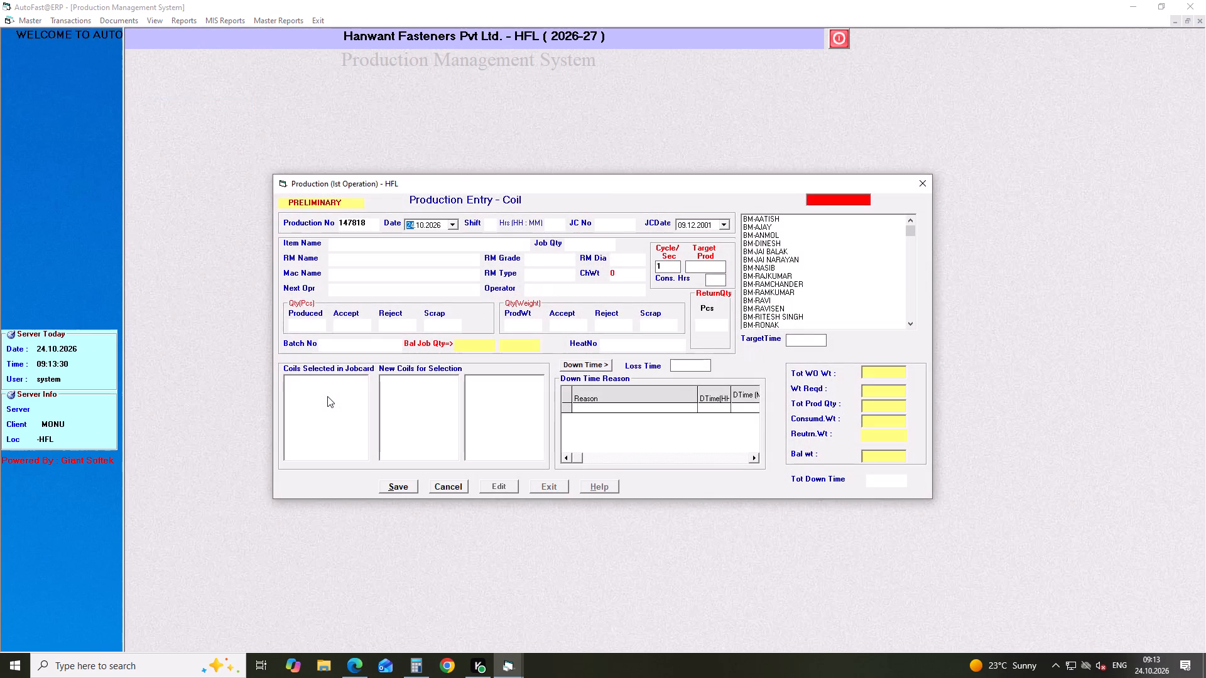
Set the production entry's date to 23.10.2026, shift to A and hours to 8.
{"action": "key", "text": "Down"}
{"action": "key", "text": "Return"}
{"action": "key", "text": "a"}
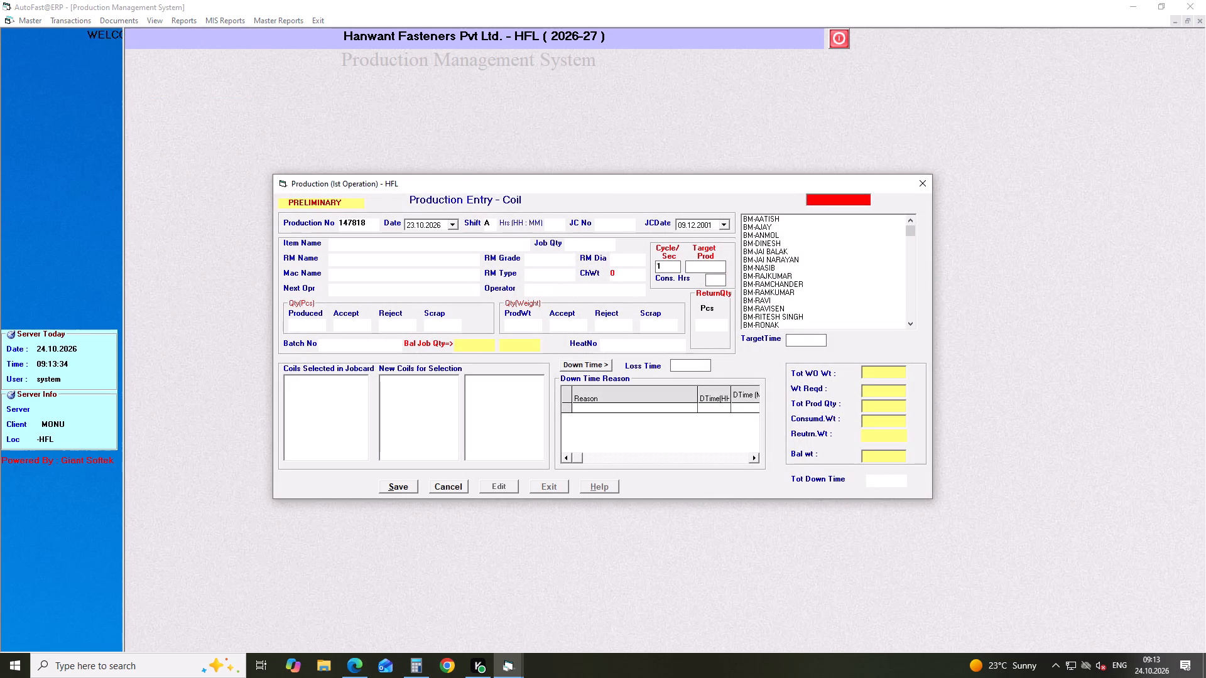
{"action": "key", "text": "Return"}
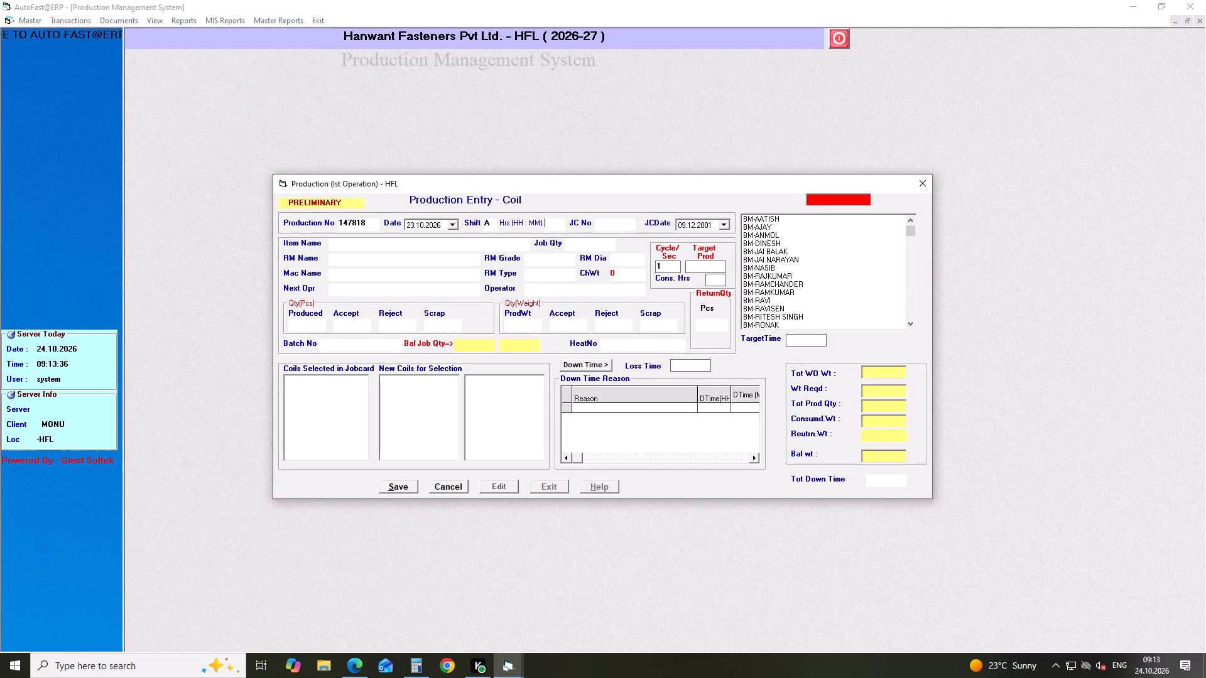
{"action": "key", "text": "8"}
{"action": "key", "text": "Return"}
Load job card 148212 into the production entry.
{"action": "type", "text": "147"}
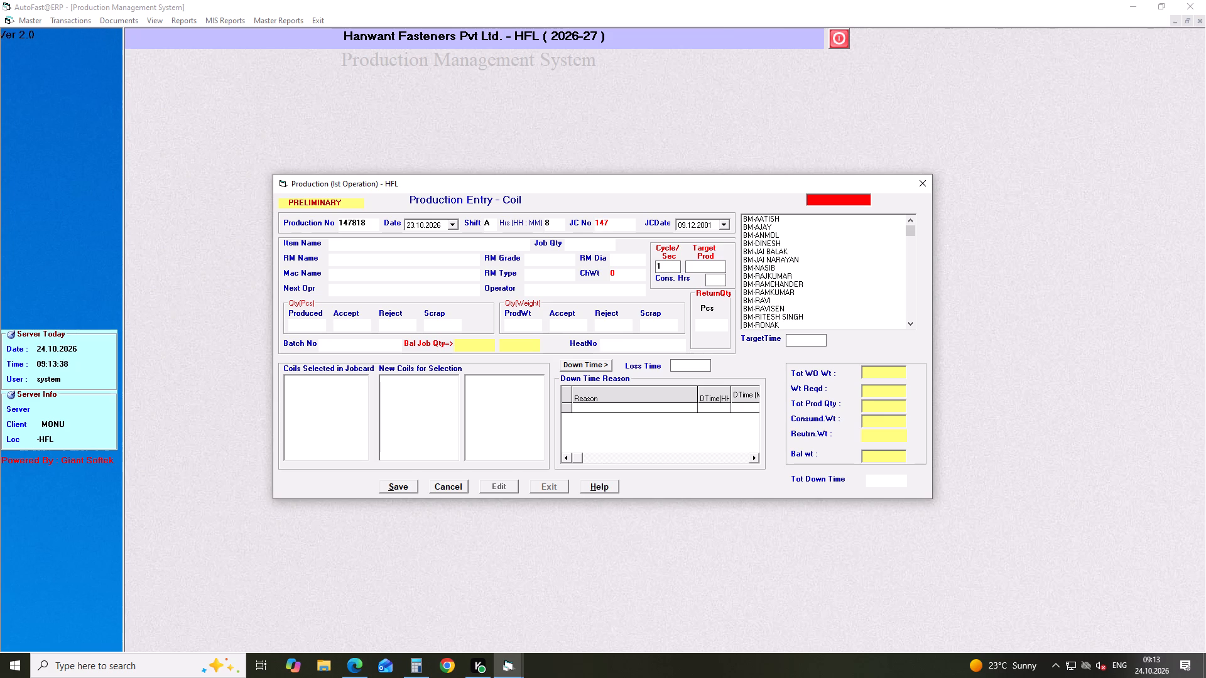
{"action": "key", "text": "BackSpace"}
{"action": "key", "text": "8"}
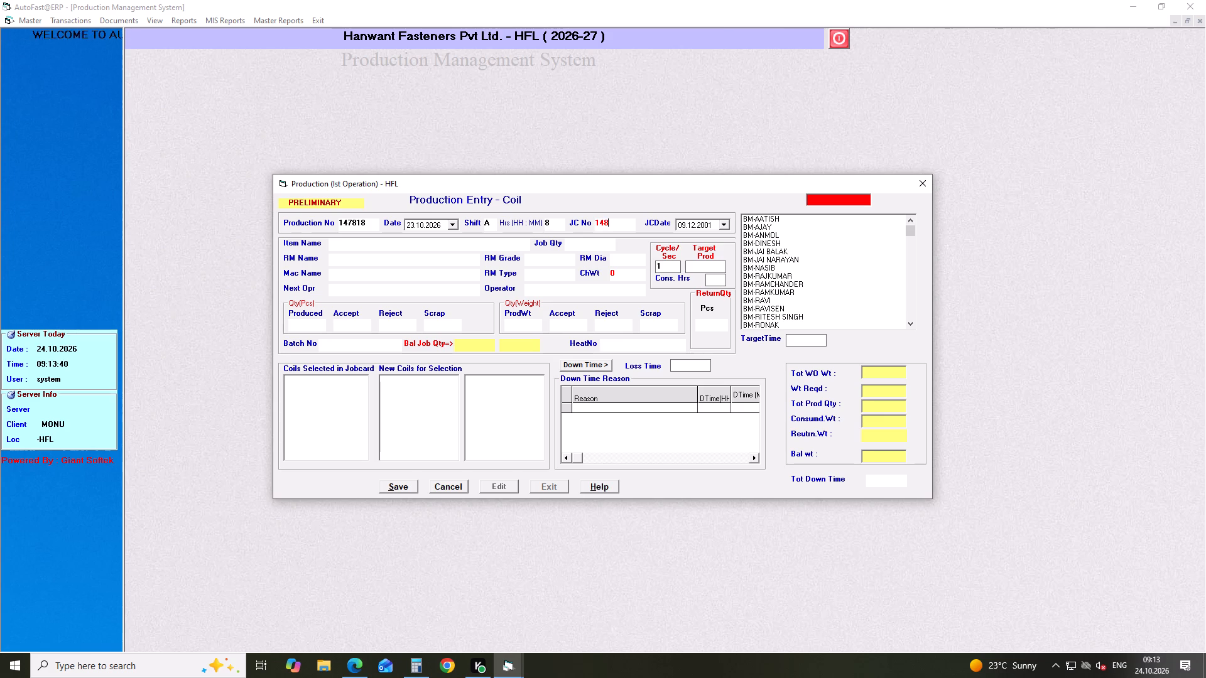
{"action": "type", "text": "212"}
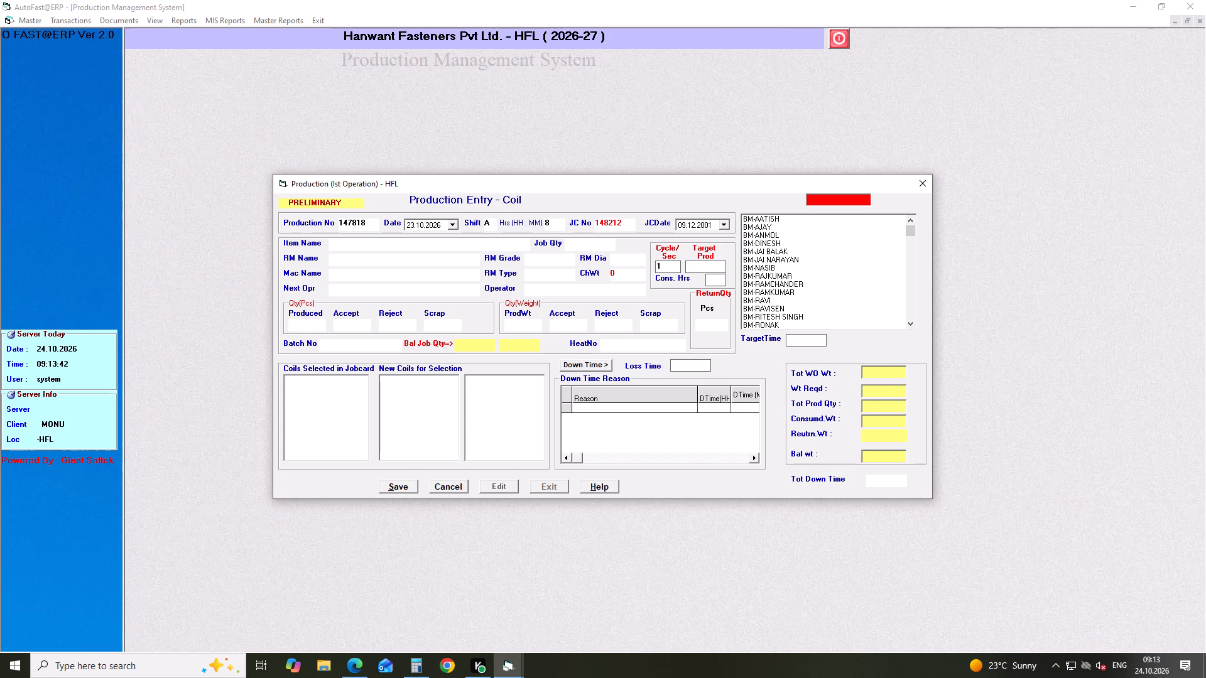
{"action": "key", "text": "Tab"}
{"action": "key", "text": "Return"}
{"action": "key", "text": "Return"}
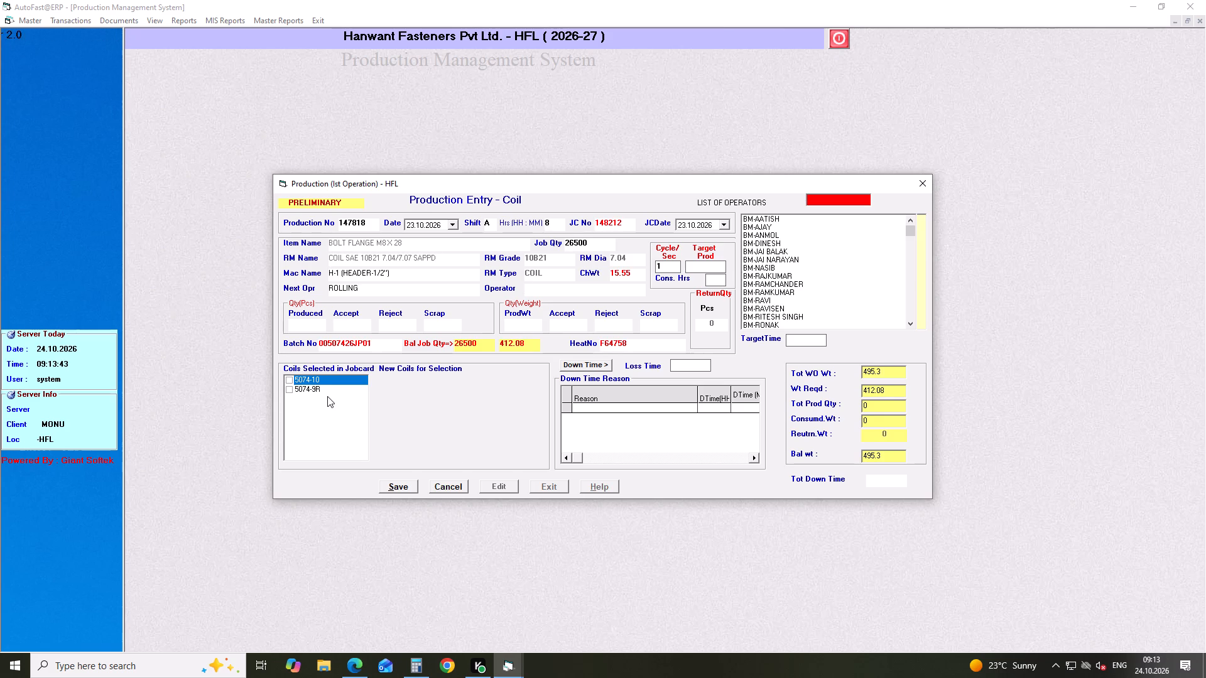
Find header operators starting with H-SA and assign the second match as the production entry's operator.
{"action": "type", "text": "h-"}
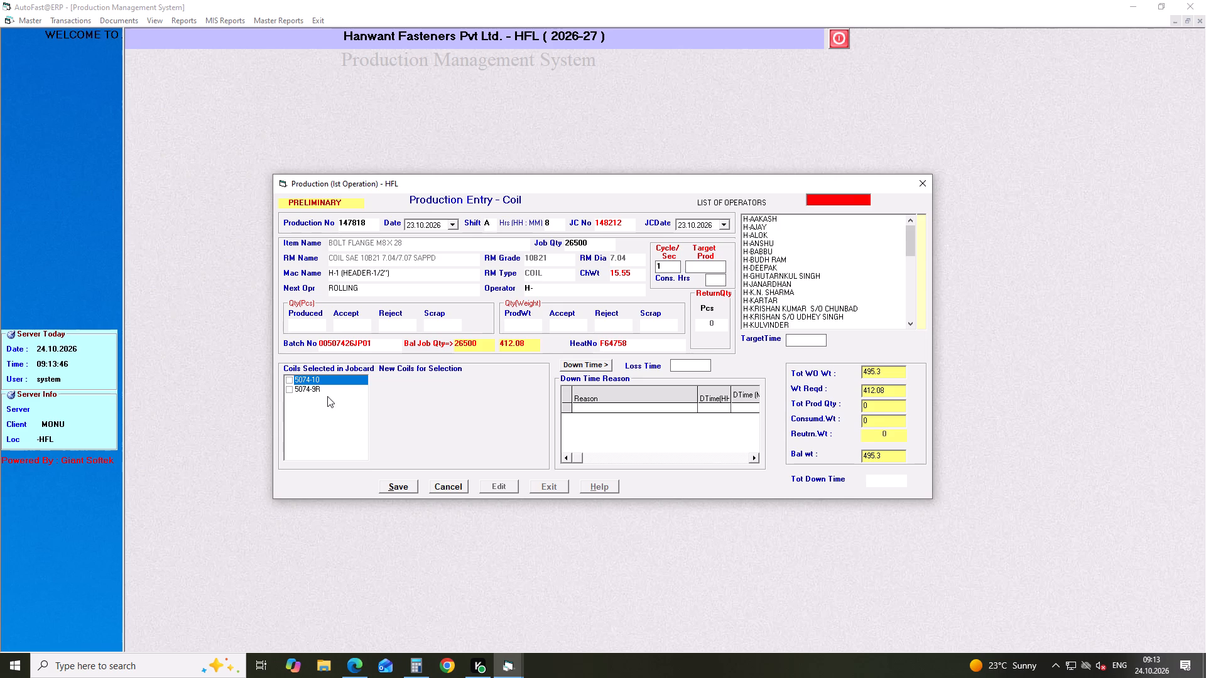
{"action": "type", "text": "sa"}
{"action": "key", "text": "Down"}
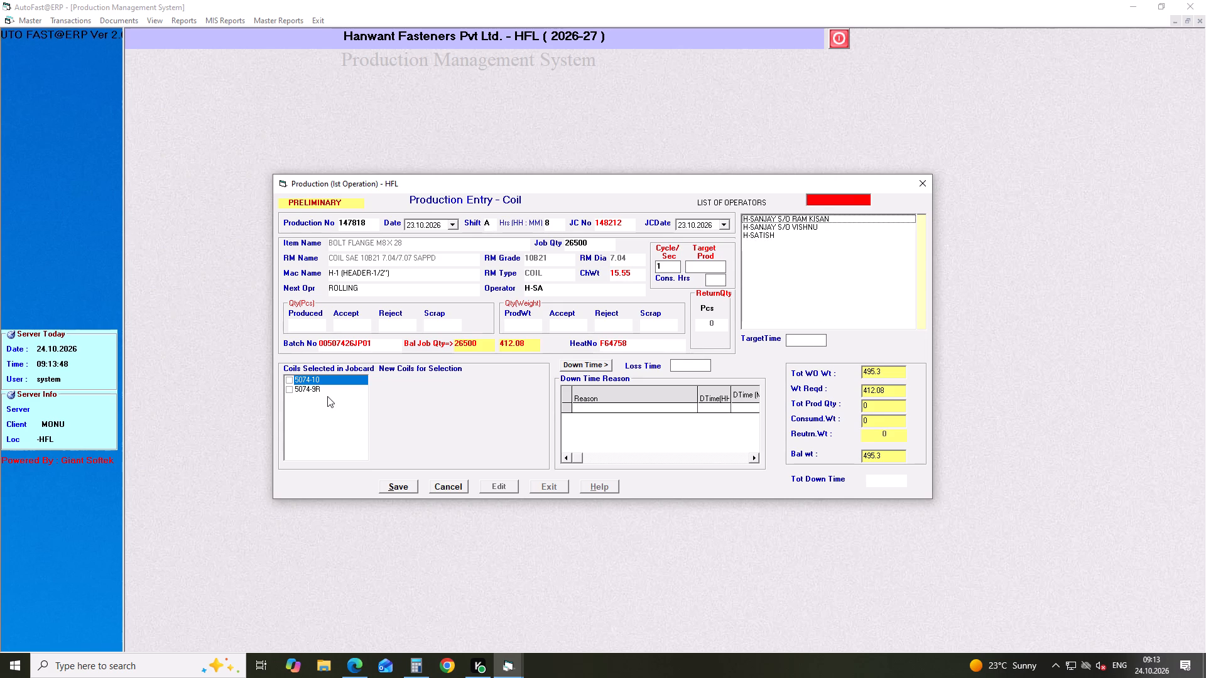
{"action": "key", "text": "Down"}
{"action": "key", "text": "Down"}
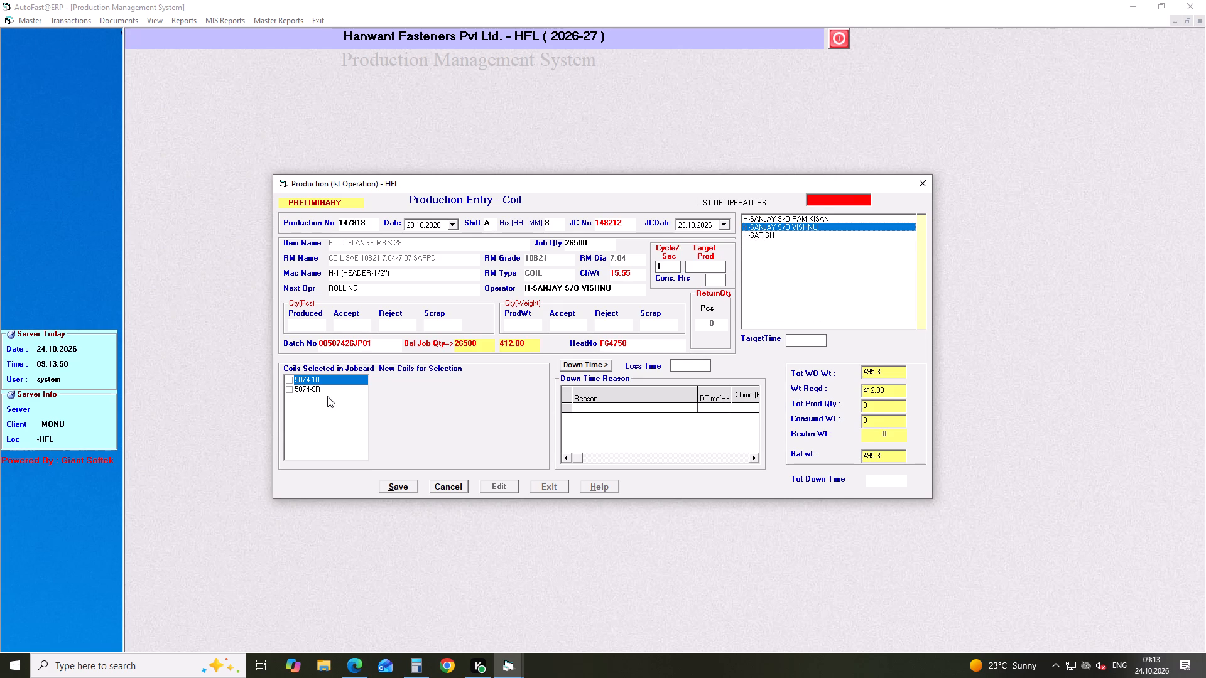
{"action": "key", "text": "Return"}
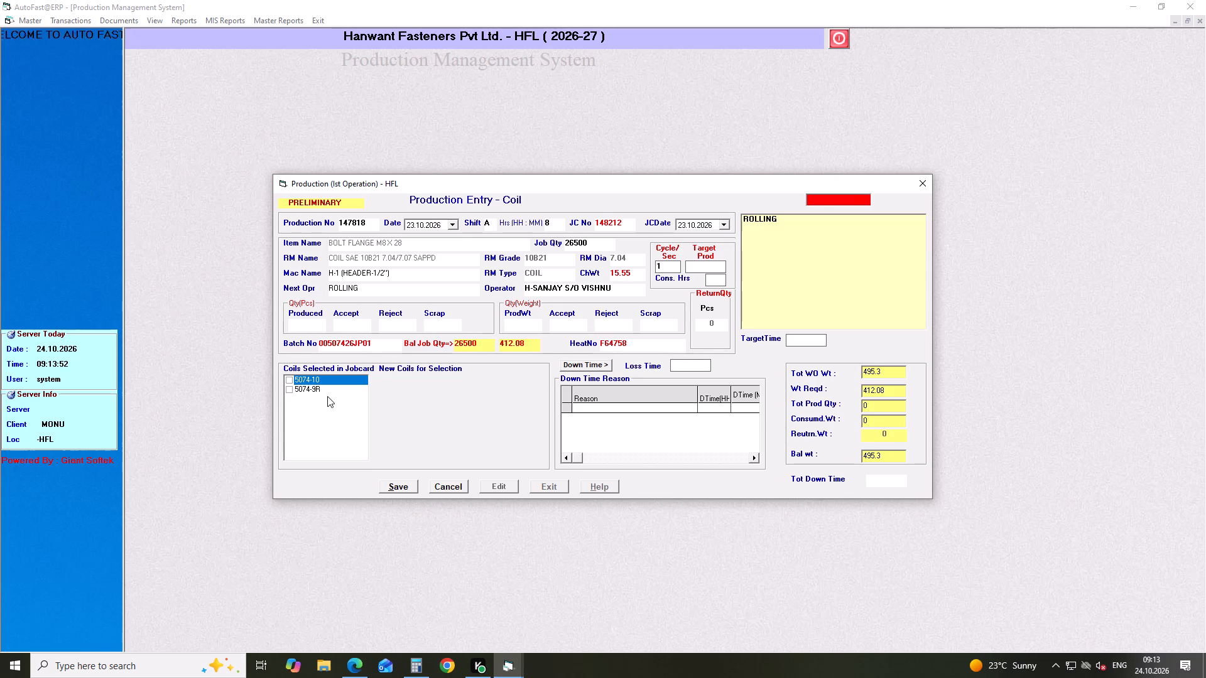
Enter a produced quantity of 26500 pcs for job card 148212 and proceed to the down time reasons.
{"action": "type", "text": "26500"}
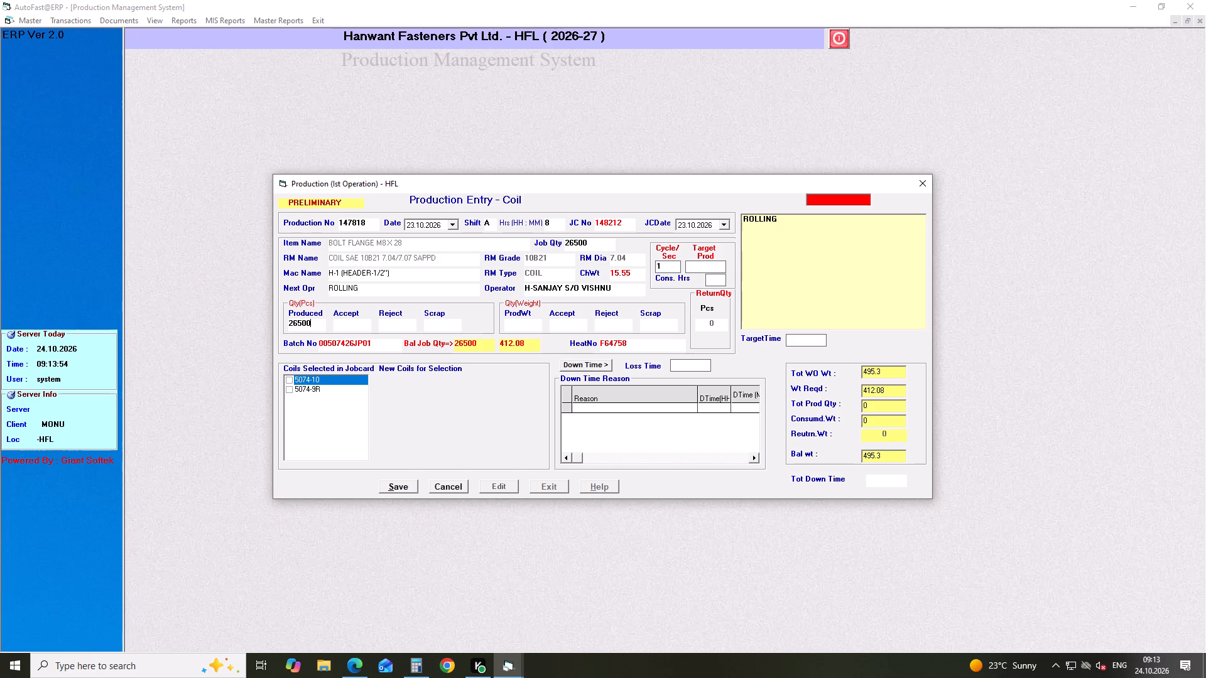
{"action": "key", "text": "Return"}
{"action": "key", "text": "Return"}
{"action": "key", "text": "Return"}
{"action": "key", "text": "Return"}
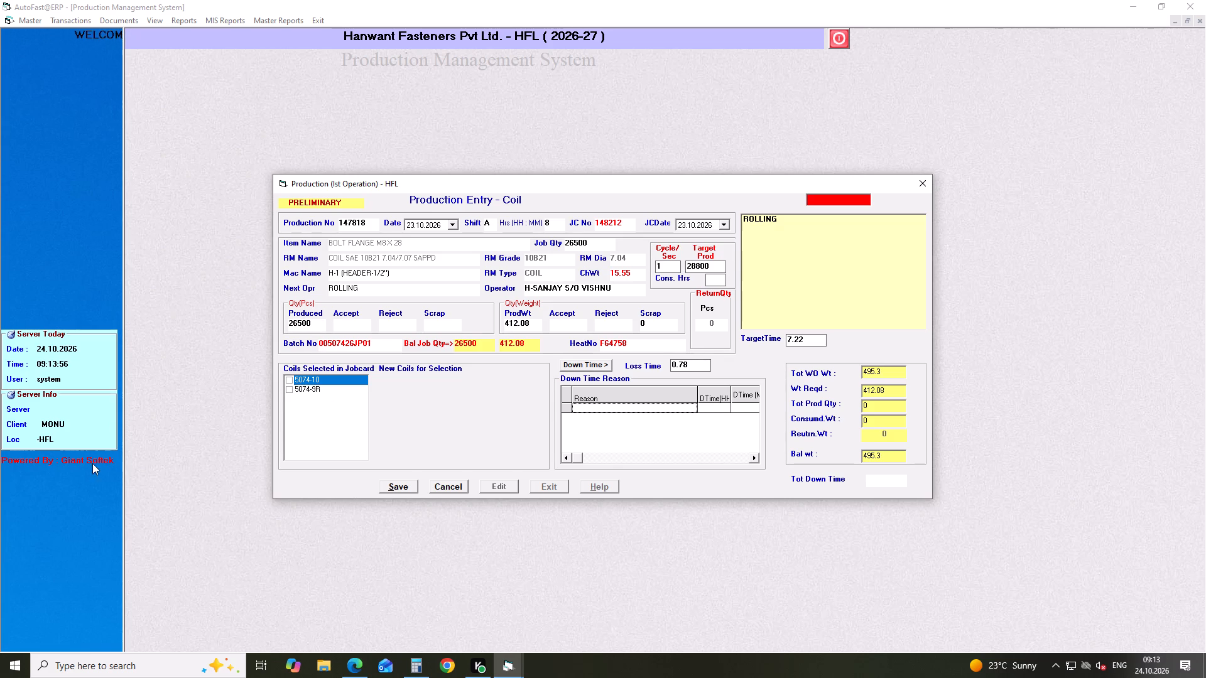
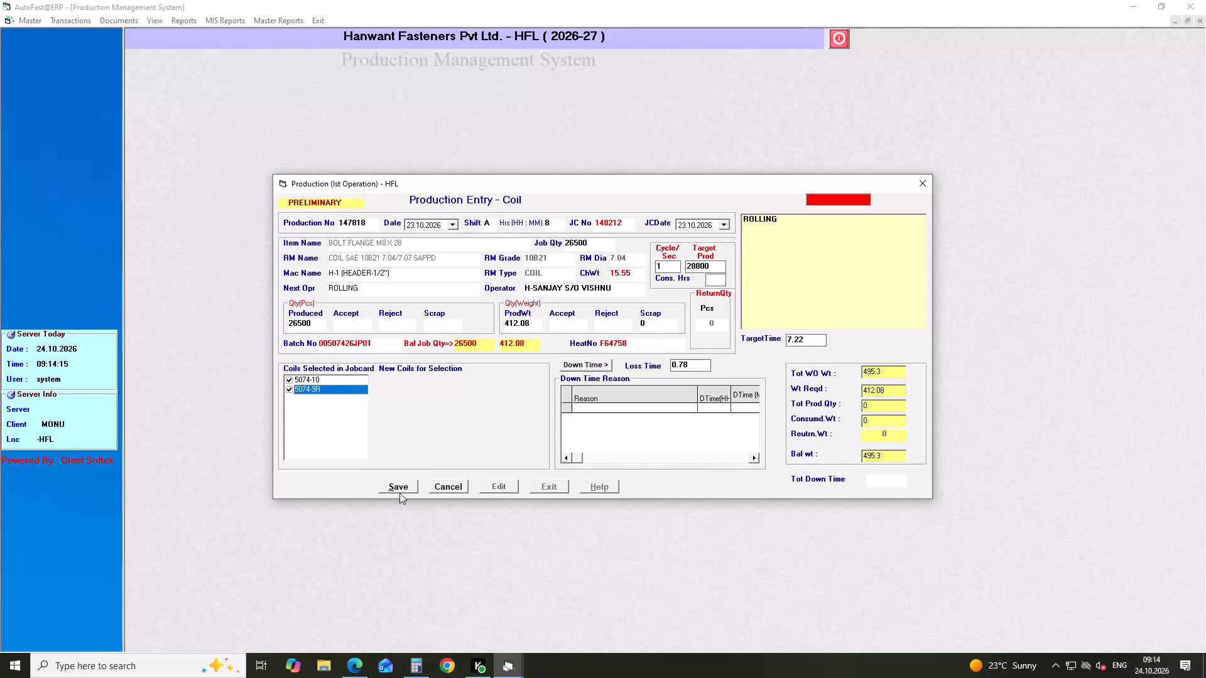
Save the production entry for job card 148212 with its two selected coils.
{"action": "left_click", "coordinate": [398, 492]}
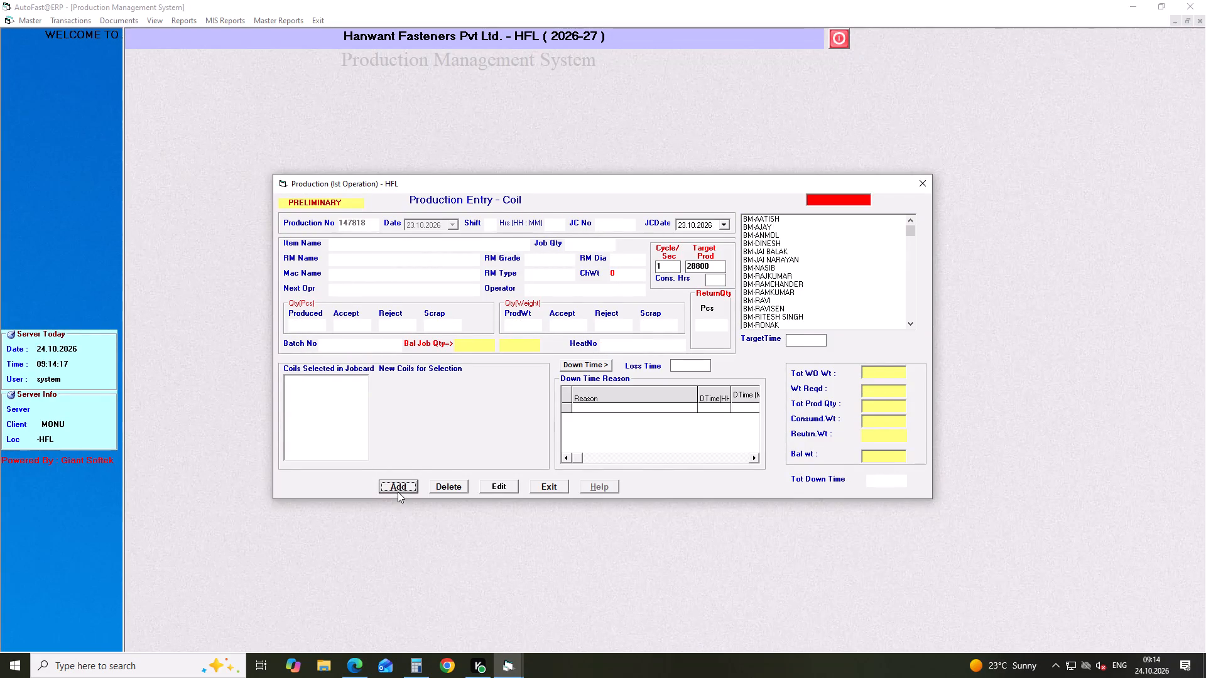
Start a new production entry dated 23.10.2026 with shift A and 8 hours.
{"action": "key", "text": "Return"}
{"action": "key", "text": "Return"}
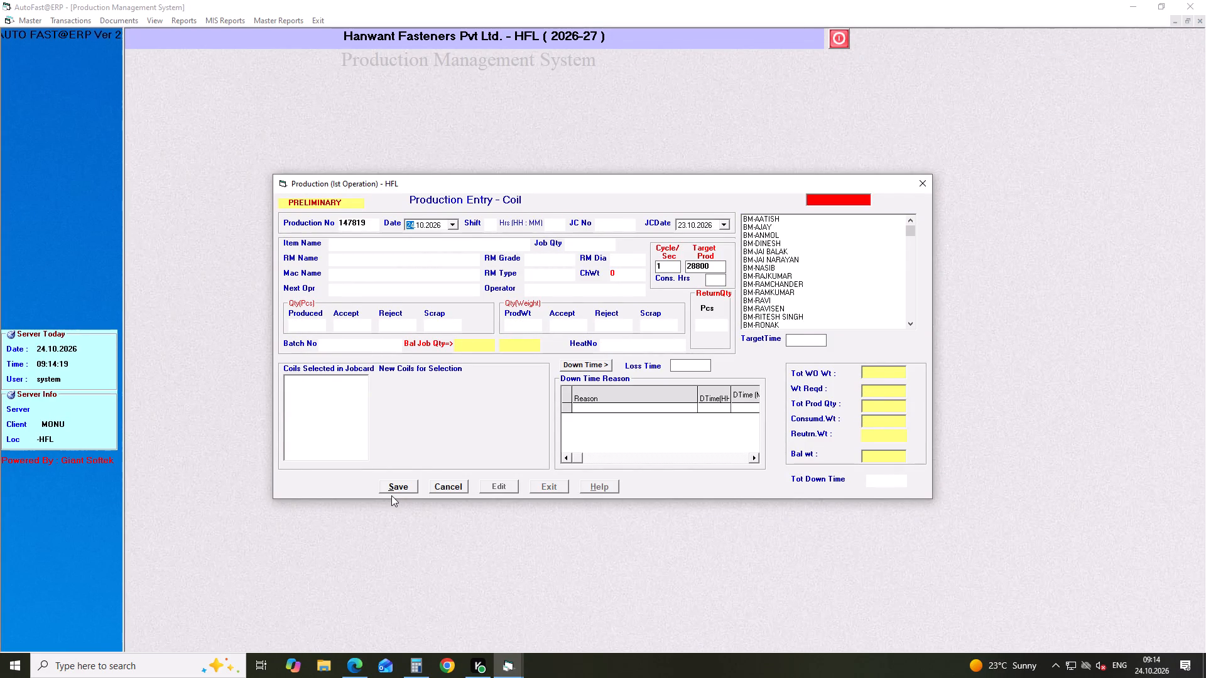
{"action": "key", "text": "Down"}
{"action": "key", "text": "Return"}
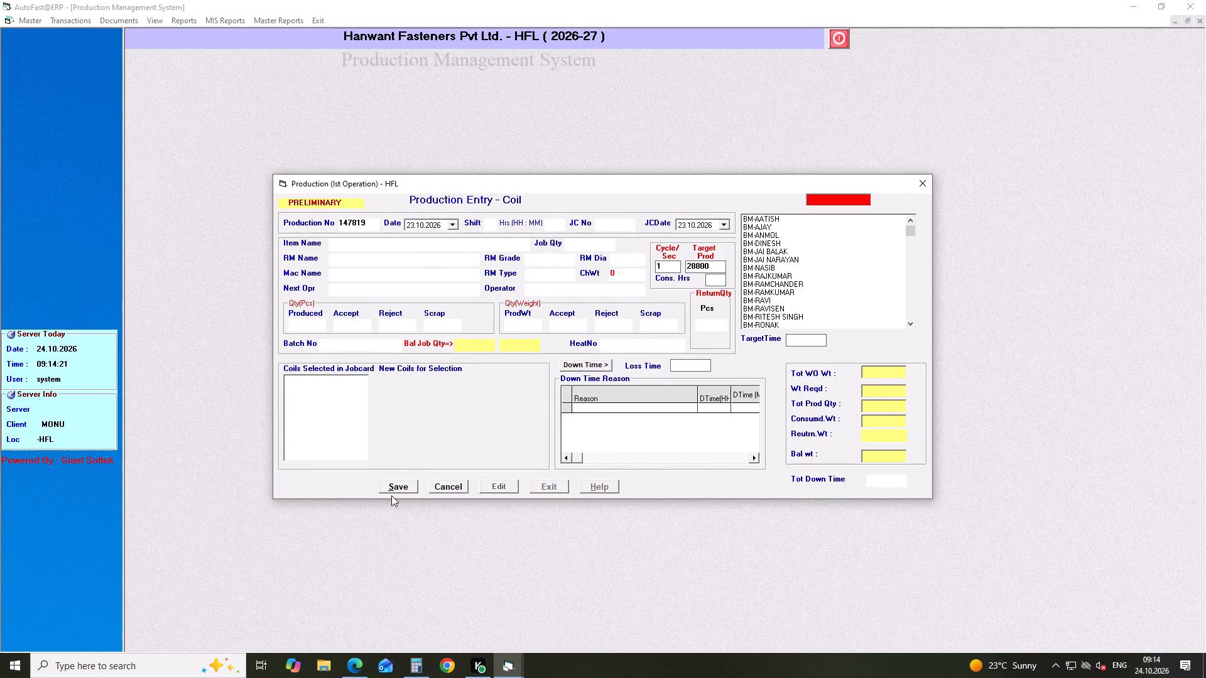
{"action": "key", "text": "a"}
{"action": "key", "text": "Return"}
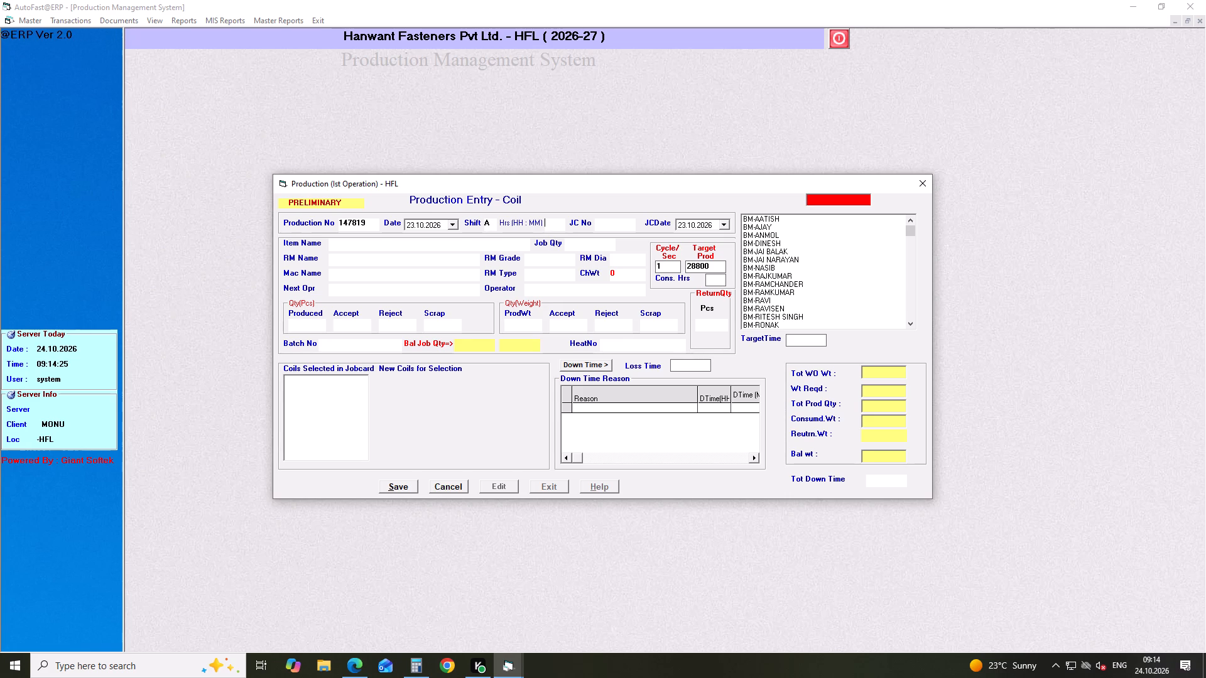
{"action": "key", "text": "8"}
{"action": "key", "text": "Return"}
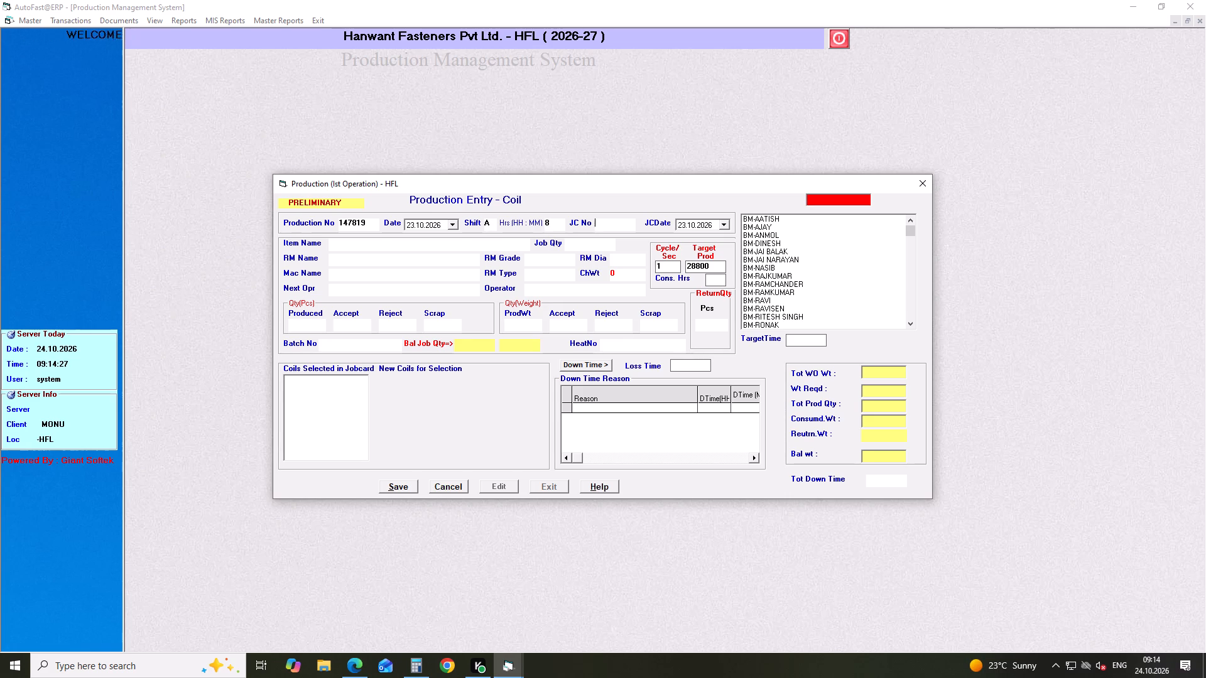
Load job card 148213 into the production entry, accepting machine H-2 (HEADER 1/4") and next operation TRIMMING.
{"action": "key", "text": "2"}
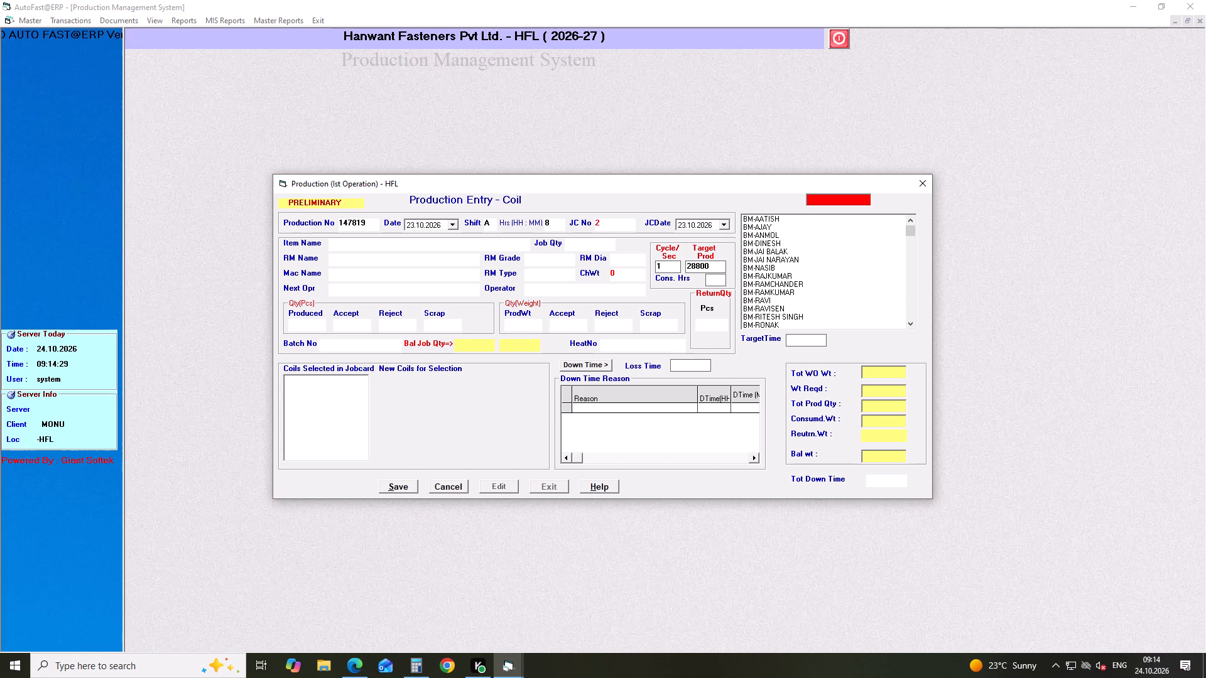
{"action": "key", "text": "BackSpace"}
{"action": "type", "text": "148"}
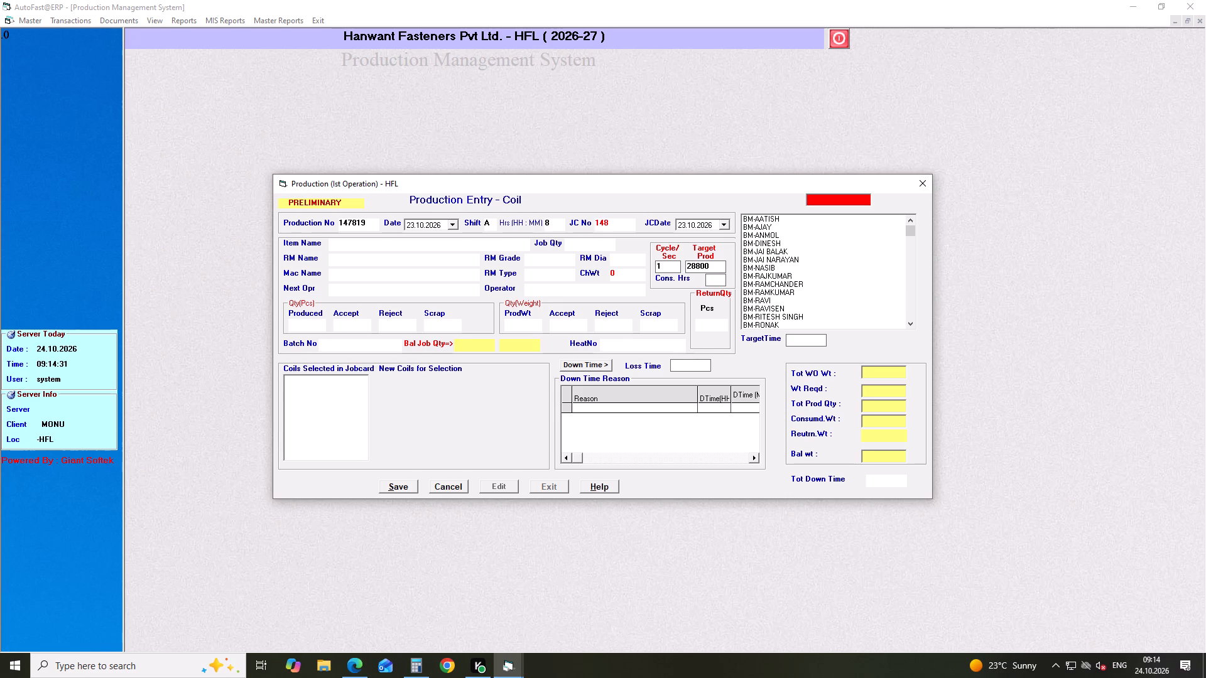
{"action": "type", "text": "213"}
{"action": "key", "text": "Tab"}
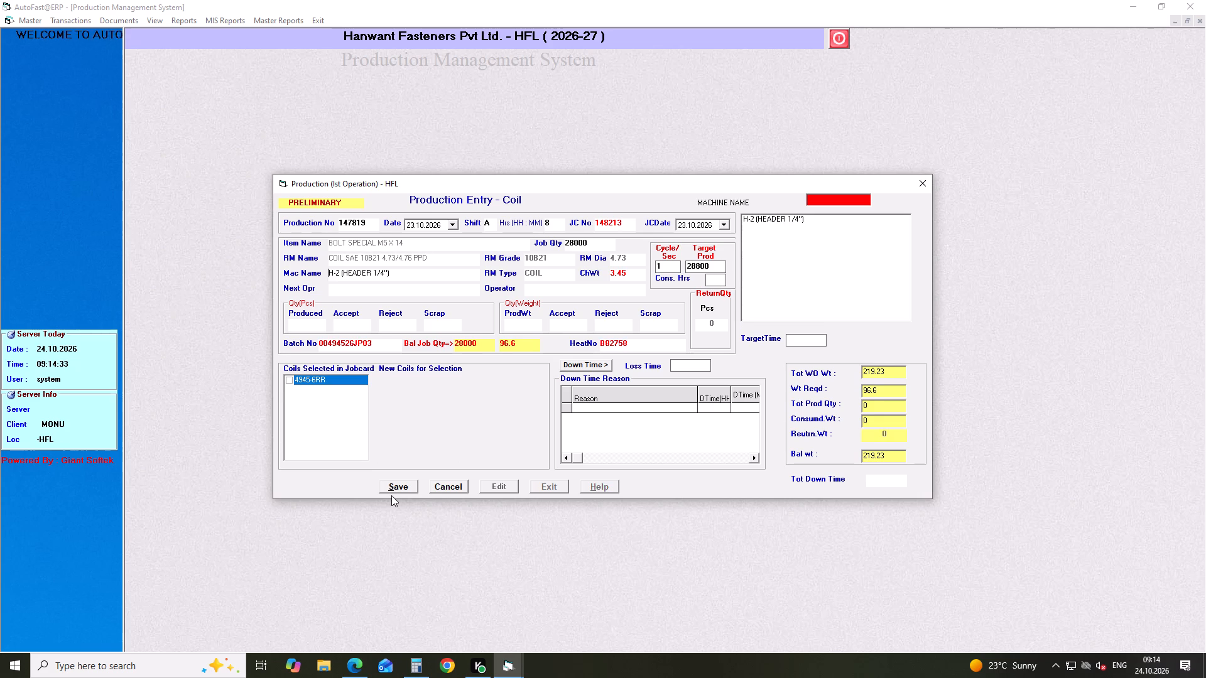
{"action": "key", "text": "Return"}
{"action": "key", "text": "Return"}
Find header operators starting with H-K and assign the first match as the production entry's operator.
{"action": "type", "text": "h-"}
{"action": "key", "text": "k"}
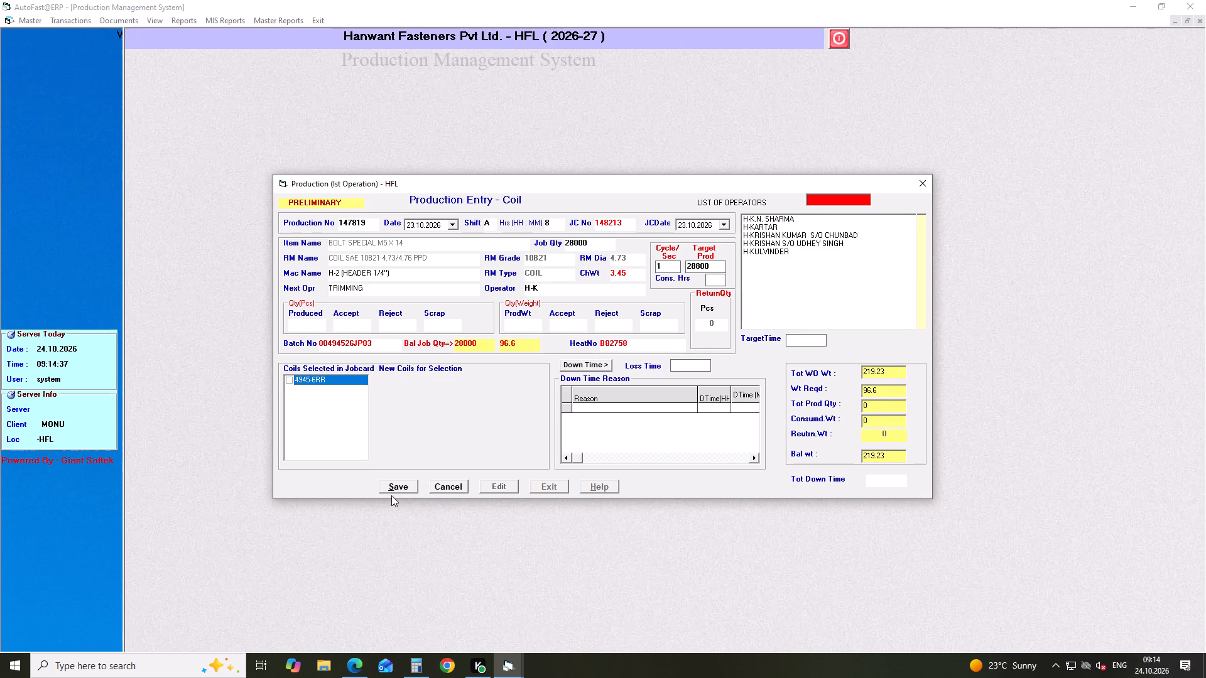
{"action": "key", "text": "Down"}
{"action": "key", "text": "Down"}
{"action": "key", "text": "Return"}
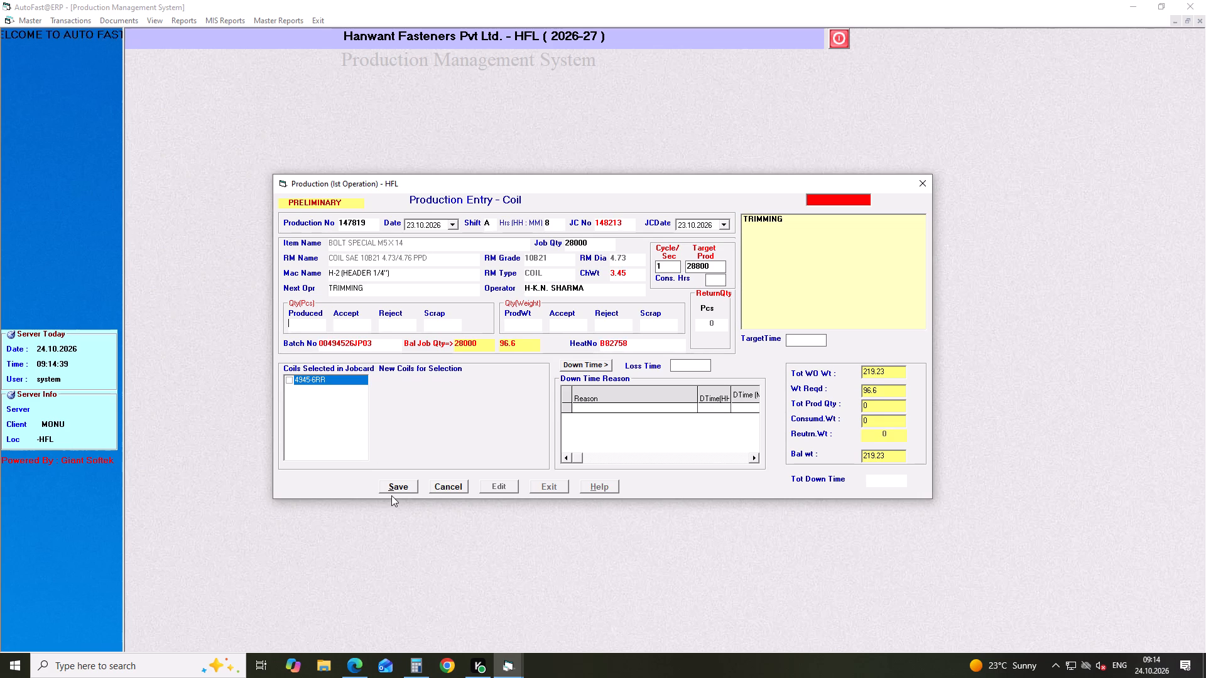
Enter a produced quantity of 28000 pcs for job card 148213 and proceed to the down time reasons.
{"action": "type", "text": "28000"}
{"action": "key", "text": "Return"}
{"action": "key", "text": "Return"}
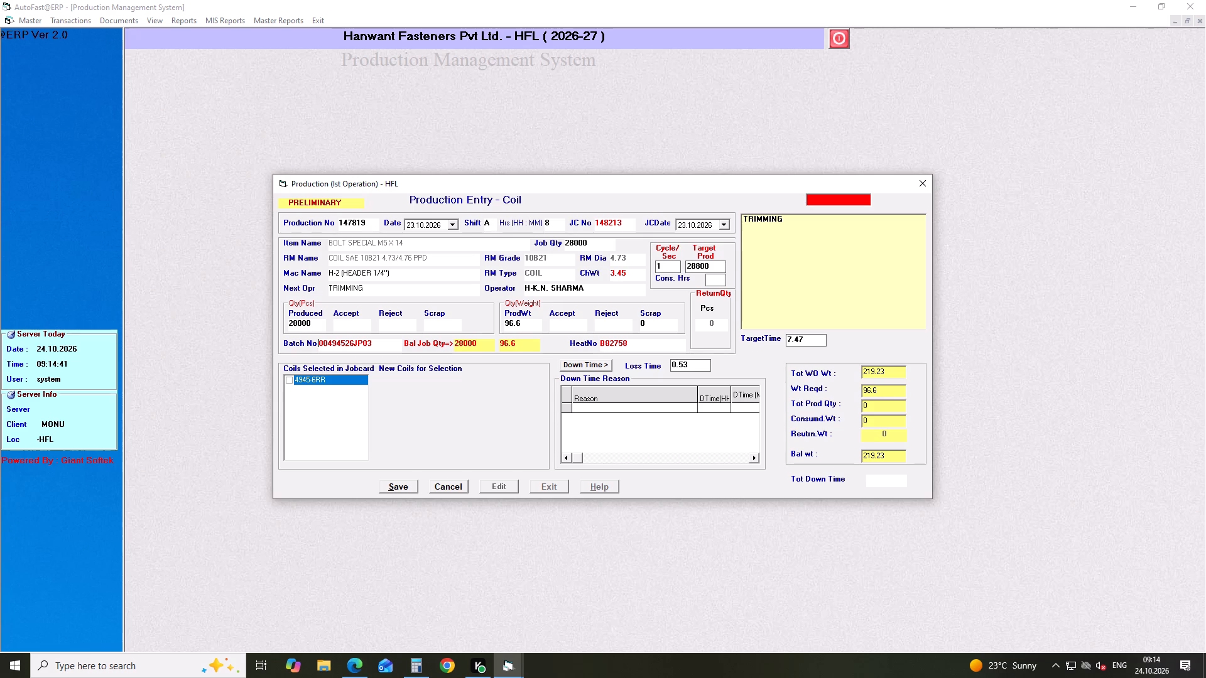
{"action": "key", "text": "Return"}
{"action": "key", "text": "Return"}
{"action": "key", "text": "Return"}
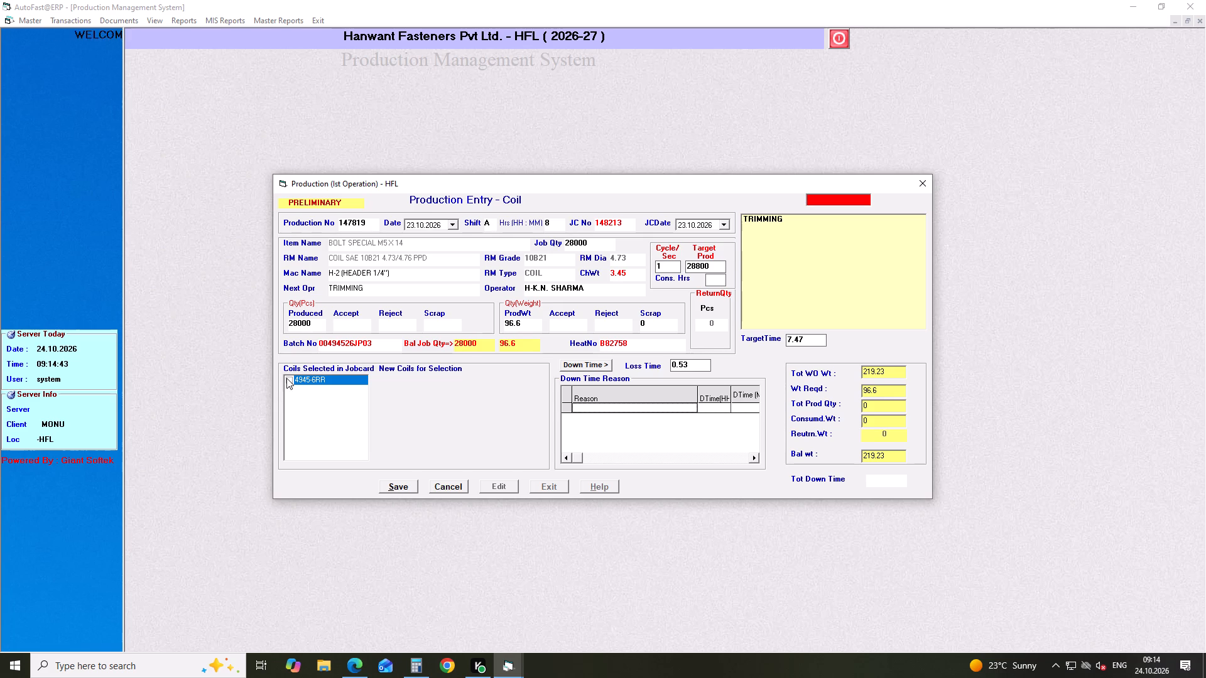
Select coil 4945-6RR for job card 148213 and save the production entry.
{"action": "left_click", "coordinate": [286, 378]}
{"action": "left_click", "coordinate": [393, 486]}
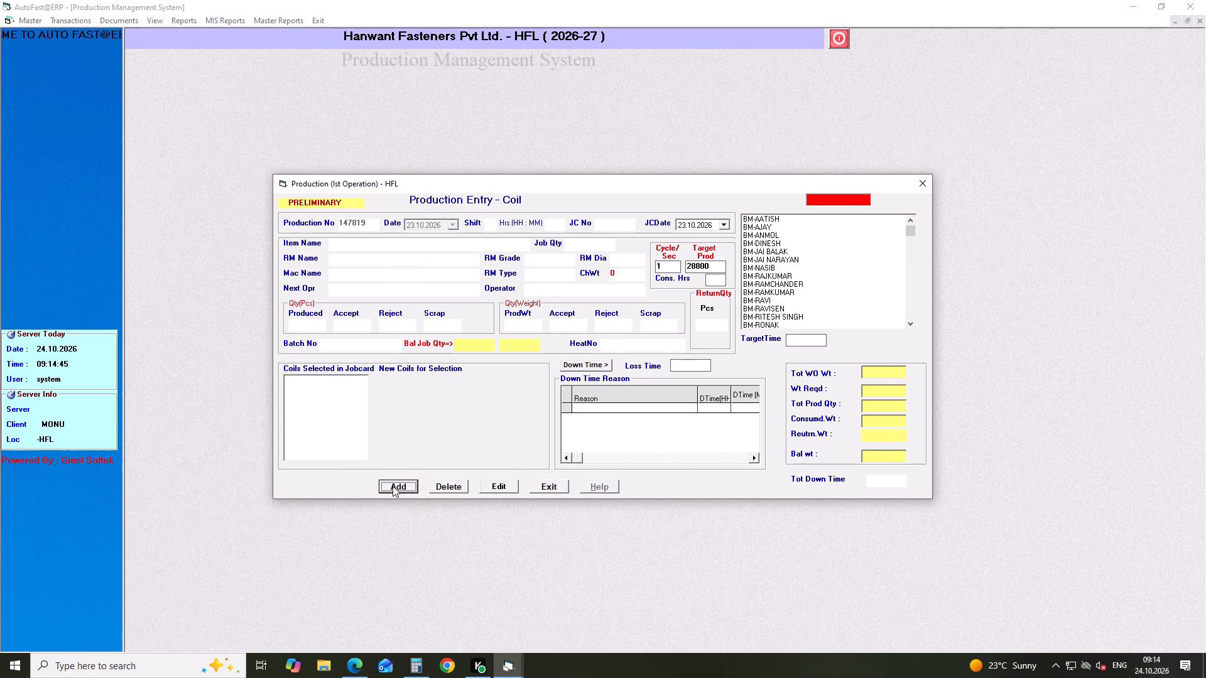
Start another production entry dated 23.10.2026 with shift A and 8 hours.
{"action": "key", "text": "Return"}
{"action": "key", "text": "Return"}
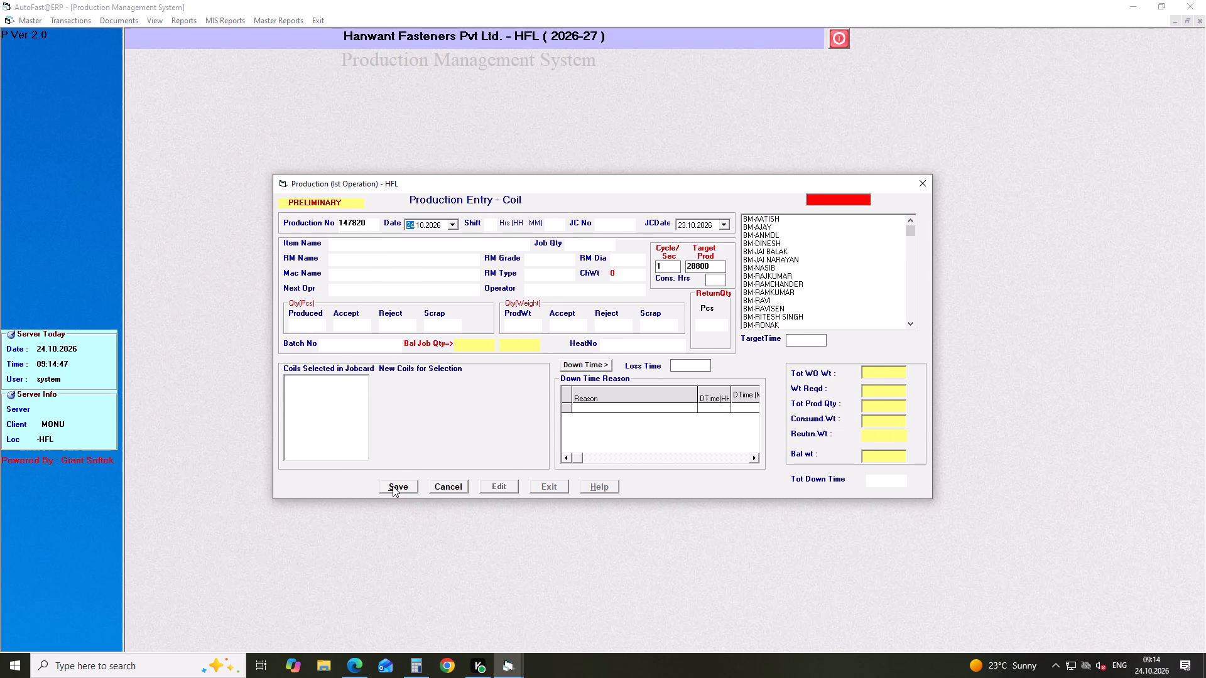
{"action": "key", "text": "Down"}
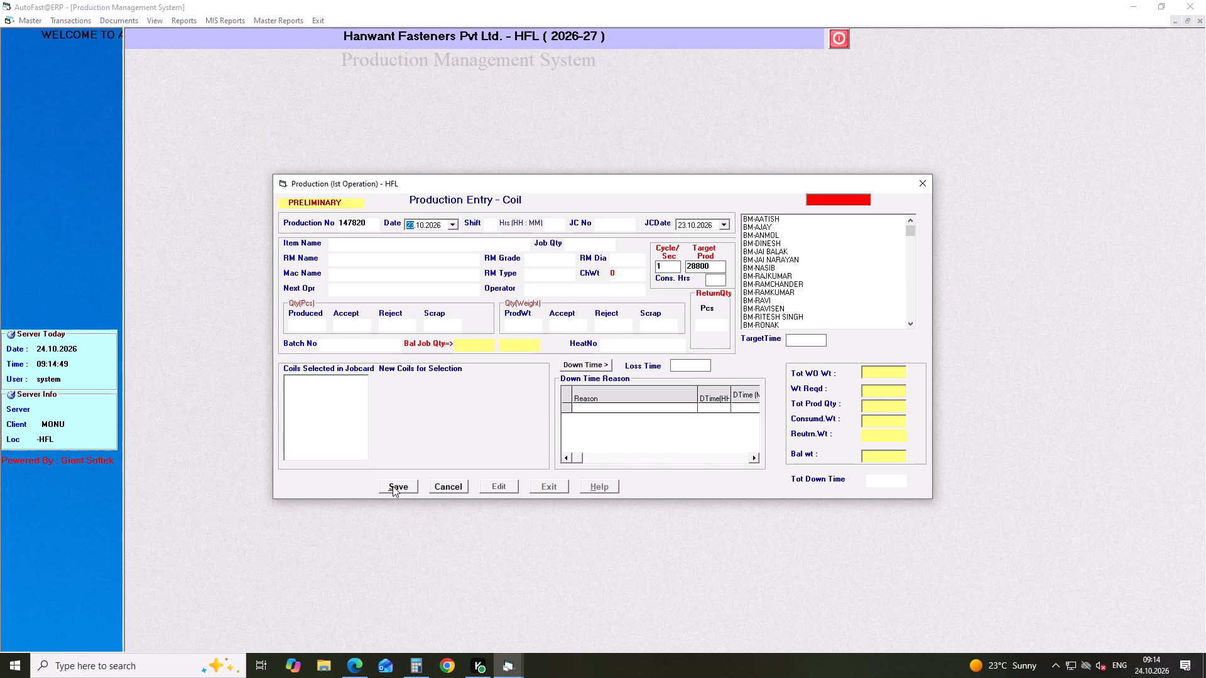
{"action": "key", "text": "Return"}
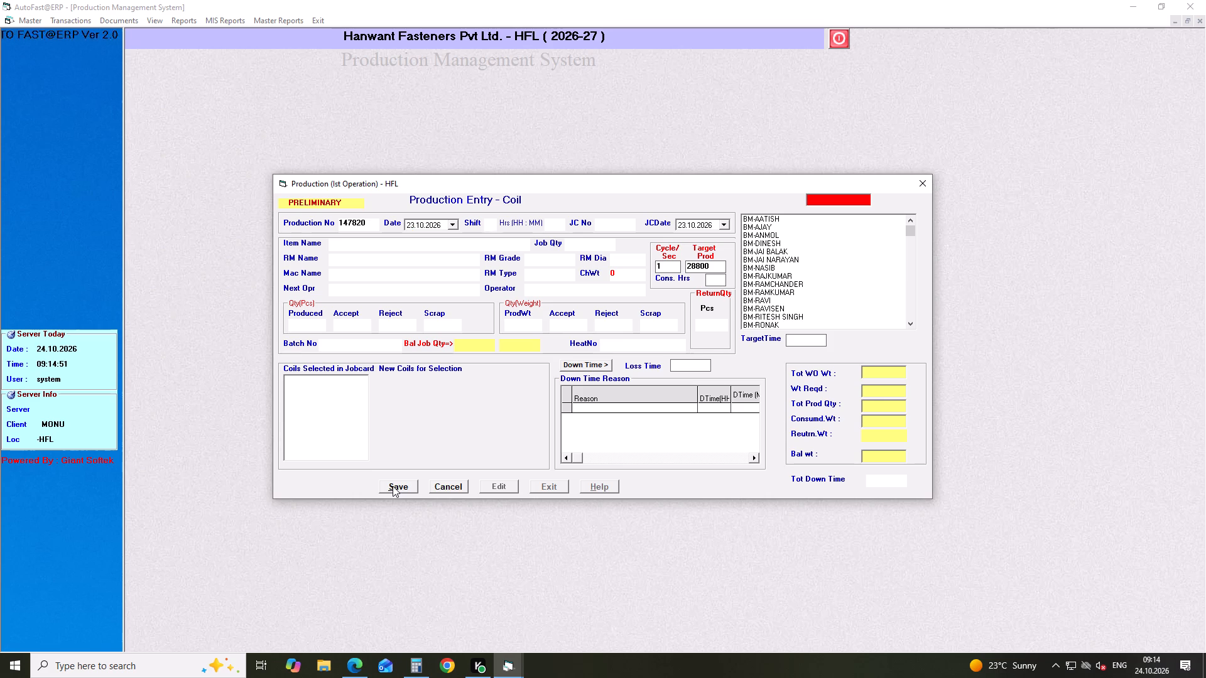
{"action": "key", "text": "8"}
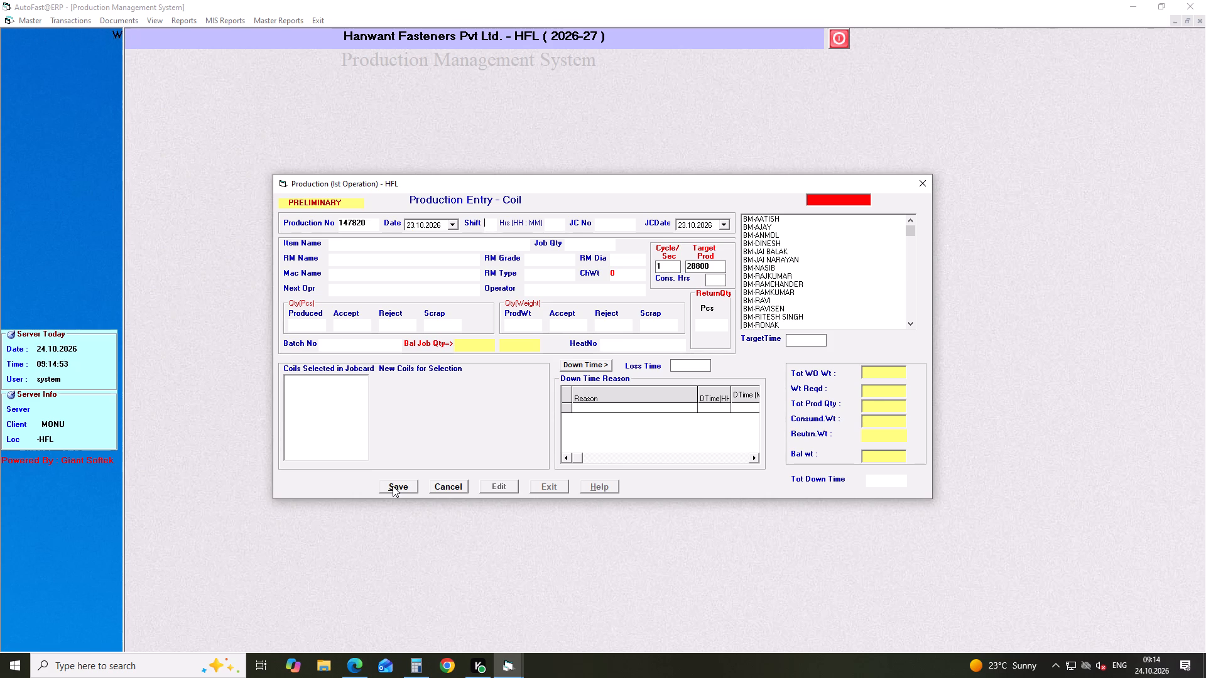
{"action": "key", "text": "a"}
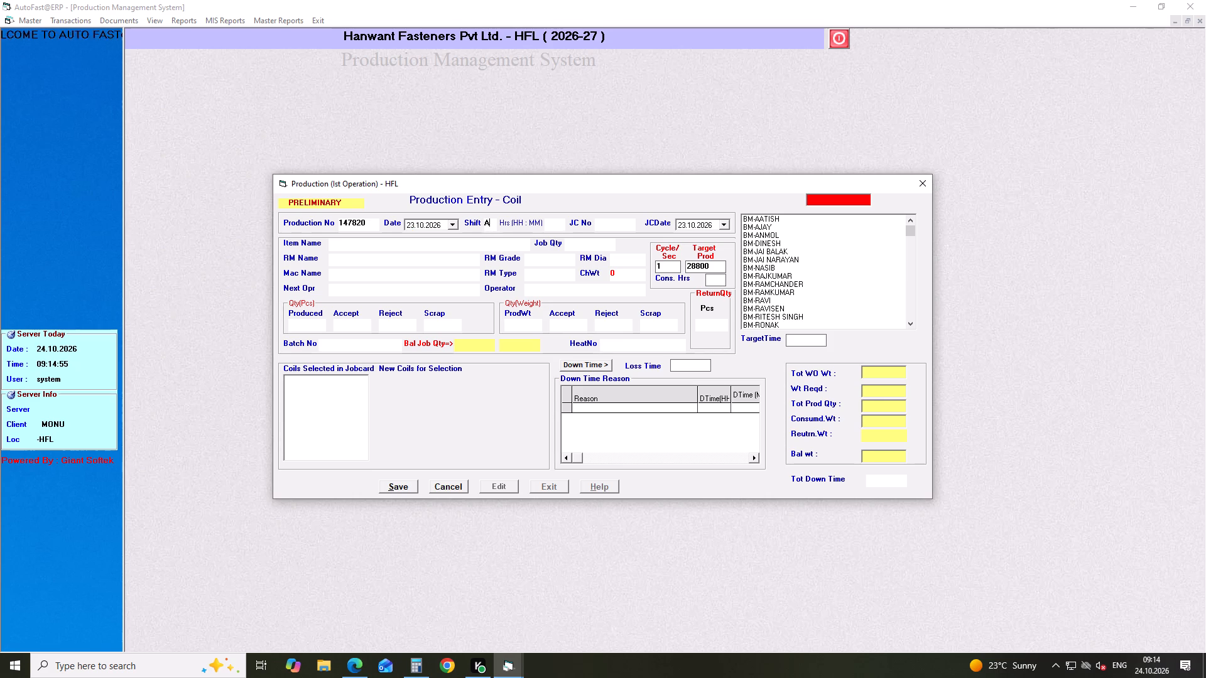
{"action": "key", "text": "Return"}
{"action": "key", "text": "8"}
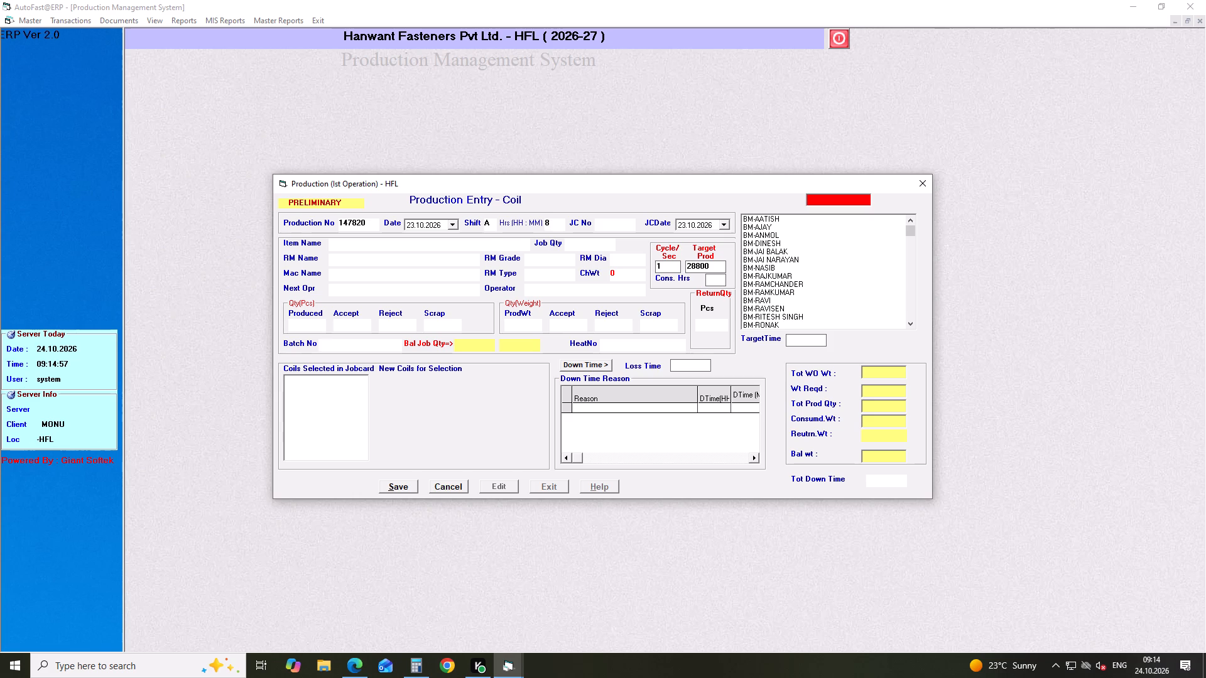
{"action": "key", "text": "Return"}
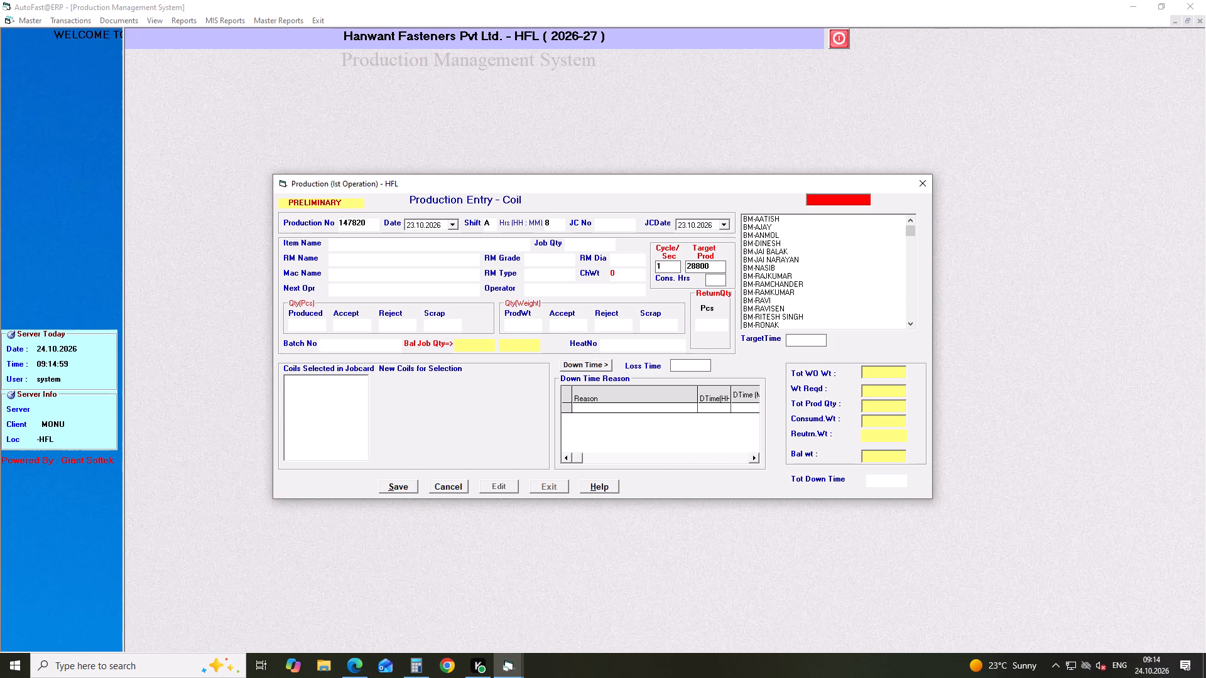
Load job card 148214 into the production entry, accepting machine H-3 (HEADER 5/8") and next operation ROLLING.
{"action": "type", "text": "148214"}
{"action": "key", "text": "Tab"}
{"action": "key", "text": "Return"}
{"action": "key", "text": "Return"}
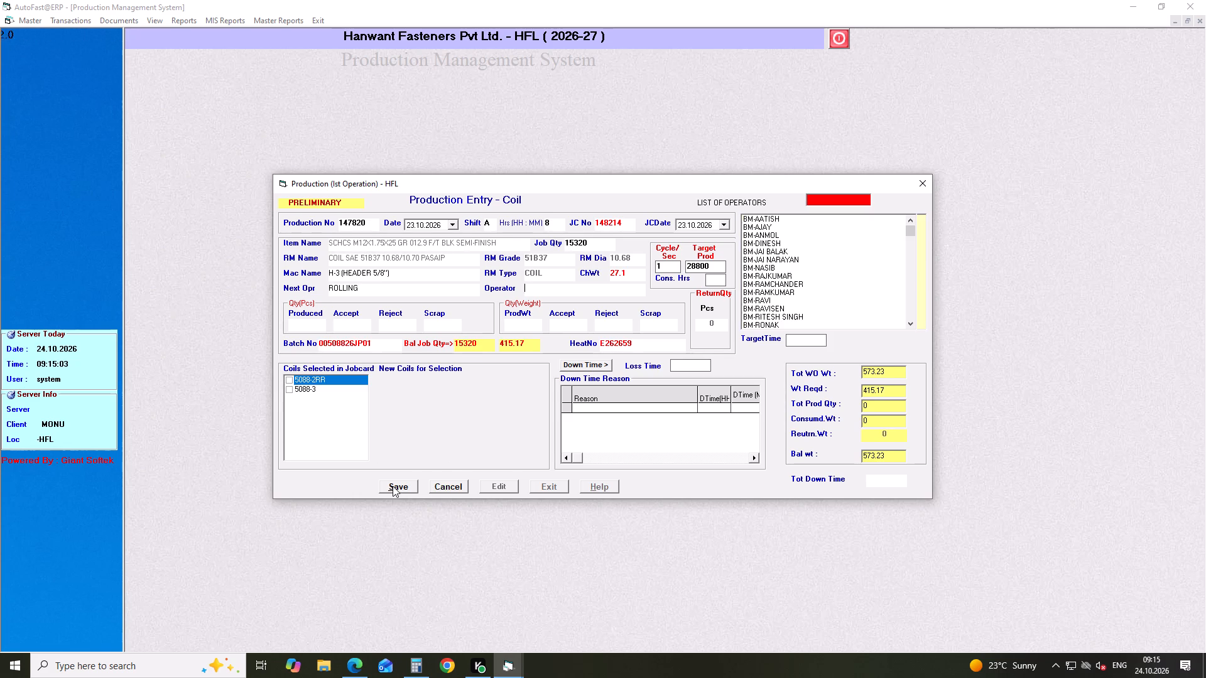
Find header operators starting with H-KRI and assign the first match as the production entry's operator.
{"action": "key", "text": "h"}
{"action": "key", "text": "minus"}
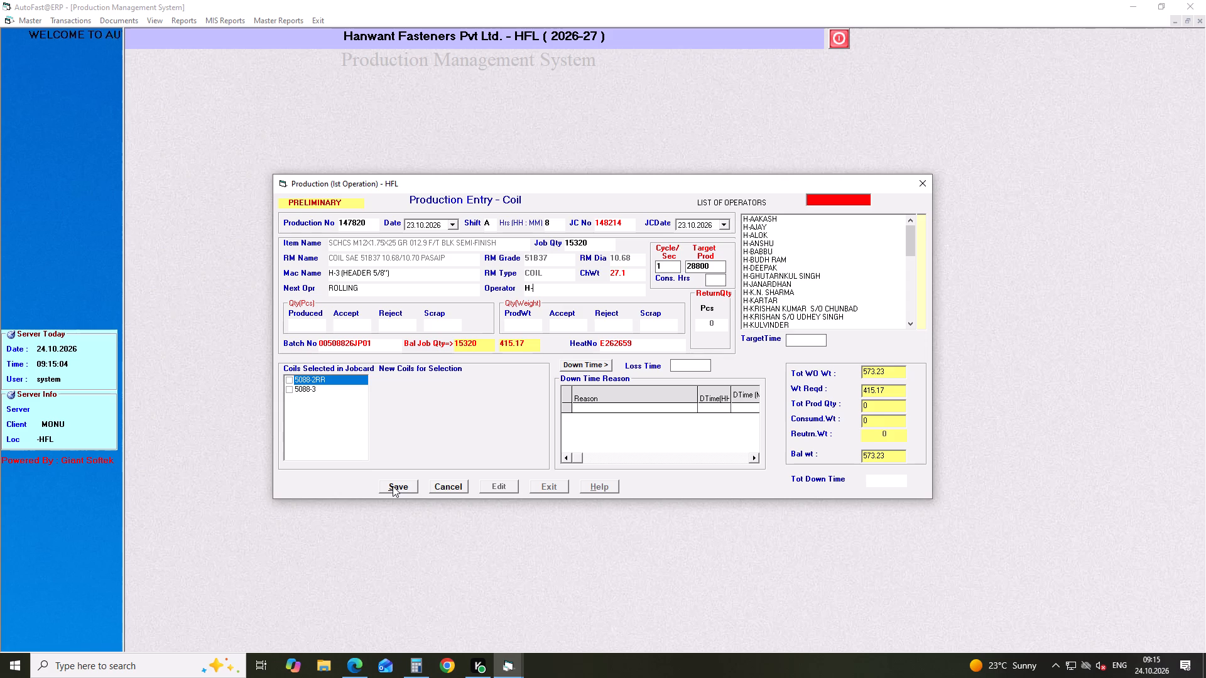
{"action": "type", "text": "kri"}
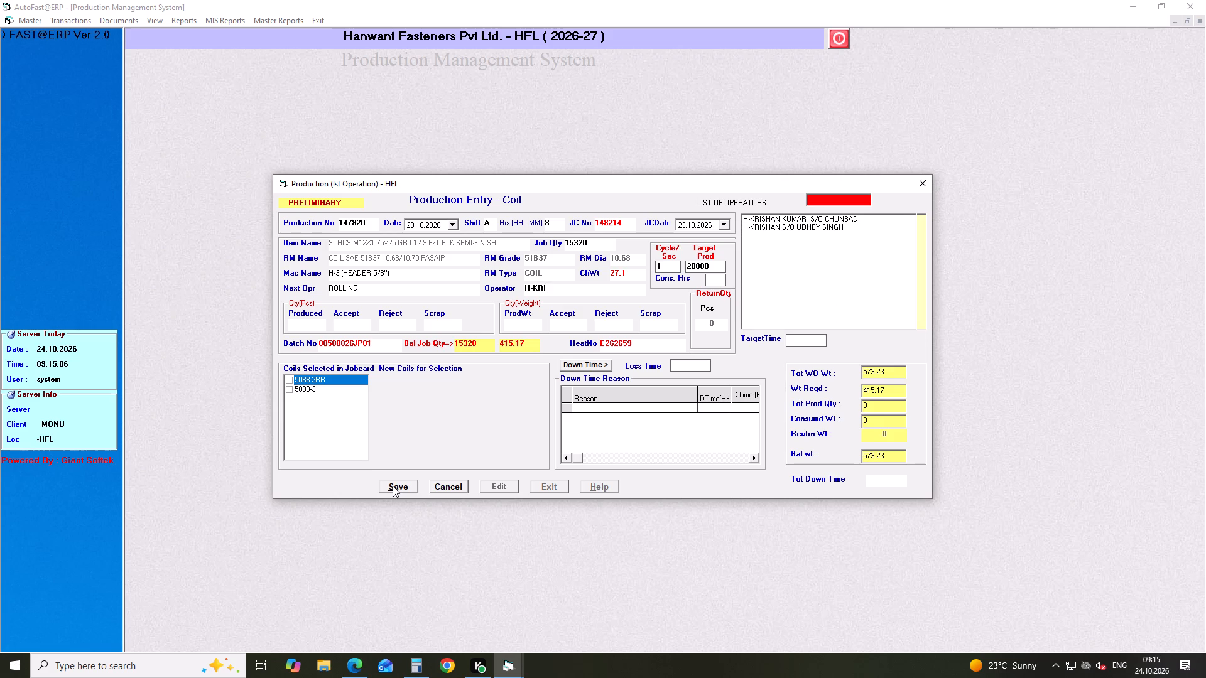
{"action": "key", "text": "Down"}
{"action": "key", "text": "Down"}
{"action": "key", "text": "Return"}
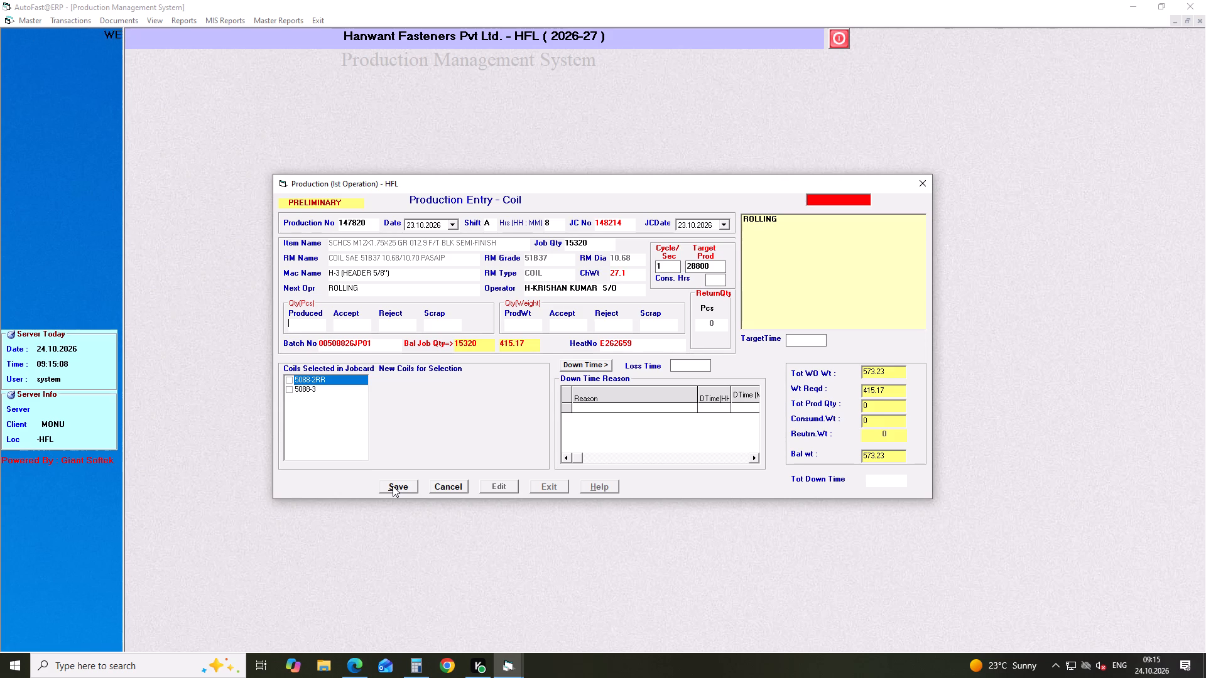
Enter a produced quantity of 15320 pcs for job card 148214 and proceed to the down time reasons.
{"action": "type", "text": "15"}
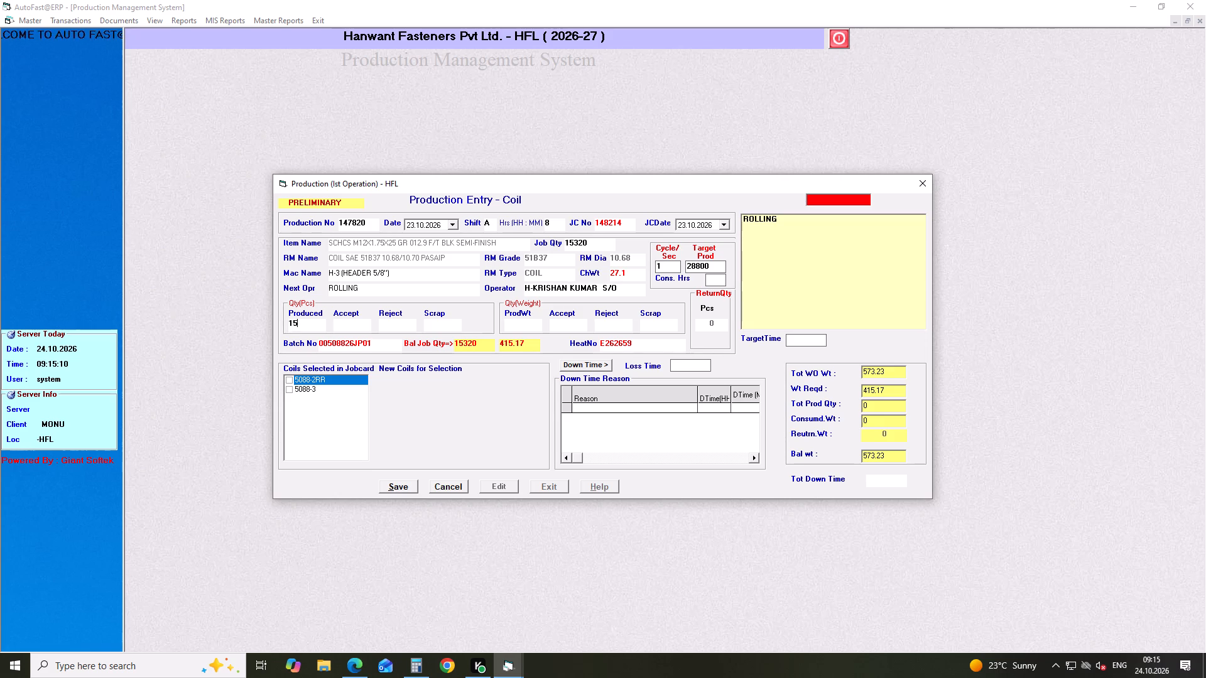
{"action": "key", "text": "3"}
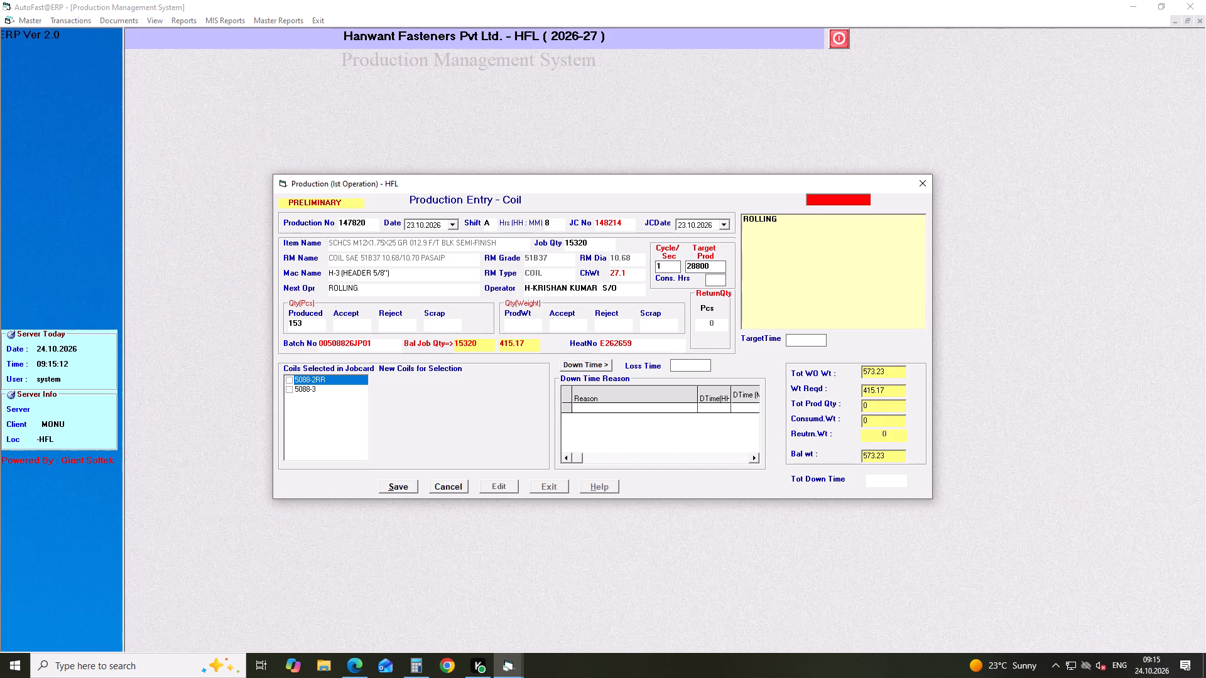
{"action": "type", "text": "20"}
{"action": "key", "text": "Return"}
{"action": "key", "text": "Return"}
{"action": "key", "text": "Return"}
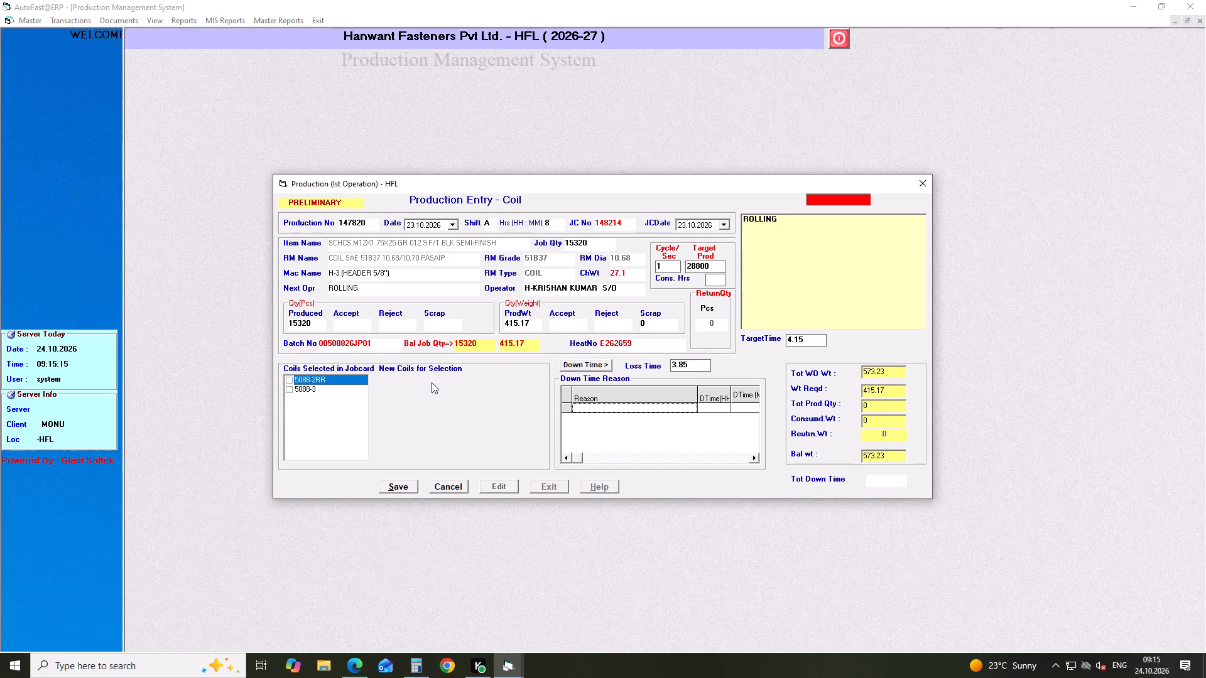
Select coils 5088-2RR and 5088-3 for job card 148214 and save the production entry.
{"action": "left_click", "coordinate": [288, 380]}
{"action": "left_click", "coordinate": [288, 392]}
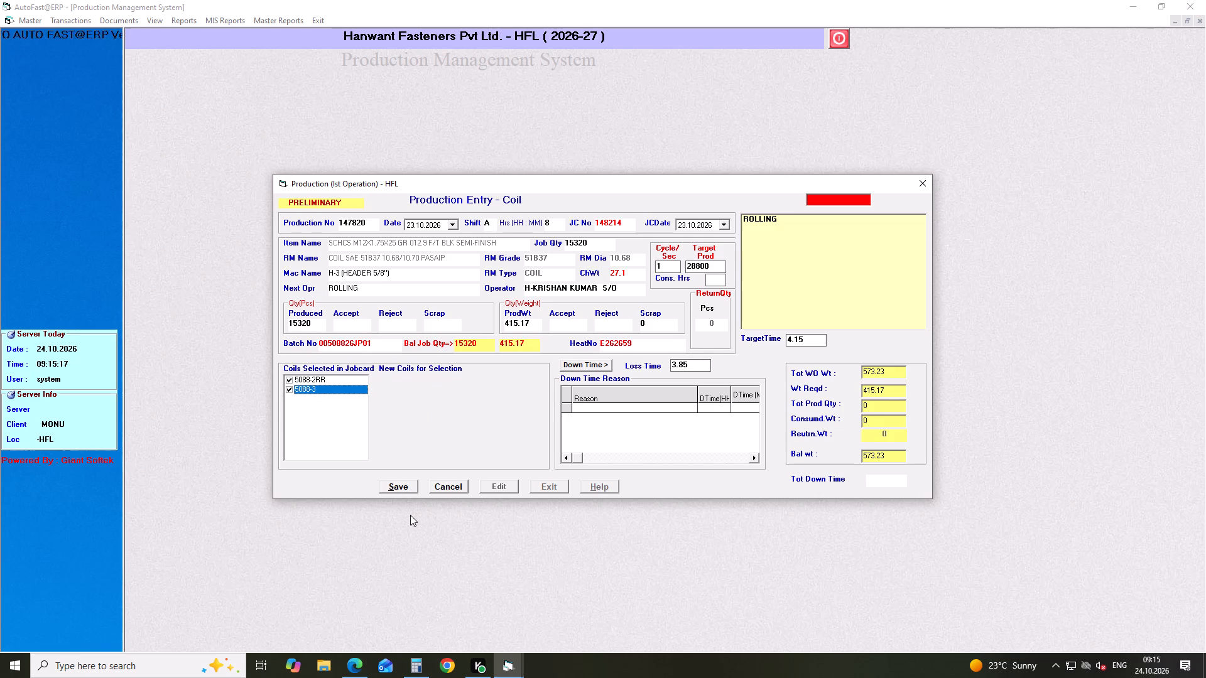
{"action": "left_click", "coordinate": [411, 492]}
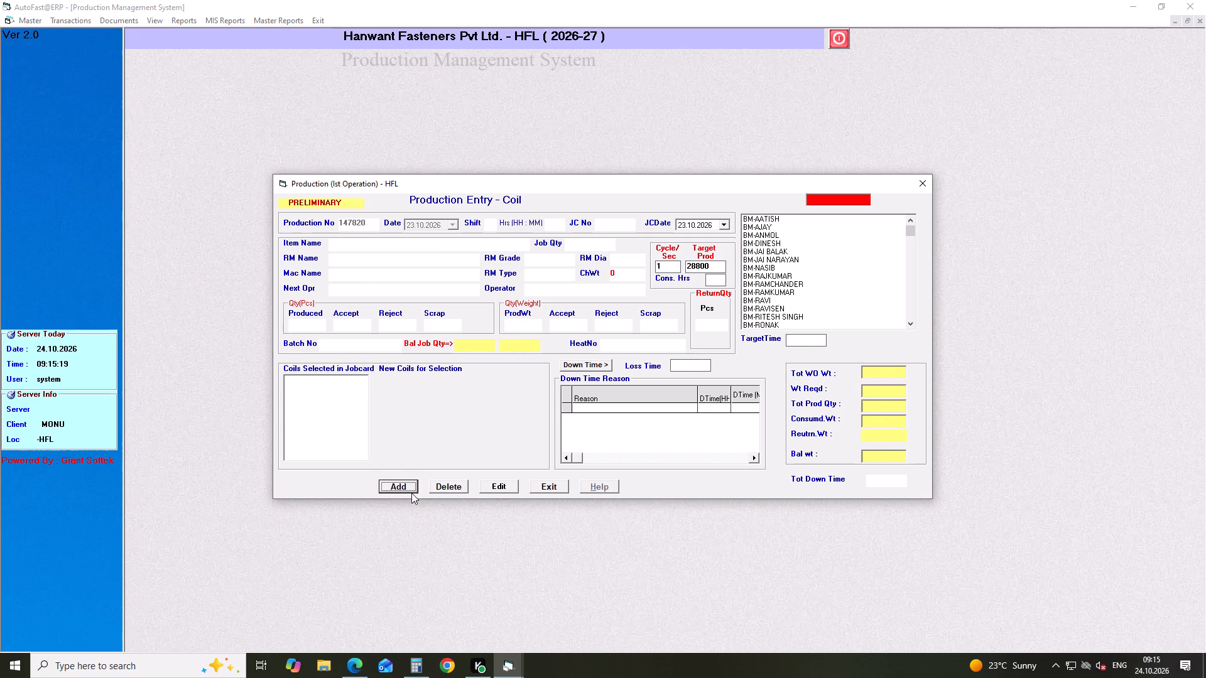
Start a further production entry dated 23.10.2026 with shift A and 8 hours.
{"action": "key", "text": "Return"}
{"action": "key", "text": "Return"}
{"action": "key", "text": "Down"}
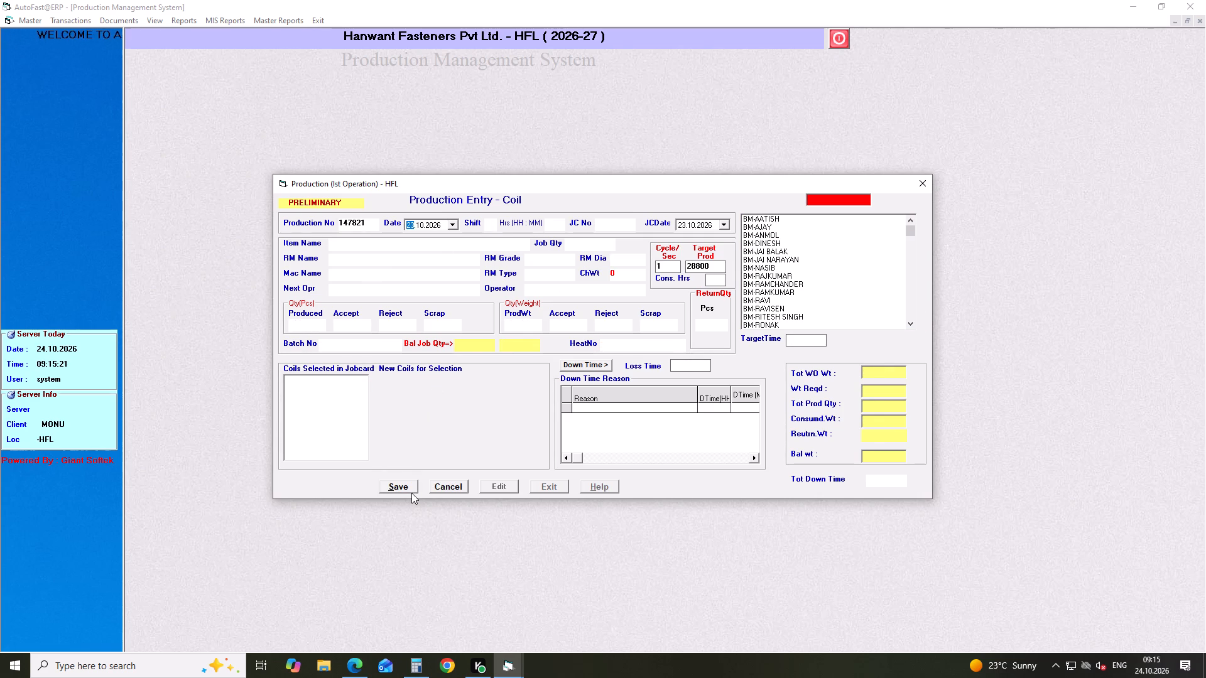
{"action": "key", "text": "Return"}
{"action": "key", "text": "a"}
{"action": "key", "text": "Return"}
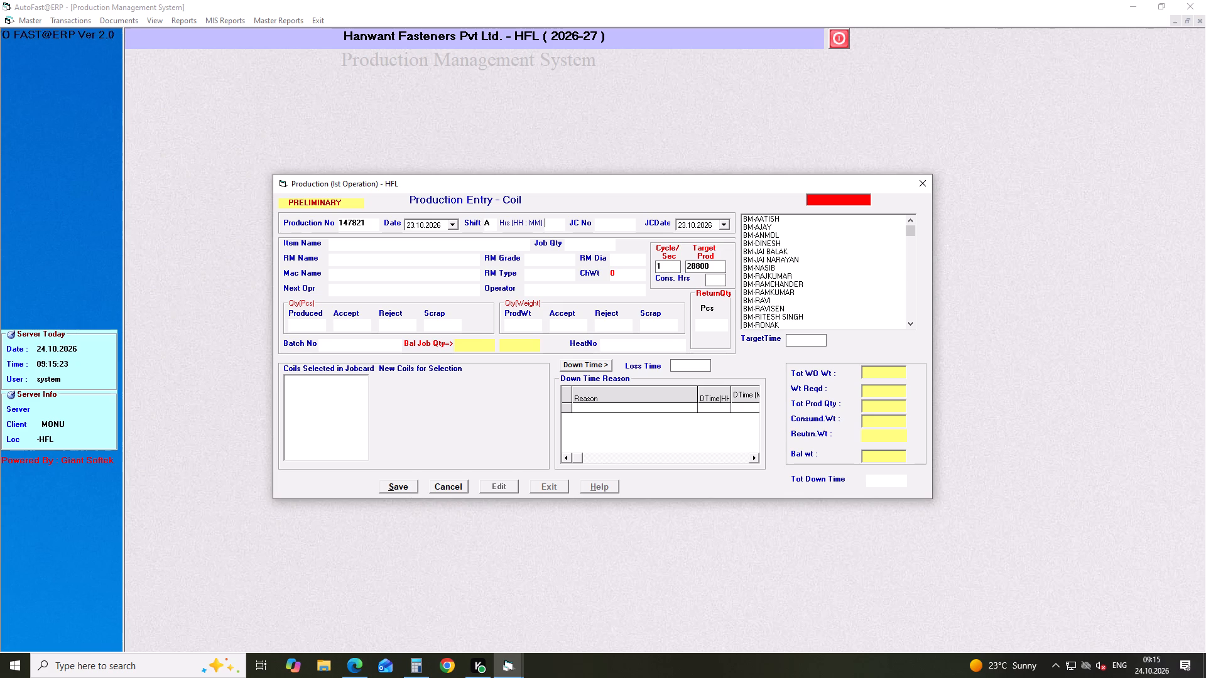
{"action": "key", "text": "8"}
{"action": "key", "text": "Return"}
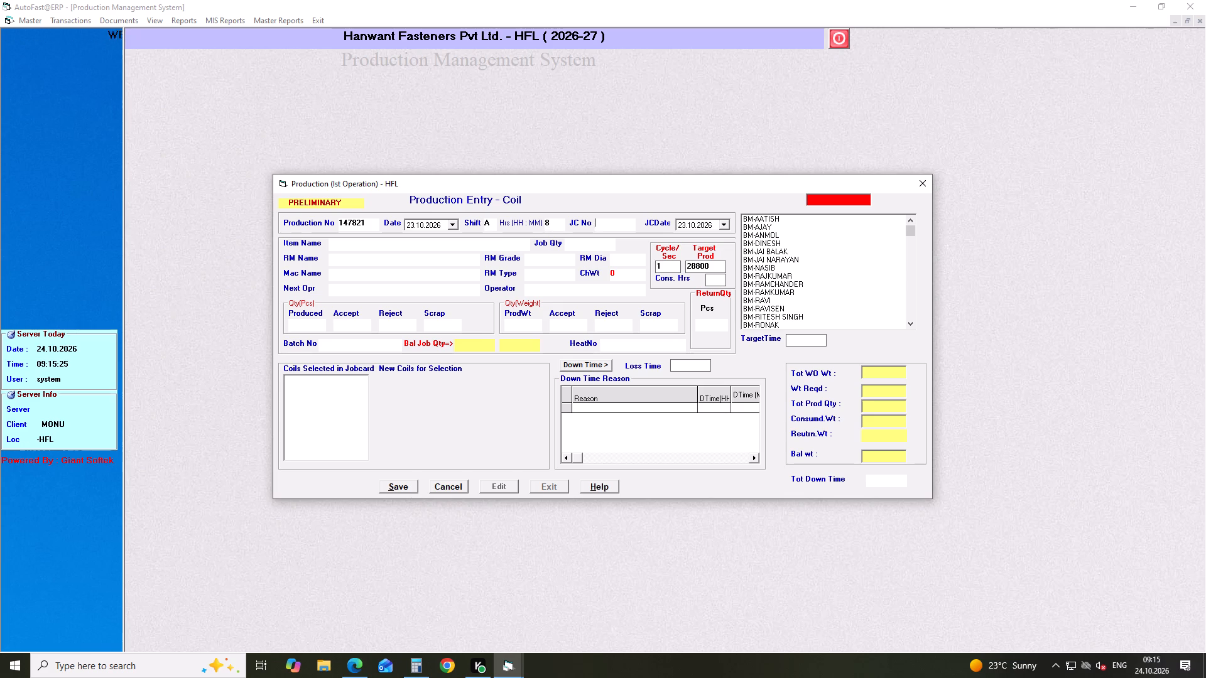
Load job card 148215 into the production entry, accepting machine H-4 (HEADER 3/8") and next operation TRIMMING.
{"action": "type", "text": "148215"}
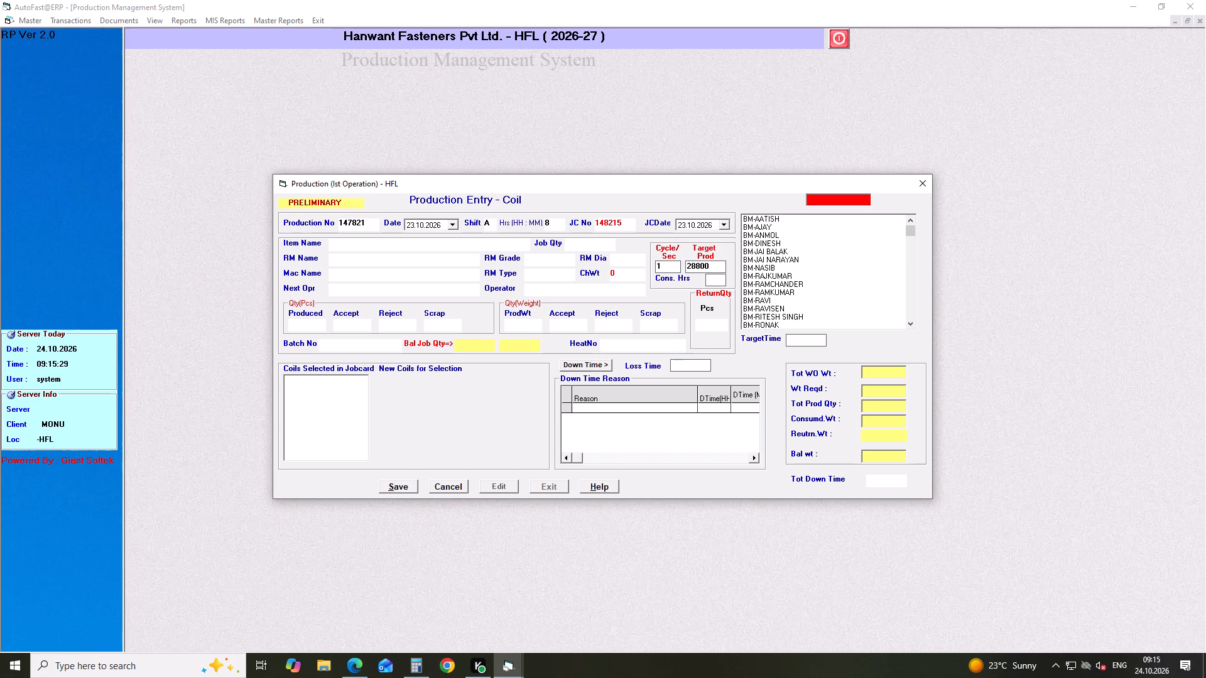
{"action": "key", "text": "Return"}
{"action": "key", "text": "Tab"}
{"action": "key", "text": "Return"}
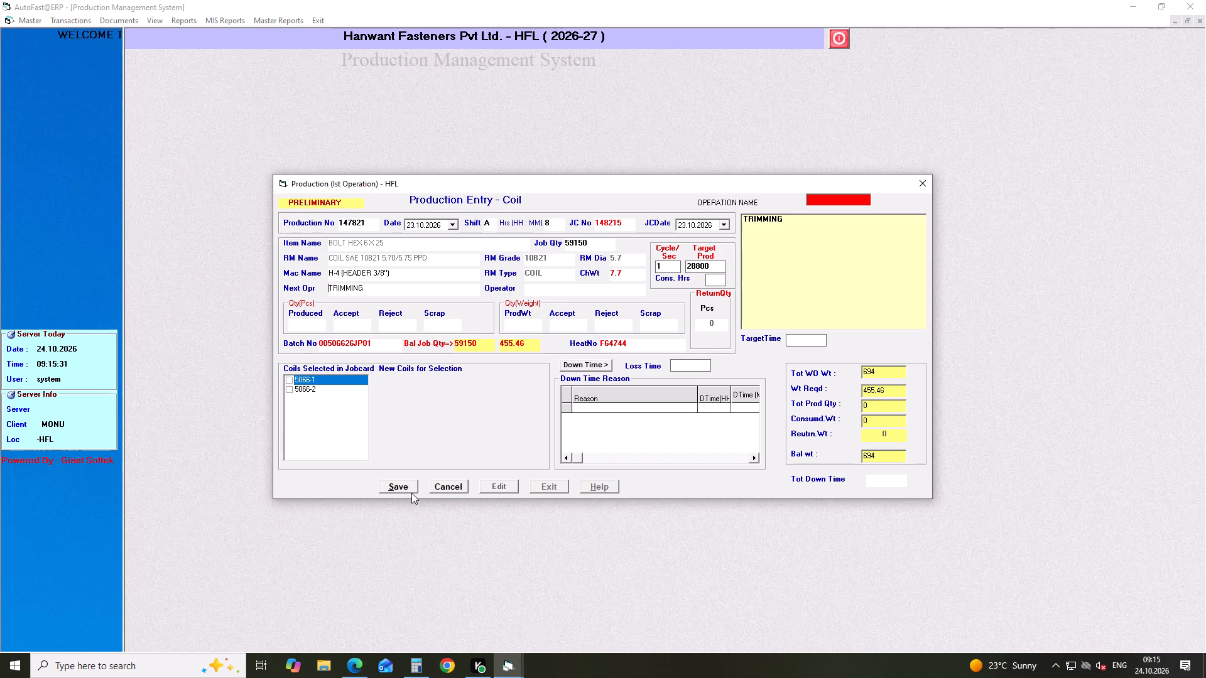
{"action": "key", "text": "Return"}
Assign operator H-DEEPAK to the production entry for job card 148215.
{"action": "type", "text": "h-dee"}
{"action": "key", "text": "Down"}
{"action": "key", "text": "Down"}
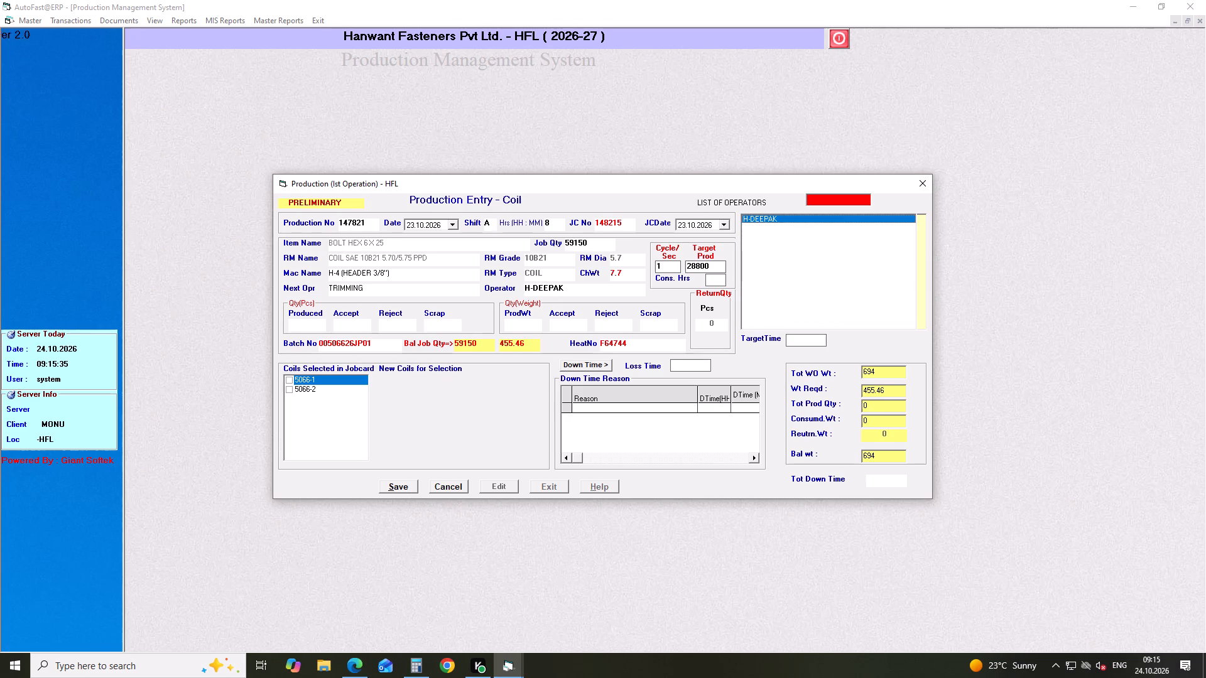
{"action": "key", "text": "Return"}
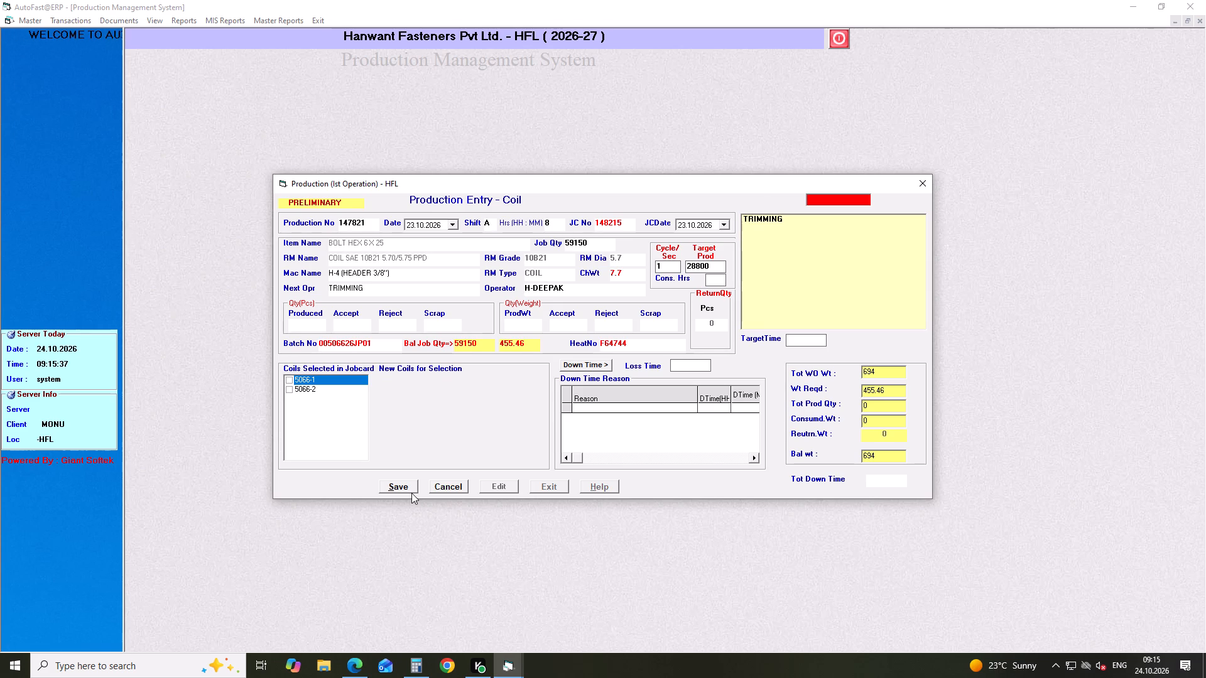
Enter a produced quantity of 29500 pcs for job card 148215 and proceed to the down time reasons.
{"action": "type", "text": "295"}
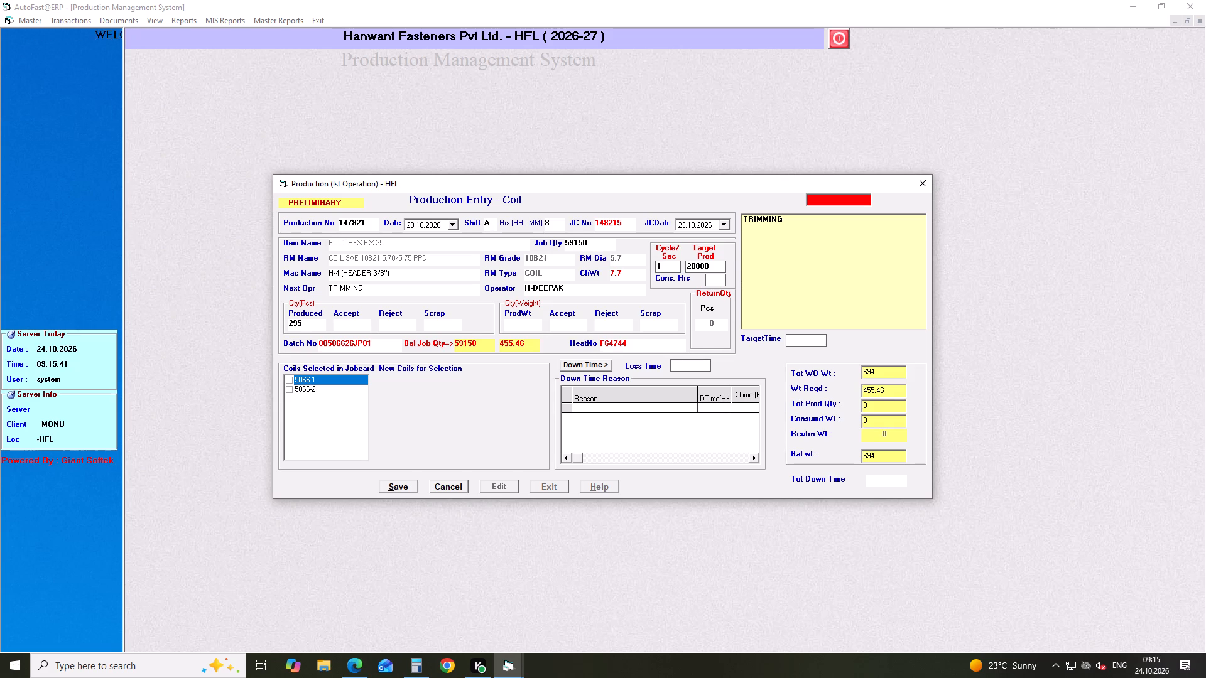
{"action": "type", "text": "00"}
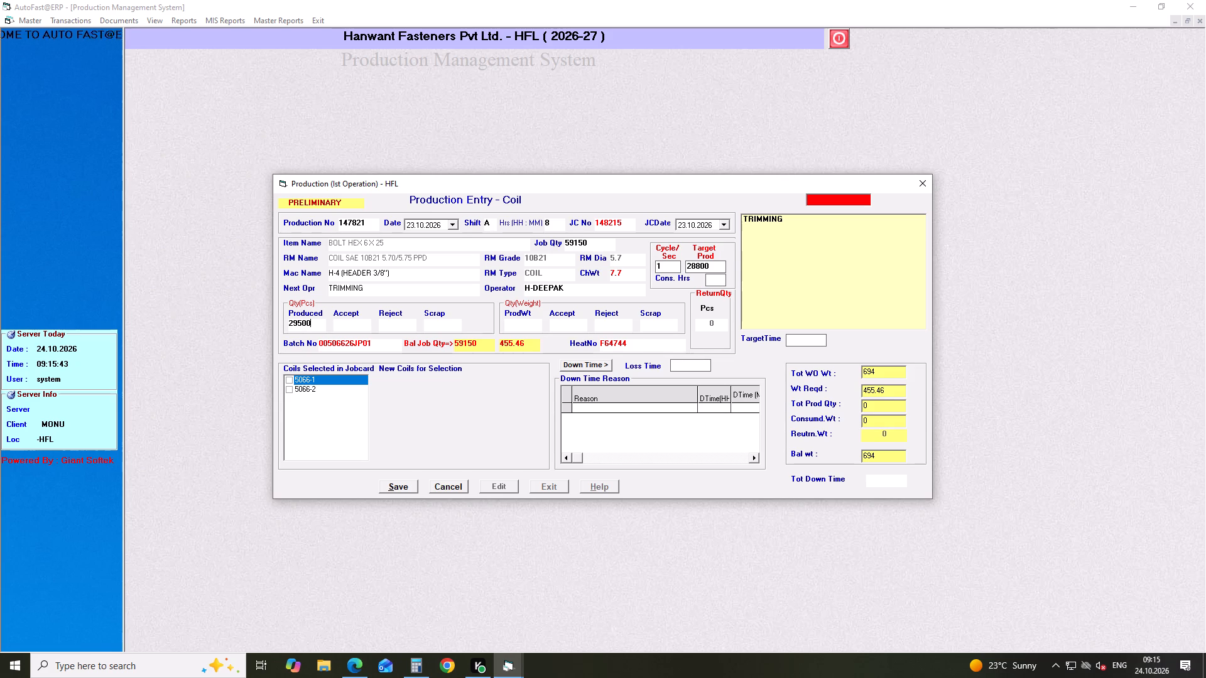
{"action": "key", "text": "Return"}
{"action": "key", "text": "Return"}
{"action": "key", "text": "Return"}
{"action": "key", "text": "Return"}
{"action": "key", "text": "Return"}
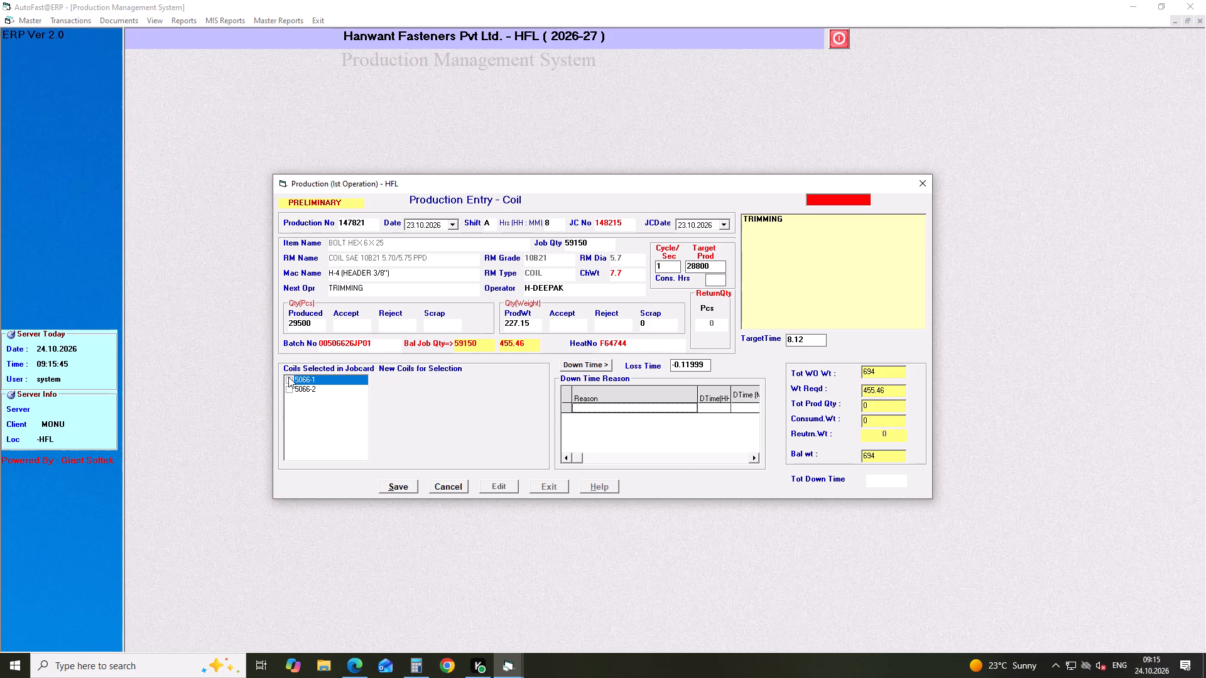
Select coils 5066-1 and 5066-2 for job card 148215 and try to save the production entry.
{"action": "left_click", "coordinate": [288, 377]}
{"action": "left_click", "coordinate": [288, 392]}
{"action": "left_click", "coordinate": [413, 485]}
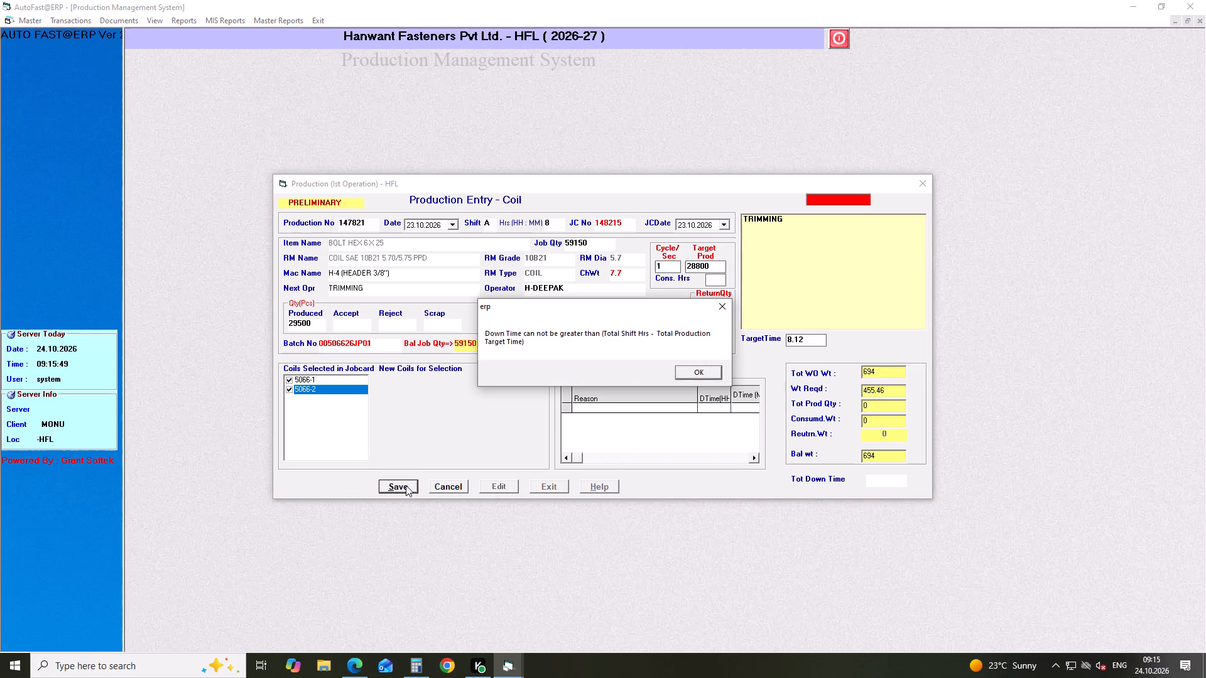
{"action": "left_click", "coordinate": [695, 365]}
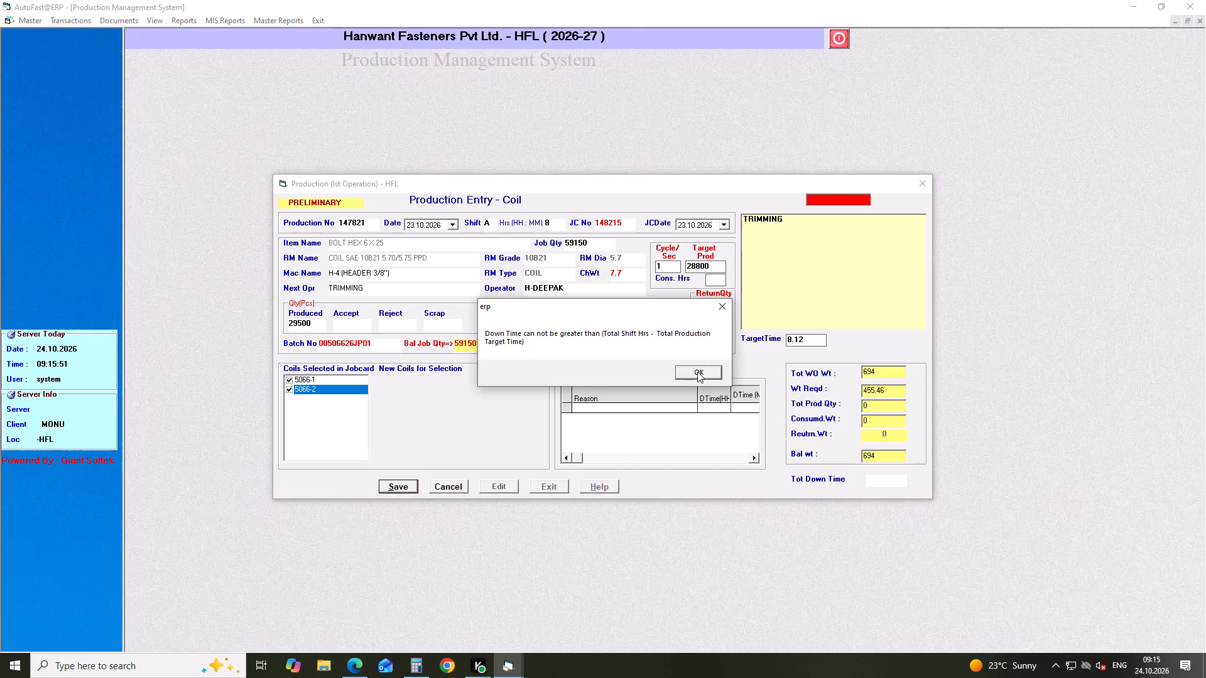
{"action": "left_click", "coordinate": [697, 372]}
Set the cycle time for job card 148215 to 0.9 seconds and save the production entry.
{"action": "left_click", "coordinate": [666, 267]}
{"action": "key", "text": "BackSpace"}
{"action": "type", "text": "0.9"}
{"action": "key", "text": "Return"}
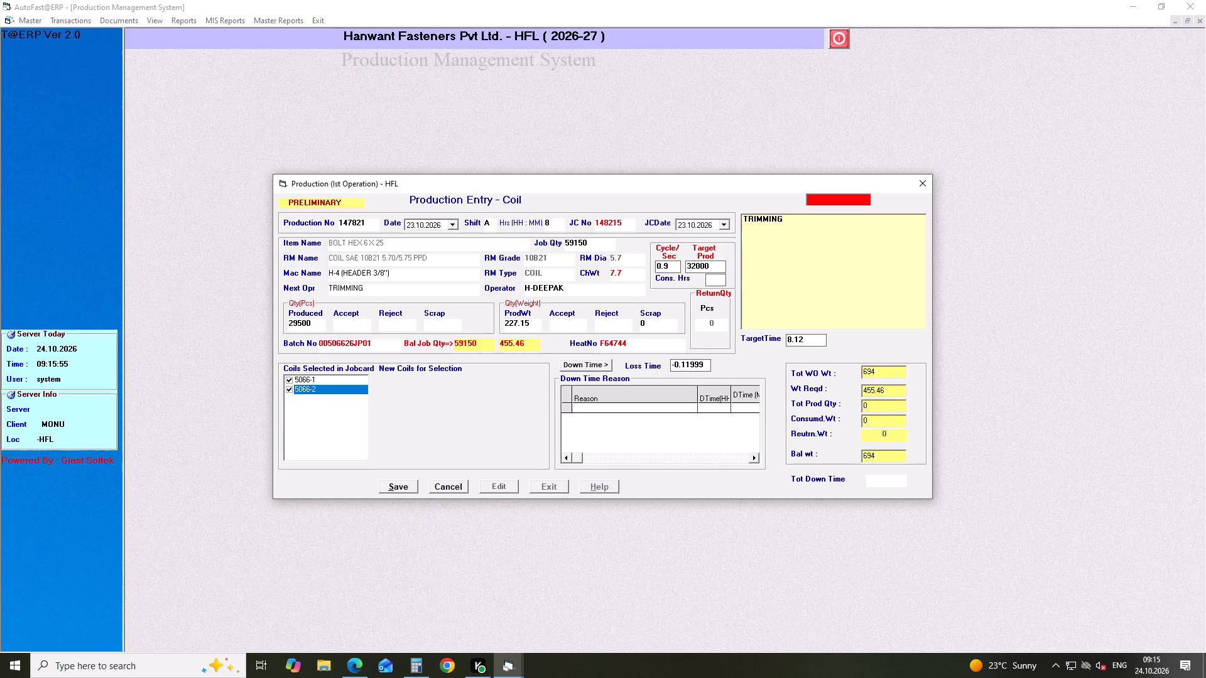
{"action": "left_click", "coordinate": [399, 490]}
{"action": "left_click", "coordinate": [399, 490]}
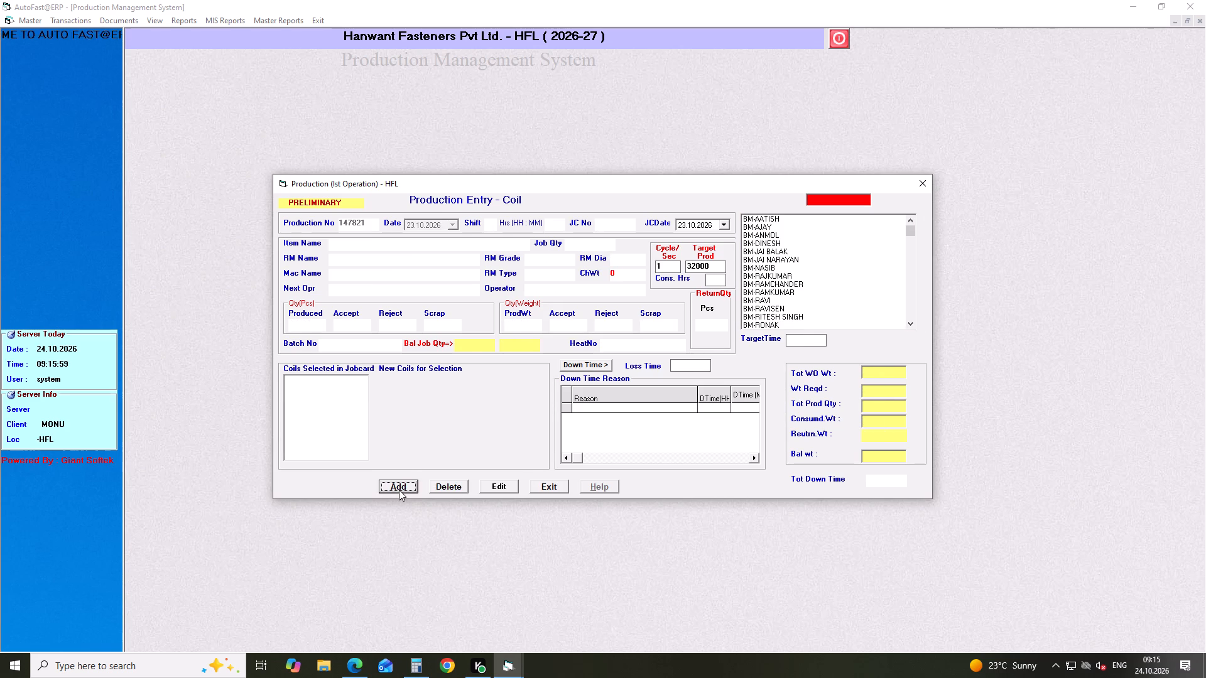
Start a further production entry dated 23.10.2026 with shift A.
{"action": "key", "text": "Return"}
{"action": "key", "text": "Return"}
{"action": "key", "text": "Down"}
{"action": "key", "text": "Return"}
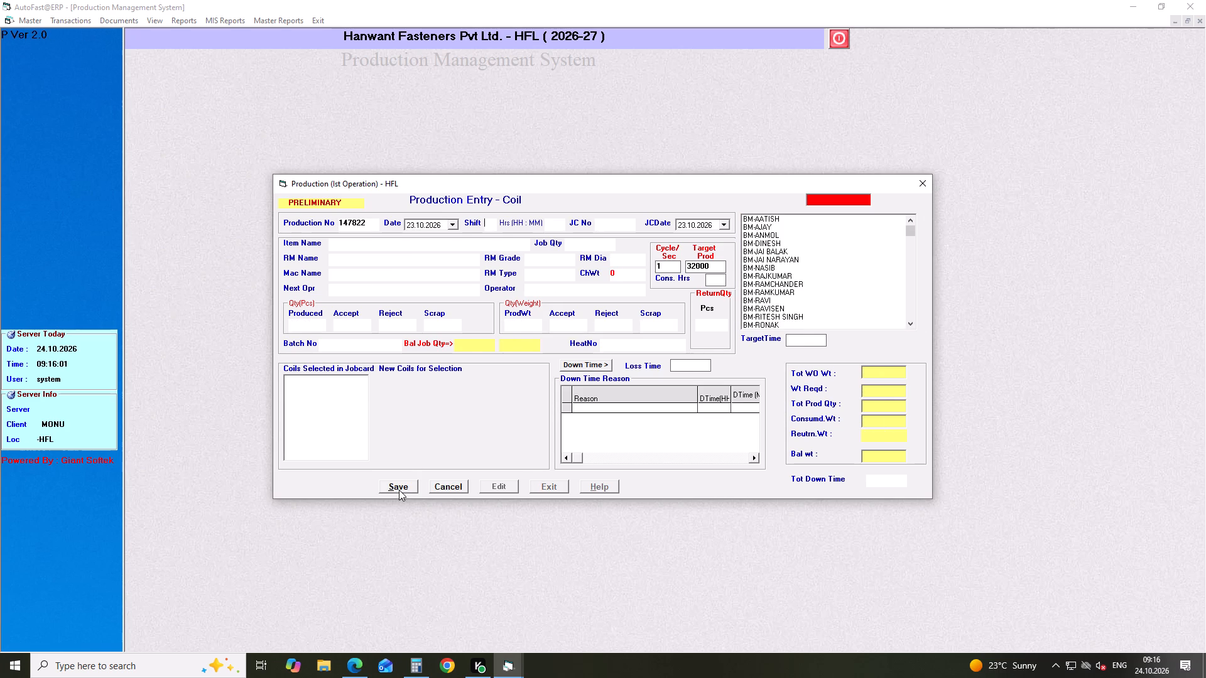
{"action": "key", "text": "a"}
{"action": "key", "text": "Return"}
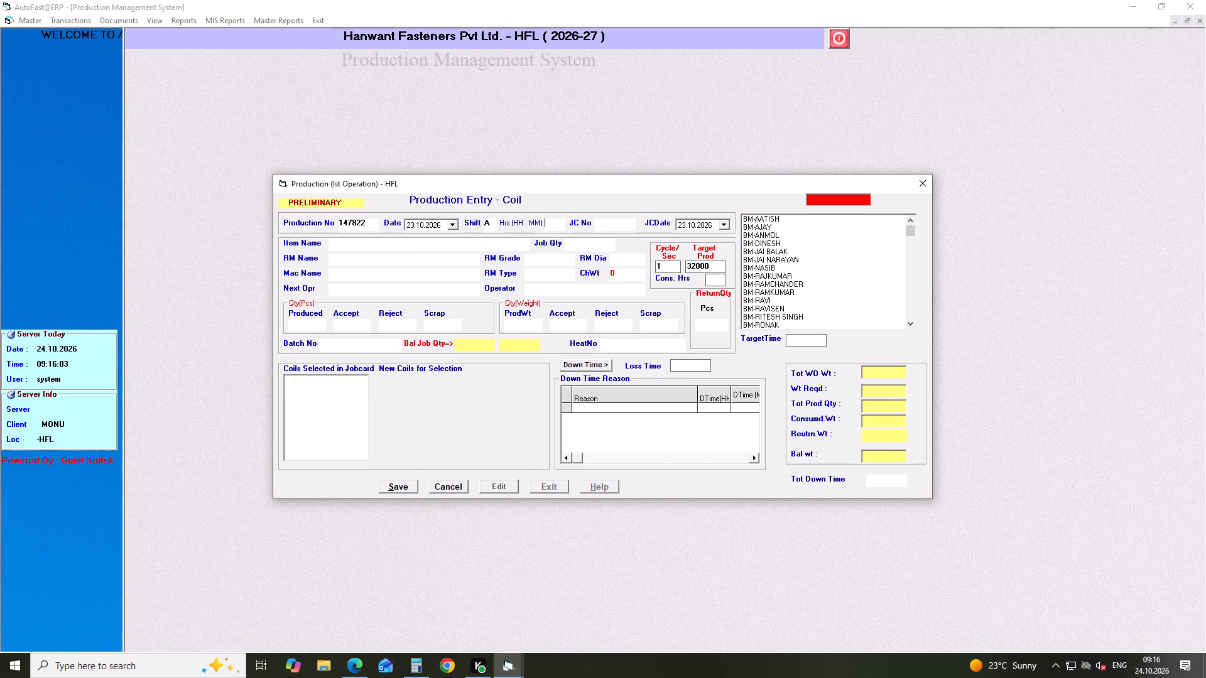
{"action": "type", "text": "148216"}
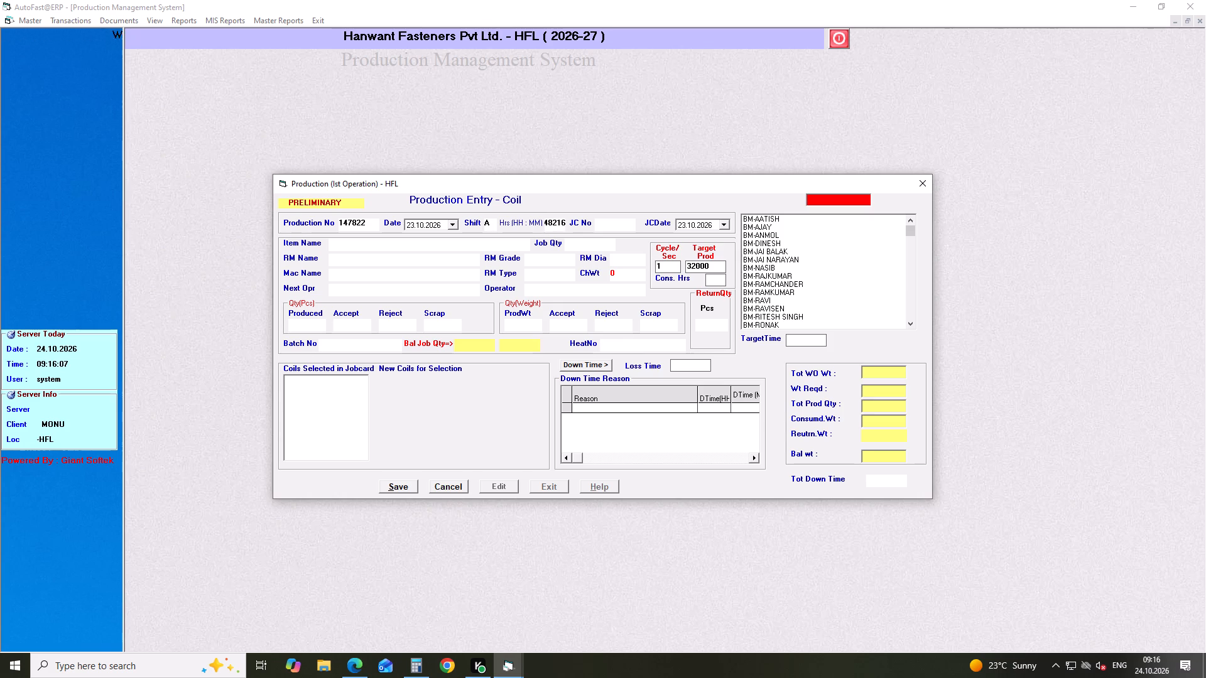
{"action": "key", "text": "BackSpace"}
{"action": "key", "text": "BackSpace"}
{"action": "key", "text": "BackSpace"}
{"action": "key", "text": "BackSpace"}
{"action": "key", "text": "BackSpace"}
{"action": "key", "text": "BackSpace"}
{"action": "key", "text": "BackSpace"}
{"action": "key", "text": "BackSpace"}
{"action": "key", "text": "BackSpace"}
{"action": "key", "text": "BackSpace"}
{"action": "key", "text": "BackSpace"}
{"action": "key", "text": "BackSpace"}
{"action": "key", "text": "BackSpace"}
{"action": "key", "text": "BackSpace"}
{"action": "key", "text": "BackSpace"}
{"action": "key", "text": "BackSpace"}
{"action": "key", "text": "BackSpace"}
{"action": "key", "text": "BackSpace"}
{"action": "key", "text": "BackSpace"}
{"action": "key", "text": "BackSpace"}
Set the shift hours to 8 and load job card 148216, accepting machine H-6 (HEADER 1/4") and next operation ROLLING.
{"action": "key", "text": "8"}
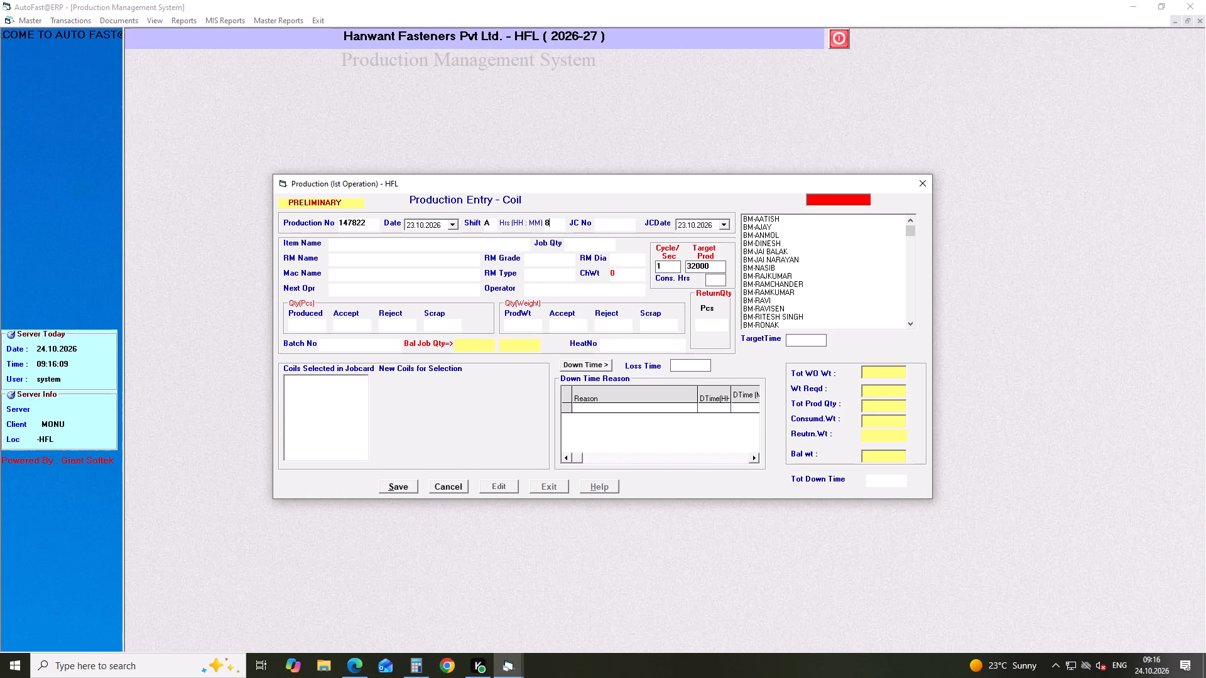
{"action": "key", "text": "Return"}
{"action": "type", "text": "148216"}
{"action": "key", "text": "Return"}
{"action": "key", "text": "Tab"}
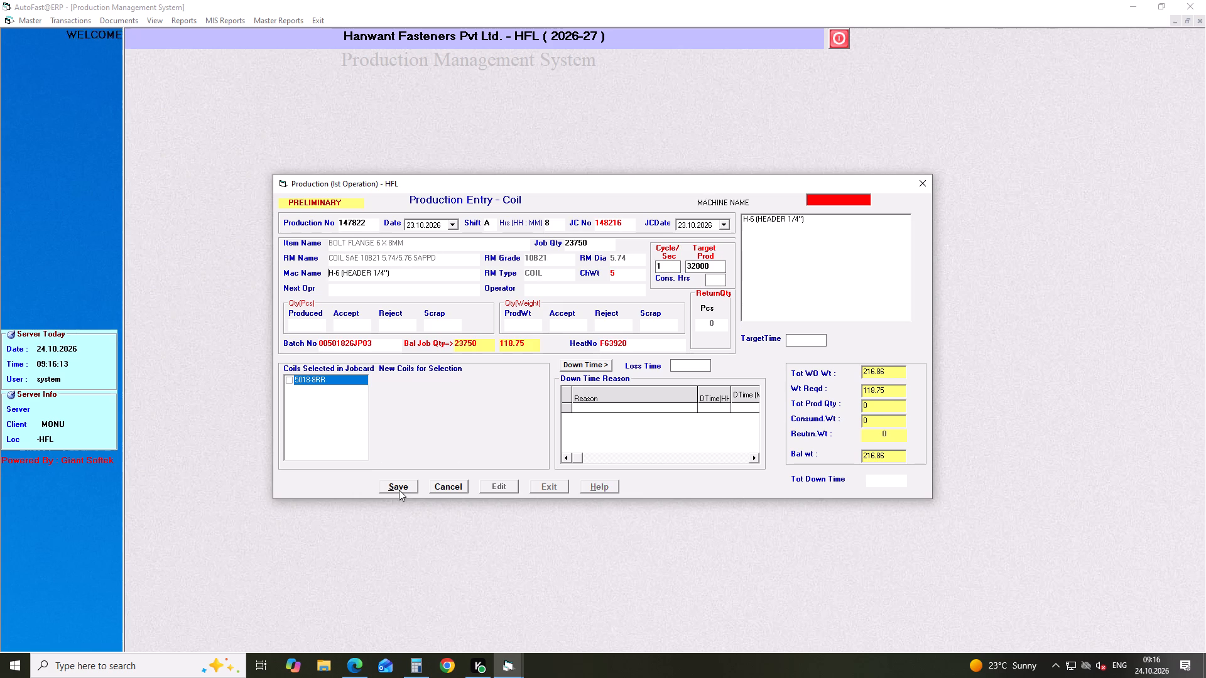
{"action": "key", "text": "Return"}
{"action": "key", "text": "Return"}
Assign the first listed H-SANJAY operator to the production entry for job card 148216.
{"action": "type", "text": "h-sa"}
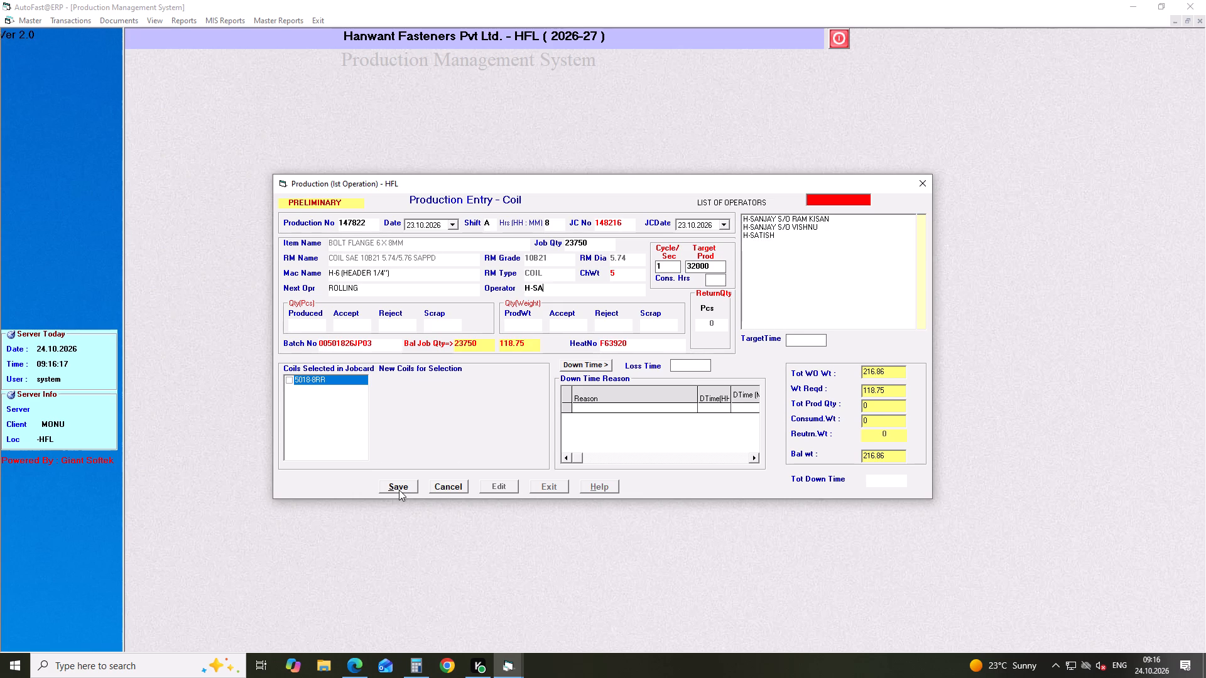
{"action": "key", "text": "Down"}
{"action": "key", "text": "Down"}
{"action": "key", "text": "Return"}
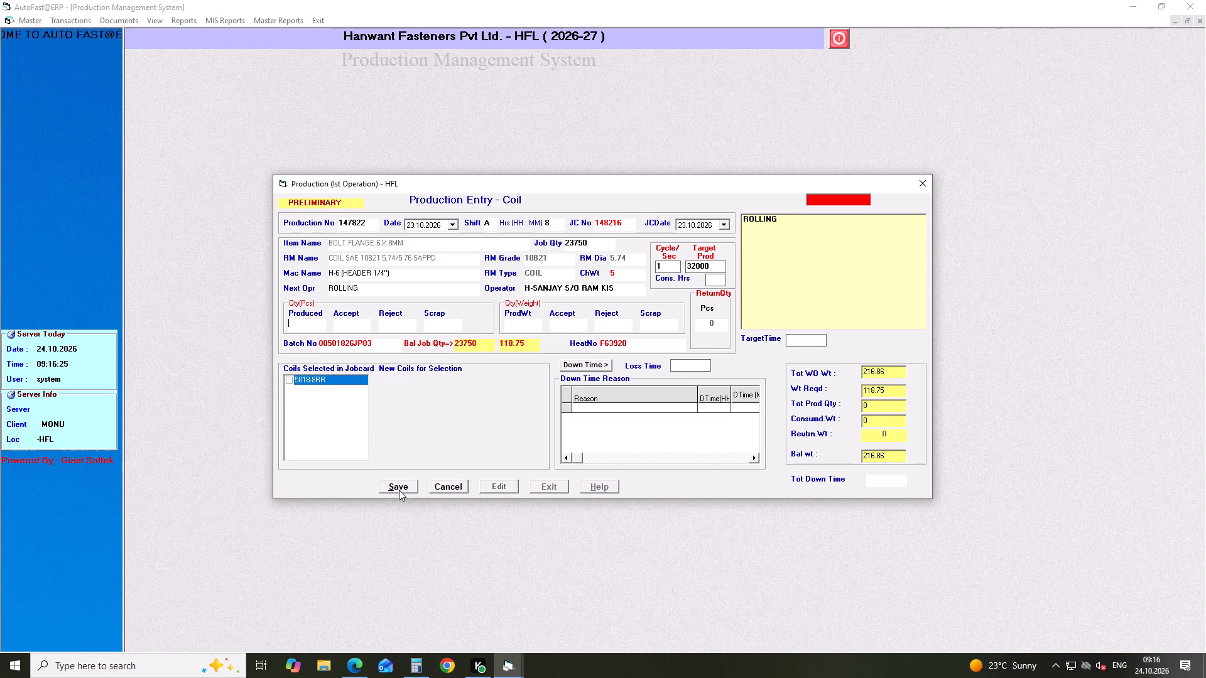
Enter a produced quantity of 23750 pcs for job card 148216 and proceed to the down time reasons.
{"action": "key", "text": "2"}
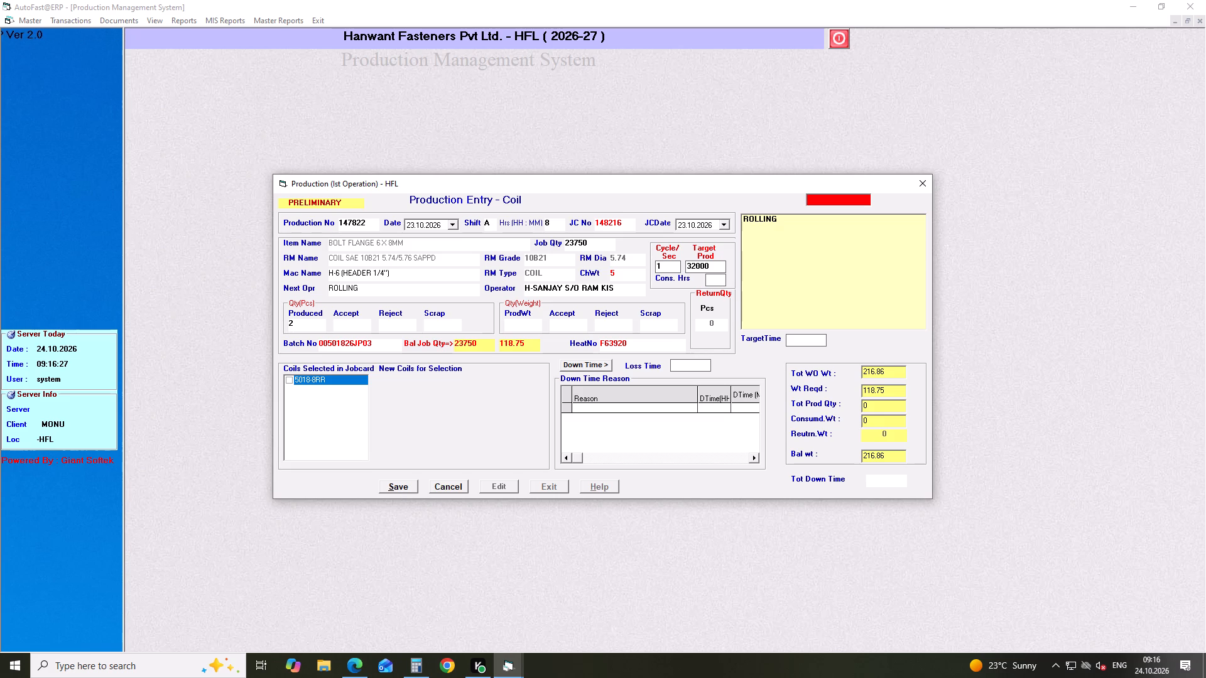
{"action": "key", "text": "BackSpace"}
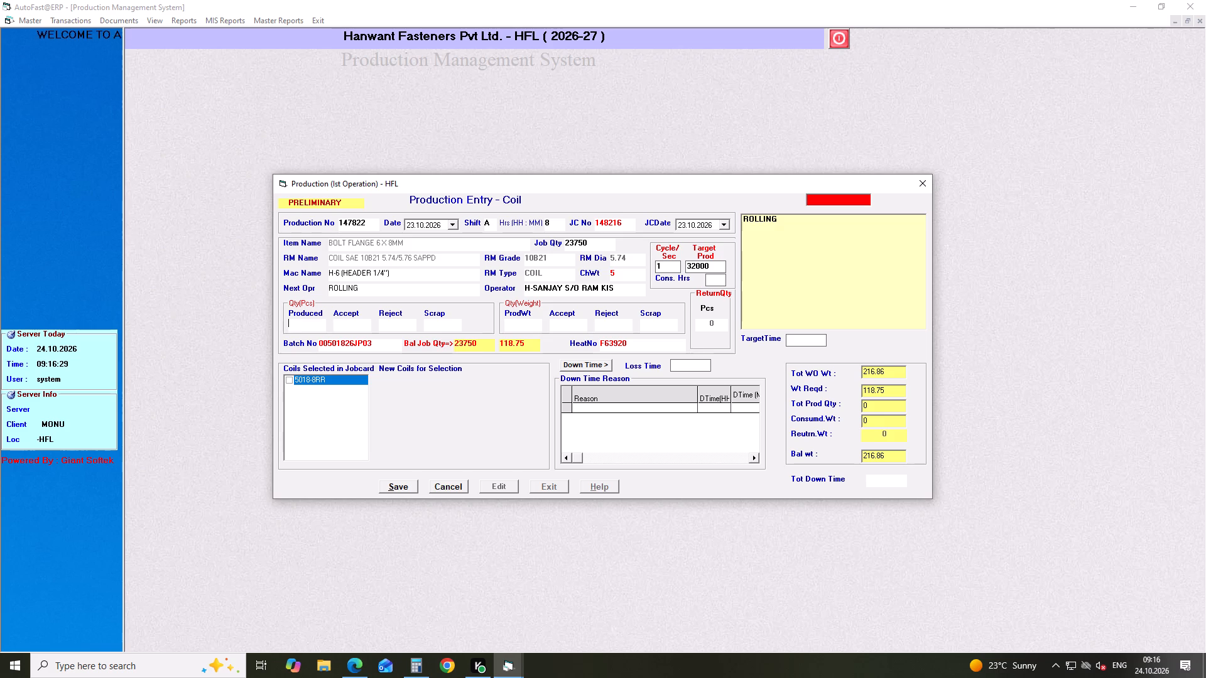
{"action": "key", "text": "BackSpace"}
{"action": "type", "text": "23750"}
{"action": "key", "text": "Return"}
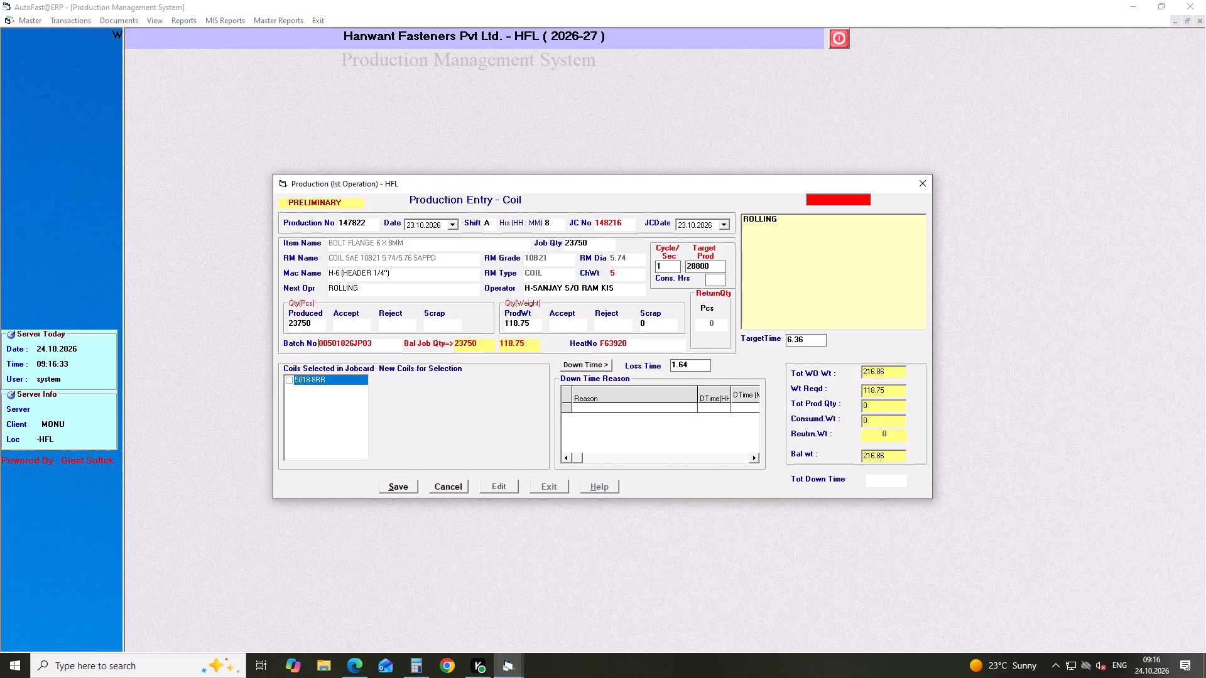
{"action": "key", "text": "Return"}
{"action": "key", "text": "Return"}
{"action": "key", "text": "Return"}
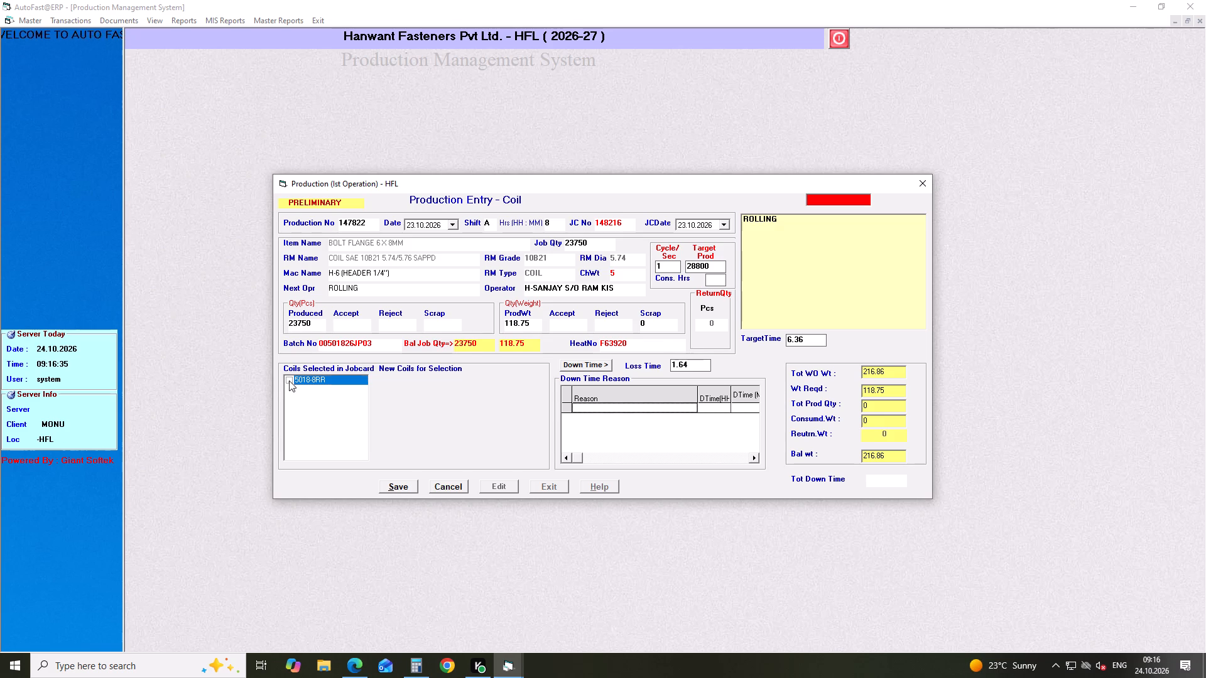
Select coil 5018-8RR for job card 148216 and save the production entry.
{"action": "left_click", "coordinate": [289, 380]}
{"action": "left_click", "coordinate": [386, 482]}
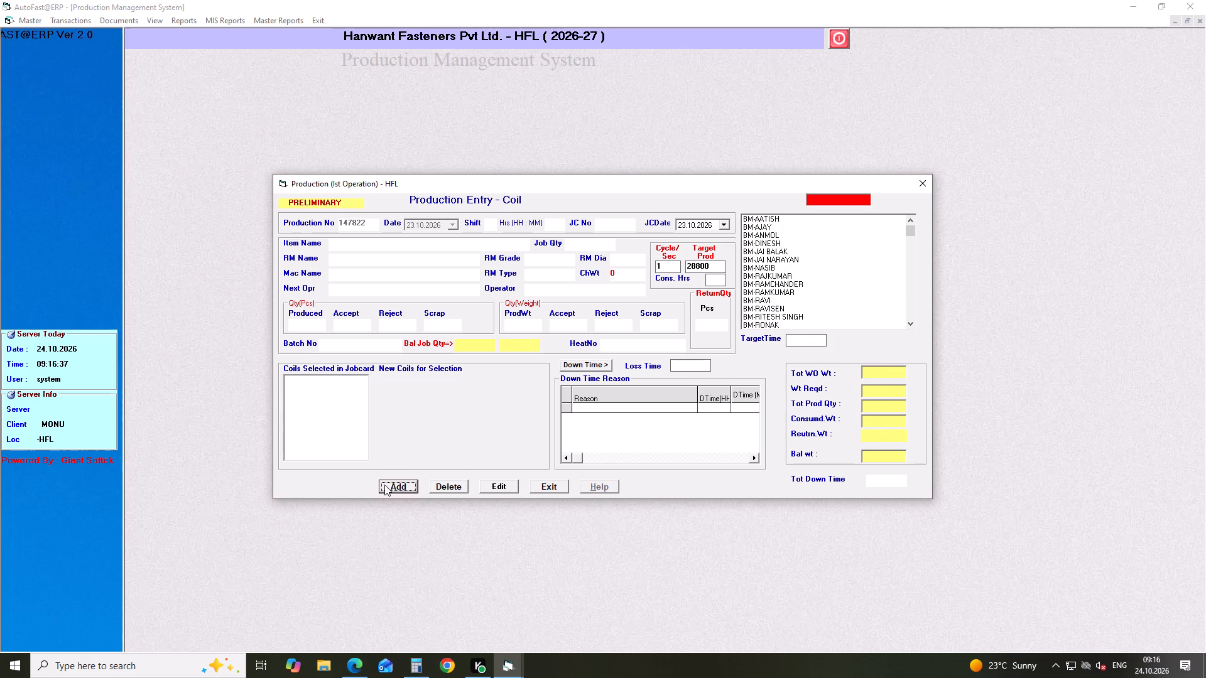
Start a further production entry dated 23.10.2026 with shift A and 8 hours.
{"action": "key", "text": "Return"}
{"action": "key", "text": "Return"}
{"action": "key", "text": "Down"}
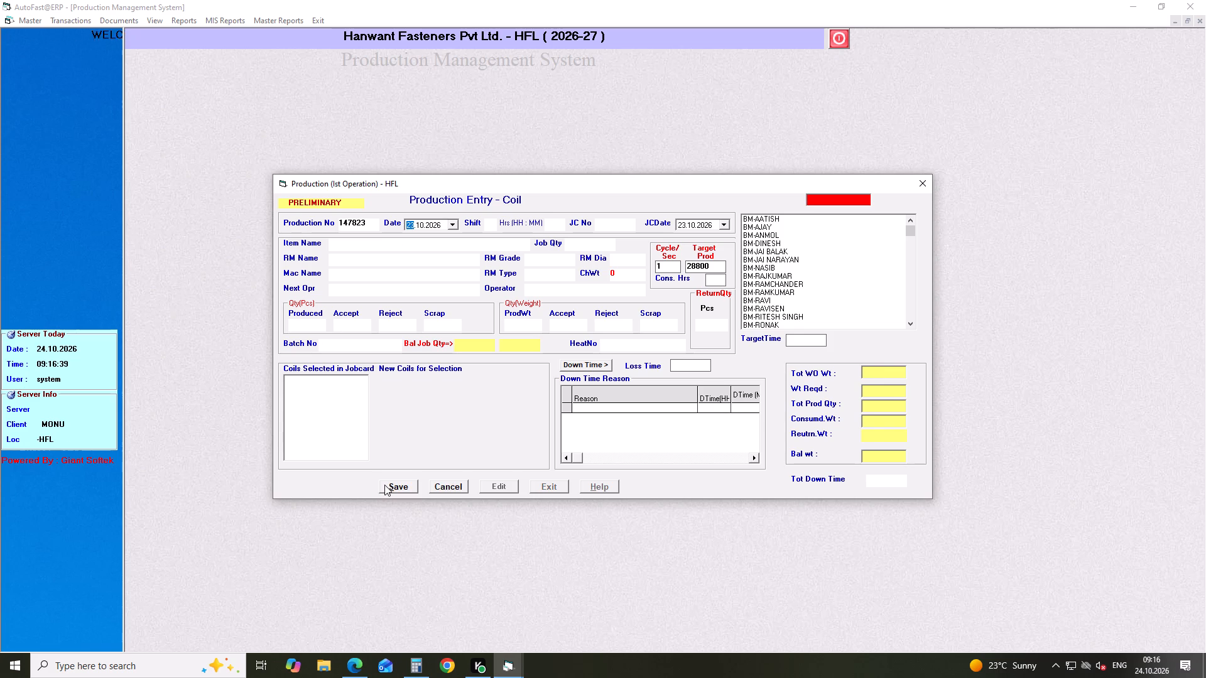
{"action": "key", "text": "Return"}
{"action": "key", "text": "a"}
{"action": "key", "text": "Return"}
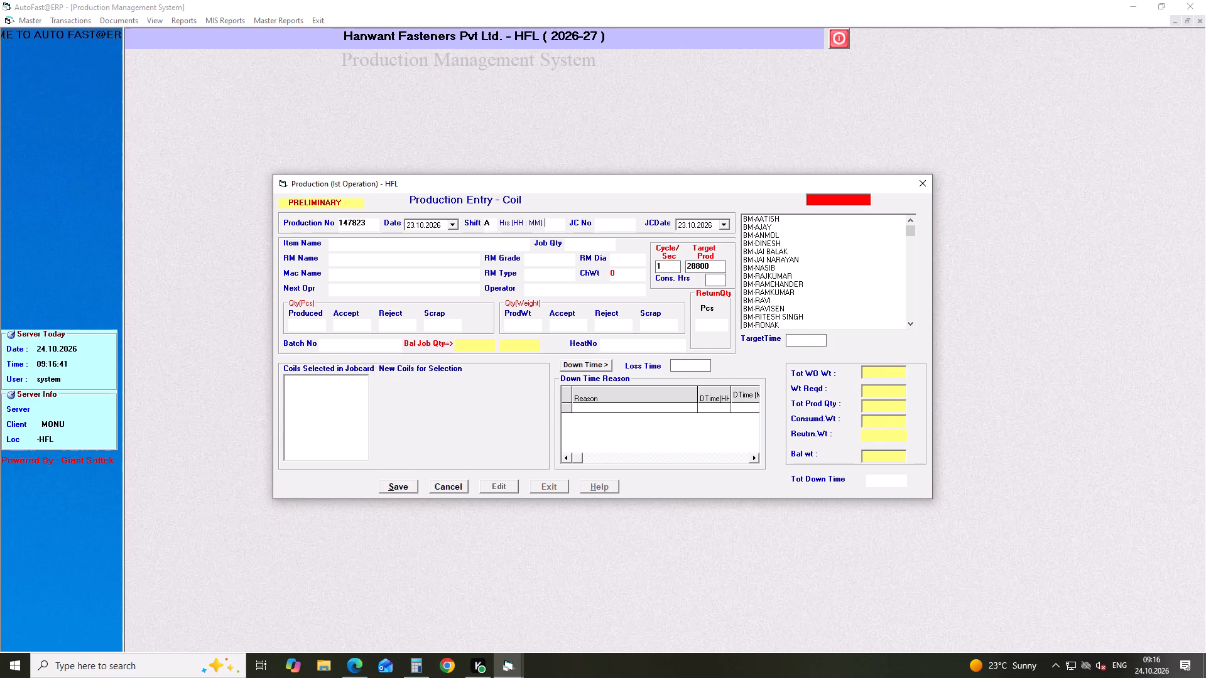
{"action": "key", "text": "8"}
{"action": "key", "text": "Return"}
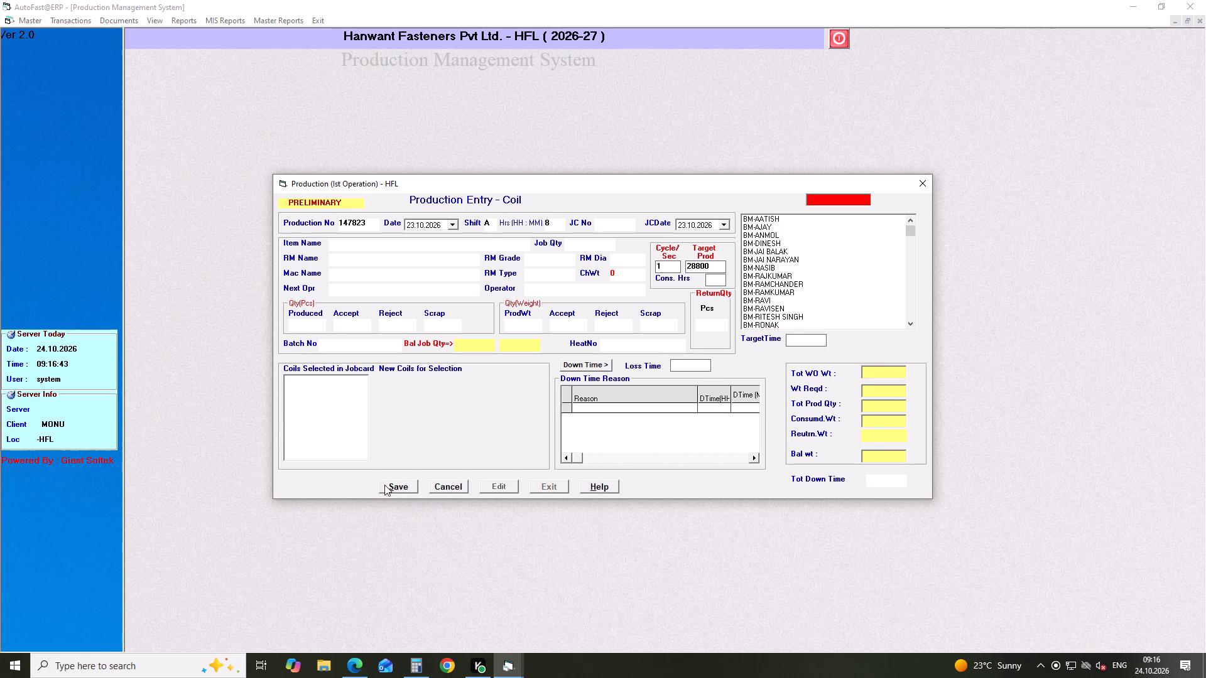
Load job card 148217 into the production entry, accepting machine H-7 (HEADER 5MM) and next operation ROLLING.
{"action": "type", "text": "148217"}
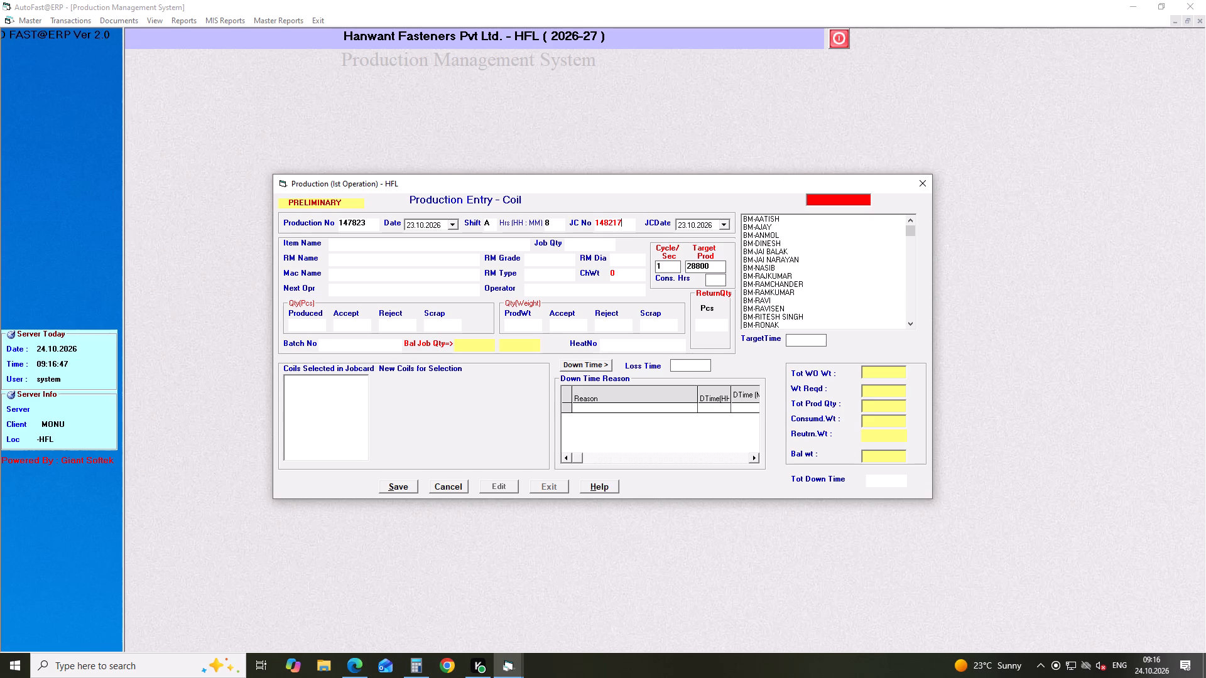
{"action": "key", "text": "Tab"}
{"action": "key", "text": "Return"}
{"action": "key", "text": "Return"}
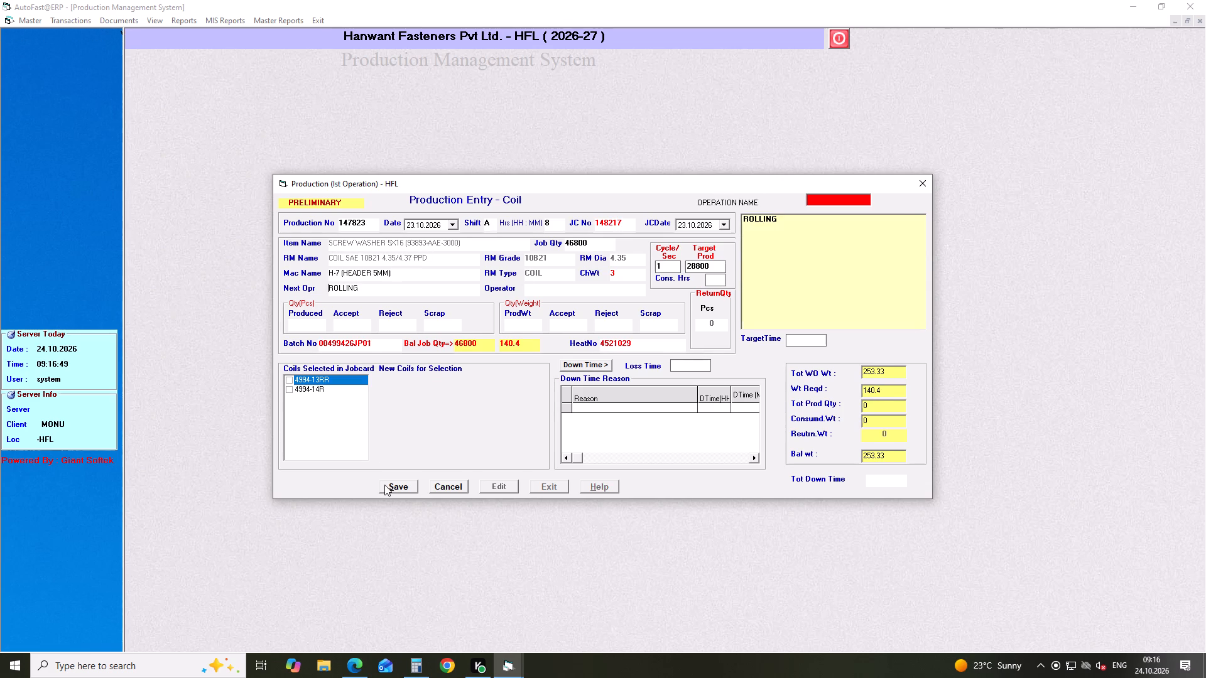
Assign operator H-VISHAN to the production entry for job card 148217.
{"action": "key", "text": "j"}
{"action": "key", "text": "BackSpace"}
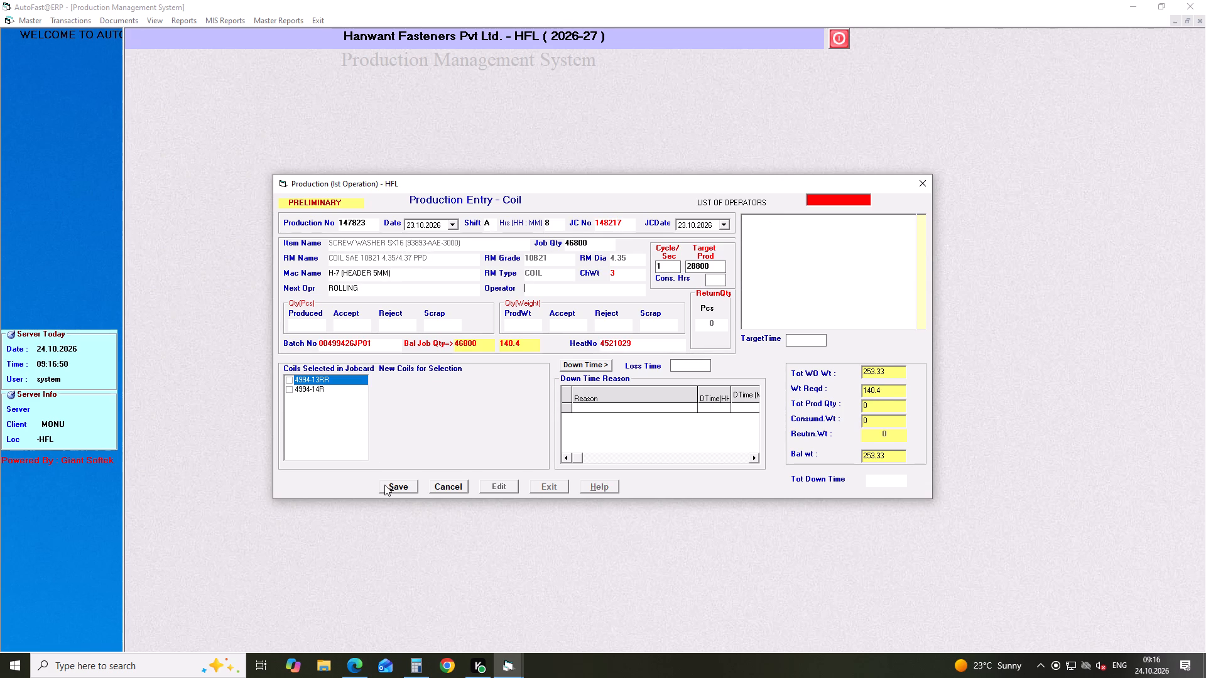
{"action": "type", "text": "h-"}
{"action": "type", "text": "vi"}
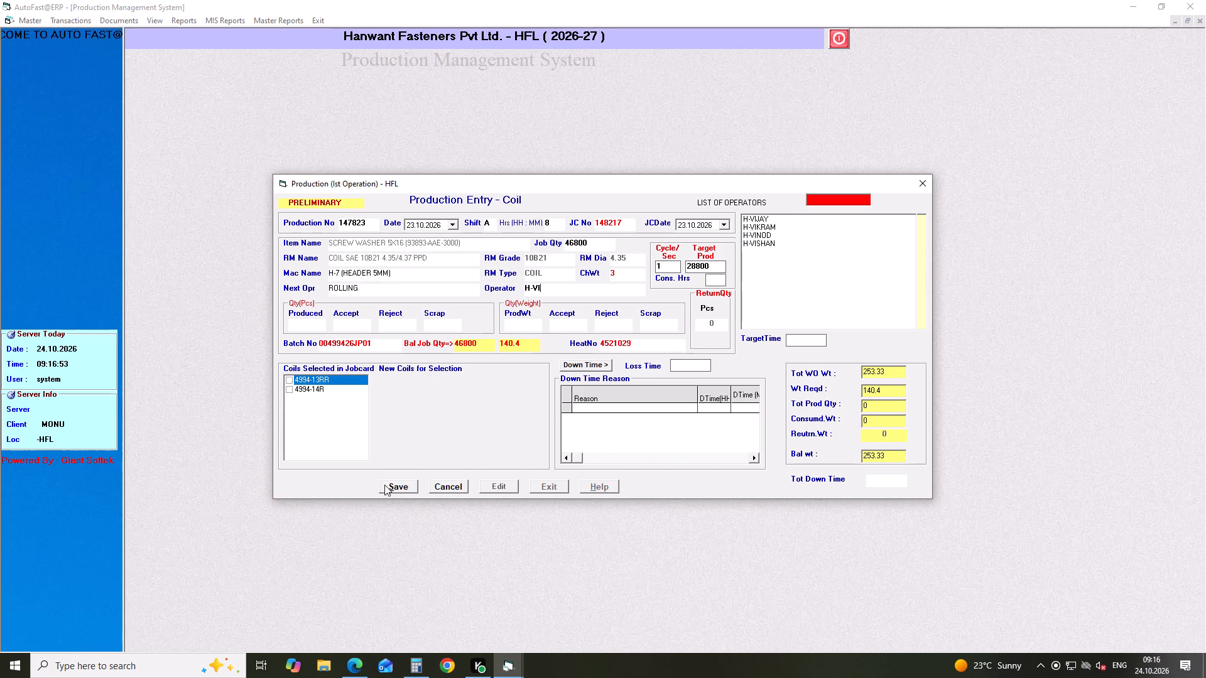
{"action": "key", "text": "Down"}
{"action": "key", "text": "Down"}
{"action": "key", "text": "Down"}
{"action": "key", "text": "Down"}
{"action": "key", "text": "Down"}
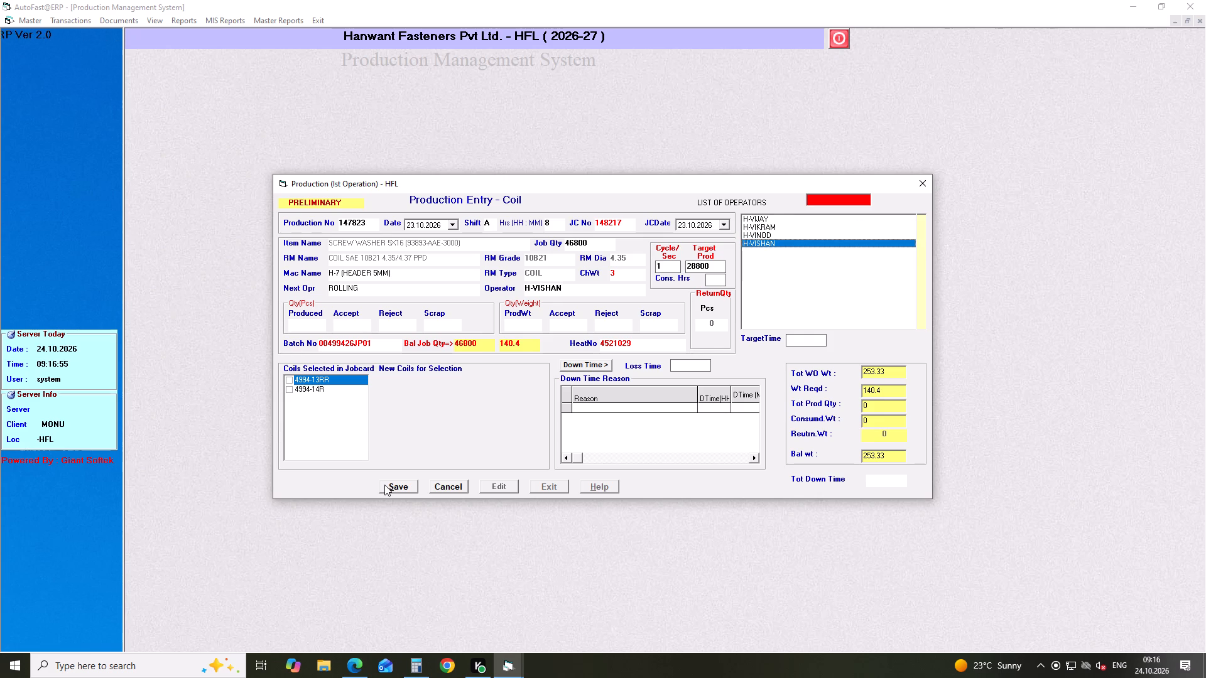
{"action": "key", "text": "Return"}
Enter a produced quantity of 46800 pcs for job card 148217 and proceed to the down time reasons.
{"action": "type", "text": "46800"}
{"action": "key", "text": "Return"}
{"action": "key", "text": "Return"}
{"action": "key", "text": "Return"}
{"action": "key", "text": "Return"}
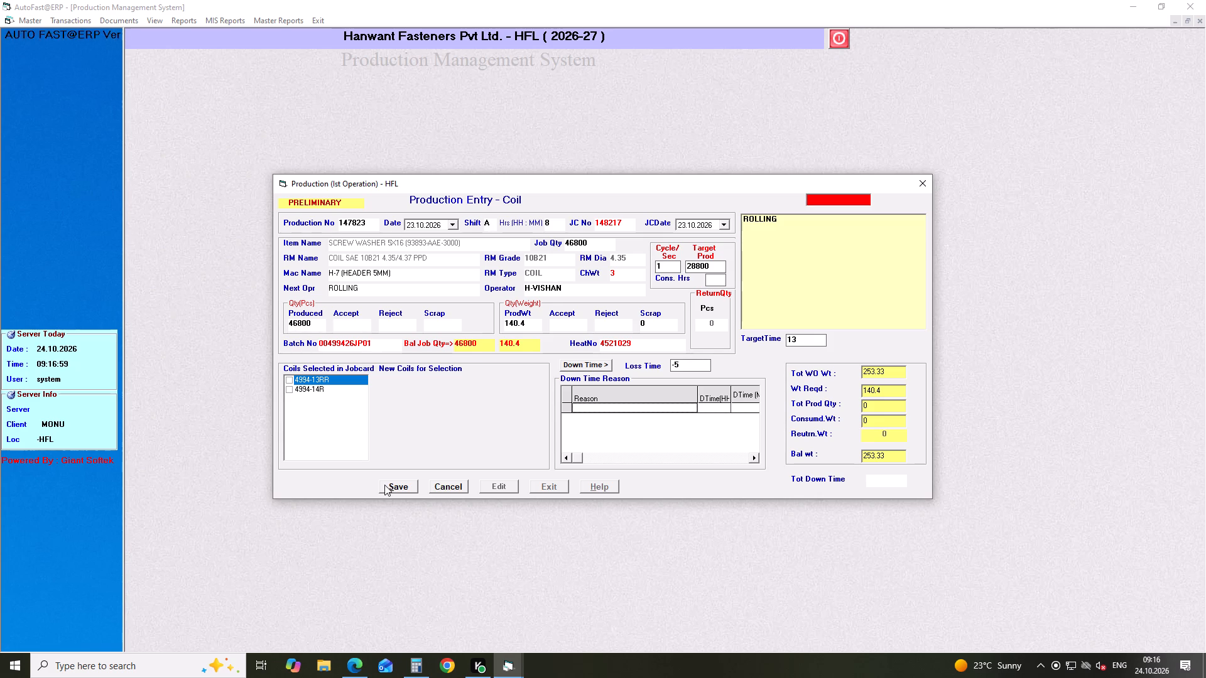
{"action": "left_click", "coordinate": [288, 380]}
{"action": "left_click", "coordinate": [288, 385]}
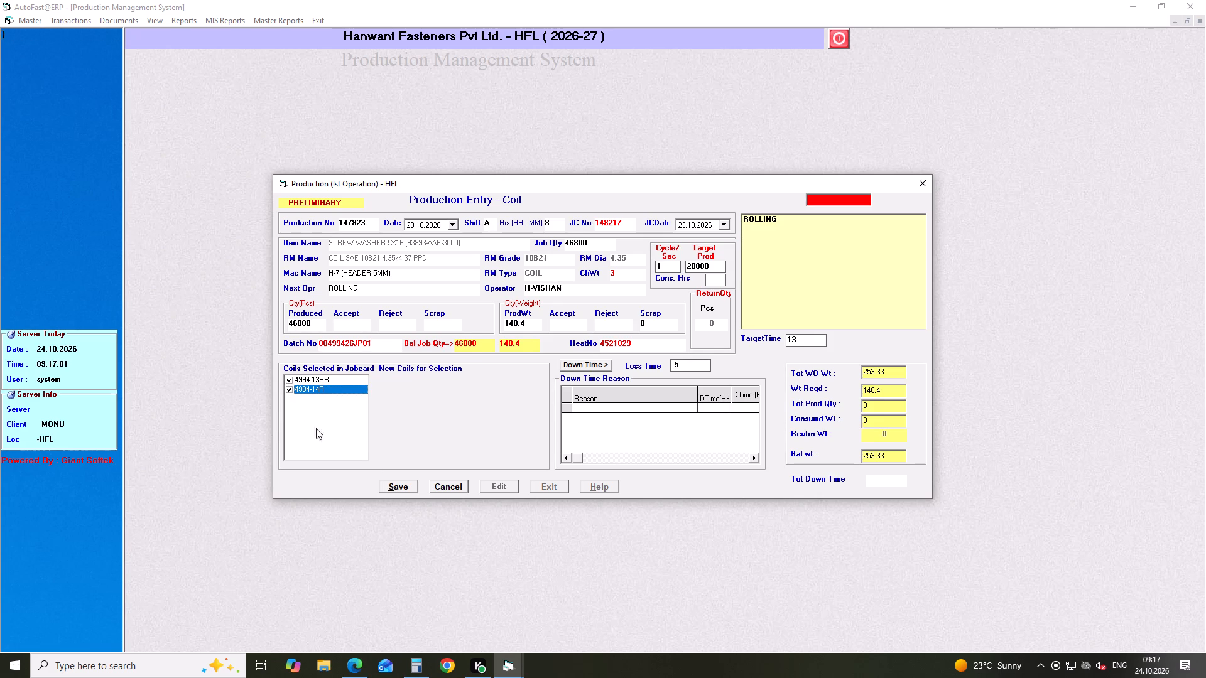
{"action": "left_click", "coordinate": [399, 487]}
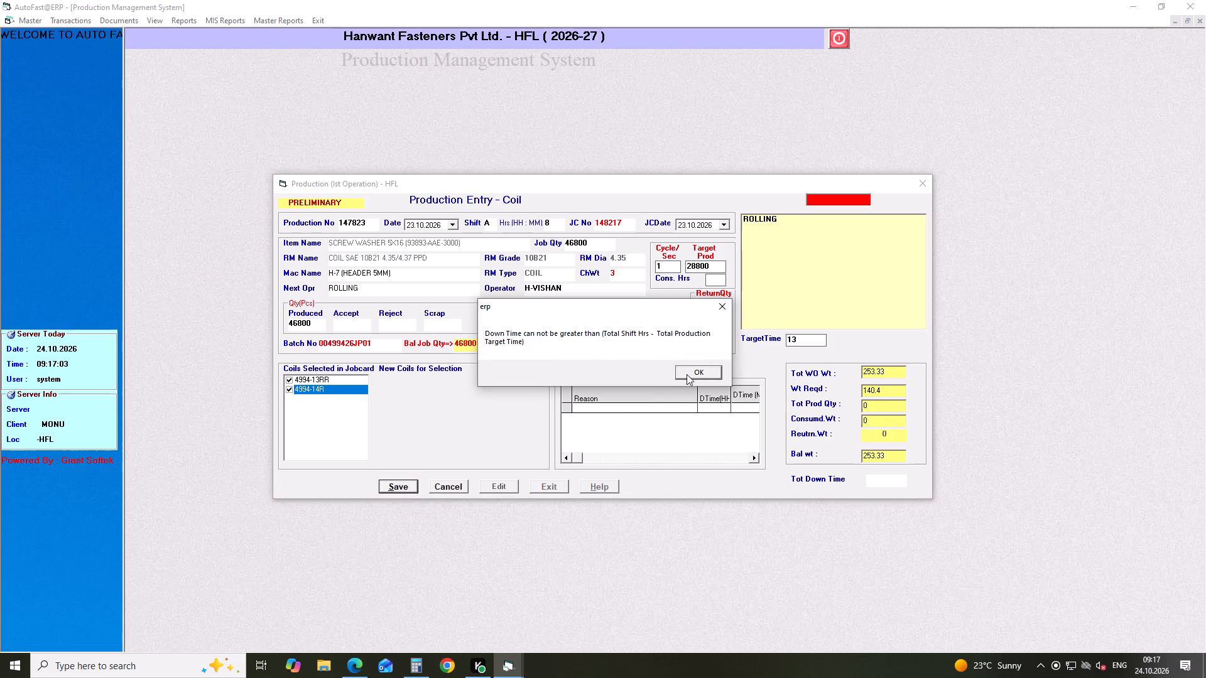
{"action": "left_click", "coordinate": [688, 373]}
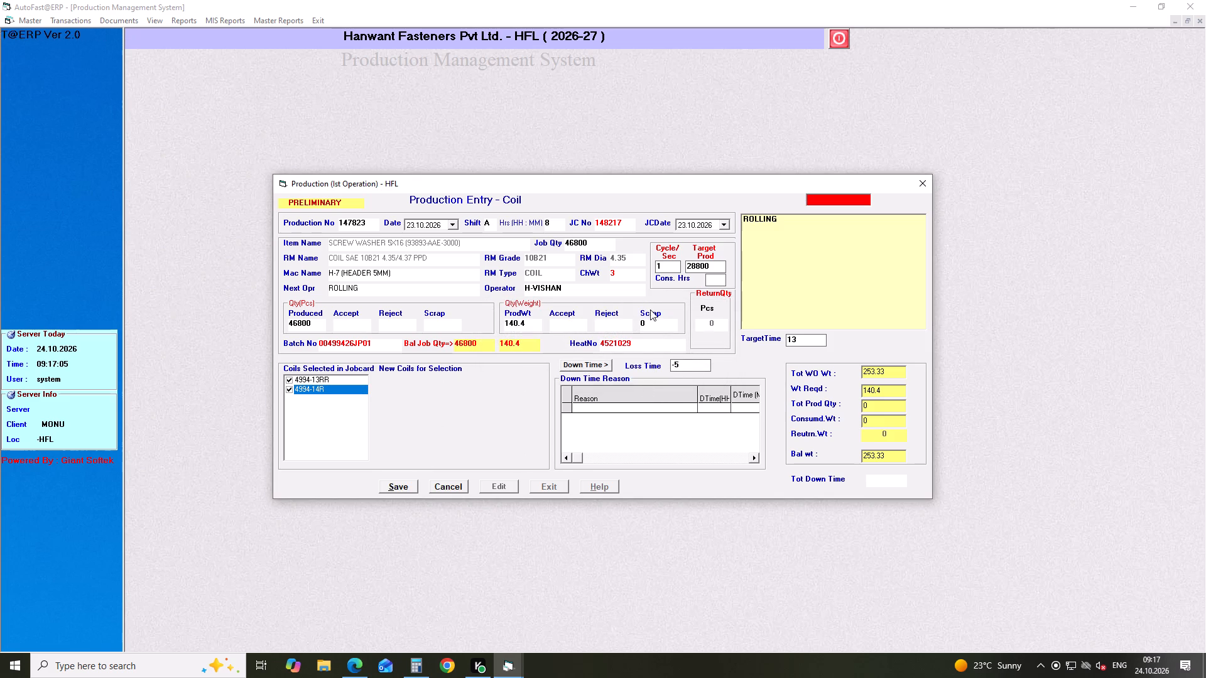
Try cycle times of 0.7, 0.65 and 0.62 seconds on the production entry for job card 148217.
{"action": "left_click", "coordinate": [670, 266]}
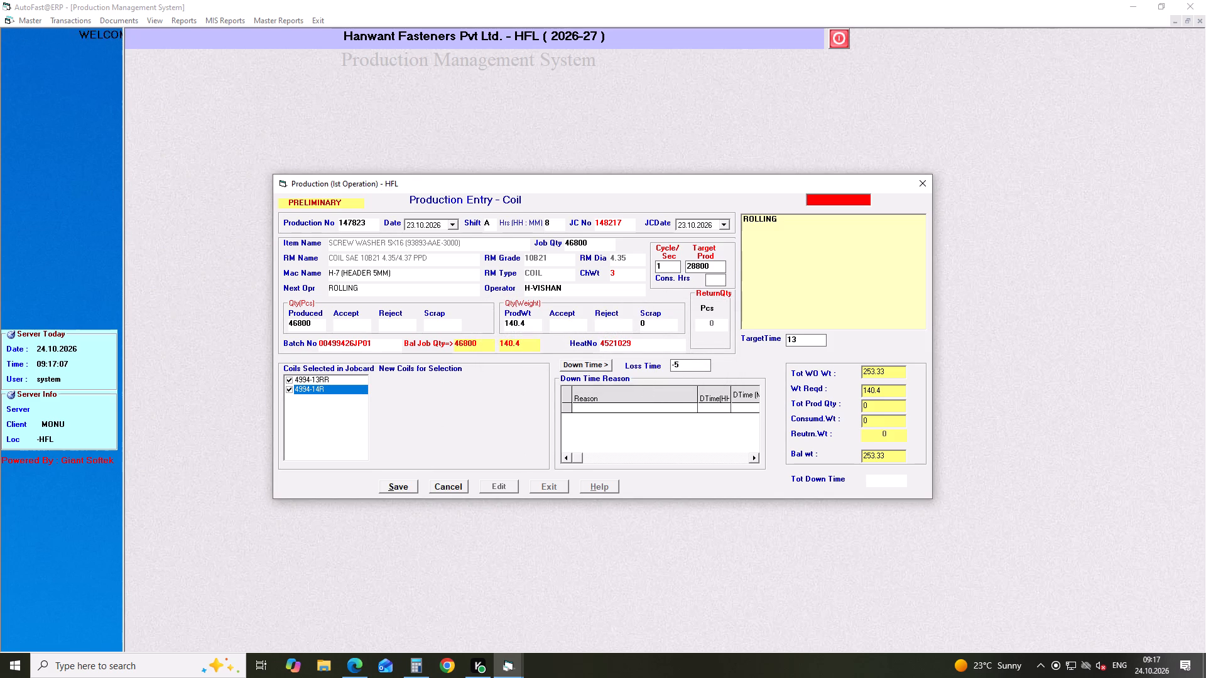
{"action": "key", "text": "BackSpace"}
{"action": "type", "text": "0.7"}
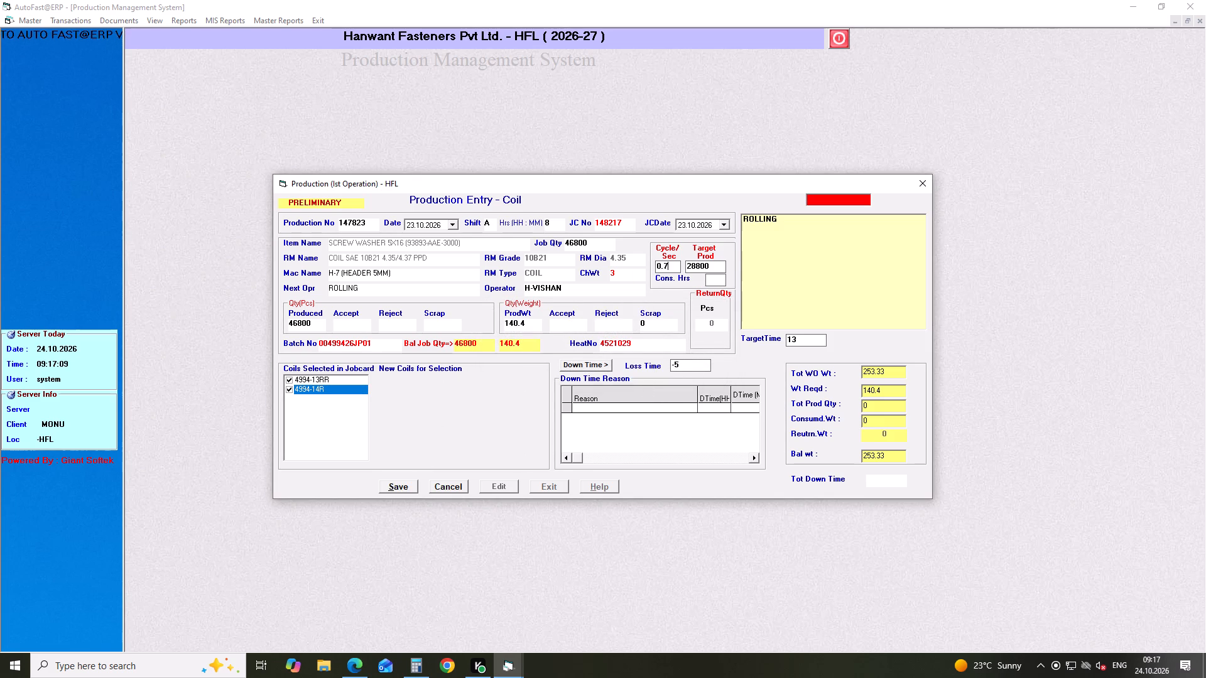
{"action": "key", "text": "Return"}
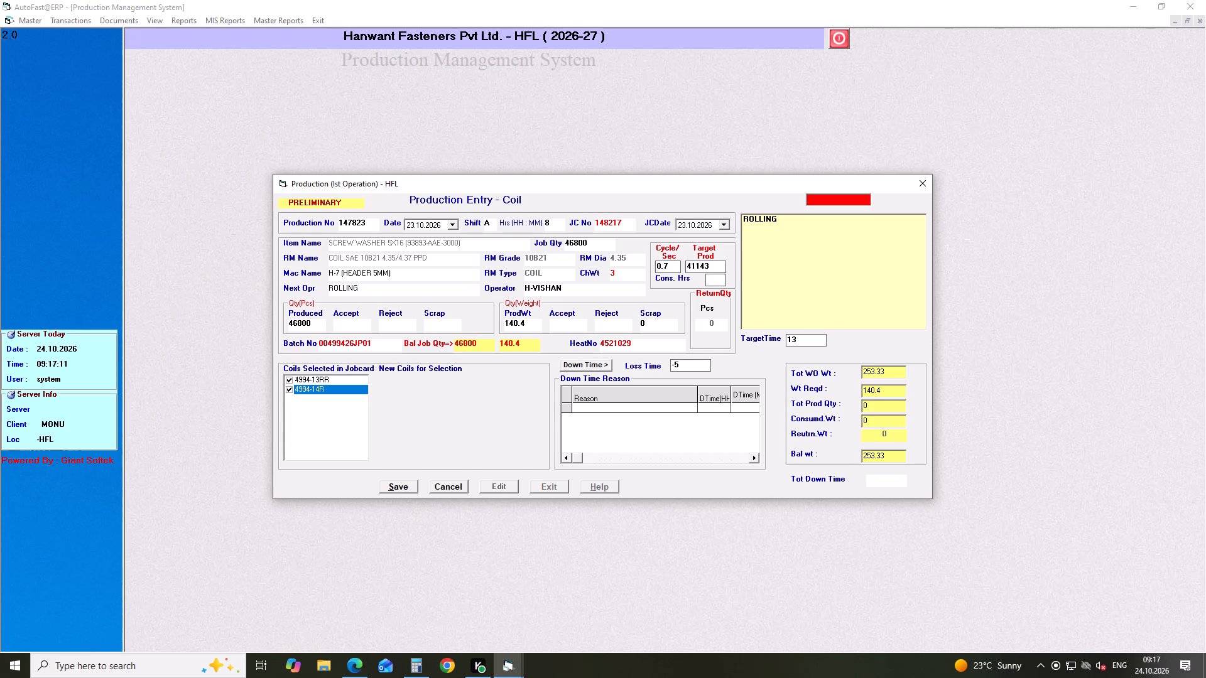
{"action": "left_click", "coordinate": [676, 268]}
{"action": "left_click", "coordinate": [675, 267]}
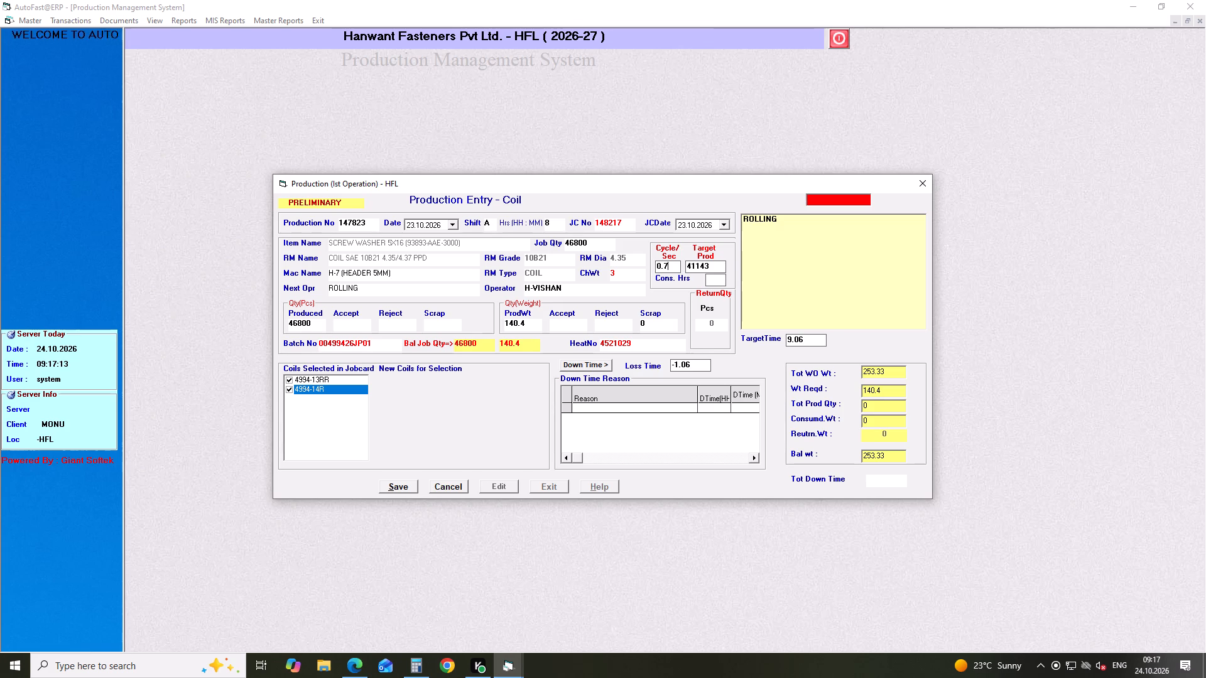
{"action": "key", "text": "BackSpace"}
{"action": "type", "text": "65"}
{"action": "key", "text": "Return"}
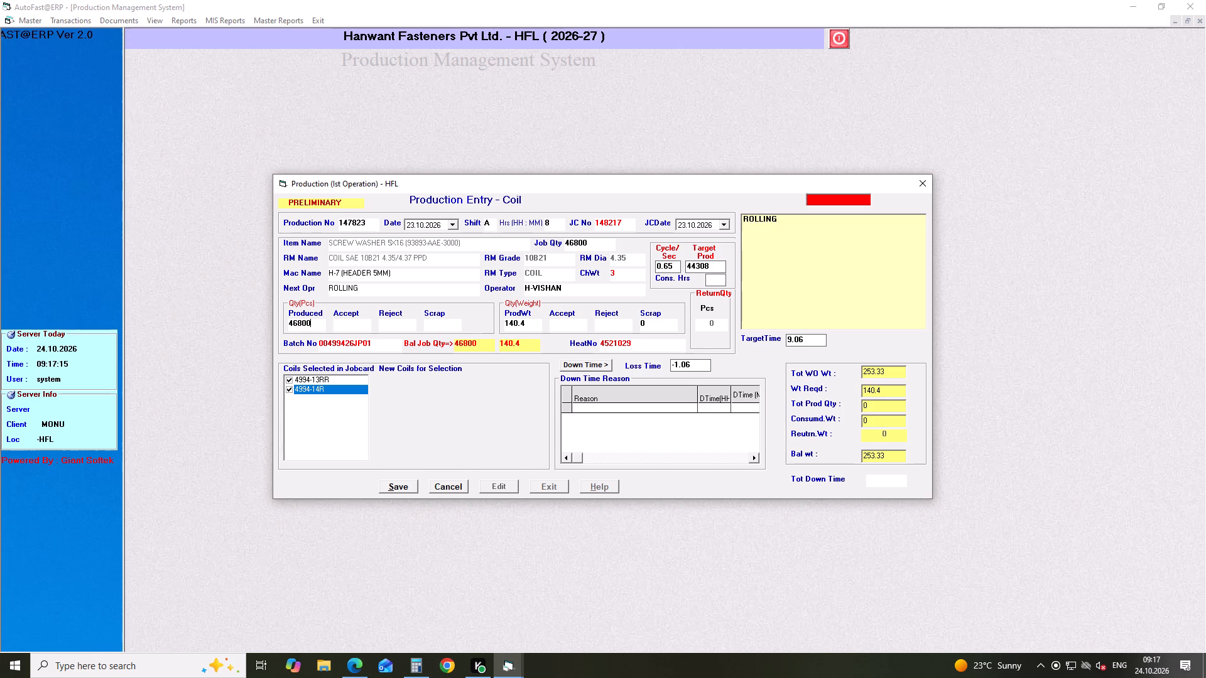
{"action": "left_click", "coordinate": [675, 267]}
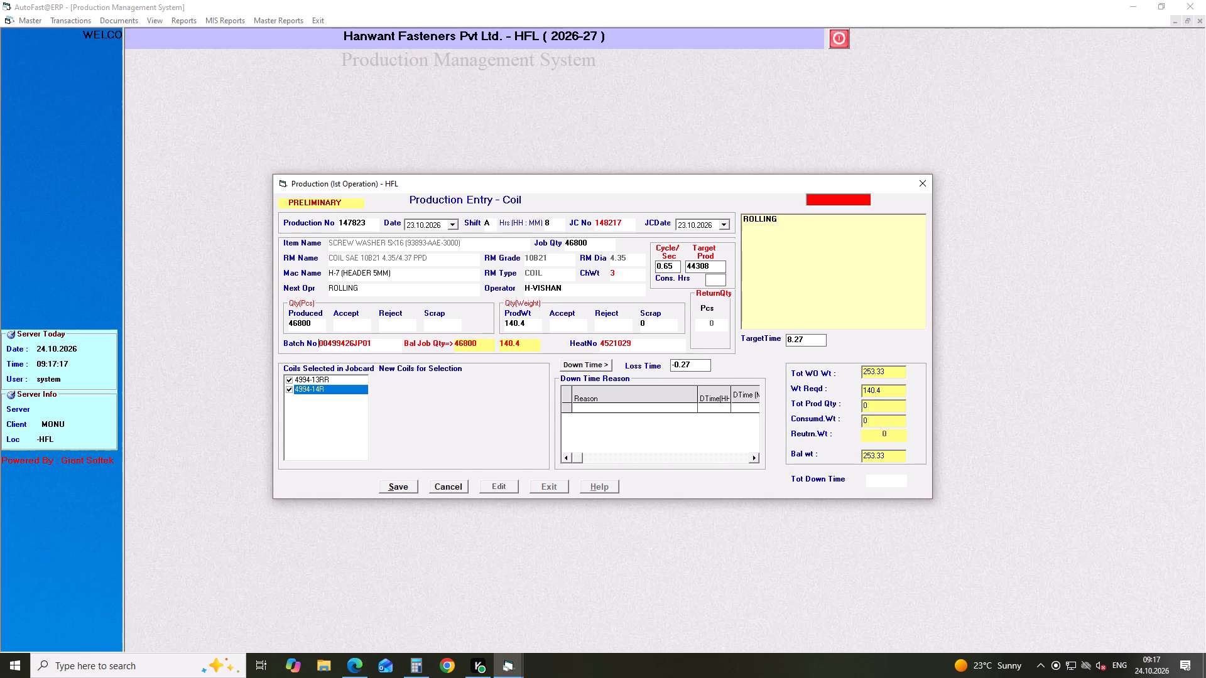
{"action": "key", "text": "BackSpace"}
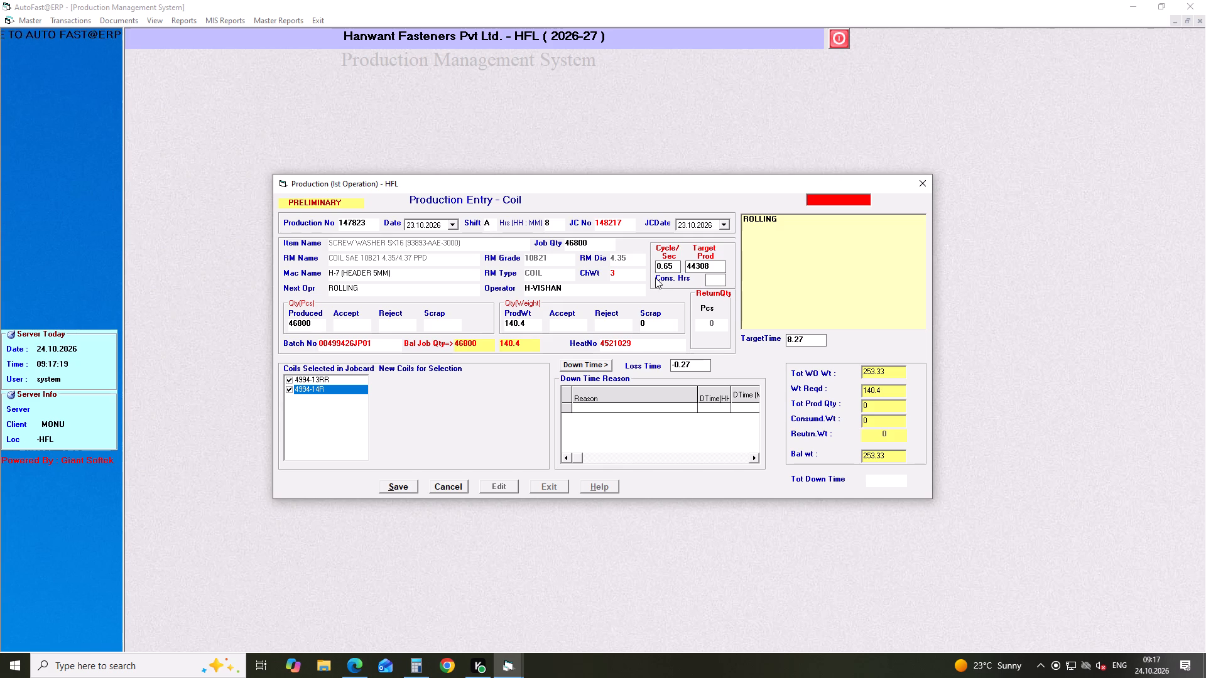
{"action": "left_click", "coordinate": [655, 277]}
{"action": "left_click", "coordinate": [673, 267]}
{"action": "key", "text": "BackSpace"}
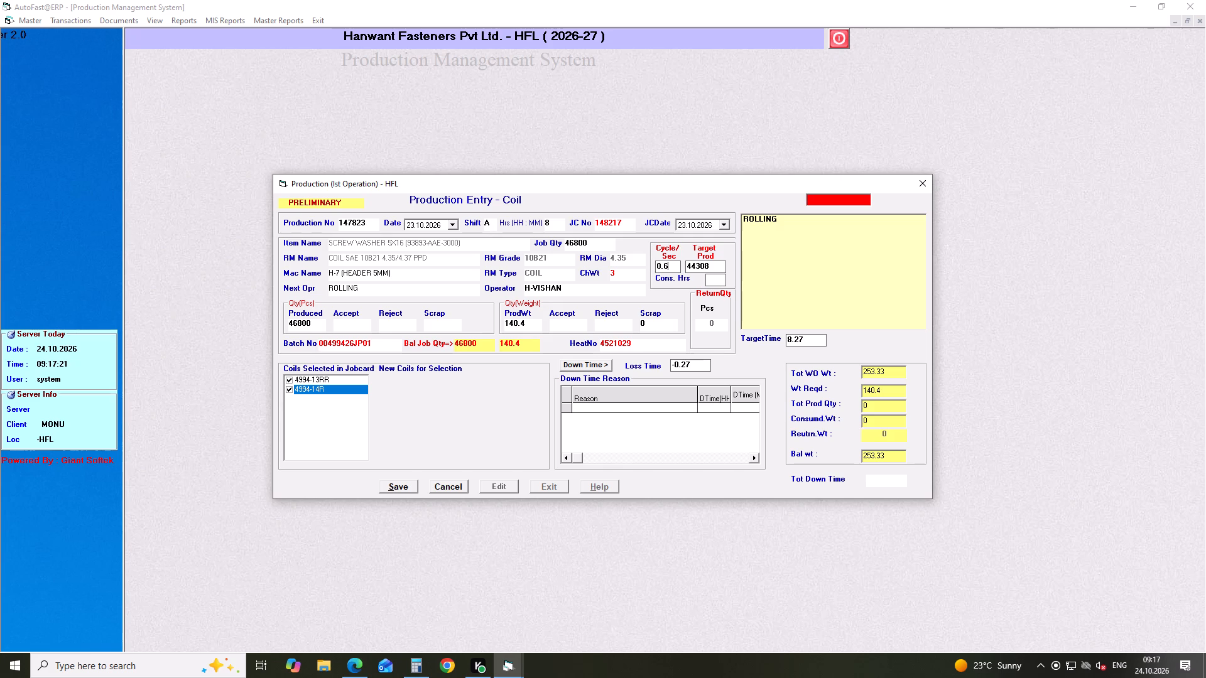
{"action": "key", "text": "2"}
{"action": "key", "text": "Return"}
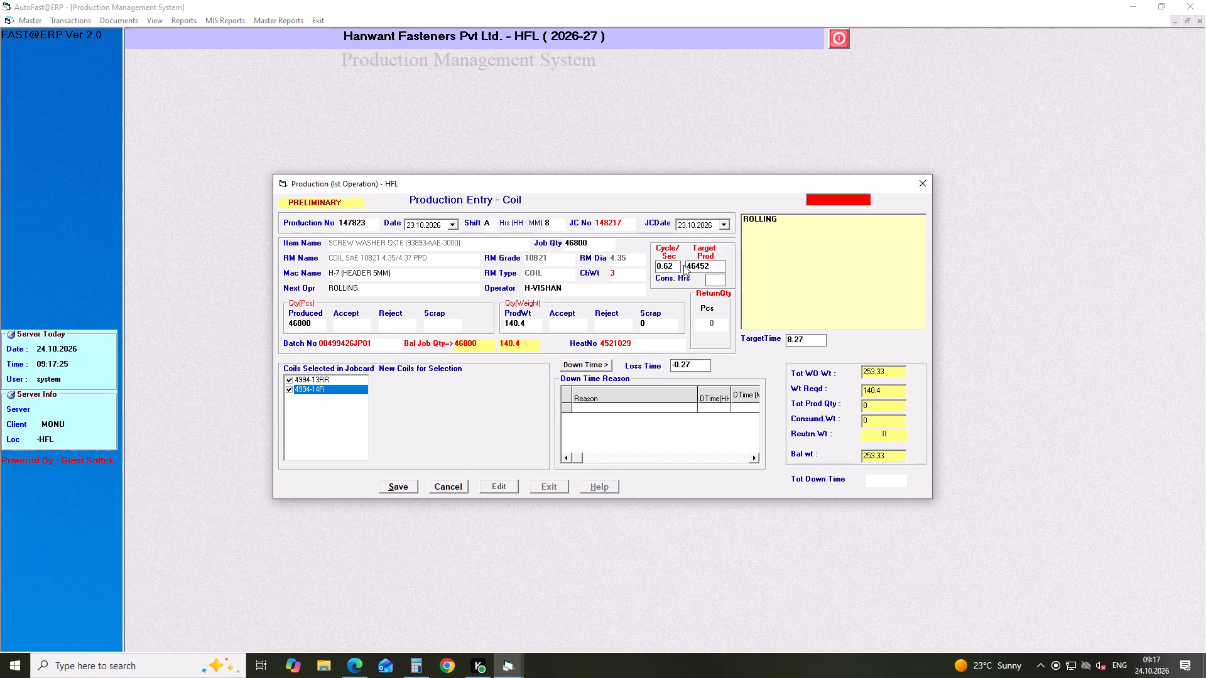
Set the cycle time to 0.60 seconds for job card 148217 and save the production entry.
{"action": "left_click", "coordinate": [671, 264]}
{"action": "key", "text": "BackSpace"}
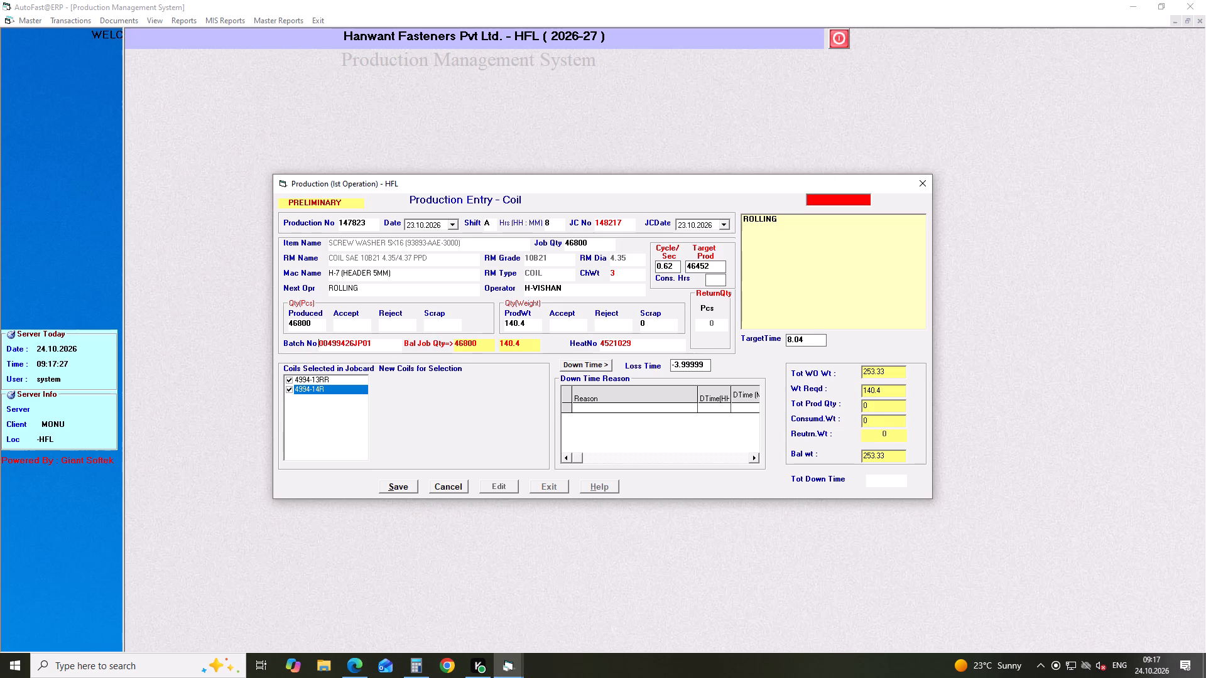
{"action": "left_click", "coordinate": [673, 268]}
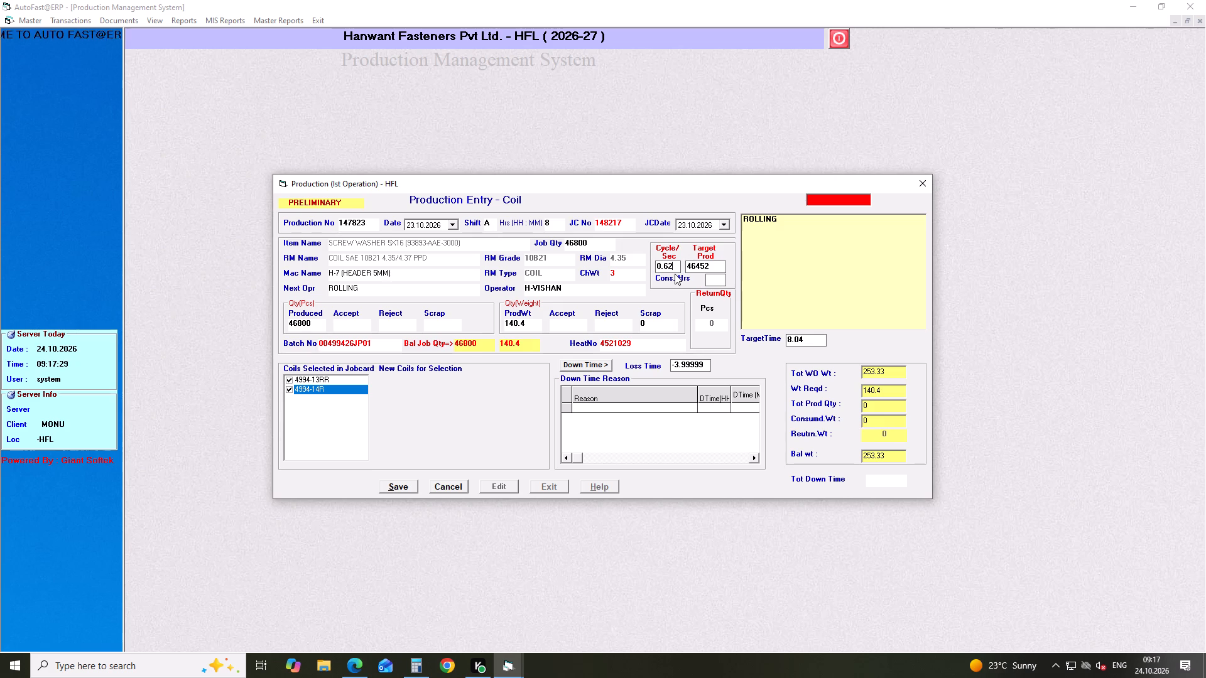
{"action": "key", "text": "BackSpace"}
{"action": "key", "text": "0"}
{"action": "key", "text": "Return"}
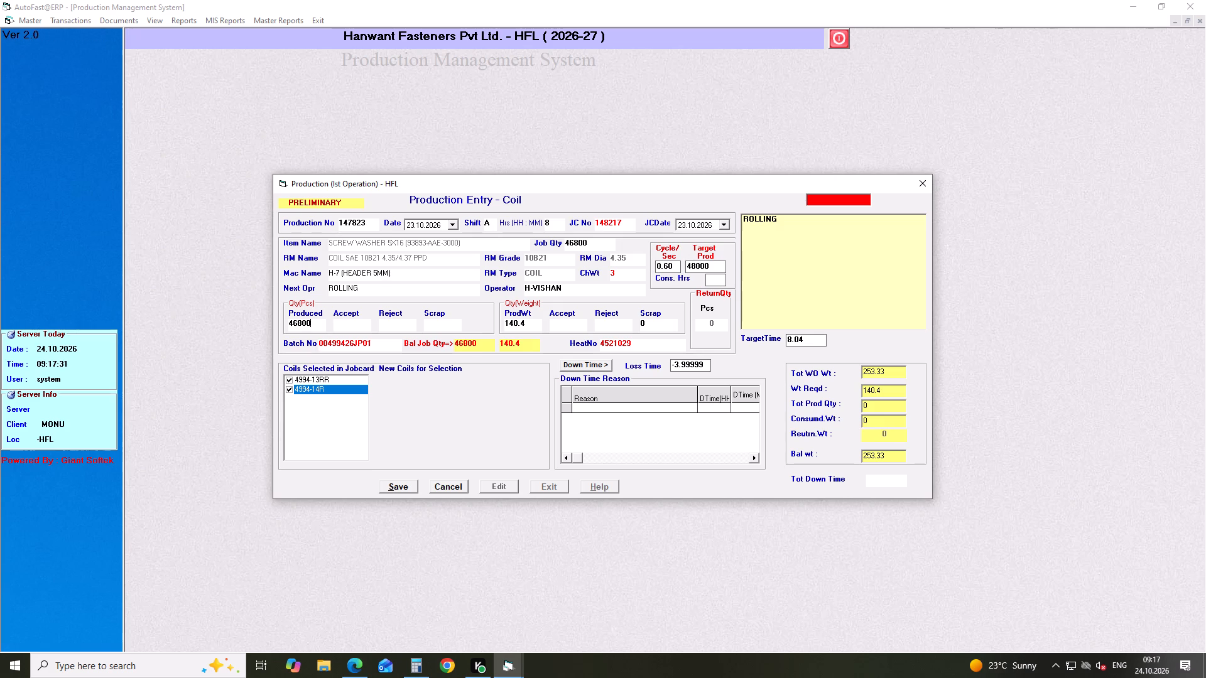
{"action": "left_click", "coordinate": [408, 488]}
{"action": "left_click", "coordinate": [408, 488]}
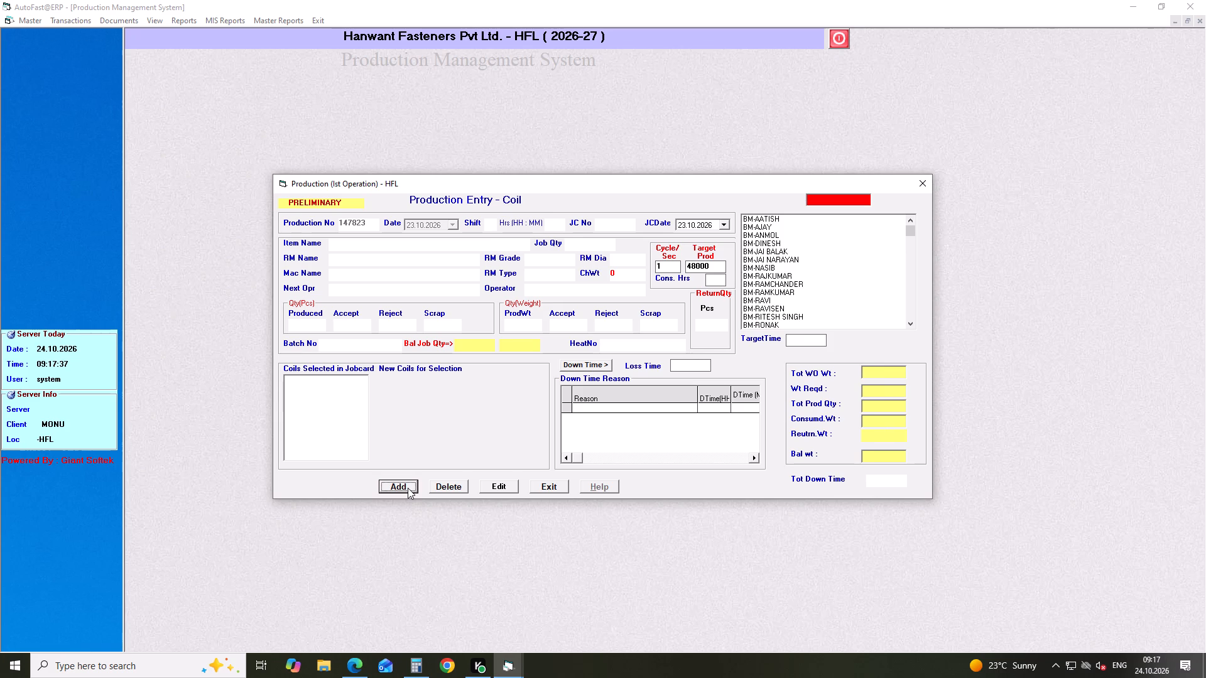
Start a new preliminary coil production entry dated 23.10.2026 for shift B.
{"action": "key", "text": "Return"}
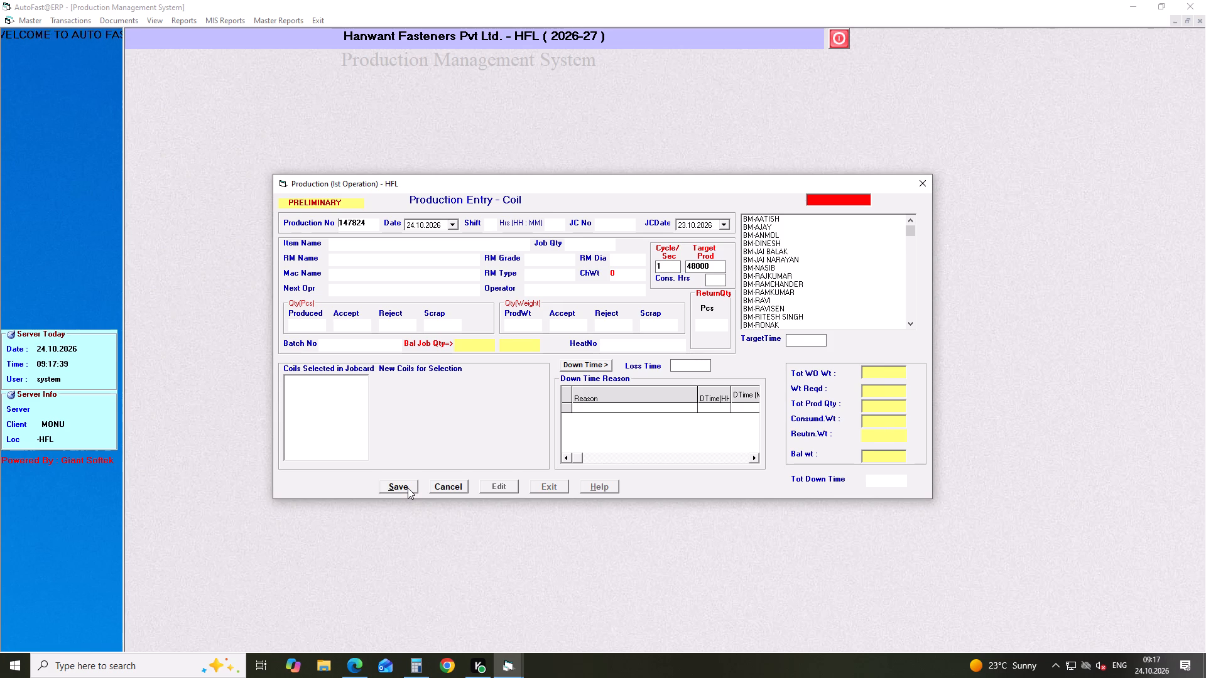
{"action": "key", "text": "Return"}
{"action": "key", "text": "Down"}
{"action": "key", "text": "Return"}
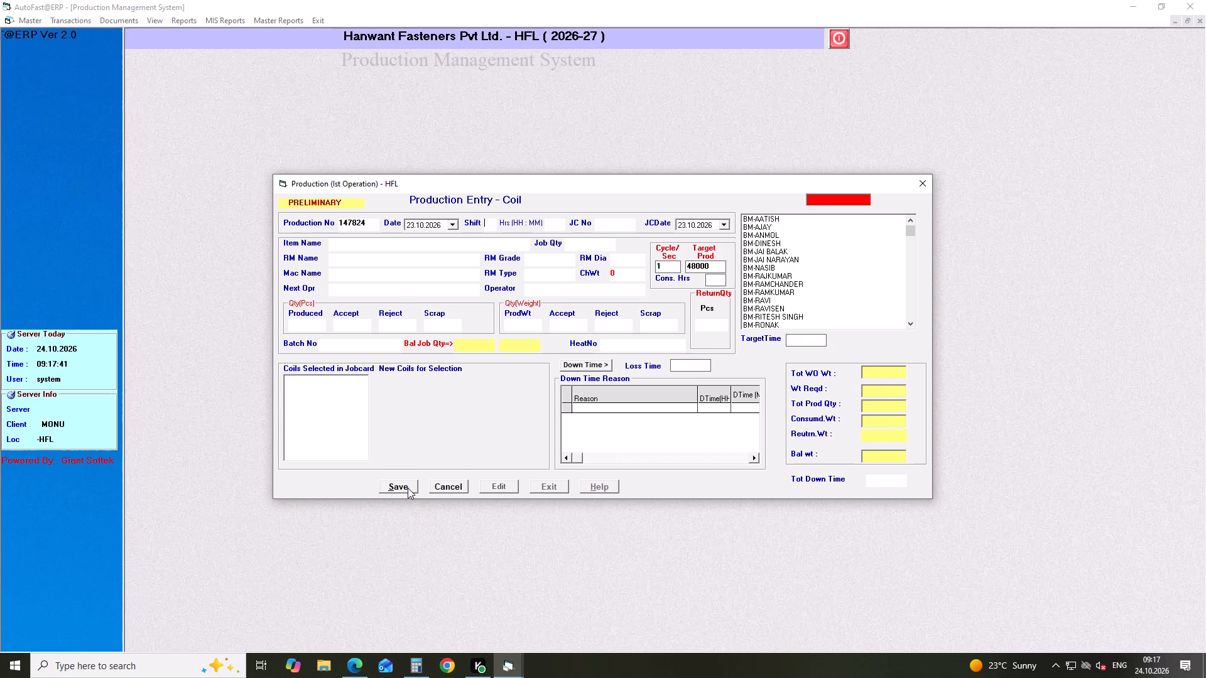
{"action": "key", "text": "b"}
{"action": "key", "text": "Return"}
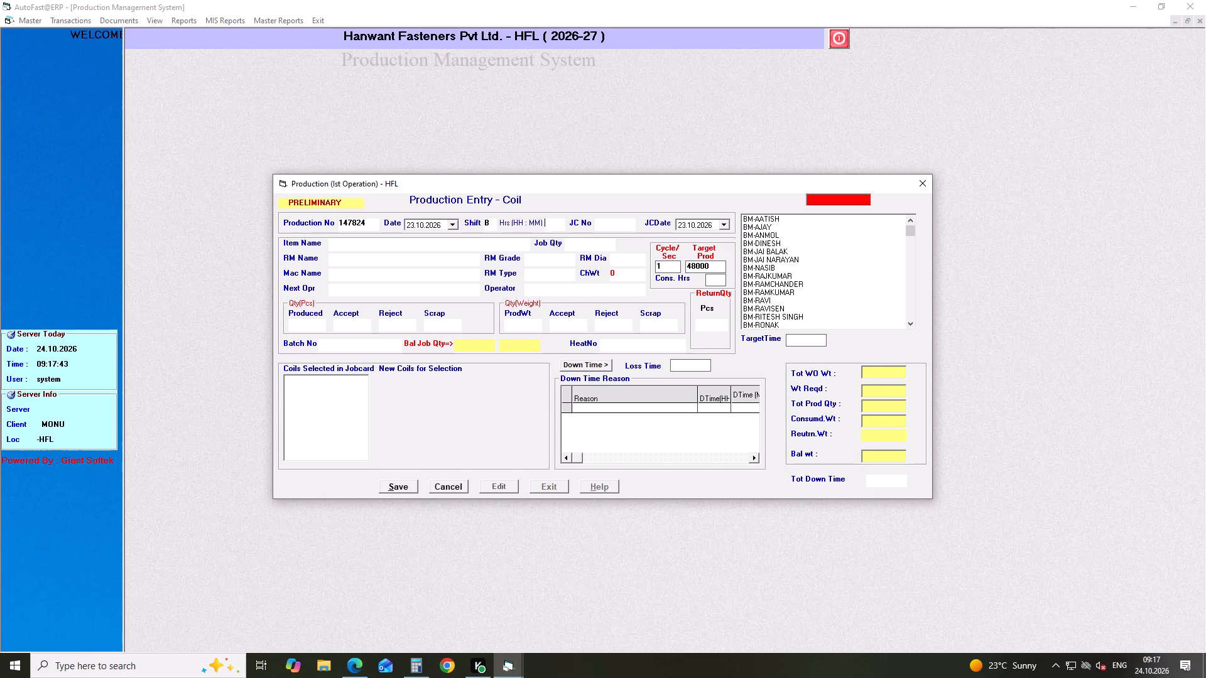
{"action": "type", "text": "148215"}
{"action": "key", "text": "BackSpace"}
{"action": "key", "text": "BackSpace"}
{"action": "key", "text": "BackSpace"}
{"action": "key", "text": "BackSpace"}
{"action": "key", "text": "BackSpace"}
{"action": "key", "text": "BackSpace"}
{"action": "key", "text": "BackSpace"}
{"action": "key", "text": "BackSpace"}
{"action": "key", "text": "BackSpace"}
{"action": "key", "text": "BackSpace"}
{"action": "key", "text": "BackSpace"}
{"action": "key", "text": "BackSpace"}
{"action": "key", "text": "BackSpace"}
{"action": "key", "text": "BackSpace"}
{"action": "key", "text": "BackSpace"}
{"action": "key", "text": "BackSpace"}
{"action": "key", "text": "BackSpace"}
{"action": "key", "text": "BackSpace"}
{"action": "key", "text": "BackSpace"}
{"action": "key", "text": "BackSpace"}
Enter 8 shift hours and load job card 148215, accepting machine H-4 (HEADER 3/8") and next operation TRIMMING.
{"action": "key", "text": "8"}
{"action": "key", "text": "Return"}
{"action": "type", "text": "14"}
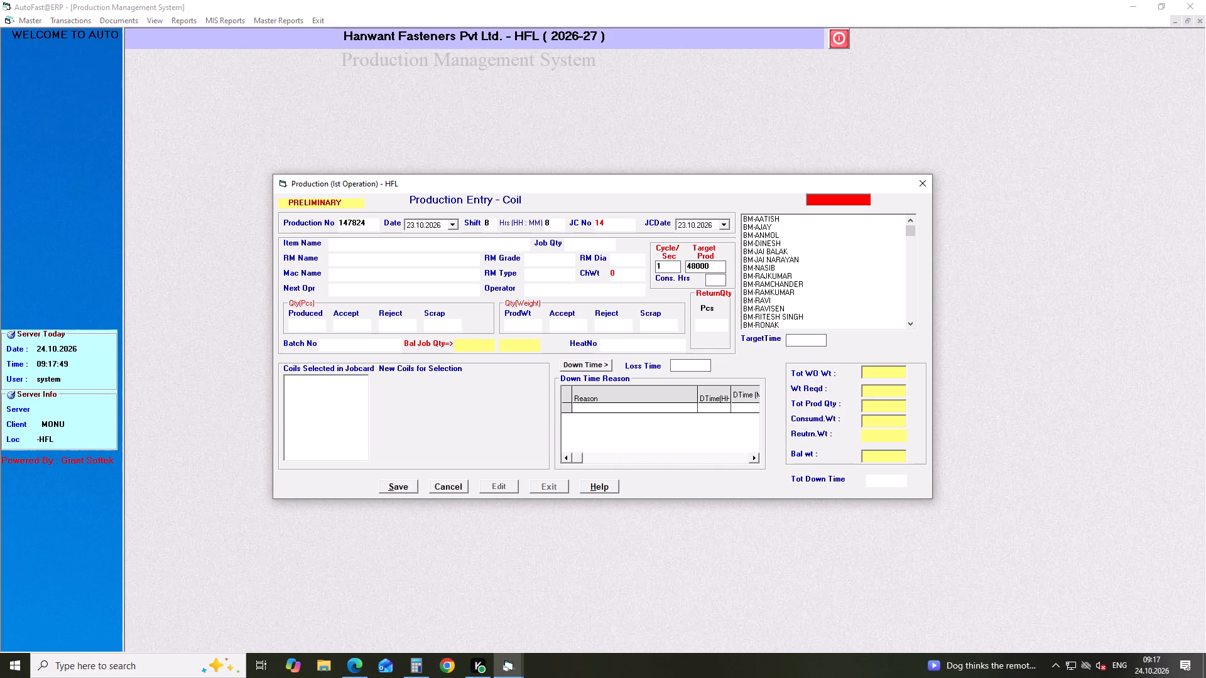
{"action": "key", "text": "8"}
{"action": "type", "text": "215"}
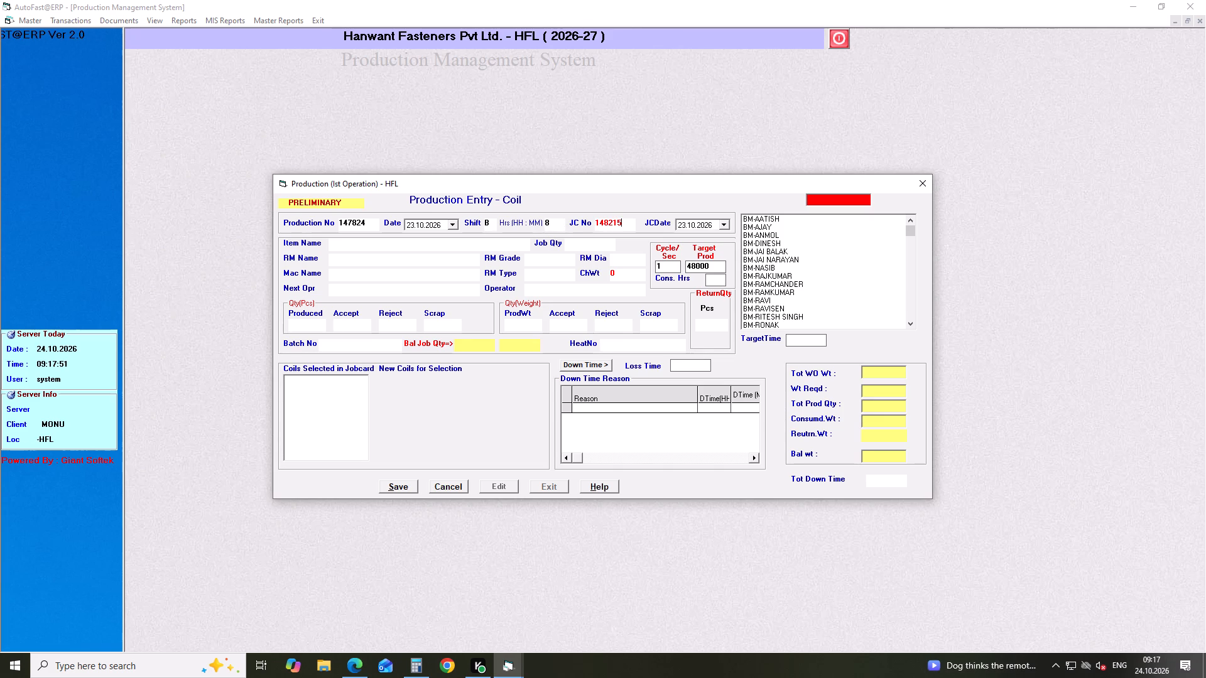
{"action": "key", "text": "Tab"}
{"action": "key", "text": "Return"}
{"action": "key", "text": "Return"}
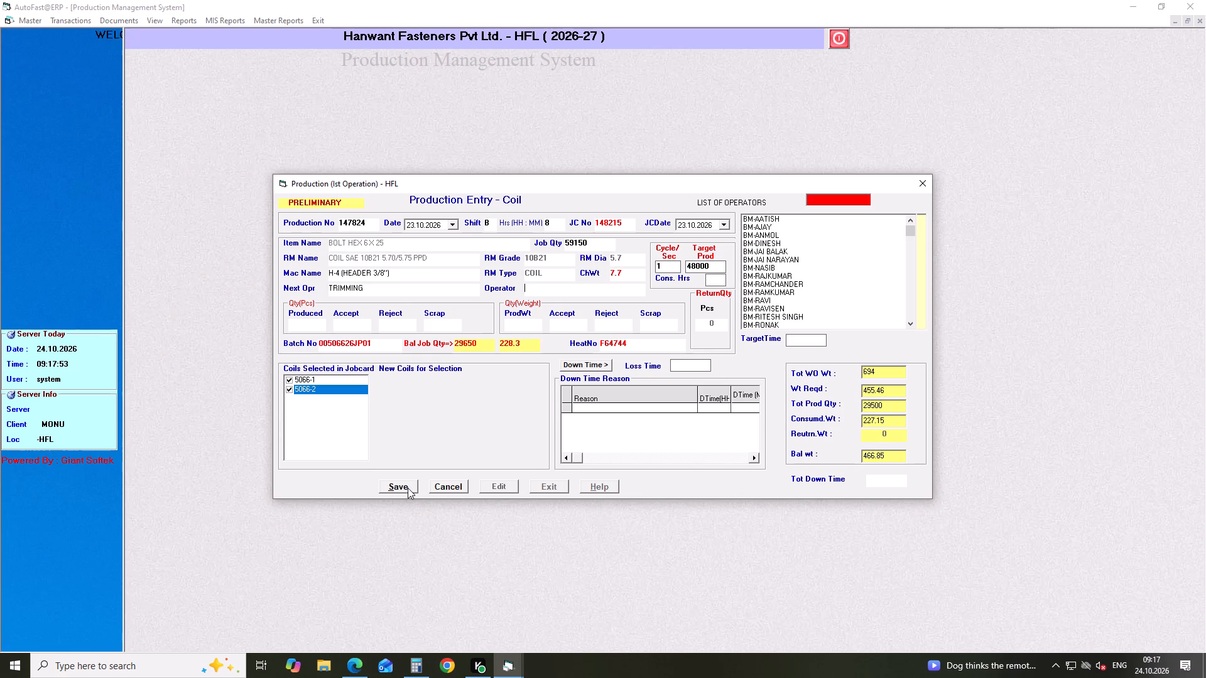
Assign the second of the two listed H-SANJAY operators to the production entry for job card 148215.
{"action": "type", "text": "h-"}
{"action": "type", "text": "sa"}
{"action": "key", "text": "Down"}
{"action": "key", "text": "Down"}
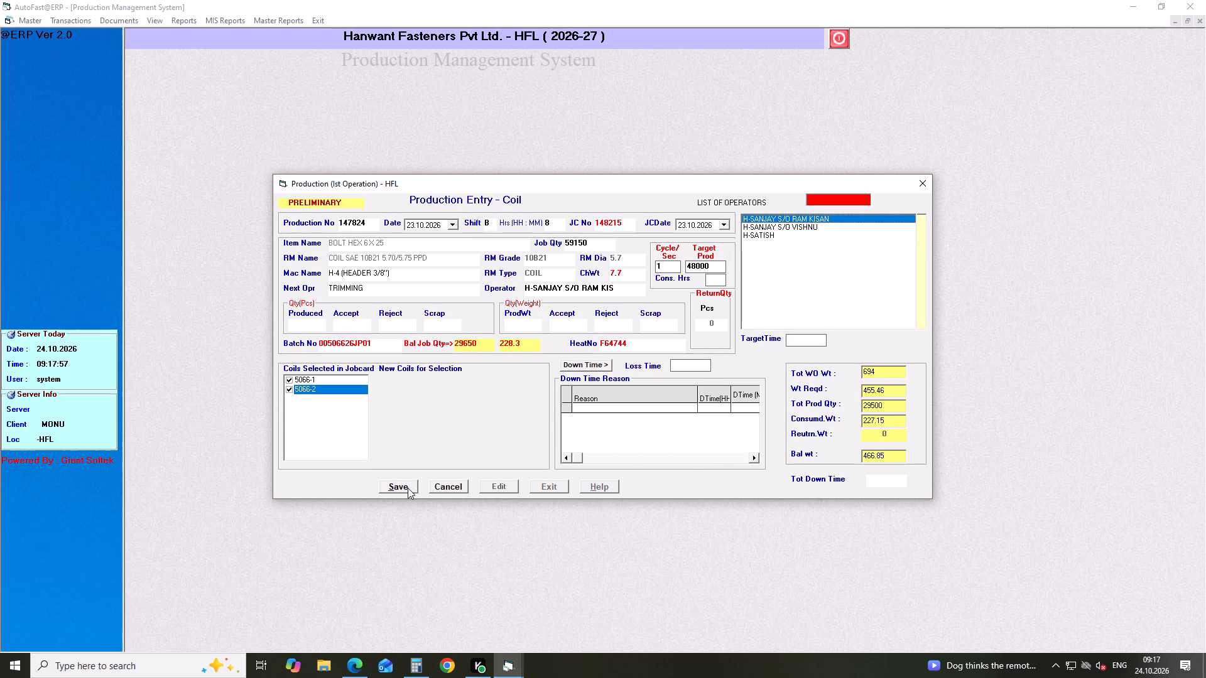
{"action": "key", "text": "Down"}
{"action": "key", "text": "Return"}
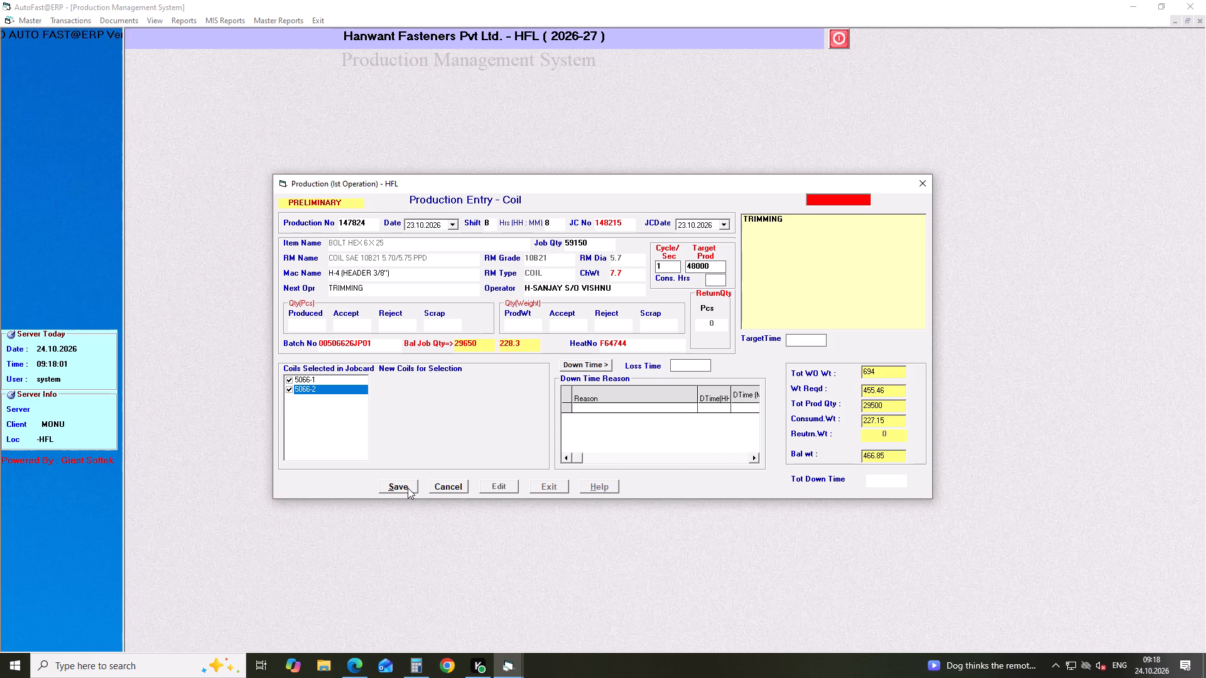
Enter a produced quantity of 29650 pcs for job card 148215 and try to save the production entry.
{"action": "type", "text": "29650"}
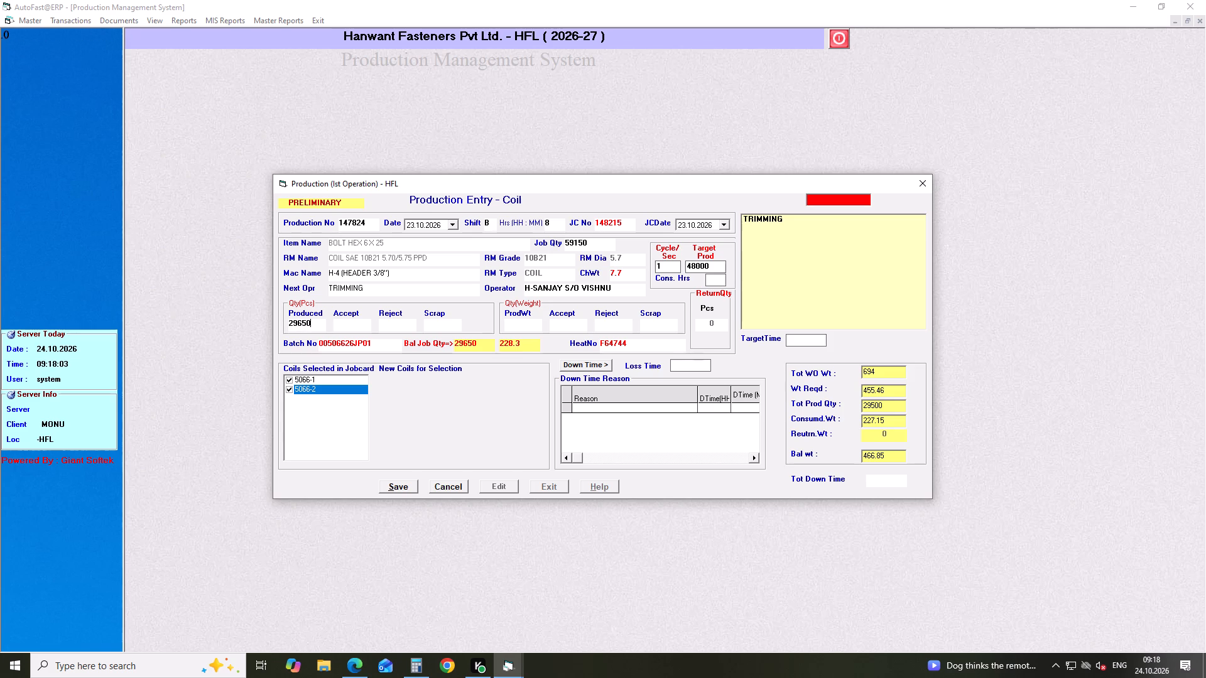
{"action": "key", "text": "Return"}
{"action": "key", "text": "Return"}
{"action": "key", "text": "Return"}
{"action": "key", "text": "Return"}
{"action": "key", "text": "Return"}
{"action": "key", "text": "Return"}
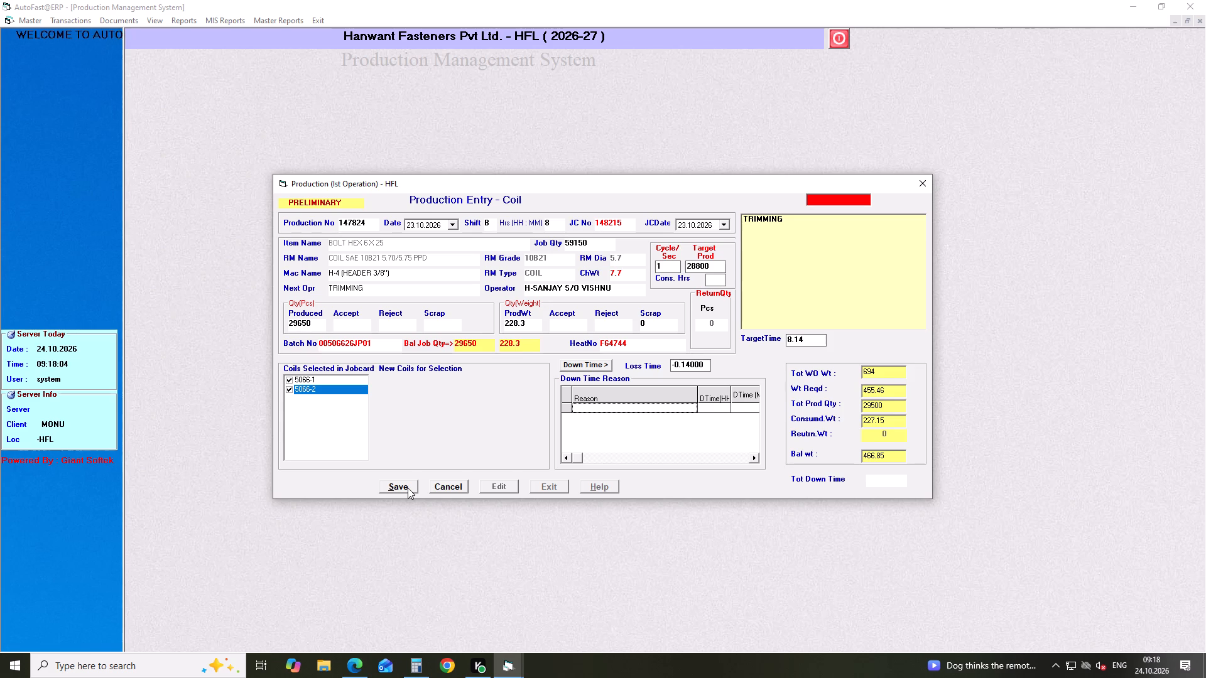
{"action": "left_click", "coordinate": [406, 488]}
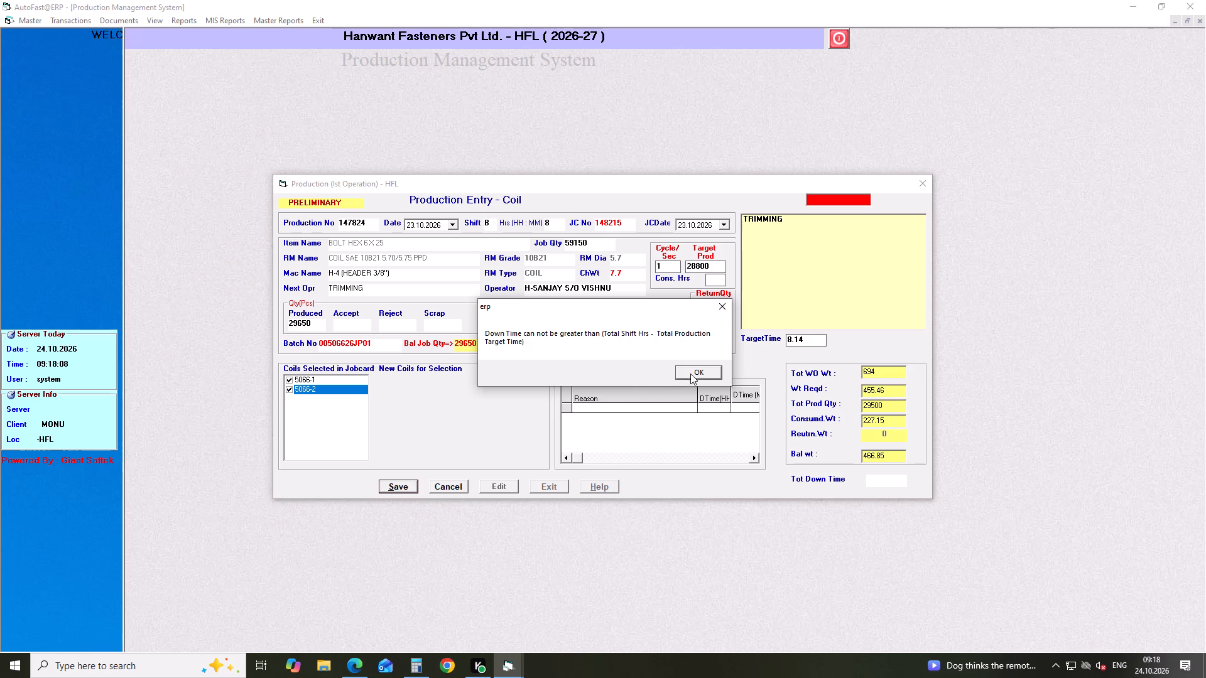
{"action": "left_click", "coordinate": [691, 373]}
Set the cycle time to 0.9 seconds for job card 148215, save the production entry and close the form.
{"action": "left_click", "coordinate": [671, 264]}
{"action": "key", "text": "BackSpace"}
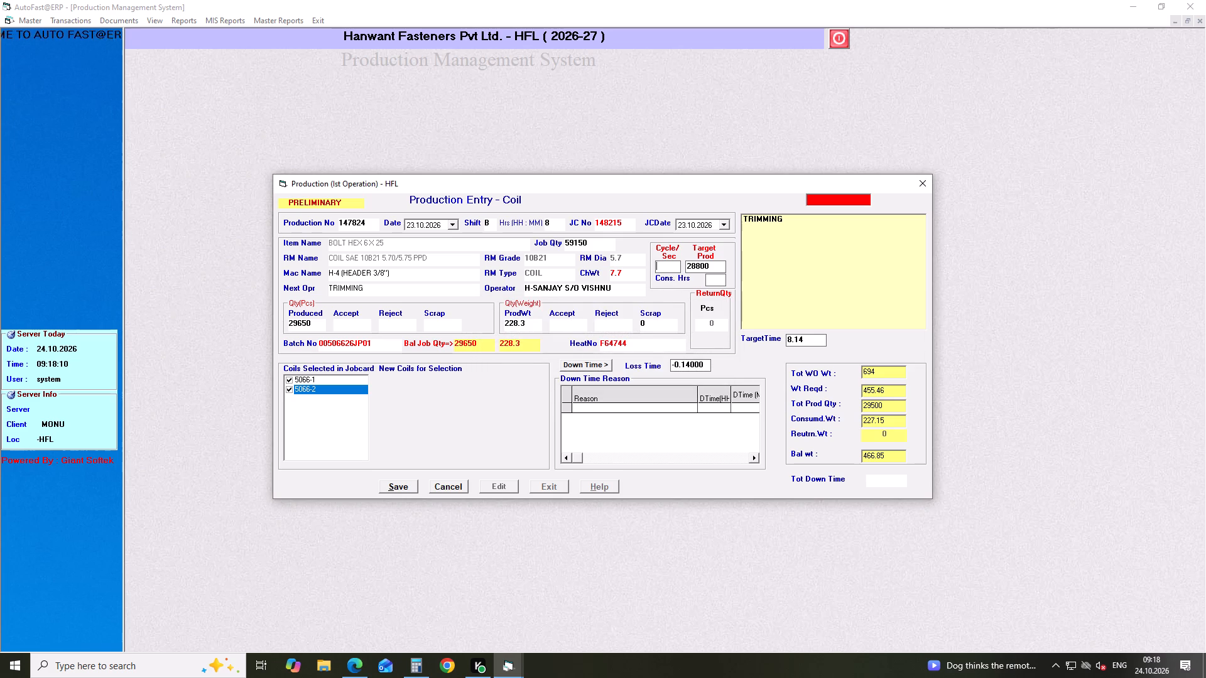
{"action": "type", "text": "0."}
{"action": "key", "text": "9"}
{"action": "key", "text": "Return"}
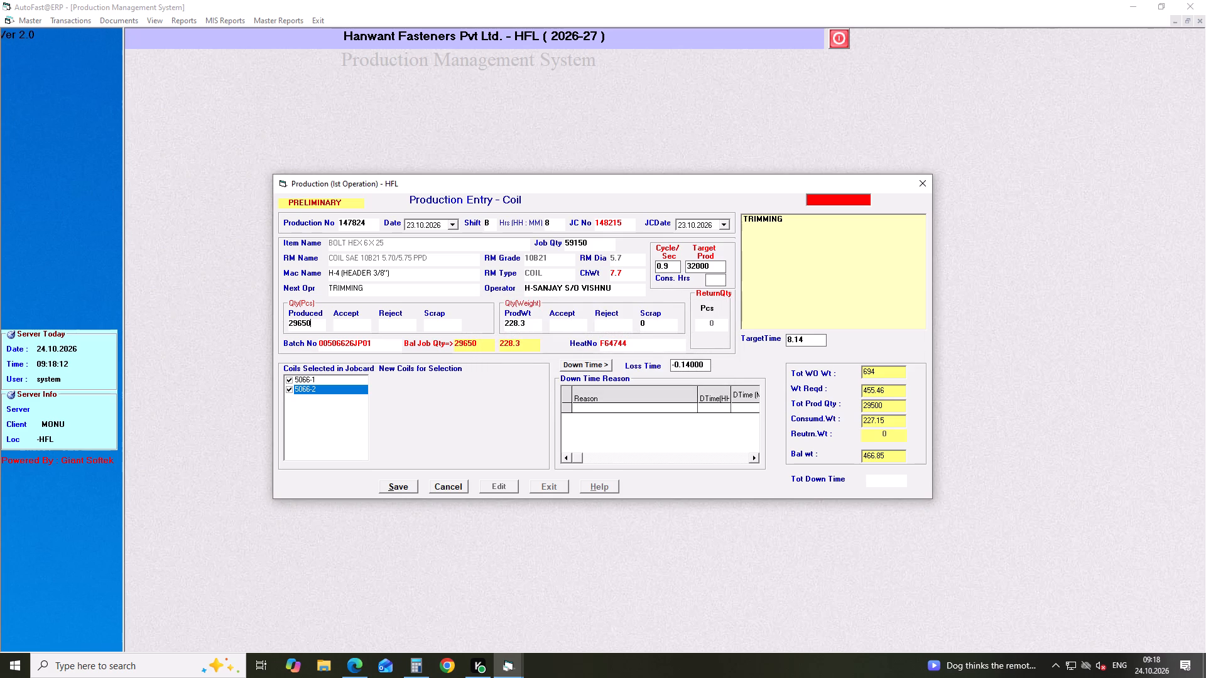
{"action": "double_click", "coordinate": [408, 487]}
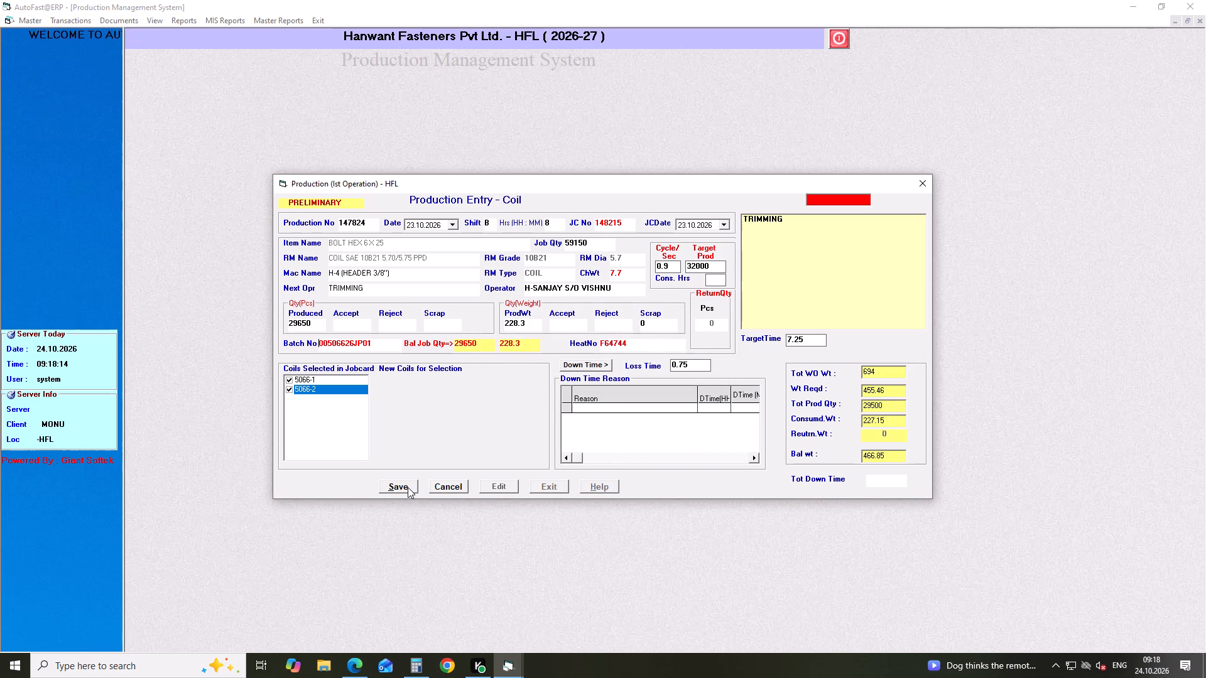
{"action": "left_click", "coordinate": [919, 187]}
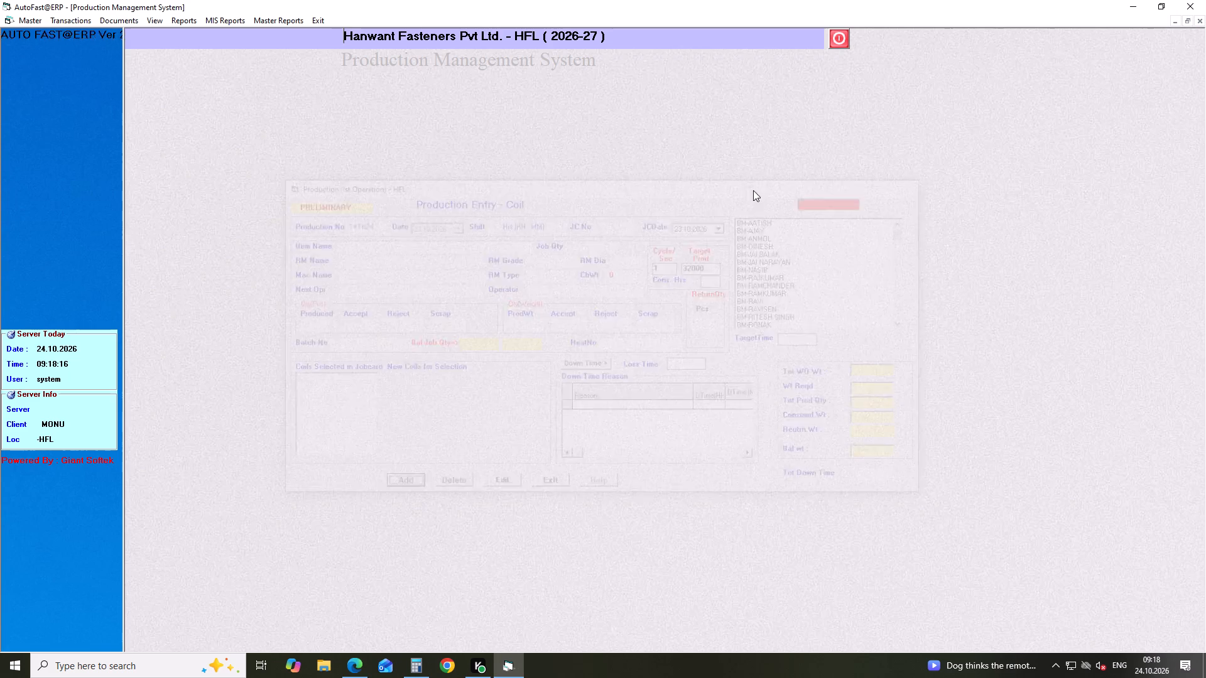
List the in-house production items pending inspection for all operations as on 24.10.2026.
{"action": "left_click", "coordinate": [164, 21]}
{"action": "left_click", "coordinate": [163, 33]}
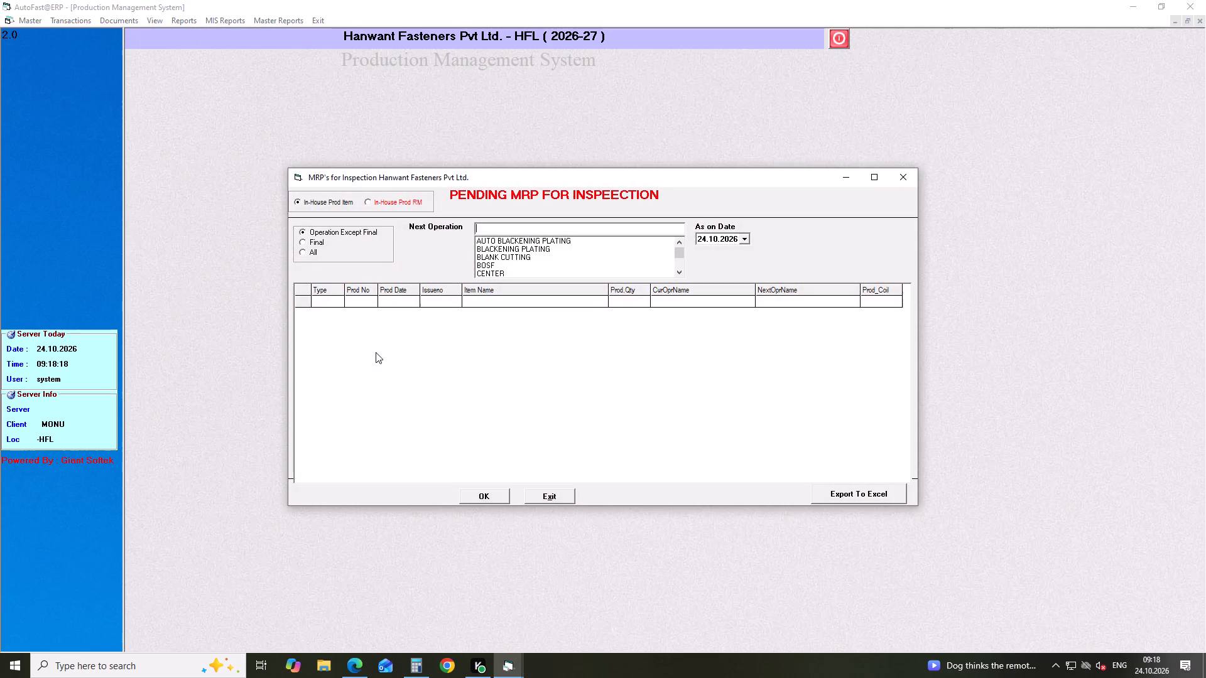
{"action": "left_click", "coordinate": [301, 250]}
{"action": "key", "text": "Return"}
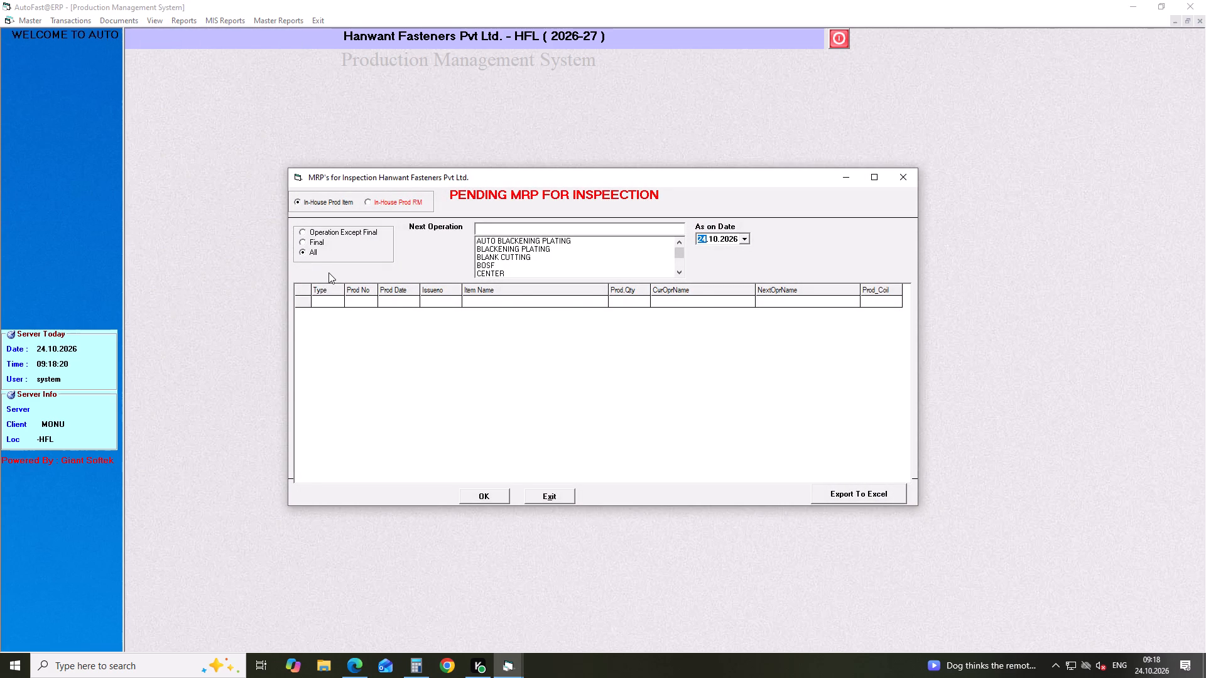
{"action": "key", "text": "Return"}
{"action": "key", "text": "Return"}
{"action": "key", "text": "Return"}
{"action": "key", "text": "Return"}
{"action": "key", "text": "Return"}
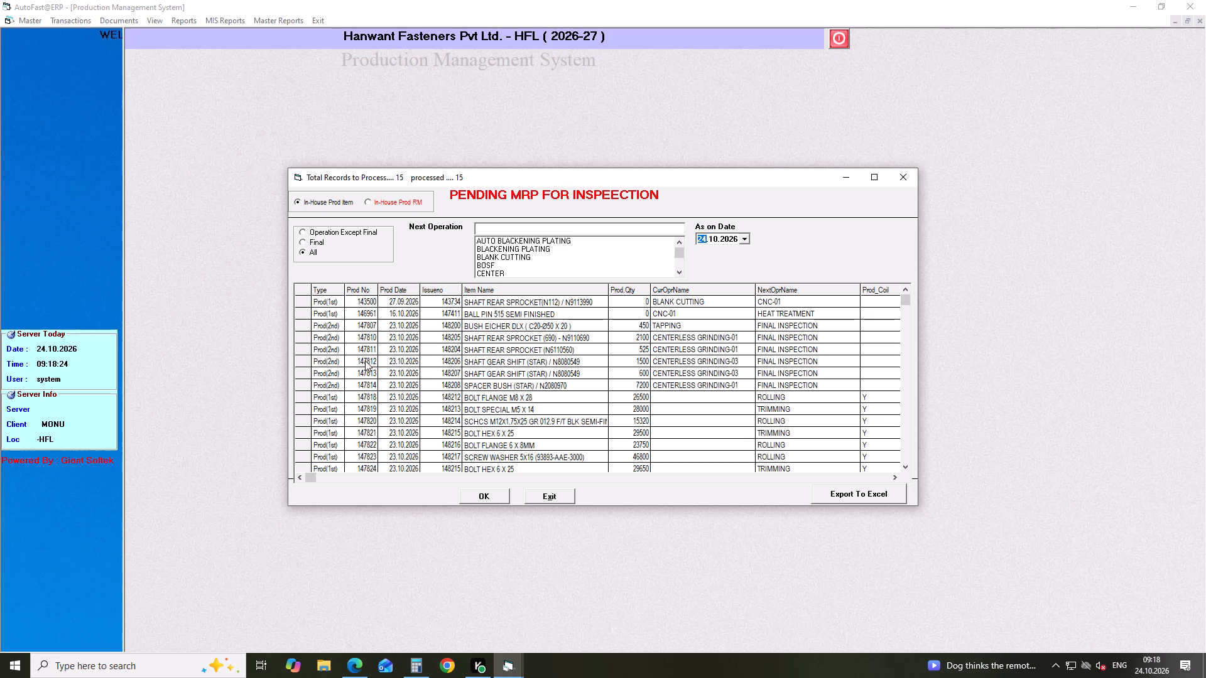
Open pending production entry 147818 (BOLT FLANGE M8 X 28) for editing and set its re-work quantity to 0.
{"action": "left_click", "coordinate": [446, 397]}
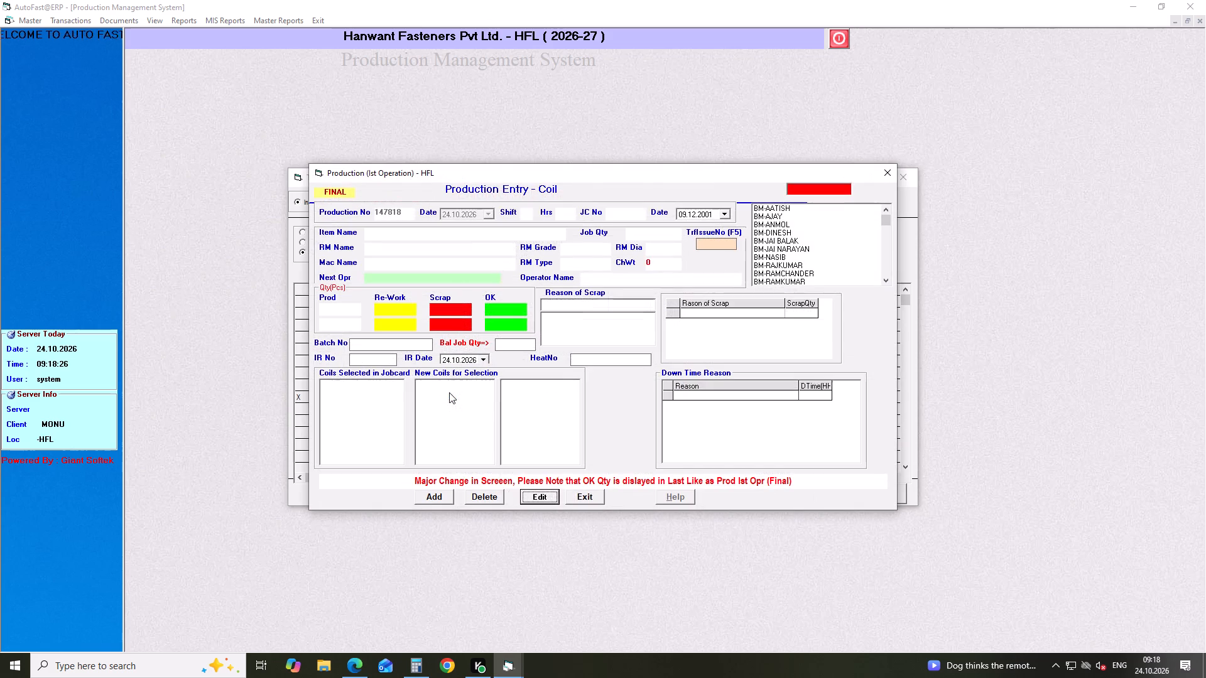
{"action": "key", "text": "Return"}
{"action": "key", "text": "Return"}
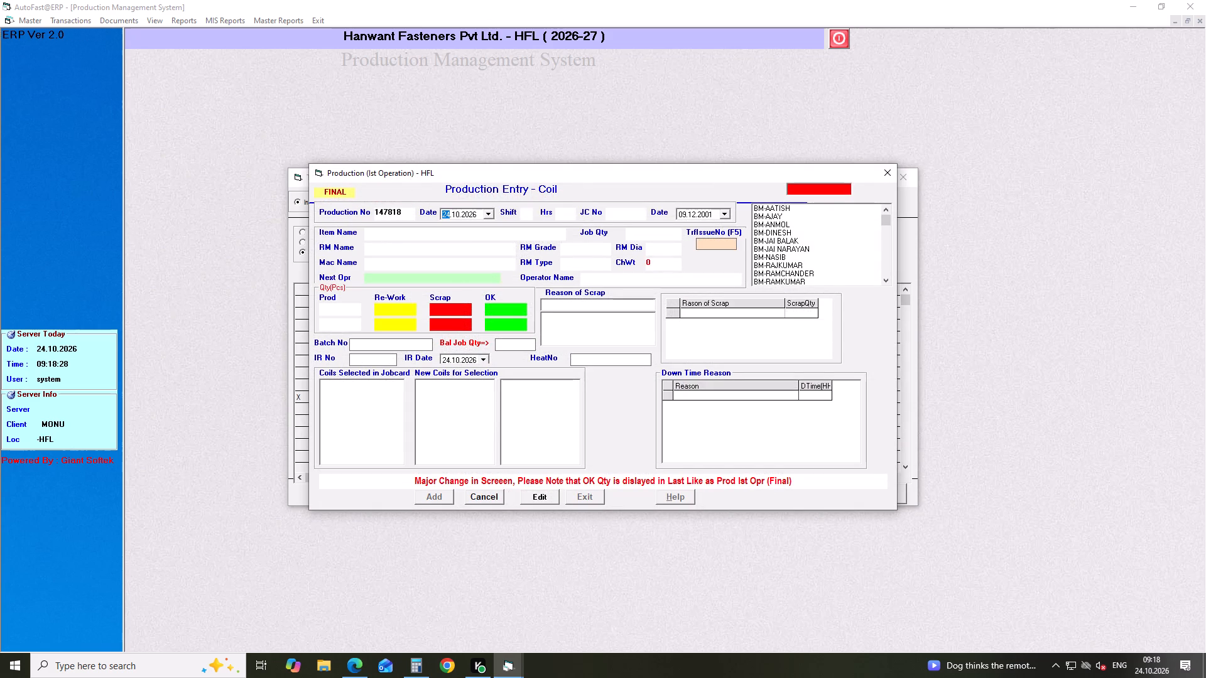
{"action": "left_click", "coordinate": [533, 501]}
{"action": "left_click", "coordinate": [400, 309]}
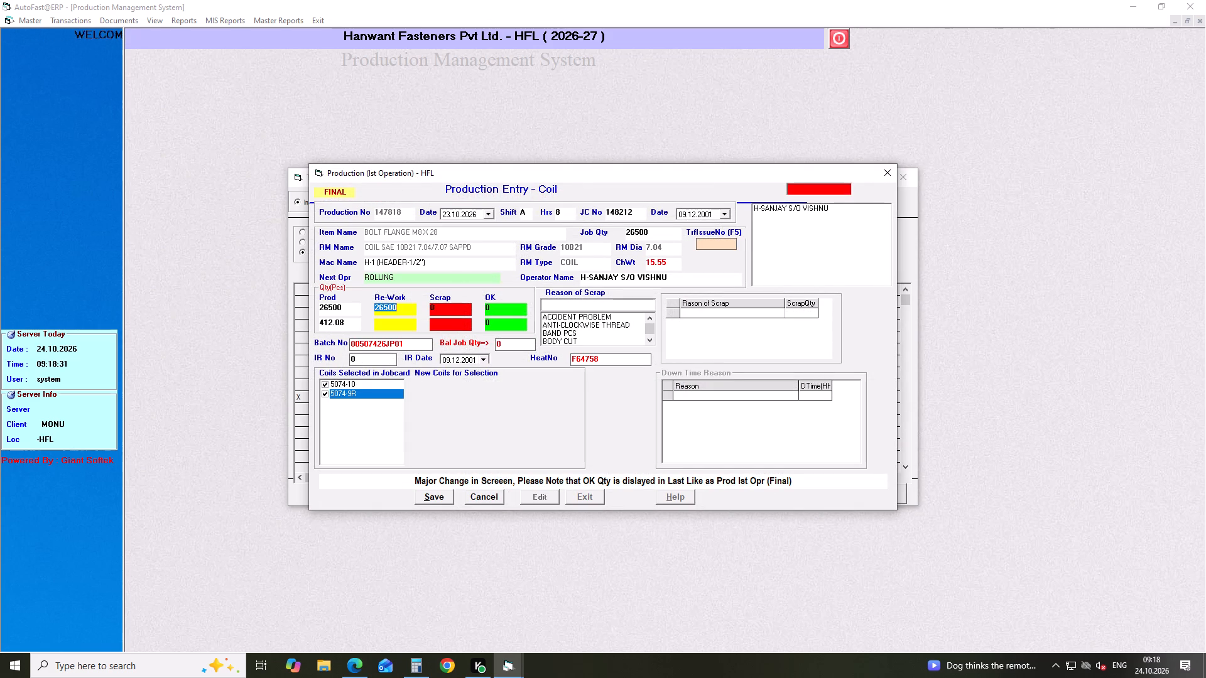
{"action": "key", "text": "0"}
{"action": "key", "text": "Return"}
{"action": "key", "text": "Return"}
{"action": "key", "text": "Return"}
{"action": "key", "text": "Return"}
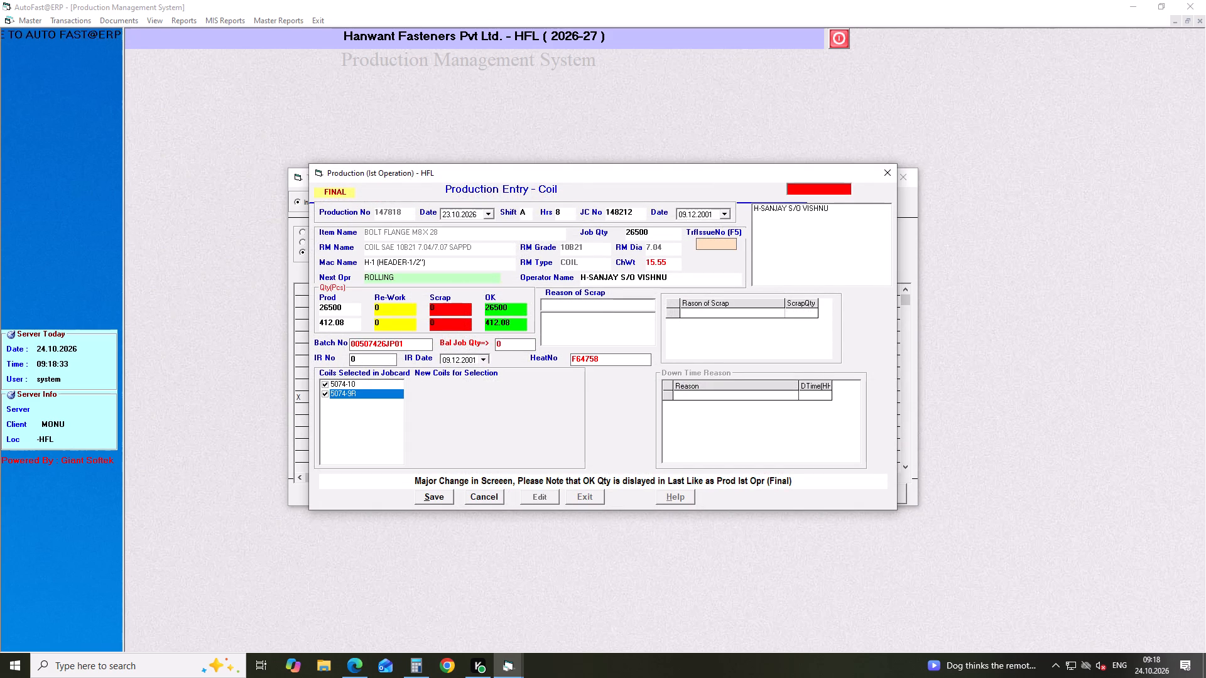
Enter IR No 01 with IR date 24.10.2026 for production 147818, save the entry and close the form.
{"action": "key", "text": "Right"}
{"action": "key", "text": "1"}
{"action": "key", "text": "Return"}
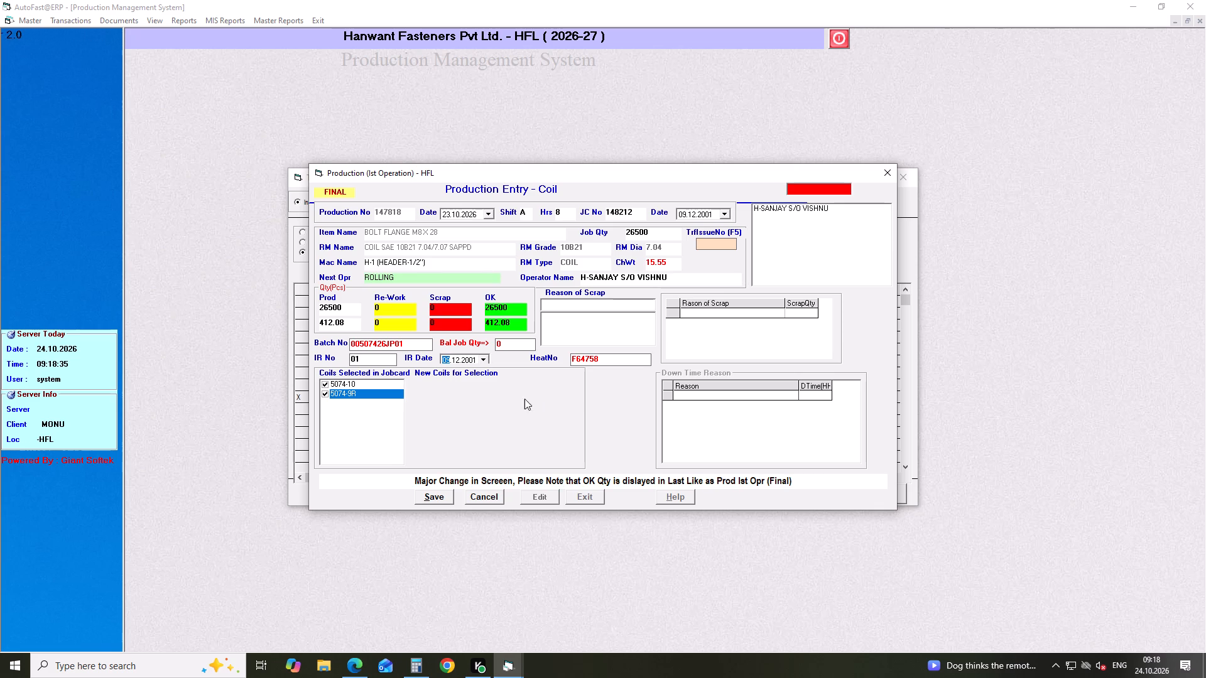
{"action": "left_click", "coordinate": [488, 360]}
{"action": "left_click", "coordinate": [487, 458]}
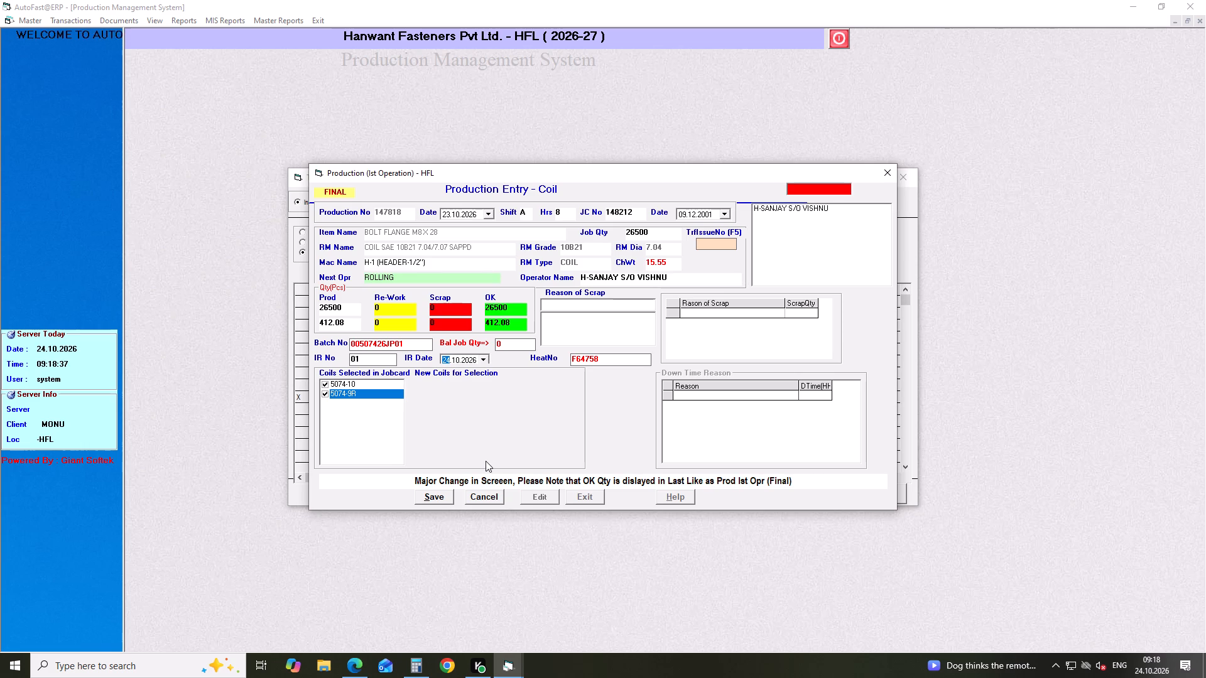
{"action": "left_click", "coordinate": [430, 501]}
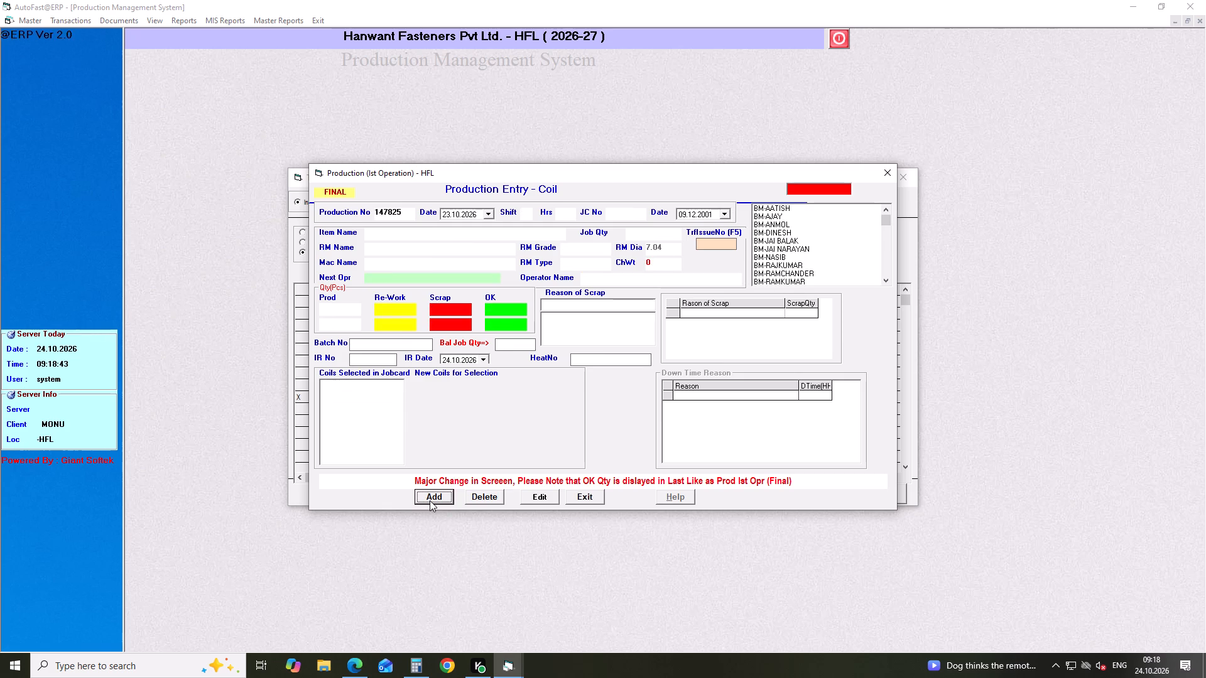
{"action": "left_click", "coordinate": [586, 500]}
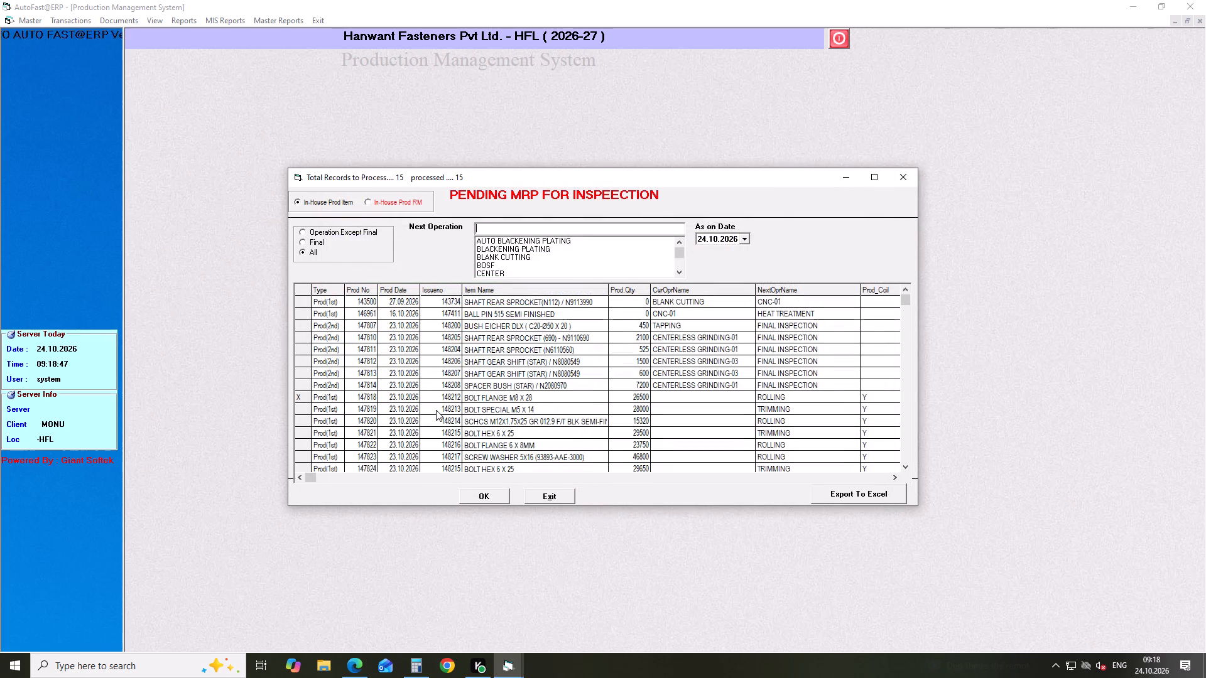
Open pending production entry 147819 (BOLT SPECIAL M5 X 14) for editing and set its re-work quantity to 0.
{"action": "left_click", "coordinate": [436, 410]}
{"action": "key", "text": "Return"}
{"action": "key", "text": "Return"}
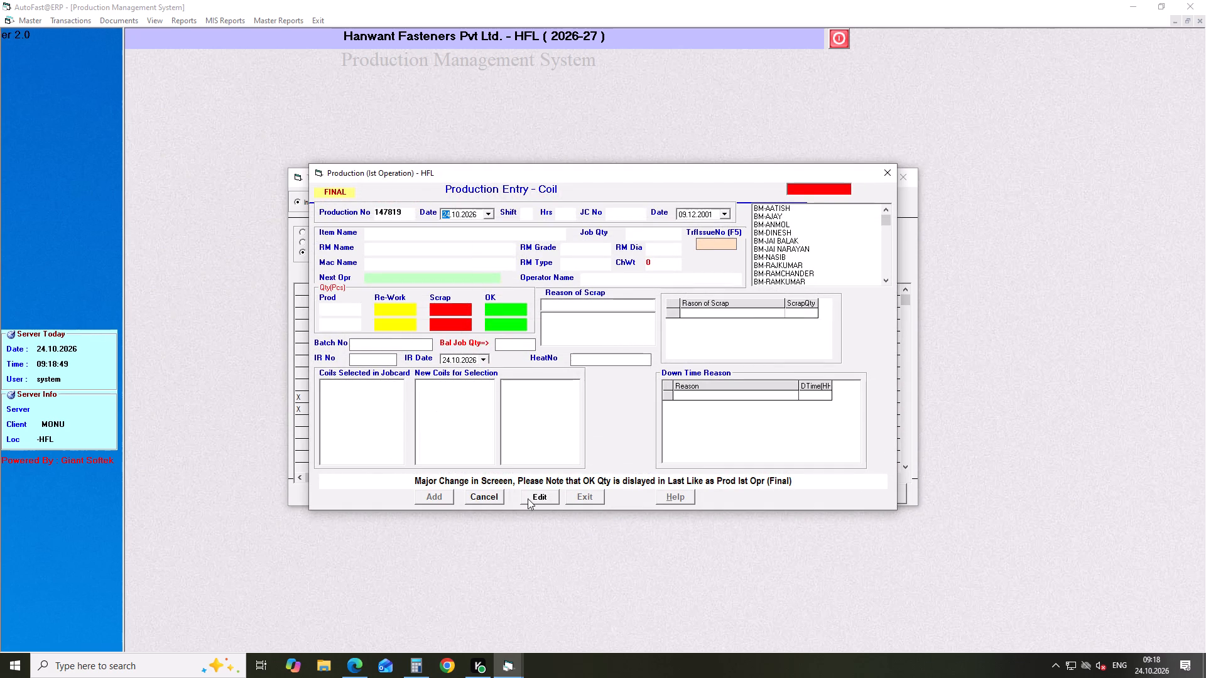
{"action": "left_click", "coordinate": [538, 498]}
{"action": "double_click", "coordinate": [401, 312]}
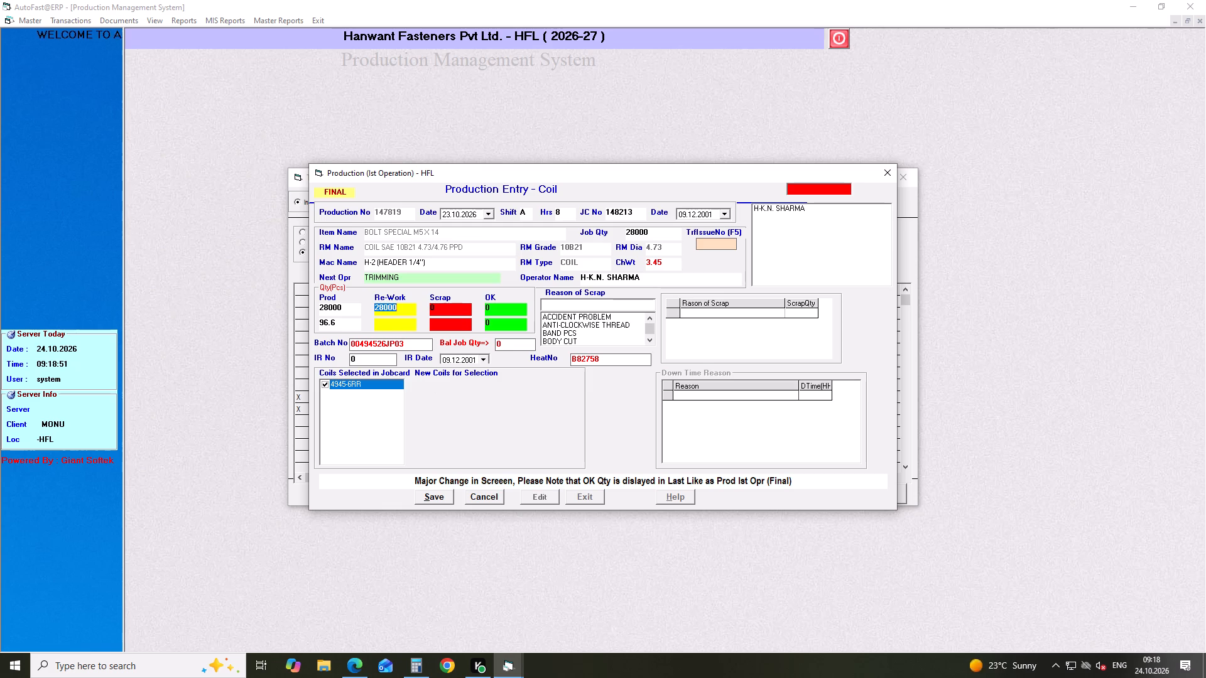
{"action": "key", "text": "0"}
{"action": "key", "text": "Return"}
{"action": "key", "text": "Return"}
{"action": "key", "text": "Return"}
{"action": "key", "text": "Return"}
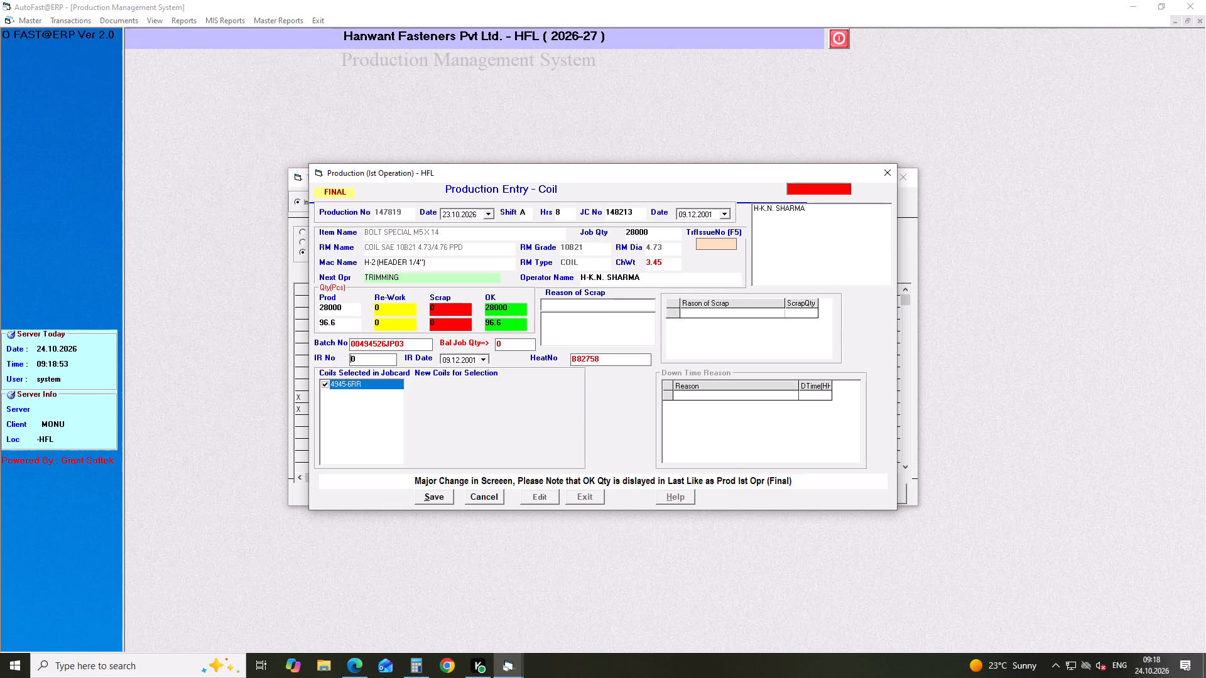
Enter IR No 01 with IR date 24.10.2026 for production 147819, save the entry and close the form.
{"action": "key", "text": "Right"}
{"action": "key", "text": "1"}
{"action": "key", "text": "Return"}
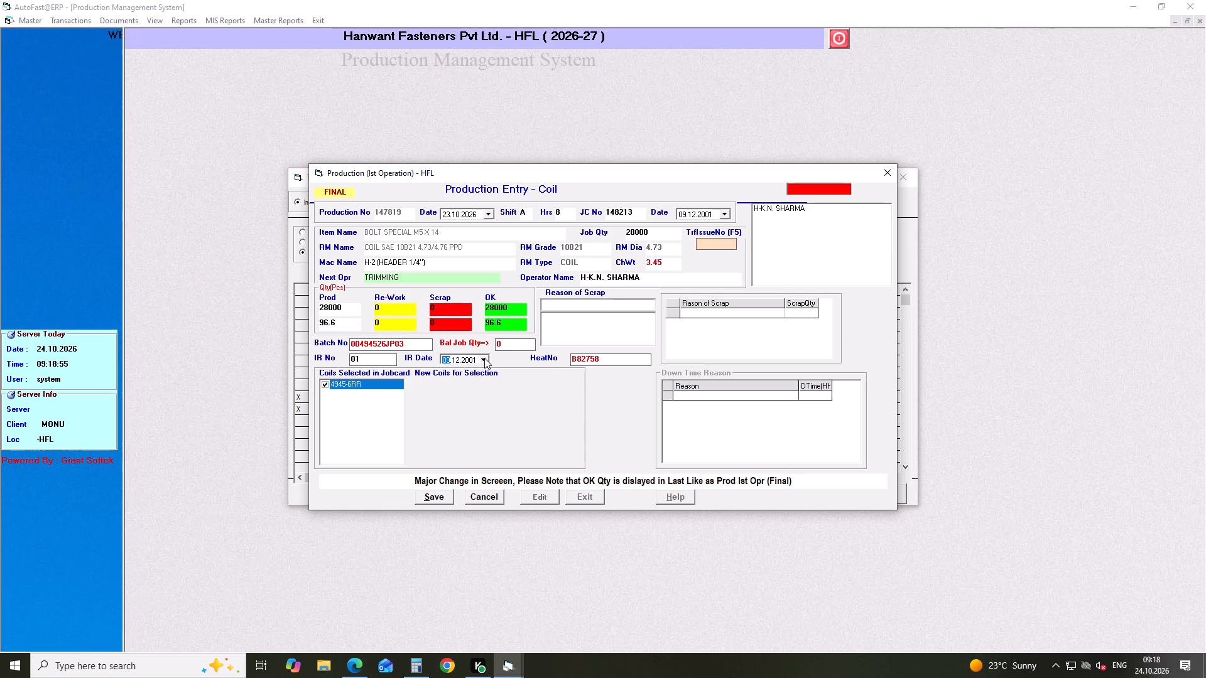
{"action": "left_click", "coordinate": [484, 358]}
{"action": "left_click", "coordinate": [489, 458]}
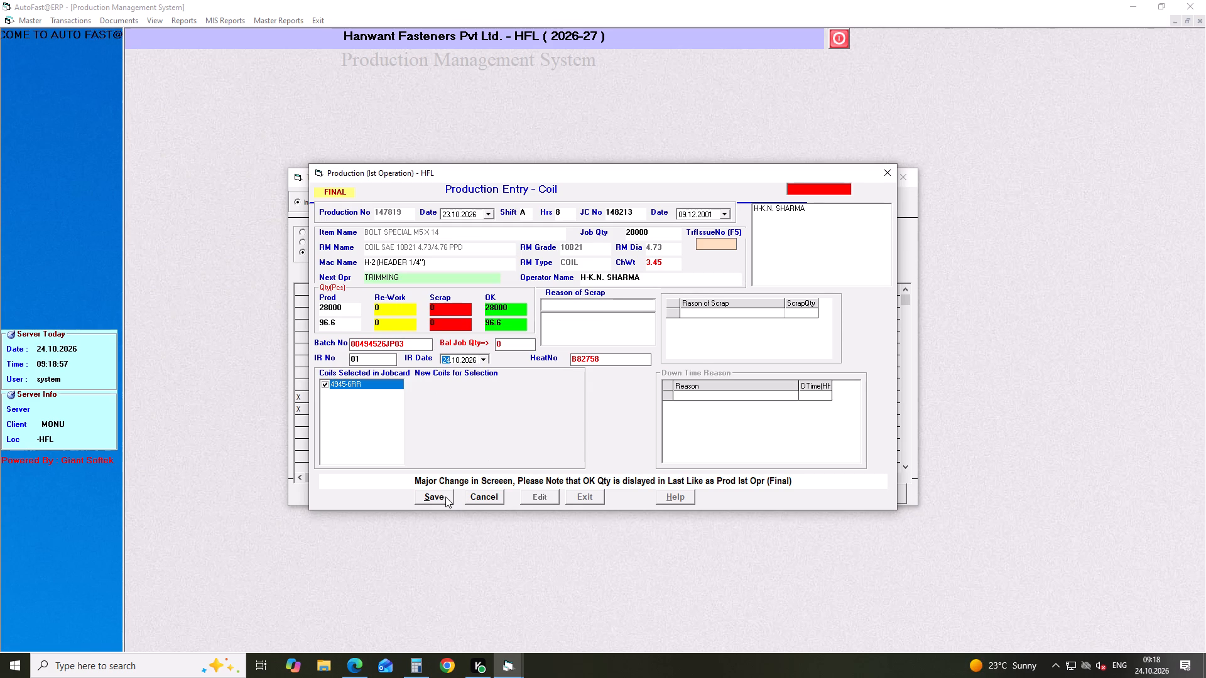
{"action": "left_click", "coordinate": [445, 497]}
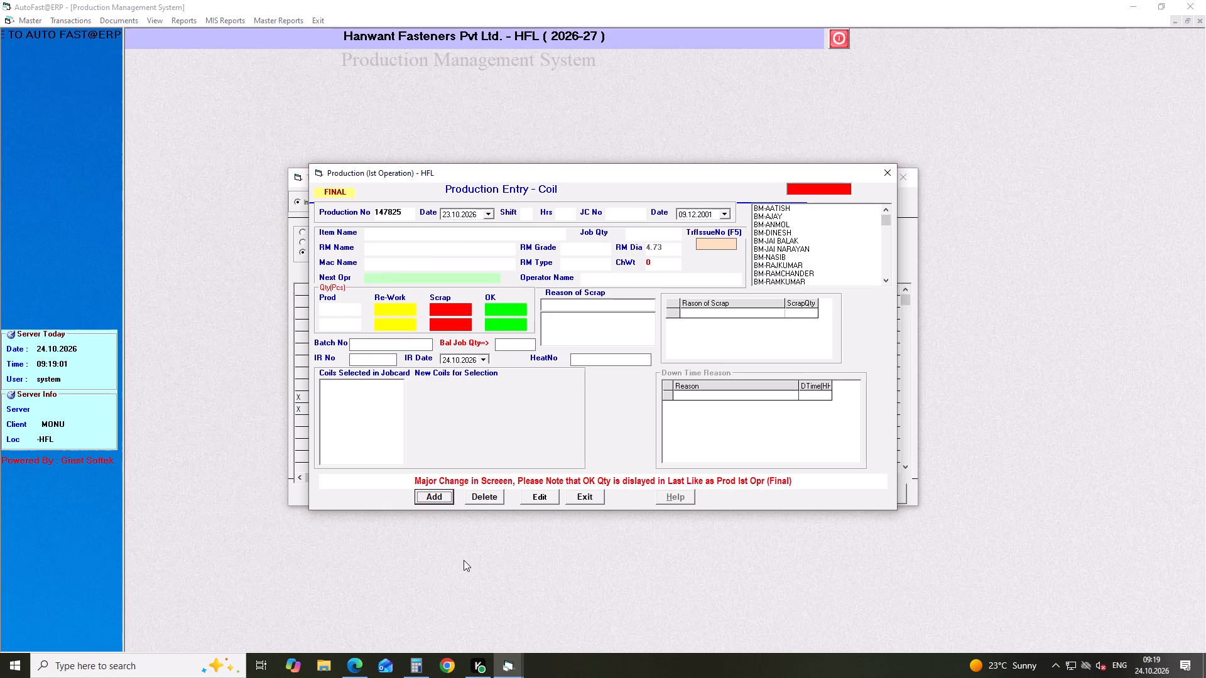
{"action": "left_click", "coordinate": [576, 496]}
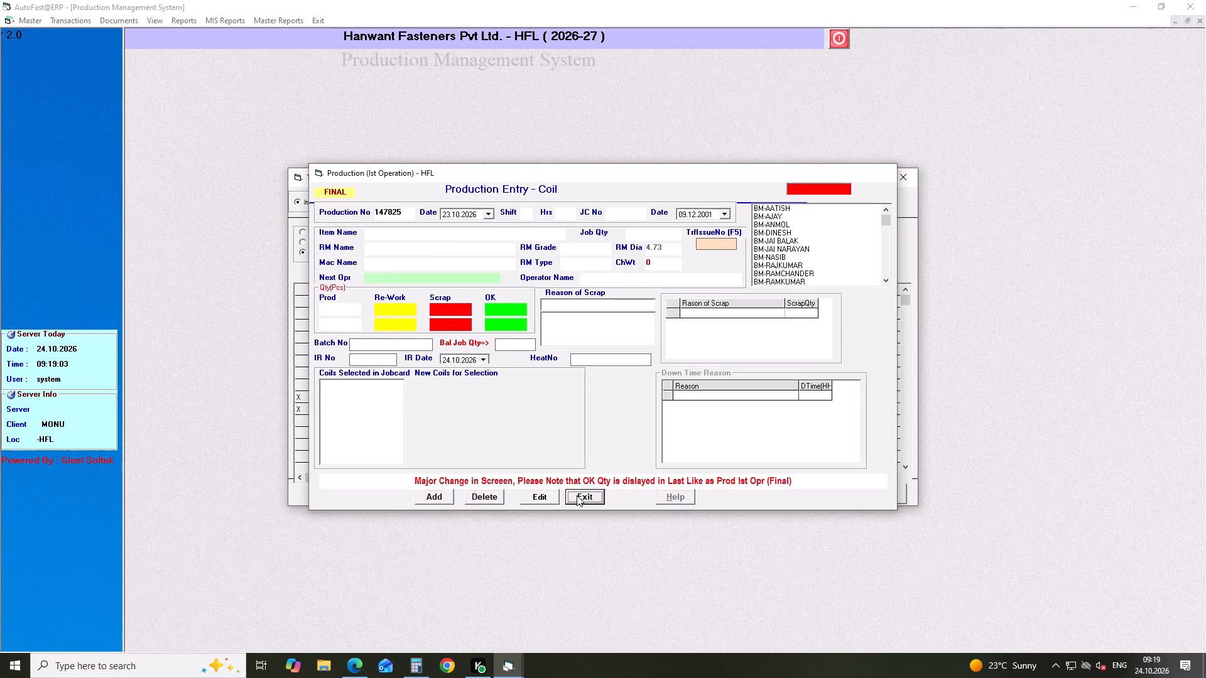
Open pending production entry 147820 (job card 148214) for editing and set its re-work quantity to 0.
{"action": "left_click", "coordinate": [442, 422]}
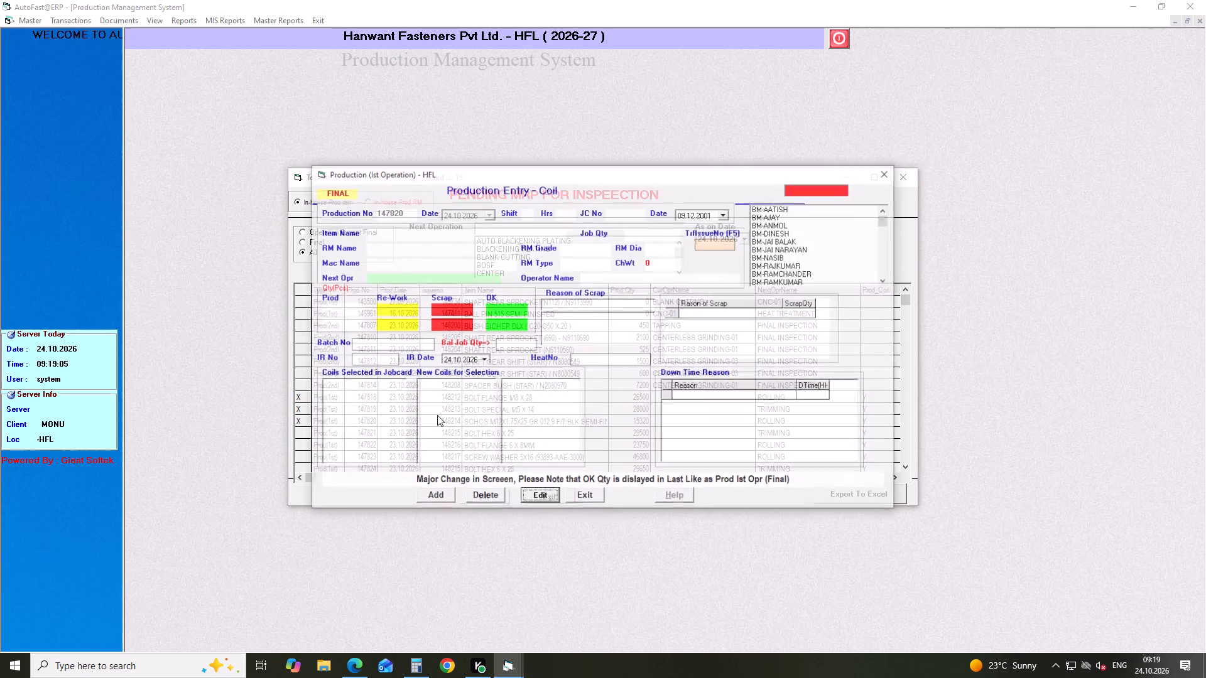
{"action": "key", "text": "Return"}
{"action": "key", "text": "Return"}
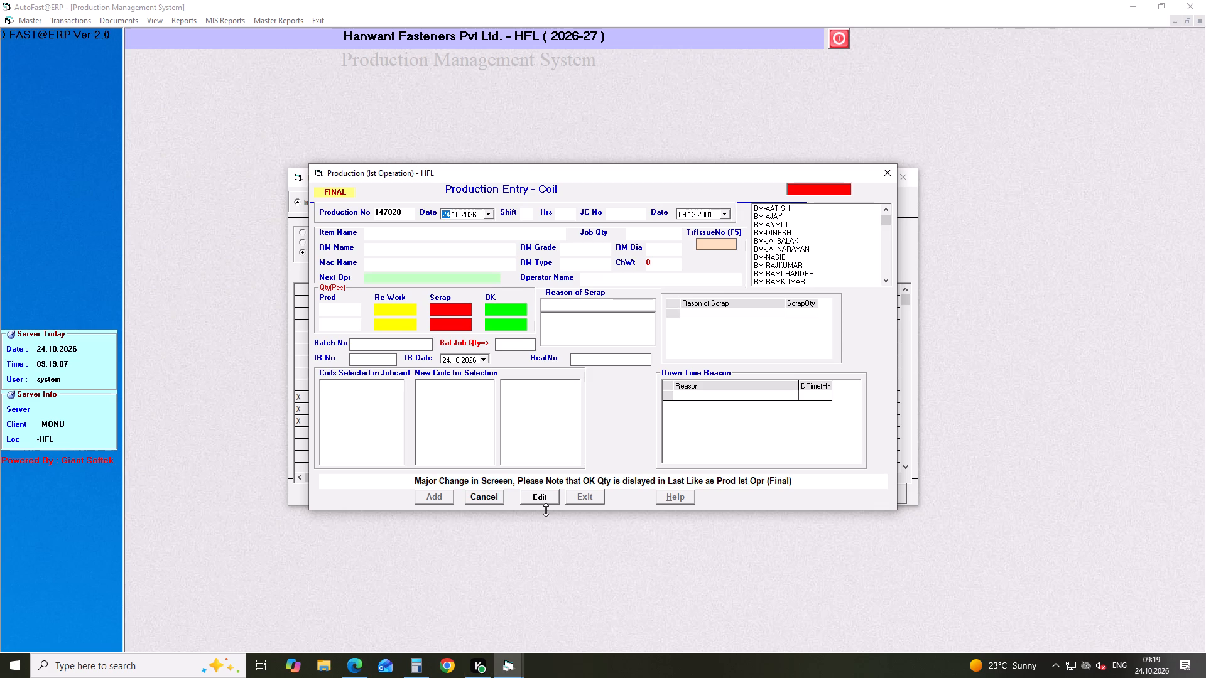
{"action": "left_click", "coordinate": [546, 500]}
{"action": "double_click", "coordinate": [413, 310]}
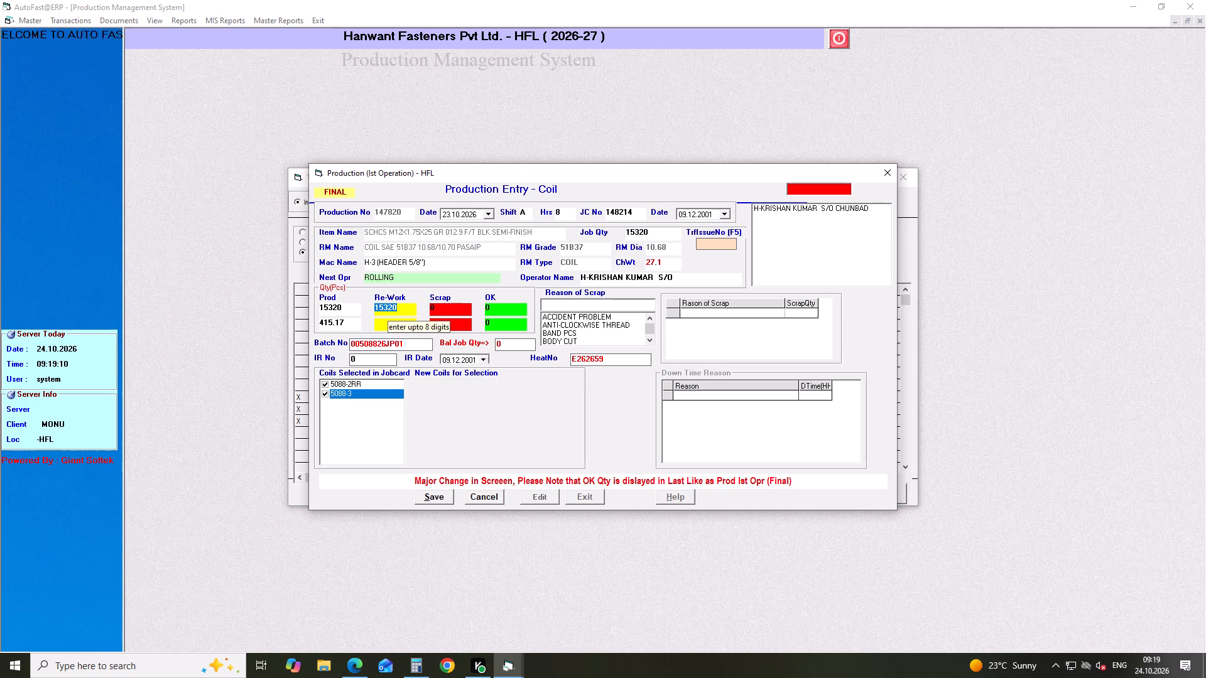
{"action": "key", "text": "0"}
{"action": "key", "text": "Return"}
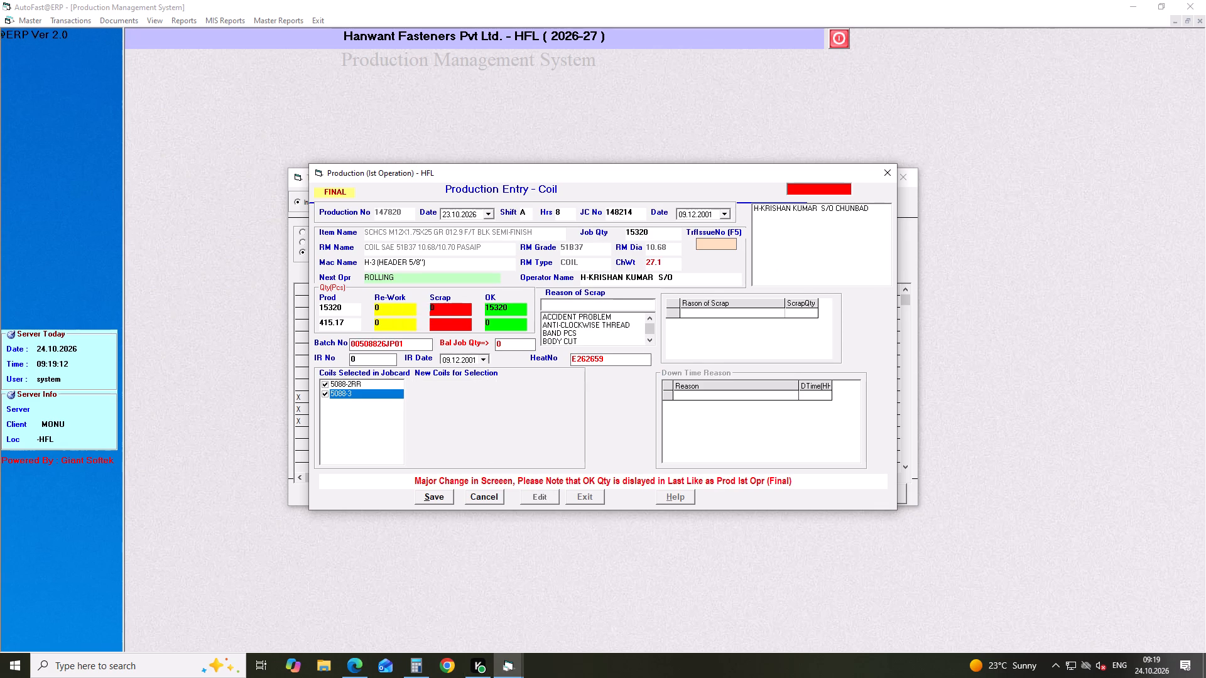
Record 10 scrap pieces for production 147820, with PULLING PICEC as the reason for all 10.
{"action": "key", "text": "1"}
{"action": "key", "text": "Return"}
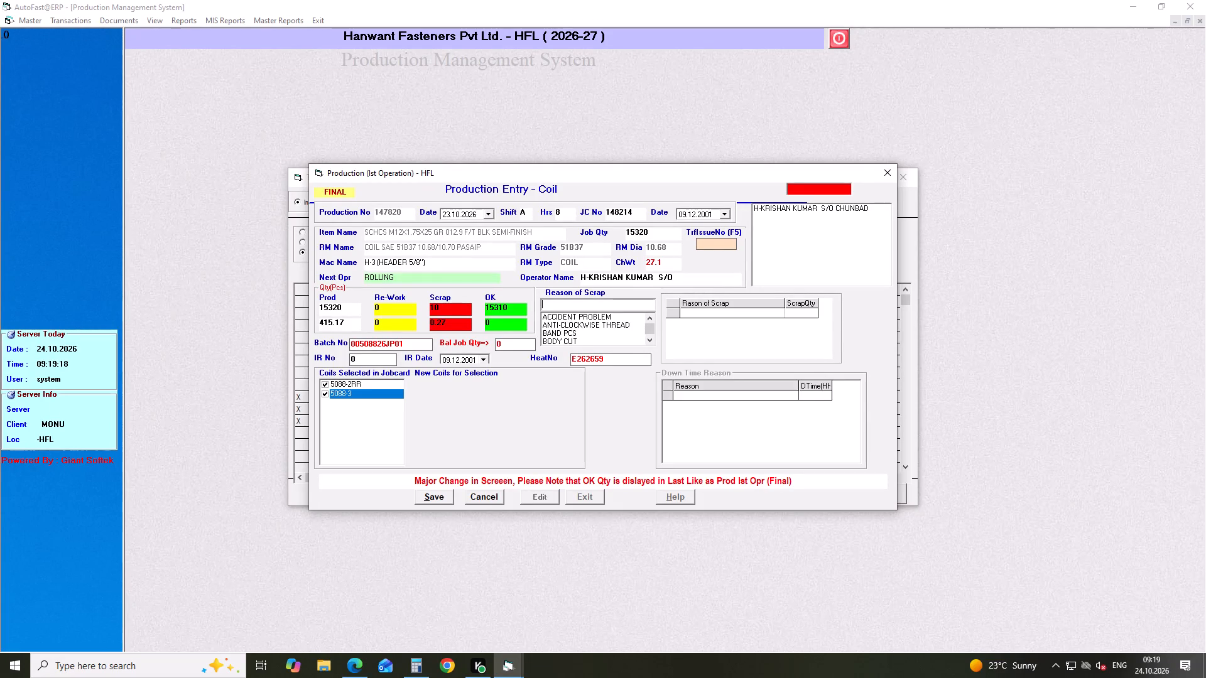
{"action": "type", "text": "pu"}
{"action": "key", "text": "Down"}
{"action": "key", "text": "Return"}
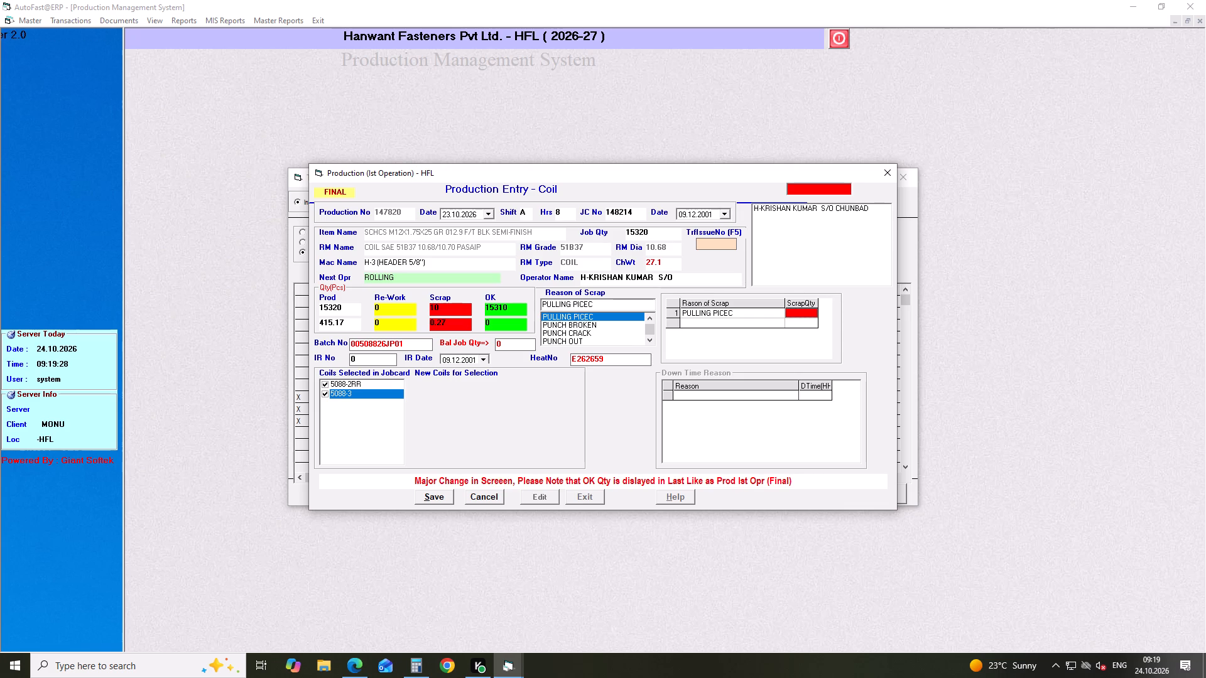
{"action": "type", "text": "10"}
{"action": "key", "text": "Return"}
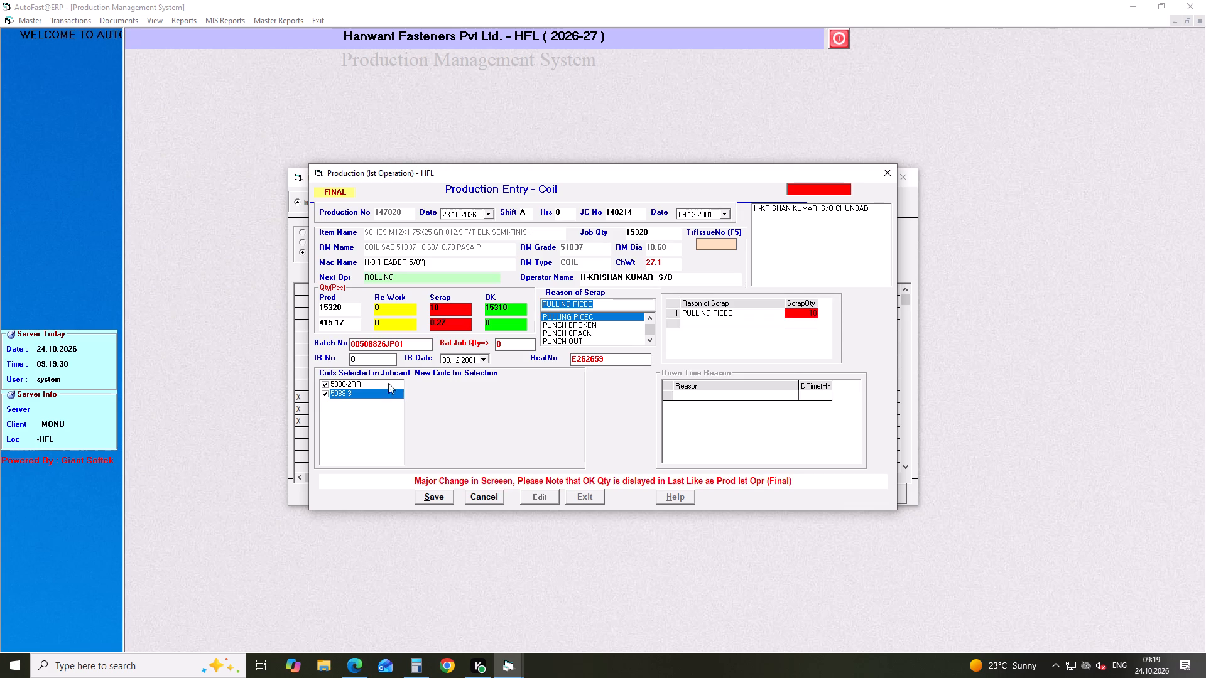
Enter IR No 01 with IR date 24.10.2026 for production 147820, save the entry and close the form.
{"action": "left_click", "coordinate": [372, 361]}
{"action": "key", "text": "1"}
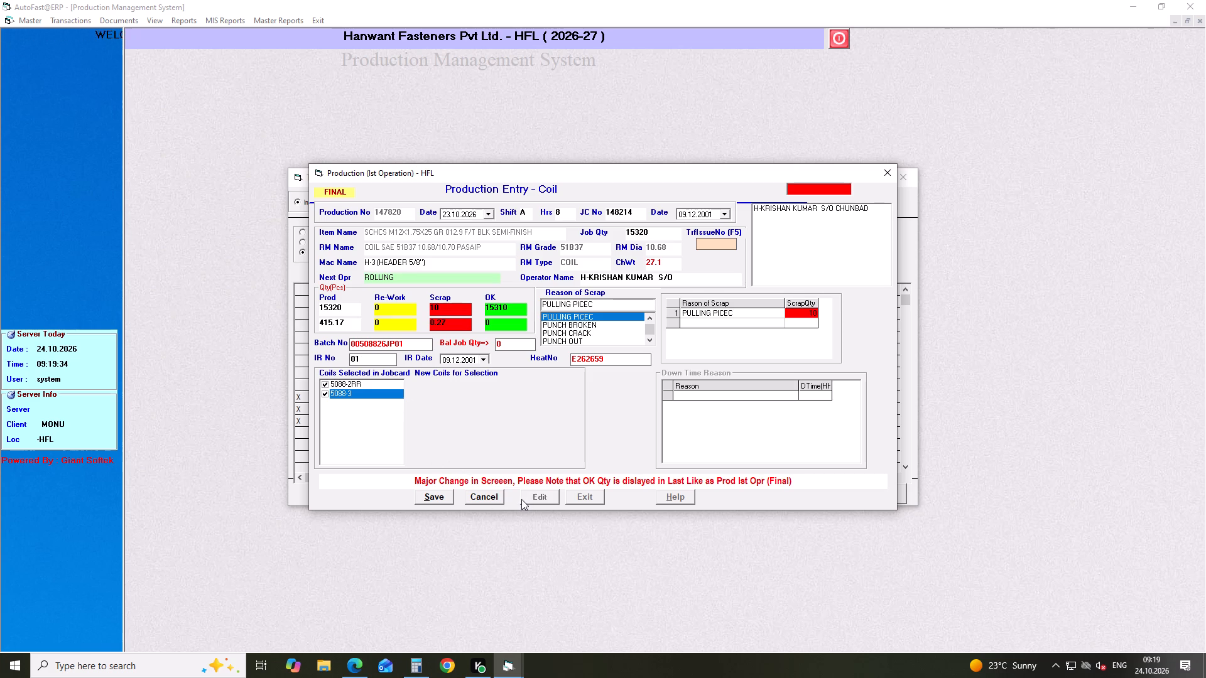
{"action": "left_click", "coordinate": [486, 356]}
{"action": "left_click", "coordinate": [481, 457]}
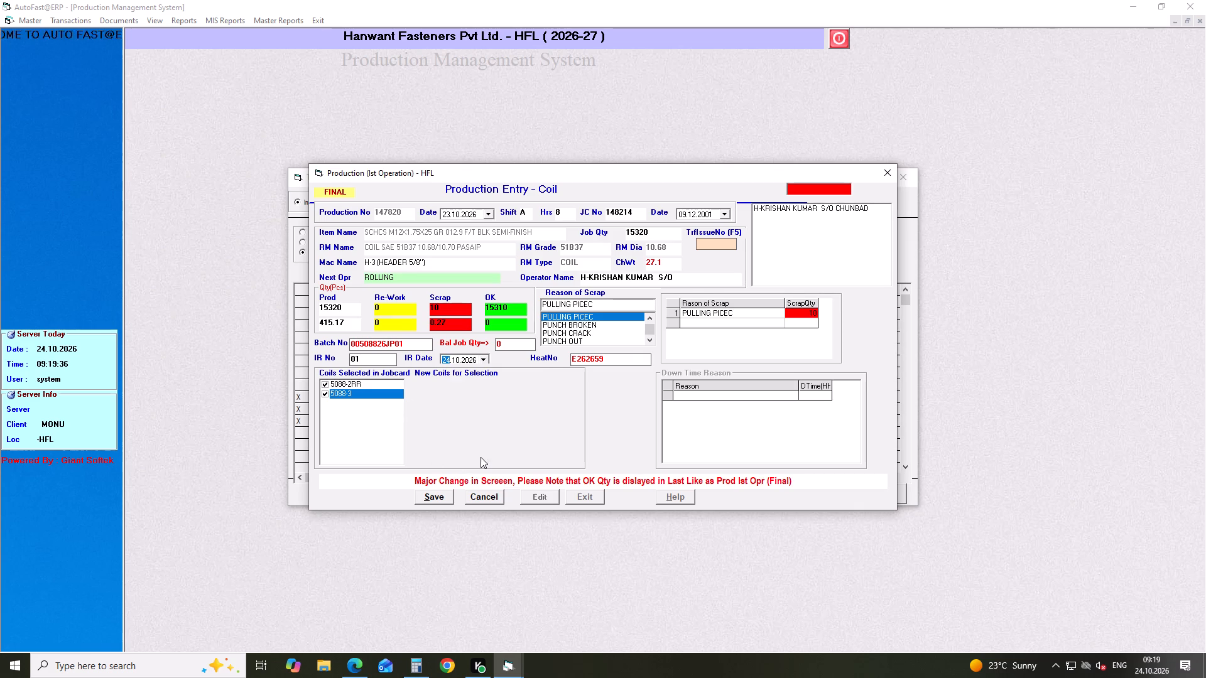
{"action": "left_click", "coordinate": [421, 503]}
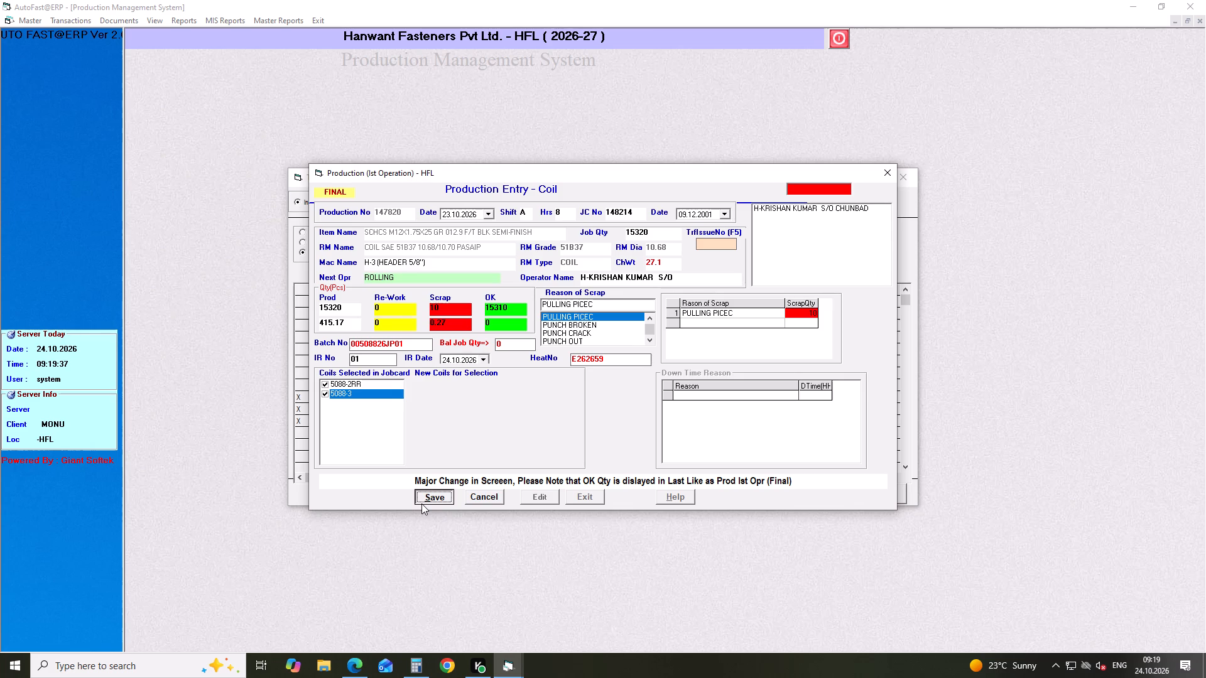
{"action": "left_click", "coordinate": [593, 497]}
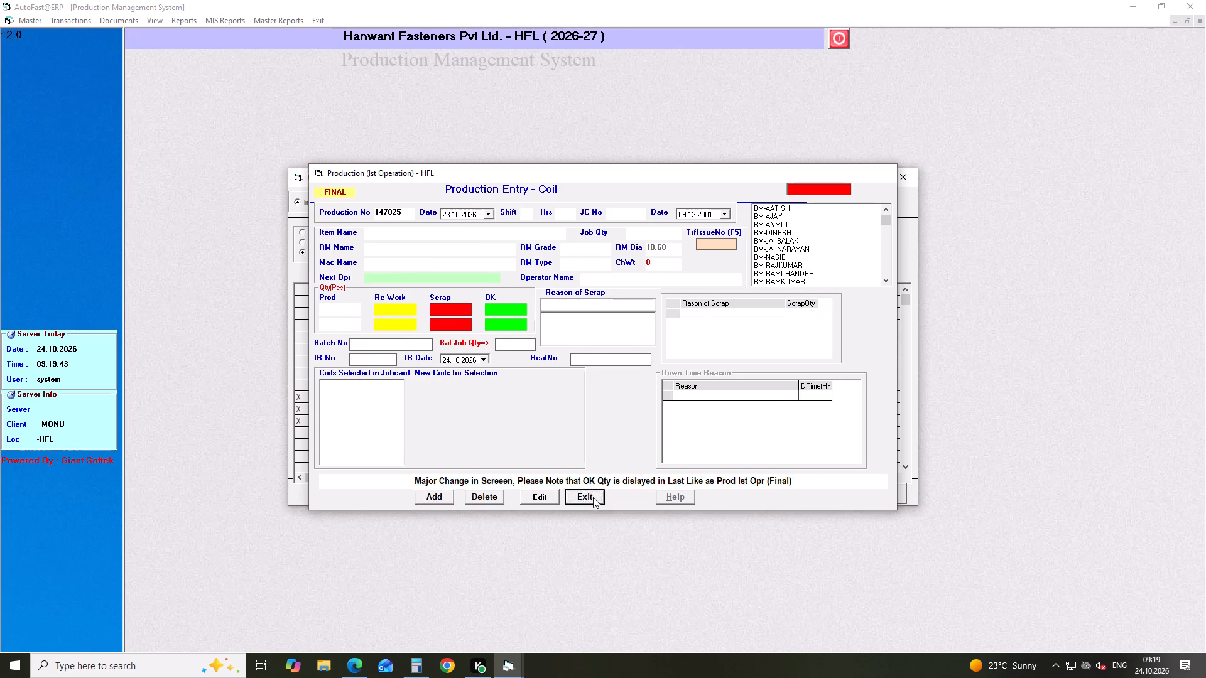
Open pending production entry 147821 (BOLT HEX 6 X 25) for editing and set its re-work quantity to 0.
{"action": "left_click", "coordinate": [450, 434]}
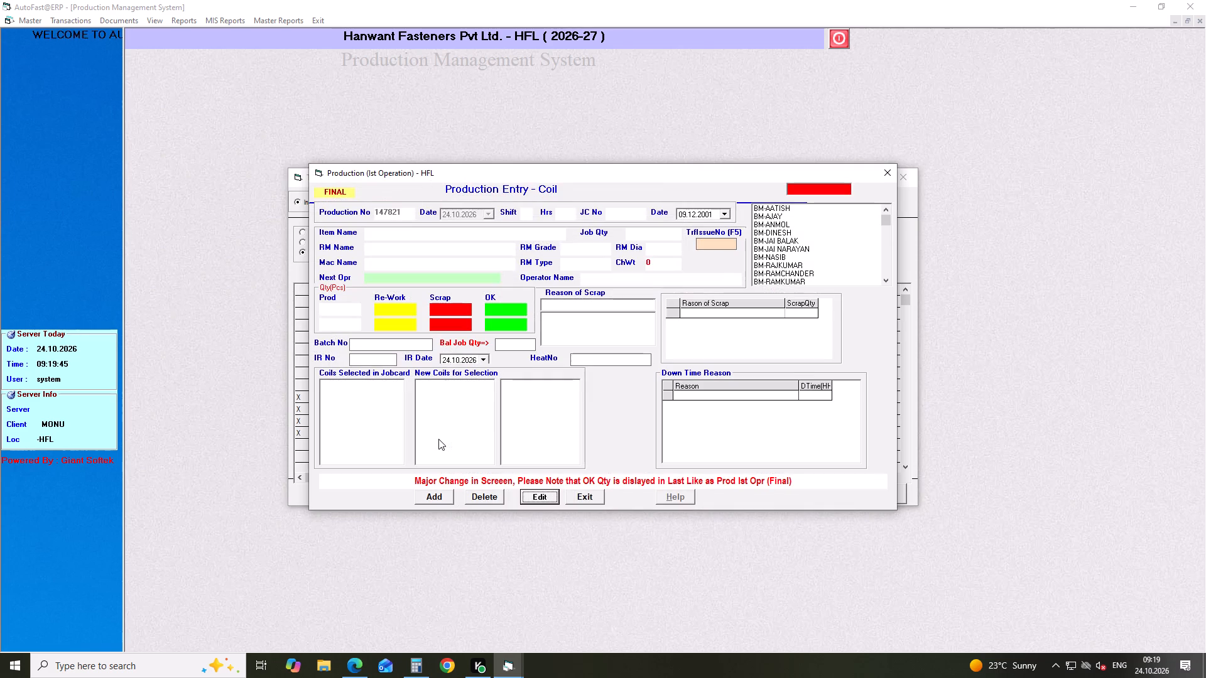
{"action": "key", "text": "Return"}
{"action": "key", "text": "Return"}
{"action": "key", "text": "Return"}
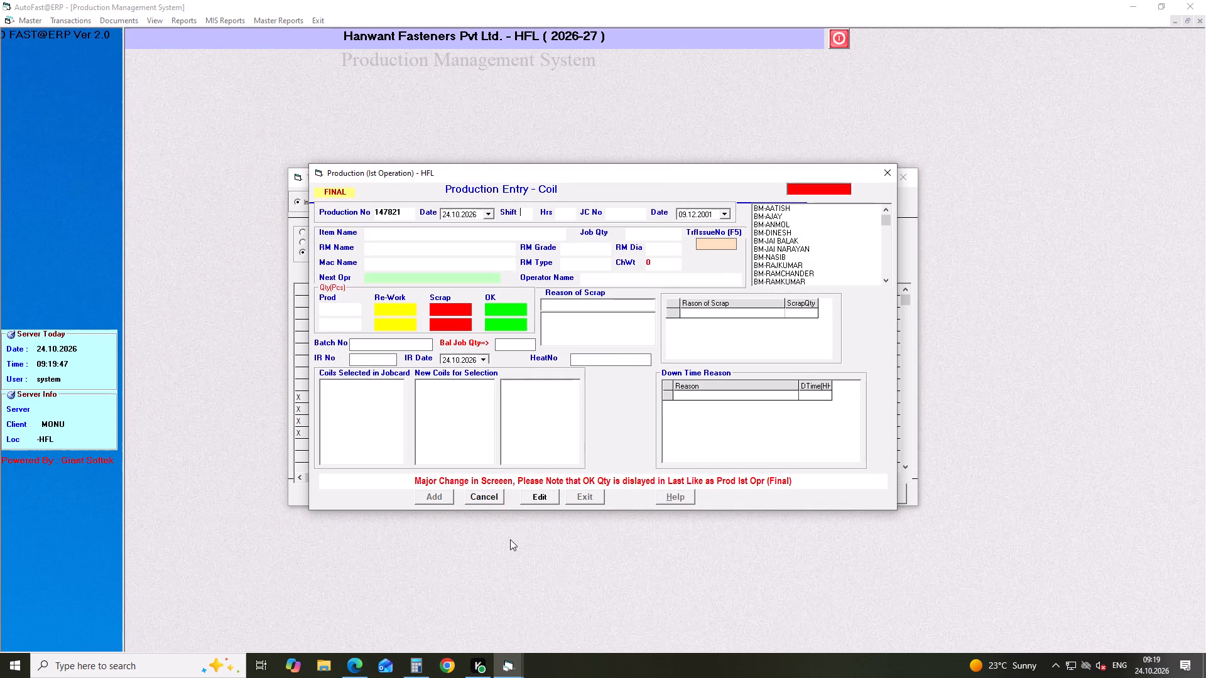
{"action": "left_click", "coordinate": [538, 498]}
{"action": "double_click", "coordinate": [413, 314]}
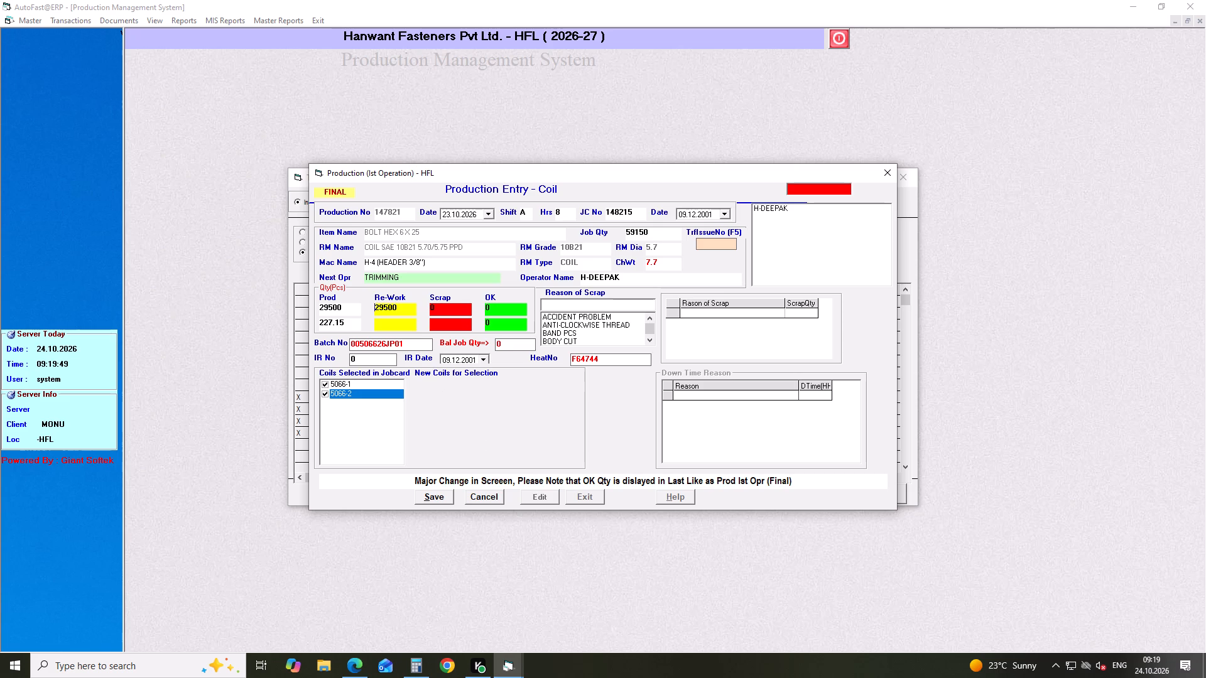
{"action": "key", "text": "0"}
{"action": "key", "text": "Return"}
{"action": "key", "text": "Return"}
{"action": "key", "text": "Return"}
{"action": "key", "text": "Return"}
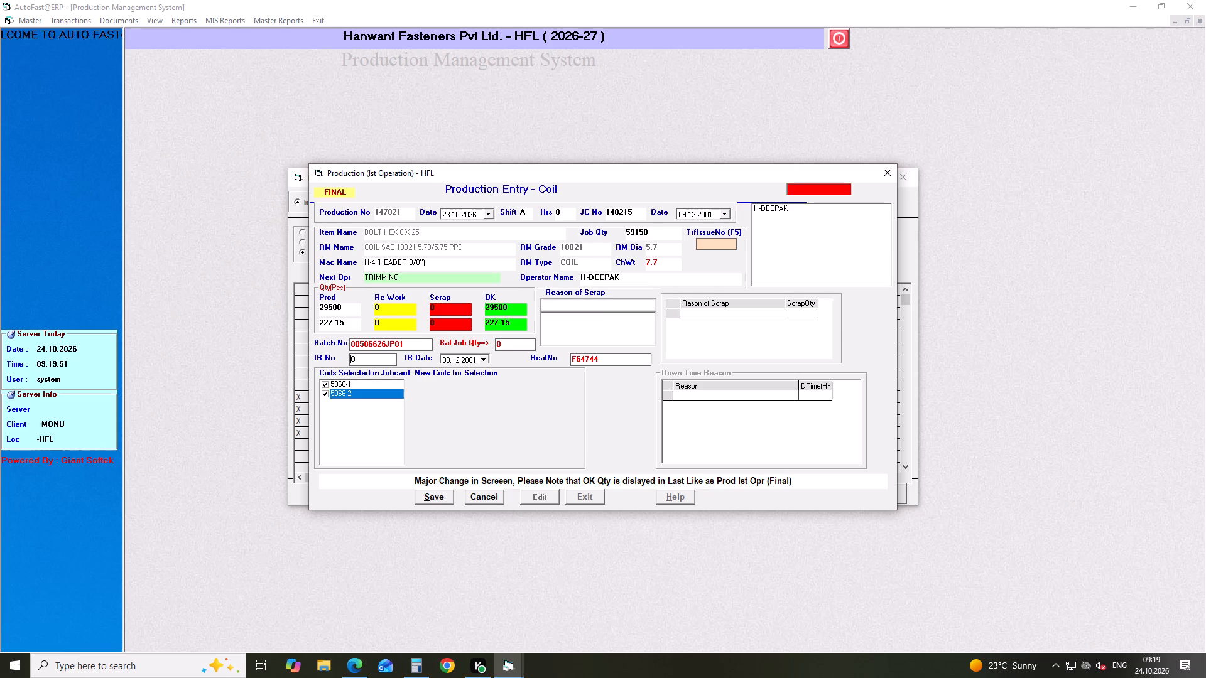
Enter IR No 01 with IR date 24.10.2026 for production 147821, save the entry and close the form.
{"action": "key", "text": "Right"}
{"action": "key", "text": "1"}
{"action": "key", "text": "Return"}
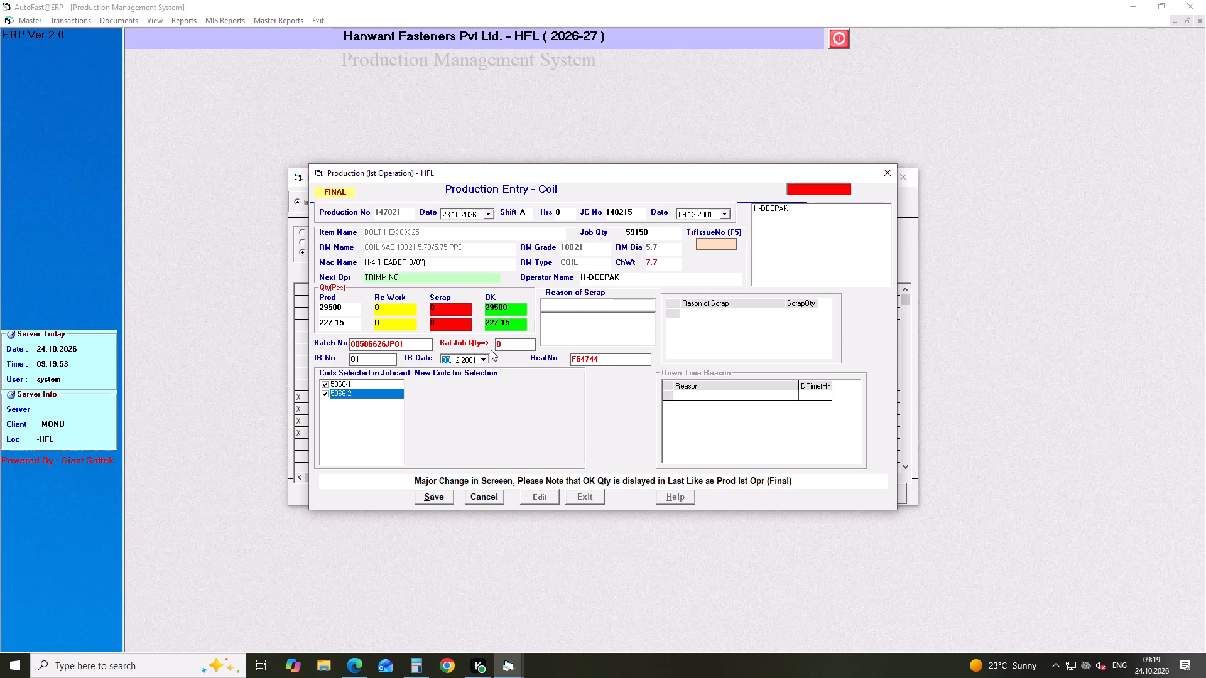
{"action": "left_click", "coordinate": [483, 360]}
{"action": "left_click", "coordinate": [472, 452]}
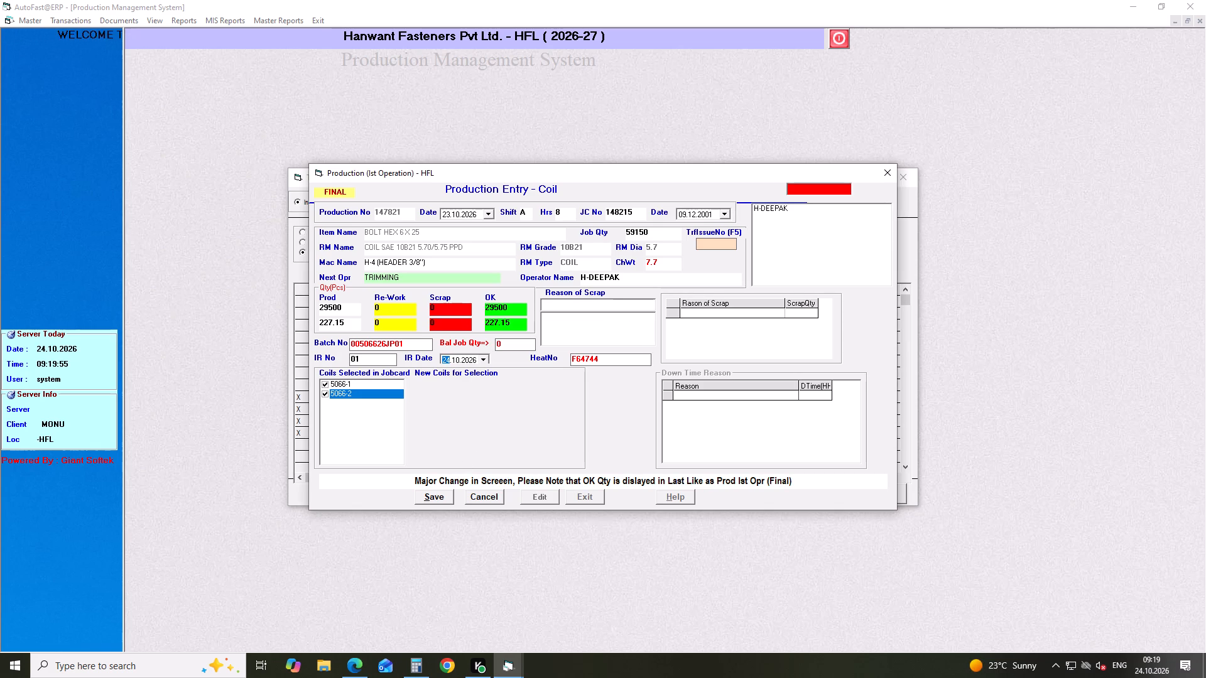
{"action": "left_click", "coordinate": [435, 497]}
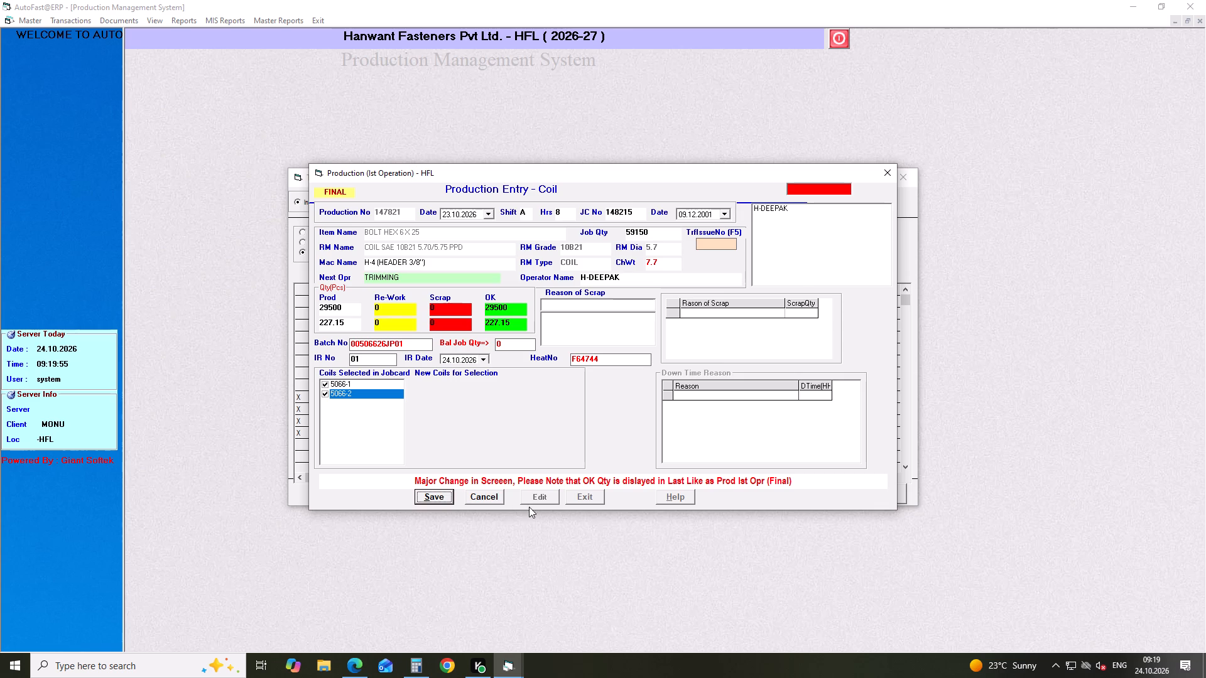
{"action": "left_click", "coordinate": [589, 496]}
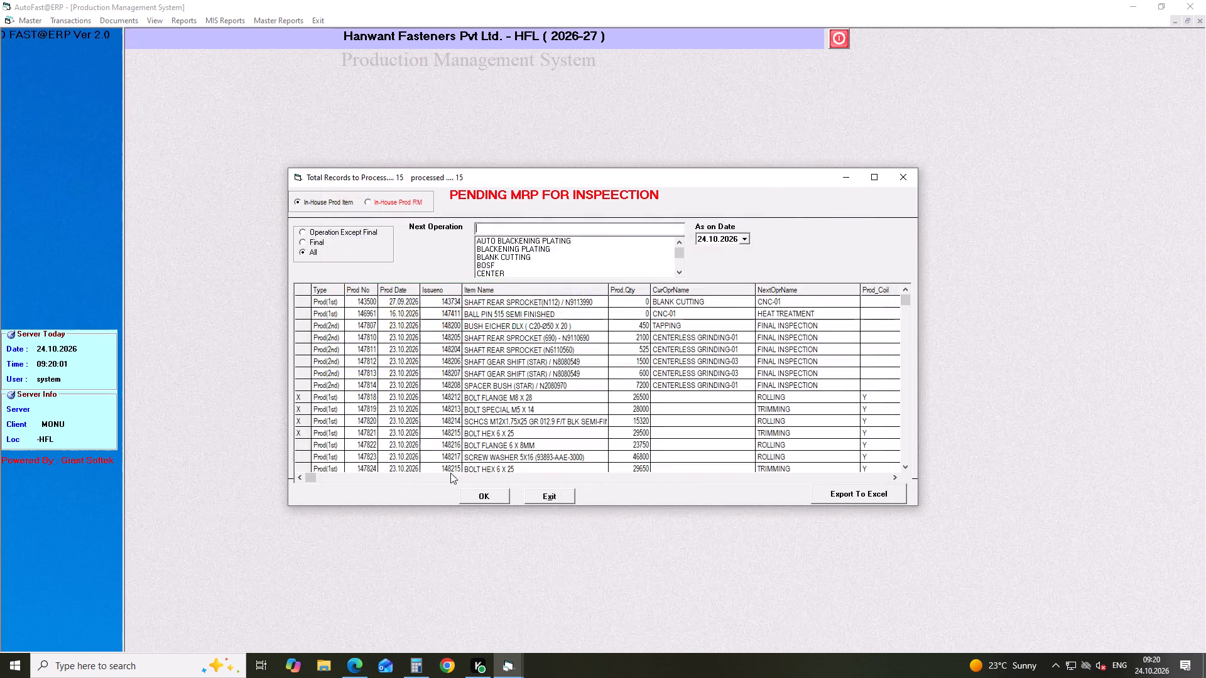
Open pending production entry 147822 (BOLT FLANGE 6 X 8MM) for editing and set its re-work quantity to 0.
{"action": "left_click", "coordinate": [438, 446]}
{"action": "key", "text": "Return"}
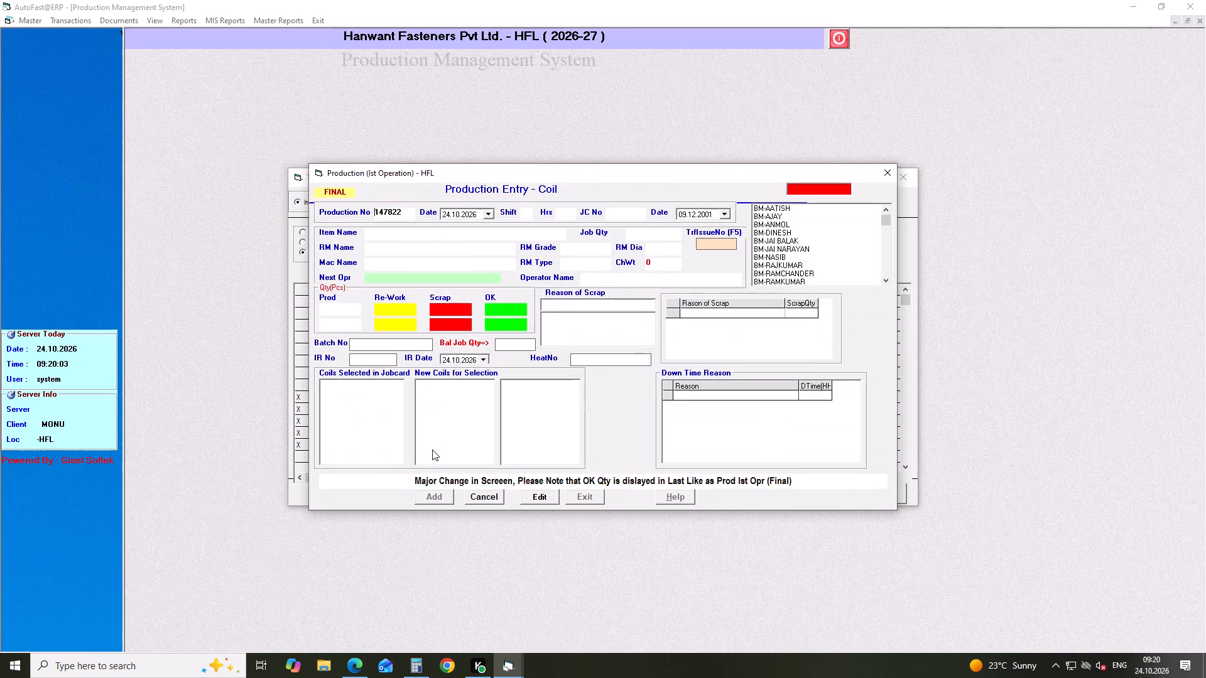
{"action": "key", "text": "Return"}
{"action": "left_click", "coordinate": [533, 498]}
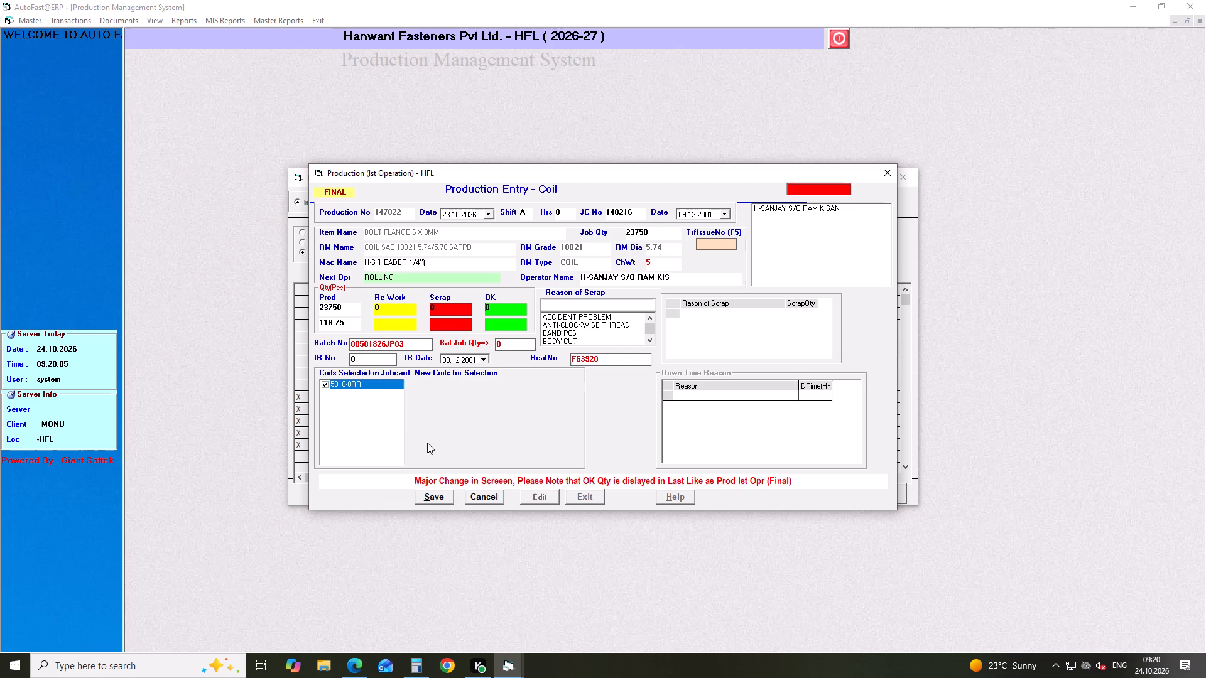
{"action": "double_click", "coordinate": [397, 308]}
{"action": "key", "text": "0"}
{"action": "key", "text": "Return"}
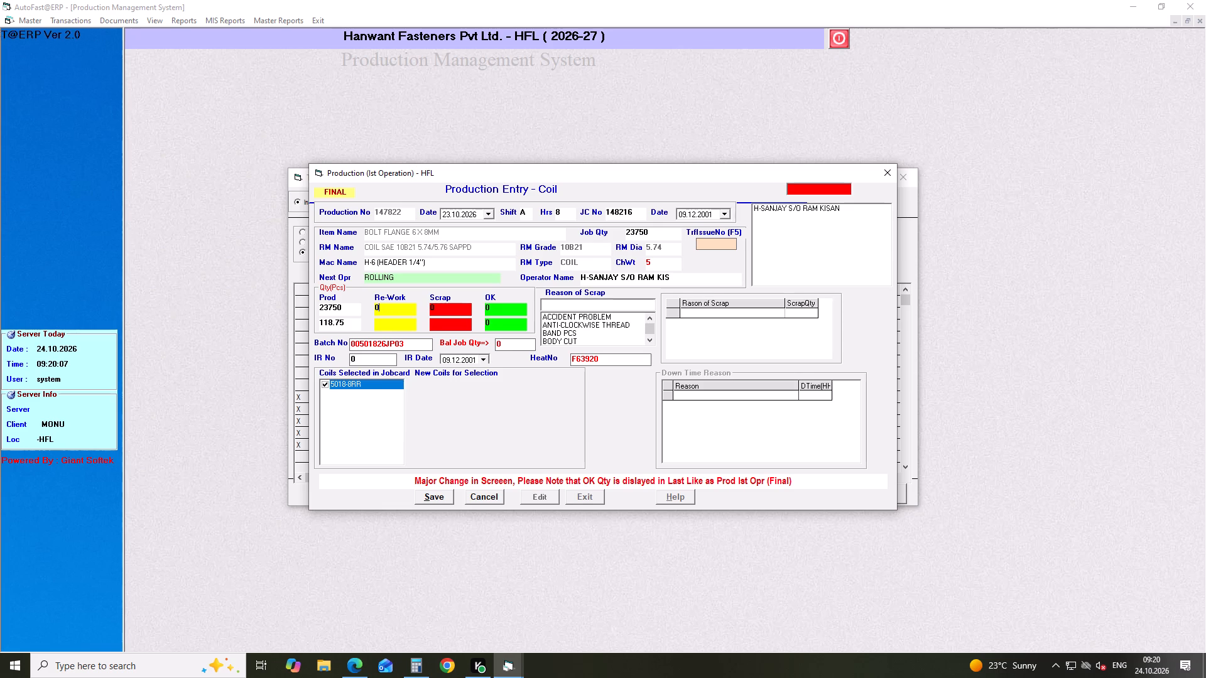
Enter IR No 01 with IR date 24.10.2026 for production 147822, save the entry and close the form.
{"action": "key", "text": "Return"}
{"action": "key", "text": "Return"}
{"action": "key", "text": "Return"}
{"action": "key", "text": "Right"}
{"action": "key", "text": "1"}
{"action": "key", "text": "Return"}
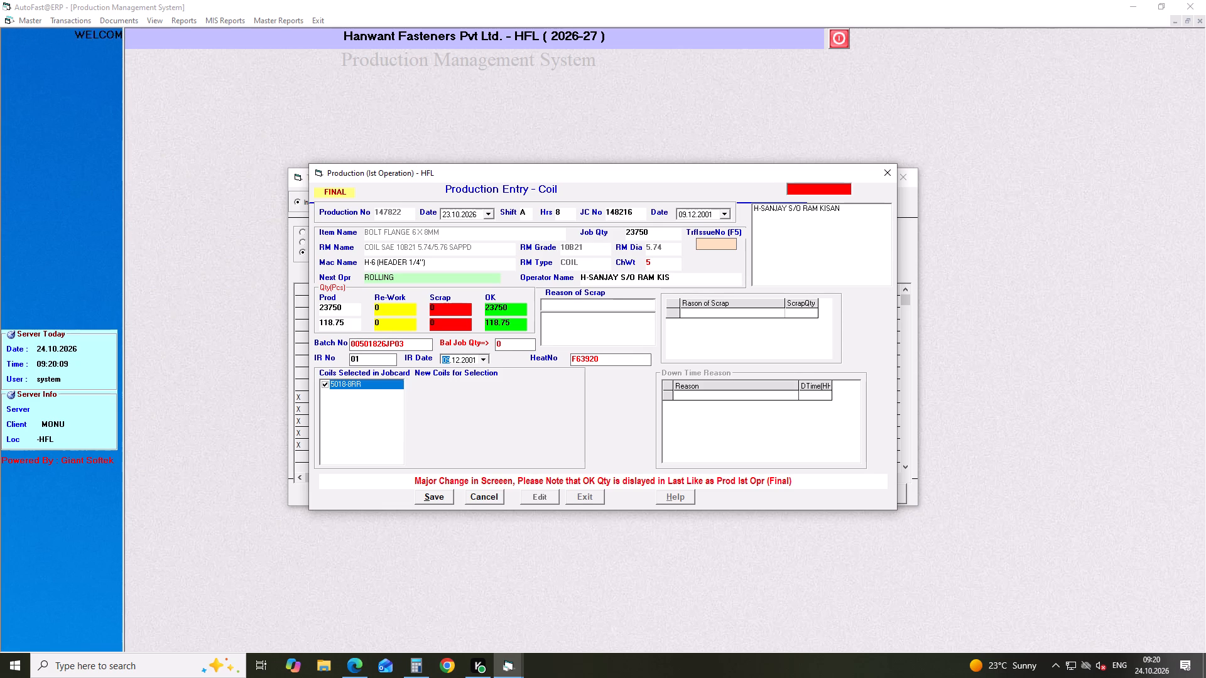
{"action": "left_click", "coordinate": [486, 365]}
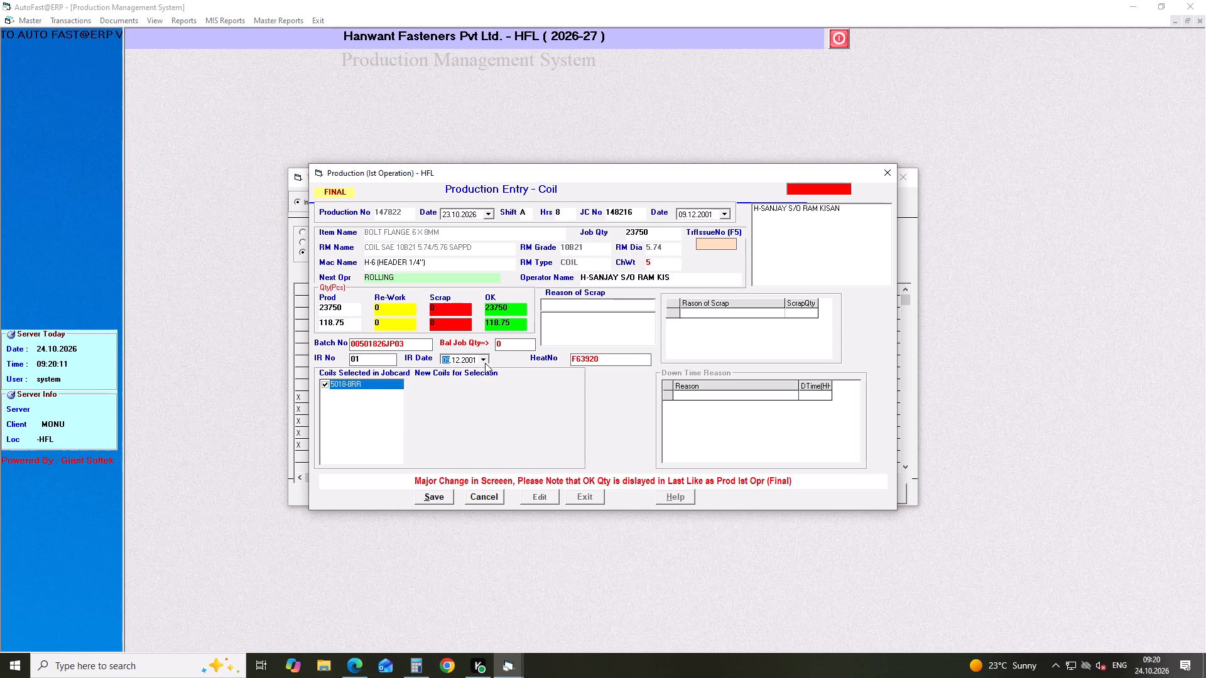
{"action": "left_click", "coordinate": [485, 361]}
{"action": "left_click", "coordinate": [474, 455]}
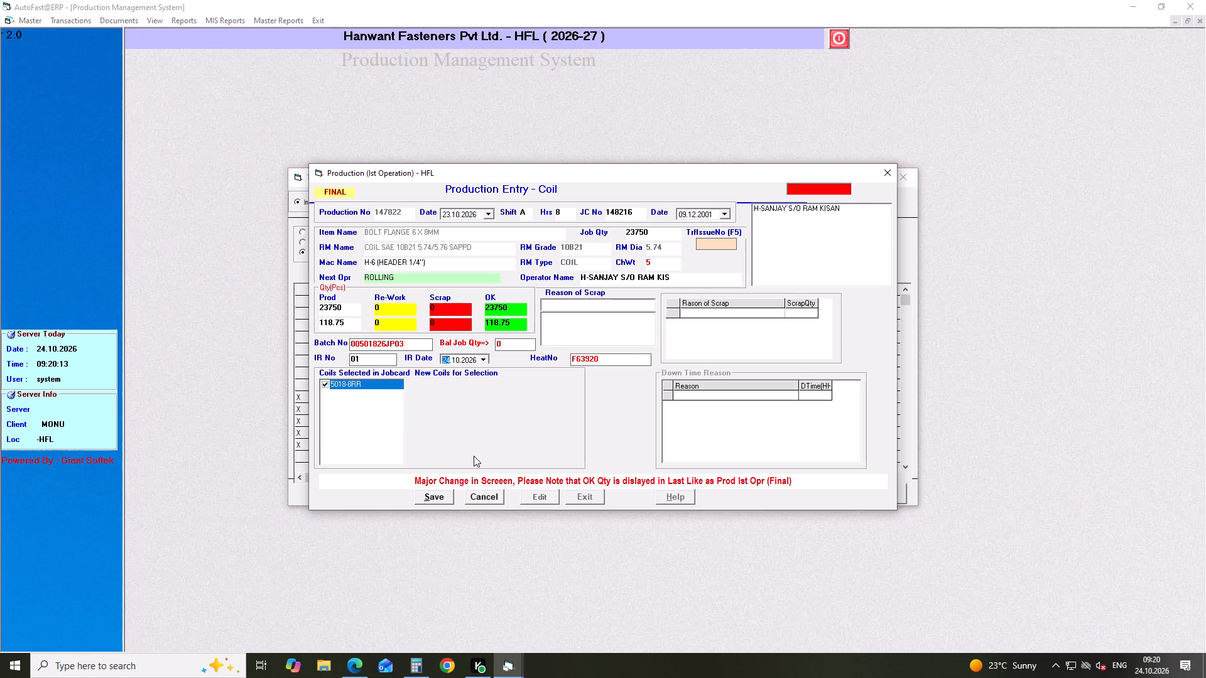
{"action": "left_click", "coordinate": [443, 494]}
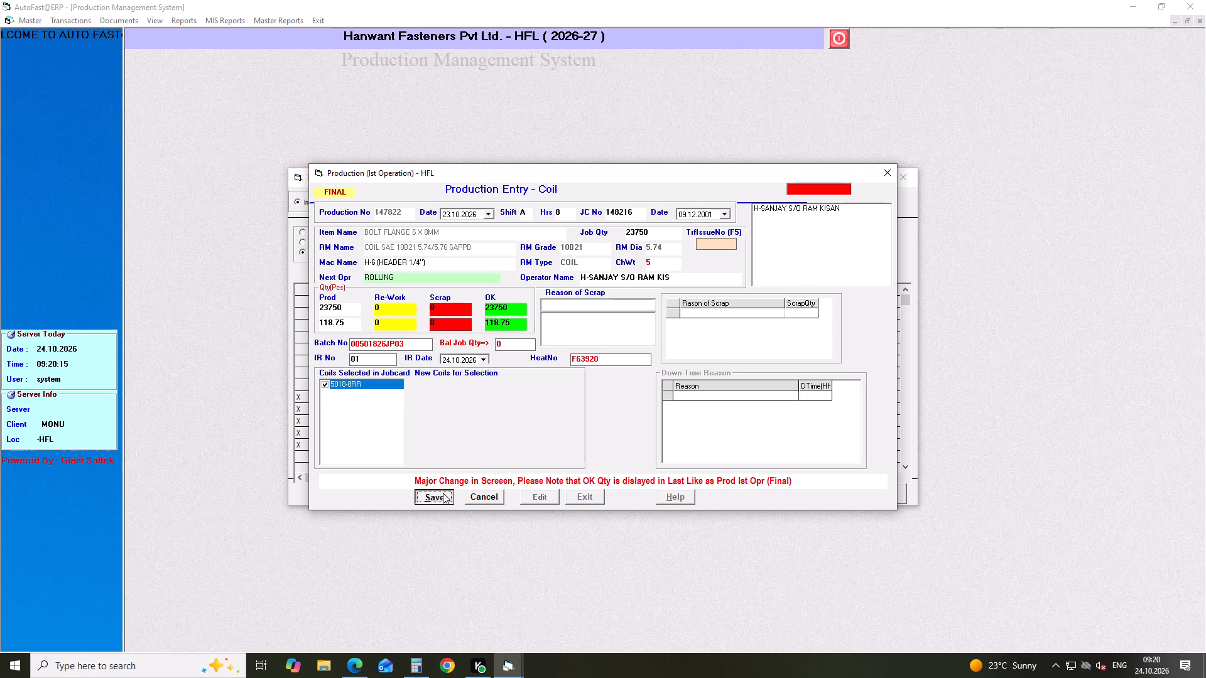
{"action": "left_click", "coordinate": [575, 498]}
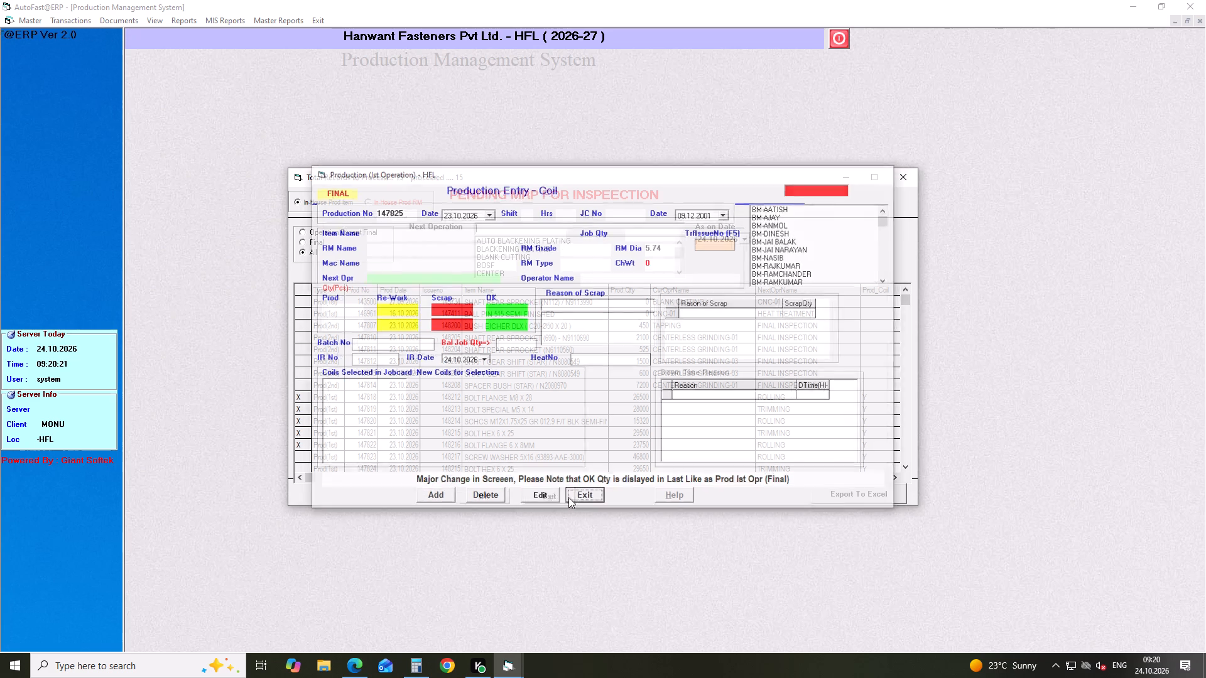
Open pending production entry 147823 (SCREW WASHER 5X16) for editing and set its re-work quantity to 0.
{"action": "left_click", "coordinate": [447, 458]}
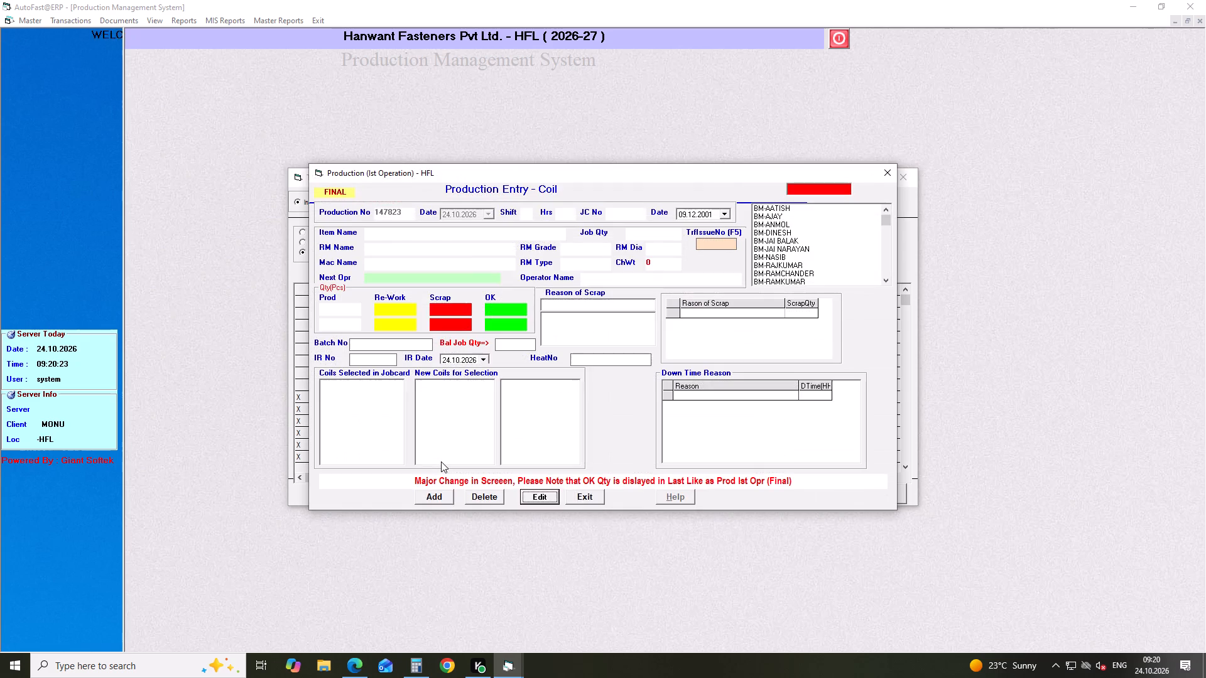
{"action": "key", "text": "Return"}
{"action": "key", "text": "Return"}
{"action": "left_click", "coordinate": [543, 496]}
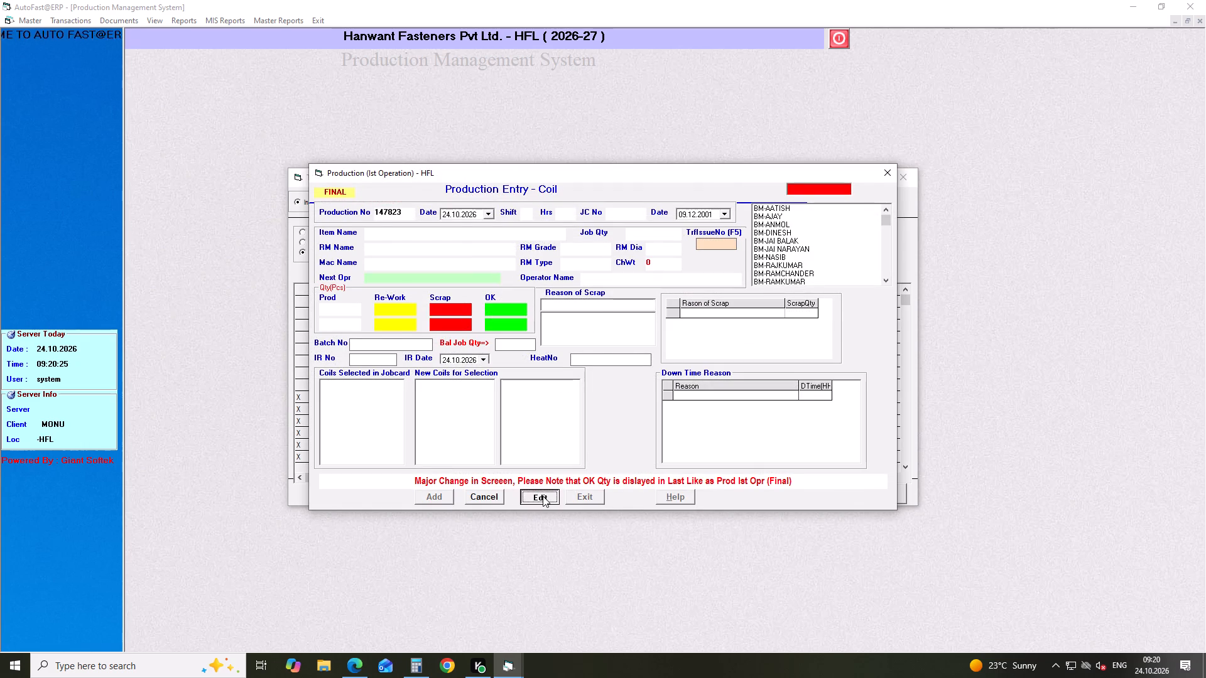
{"action": "double_click", "coordinate": [403, 310]}
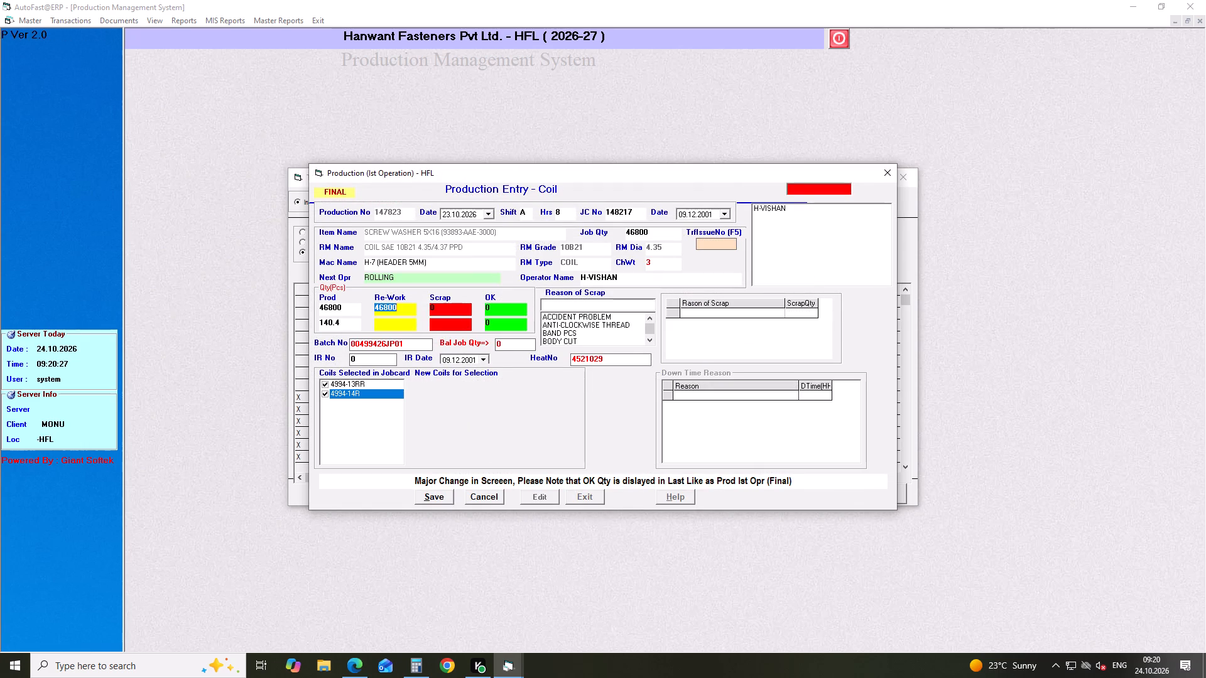
{"action": "key", "text": "0"}
{"action": "key", "text": "Return"}
Enter IR No 01 with IR date 24.10.2026 for production 147823, save the entry and close the form.
{"action": "key", "text": "Return"}
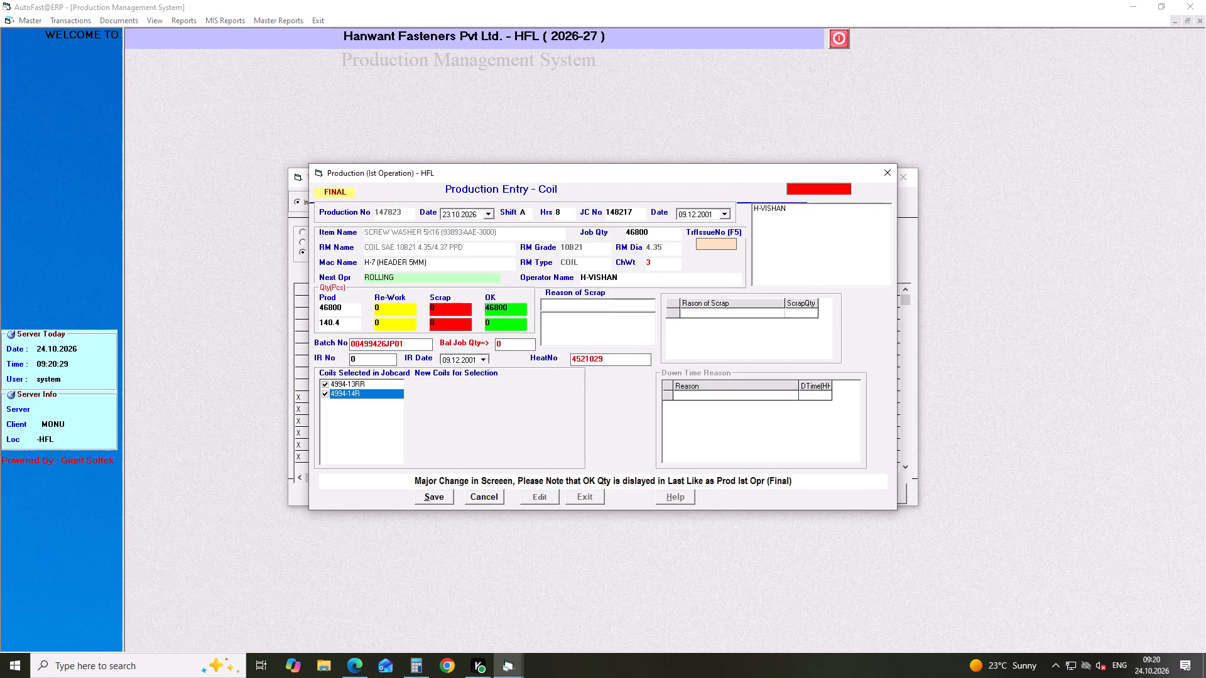
{"action": "key", "text": "Return"}
{"action": "key", "text": "Return"}
{"action": "key", "text": "Right"}
{"action": "key", "text": "1"}
{"action": "key", "text": "Return"}
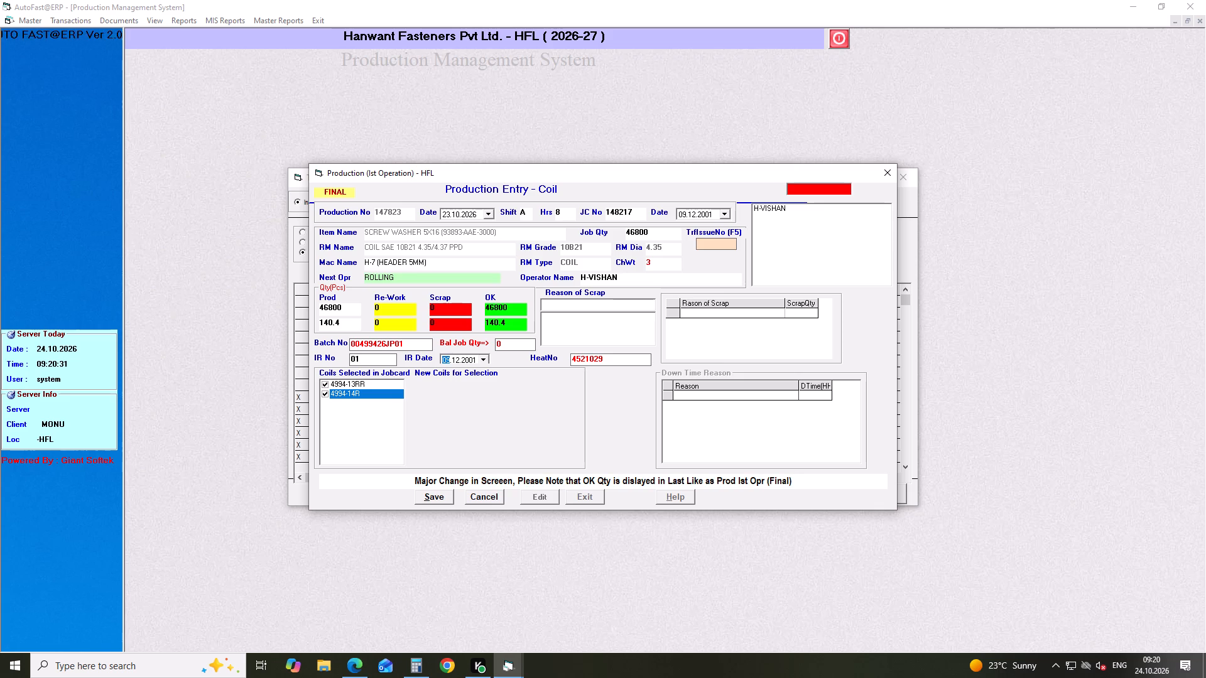
{"action": "left_click", "coordinate": [485, 356]}
{"action": "left_click", "coordinate": [487, 453]}
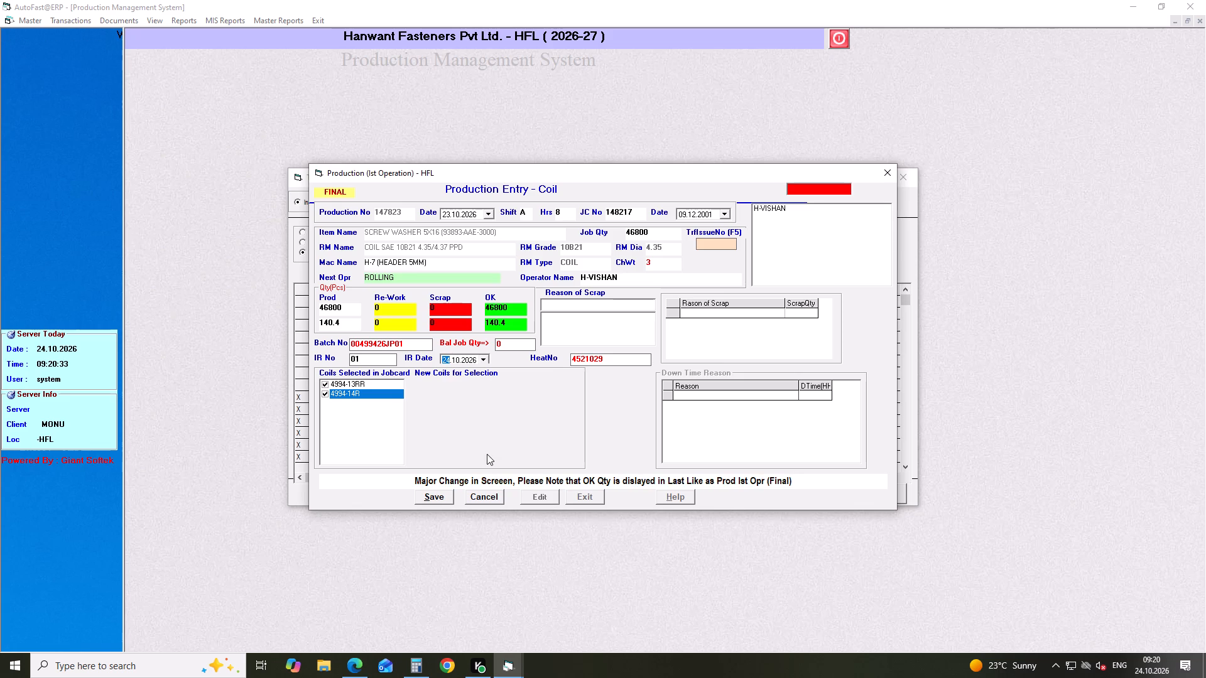
{"action": "left_click", "coordinate": [442, 502]}
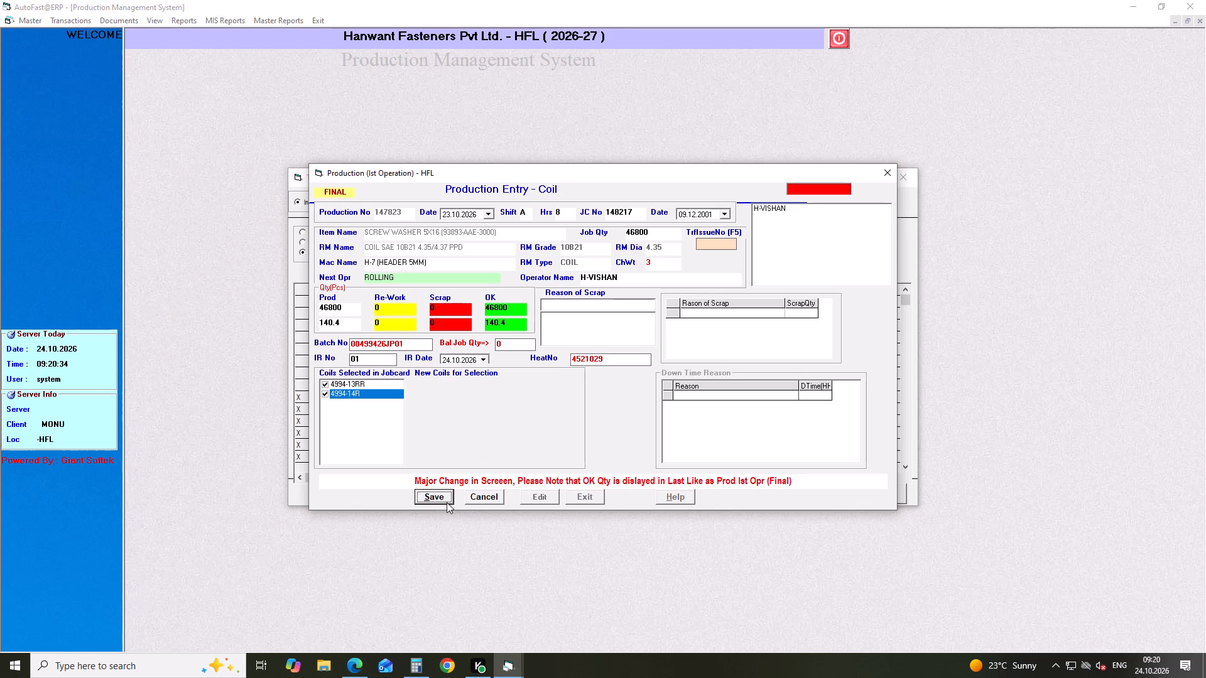
{"action": "left_click", "coordinate": [579, 498]}
Open pending production entry 147824 (BOLT HEX 6 X 25) for editing and set its re-work quantity to 0.
{"action": "left_click", "coordinate": [439, 469]}
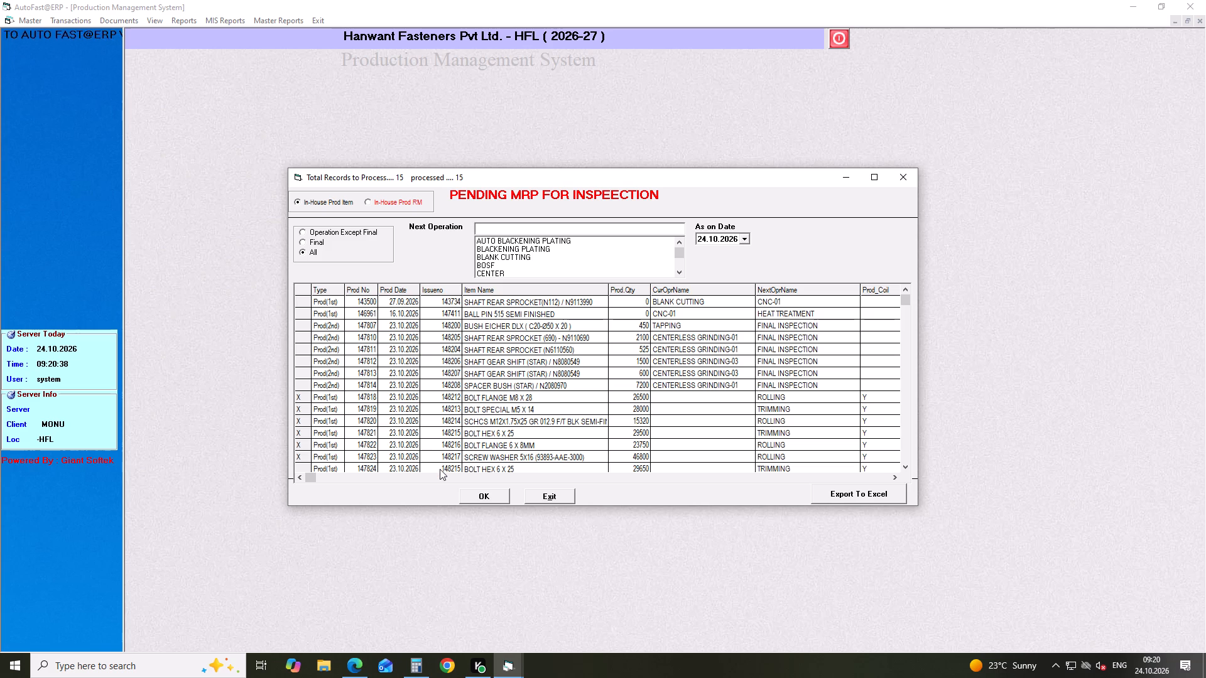
{"action": "key", "text": "Return"}
{"action": "key", "text": "Return"}
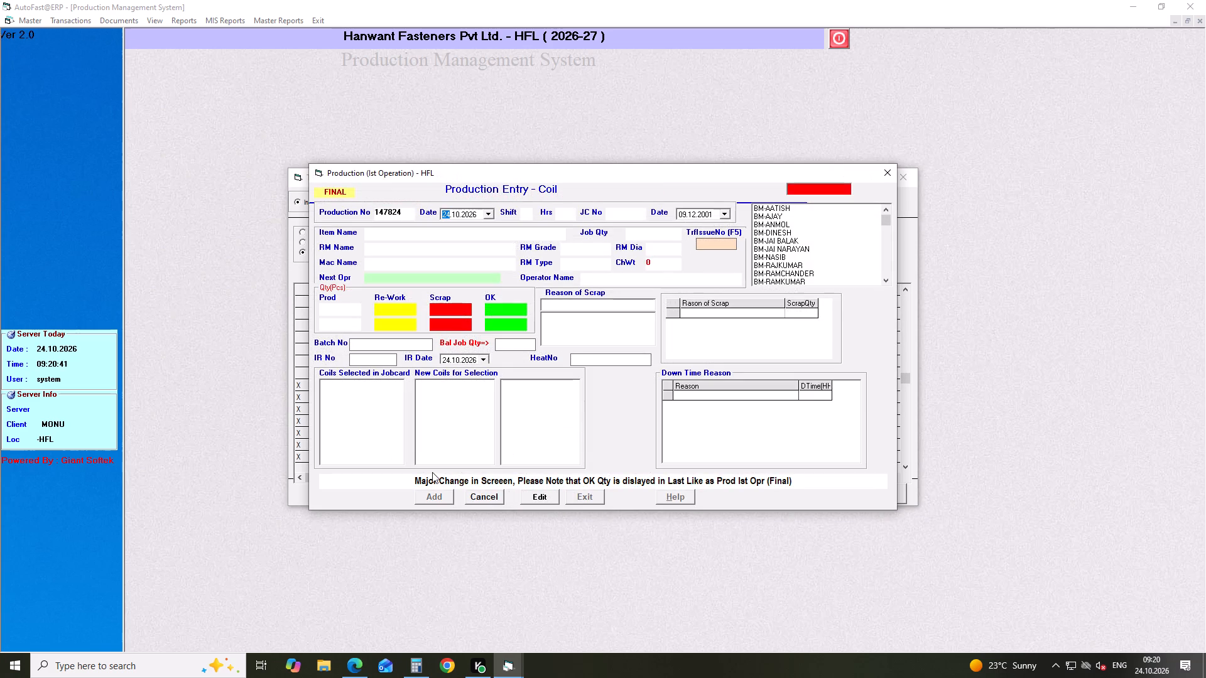
{"action": "left_click", "coordinate": [546, 496]}
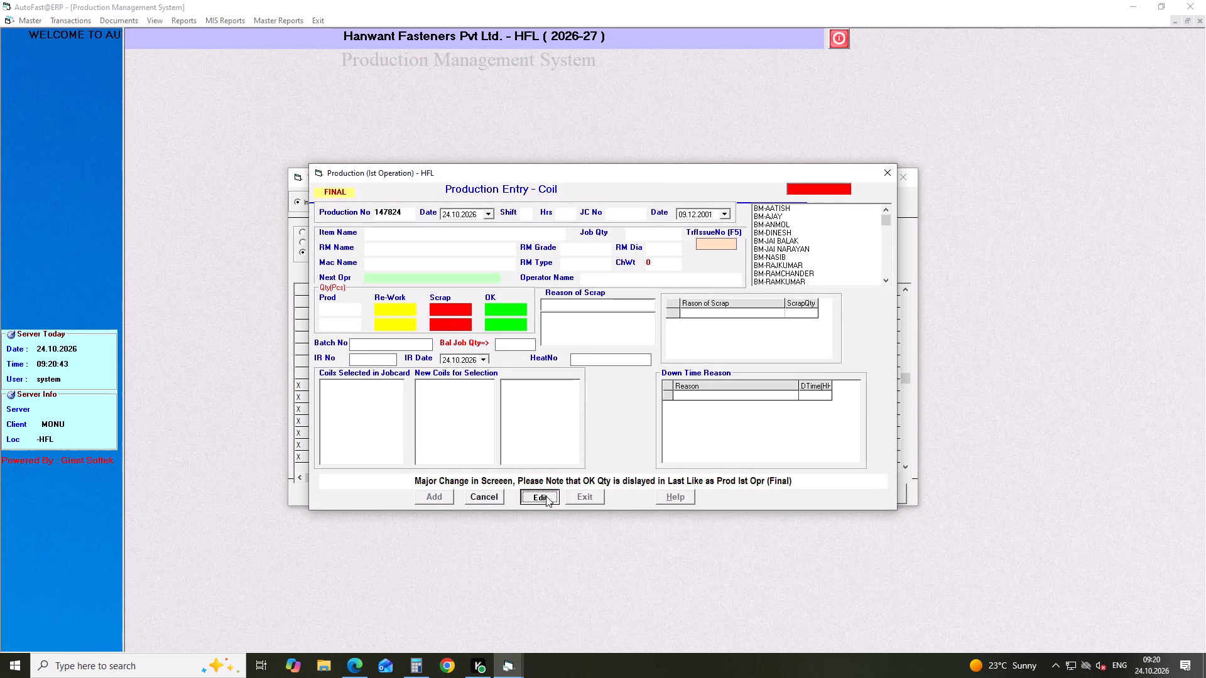
{"action": "double_click", "coordinate": [405, 308]}
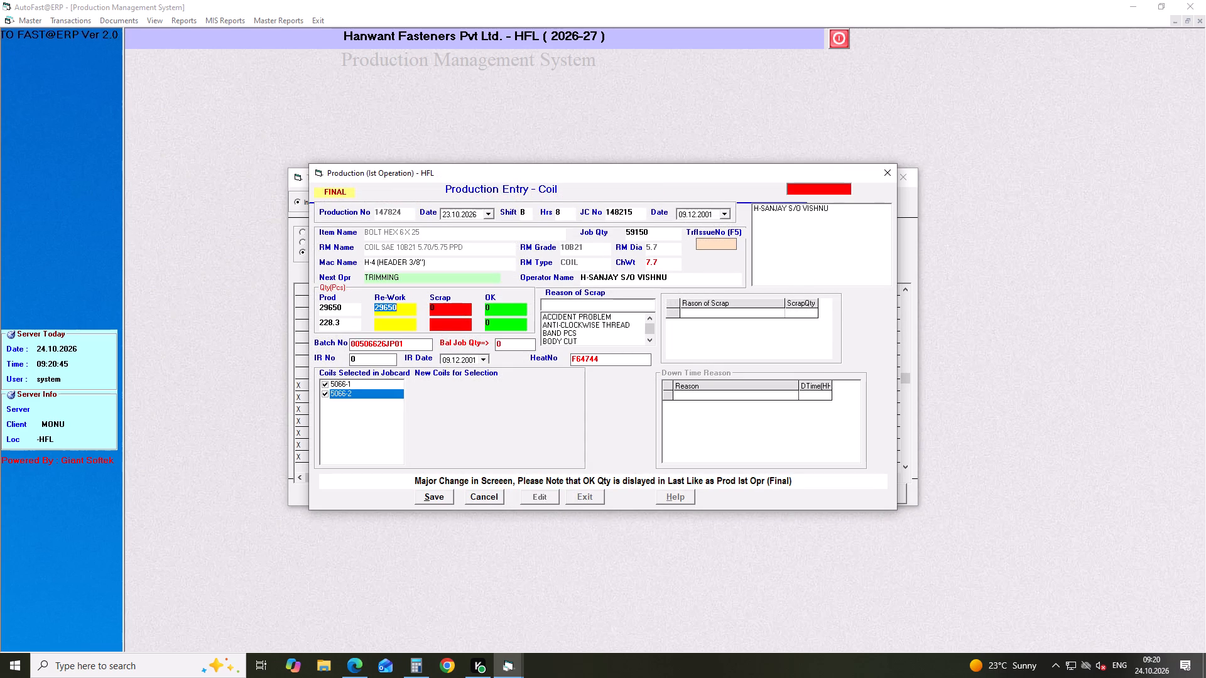
{"action": "key", "text": "0"}
{"action": "key", "text": "Return"}
Enter IR No 01 with IR date 24.10.2026 for production 147824, save the entry and close the form.
{"action": "key", "text": "Return"}
{"action": "key", "text": "Return"}
{"action": "key", "text": "Return"}
{"action": "key", "text": "Right"}
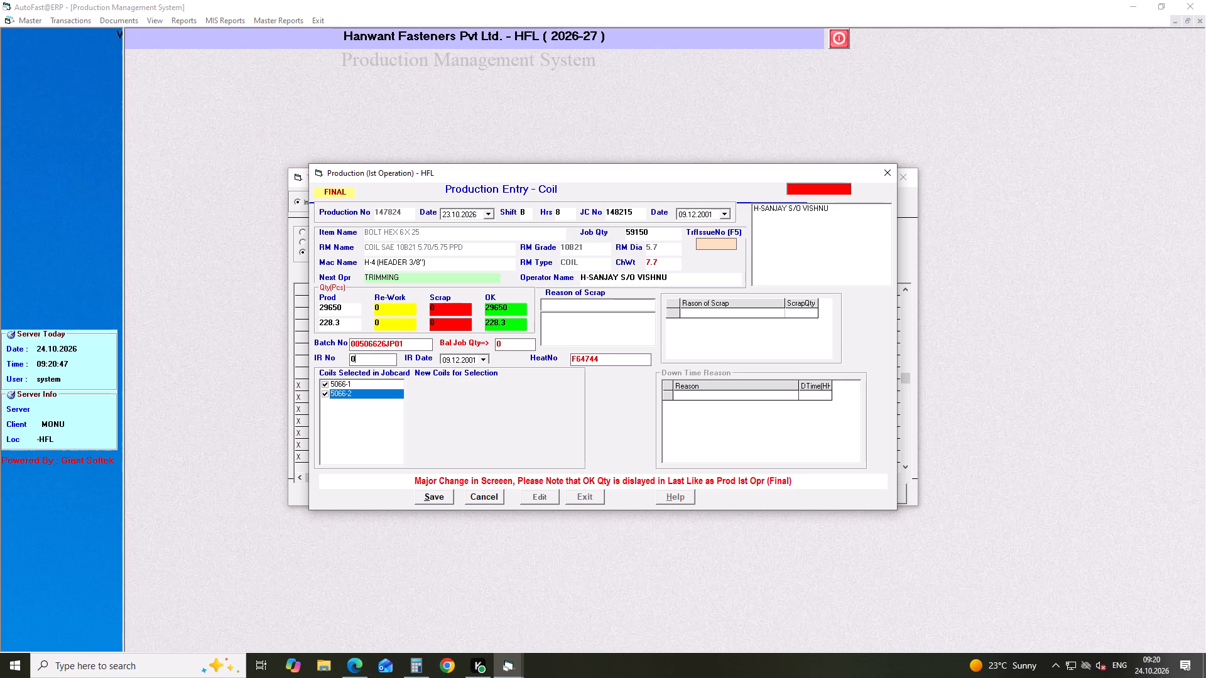
{"action": "key", "text": "1"}
{"action": "key", "text": "Return"}
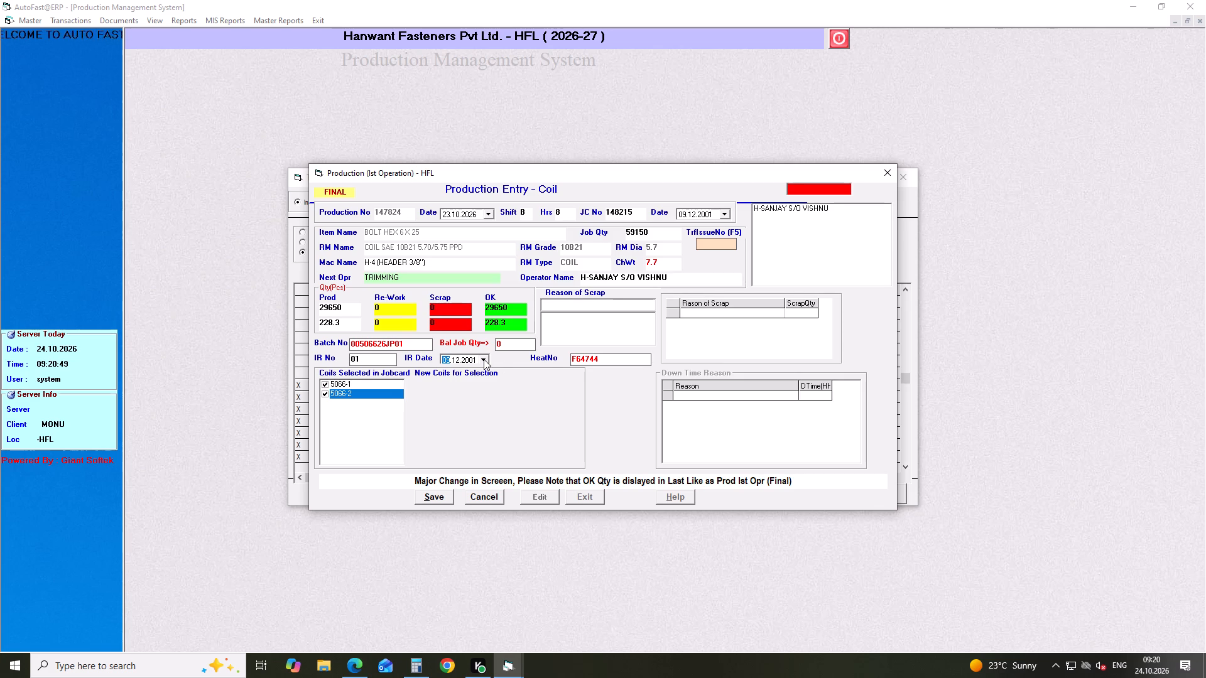
{"action": "left_click", "coordinate": [484, 359]}
{"action": "left_click", "coordinate": [479, 456]}
{"action": "left_click", "coordinate": [432, 498]}
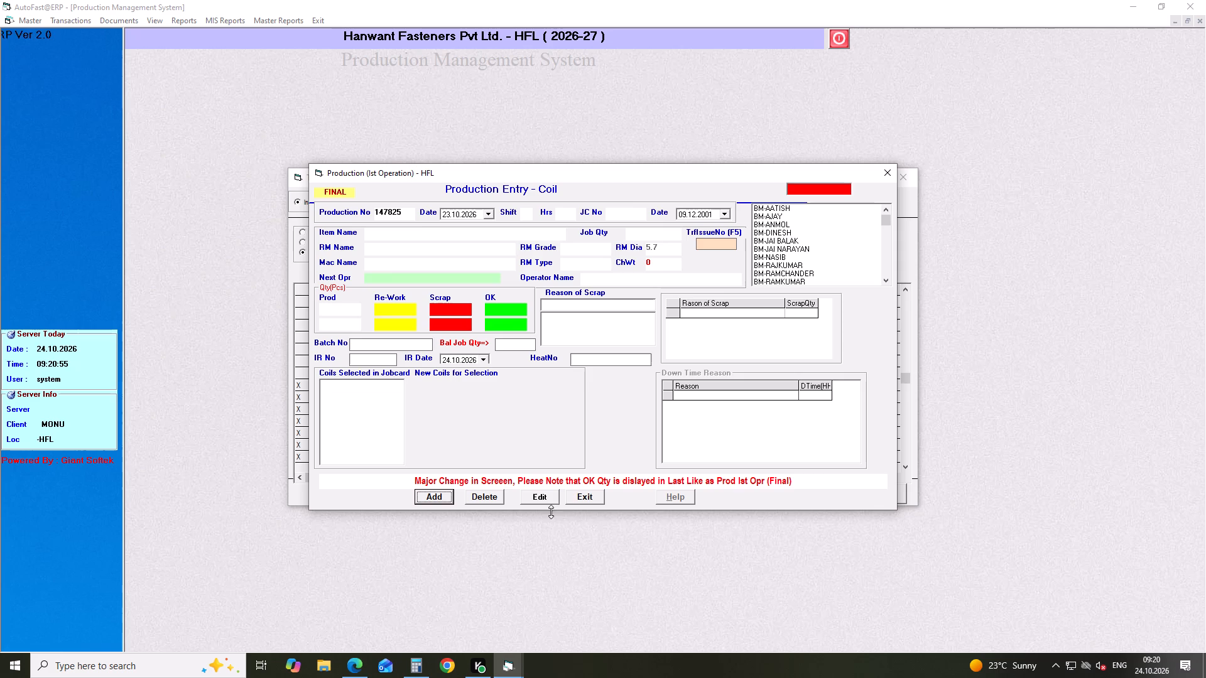
{"action": "left_click", "coordinate": [884, 173]}
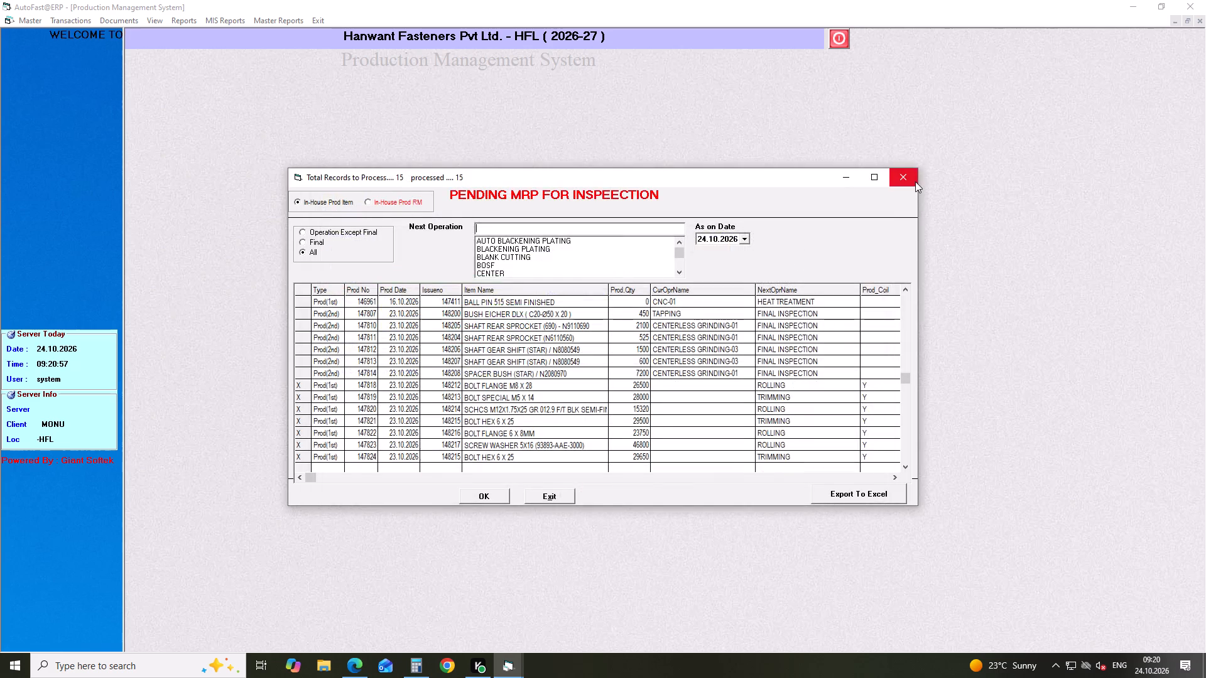
Close the pending inspection list and open the first-operation coil job card form.
{"action": "left_click", "coordinate": [915, 181]}
{"action": "left_click", "coordinate": [58, 19]}
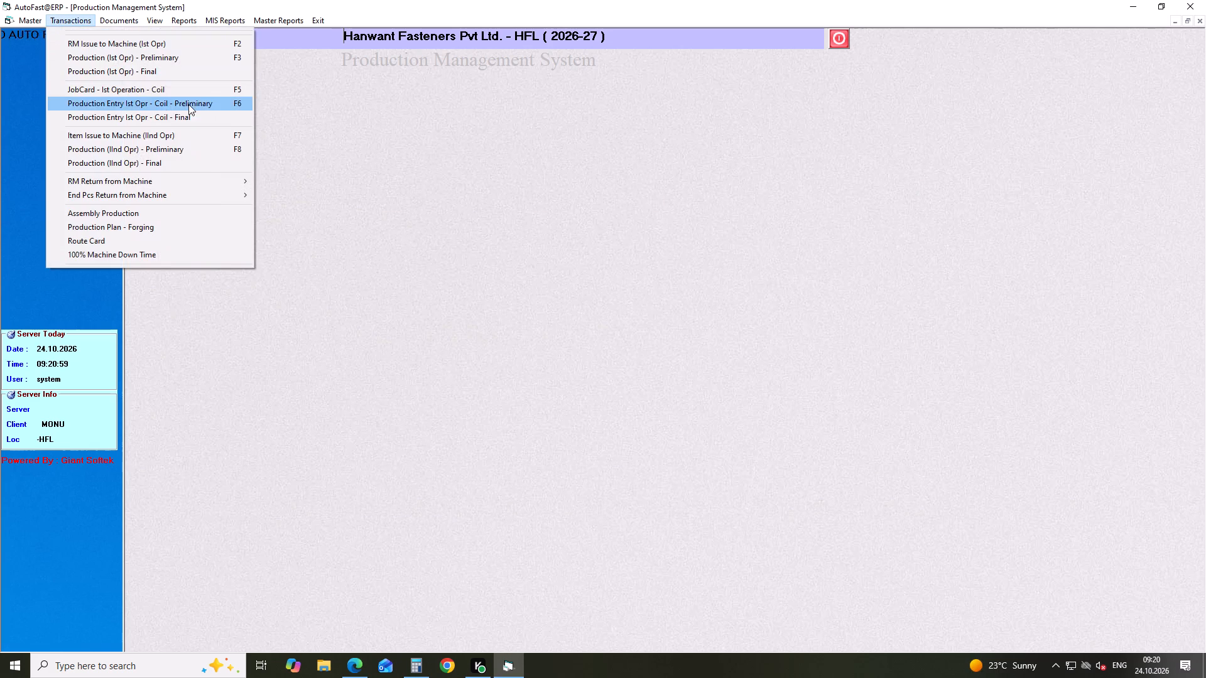
{"action": "left_click", "coordinate": [199, 92]}
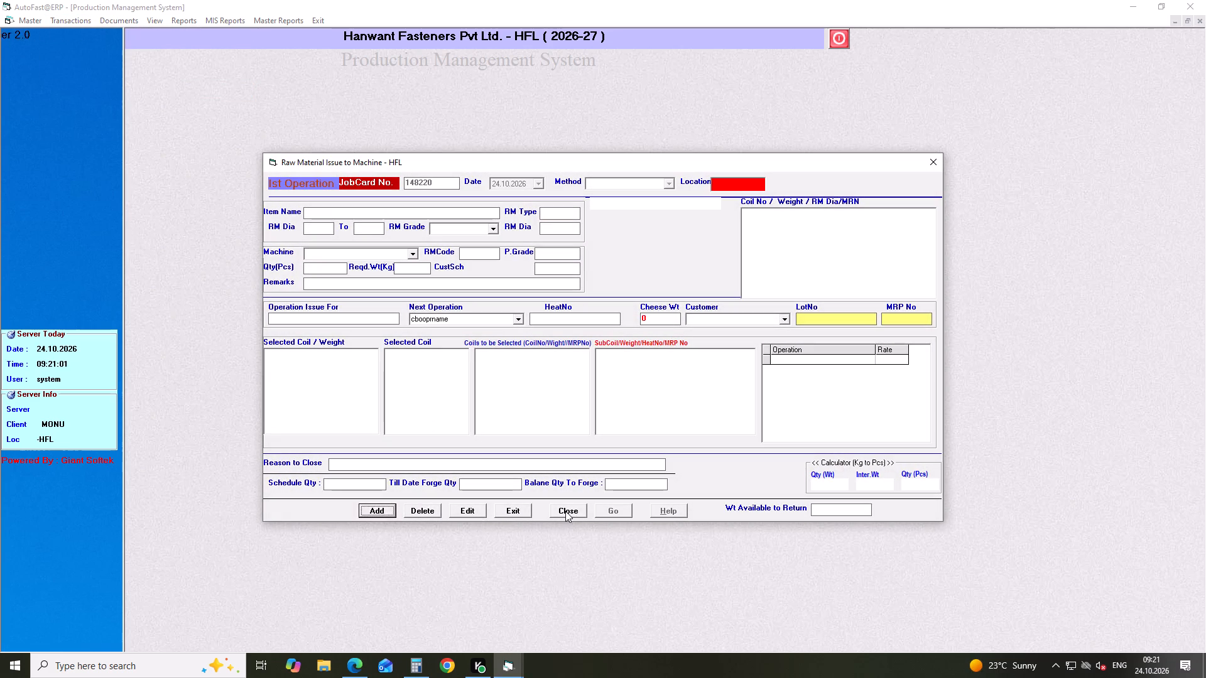
Start a job card closure with Planning Changed as the reason and clear the last two digits of the job card number.
{"action": "left_click", "coordinate": [565, 511]}
{"action": "left_click", "coordinate": [676, 465]}
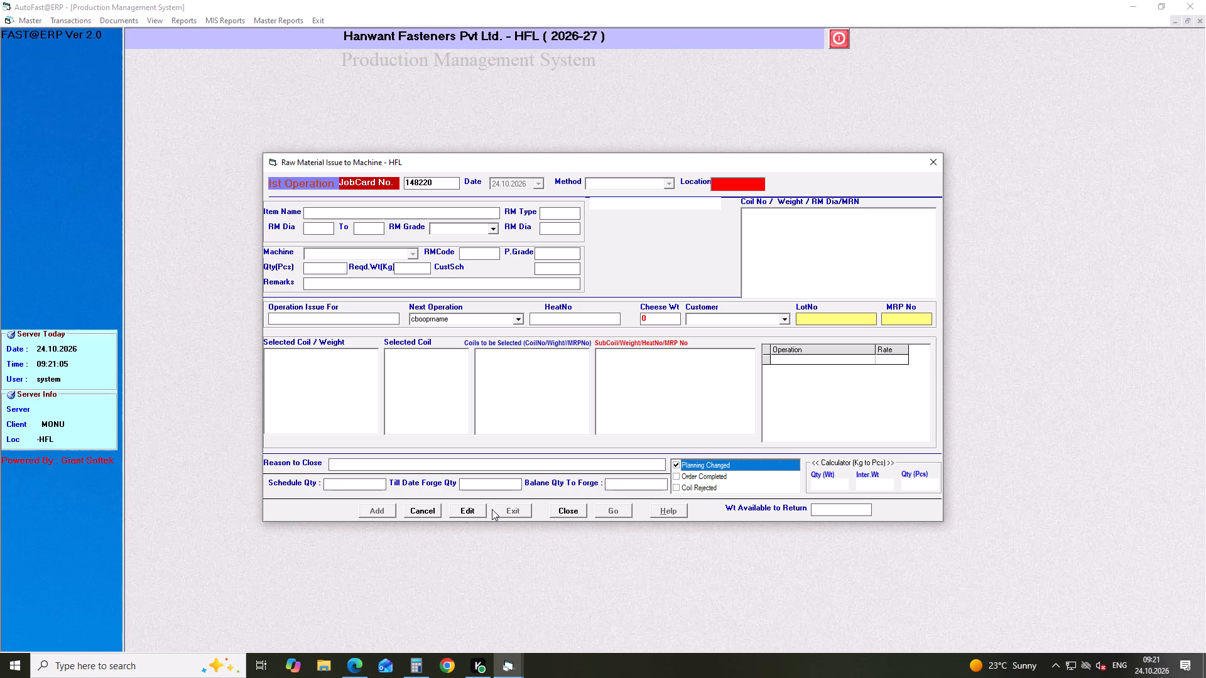
{"action": "left_click", "coordinate": [571, 508]}
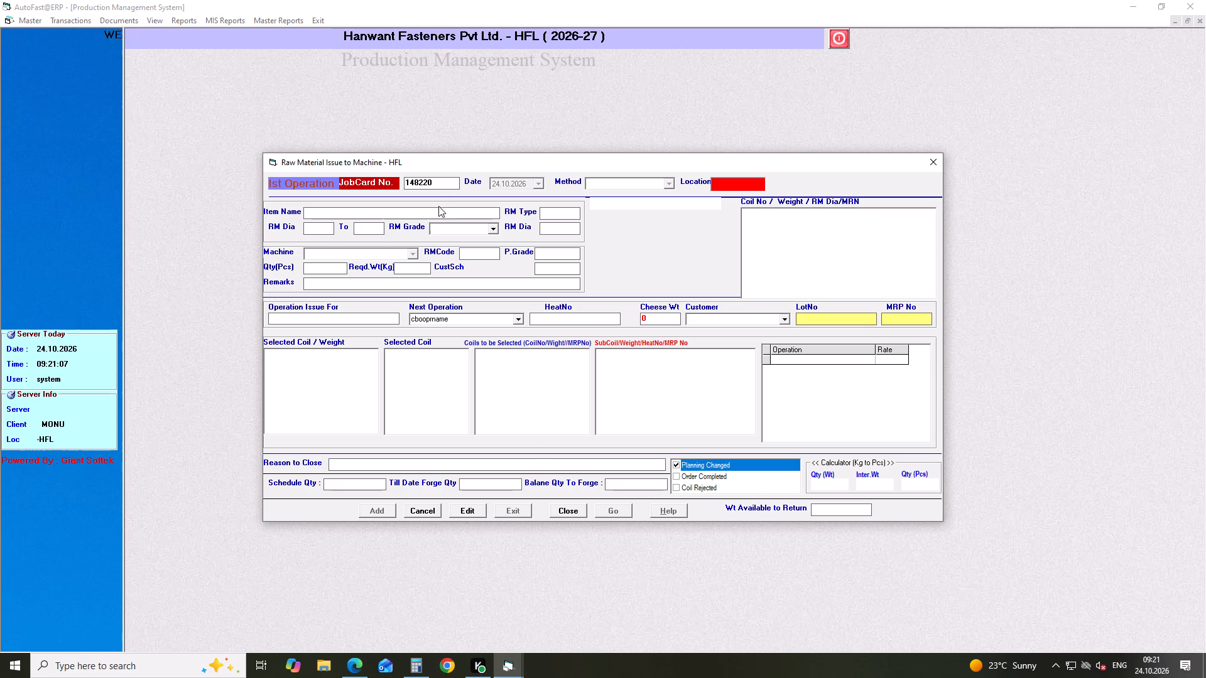
{"action": "left_click", "coordinate": [432, 184]}
{"action": "key", "text": "BackSpace"}
{"action": "key", "text": "BackSpace"}
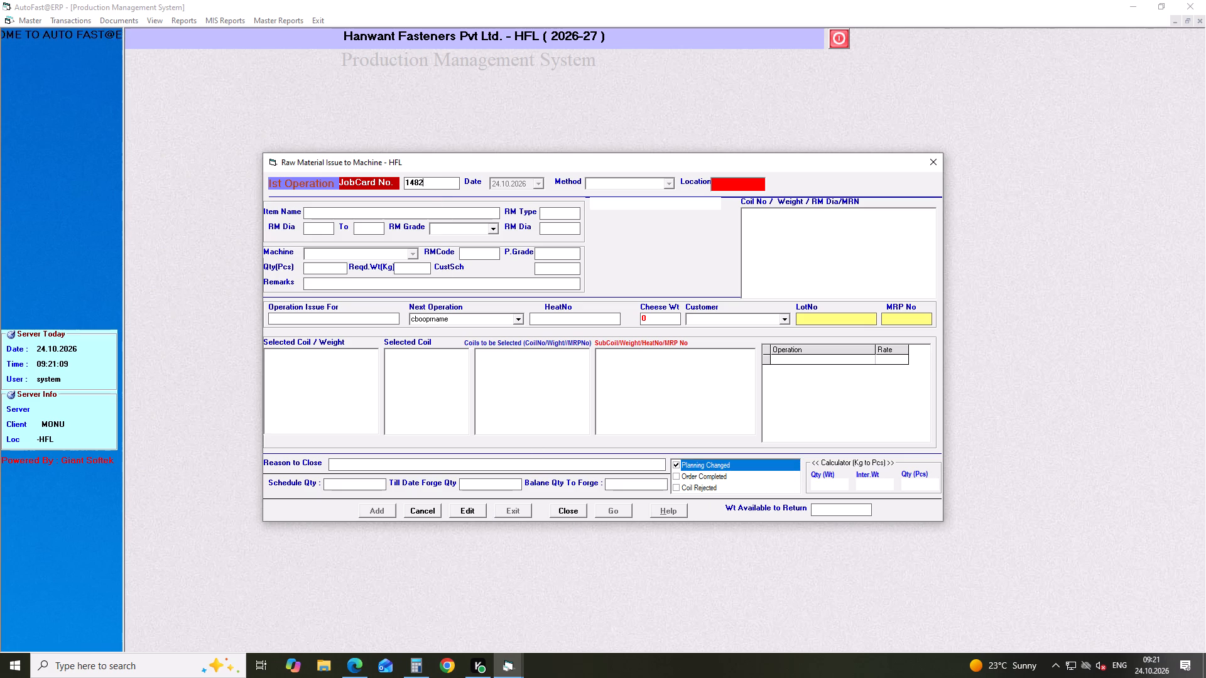
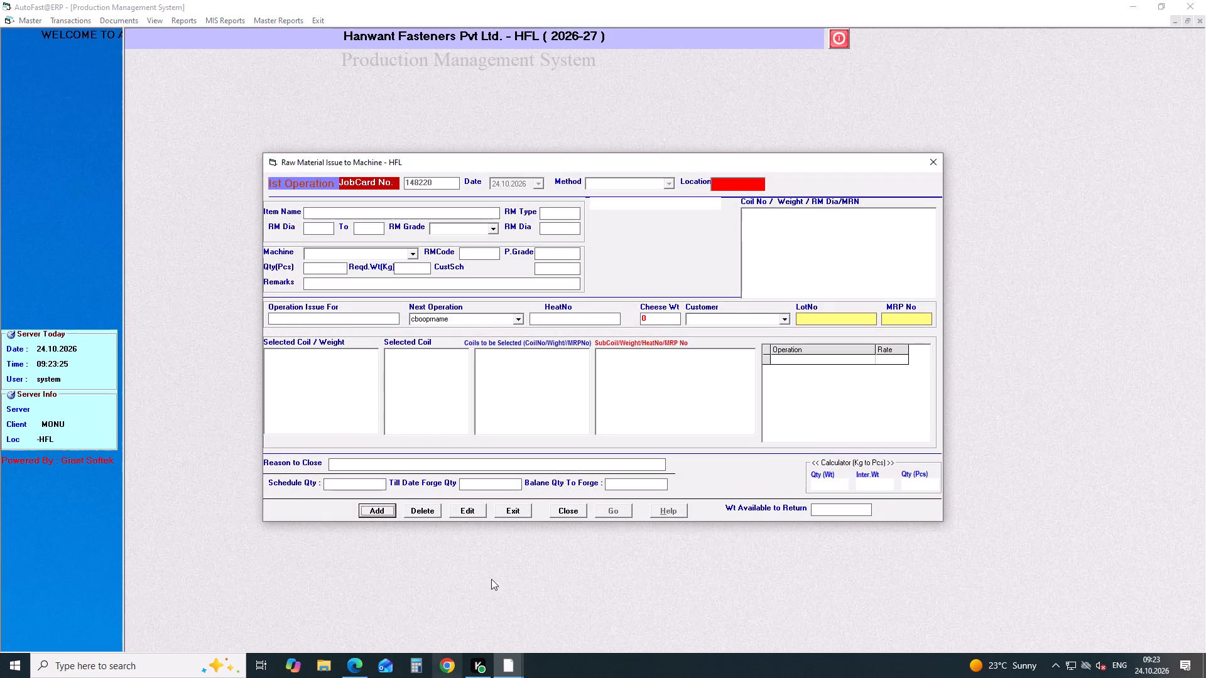
Close job card 148212 with reason Planning Changed, returning a weight of 83.22 on subcoil 5074-10, and reset the form.
{"action": "left_click", "coordinate": [562, 509]}
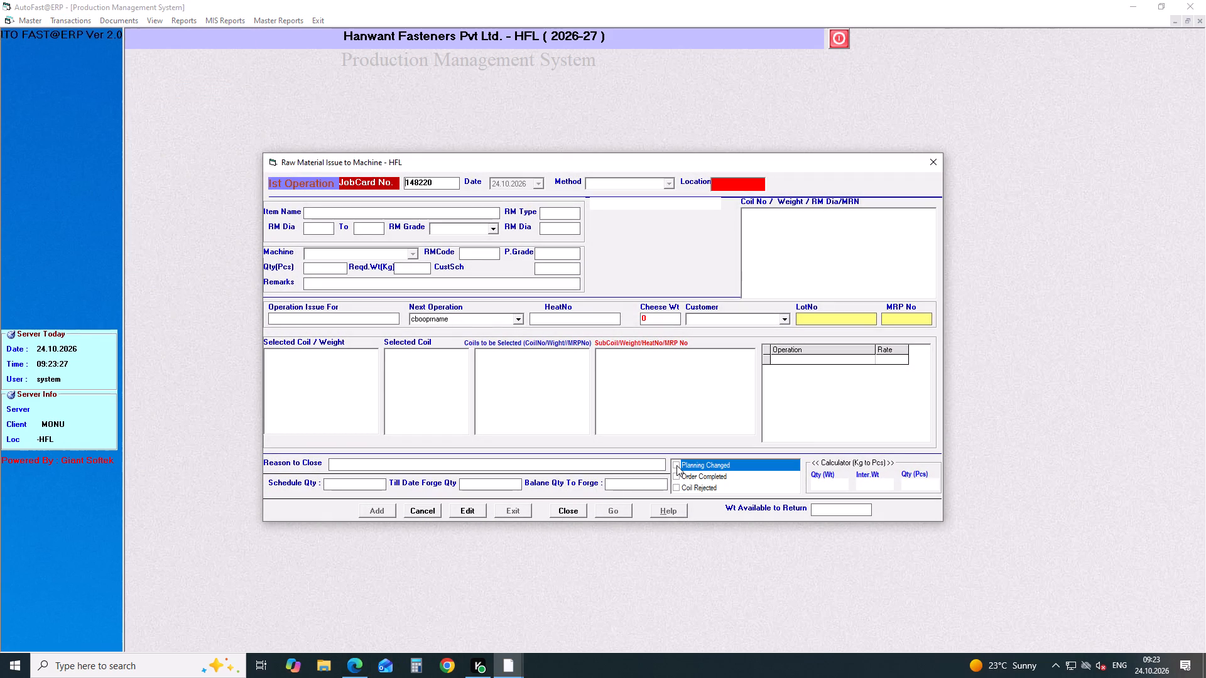
{"action": "left_click", "coordinate": [676, 465]}
{"action": "left_click", "coordinate": [440, 186]}
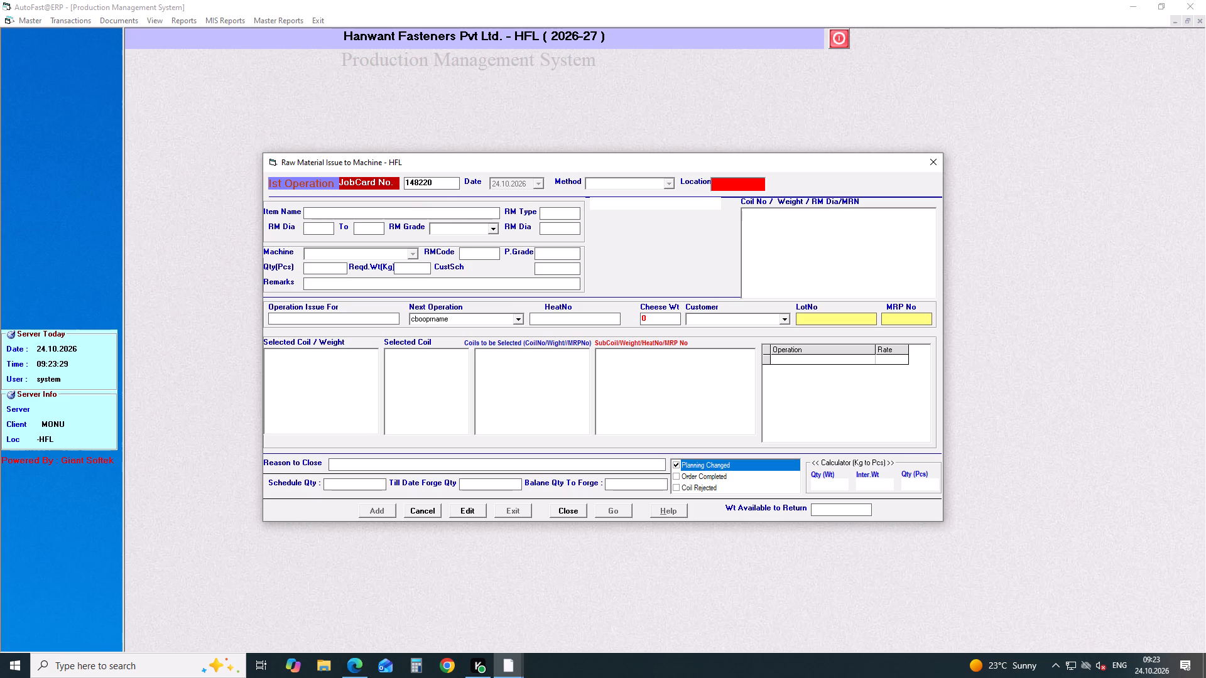
{"action": "key", "text": "BackSpace"}
{"action": "key", "text": "BackSpace"}
{"action": "type", "text": "12"}
{"action": "left_click", "coordinate": [572, 508]}
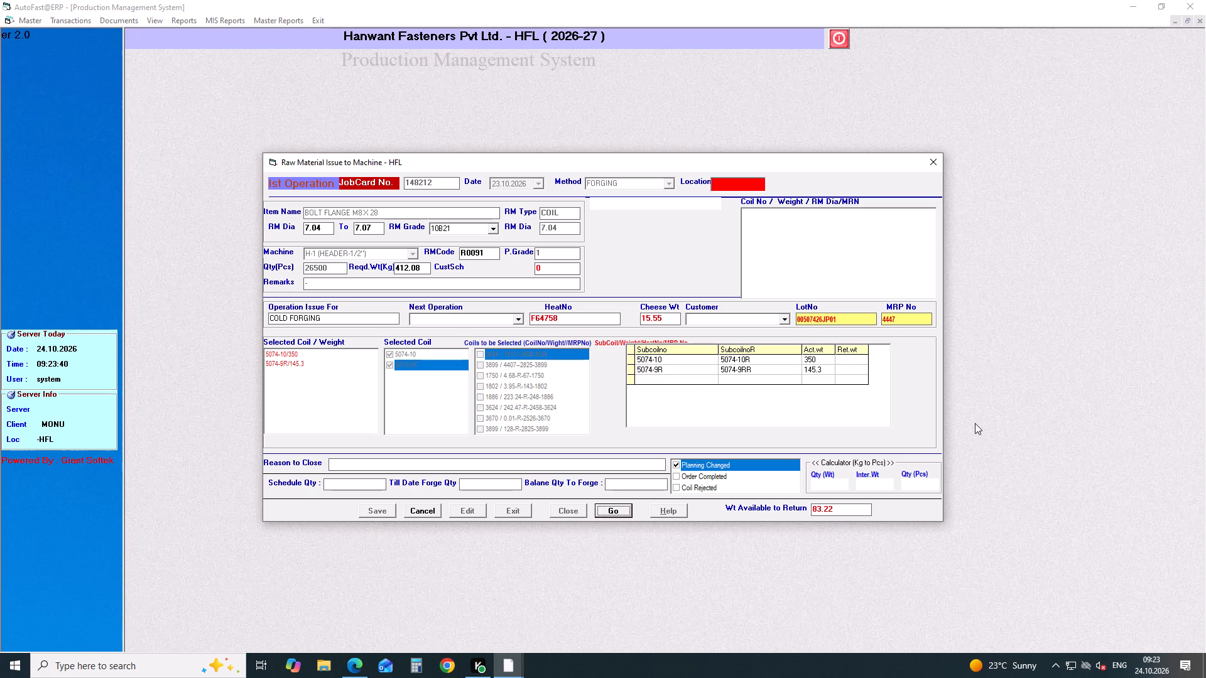
{"action": "left_click", "coordinate": [855, 358]}
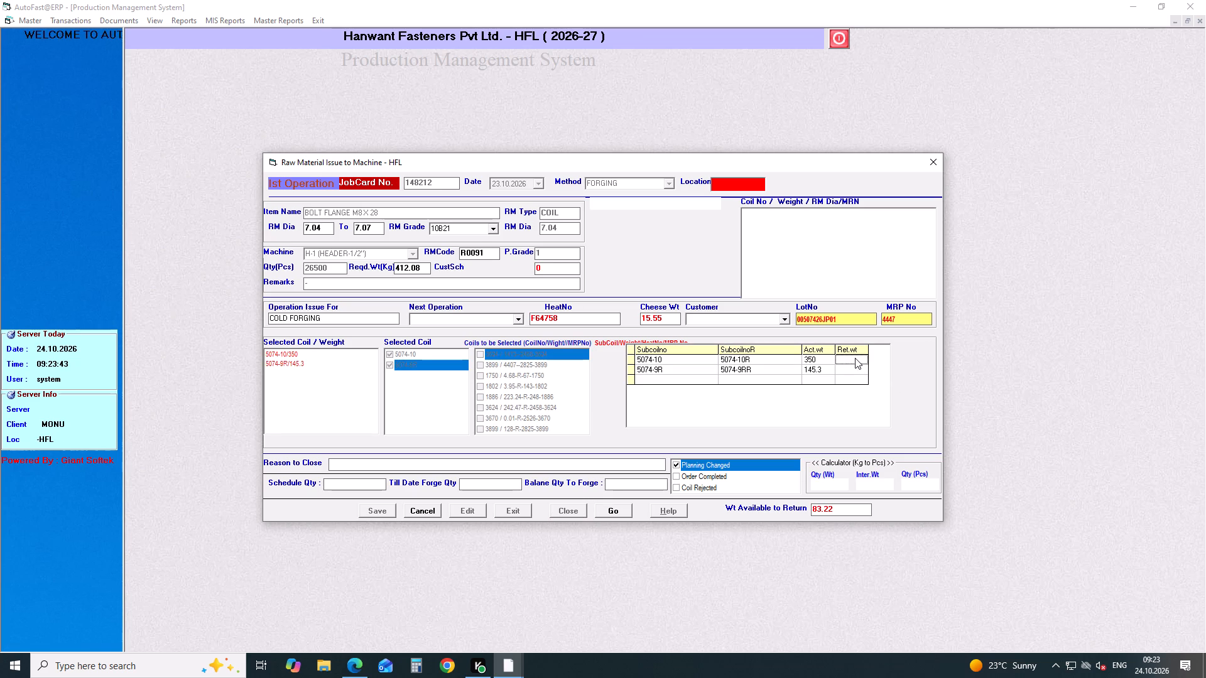
{"action": "type", "text": "83.22"}
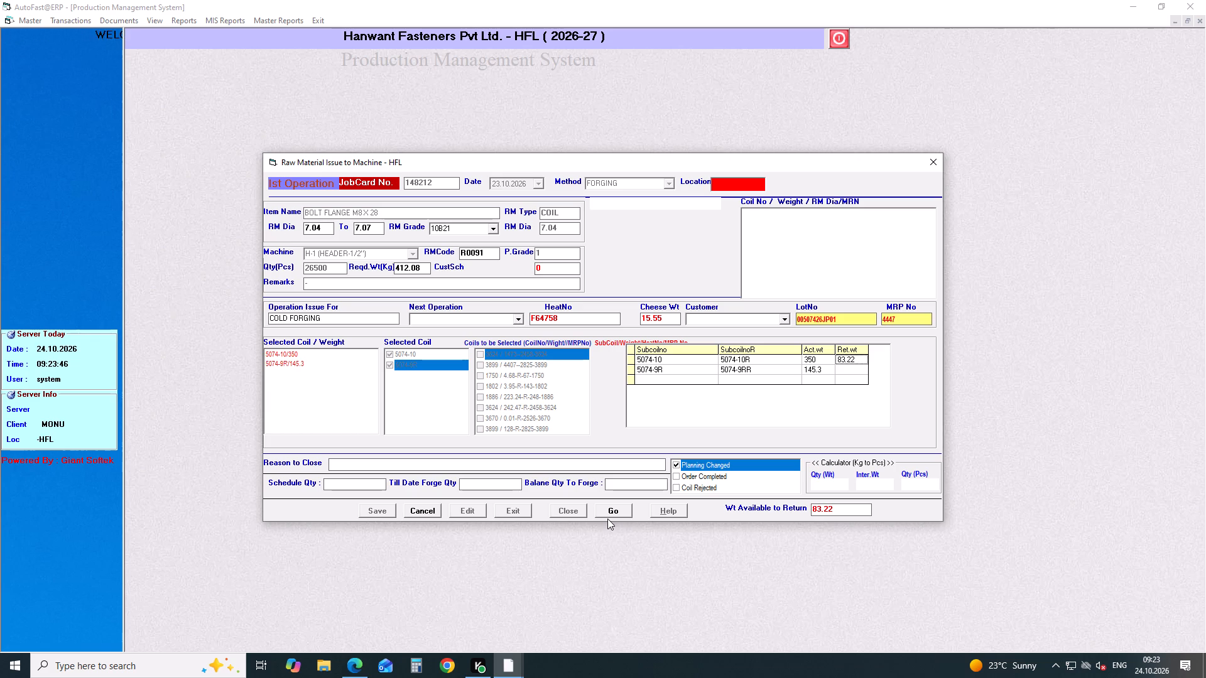
{"action": "left_click", "coordinate": [607, 519]}
{"action": "left_click", "coordinate": [607, 509]}
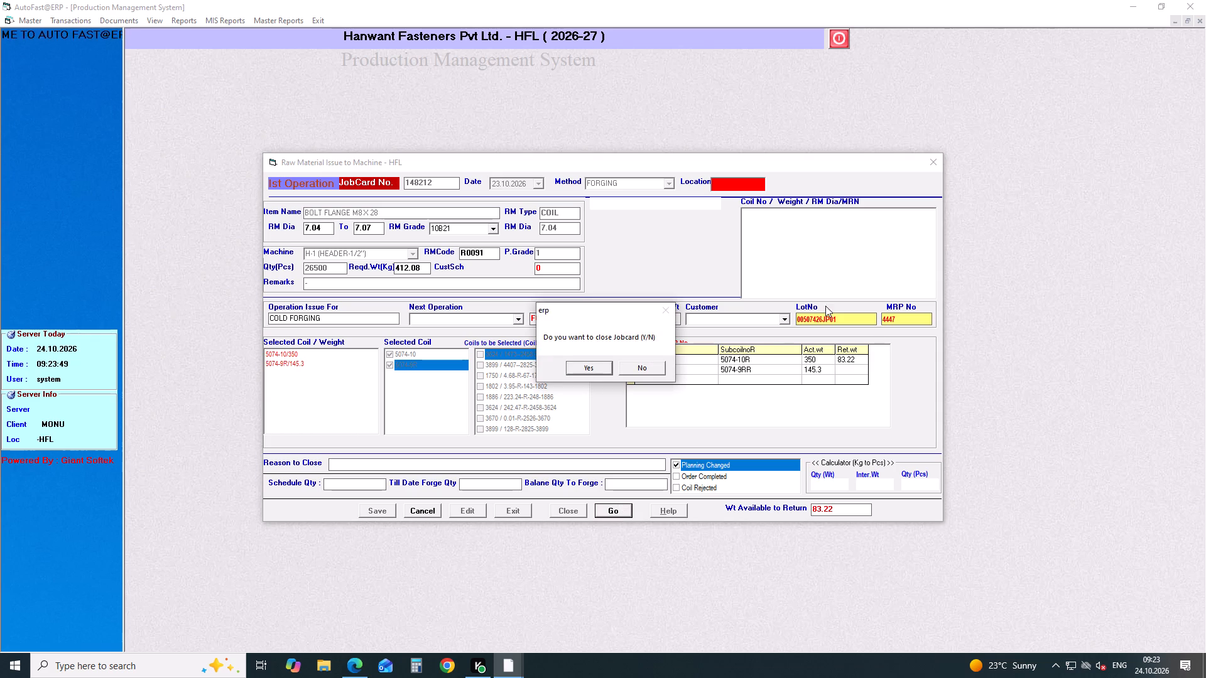
{"action": "left_click", "coordinate": [594, 371]}
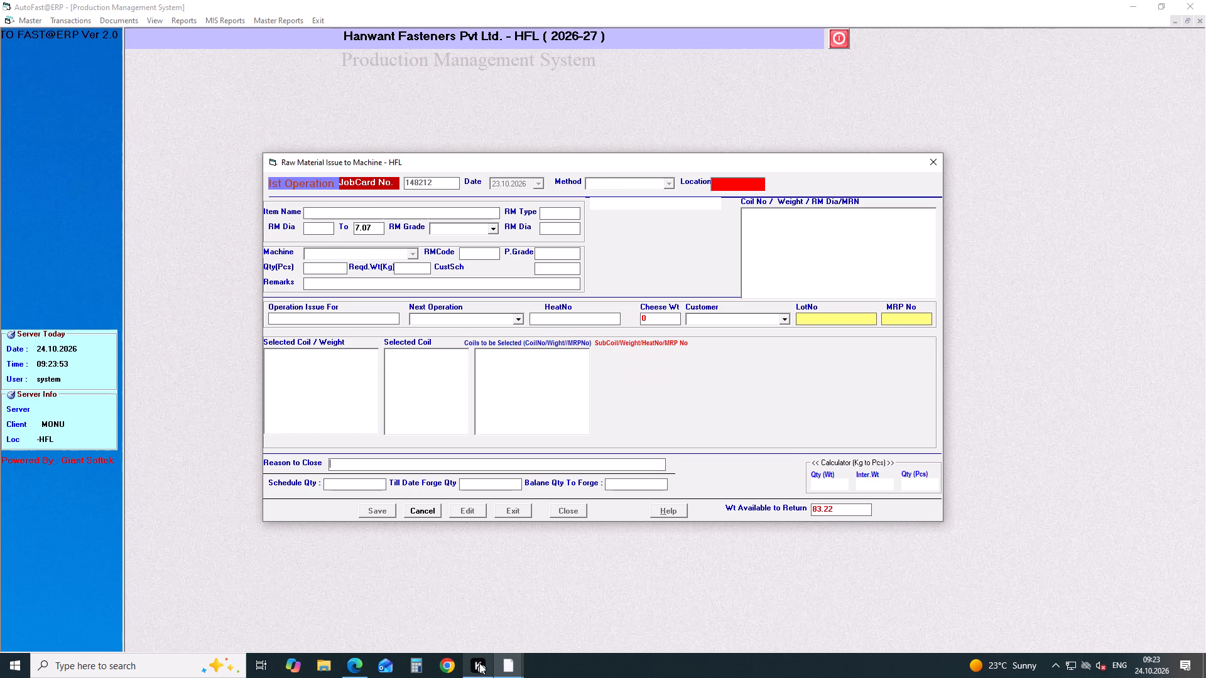
{"action": "left_click", "coordinate": [426, 511]}
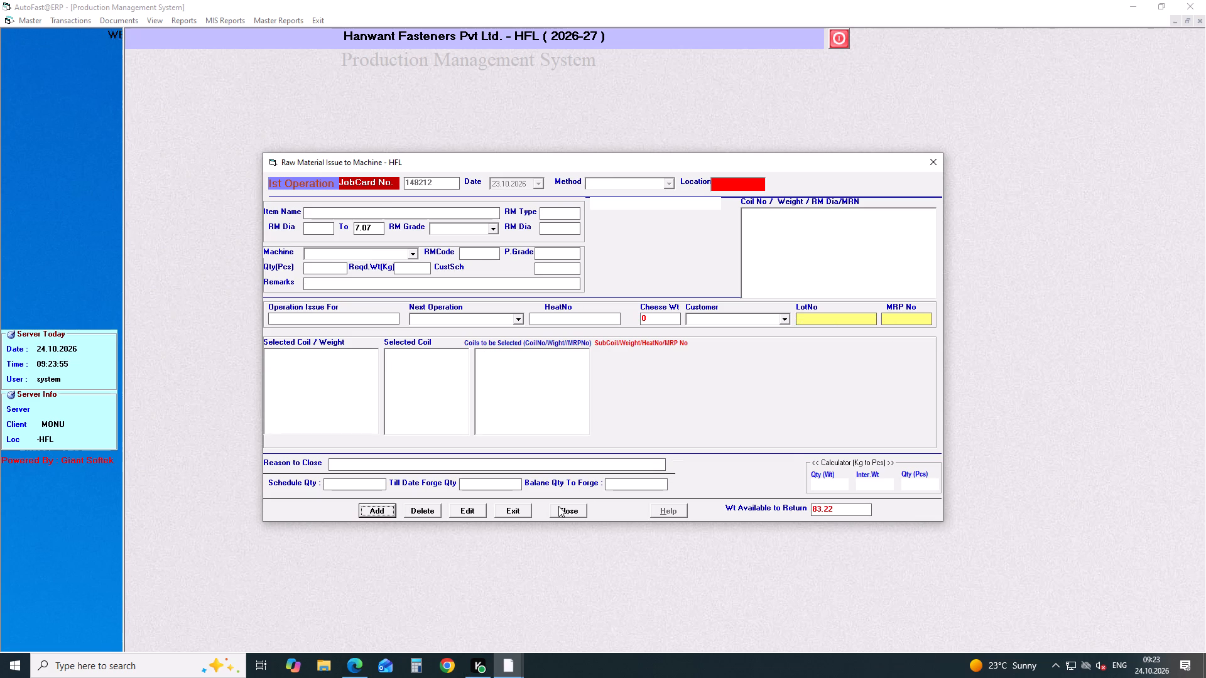
Close job card 148213 with reason Planning Changed, returning a weight of 122.63 on subcoil 4945-6RR, and reset the form.
{"action": "left_click", "coordinate": [573, 508]}
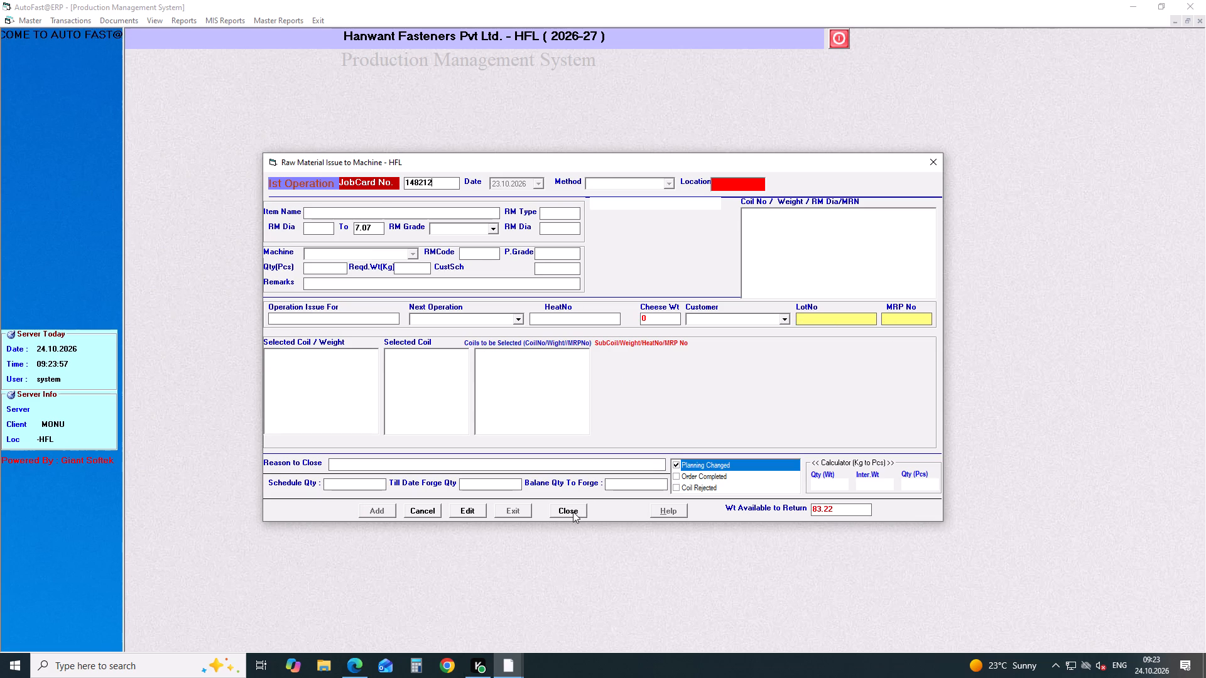
{"action": "key", "text": "BackSpace"}
{"action": "key", "text": "3"}
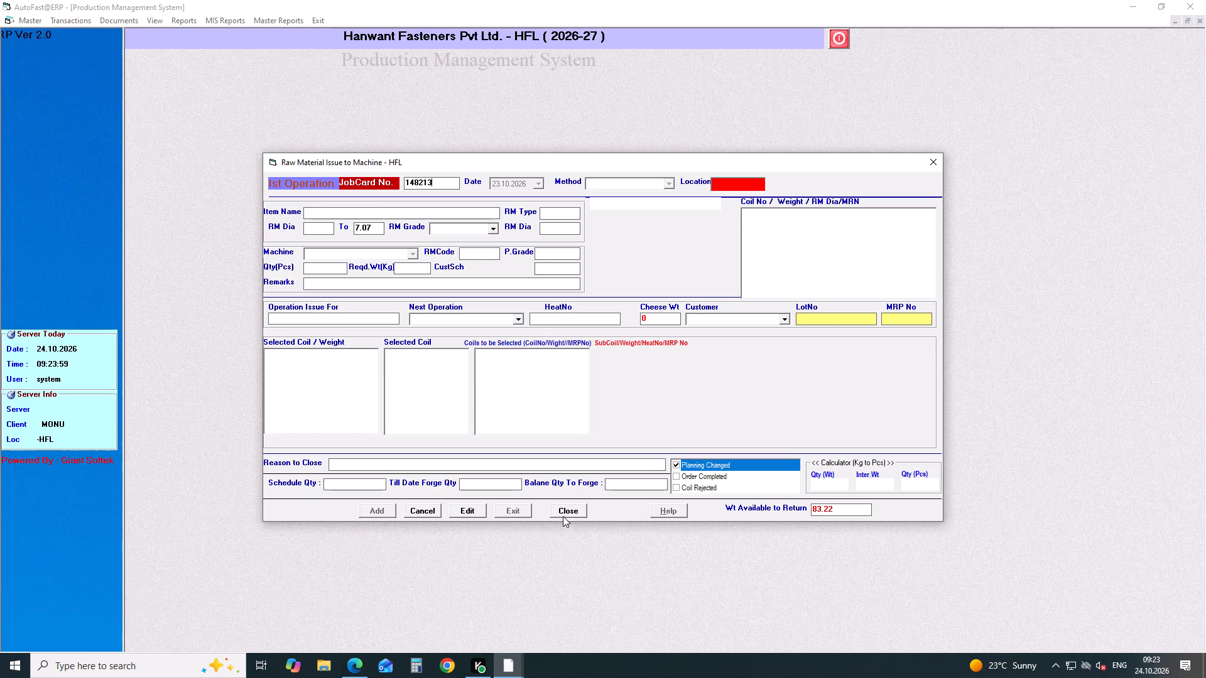
{"action": "left_click", "coordinate": [563, 513]}
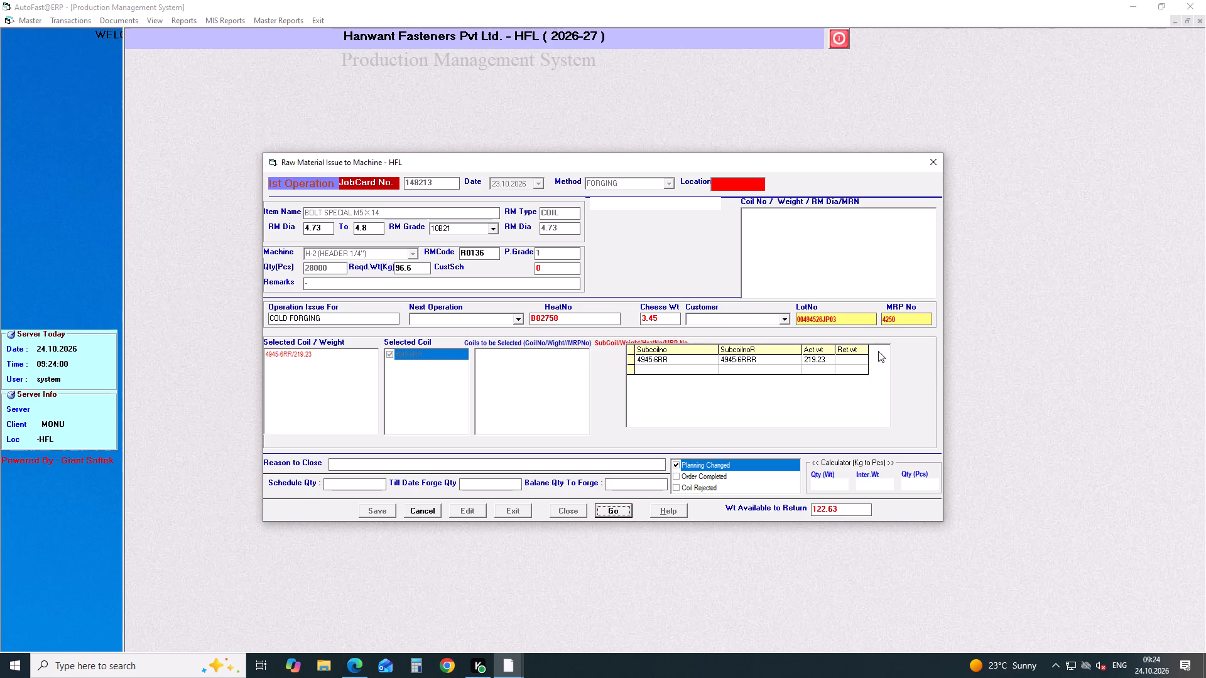
{"action": "left_click", "coordinate": [858, 359]}
{"action": "type", "text": "122.63"}
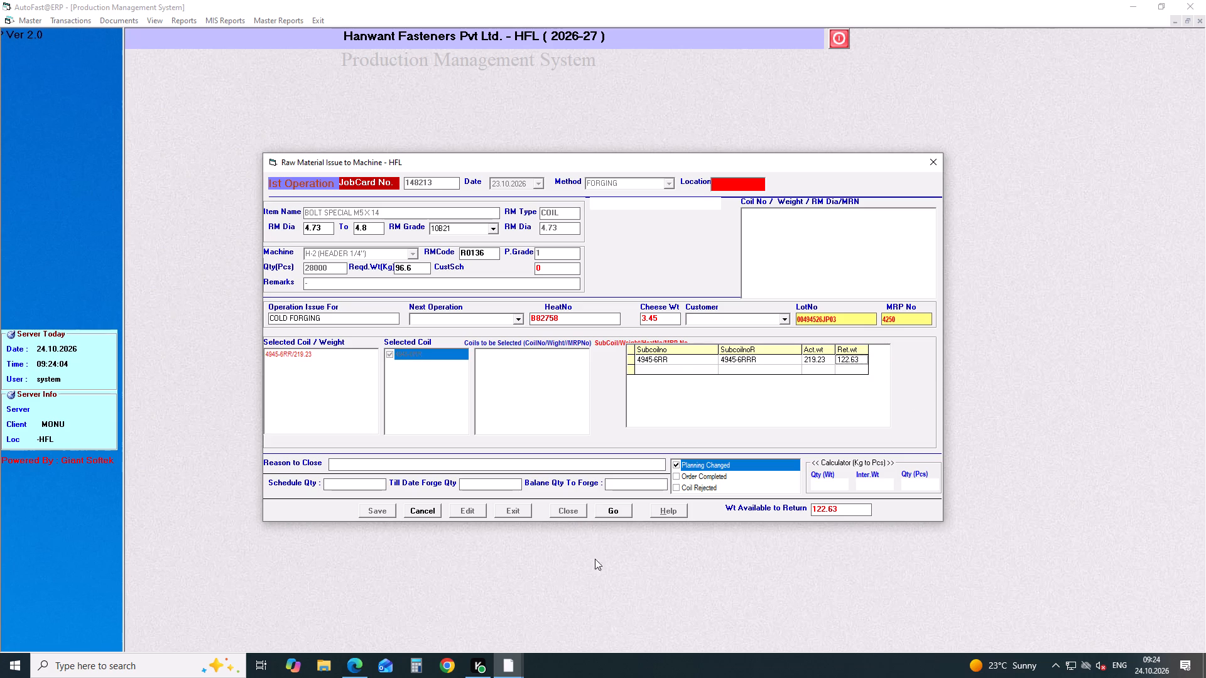
{"action": "left_click", "coordinate": [616, 515]}
{"action": "left_click", "coordinate": [582, 368]}
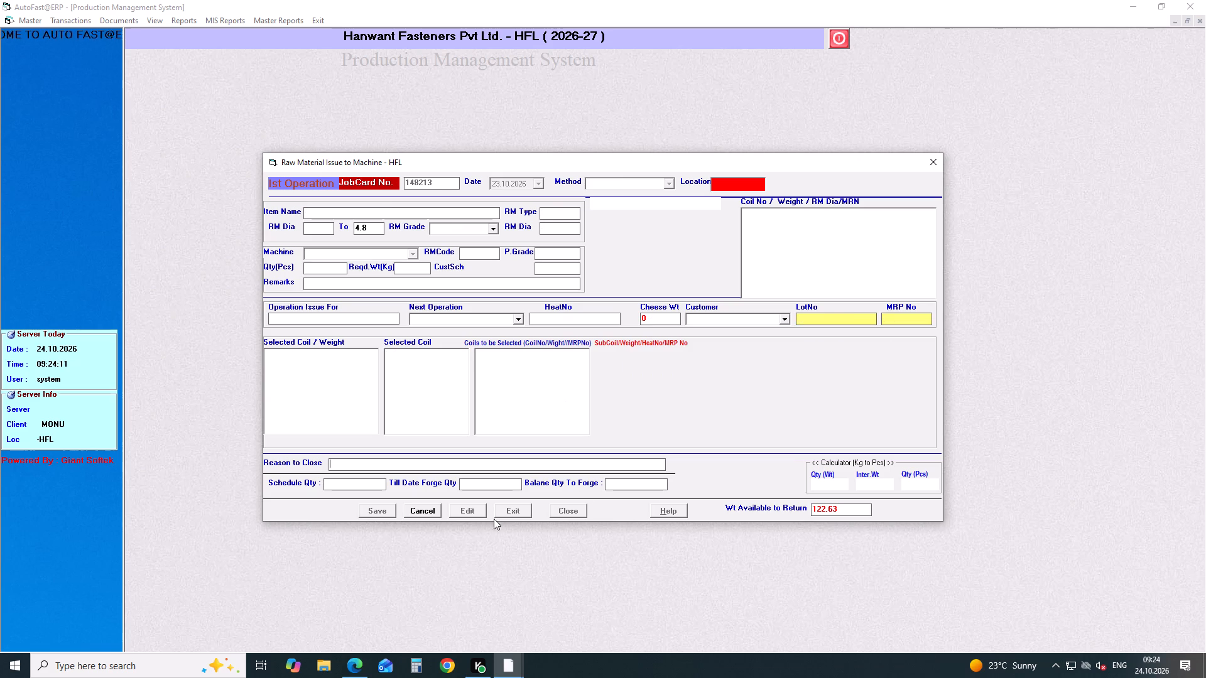
{"action": "left_click", "coordinate": [428, 514]}
Close job card 148214 with reason Planning Changed, returning a weight of 158.06 on subcoil 5088-3, and reset the form.
{"action": "left_click", "coordinate": [579, 507]}
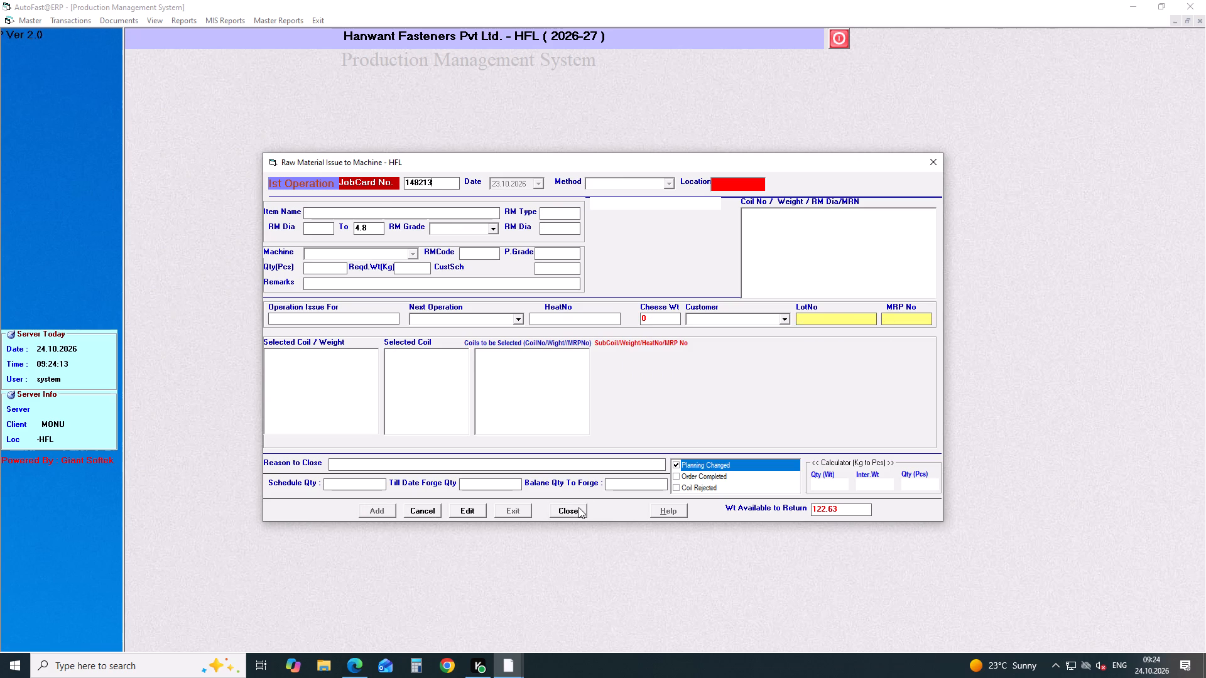
{"action": "key", "text": "BackSpace"}
{"action": "key", "text": "4"}
{"action": "left_click", "coordinate": [564, 508]}
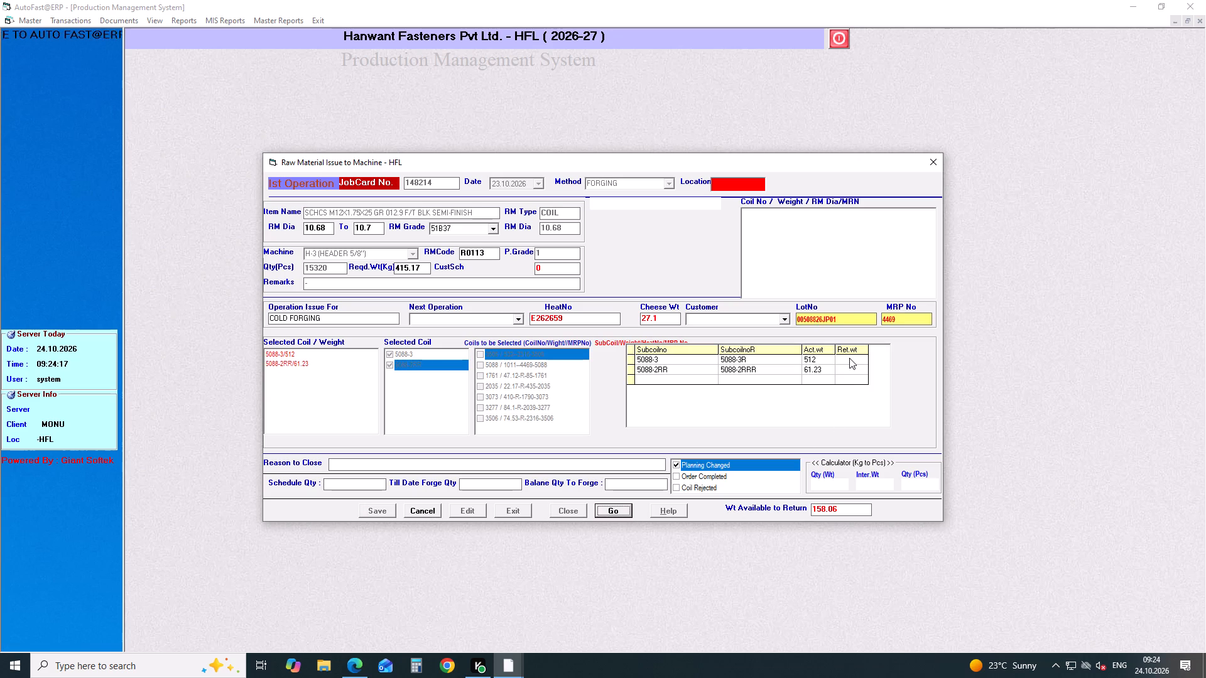
{"action": "left_click", "coordinate": [849, 358]}
{"action": "type", "text": "158"}
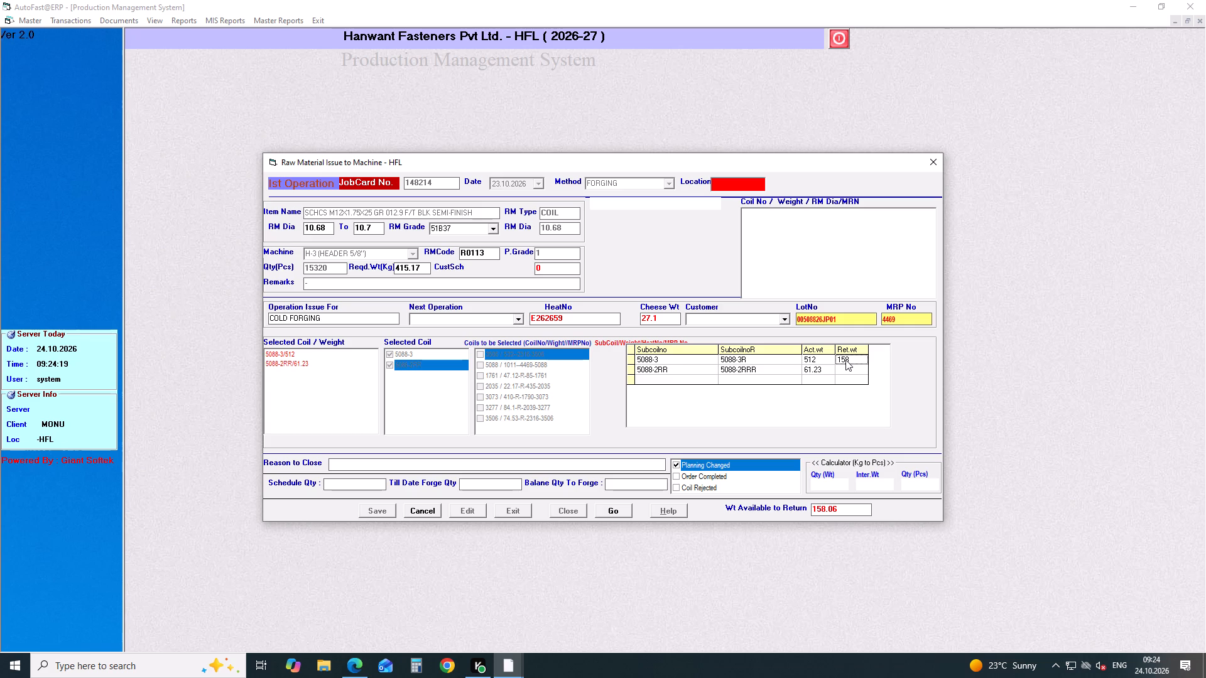
{"action": "type", "text": ".06"}
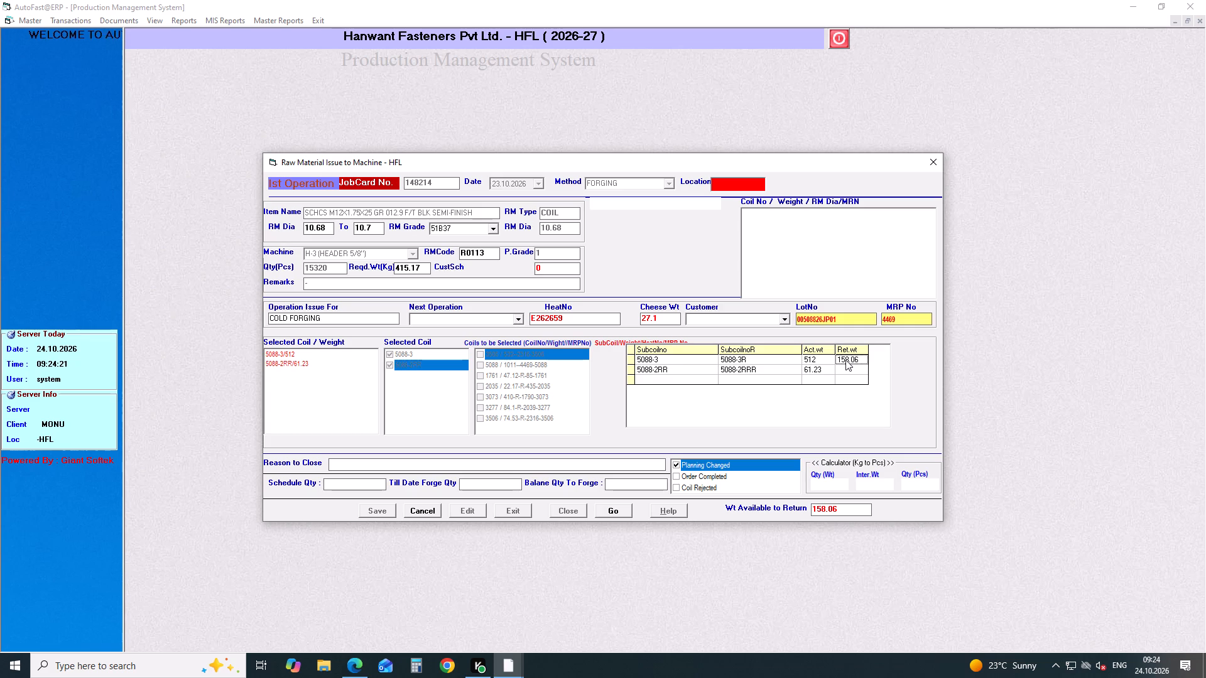
{"action": "left_click", "coordinate": [607, 515]}
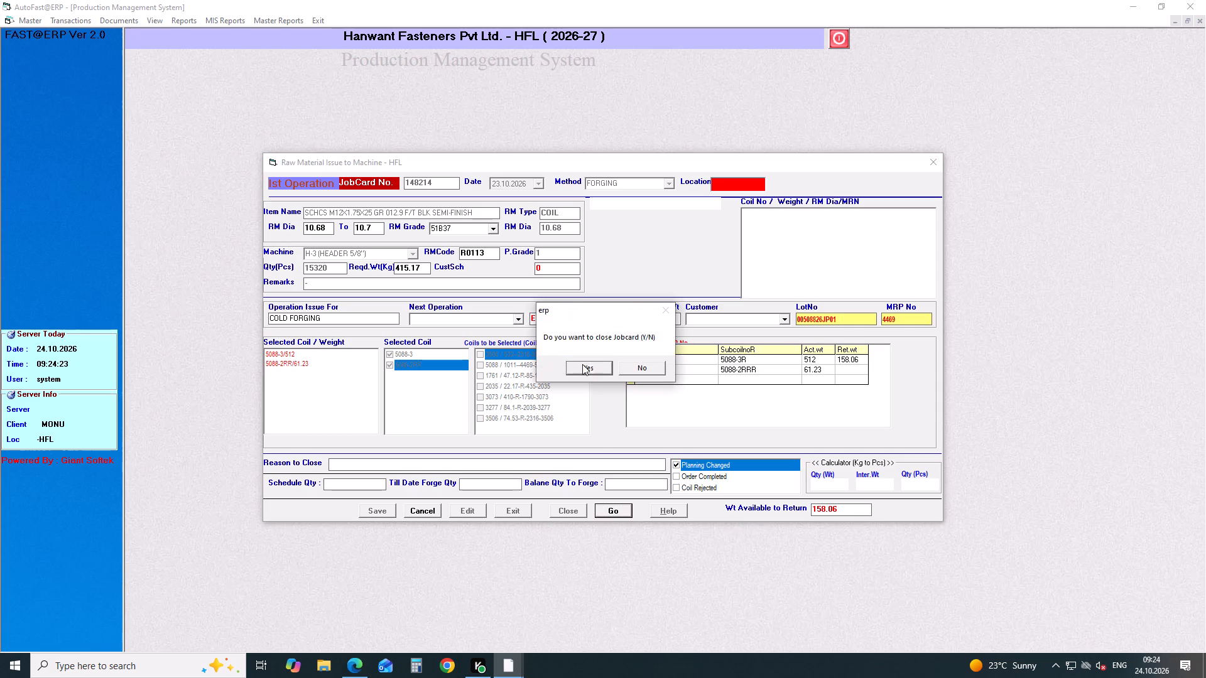
{"action": "left_click", "coordinate": [582, 365]}
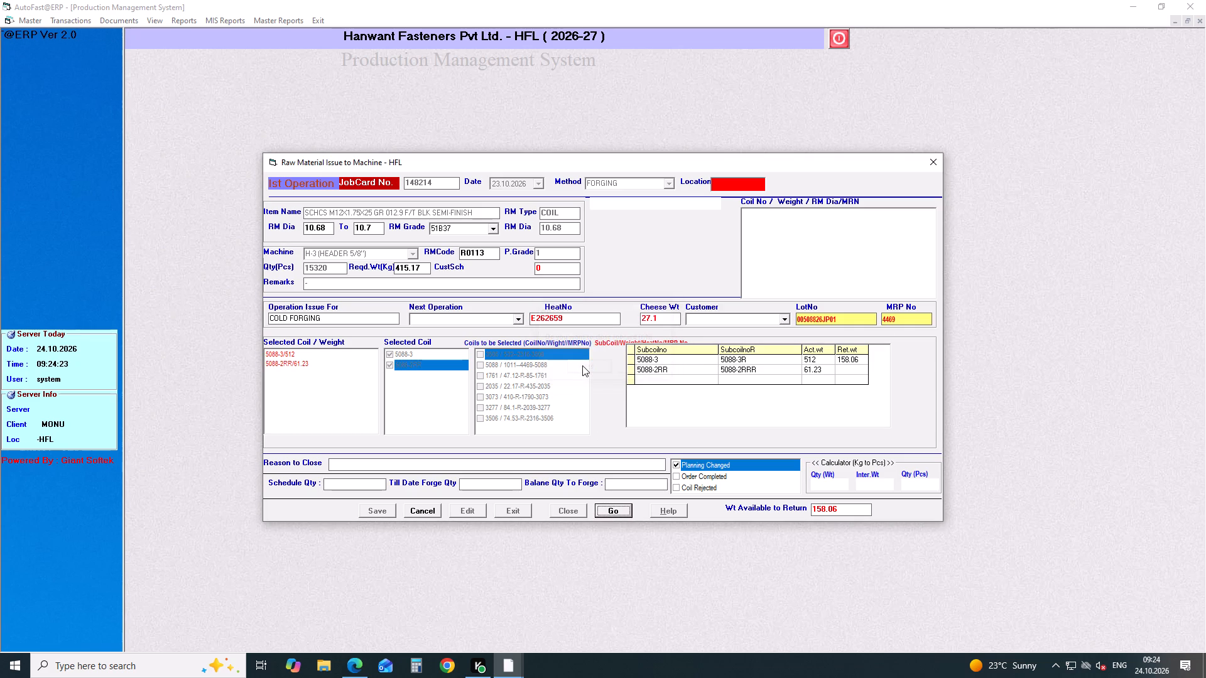
{"action": "left_click", "coordinate": [420, 510]}
Close job card 148215 with reason Planning Changed, returning a weight of 238.55 on subcoil 5066-2, and reset the form.
{"action": "left_click", "coordinate": [560, 515]}
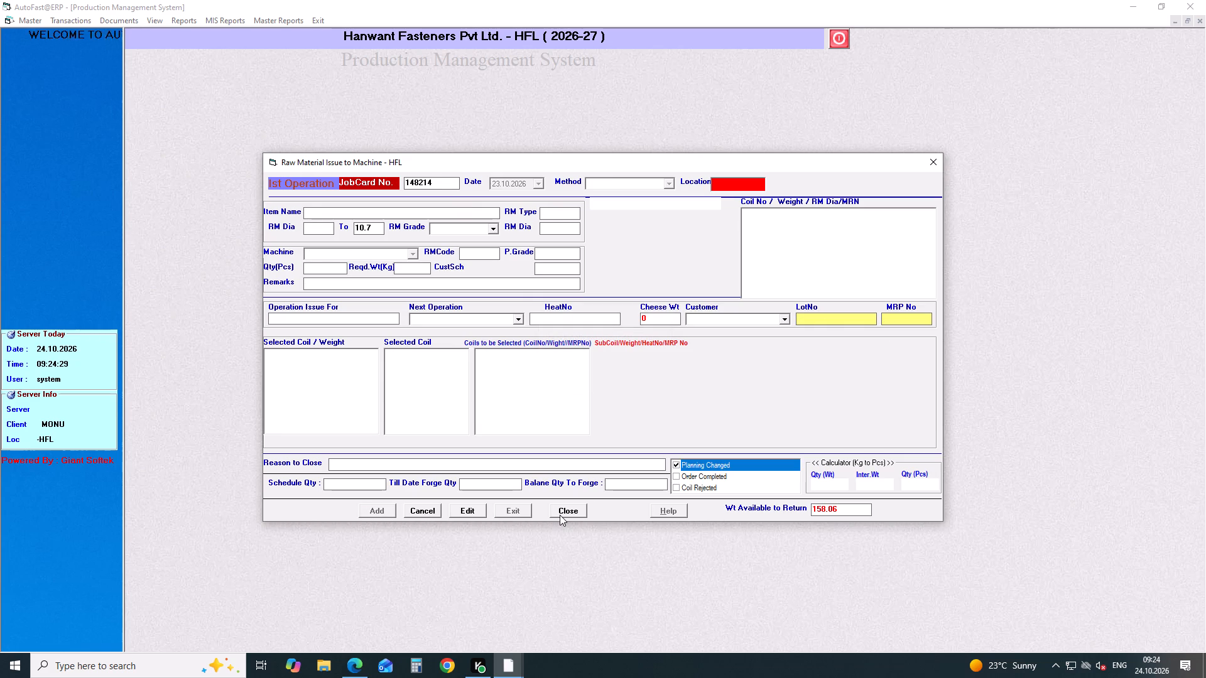
{"action": "key", "text": "BackSpace"}
{"action": "key", "text": "5"}
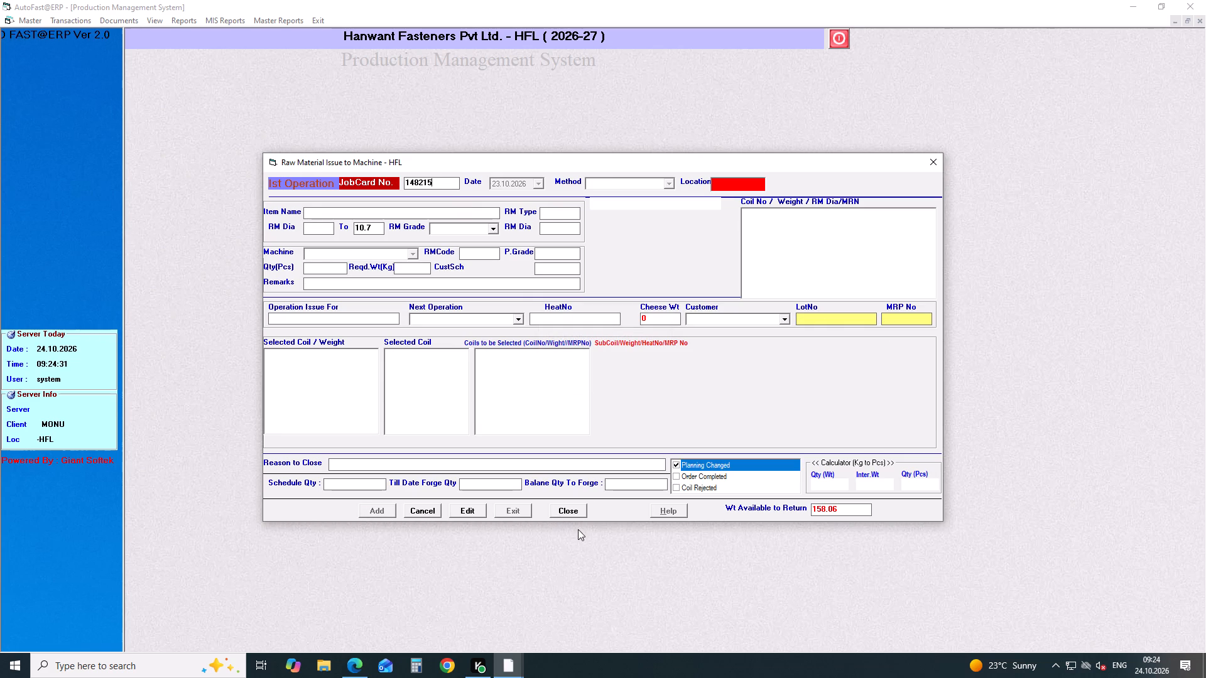
{"action": "left_click", "coordinate": [570, 512]}
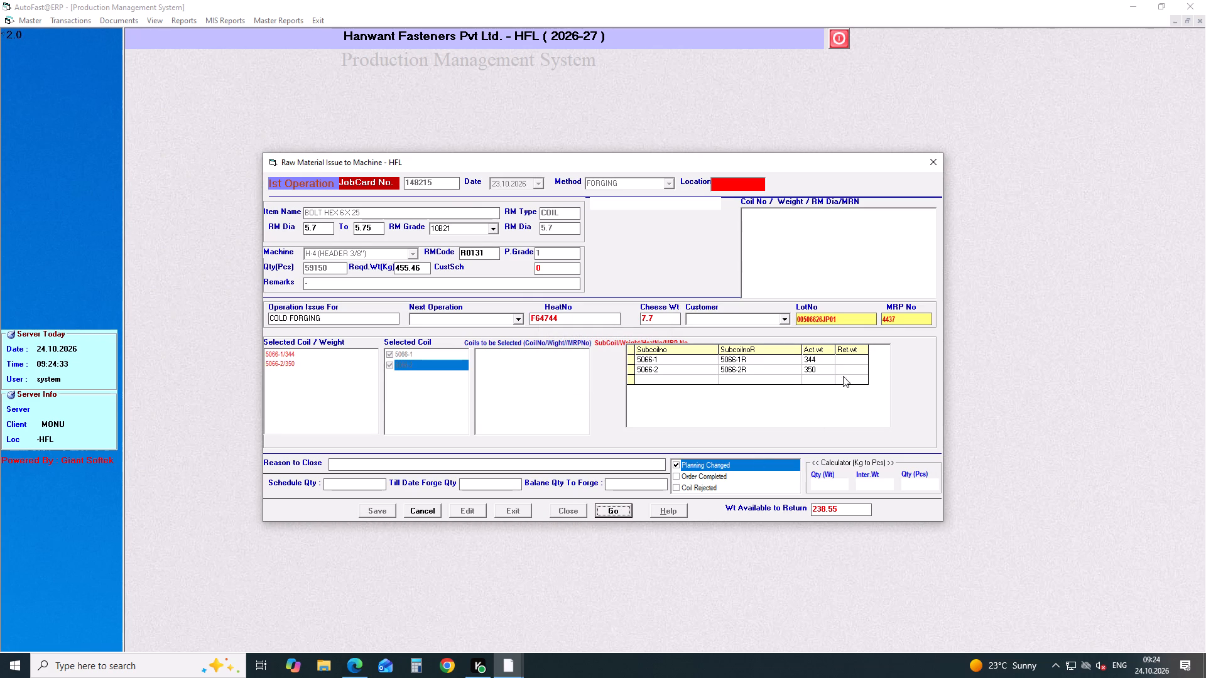
{"action": "left_click", "coordinate": [857, 369]}
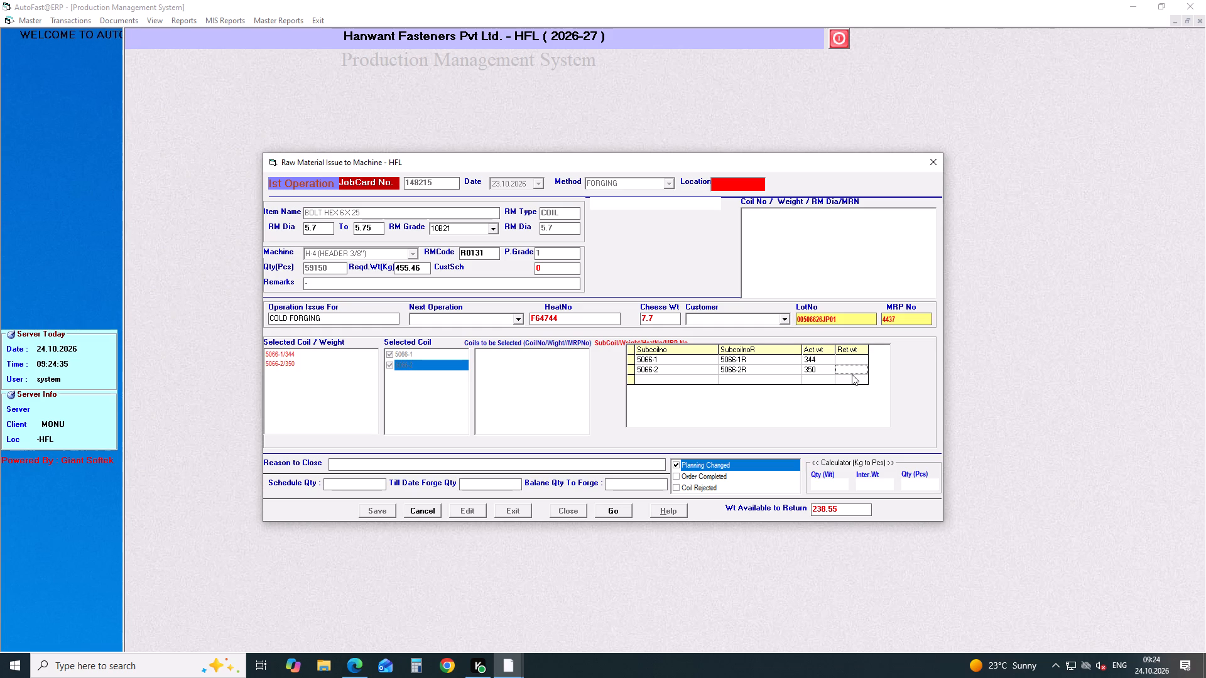
{"action": "type", "text": "238.55"}
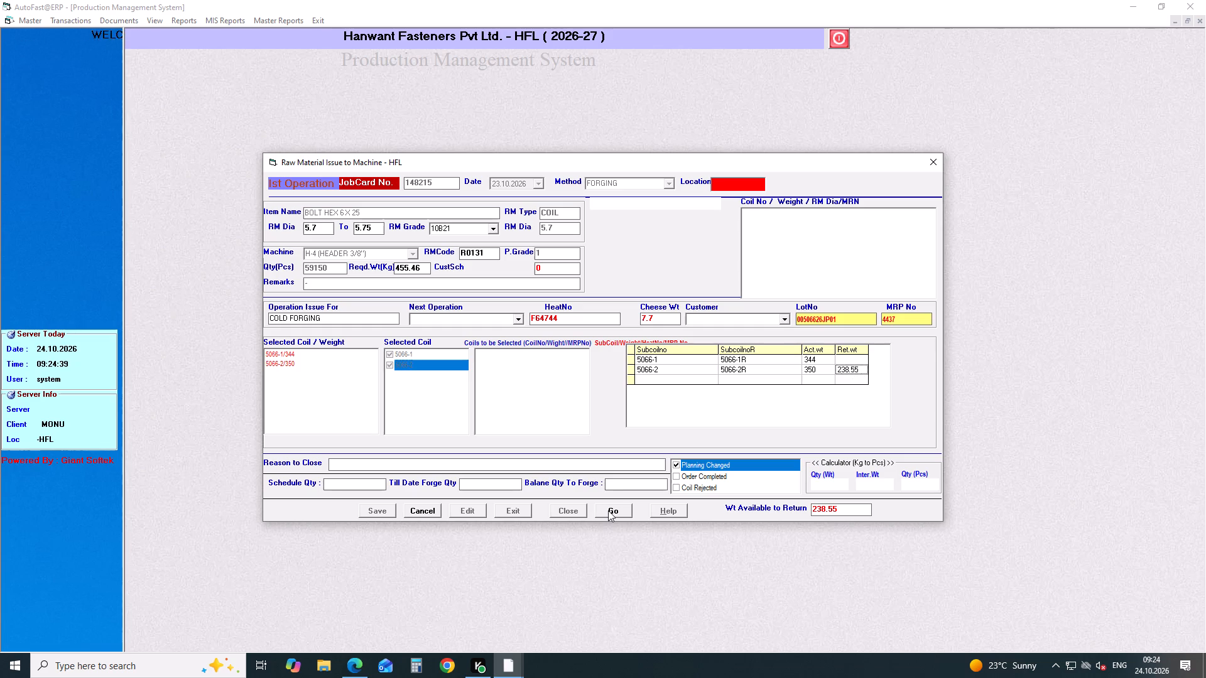
{"action": "left_click", "coordinate": [608, 510]}
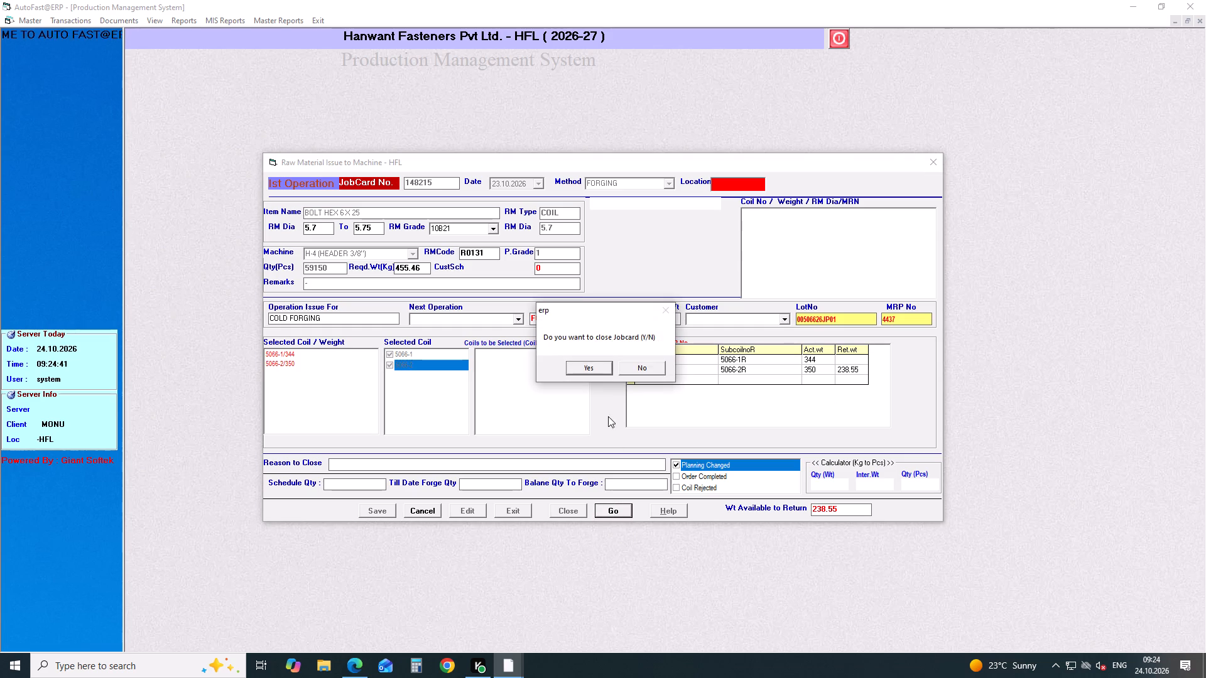
{"action": "left_click", "coordinate": [582, 364]}
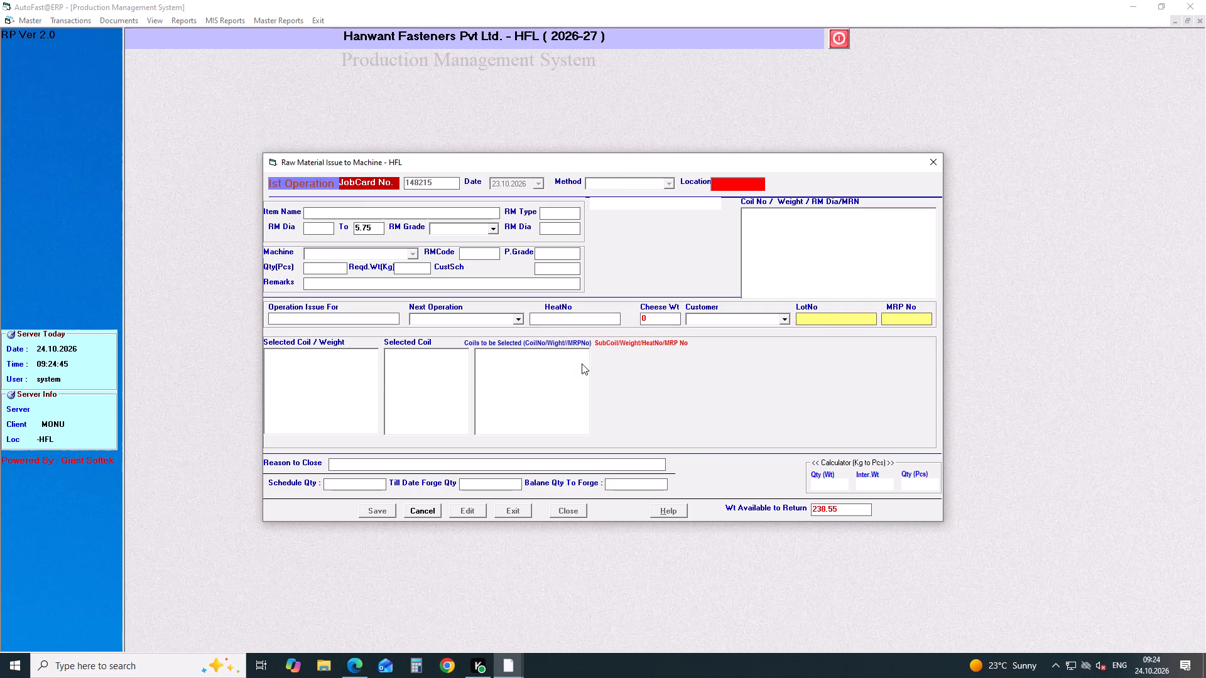
{"action": "left_click", "coordinate": [428, 508]}
Close job card 148216 with reason Planning Changed, returning a weight of 98.11 on subcoil 5018-8RR, and reset the form.
{"action": "left_click", "coordinate": [565, 512]}
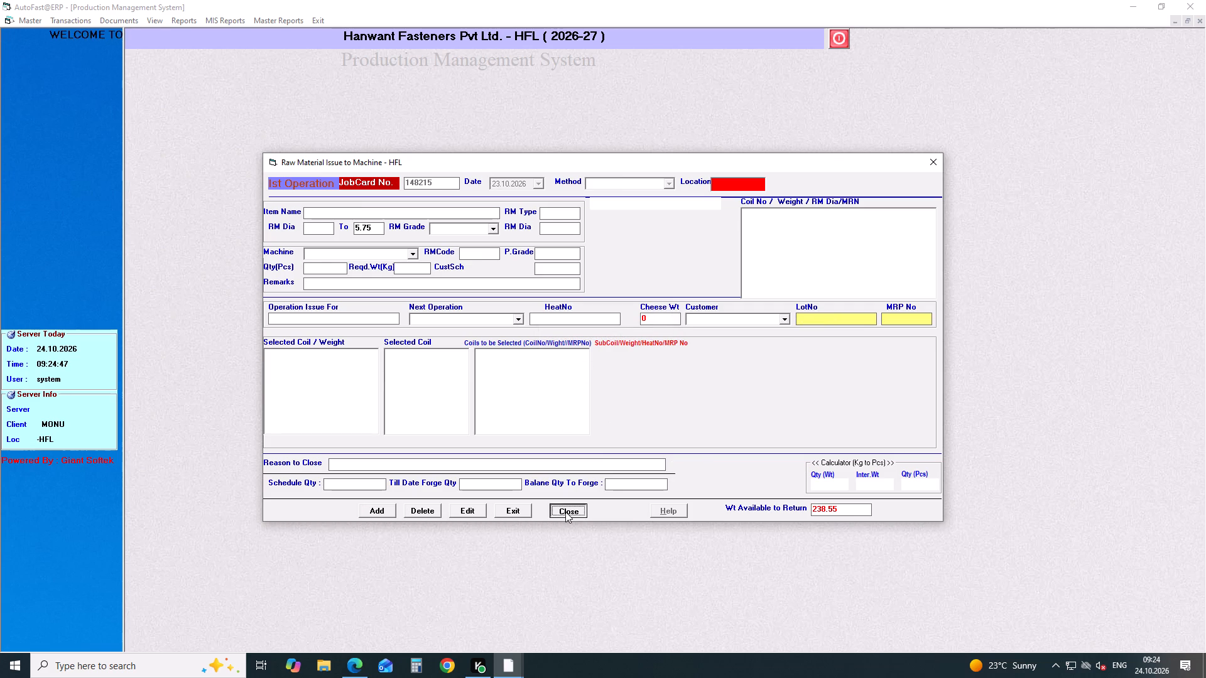
{"action": "key", "text": "BackSpace"}
{"action": "key", "text": "6"}
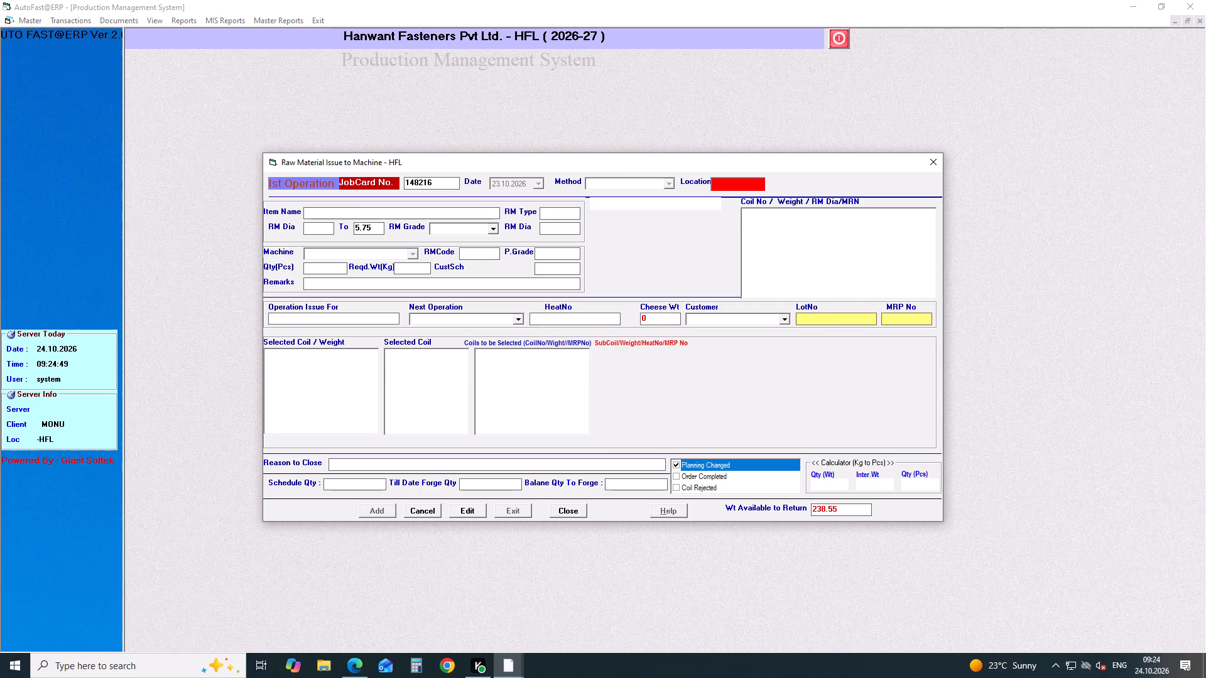
{"action": "left_click", "coordinate": [562, 507]}
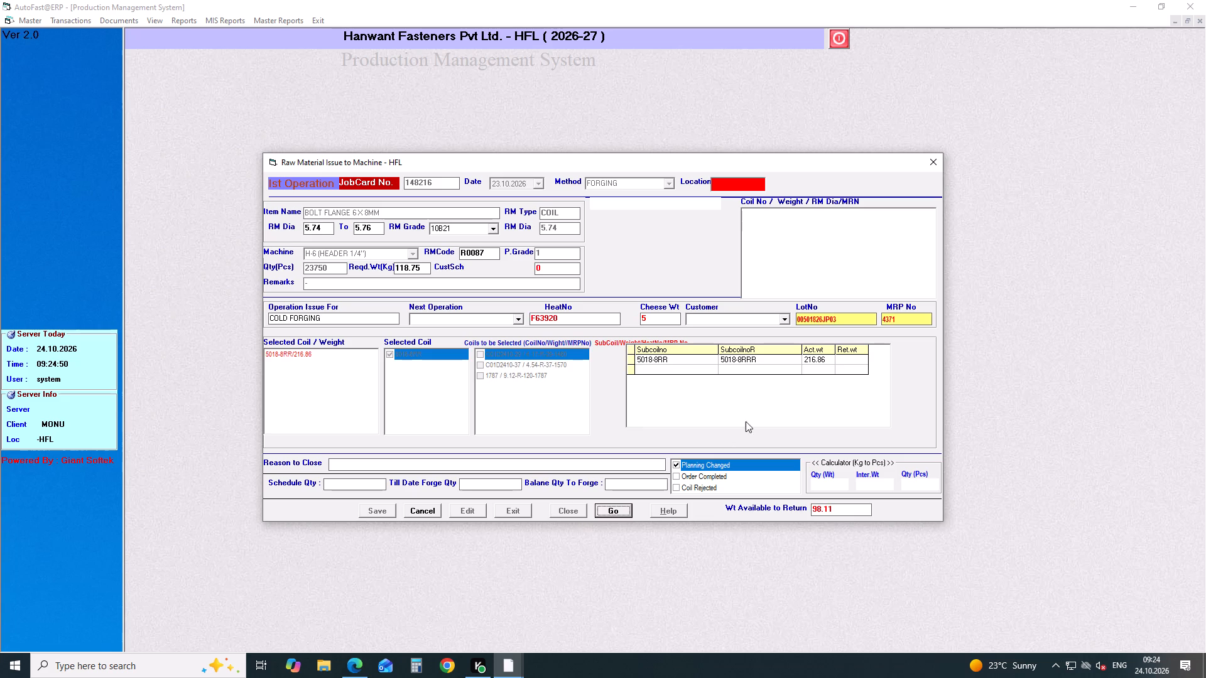
{"action": "left_click", "coordinate": [846, 359]}
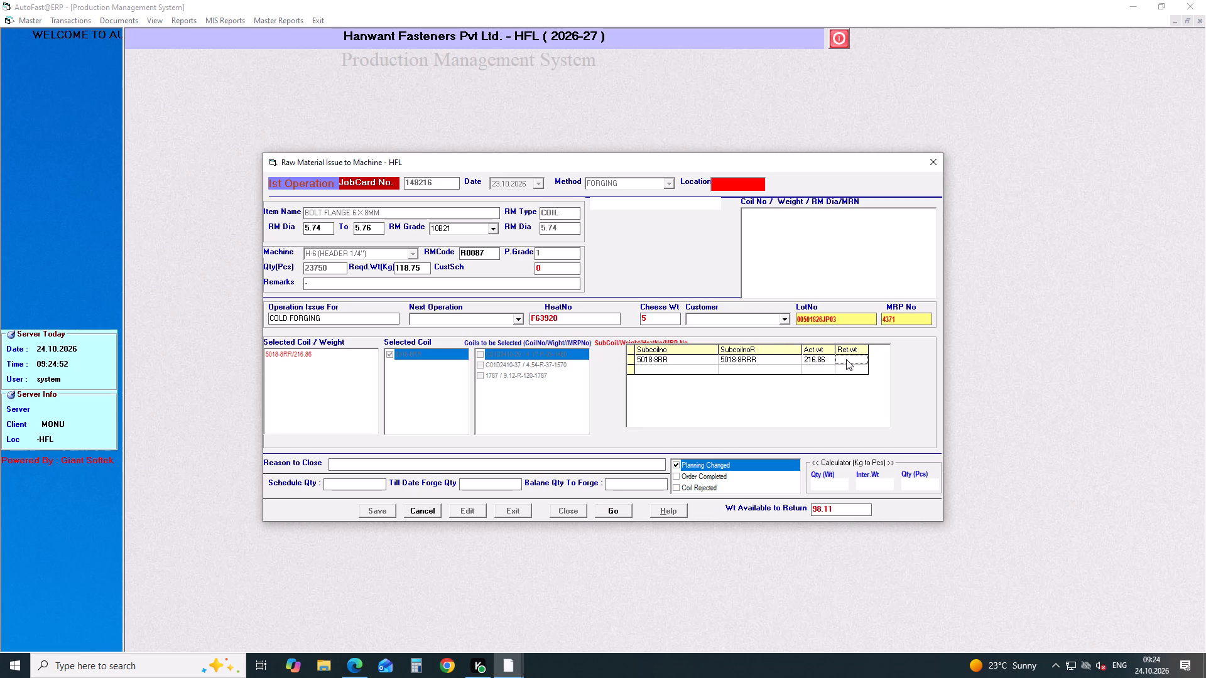
{"action": "type", "text": "98."}
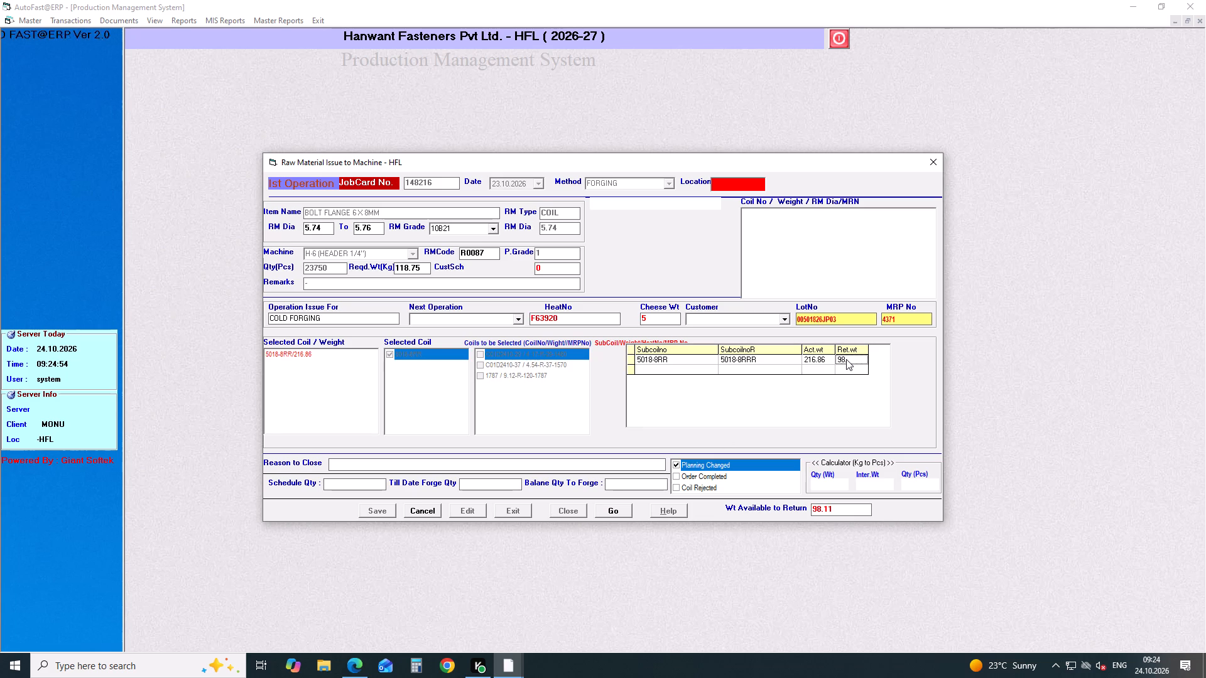
{"action": "type", "text": "11"}
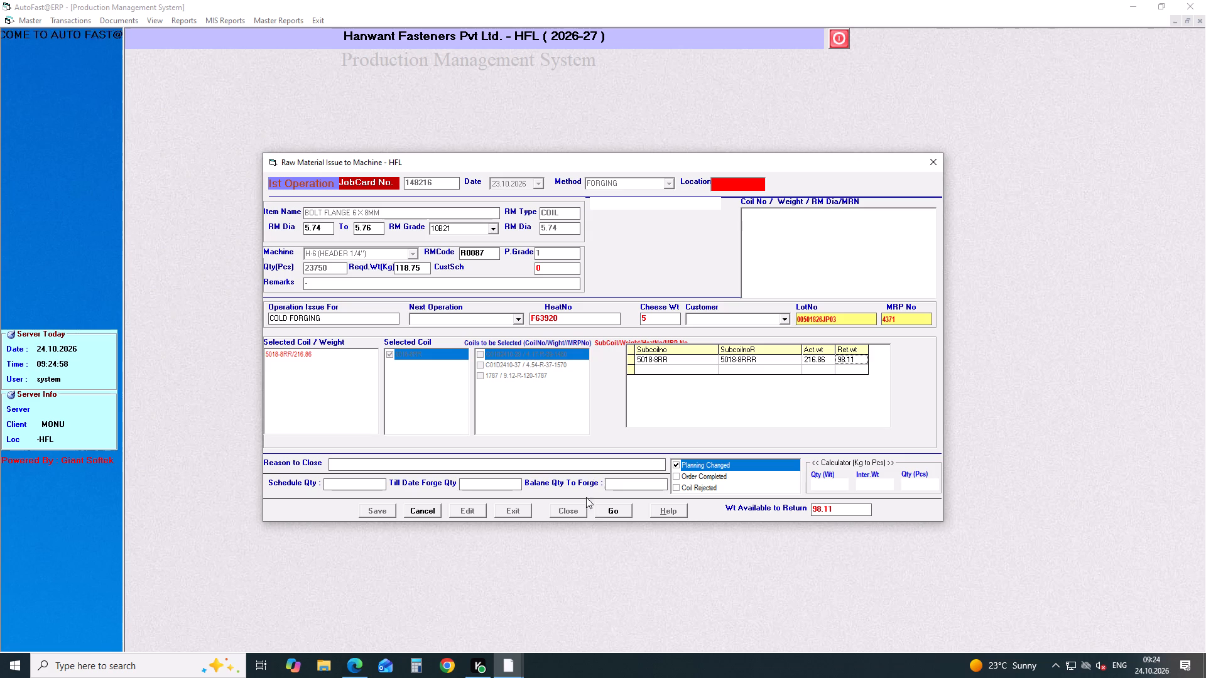
{"action": "left_click", "coordinate": [611, 515]}
{"action": "left_click", "coordinate": [596, 363]}
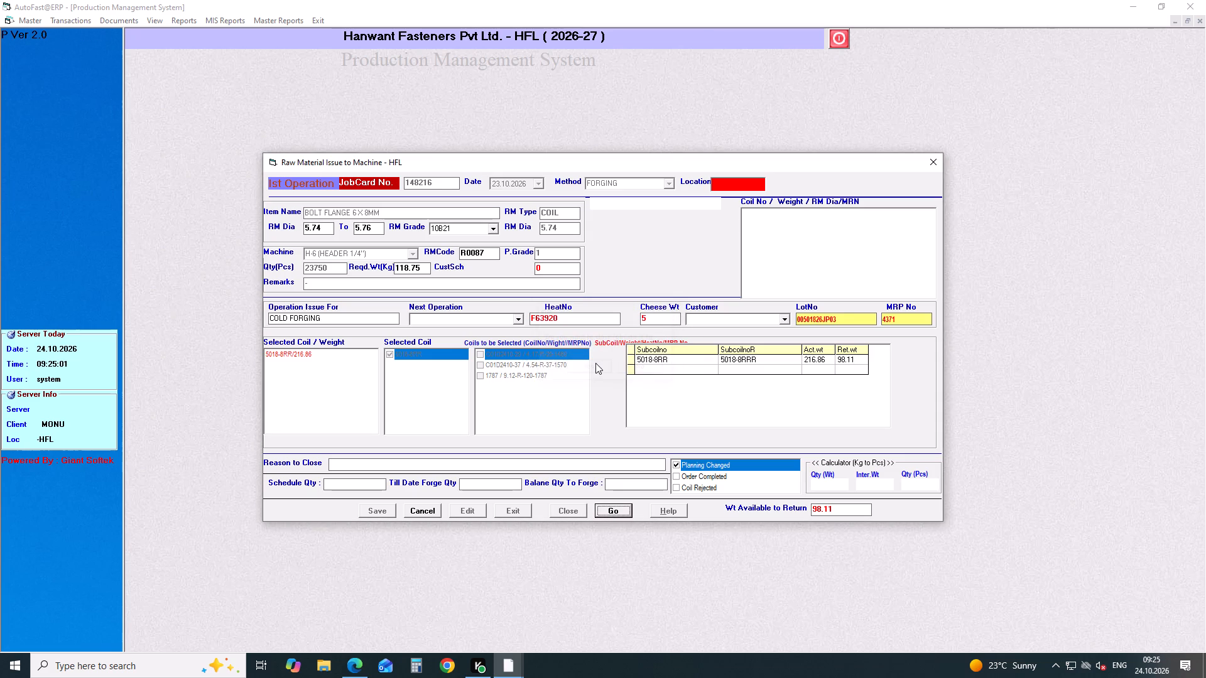
{"action": "left_click", "coordinate": [415, 510]}
Close job card 148217 with reason Planning Changed, returning a weight of 112.93 on subcoil 4994-14R, and reset the form.
{"action": "left_click", "coordinate": [567, 510]}
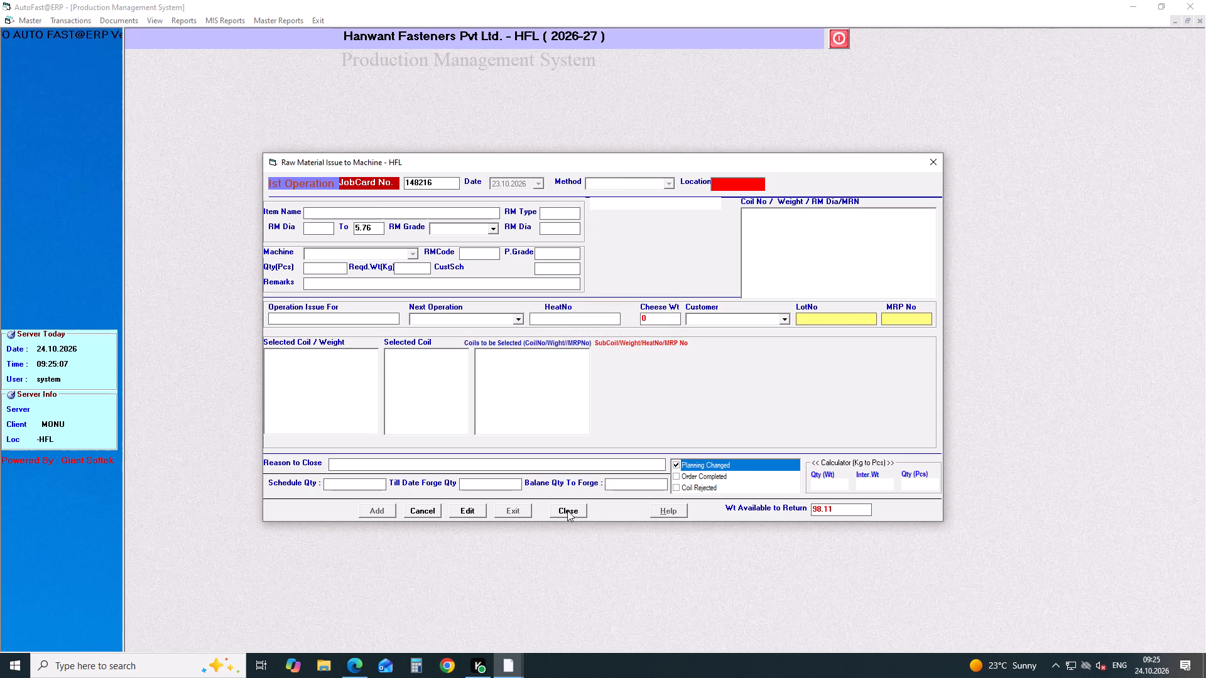
{"action": "key", "text": "BackSpace"}
{"action": "key", "text": "7"}
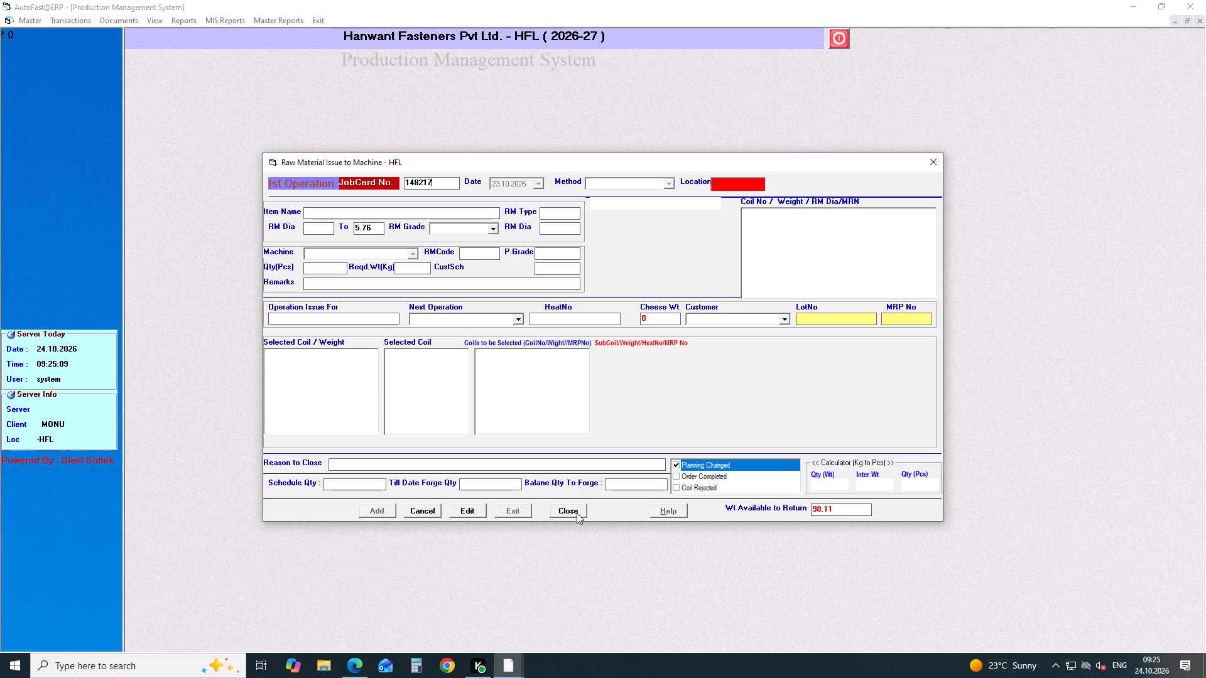
{"action": "left_click", "coordinate": [577, 513]}
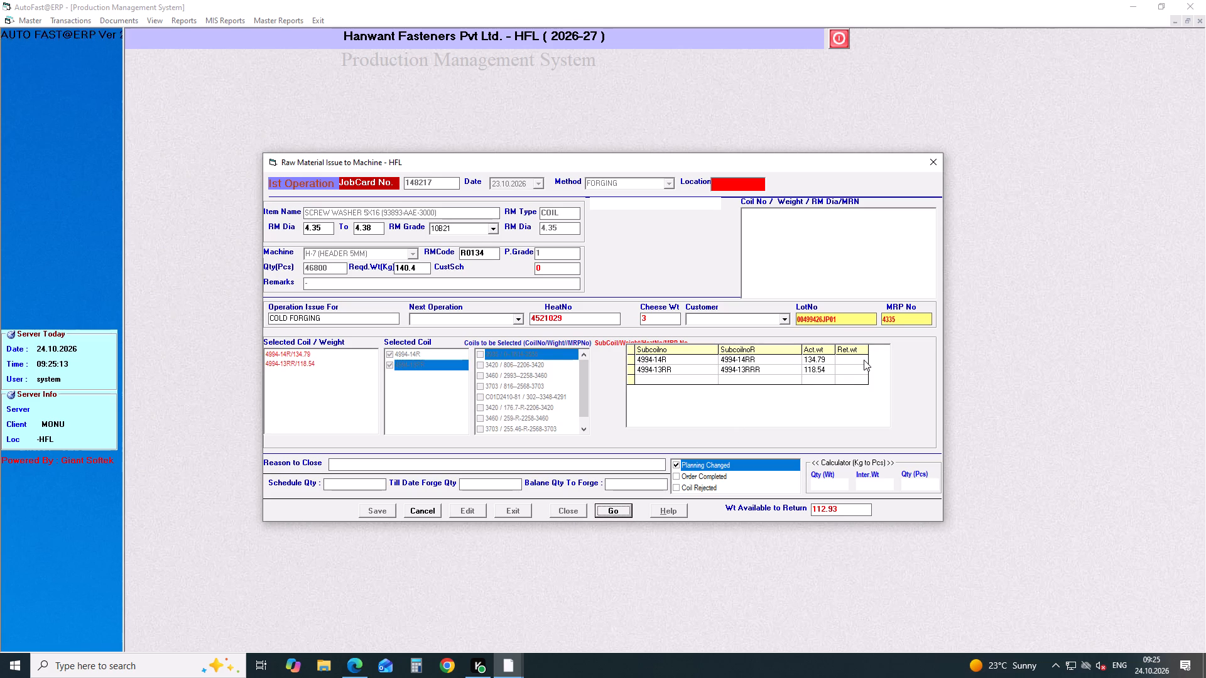
{"action": "left_click", "coordinate": [864, 360]}
{"action": "type", "text": "12"}
{"action": "key", "text": "BackSpace"}
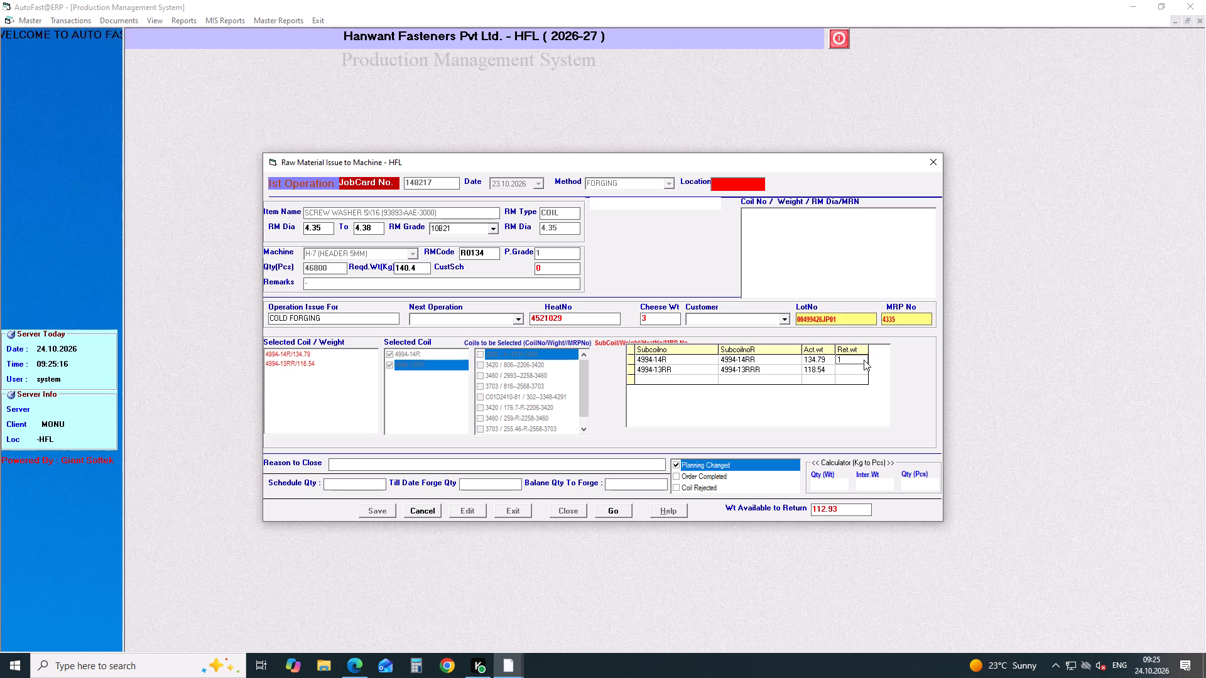
{"action": "type", "text": "2."}
{"action": "type", "text": "93"}
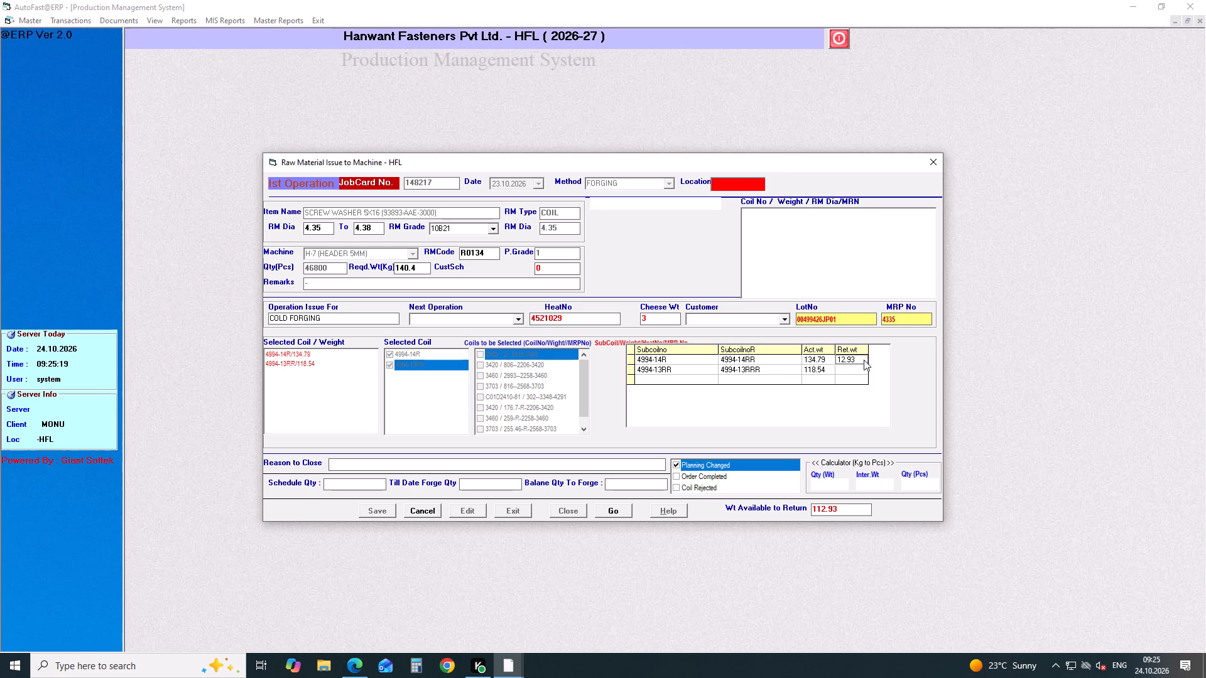
{"action": "key", "text": "BackSpace"}
{"action": "key", "text": "BackSpace"}
{"action": "key", "text": "BackSpace"}
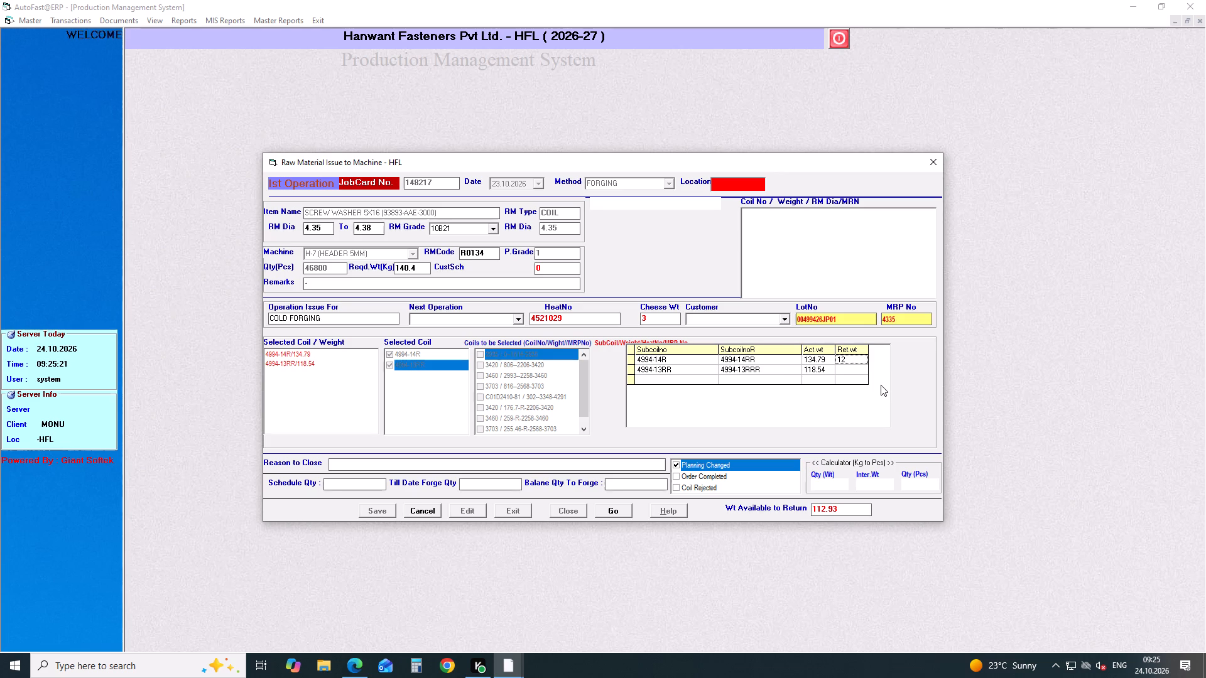
{"action": "key", "text": "BackSpace"}
{"action": "type", "text": "2."}
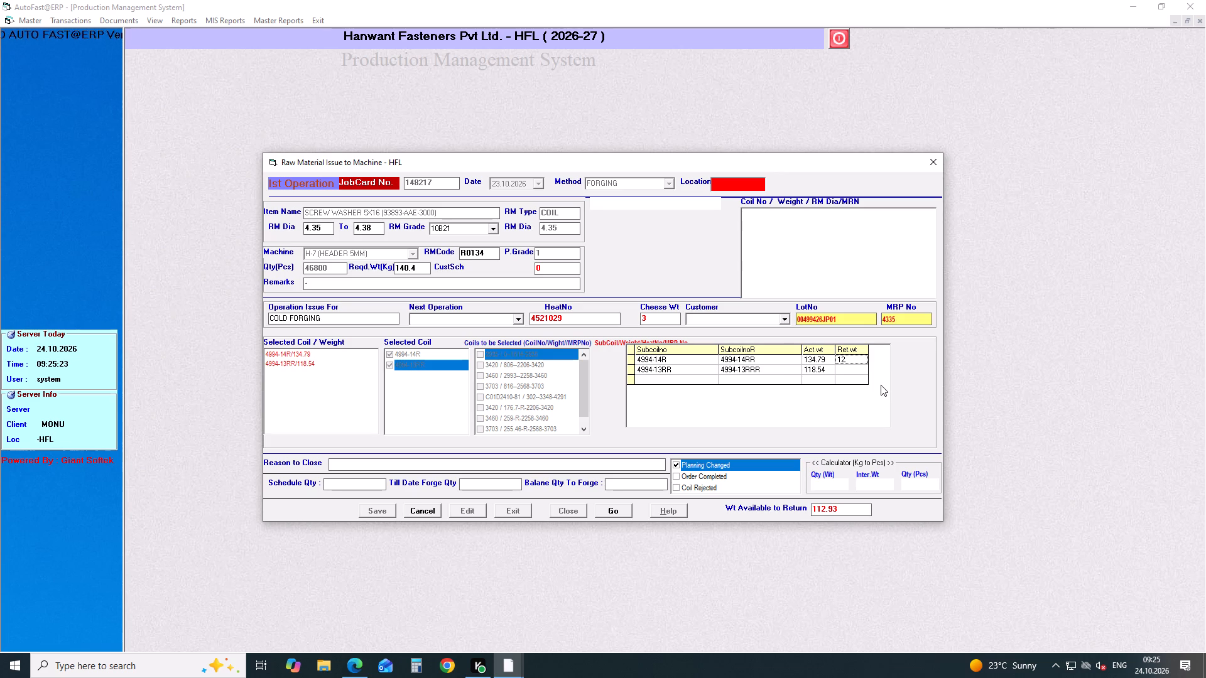
{"action": "type", "text": "93"}
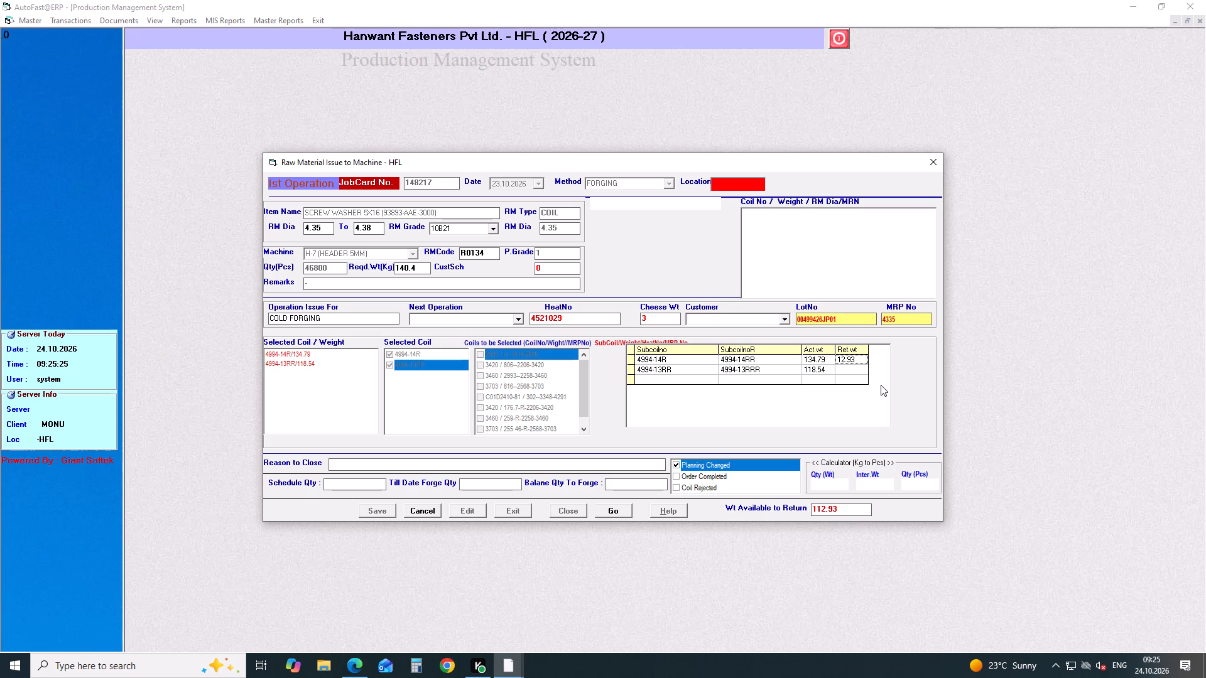
{"action": "key", "text": "BackSpace"}
{"action": "key", "text": "BackSpace"}
{"action": "key", "text": "BackSpace"}
{"action": "key", "text": "BackSpace"}
{"action": "key", "text": "BackSpace"}
{"action": "key", "text": "BackSpace"}
{"action": "type", "text": "112.93"}
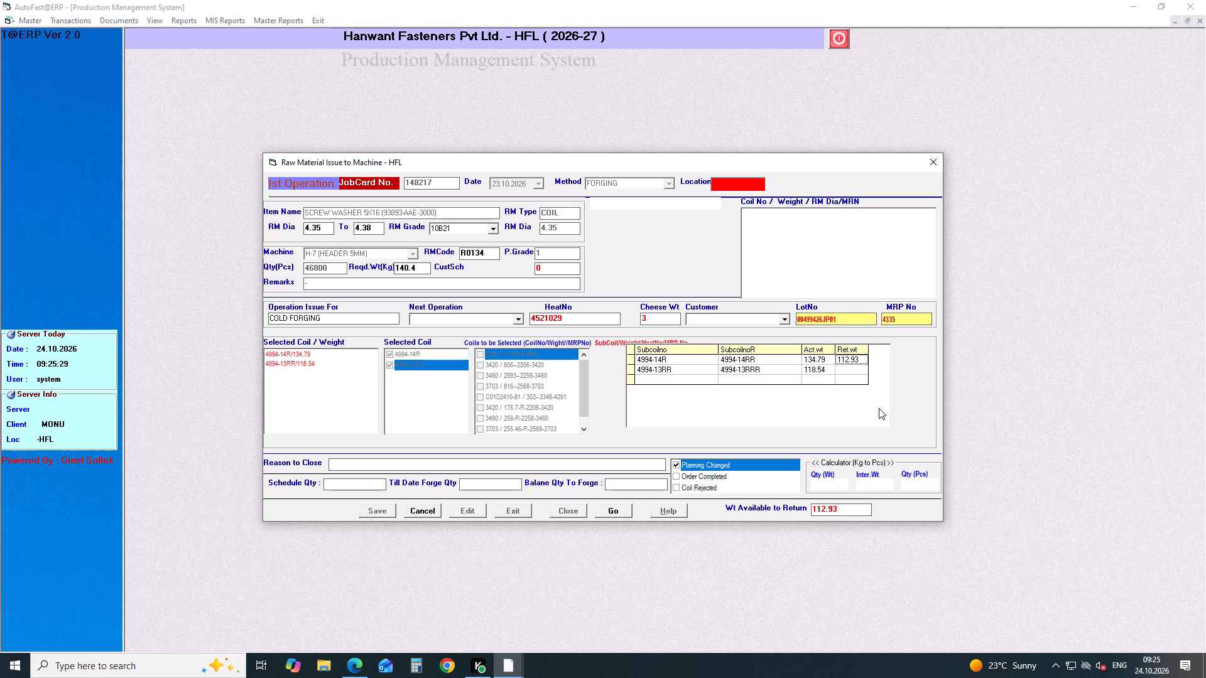
{"action": "left_click", "coordinate": [606, 512]}
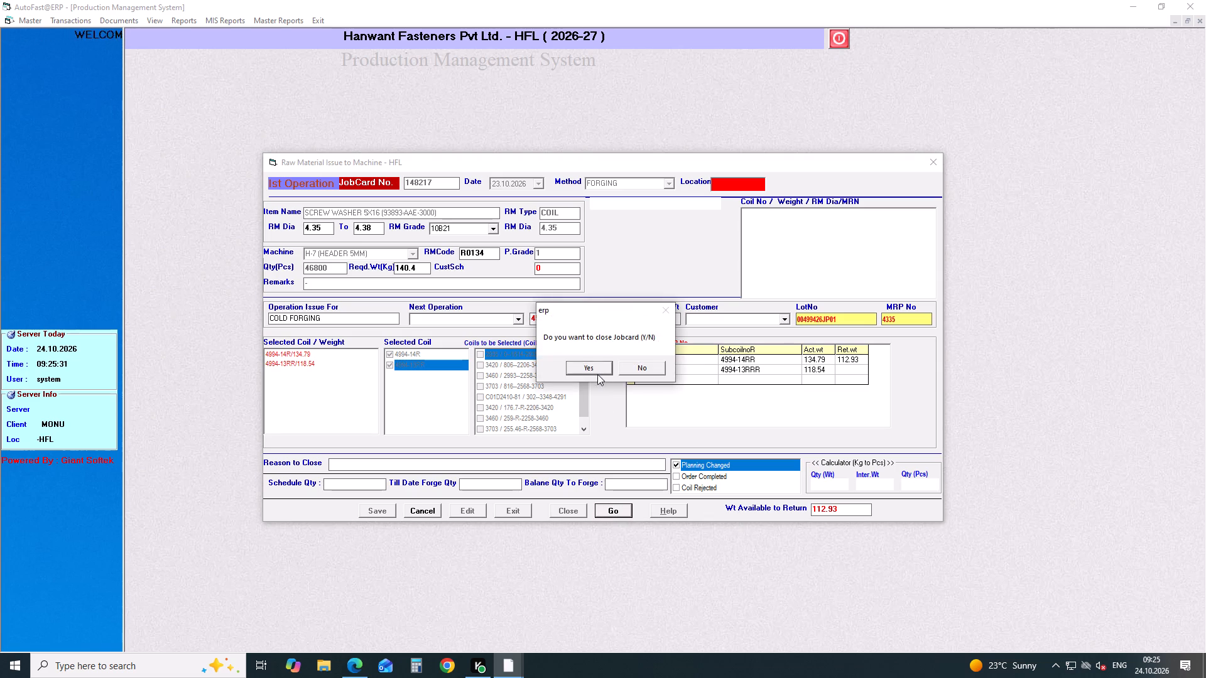
{"action": "left_click", "coordinate": [597, 371]}
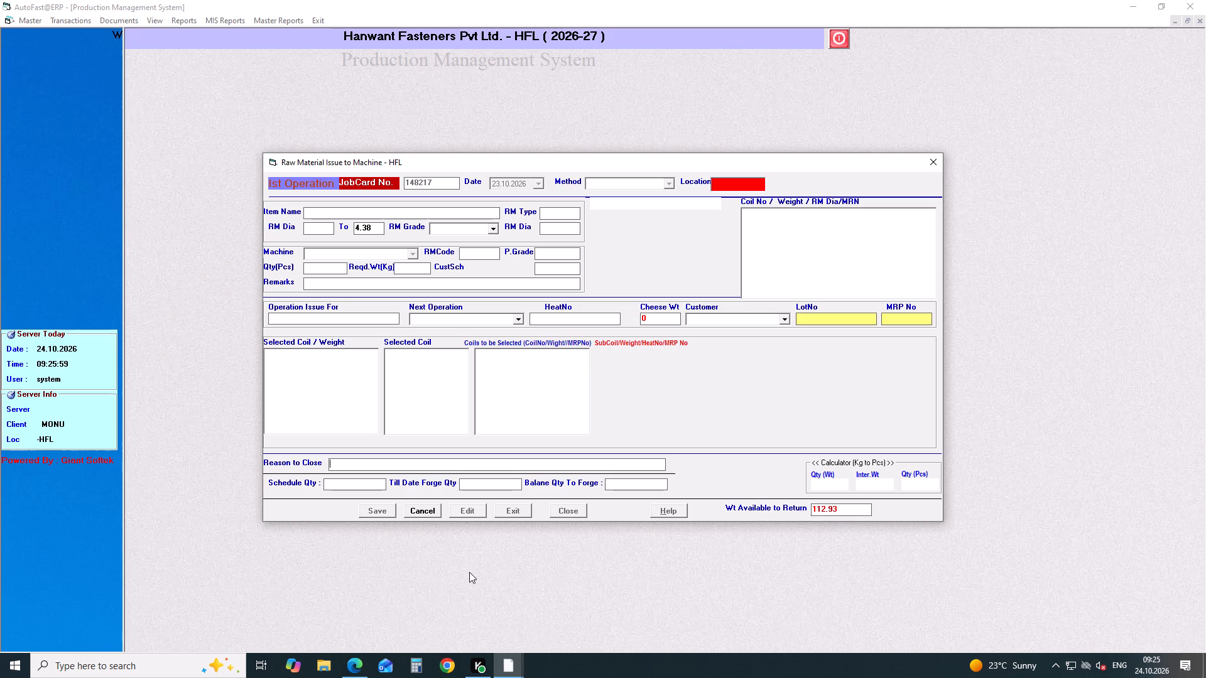
{"action": "left_click_drag", "start_coordinate": [432, 512], "coordinate": [437, 560]}
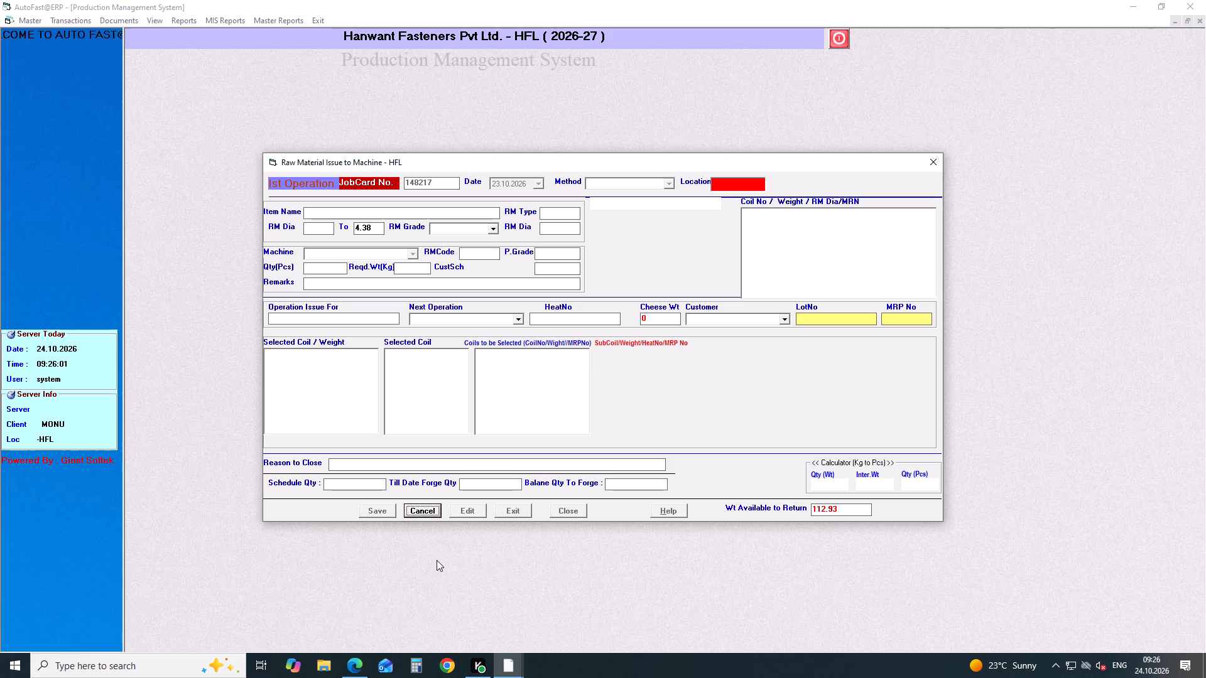
{"action": "left_click_drag", "start_coordinate": [437, 560], "coordinate": [437, 563]}
{"action": "left_click", "coordinate": [410, 514]}
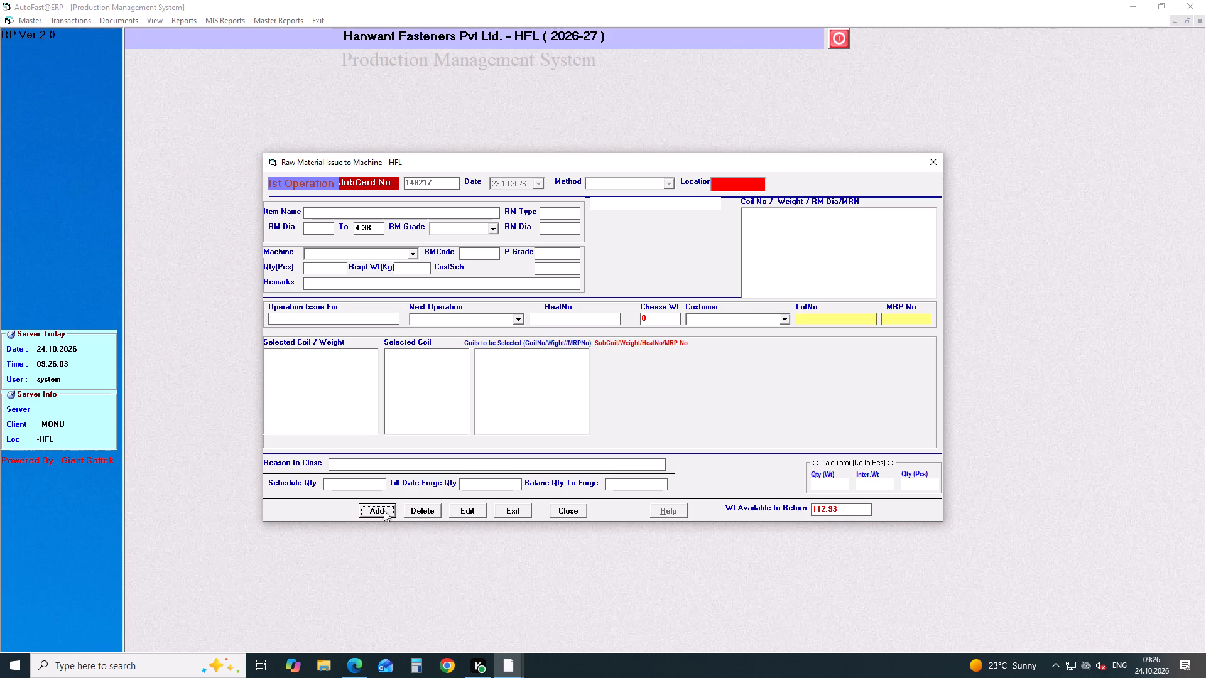
Start a new raw material issue job card dated 23.10.2026 with the method FORGING and bring up its item list.
{"action": "left_click", "coordinate": [370, 506]}
{"action": "key", "text": "Return"}
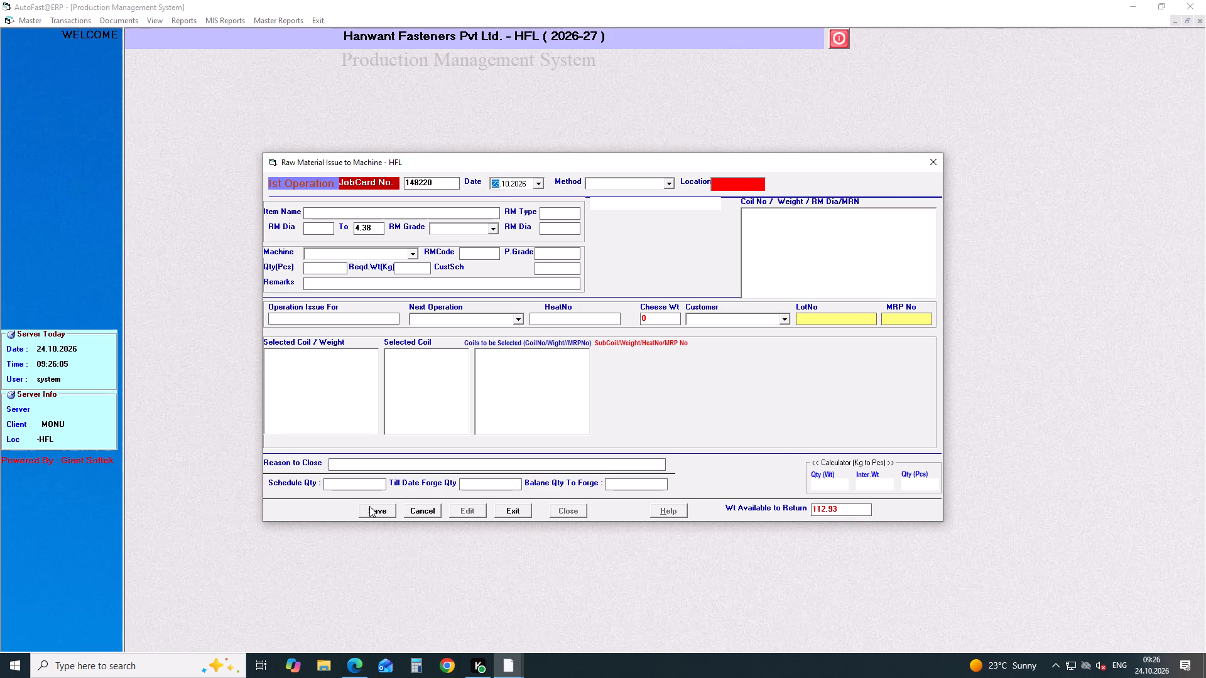
{"action": "key", "text": "Return"}
{"action": "key", "text": "Down"}
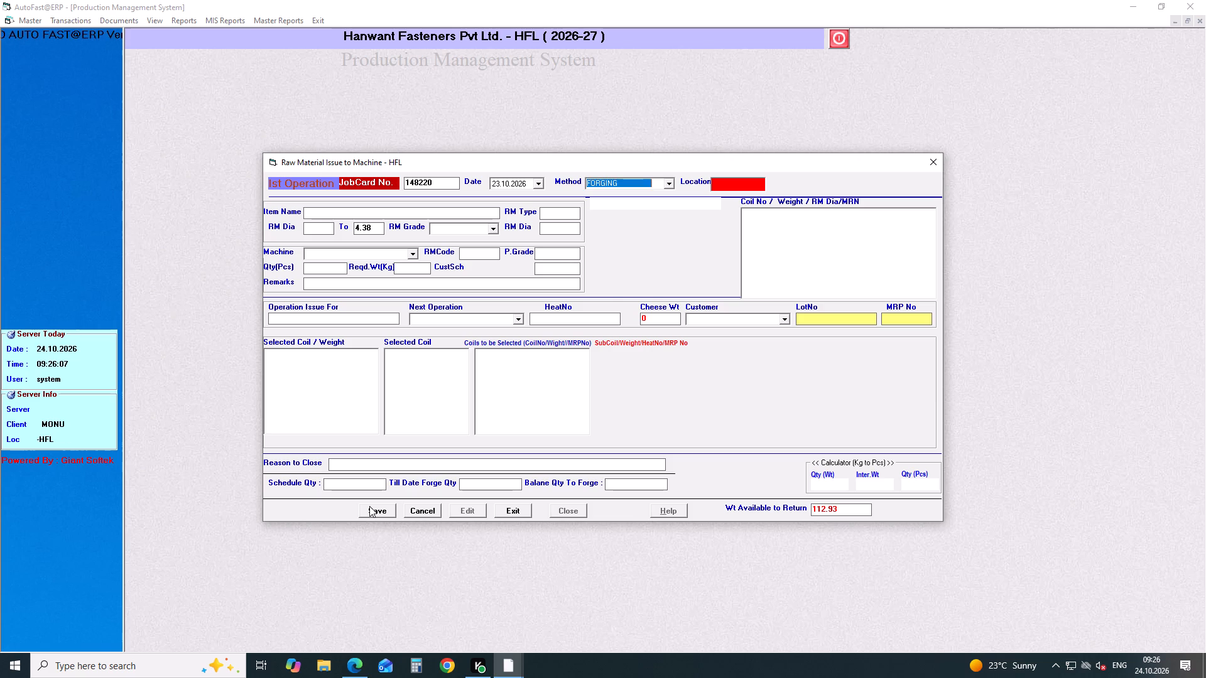
{"action": "key", "text": "Return"}
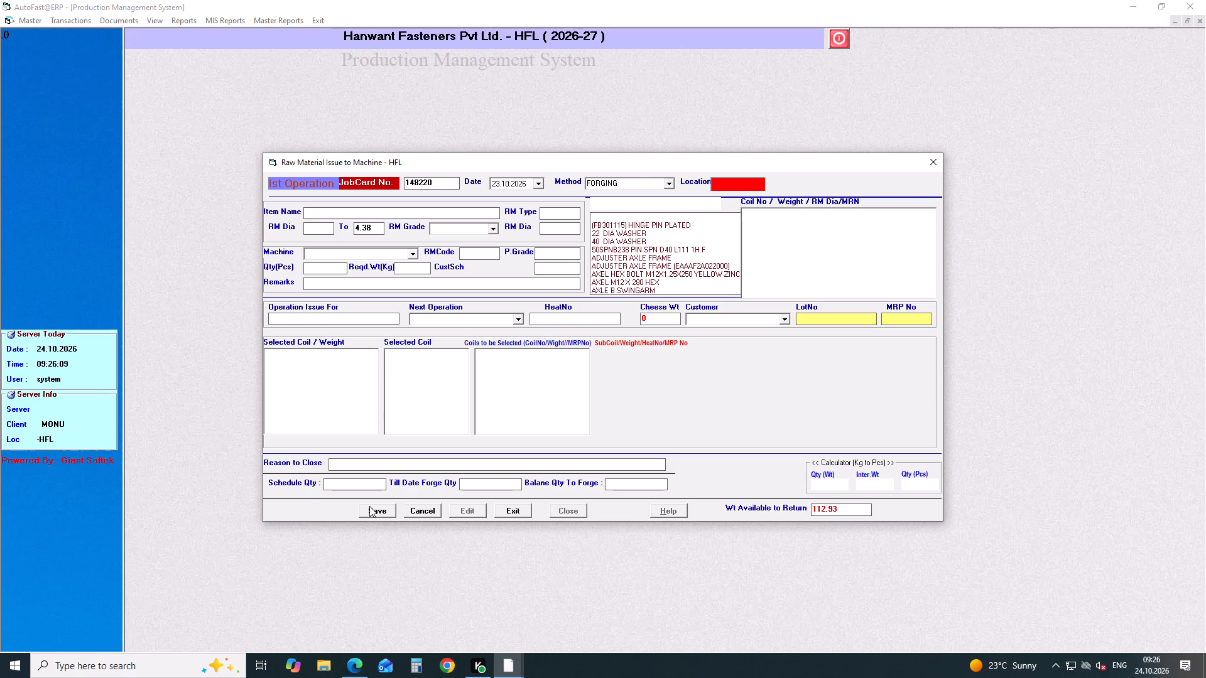
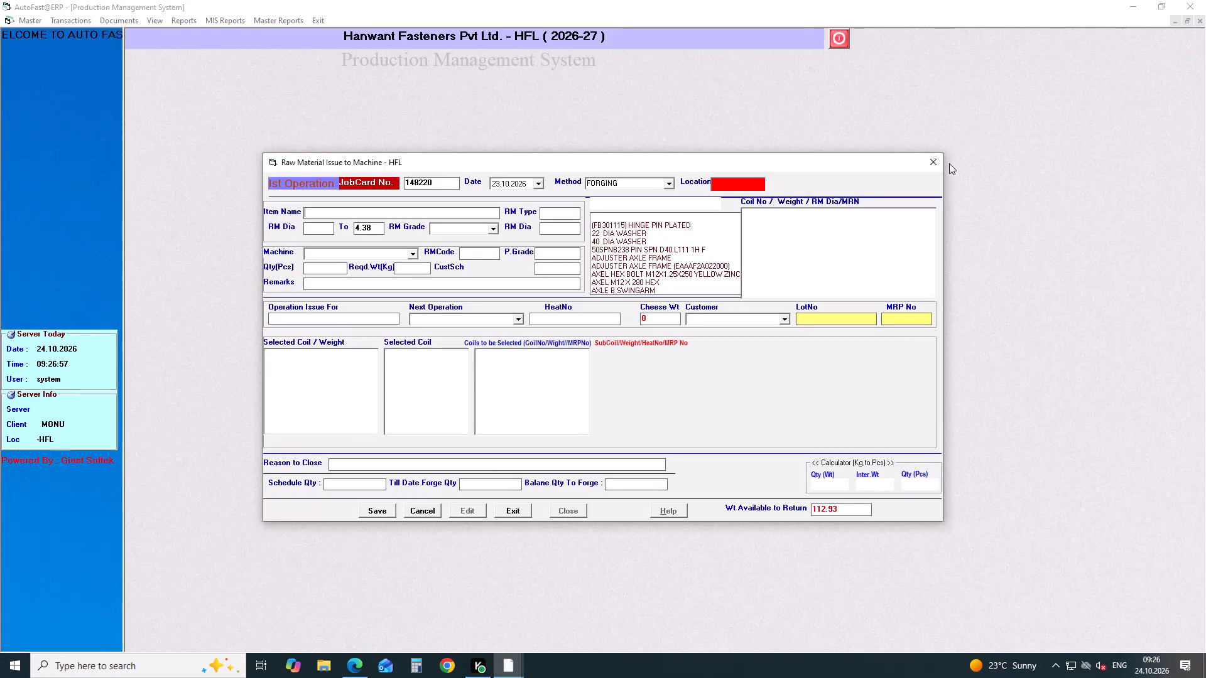
Close the raw material issue form and start a new second-operation item issue to machine dated 23.10.2026.
{"action": "left_click", "coordinate": [932, 163]}
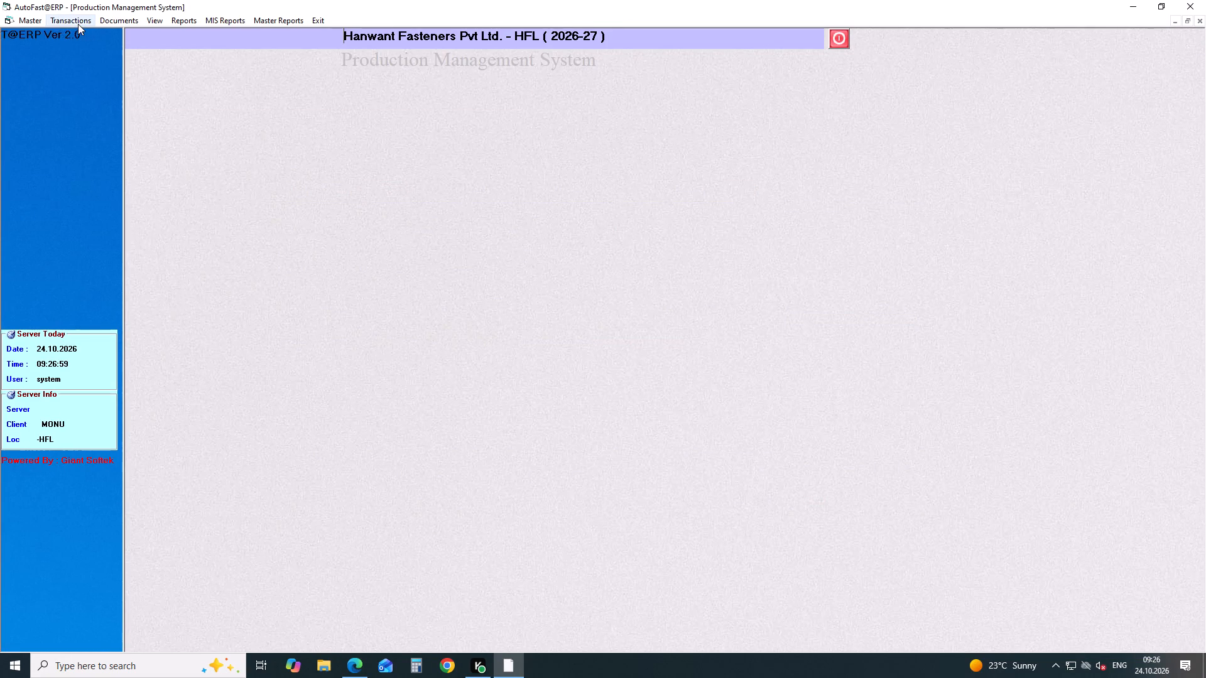
{"action": "left_click", "coordinate": [78, 24]}
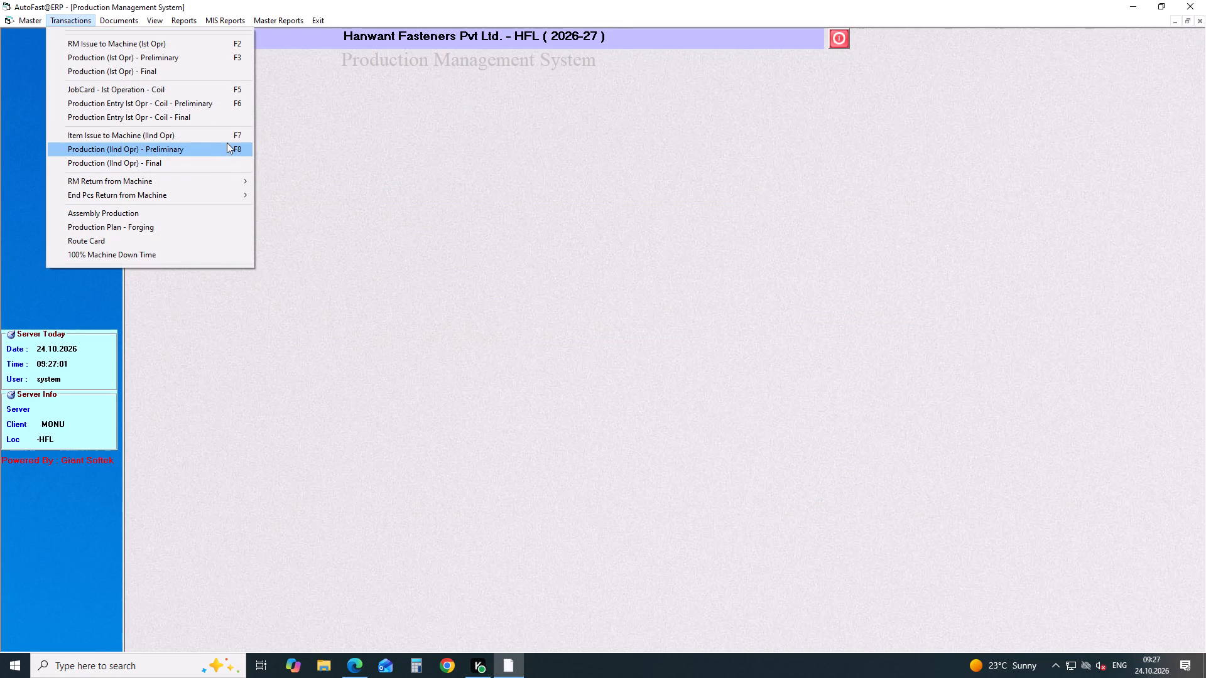
{"action": "left_click", "coordinate": [229, 137]}
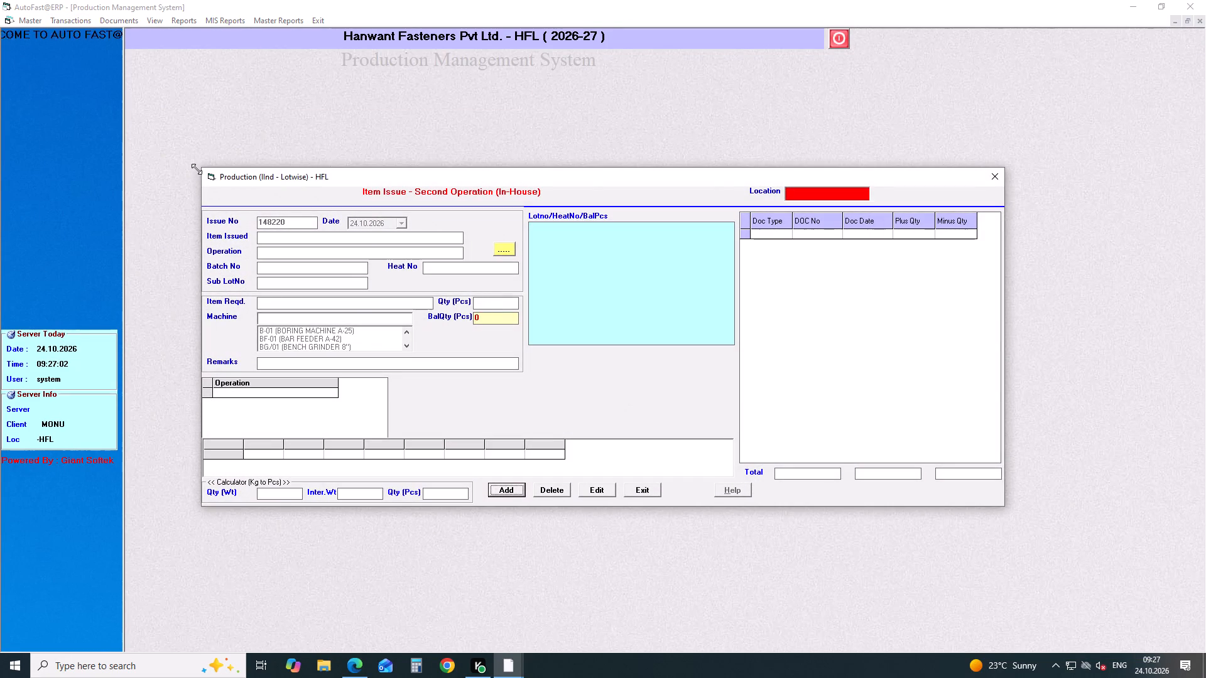
{"action": "key", "text": "Return"}
{"action": "key", "text": "Return"}
{"action": "key", "text": "Return"}
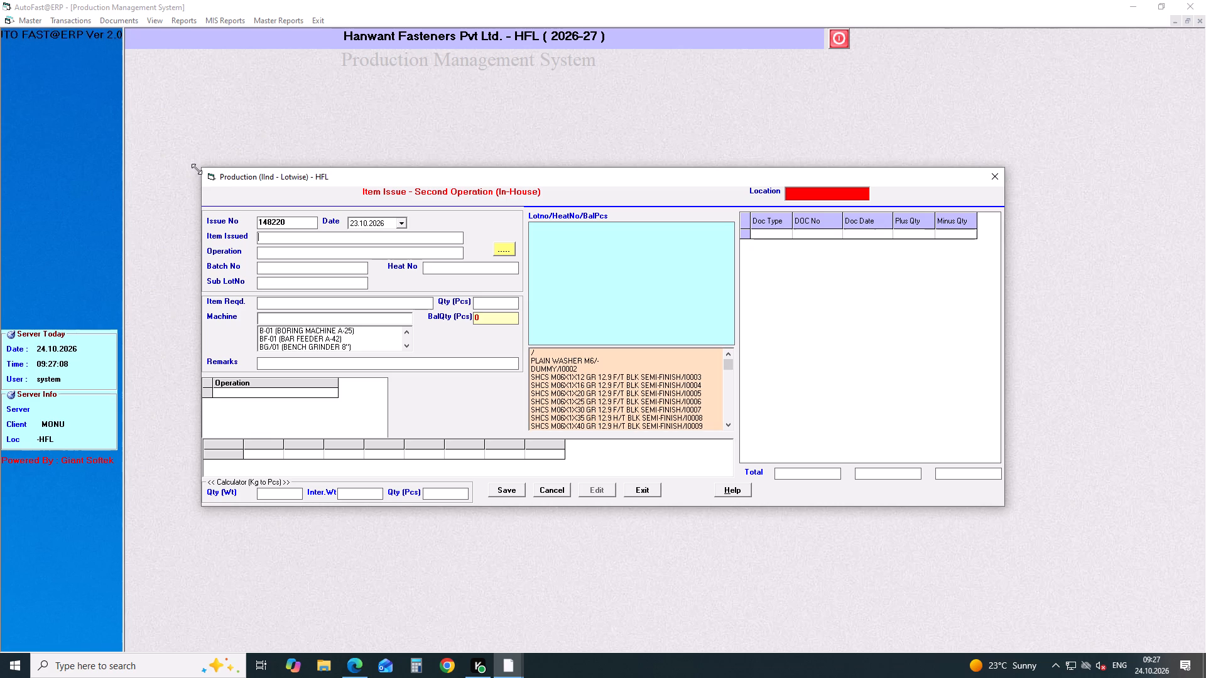
Select the issued item BOLT SPECIAL M5X14/I0267 with the operation TRIMMING.
{"action": "type", "text": "bo"}
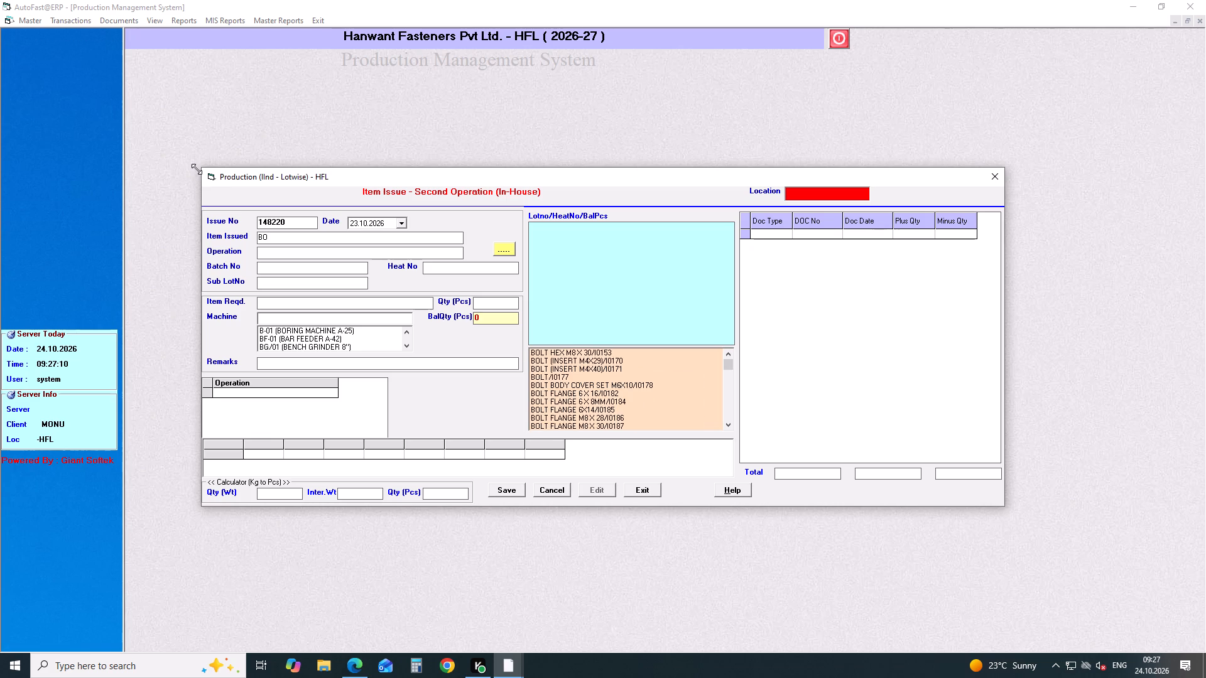
{"action": "type", "text": "lt"}
{"action": "key", "text": "space"}
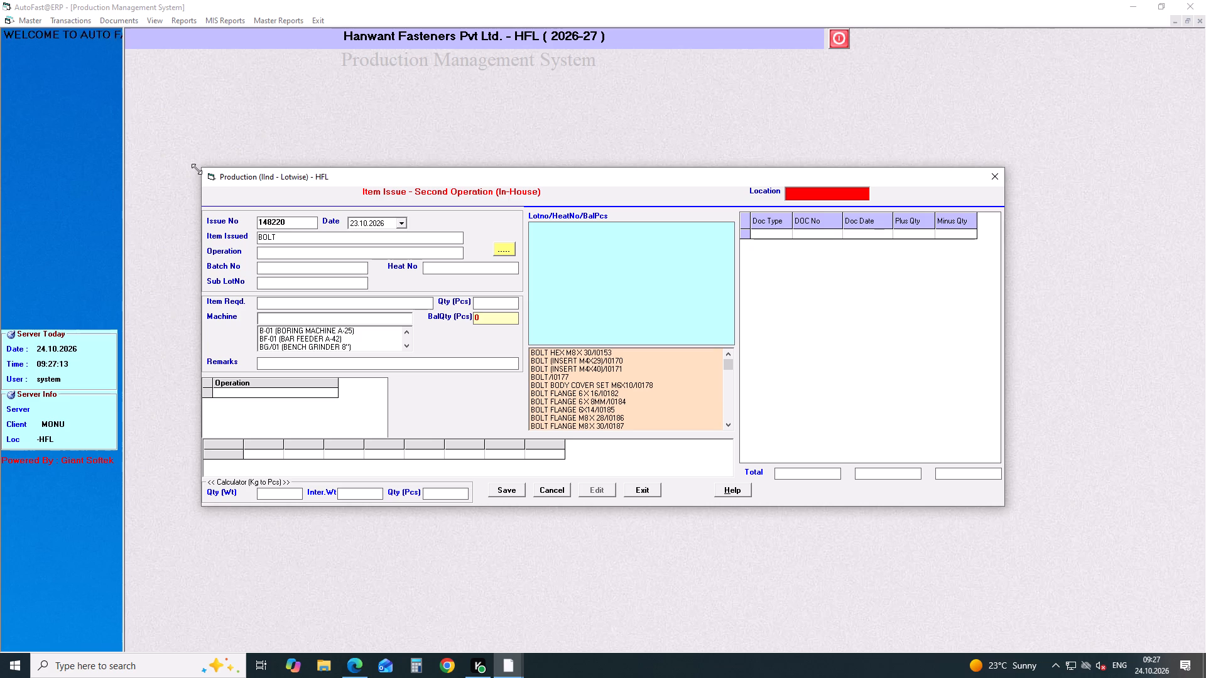
{"action": "key", "text": "s"}
{"action": "key", "text": "Down"}
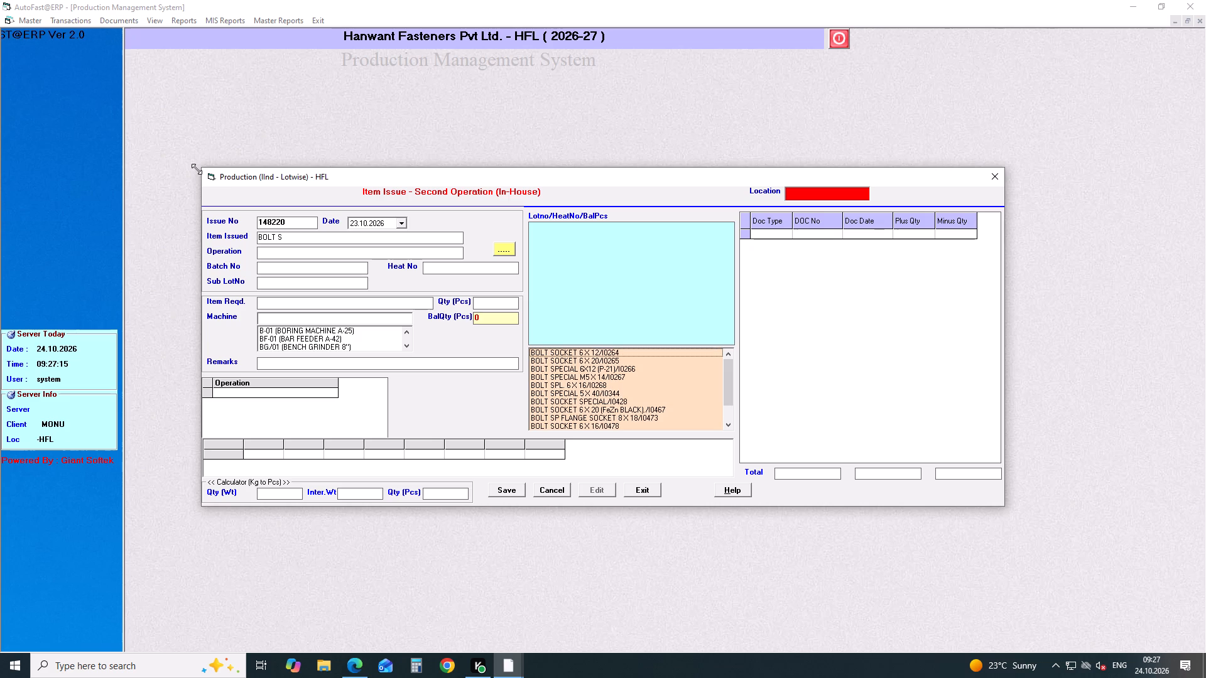
{"action": "key", "text": "Down"}
{"action": "key", "text": "Down"}
{"action": "key", "text": "Down"}
{"action": "key", "text": "Down"}
{"action": "key", "text": "Return"}
{"action": "key", "text": "Return"}
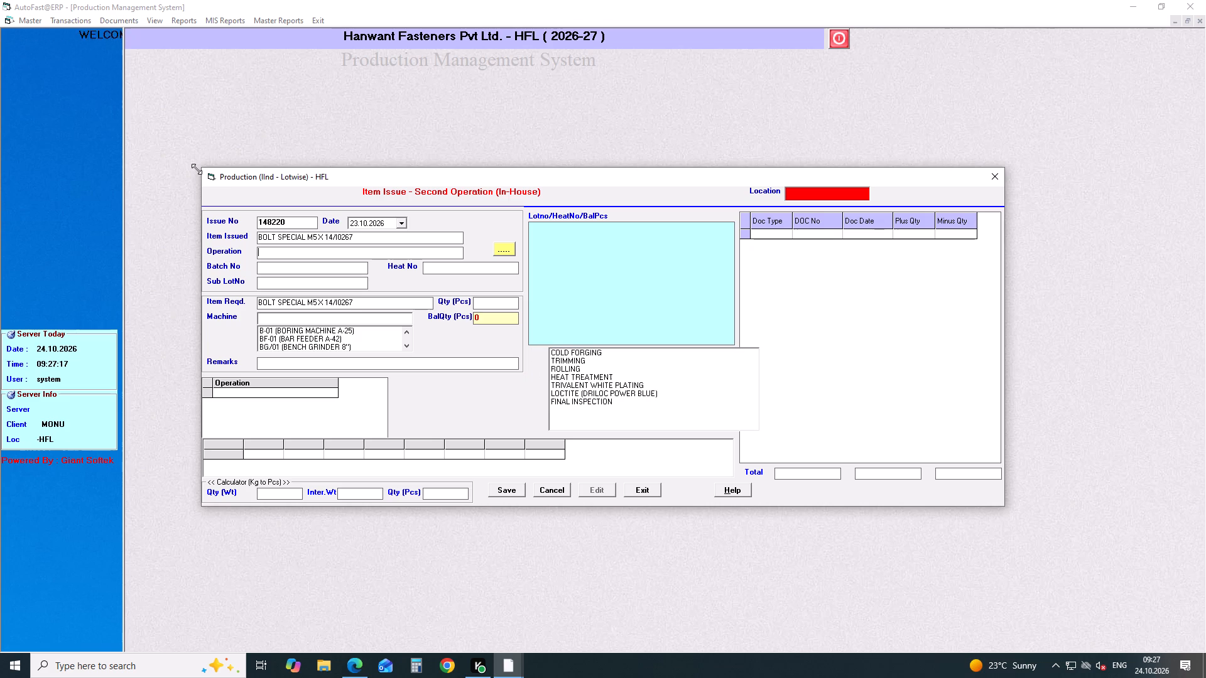
{"action": "key", "text": "Down"}
{"action": "key", "text": "Down"}
{"action": "key", "text": "Down"}
{"action": "key", "text": "Return"}
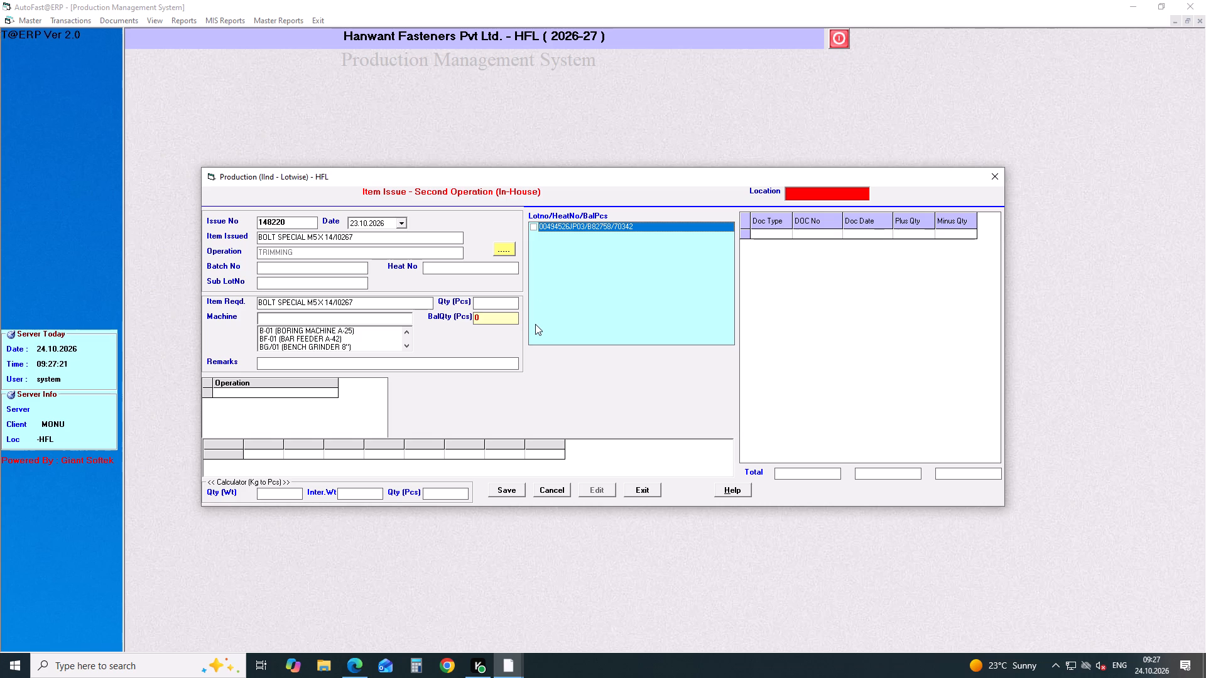
Issue 27200 pcs of lot 00494526JP03 to machine TM-2 (TRIMMING 1/4") and save the issue.
{"action": "left_click", "coordinate": [534, 227]}
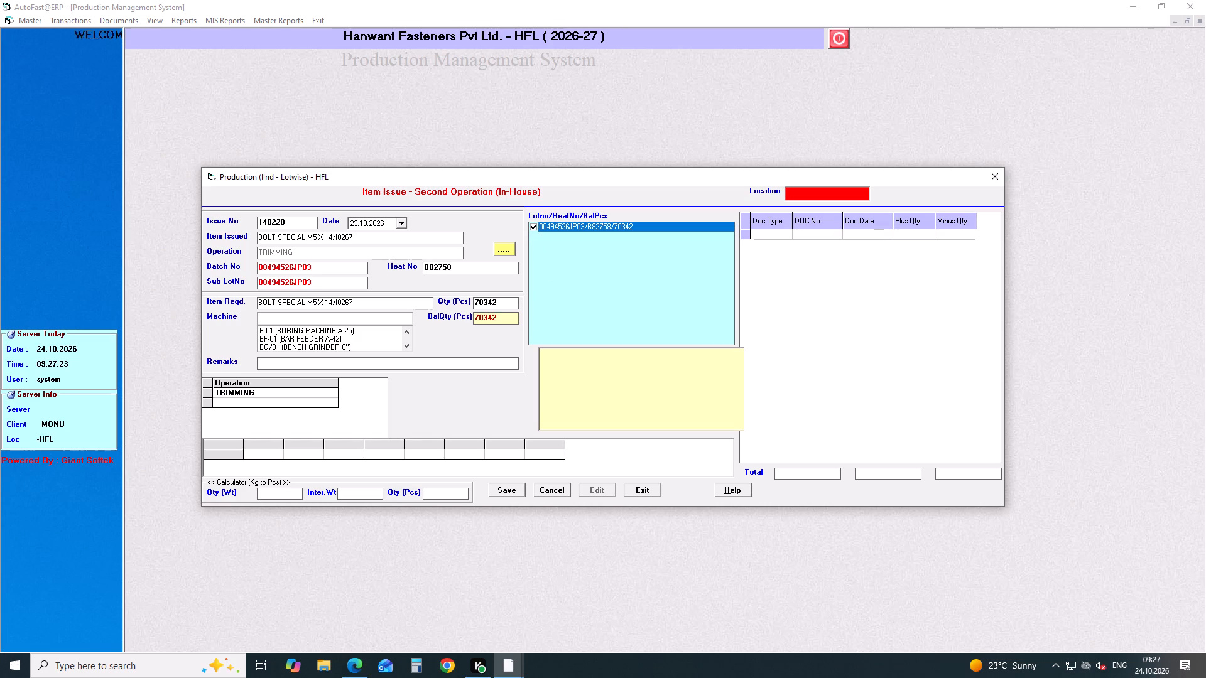
{"action": "left_click_drag", "start_coordinate": [511, 298], "coordinate": [432, 315]}
{"action": "type", "text": "27200"}
{"action": "key", "text": "Return"}
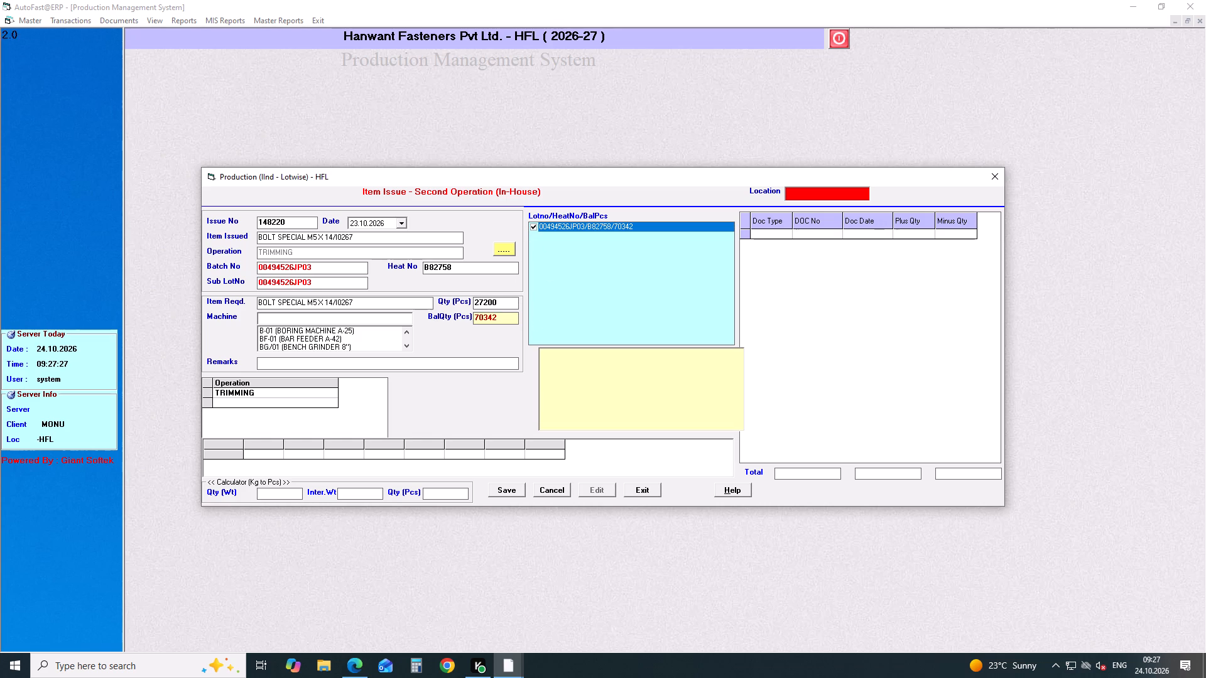
{"action": "type", "text": "tm"}
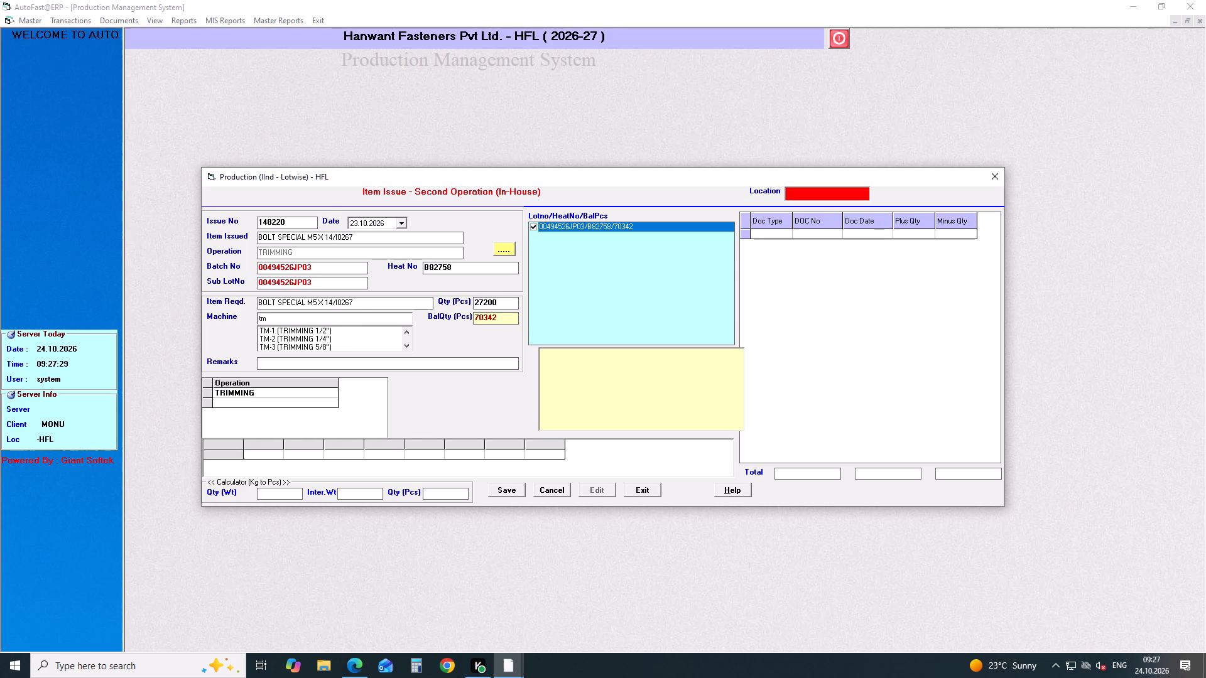
{"action": "key", "text": "Down"}
{"action": "key", "text": "Down"}
{"action": "key", "text": "Return"}
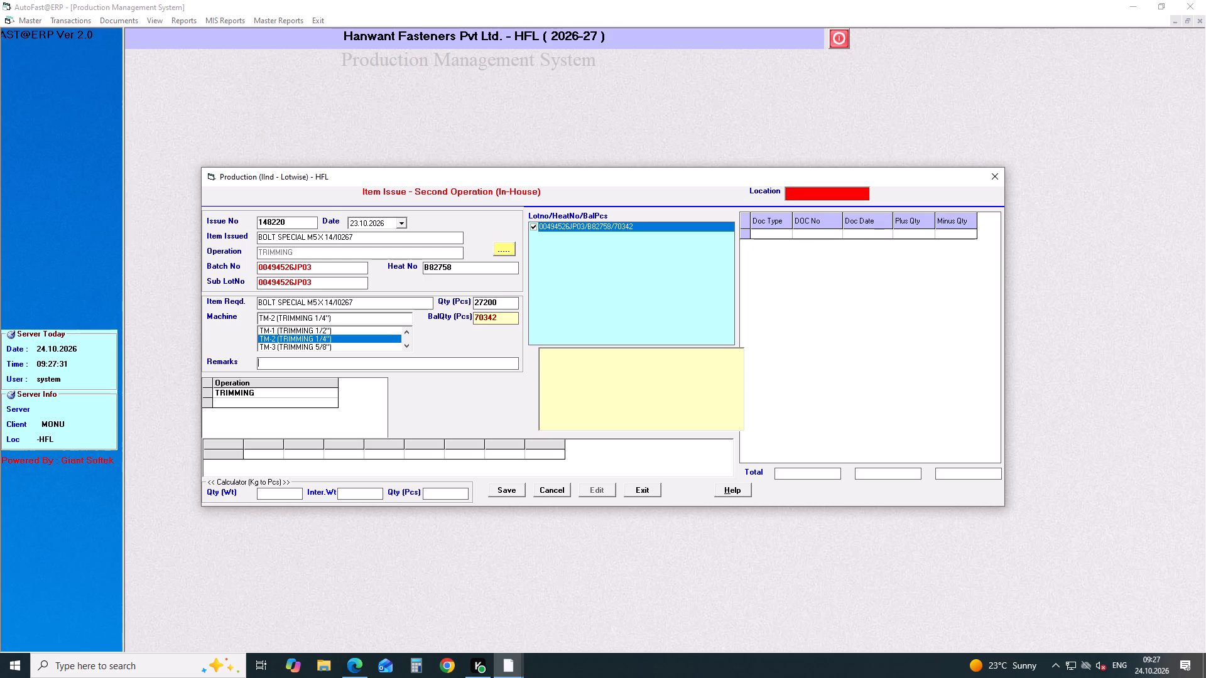
{"action": "key", "text": "Return"}
{"action": "key", "text": "Return"}
{"action": "key", "text": "Return"}
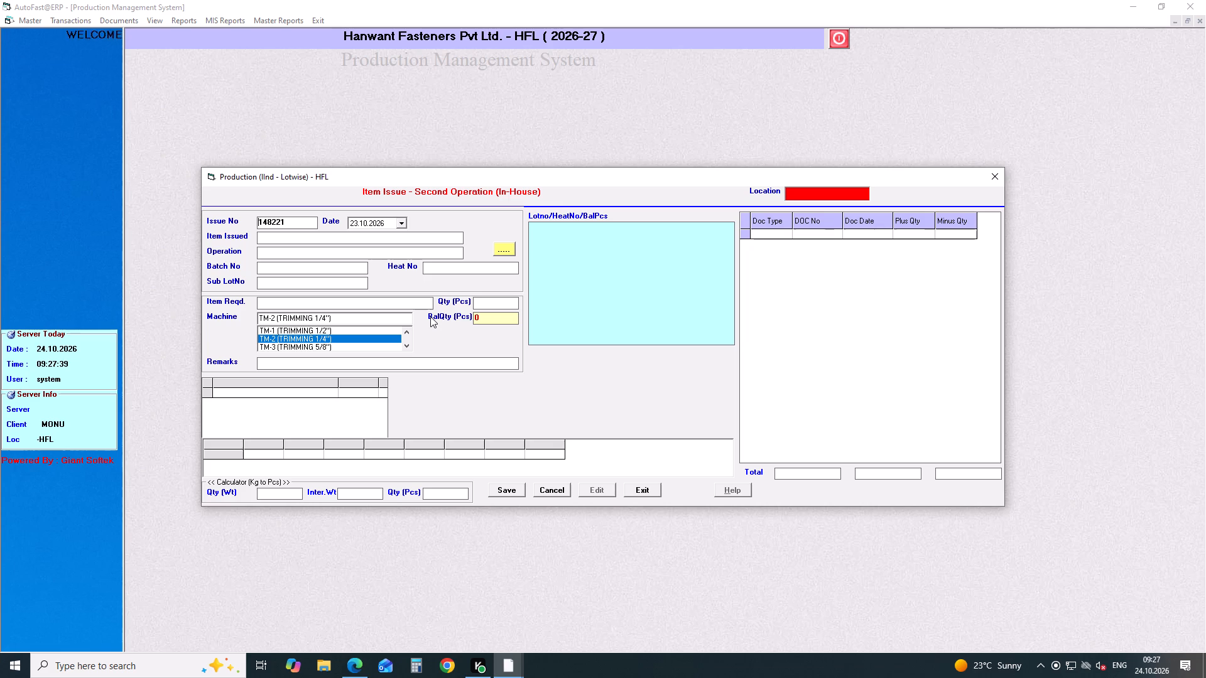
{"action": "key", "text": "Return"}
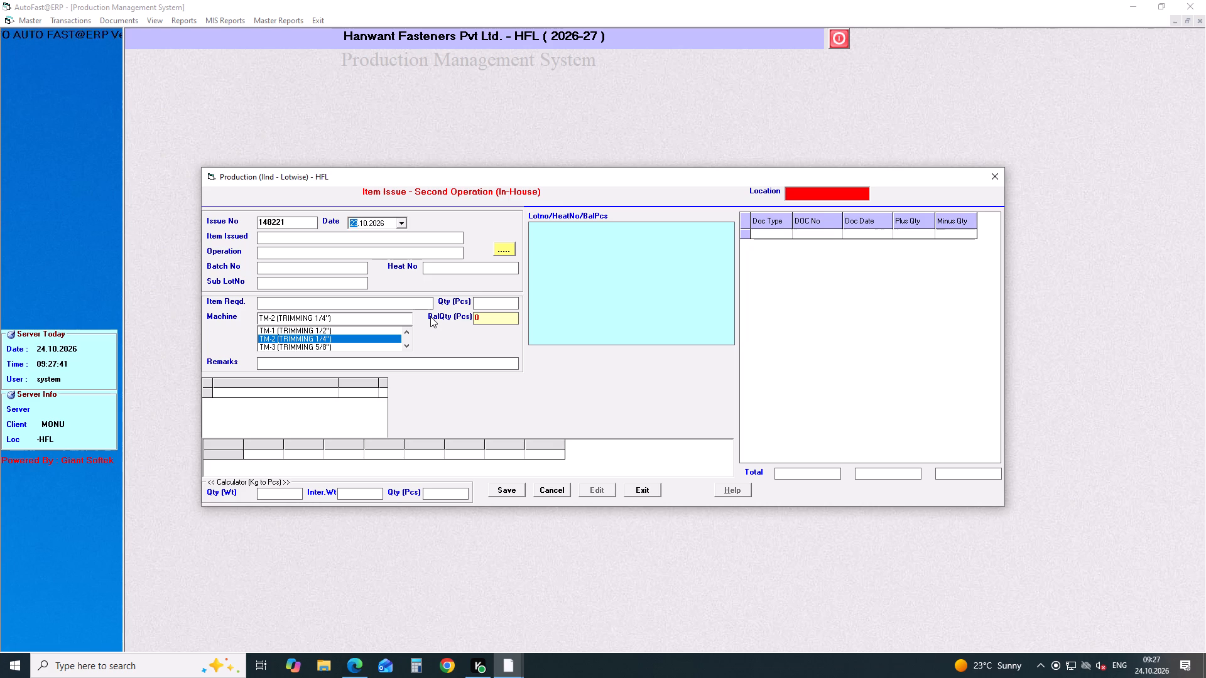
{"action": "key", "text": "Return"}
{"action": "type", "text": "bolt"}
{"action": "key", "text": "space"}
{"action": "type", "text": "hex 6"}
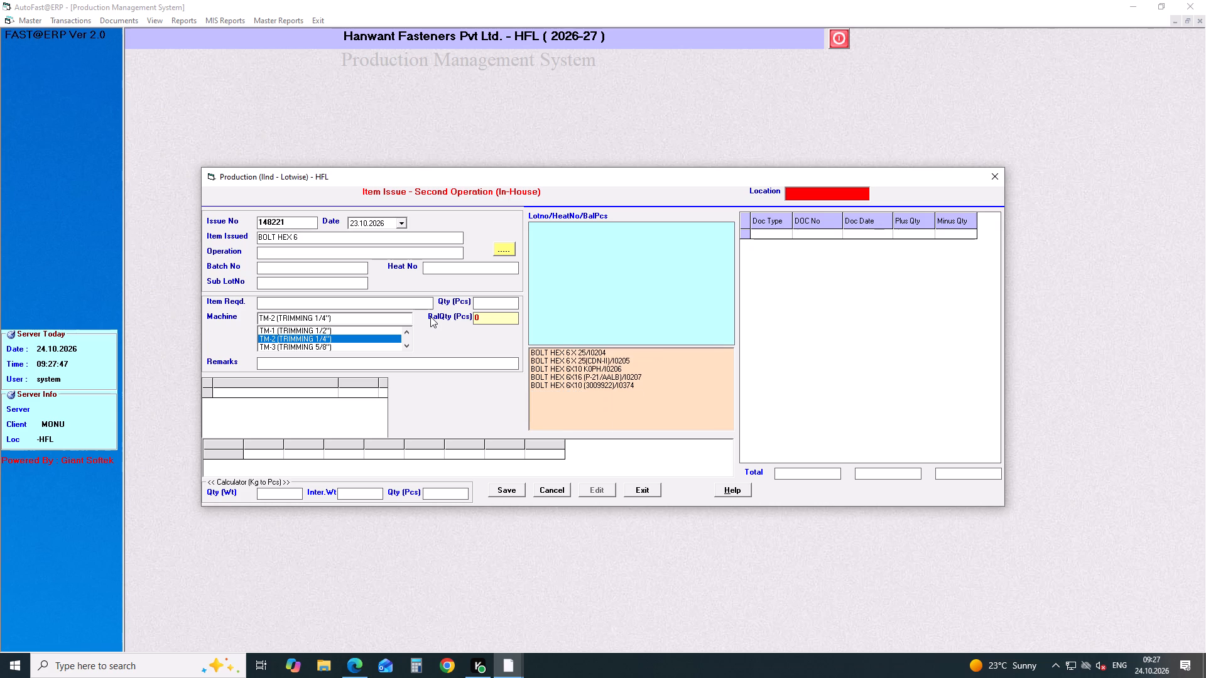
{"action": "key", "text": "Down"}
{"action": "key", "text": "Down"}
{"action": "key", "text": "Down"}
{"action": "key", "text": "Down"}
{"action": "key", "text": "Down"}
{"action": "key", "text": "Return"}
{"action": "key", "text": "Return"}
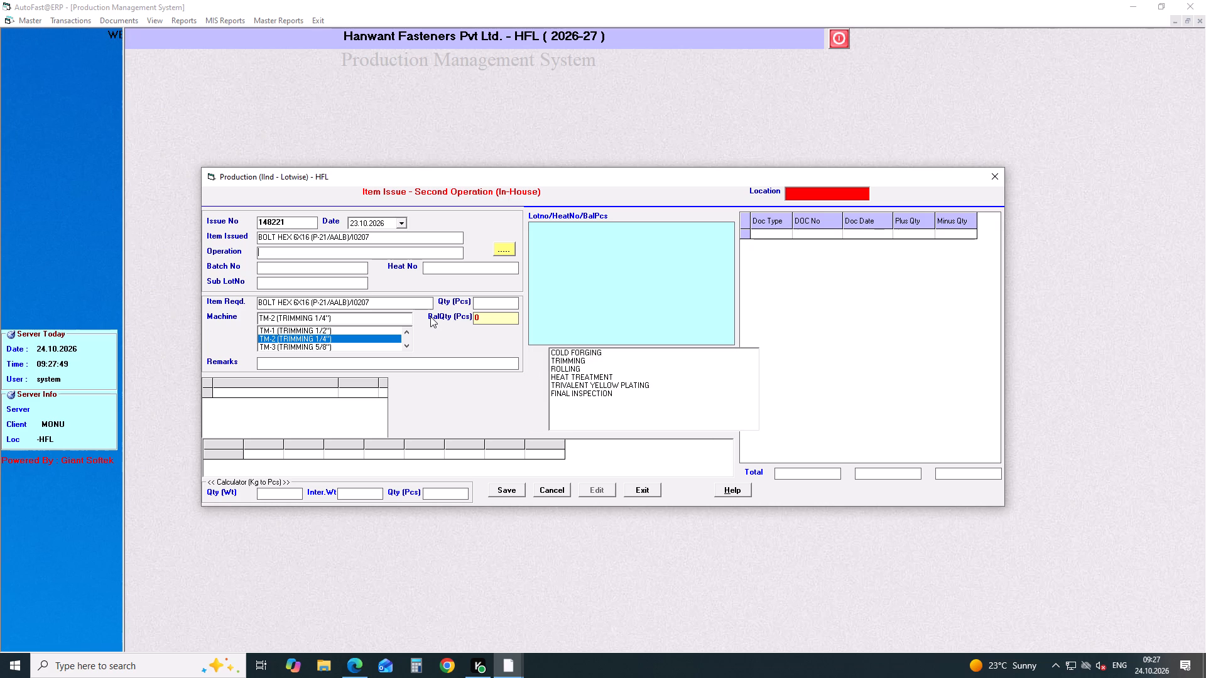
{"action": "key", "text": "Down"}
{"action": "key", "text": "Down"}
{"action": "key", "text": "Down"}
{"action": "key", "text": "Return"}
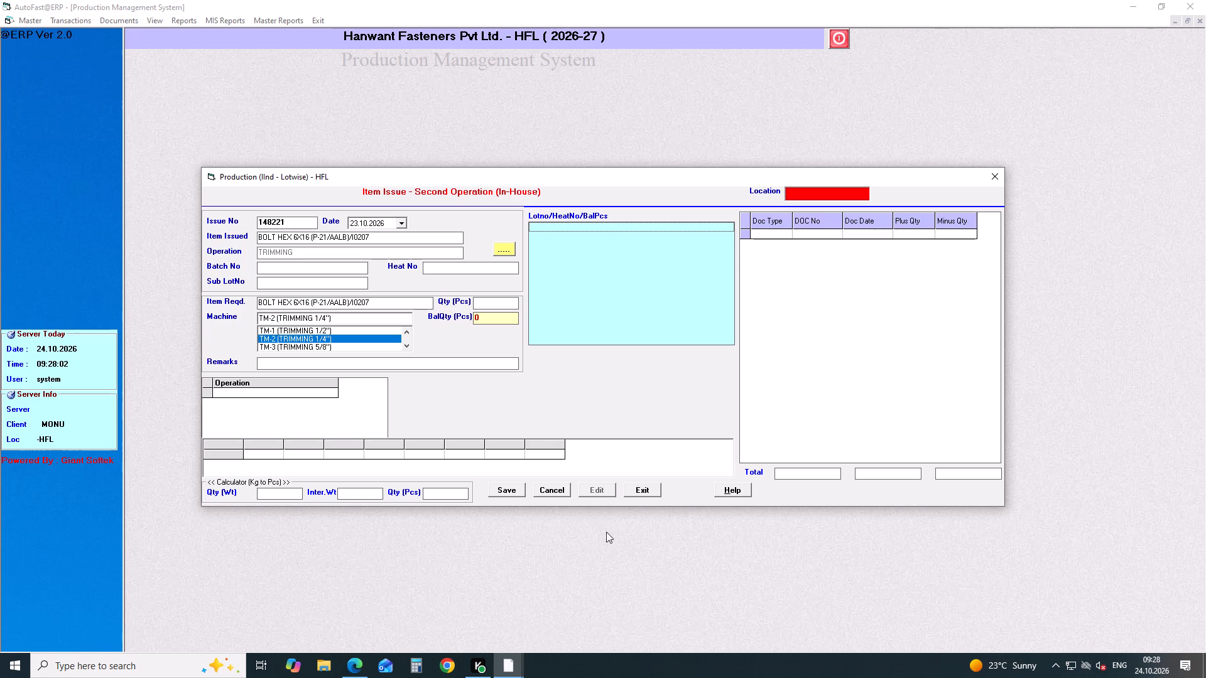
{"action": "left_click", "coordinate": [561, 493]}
Start a new item issue dated 23.10.2026 for BOLT HEX 6X25/I0204 with the operation TRIMMING.
{"action": "key", "text": "Return"}
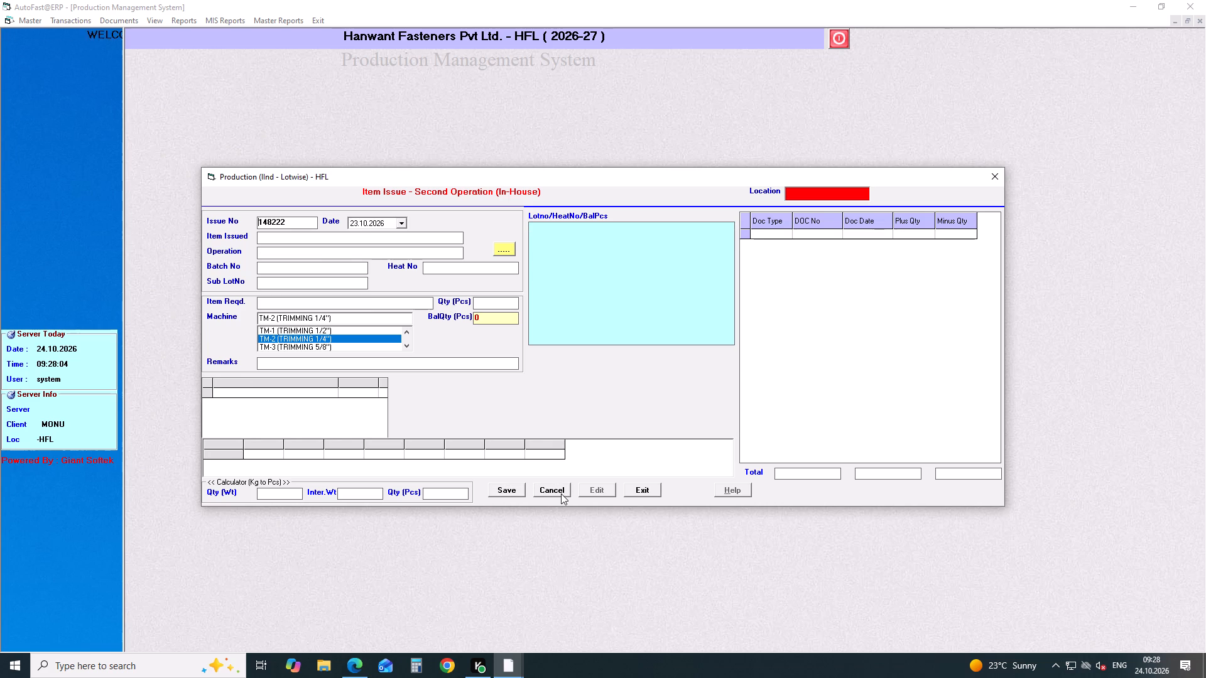
{"action": "key", "text": "Return"}
{"action": "key", "text": "Return"}
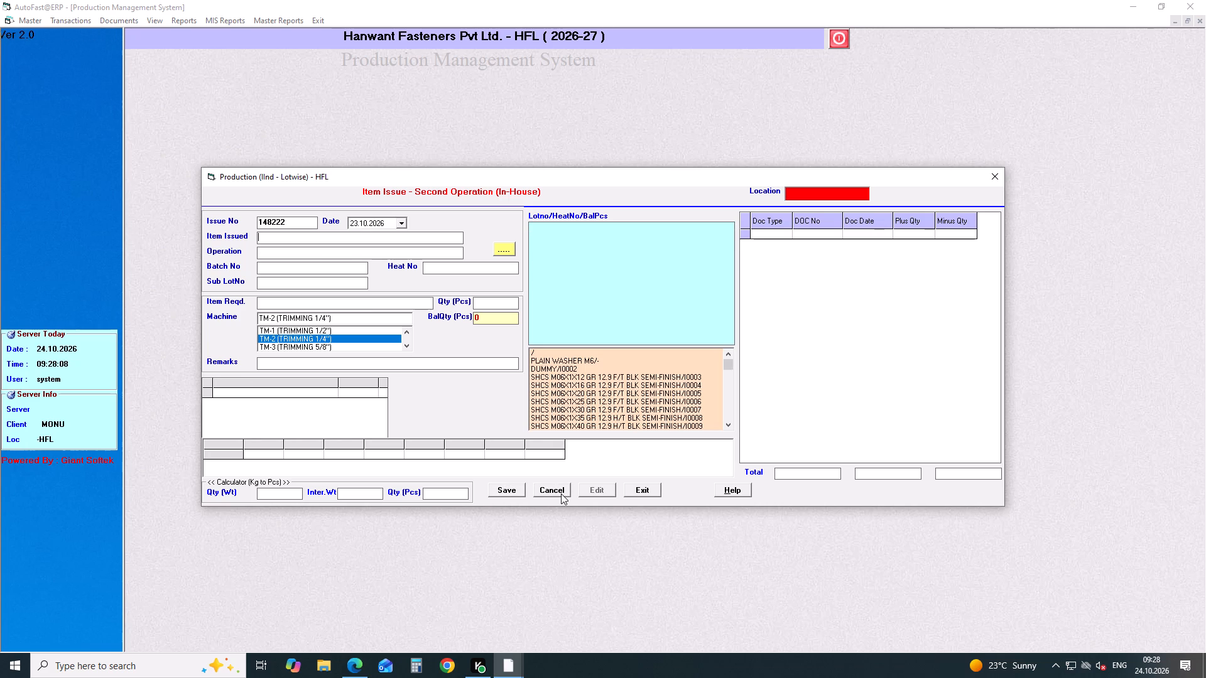
{"action": "type", "text": "bolt hex"}
{"action": "key", "text": "space"}
{"action": "key", "text": "6"}
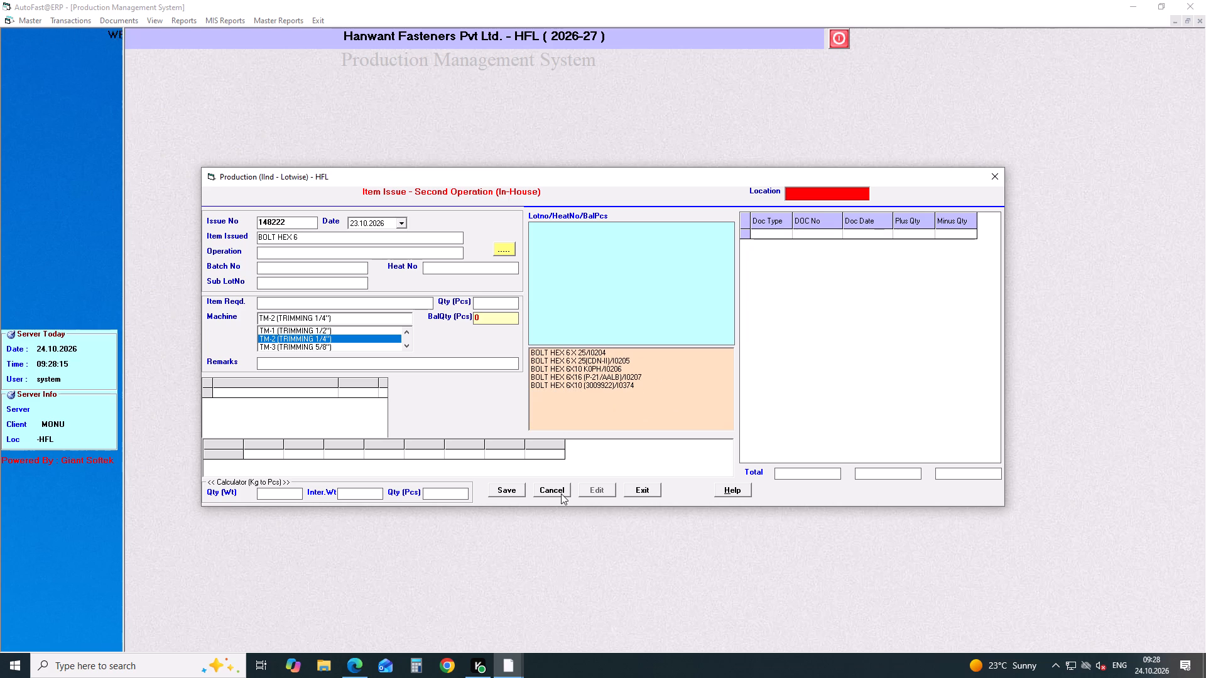
{"action": "key", "text": "Down"}
{"action": "key", "text": "Down"}
{"action": "key", "text": "Return"}
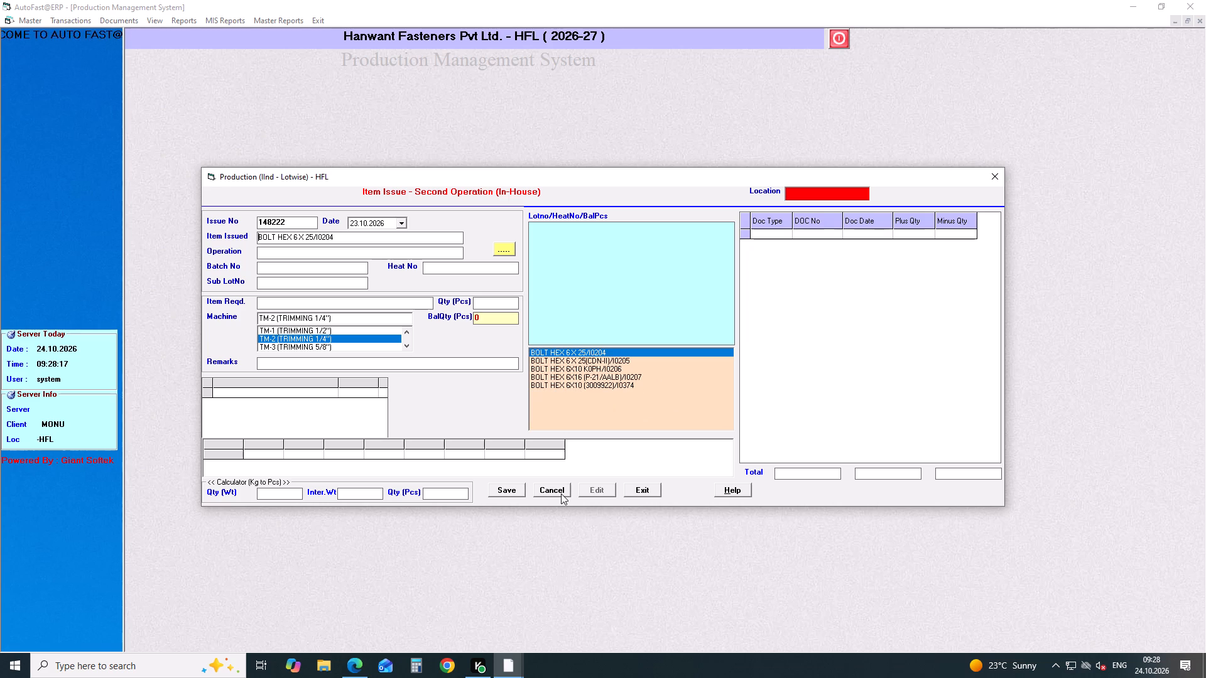
{"action": "key", "text": "Return"}
{"action": "key", "text": "Down"}
{"action": "key", "text": "Down"}
{"action": "key", "text": "Down"}
{"action": "key", "text": "Return"}
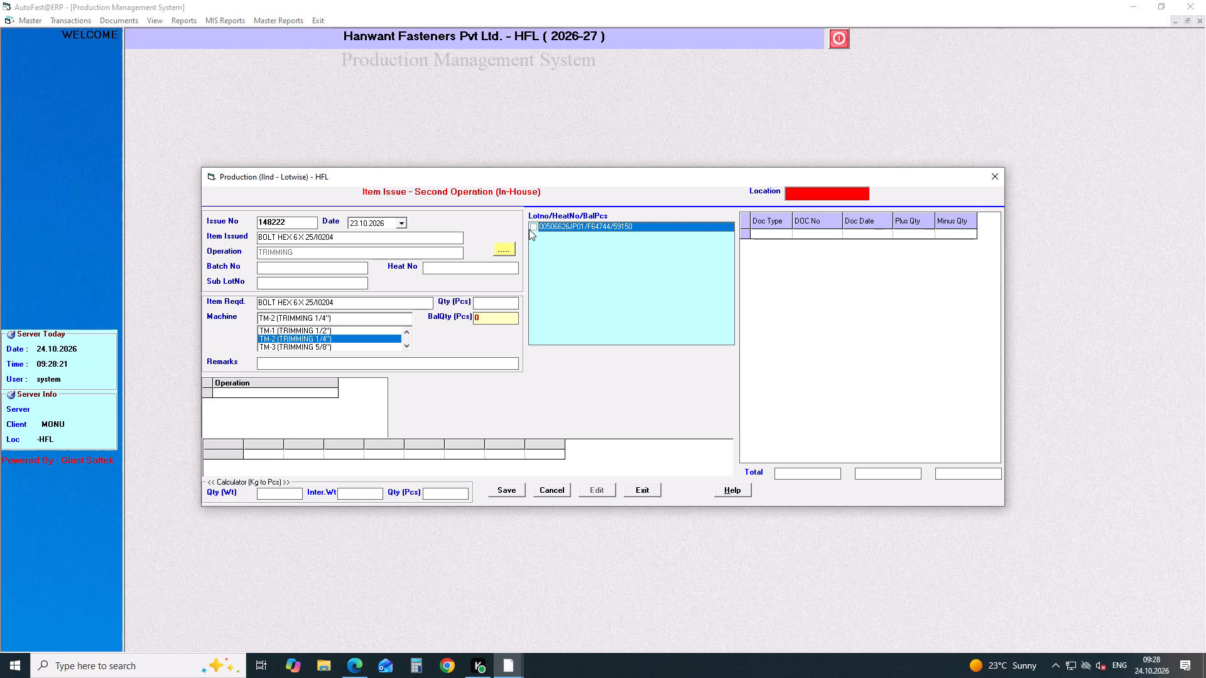
Issue 16000 pcs of lot 00506626JP01 to machine TM-4 (TRIMMING 3/8") and save the issue.
{"action": "left_click", "coordinate": [532, 227]}
{"action": "left_click_drag", "start_coordinate": [505, 309], "coordinate": [426, 316]}
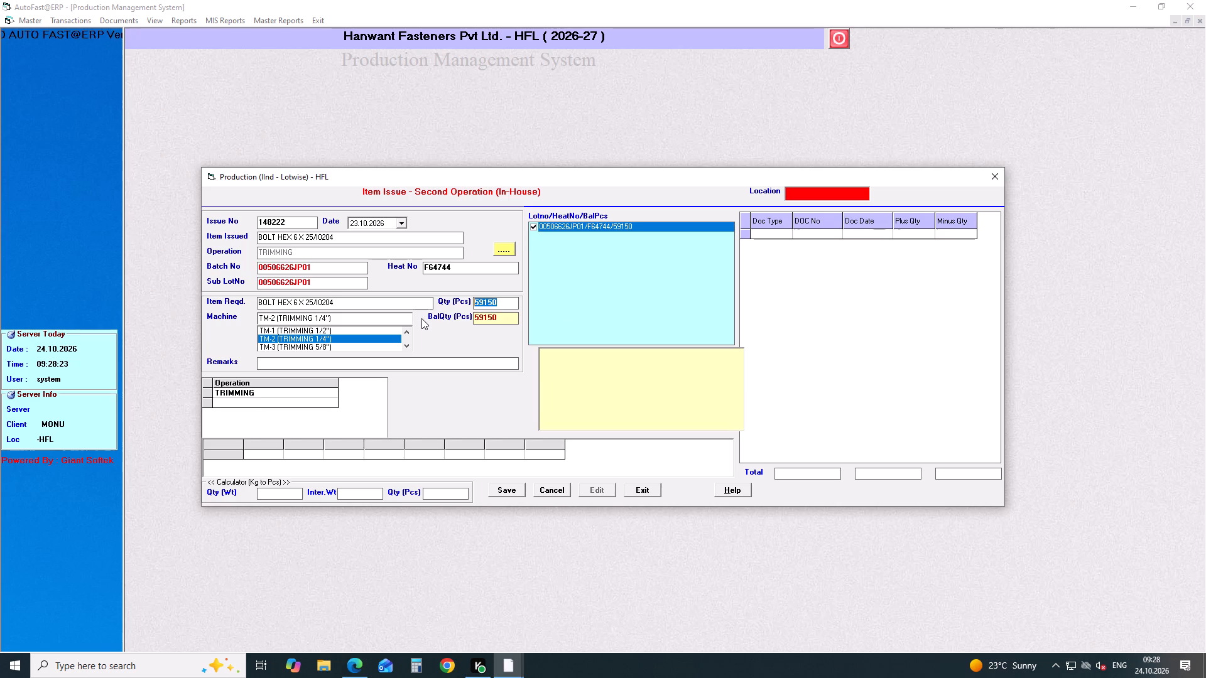
{"action": "type", "text": "16000"}
{"action": "key", "text": "Return"}
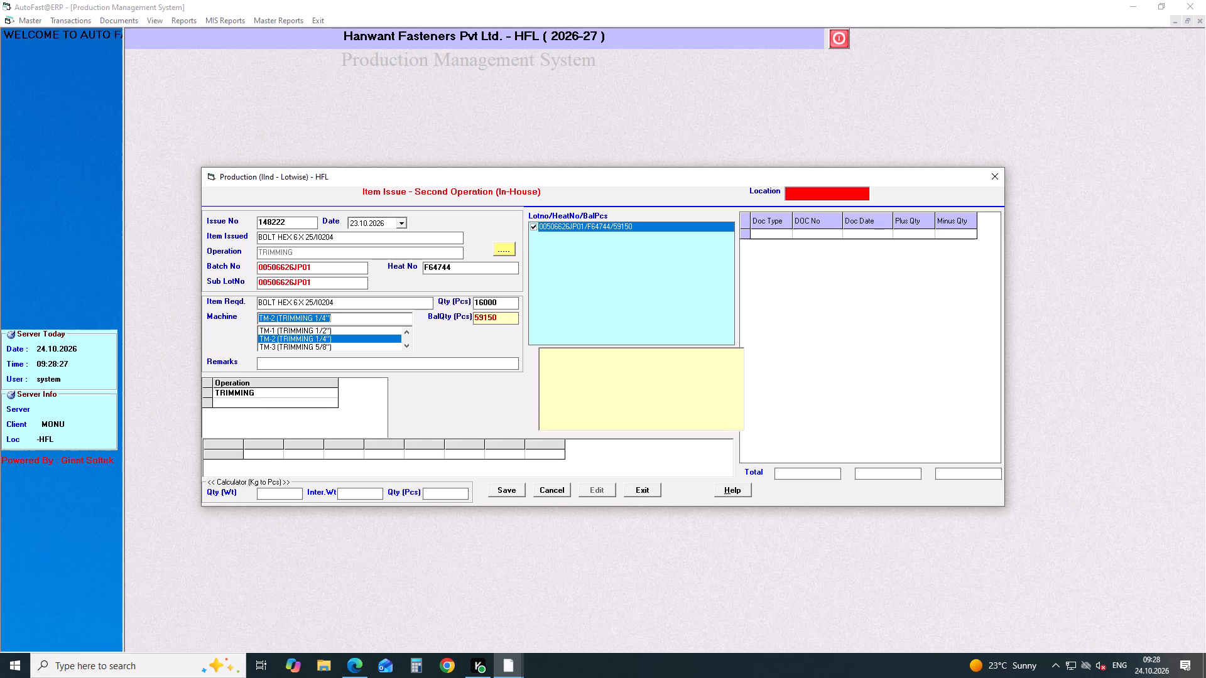
{"action": "key", "text": "Down"}
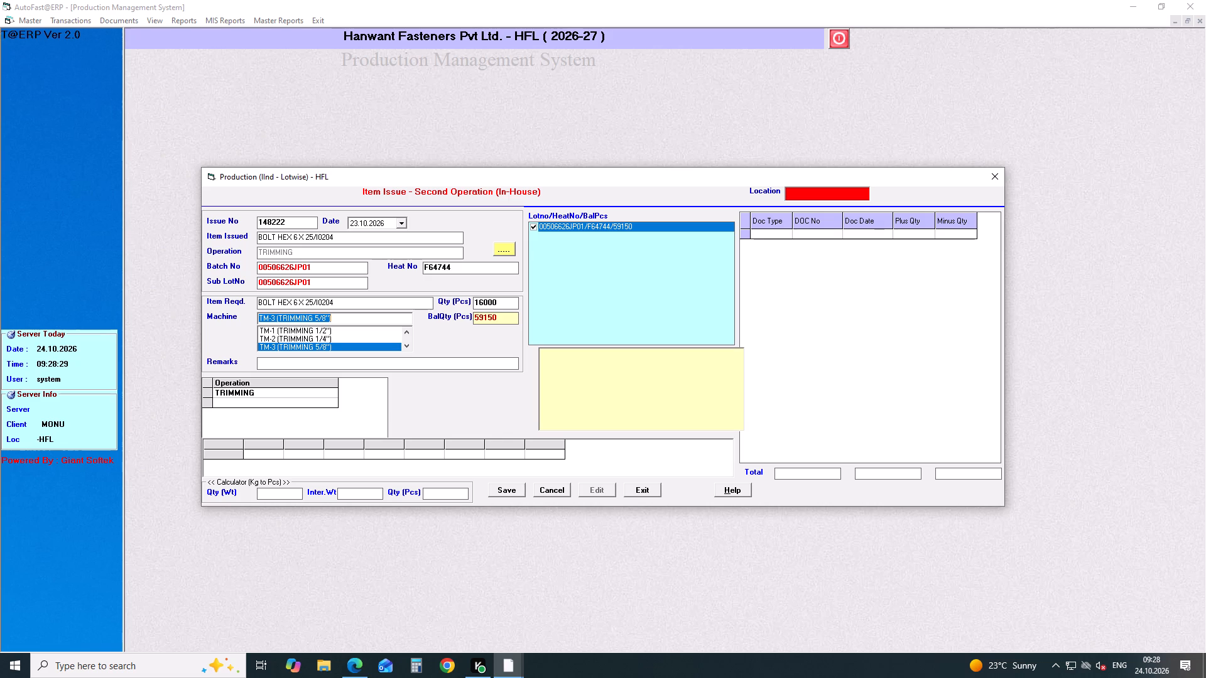
{"action": "key", "text": "Down"}
{"action": "key", "text": "Return"}
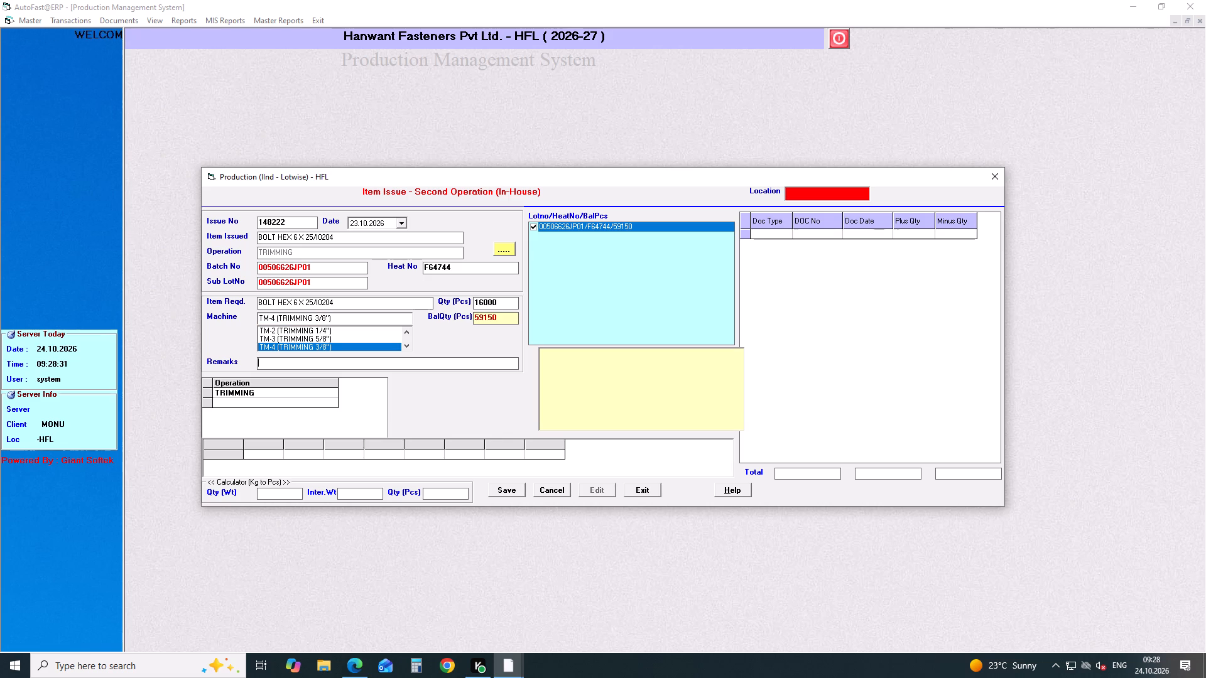
{"action": "key", "text": "Return"}
{"action": "key", "text": "Return"}
{"action": "key", "text": "Return"}
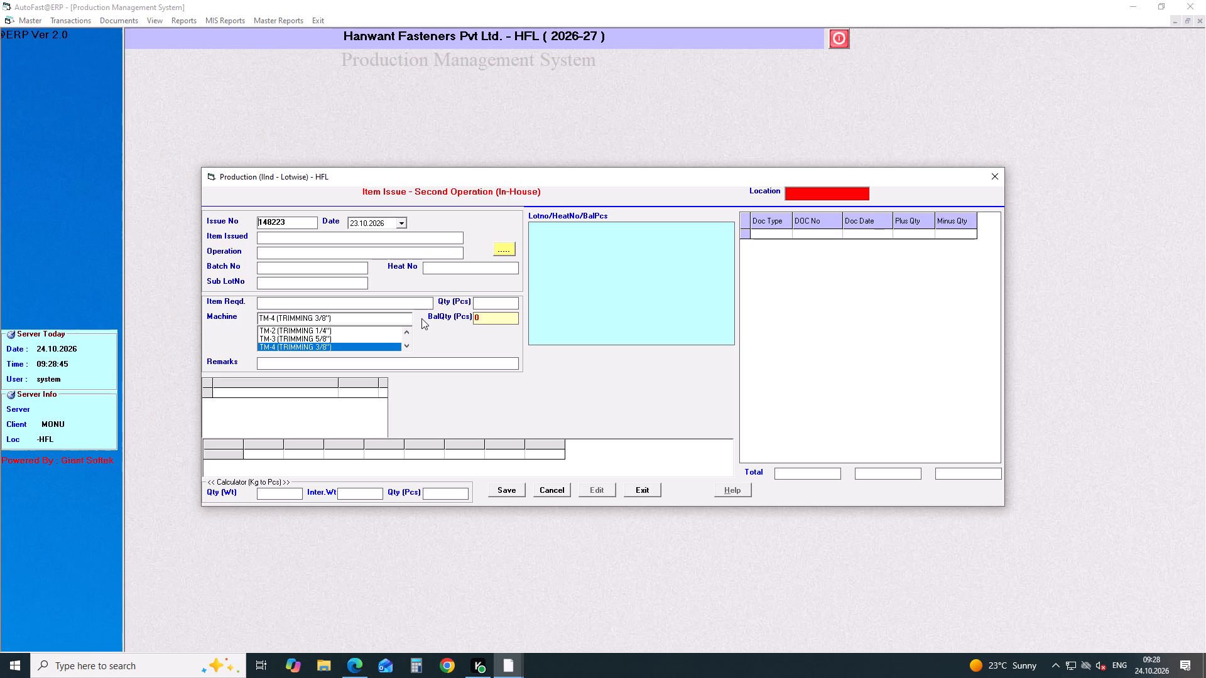
Start a new preliminary second-operation production entry dated 23.10.2026 for shift A with 8 total hours.
{"action": "left_click", "coordinate": [990, 175]}
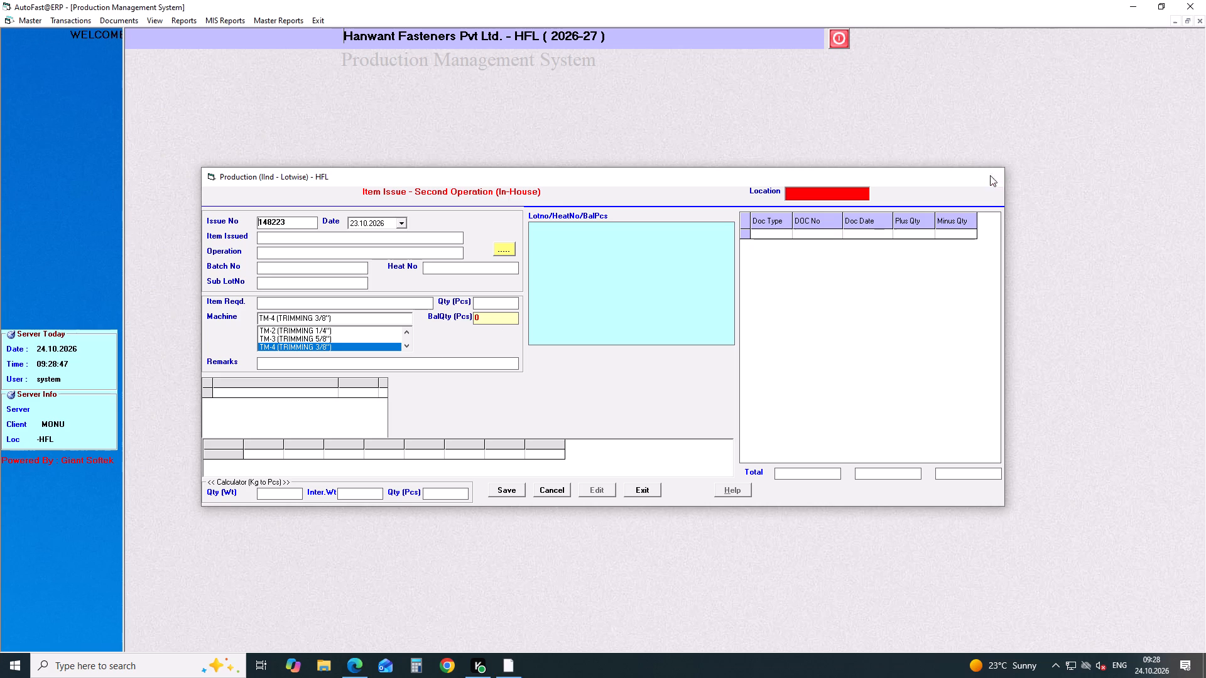
{"action": "left_click", "coordinate": [85, 21]}
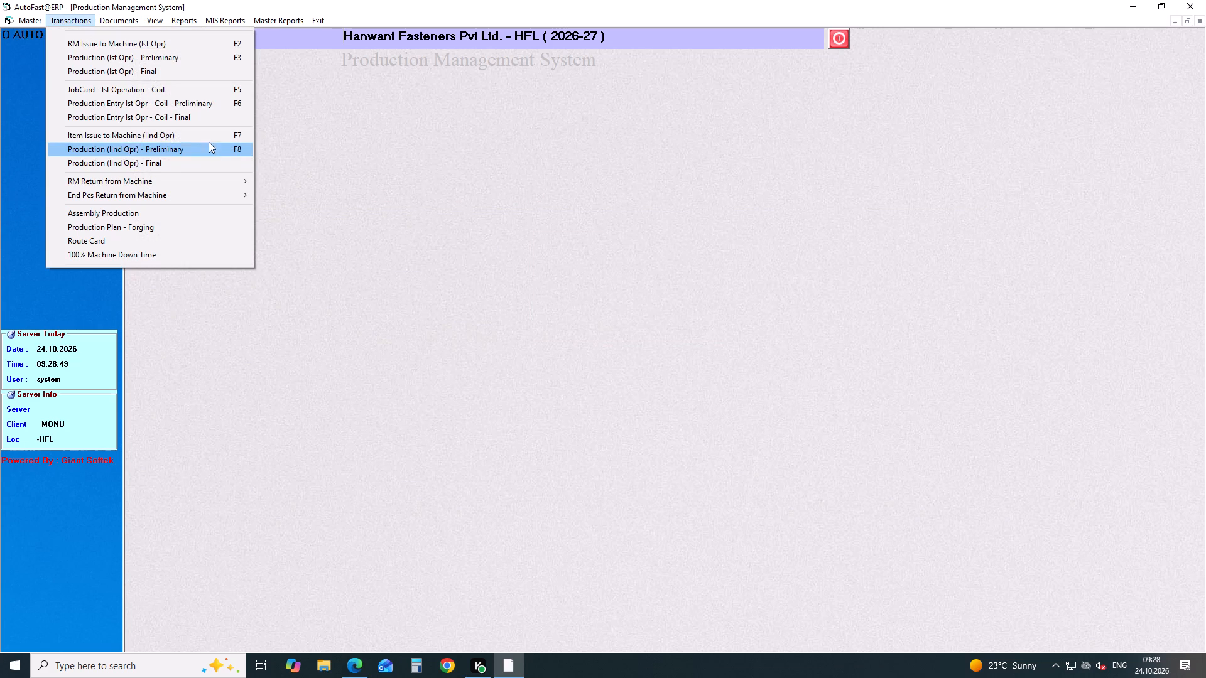
{"action": "left_click", "coordinate": [211, 151]}
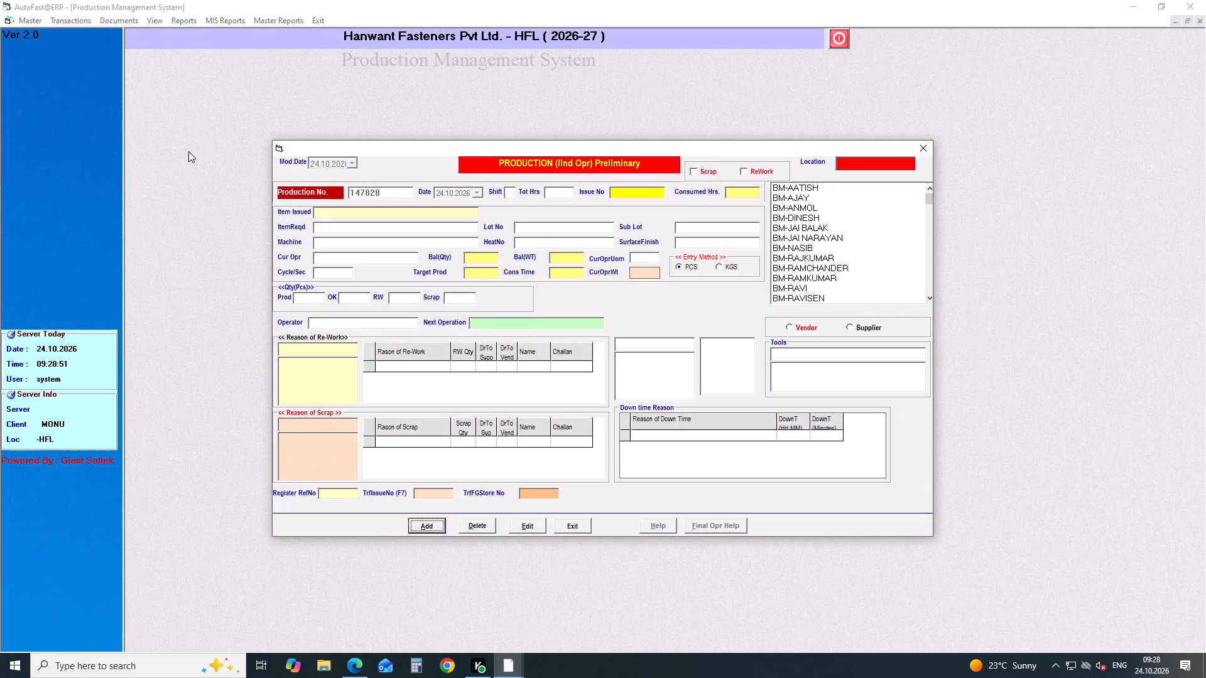
{"action": "key", "text": "Return"}
{"action": "key", "text": "Down"}
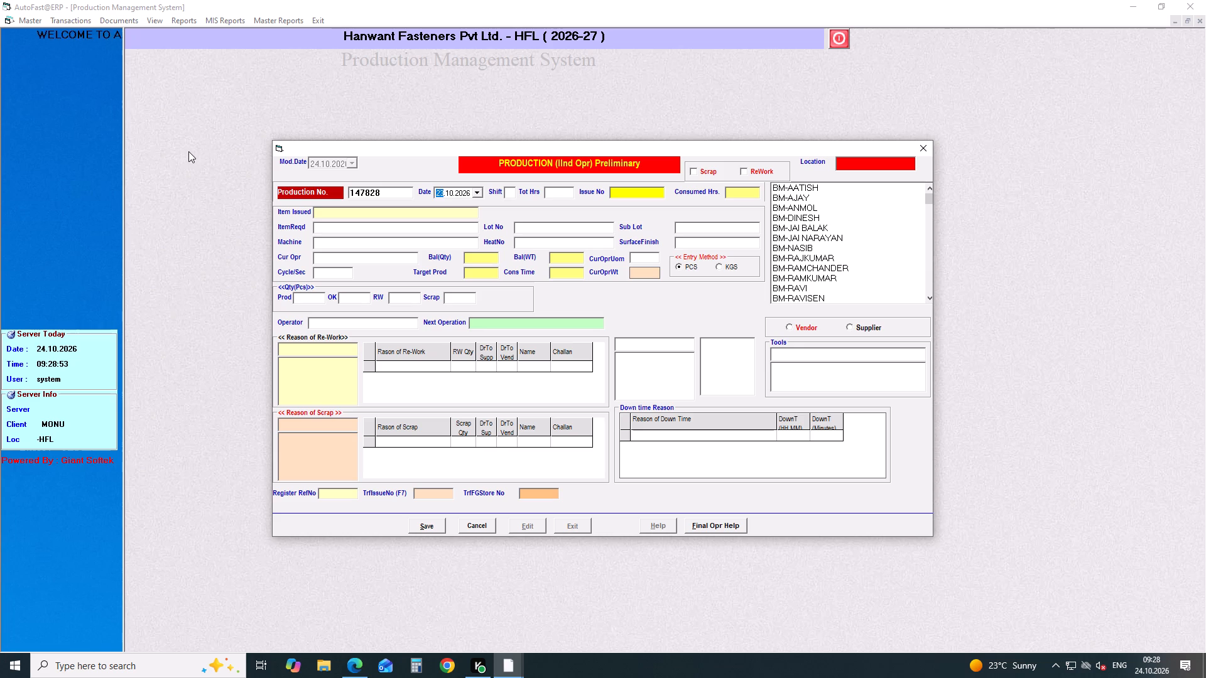
{"action": "key", "text": "Return"}
{"action": "key", "text": "a"}
{"action": "key", "text": "Return"}
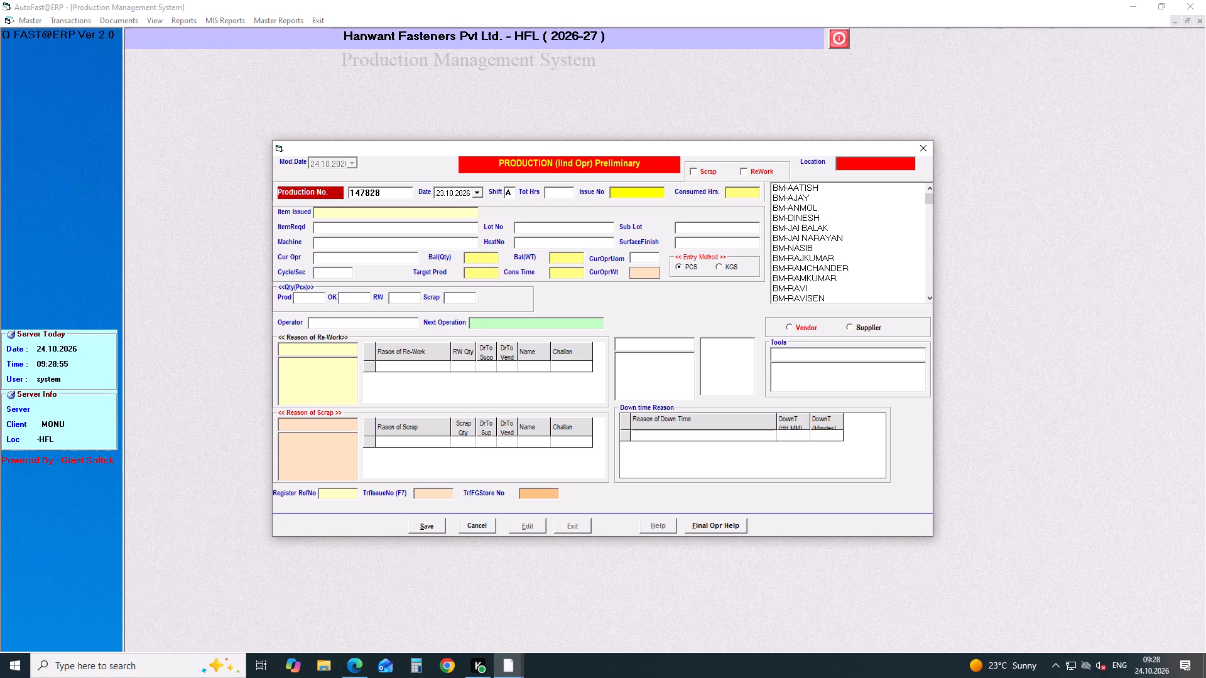
{"action": "key", "text": "8"}
{"action": "key", "text": "Return"}
Load issue 148220, BOLT SPECIAL M5X14 on machine TM-2 (TRIMMING 1/4"), with a produced quantity of 27200 pcs.
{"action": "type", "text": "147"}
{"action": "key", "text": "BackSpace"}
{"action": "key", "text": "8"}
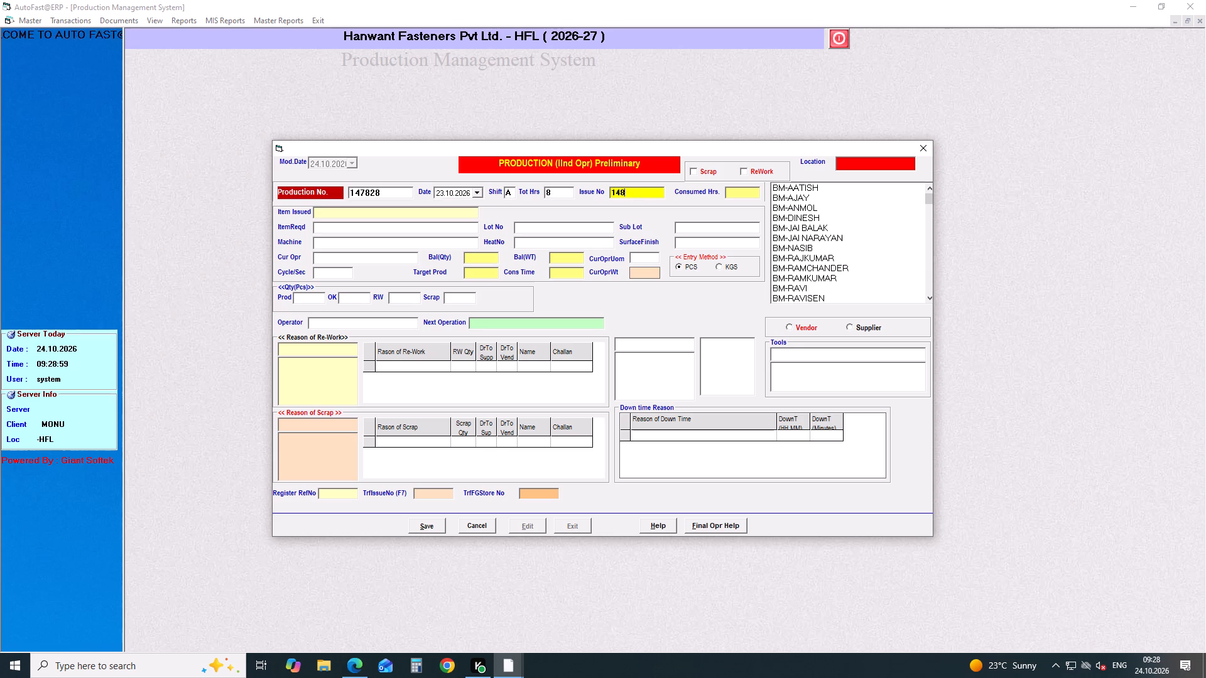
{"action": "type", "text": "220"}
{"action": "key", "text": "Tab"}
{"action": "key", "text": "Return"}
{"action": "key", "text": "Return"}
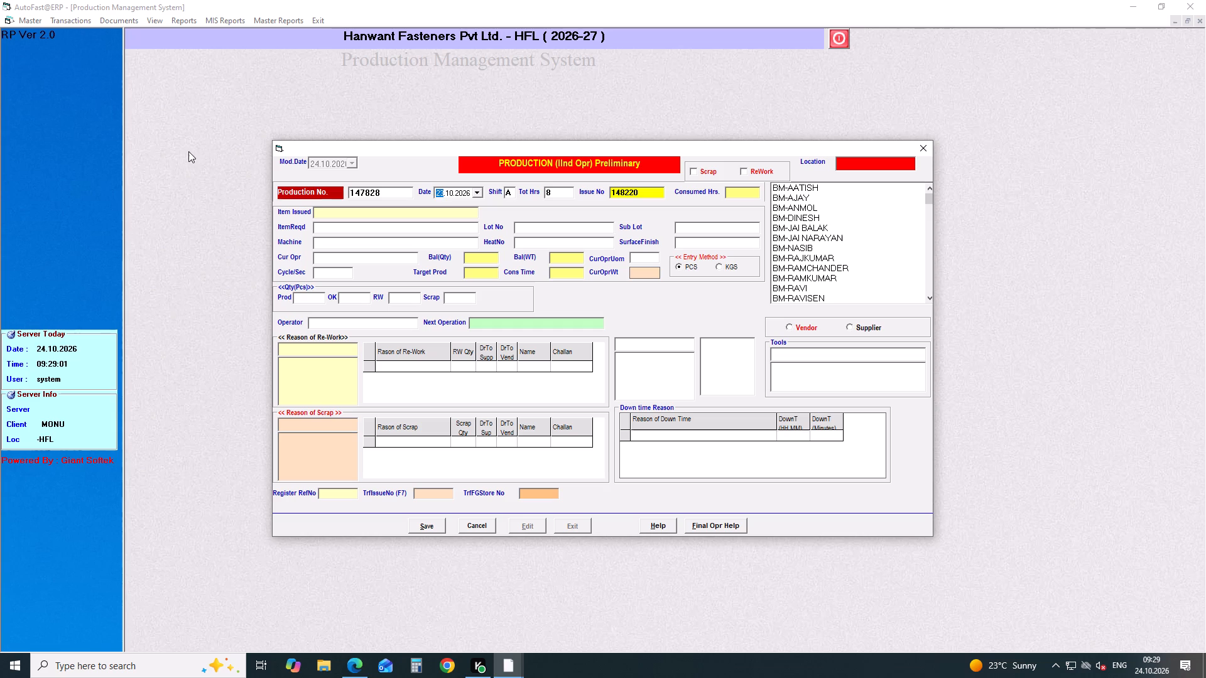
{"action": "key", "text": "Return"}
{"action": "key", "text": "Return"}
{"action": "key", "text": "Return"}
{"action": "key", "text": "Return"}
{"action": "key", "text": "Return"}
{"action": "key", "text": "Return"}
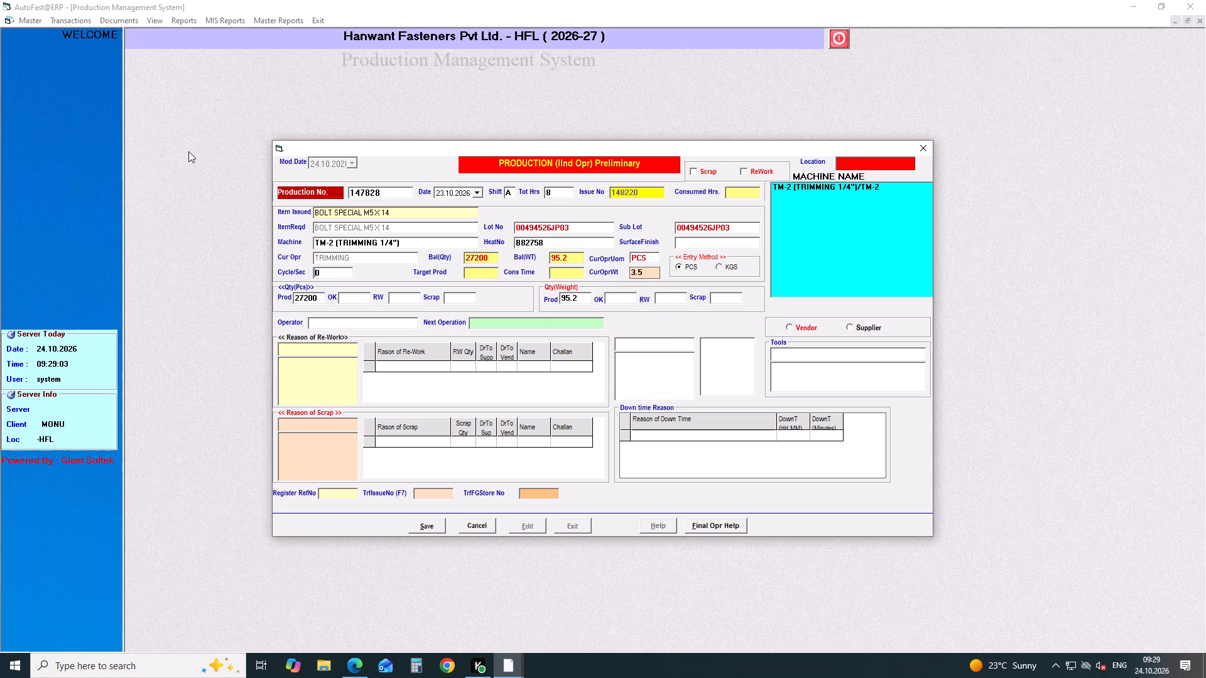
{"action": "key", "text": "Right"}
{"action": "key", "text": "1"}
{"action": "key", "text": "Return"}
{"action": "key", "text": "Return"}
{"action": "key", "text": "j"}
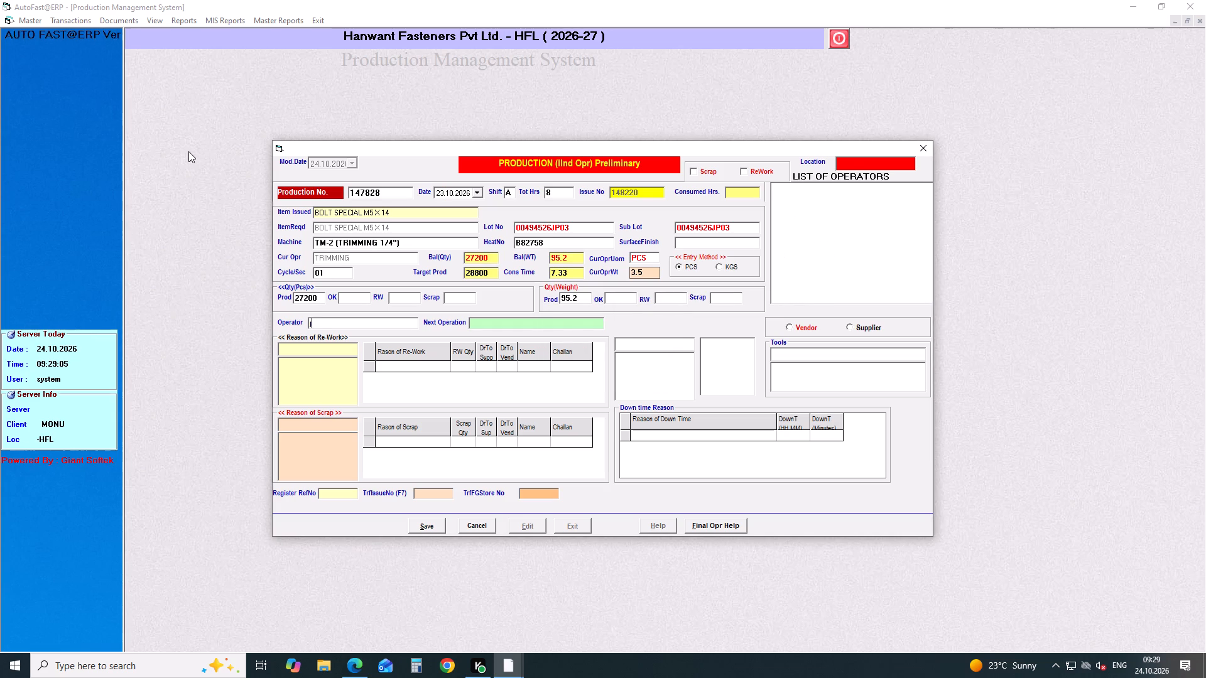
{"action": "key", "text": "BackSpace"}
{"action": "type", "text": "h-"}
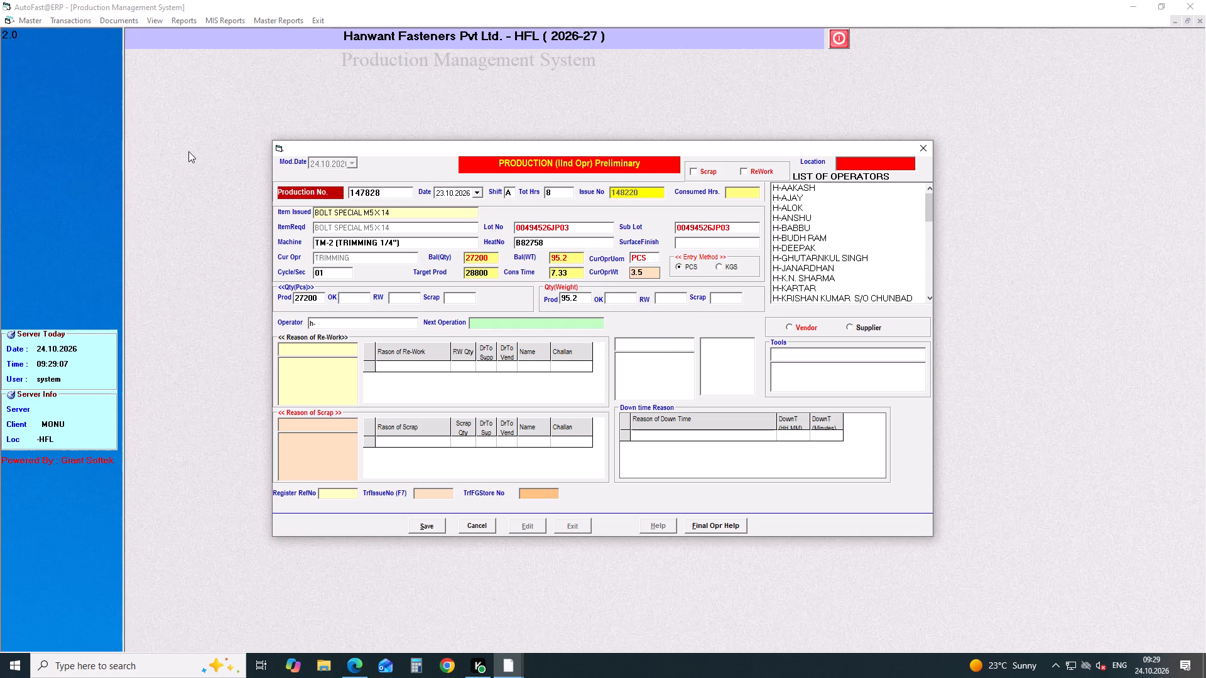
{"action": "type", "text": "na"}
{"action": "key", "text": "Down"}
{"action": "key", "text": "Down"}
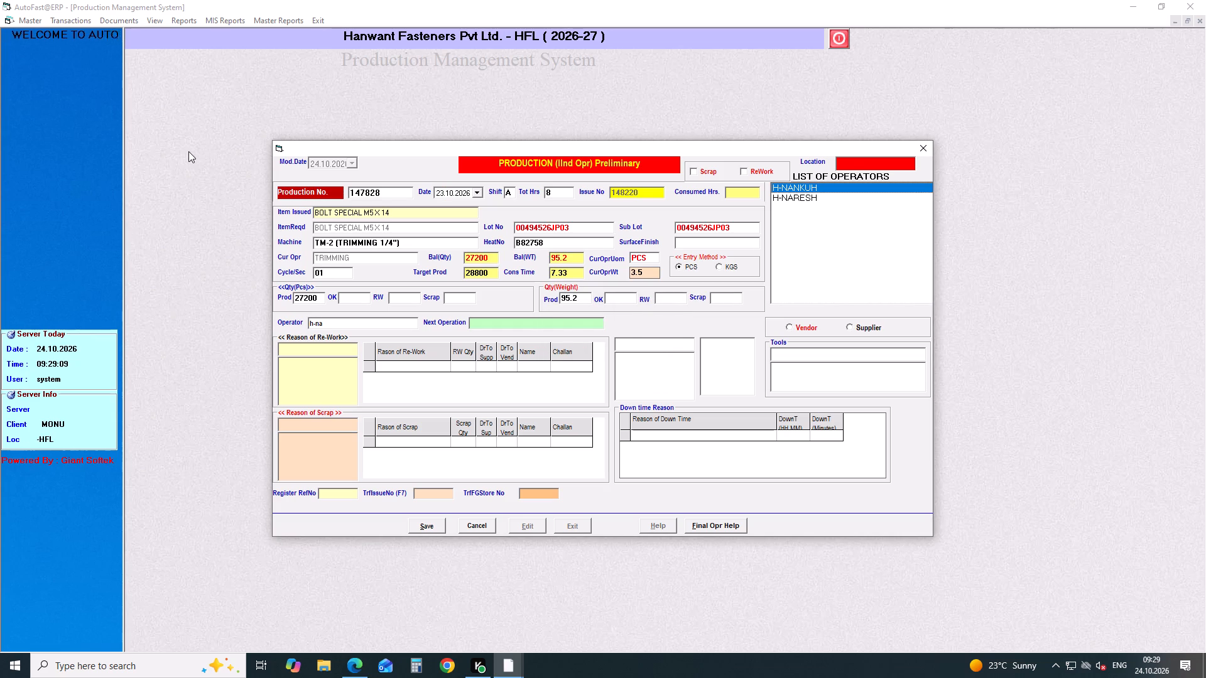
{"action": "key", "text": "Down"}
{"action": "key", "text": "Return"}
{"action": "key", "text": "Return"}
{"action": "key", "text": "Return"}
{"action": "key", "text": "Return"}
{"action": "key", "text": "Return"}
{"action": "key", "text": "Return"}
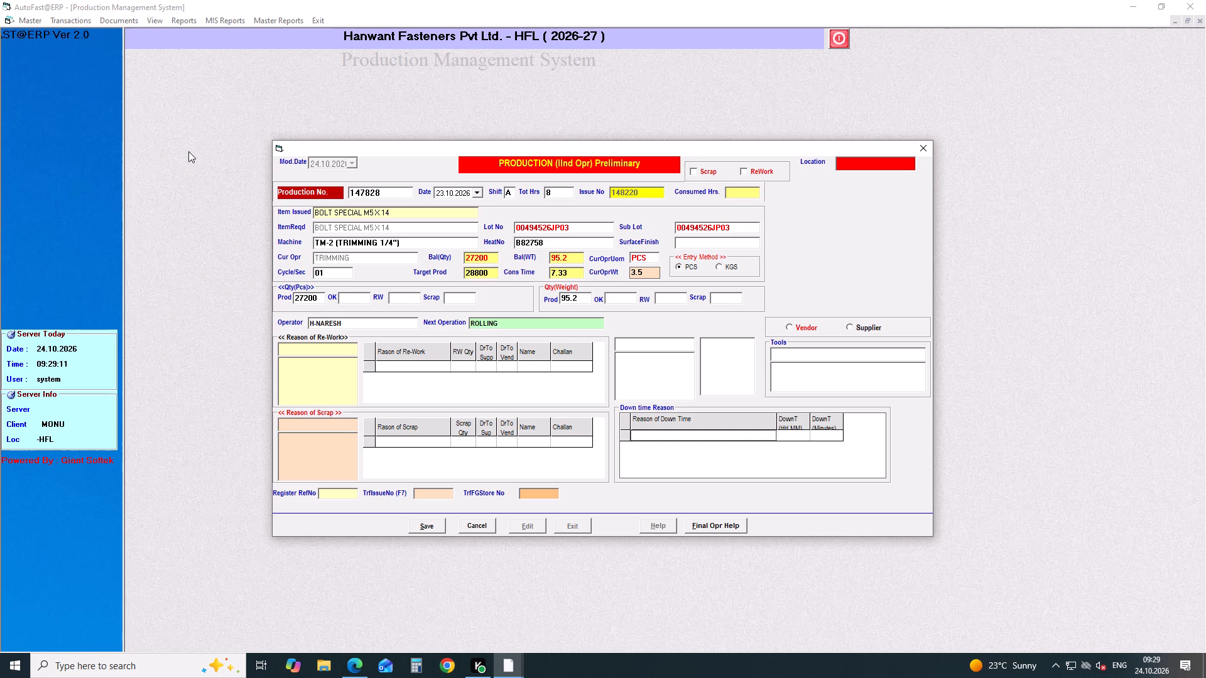
{"action": "left_click", "coordinate": [428, 529]}
Start another preliminary entry dated 23.10.2026, shift A, 8 hours, and load issue 148222, BOLT HEX 6X25 with 16000 pcs on TM-4.
{"action": "key", "text": "Return"}
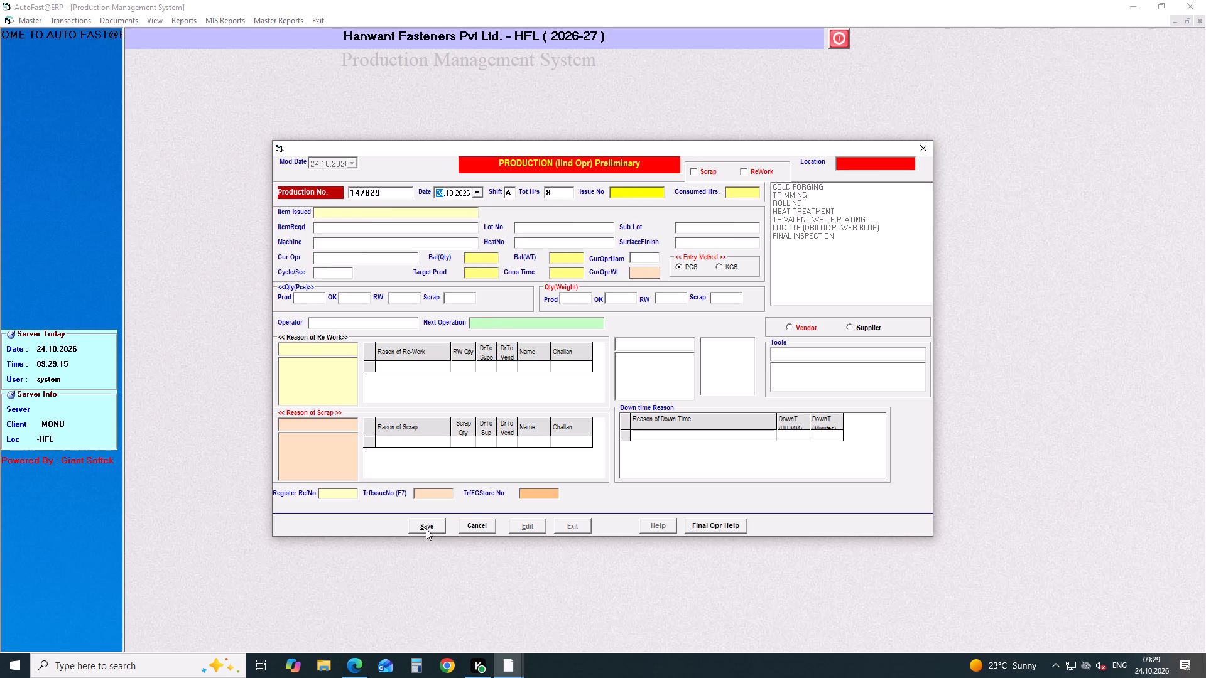
{"action": "key", "text": "Down"}
{"action": "key", "text": "Return"}
{"action": "key", "text": "Return"}
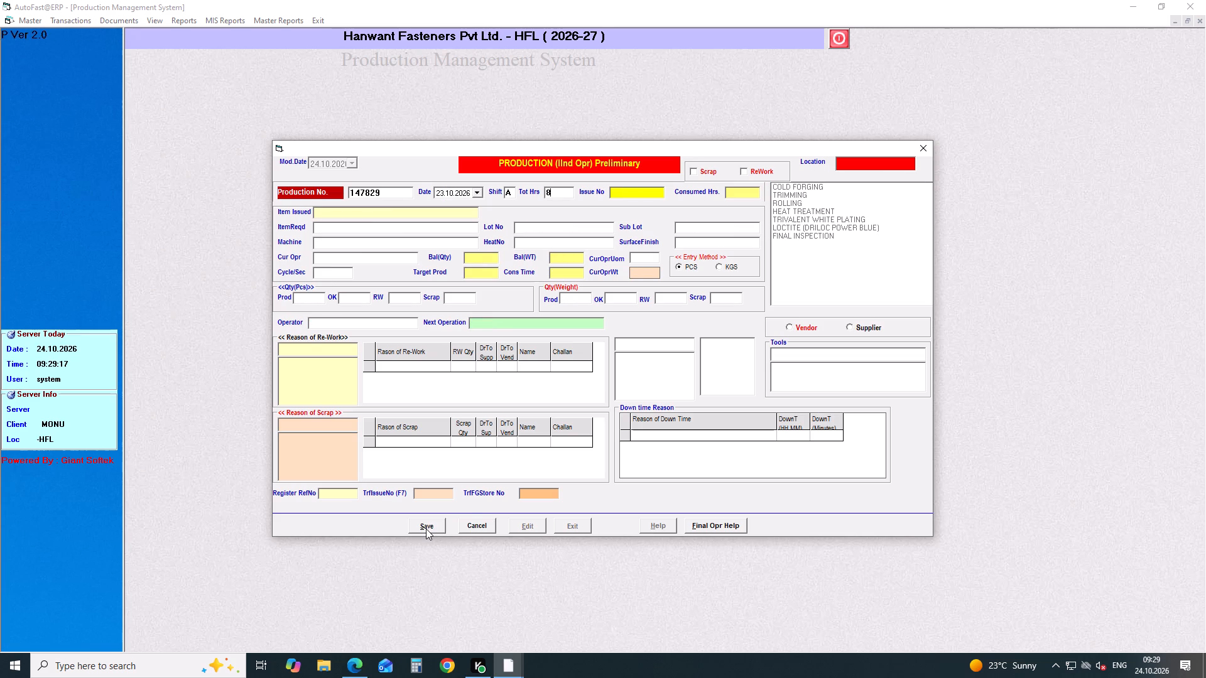
{"action": "key", "text": "Return"}
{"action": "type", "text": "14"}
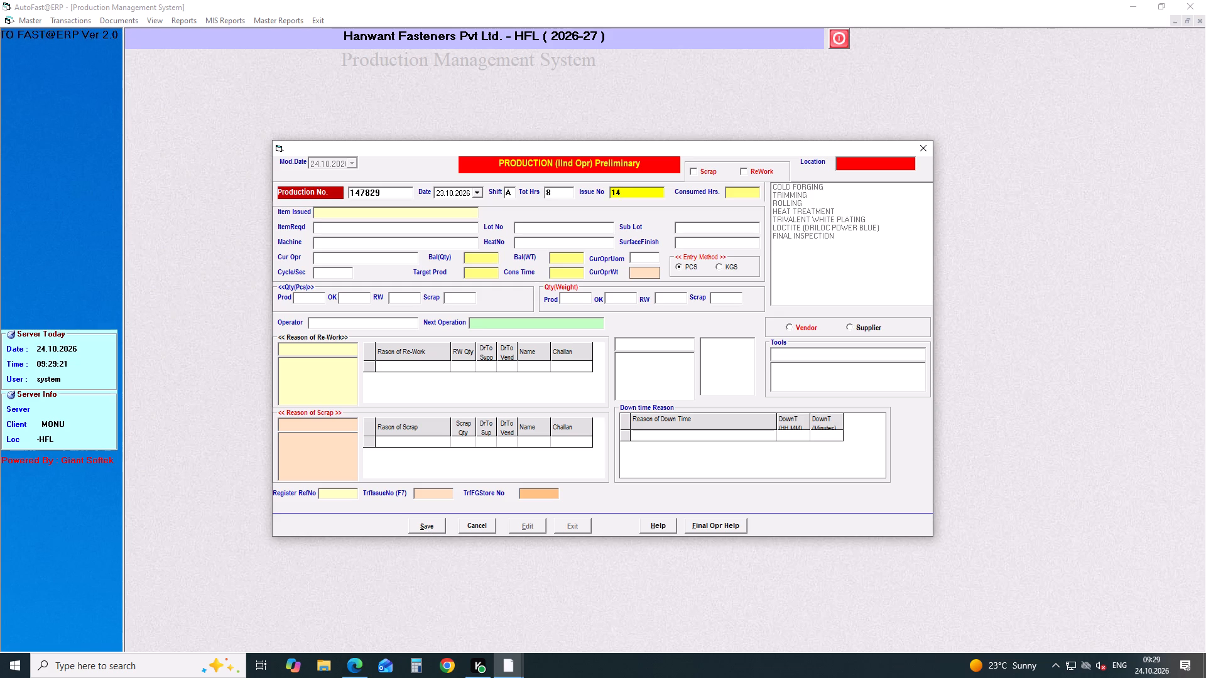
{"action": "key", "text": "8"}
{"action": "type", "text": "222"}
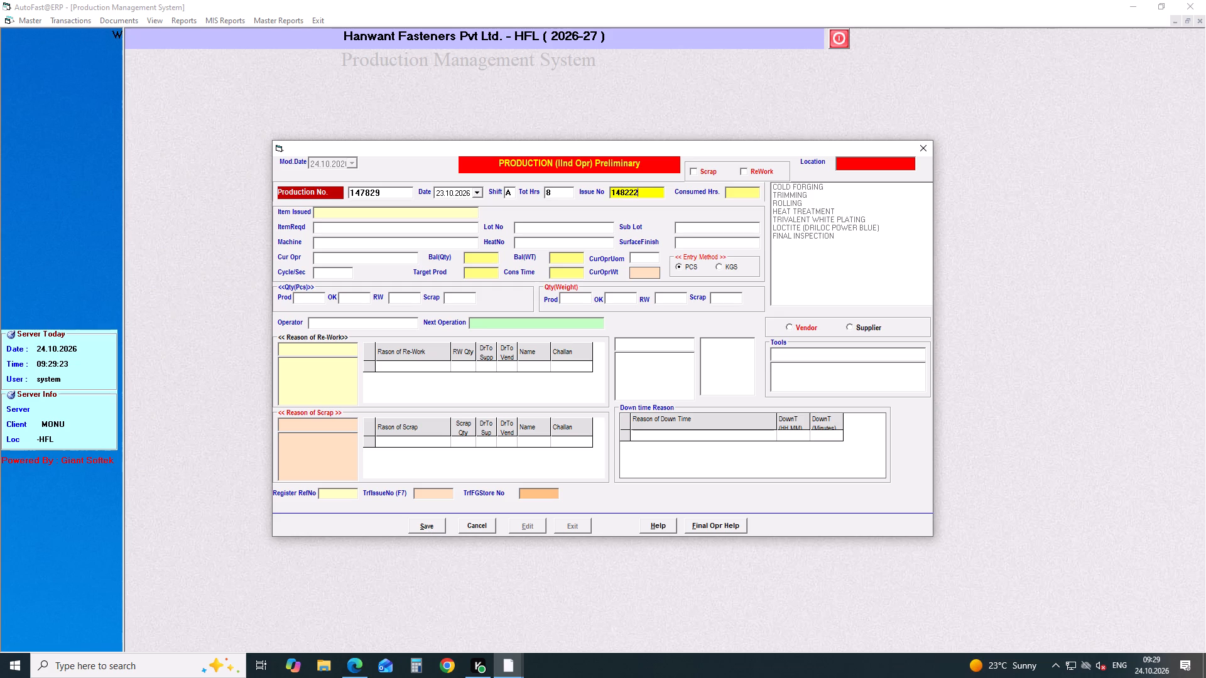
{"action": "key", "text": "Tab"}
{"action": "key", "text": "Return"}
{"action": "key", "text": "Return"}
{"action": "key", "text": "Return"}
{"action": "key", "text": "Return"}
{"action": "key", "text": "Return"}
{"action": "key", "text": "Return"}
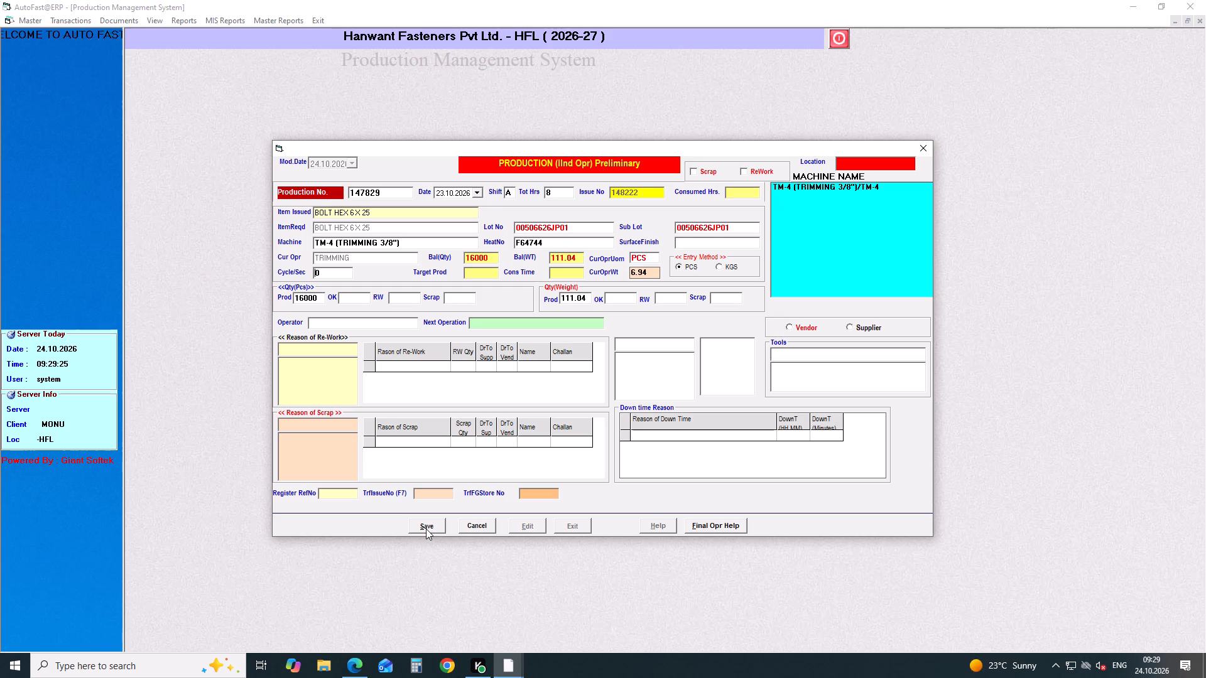
Set the cycle time to 1 second, assign operator H-SATISH with next operation ROLLING, save the preliminary entry and close the form.
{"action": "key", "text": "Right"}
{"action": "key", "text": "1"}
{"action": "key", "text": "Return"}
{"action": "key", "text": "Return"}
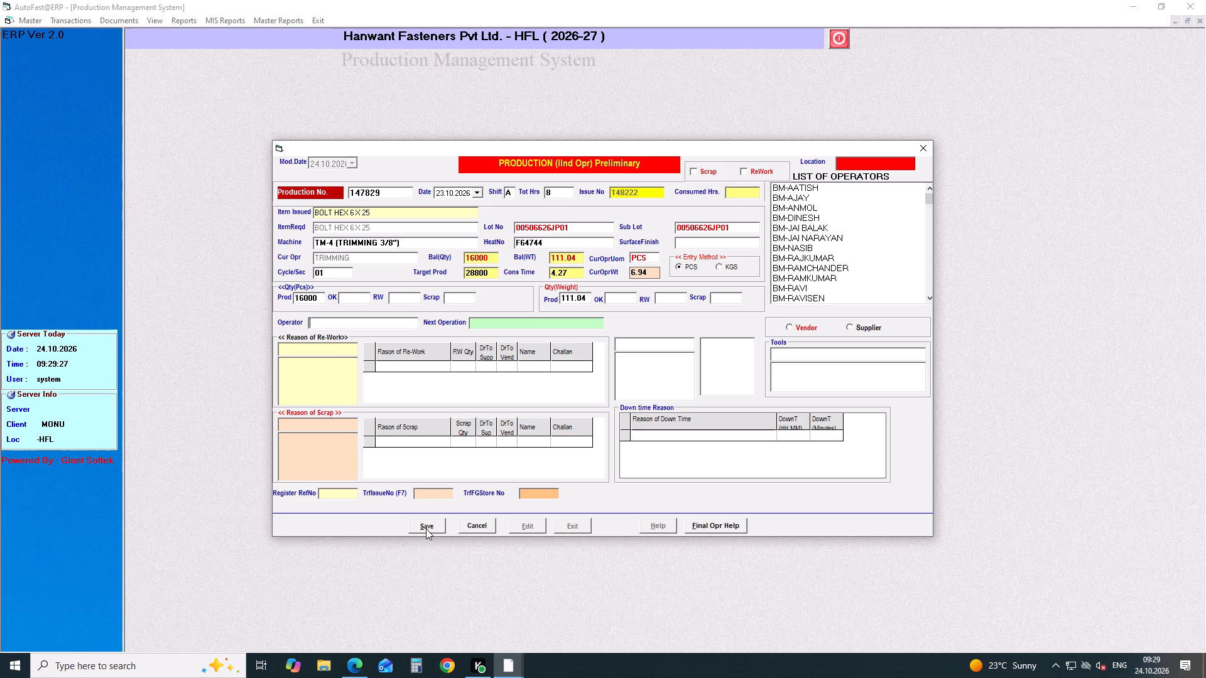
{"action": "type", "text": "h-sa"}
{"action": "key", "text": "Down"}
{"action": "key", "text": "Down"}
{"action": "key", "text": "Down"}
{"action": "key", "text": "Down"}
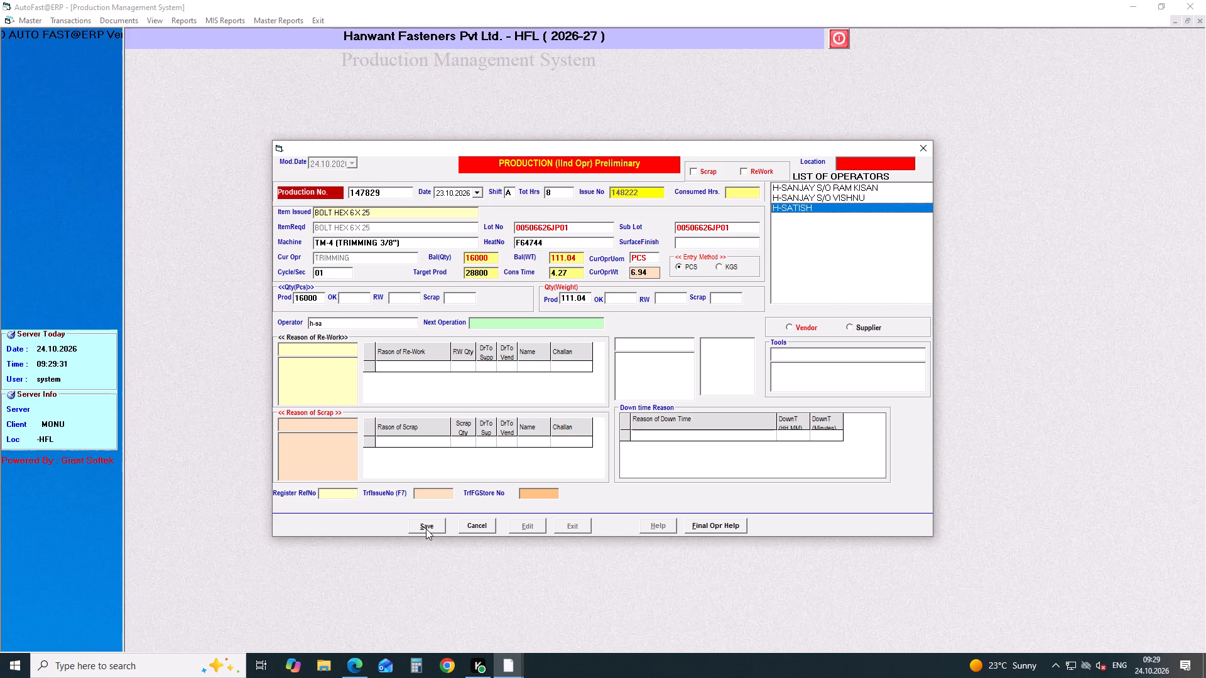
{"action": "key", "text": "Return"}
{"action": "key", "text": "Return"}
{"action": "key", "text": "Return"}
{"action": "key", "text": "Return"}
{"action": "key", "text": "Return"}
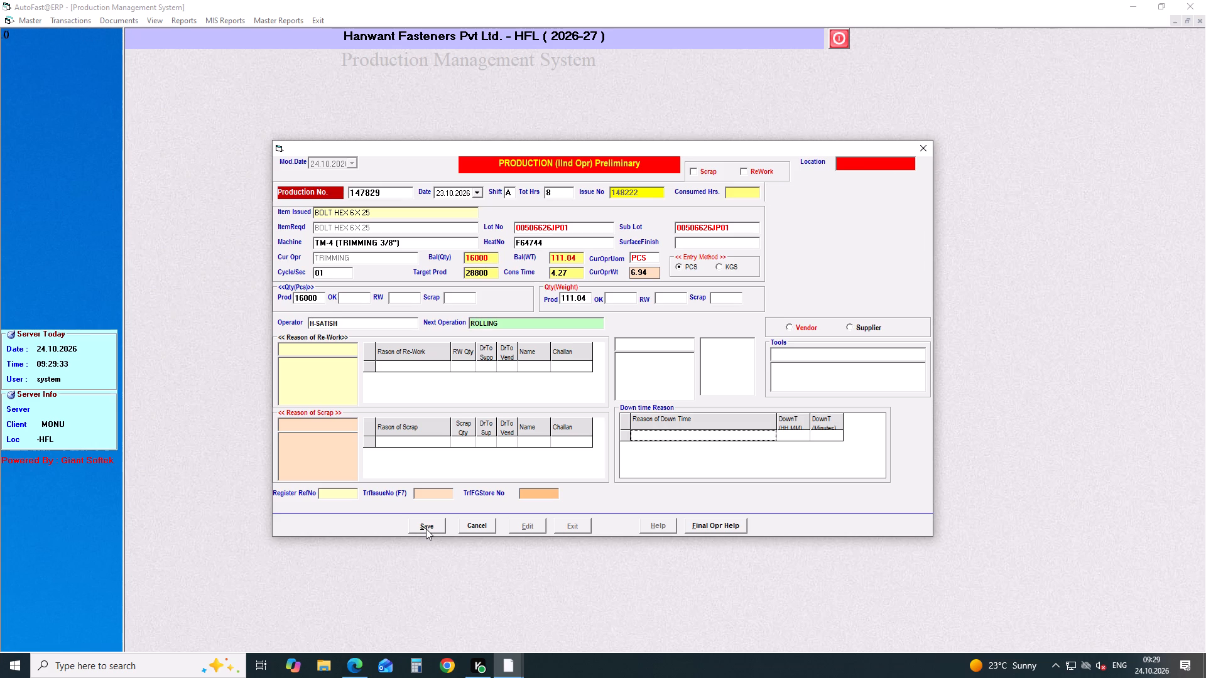
{"action": "left_click", "coordinate": [426, 529]}
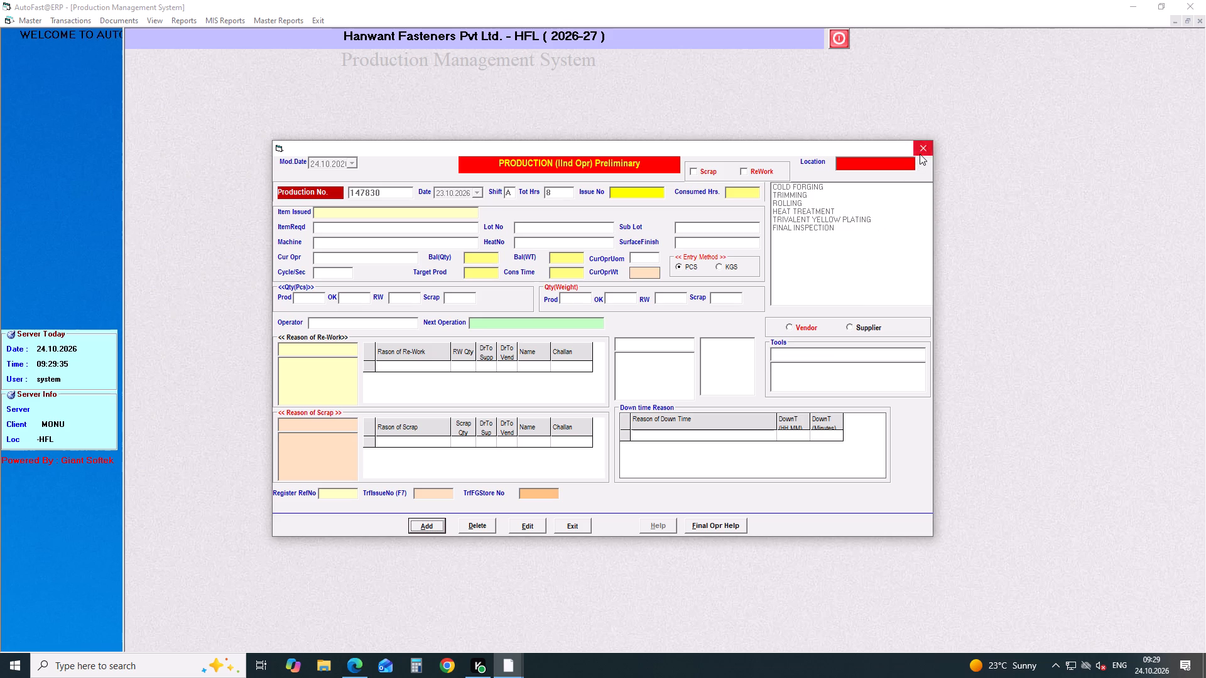
{"action": "left_click", "coordinate": [920, 154]}
List the in-house production items pending inspection as on 24.10.2026, for operations except final.
{"action": "left_click", "coordinate": [158, 20]}
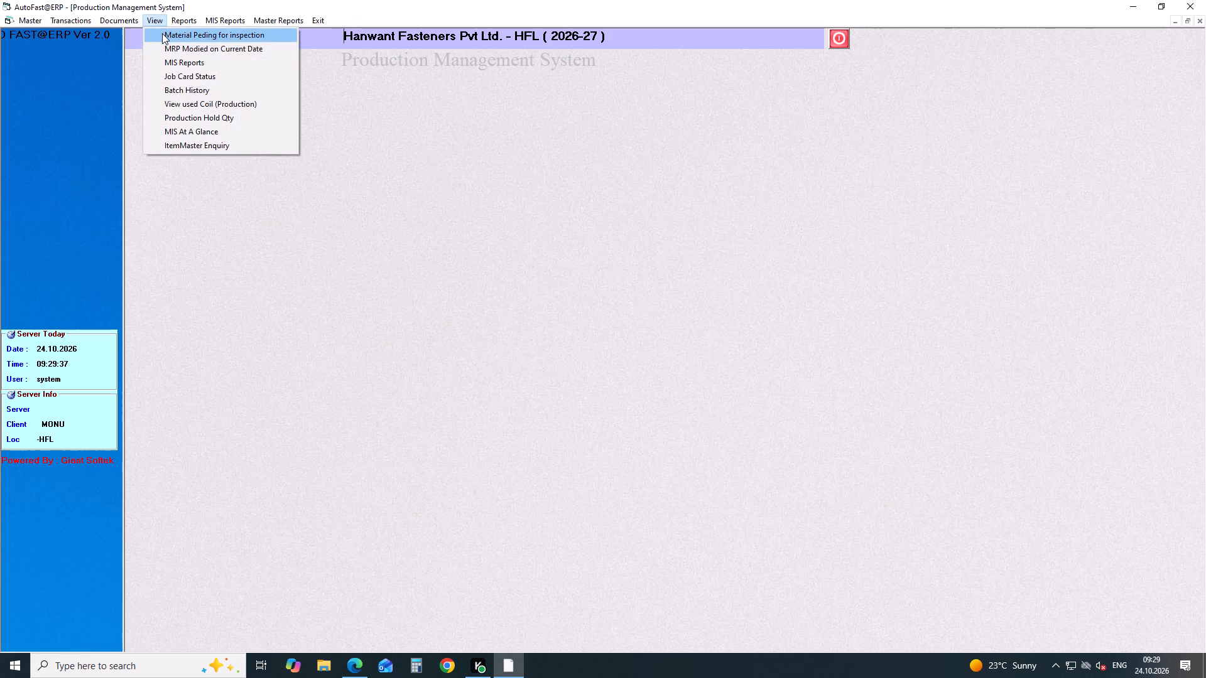
{"action": "left_click", "coordinate": [162, 33]}
{"action": "key", "text": "Return"}
{"action": "key", "text": "Return"}
{"action": "key", "text": "Return"}
{"action": "key", "text": "Return"}
{"action": "key", "text": "Return"}
{"action": "key", "text": "Return"}
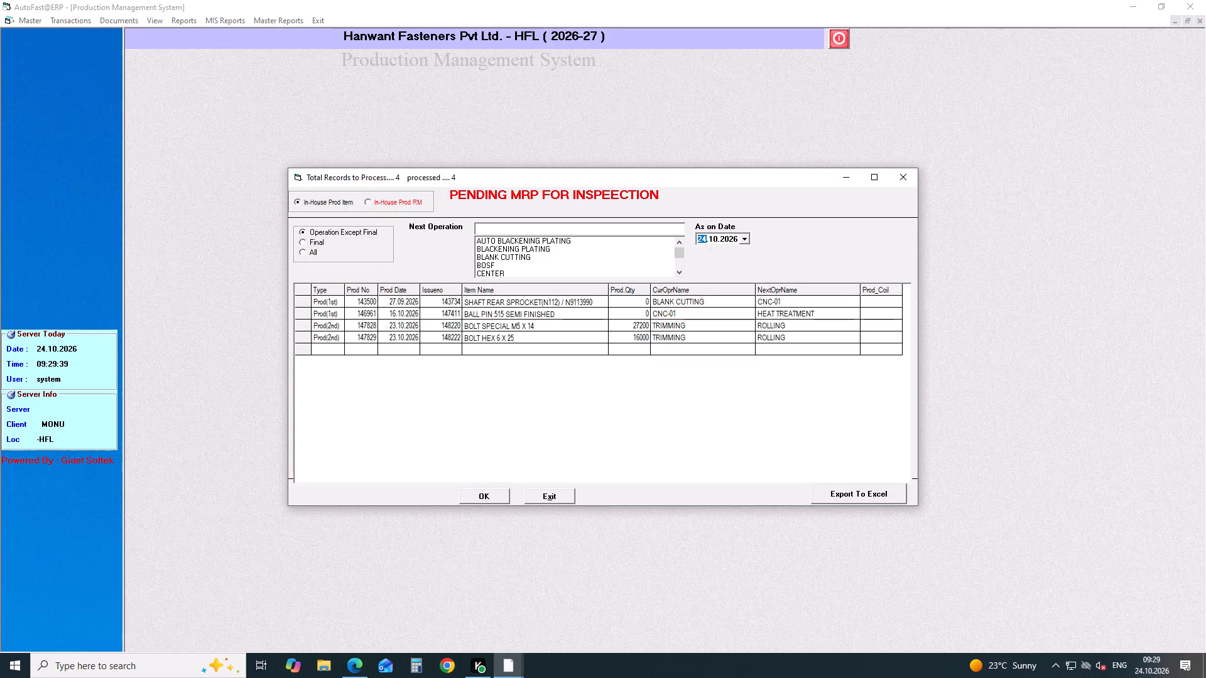
{"action": "key", "text": "Return"}
{"action": "key", "text": "Return"}
Open the pending BOLT SPECIAL M5X14 record of issue 148220 and save its final second-operation production with 27200 pcs OK.
{"action": "left_click", "coordinate": [447, 325]}
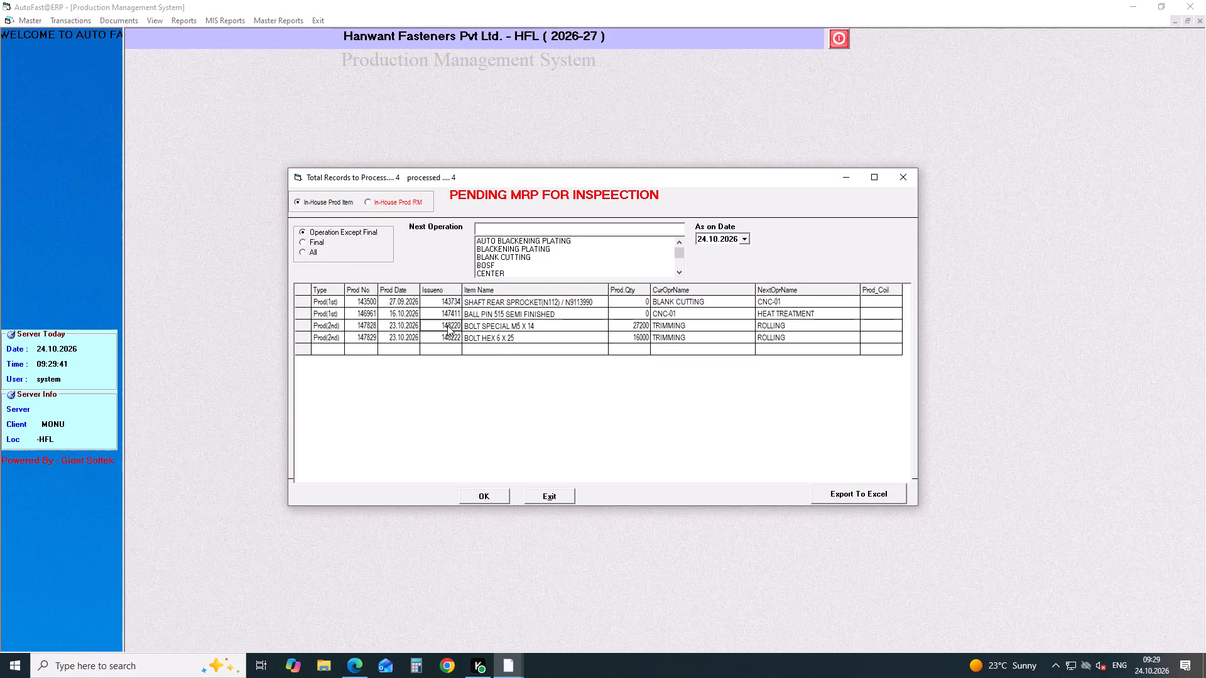
{"action": "key", "text": "Return"}
{"action": "key", "text": "Return"}
{"action": "key", "text": "Return"}
{"action": "key", "text": "Return"}
{"action": "key", "text": "Return"}
{"action": "key", "text": "Return"}
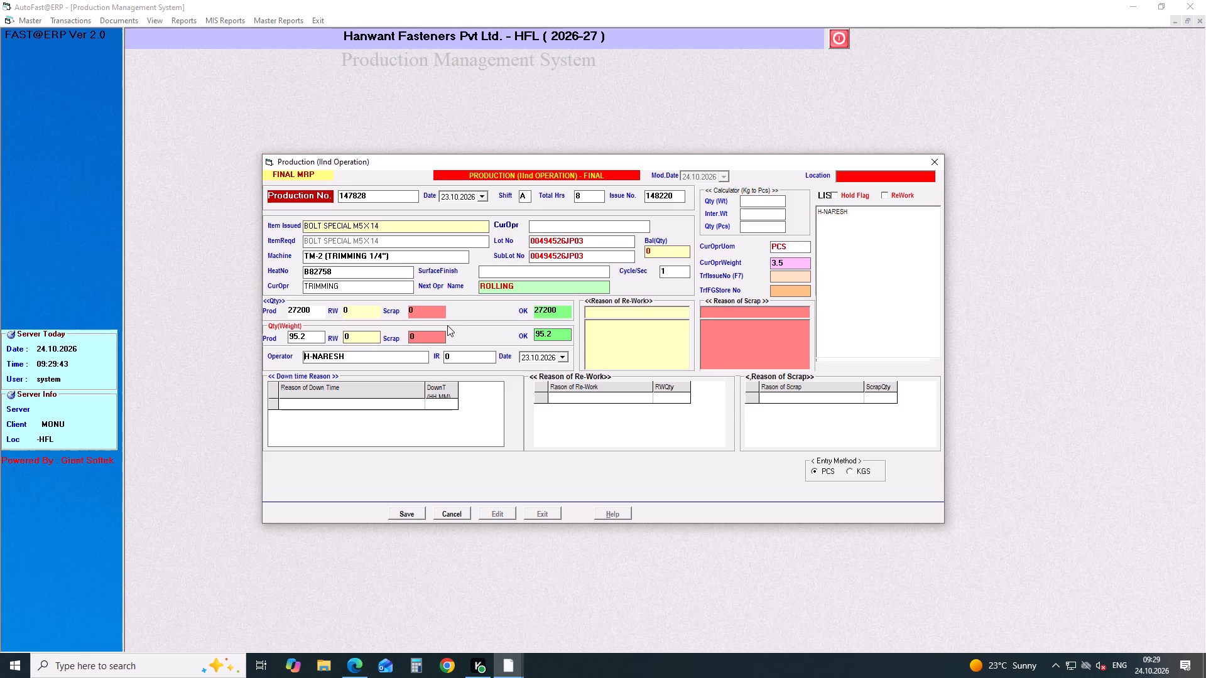
{"action": "key", "text": "Return"}
{"action": "key", "text": "Return"}
{"action": "key", "text": "Return"}
{"action": "key", "text": "Return"}
{"action": "key", "text": "Return"}
{"action": "key", "text": "Return"}
{"action": "key", "text": "Return"}
{"action": "key", "text": "Return"}
{"action": "key", "text": "Return"}
{"action": "key", "text": "Return"}
{"action": "key", "text": "Return"}
{"action": "key", "text": "Return"}
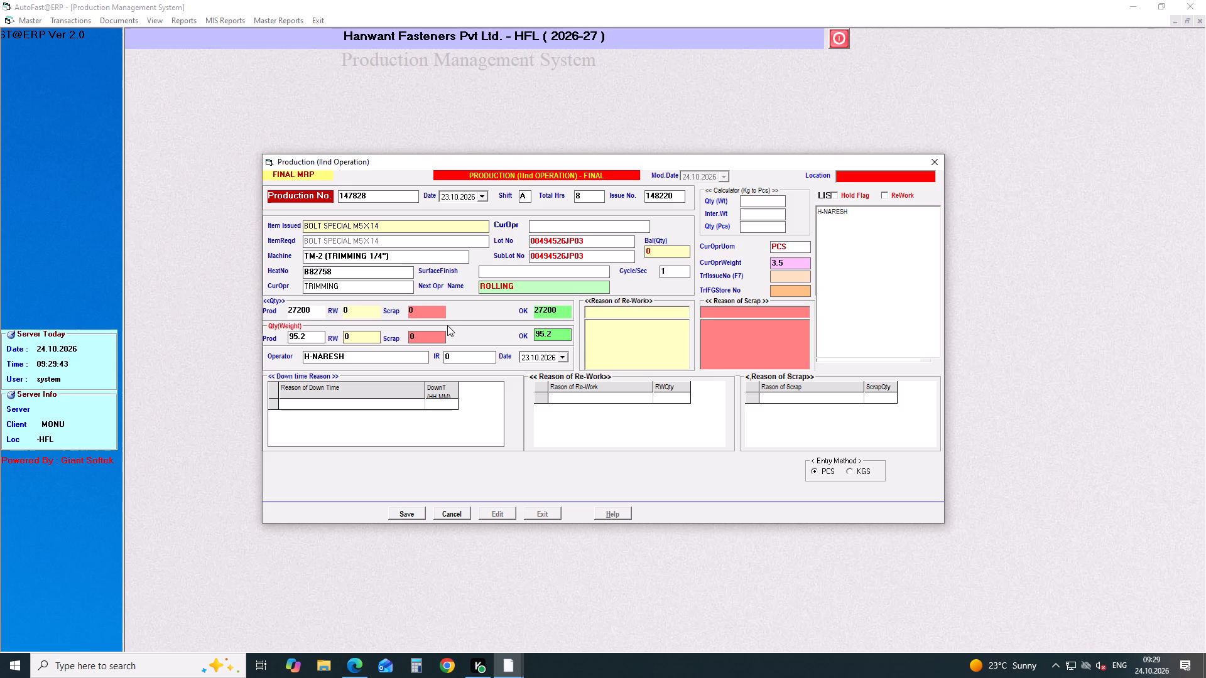
{"action": "key", "text": "Return"}
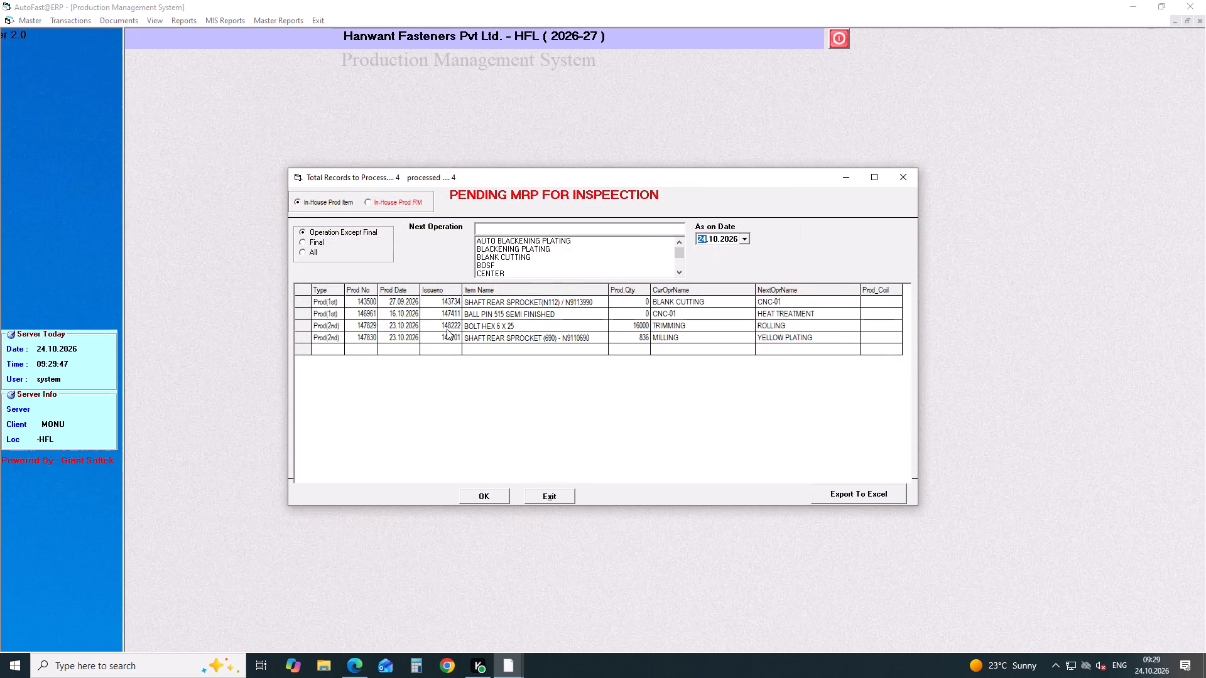
Save the final second-operation production of BOLT HEX 6X25, issue 148222, with 16000 pcs OK, and close the pending inspection list.
{"action": "left_click", "coordinate": [447, 329]}
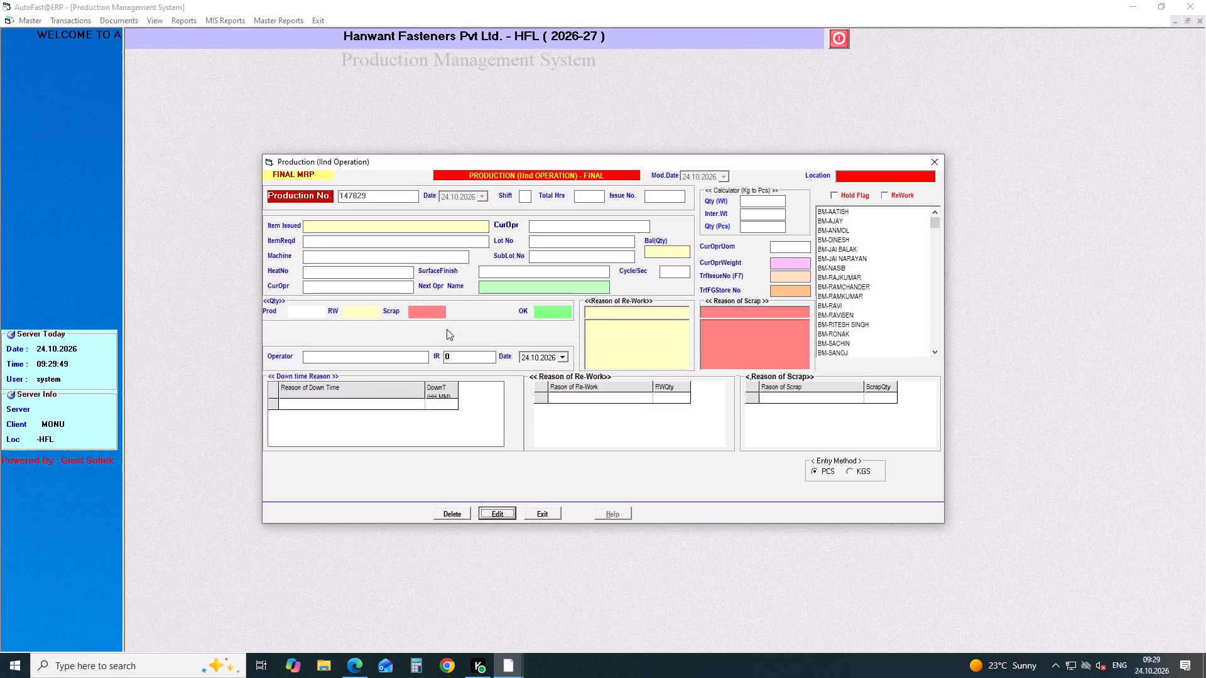
{"action": "key", "text": "Return"}
{"action": "key", "text": "Return"}
{"action": "key", "text": "Return"}
{"action": "key", "text": "Return"}
{"action": "key", "text": "Return"}
{"action": "key", "text": "Return"}
{"action": "key", "text": "Return"}
{"action": "key", "text": "Return"}
{"action": "key", "text": "Return"}
{"action": "key", "text": "Return"}
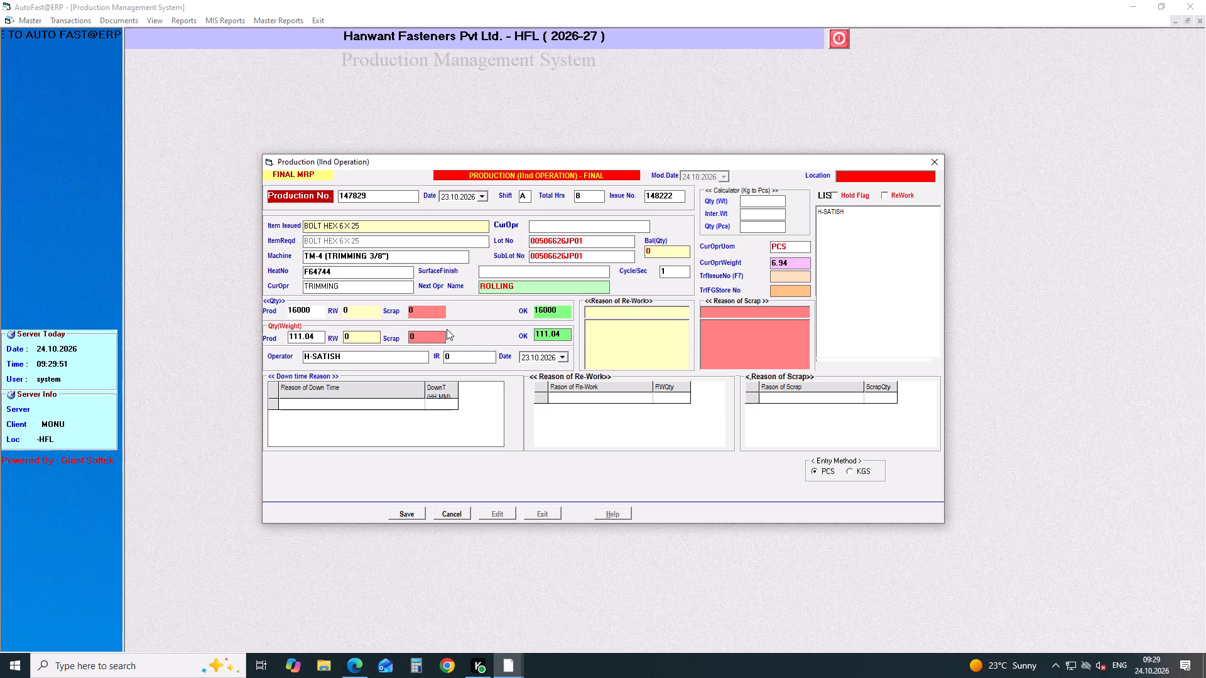
{"action": "key", "text": "Return"}
{"action": "key", "text": "Return"}
{"action": "key", "text": "Return"}
{"action": "key", "text": "Return"}
{"action": "key", "text": "Return"}
{"action": "key", "text": "Return"}
{"action": "key", "text": "Return"}
{"action": "key", "text": "Return"}
{"action": "key", "text": "Return"}
{"action": "key", "text": "Return"}
{"action": "key", "text": "Return"}
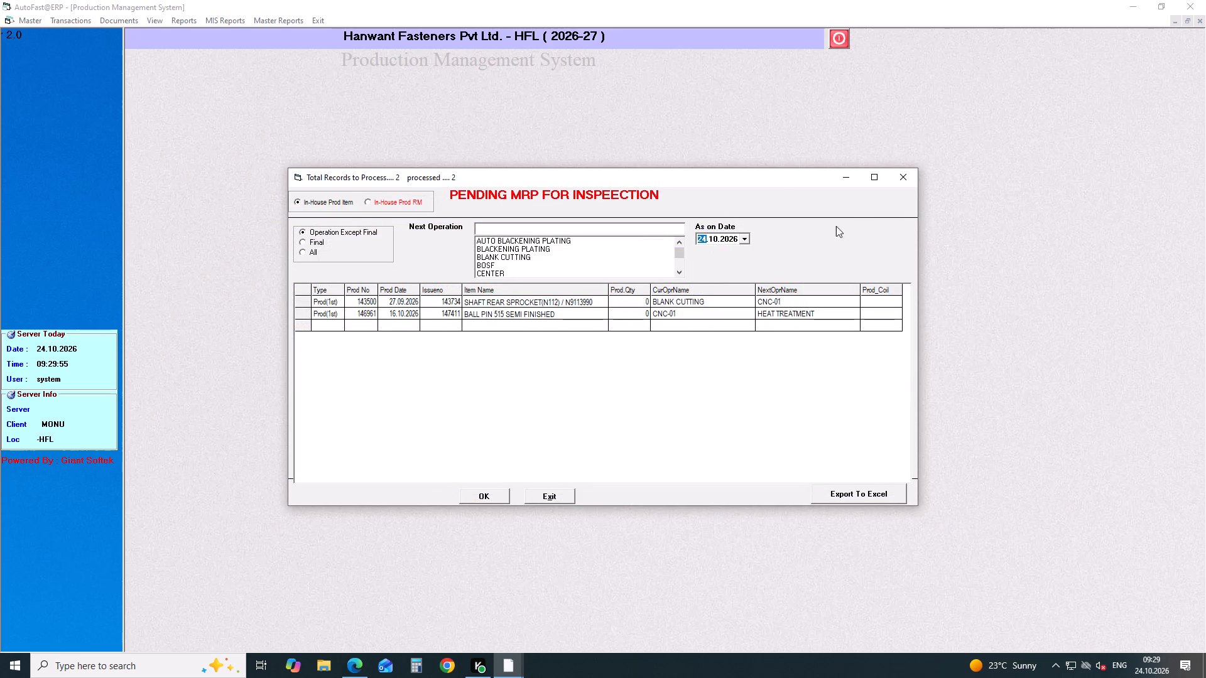
{"action": "left_click", "coordinate": [903, 185]}
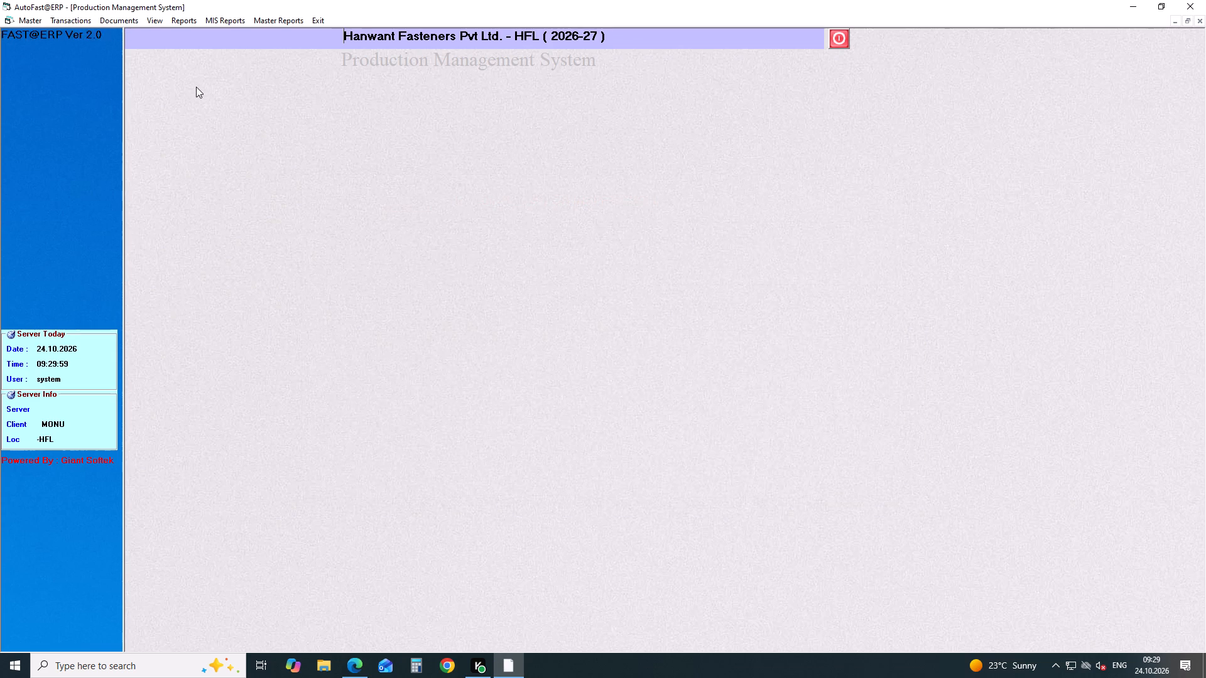
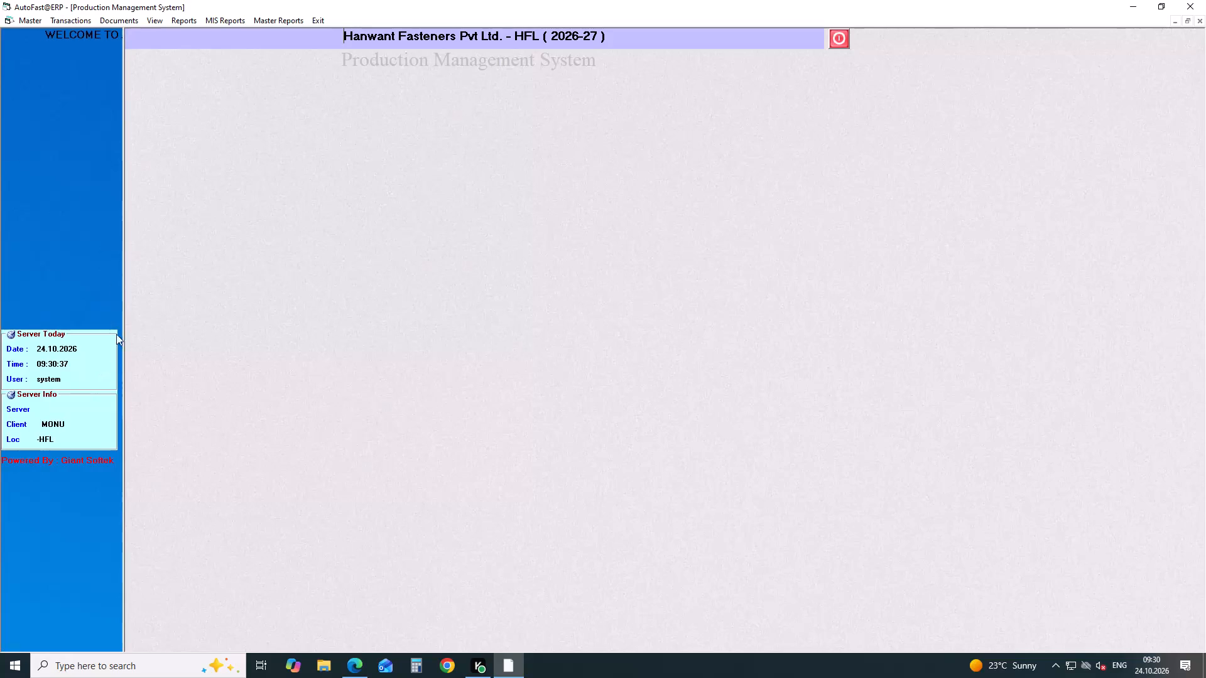
Start an in-house second-operation item issue dated 23.10.2026 for BOLT M10 X 1.25 X 39, operation ROLLING, from lot 00503326JP01.
{"action": "left_click", "coordinate": [67, 19]}
{"action": "left_click", "coordinate": [241, 139]}
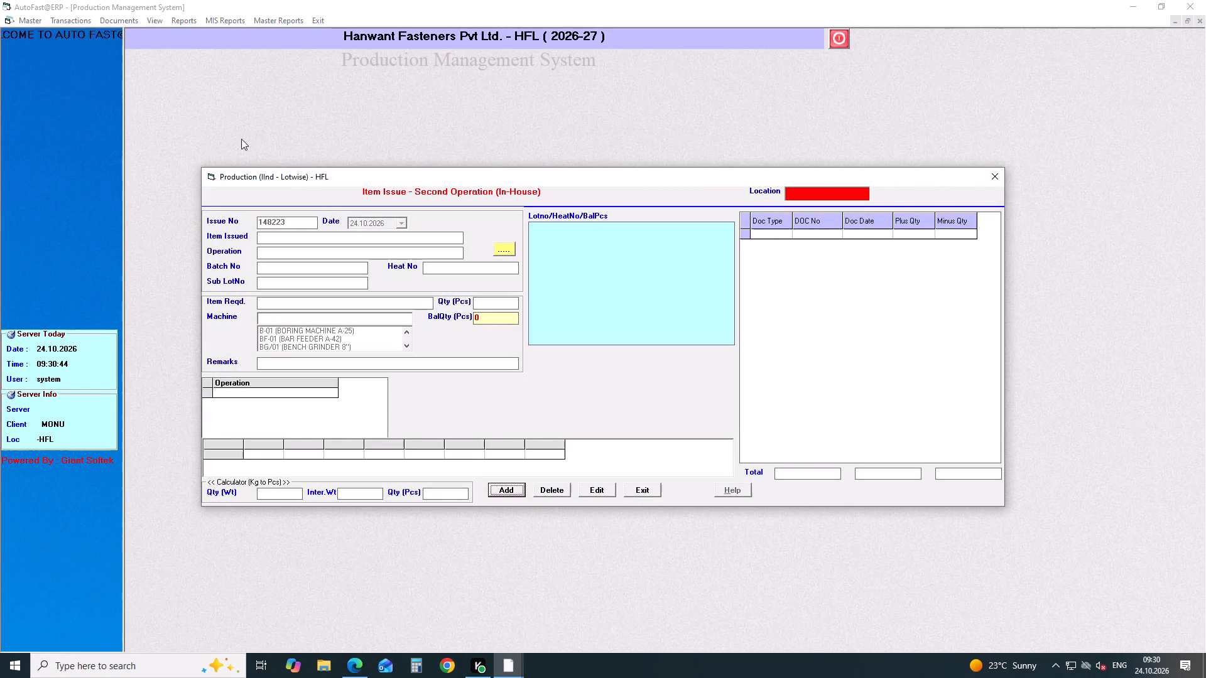
{"action": "key", "text": "Return"}
{"action": "key", "text": "Return"}
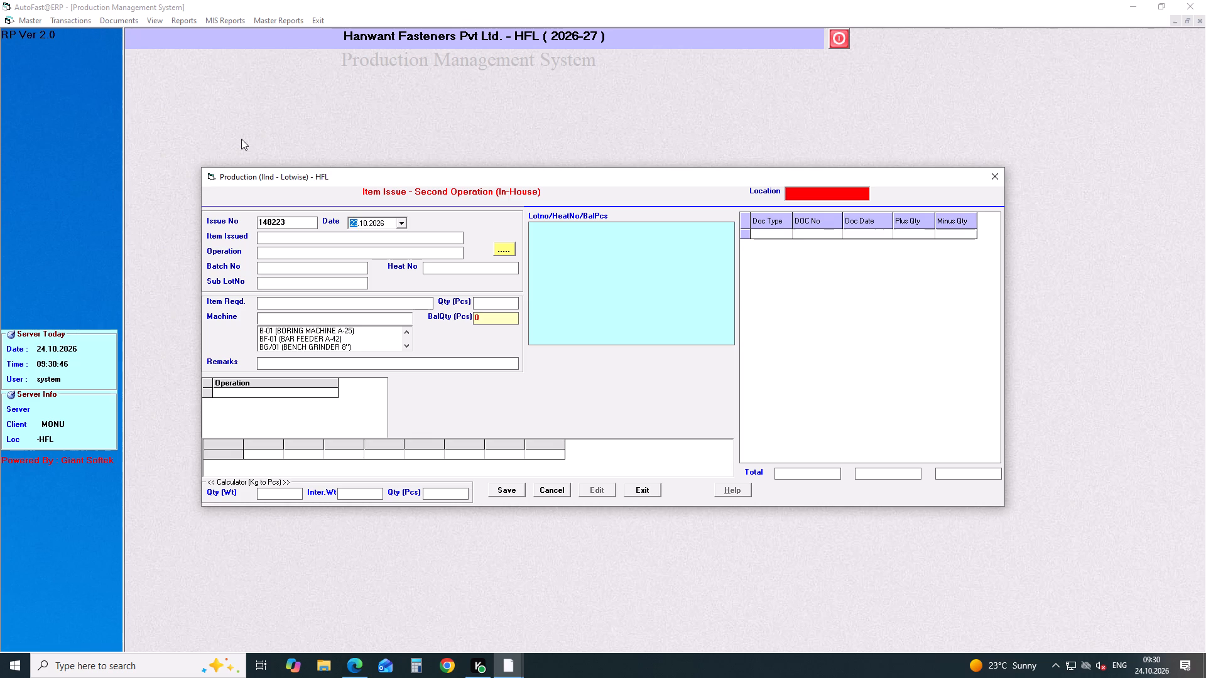
{"action": "key", "text": "Return"}
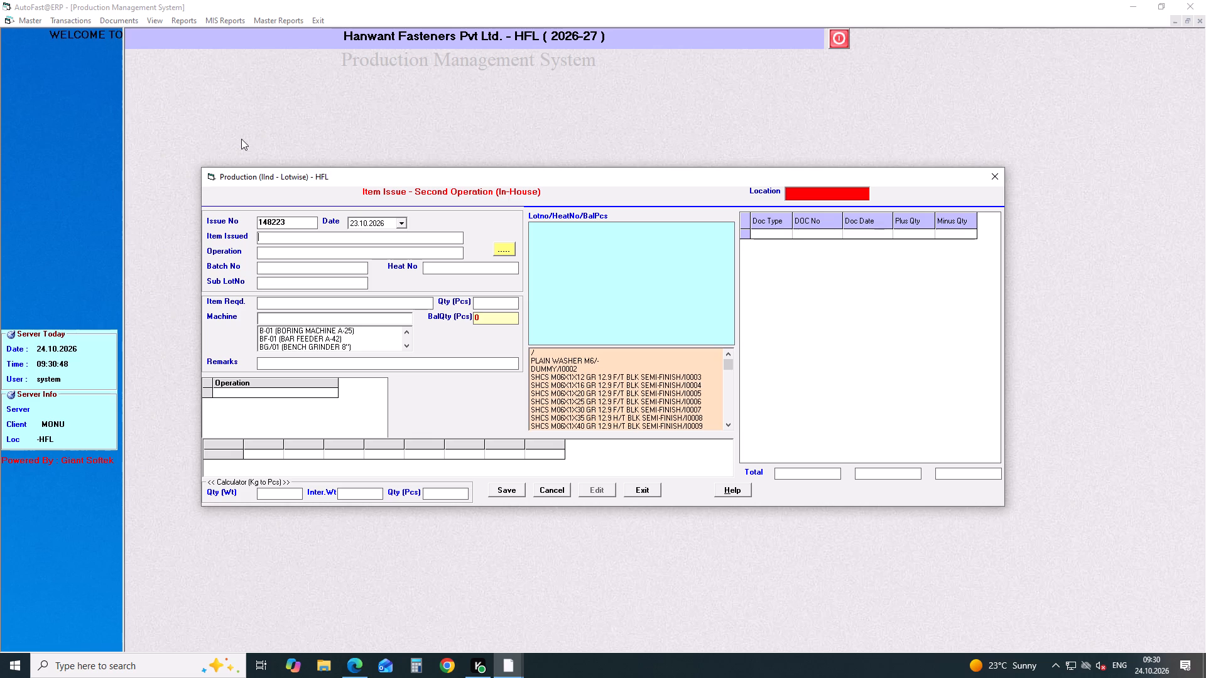
{"action": "type", "text": "bol"}
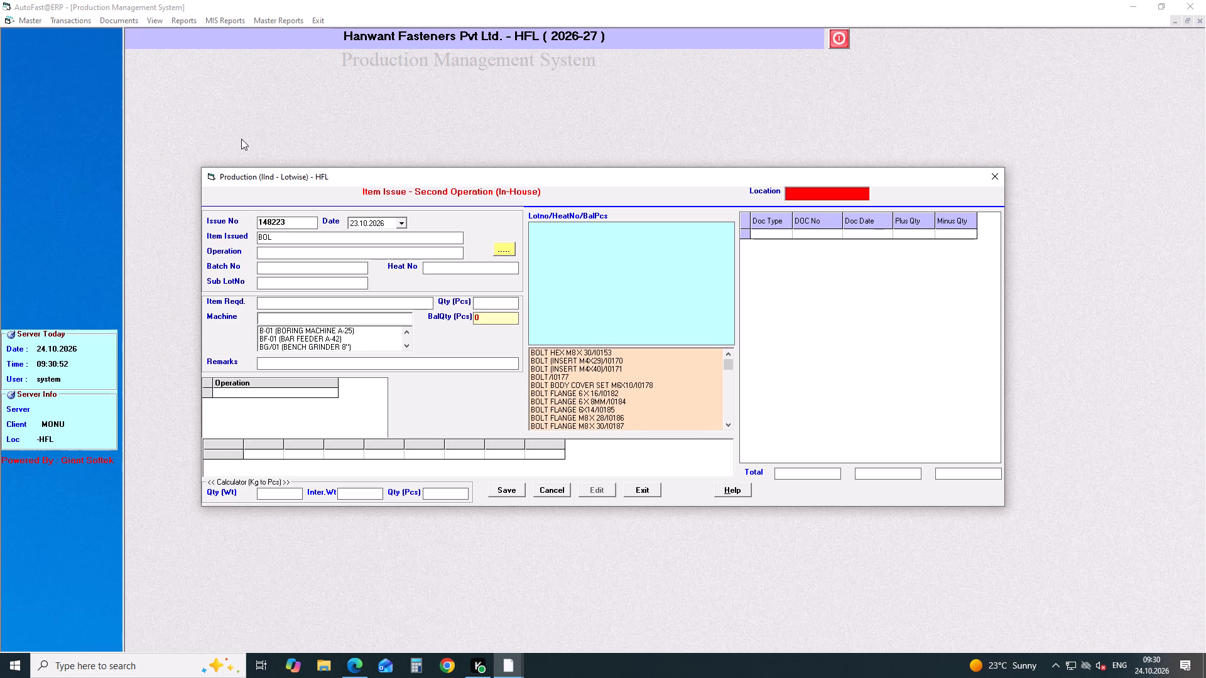
{"action": "type", "text": "t m10"}
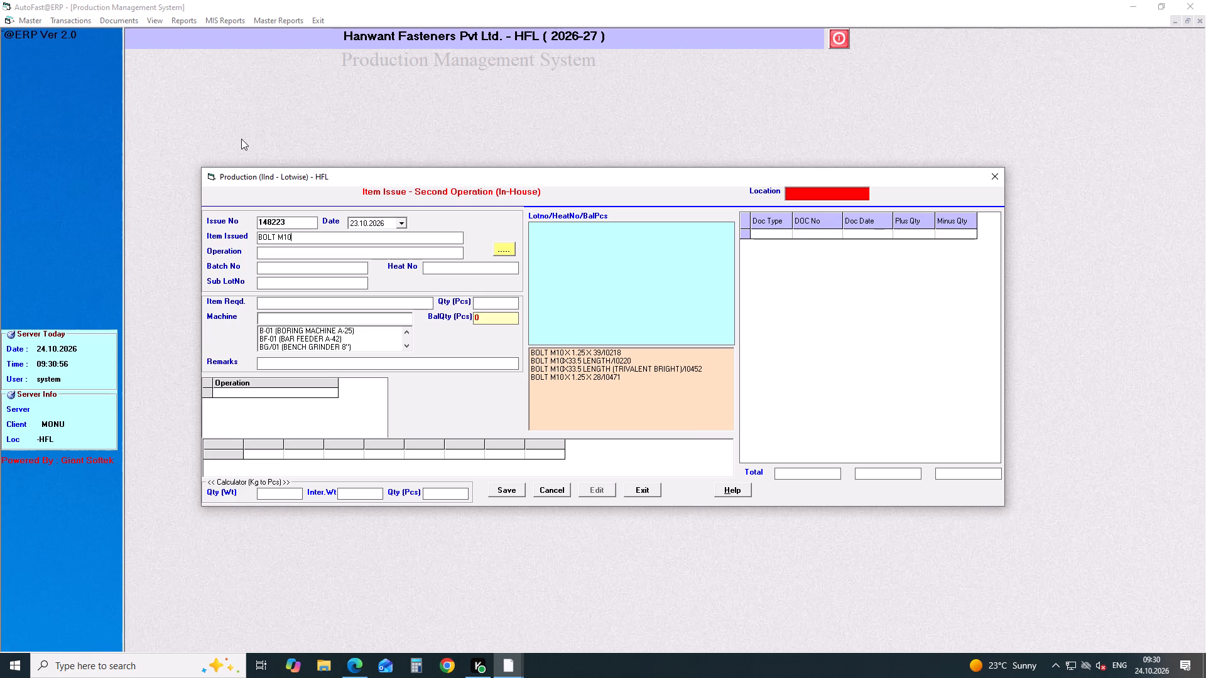
{"action": "key", "text": "Down"}
{"action": "key", "text": "Down"}
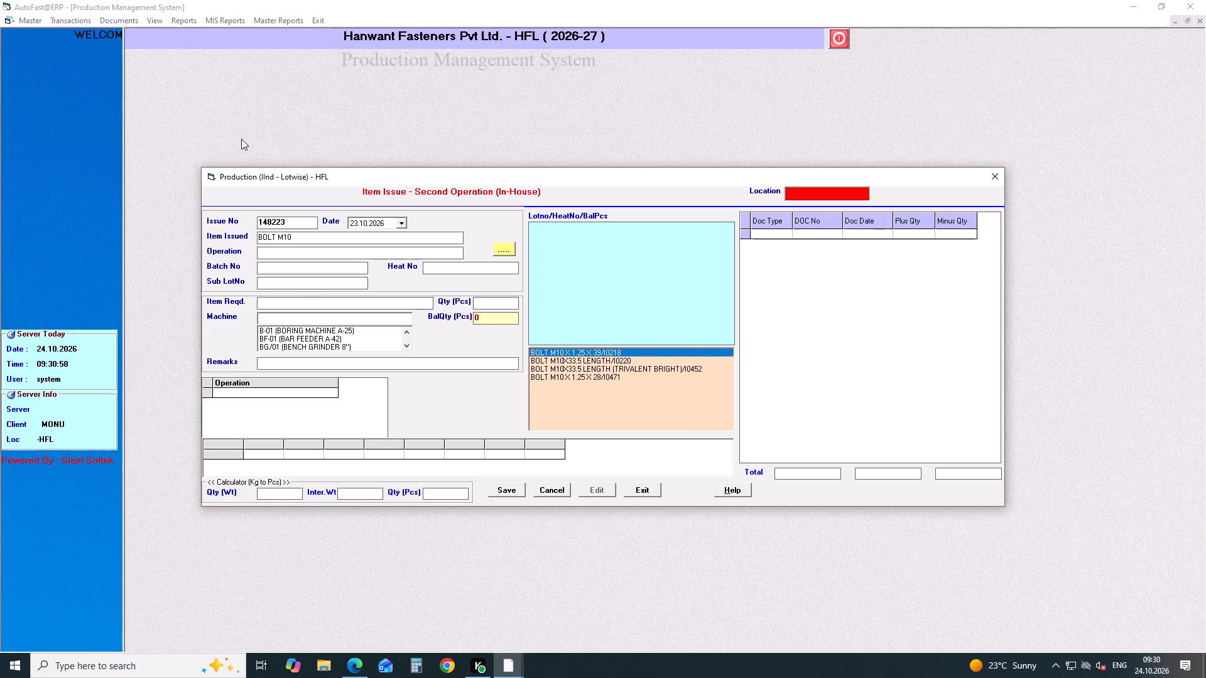
{"action": "key", "text": "Return"}
{"action": "key", "text": "Return"}
{"action": "key", "text": "Down"}
{"action": "key", "text": "Down"}
{"action": "key", "text": "Down"}
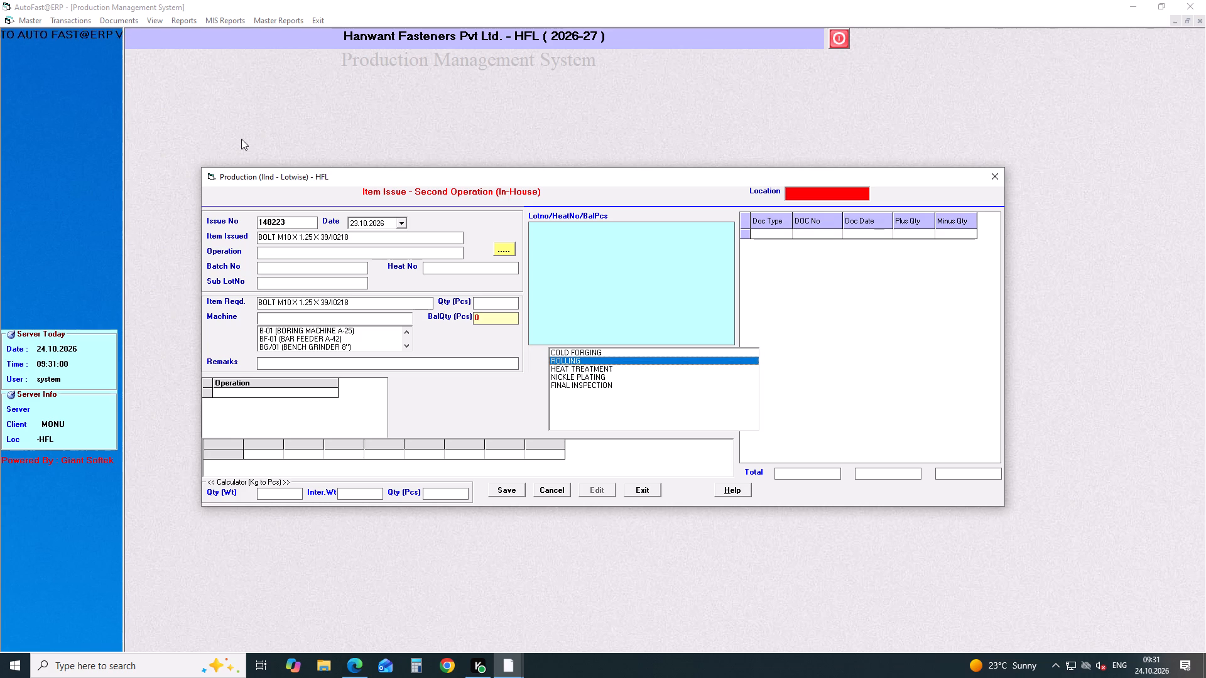
{"action": "key", "text": "Return"}
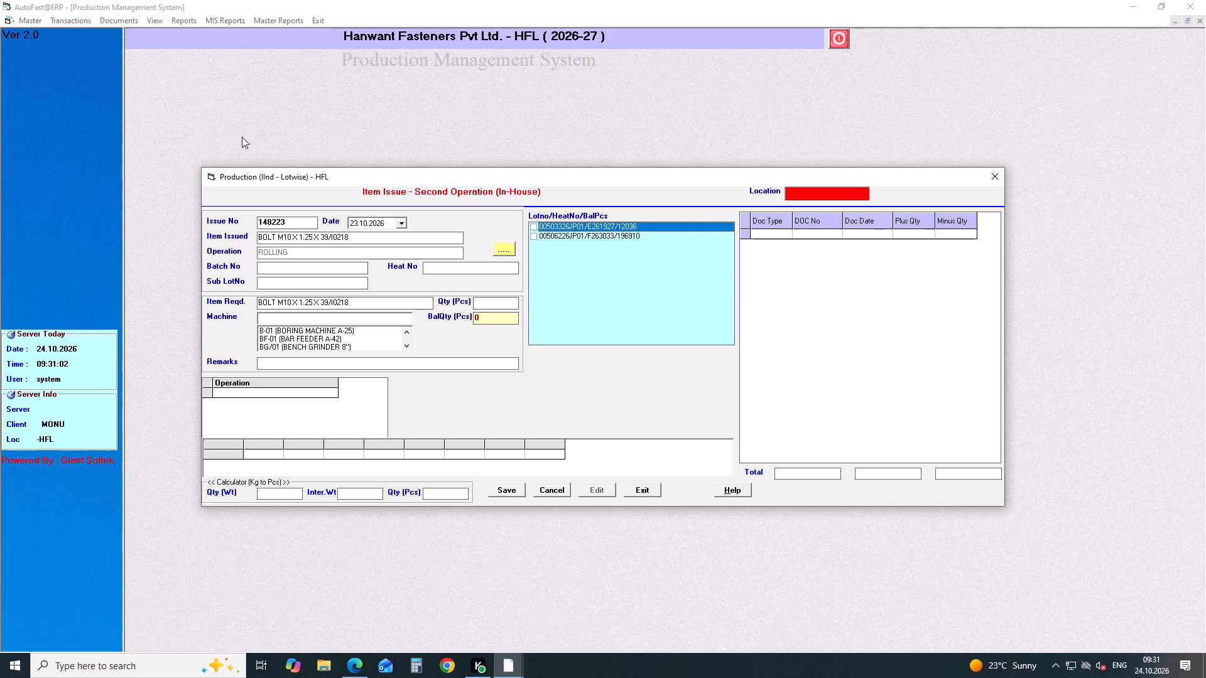
{"action": "left_click", "coordinate": [534, 227]}
{"action": "left_click_drag", "start_coordinate": [508, 302], "coordinate": [424, 319]}
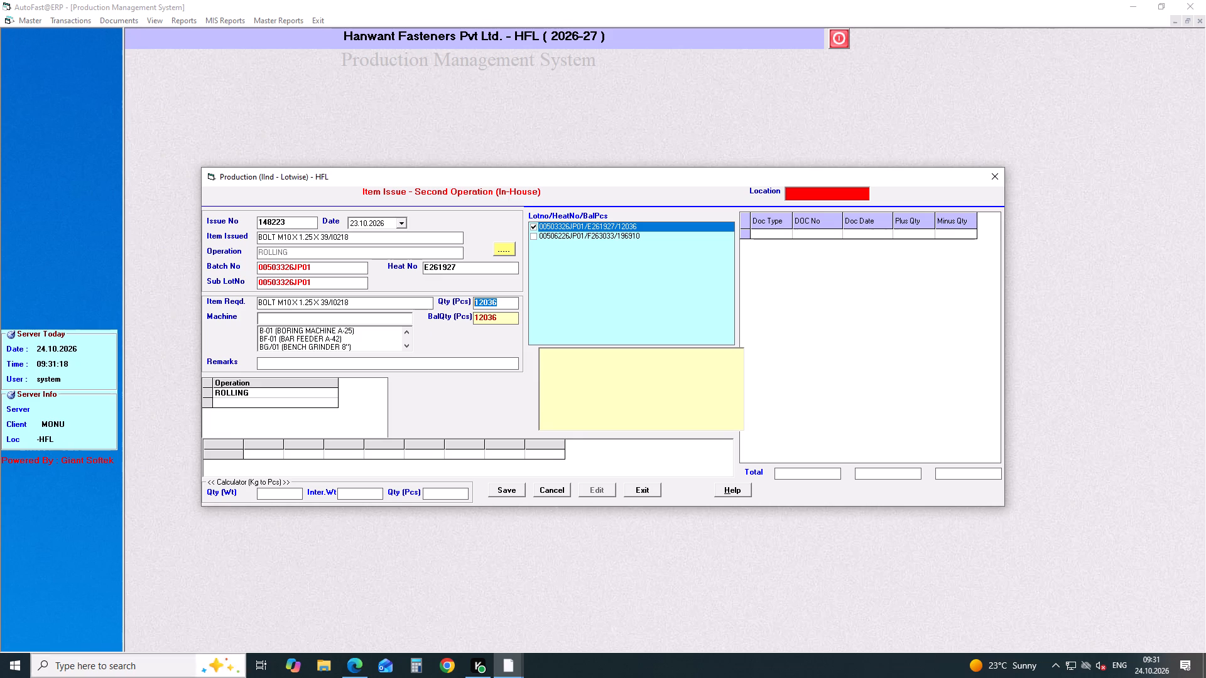
Switch to the Calculator, subtract 12036 from 14600, and close it.
{"action": "left_click", "coordinate": [422, 665]}
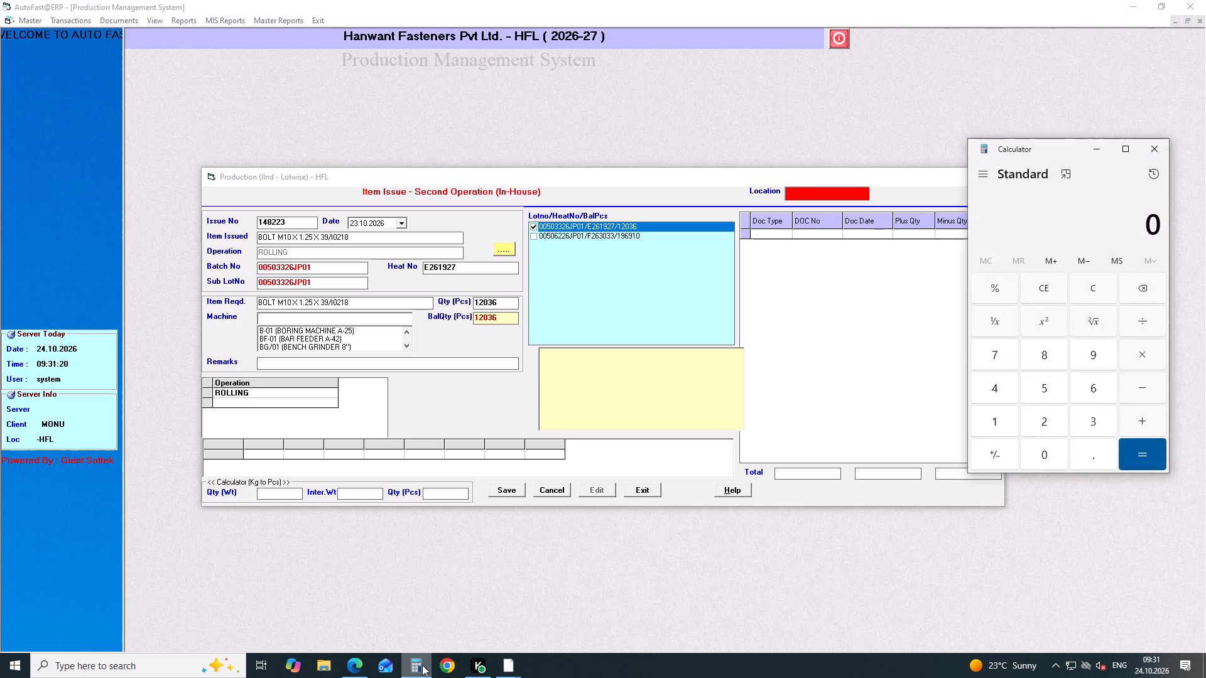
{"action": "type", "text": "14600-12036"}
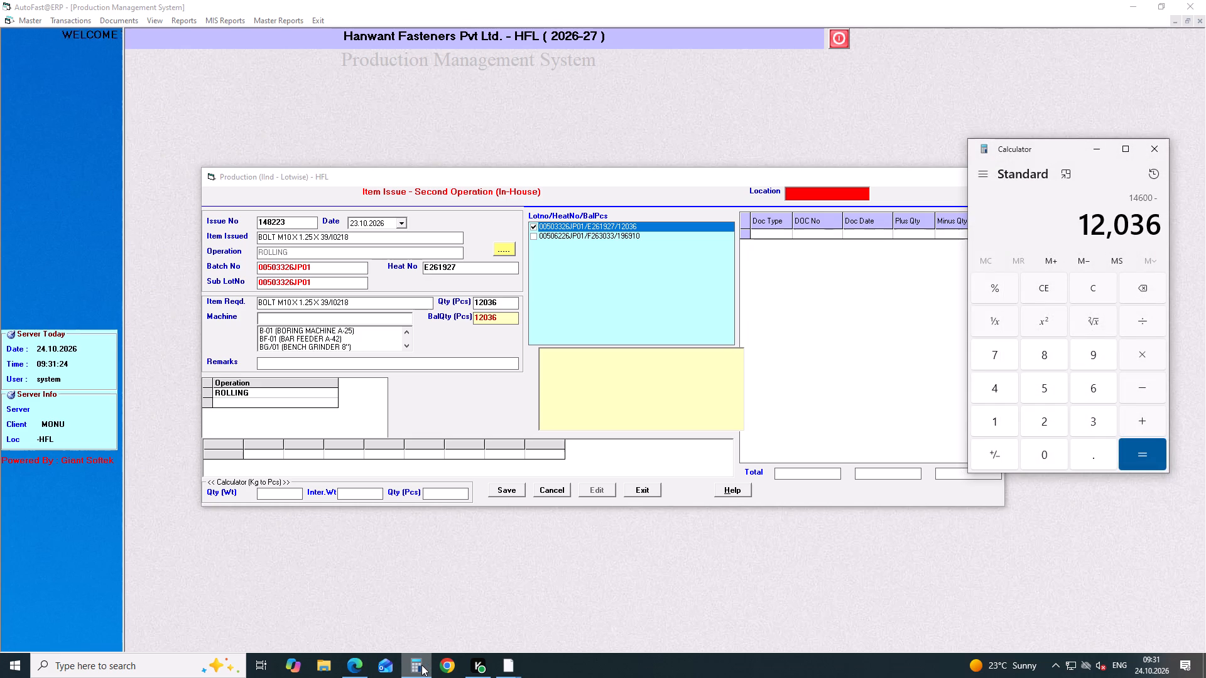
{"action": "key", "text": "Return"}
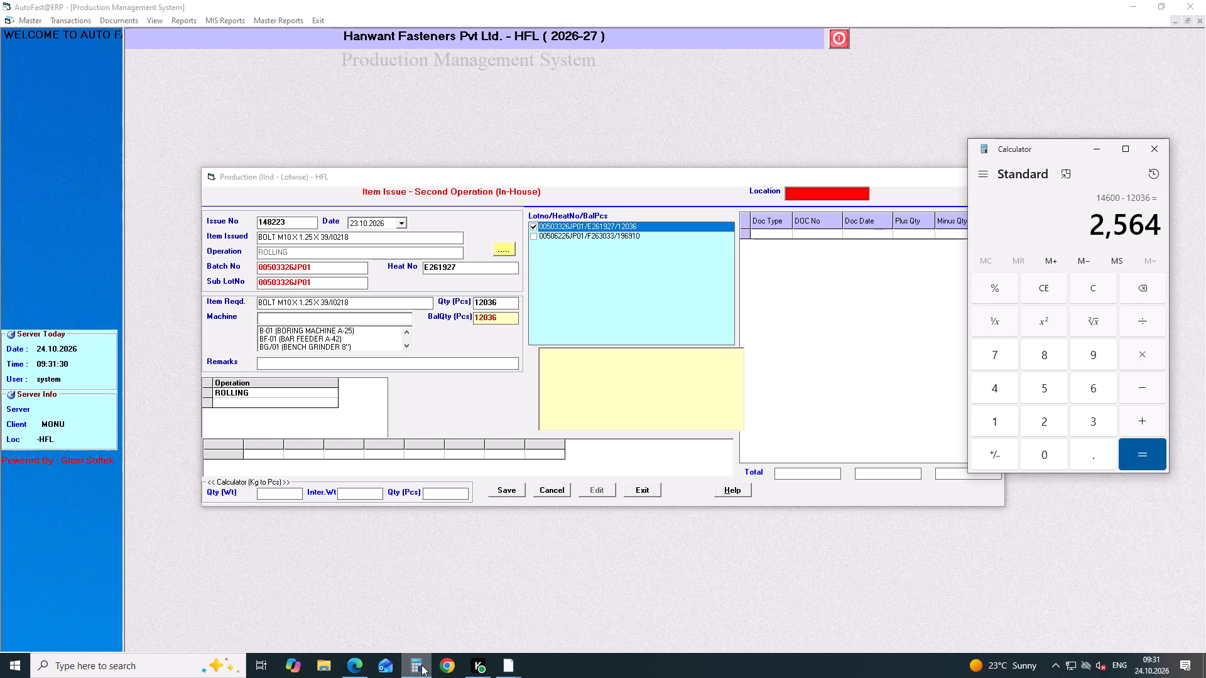
{"action": "left_click", "coordinate": [1158, 148]}
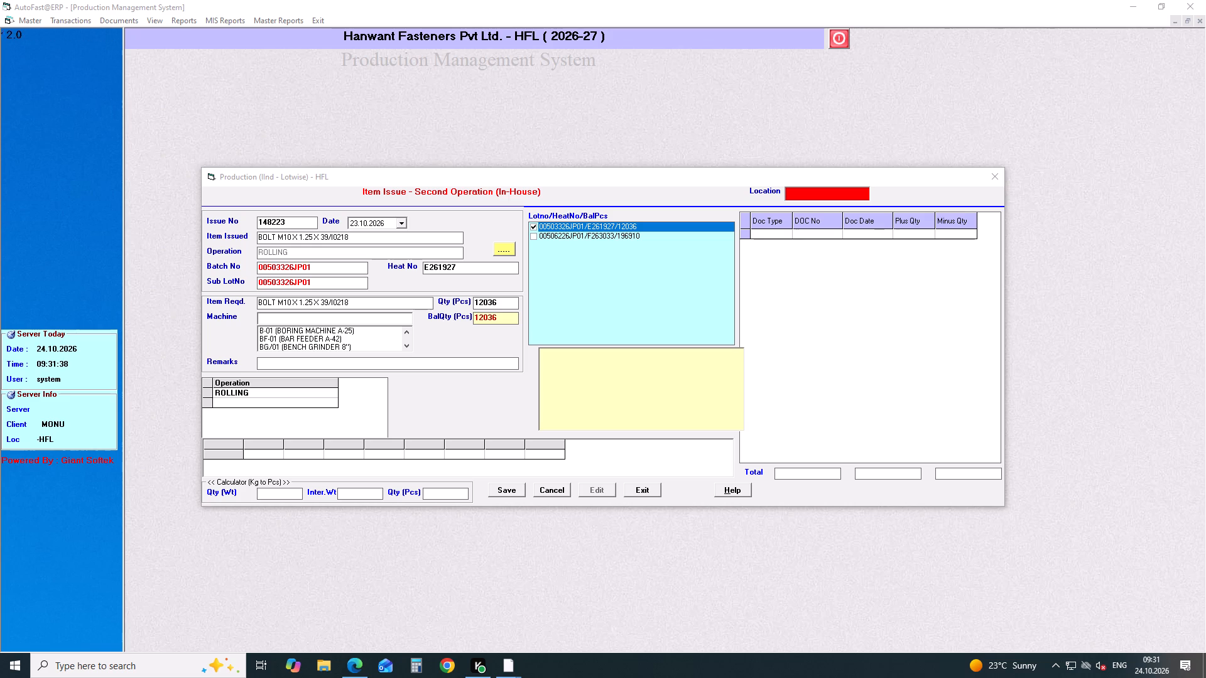
Assign machine TRM-1 (ROLLING 1/2") to the 12036 pcs bolt issue and save it.
{"action": "type", "text": "tr"}
{"action": "key", "text": "m"}
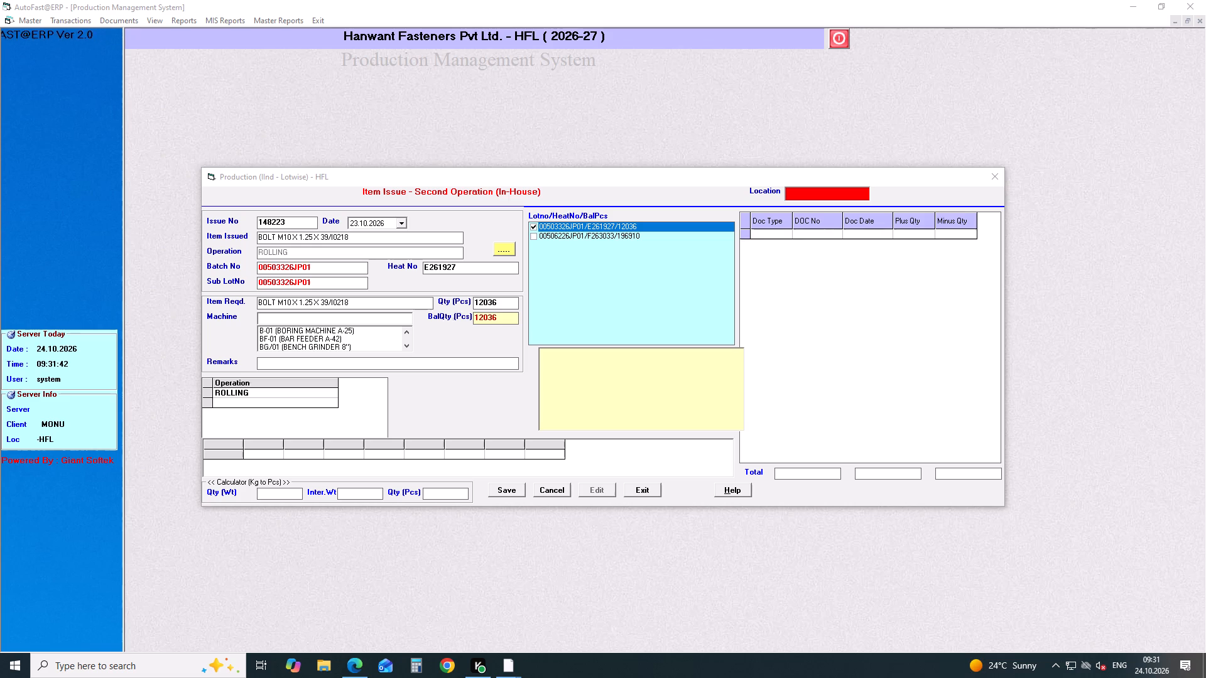
{"action": "left_click", "coordinate": [495, 301]}
{"action": "key", "text": "Return"}
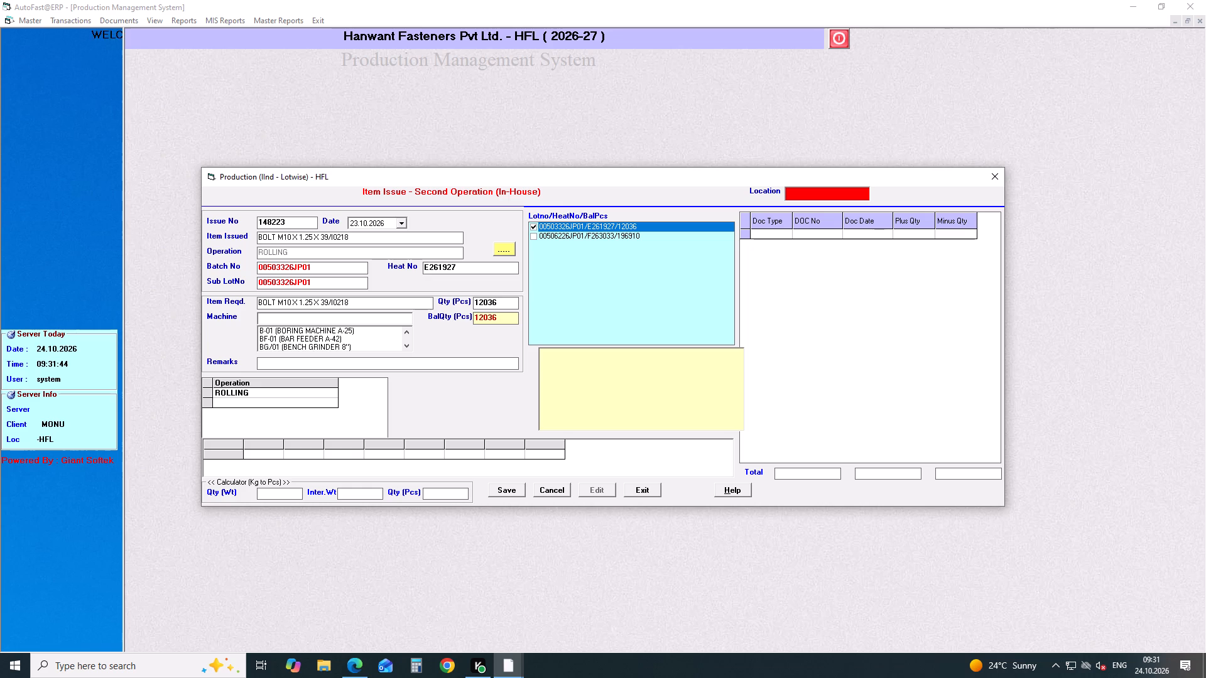
{"action": "type", "text": "trm"}
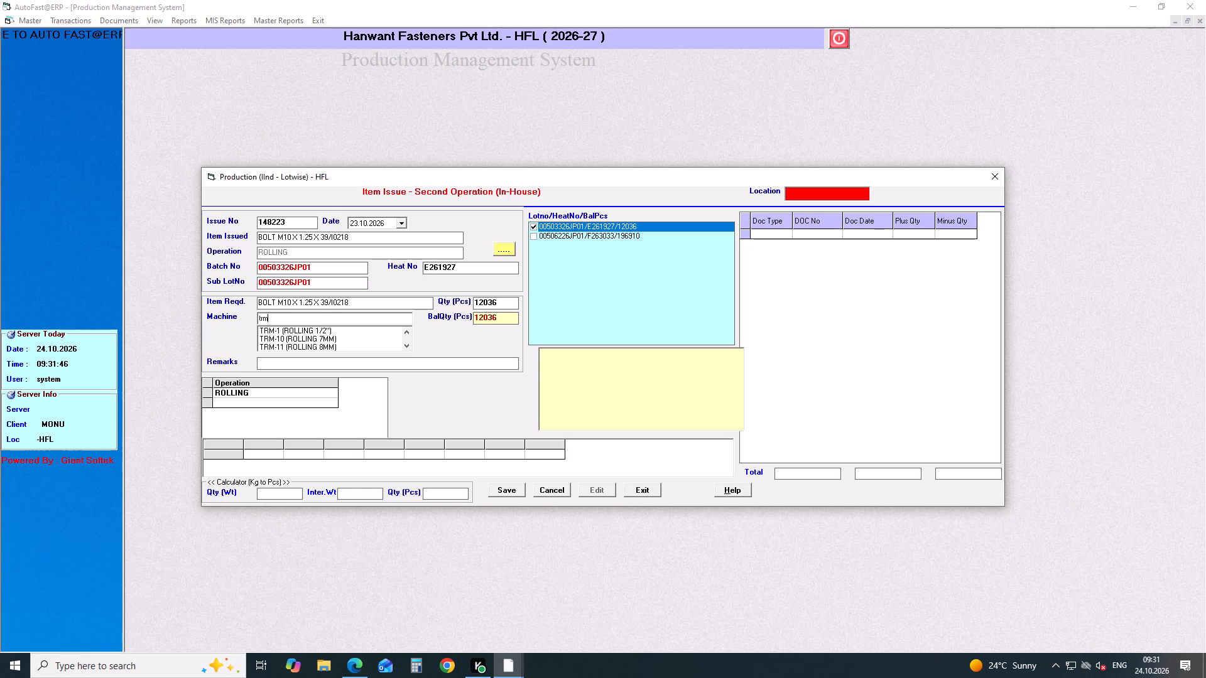
{"action": "key", "text": "Down"}
{"action": "key", "text": "Return"}
{"action": "key", "text": "Return"}
{"action": "key", "text": "Return"}
{"action": "key", "text": "Return"}
{"action": "key", "text": "Return"}
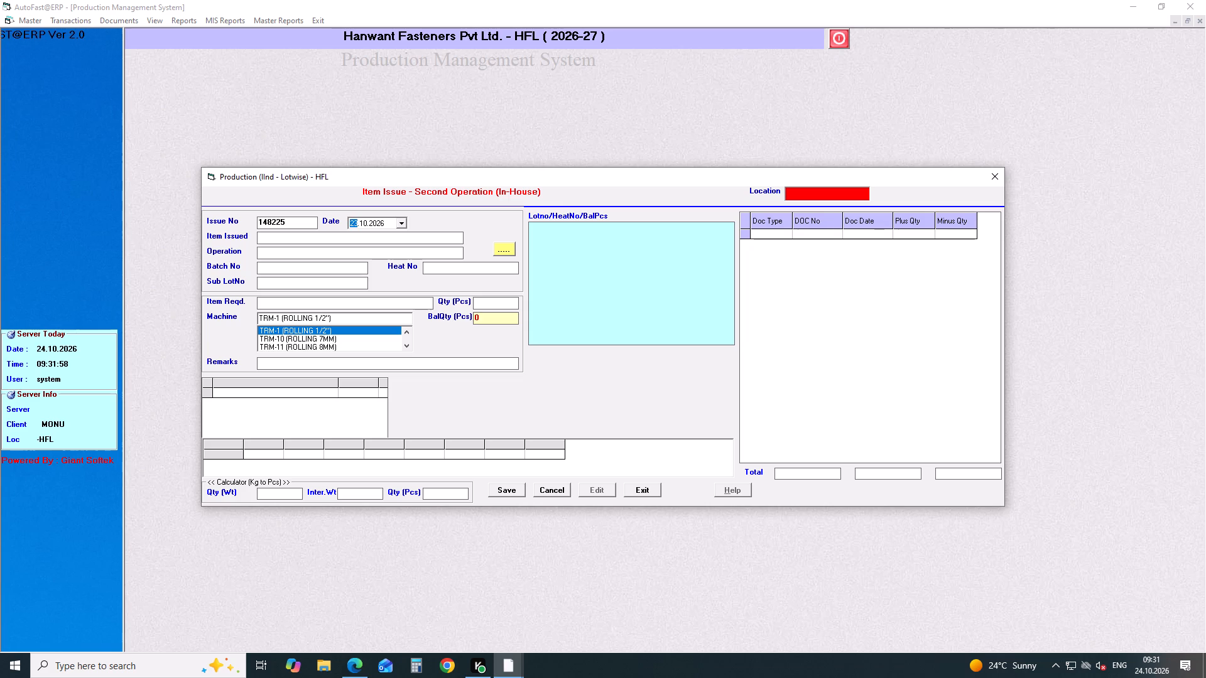
Start another 23.10.2026 issue of BOLT M10 X 1.25 X 39 for ROLLING from lot 00506226JP01.
{"action": "key", "text": "Return"}
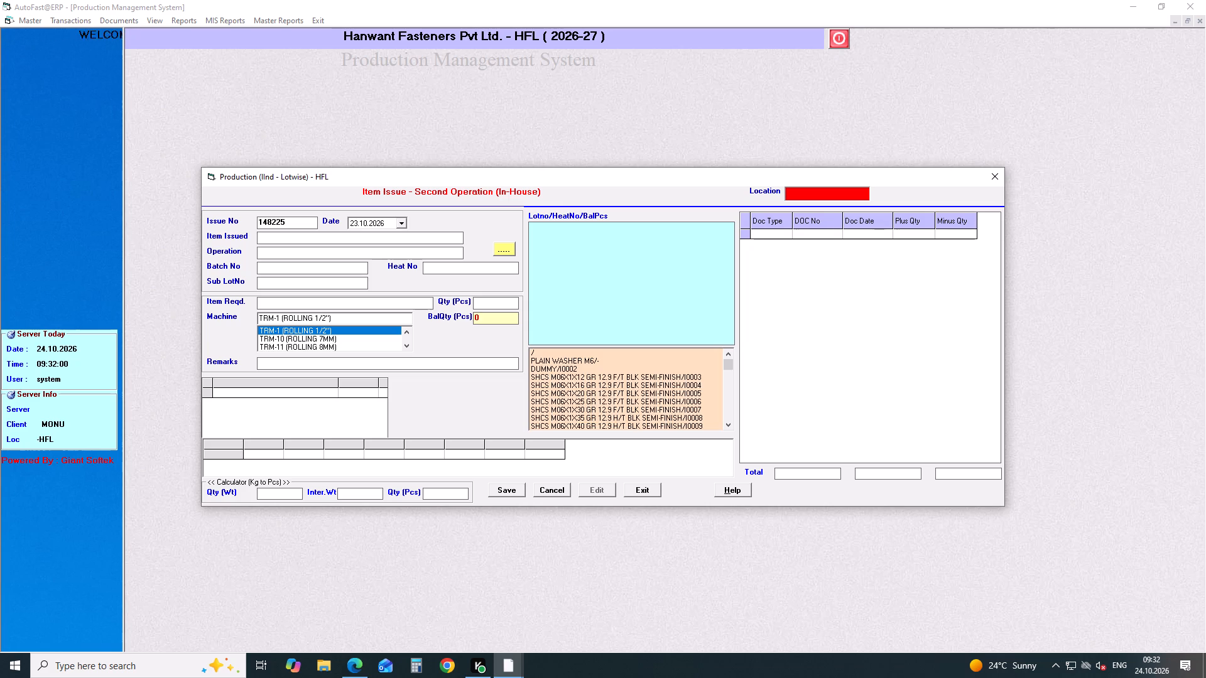
{"action": "type", "text": "bolt m10"}
{"action": "key", "text": "Down"}
{"action": "key", "text": "Down"}
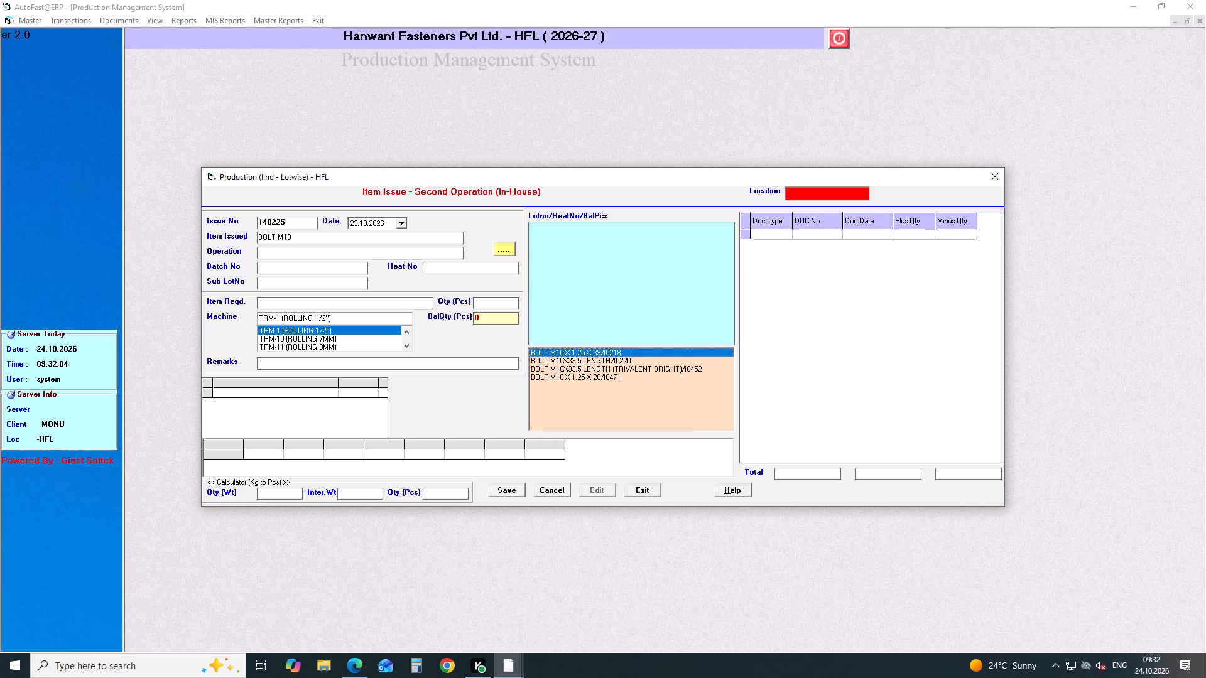
{"action": "key", "text": "Return"}
{"action": "key", "text": "Return"}
{"action": "key", "text": "Down"}
{"action": "key", "text": "Down"}
{"action": "key", "text": "Down"}
{"action": "key", "text": "Return"}
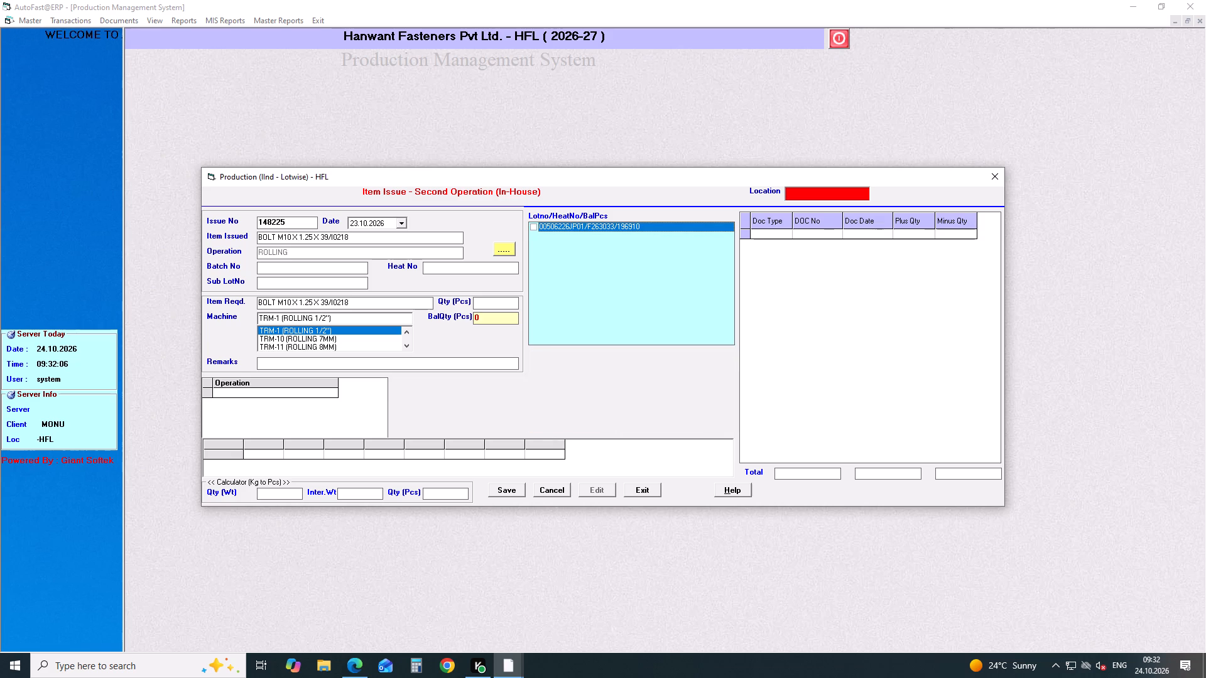
{"action": "left_click", "coordinate": [531, 227]}
Set the issue quantity to 2564 pcs, keep machine TRM-1 (ROLLING 1/2"), and save the issue.
{"action": "left_click_drag", "start_coordinate": [508, 303], "coordinate": [438, 306]}
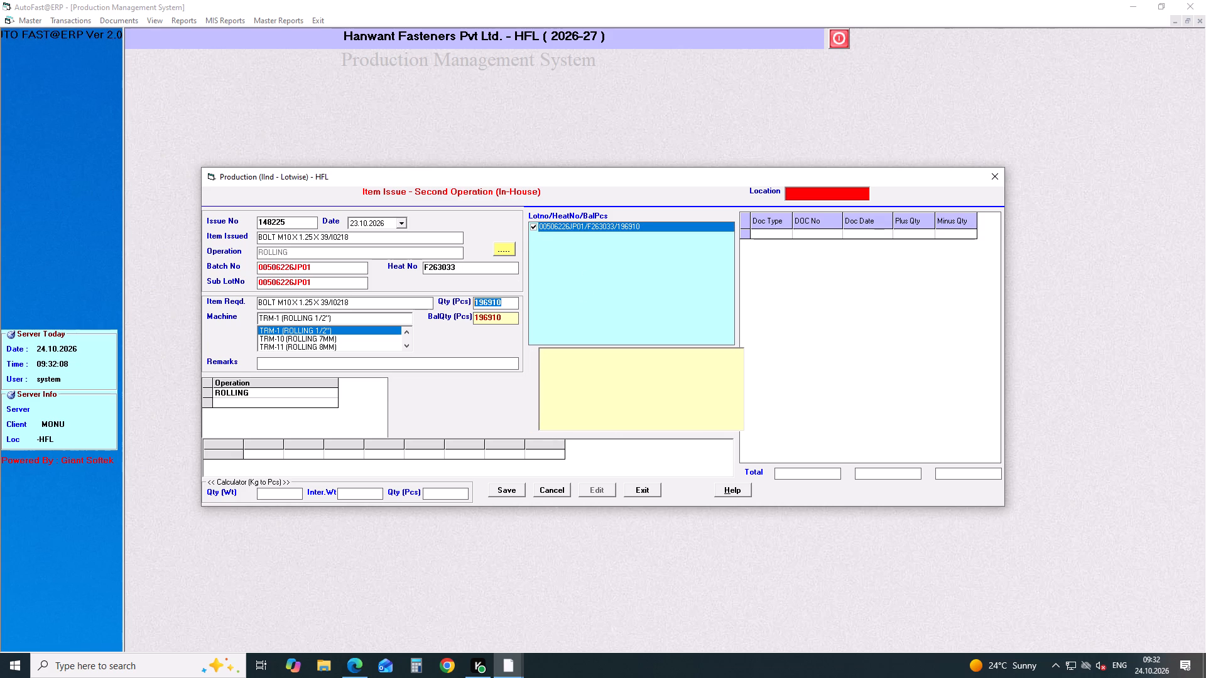
{"action": "left_click_drag", "start_coordinate": [438, 306], "coordinate": [438, 306]}
{"action": "type", "text": "2565"}
{"action": "key", "text": "BackSpace"}
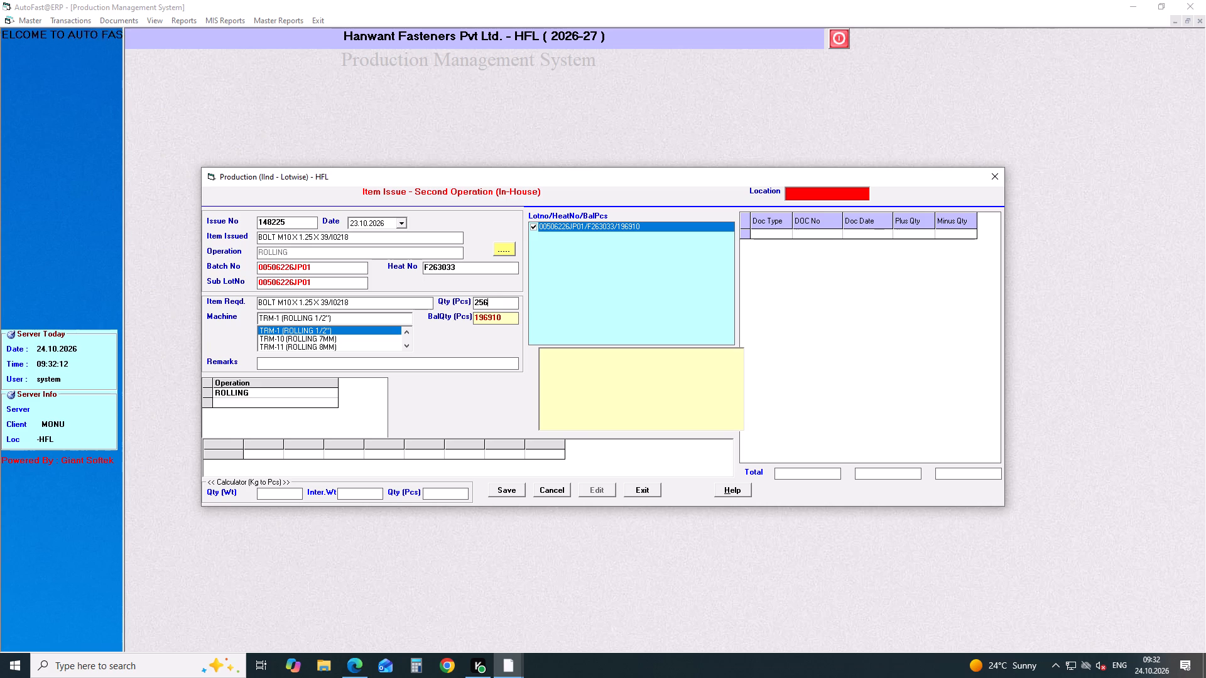
{"action": "key", "text": "4"}
{"action": "key", "text": "Return"}
{"action": "key", "text": "Return"}
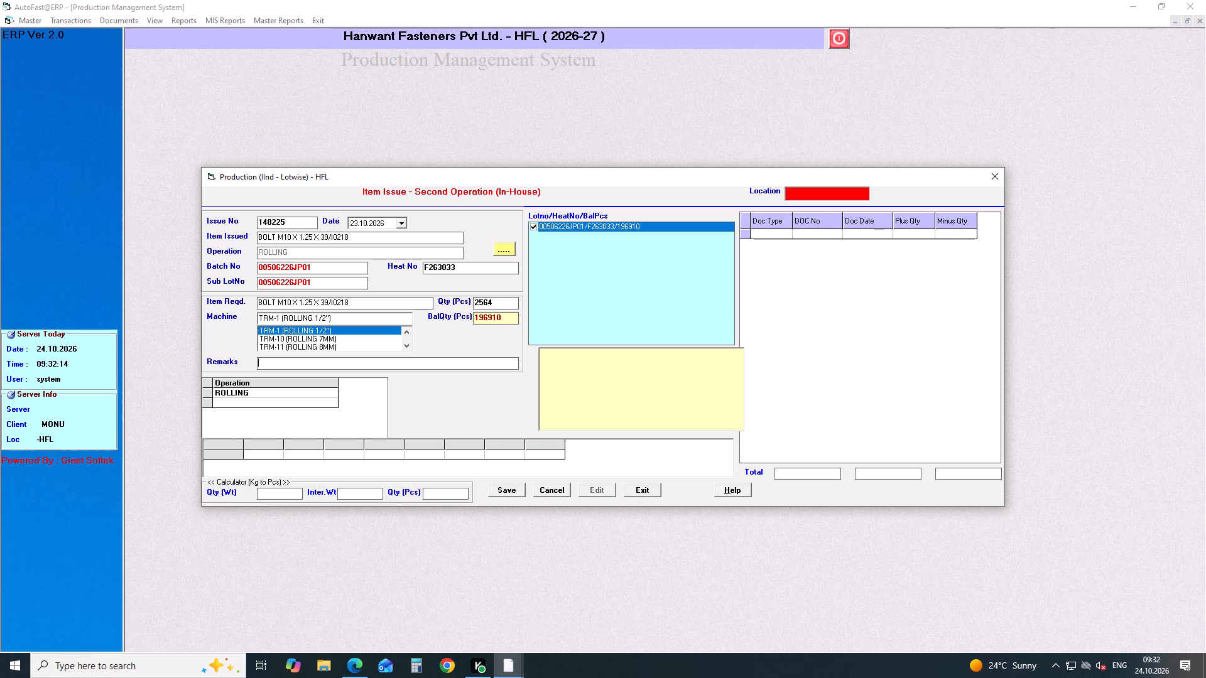
{"action": "key", "text": "Return"}
{"action": "key", "text": "Return"}
{"action": "key", "text": "Return"}
{"action": "key", "text": "Return"}
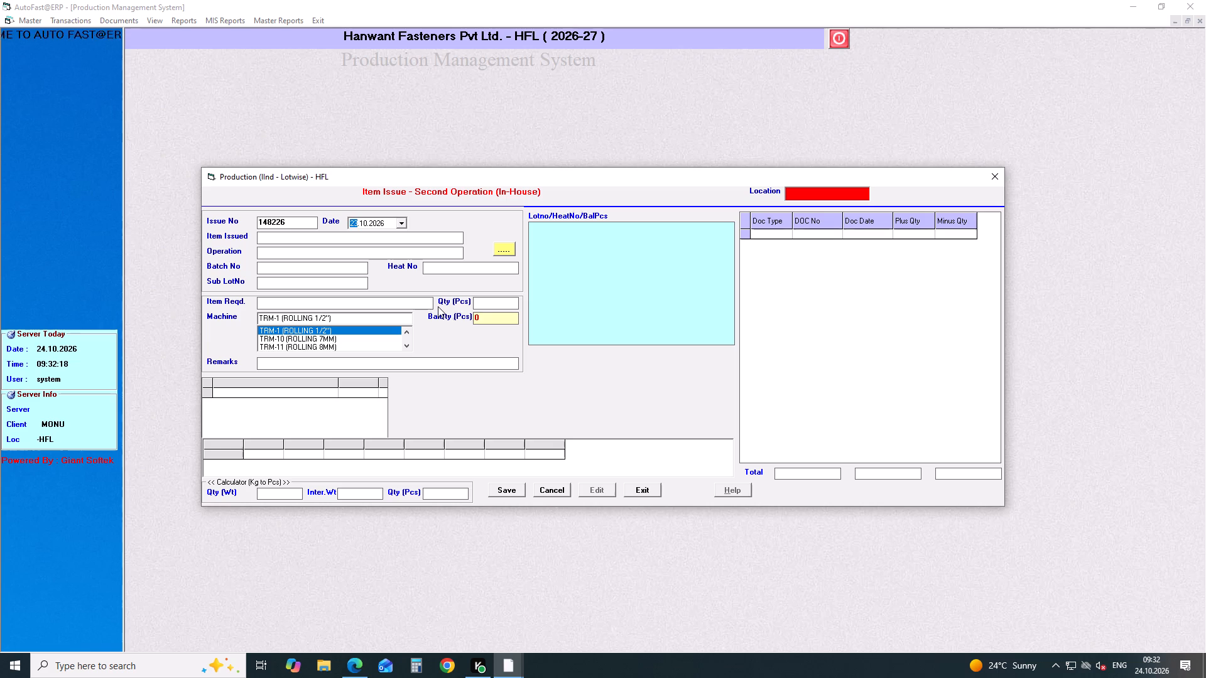
Start a 23.10.2026 issue for item SHCS M06X1X25 GR 12.9 F/T BLK SEMI-FINISH.
{"action": "key", "text": "Return"}
{"action": "key", "text": "s"}
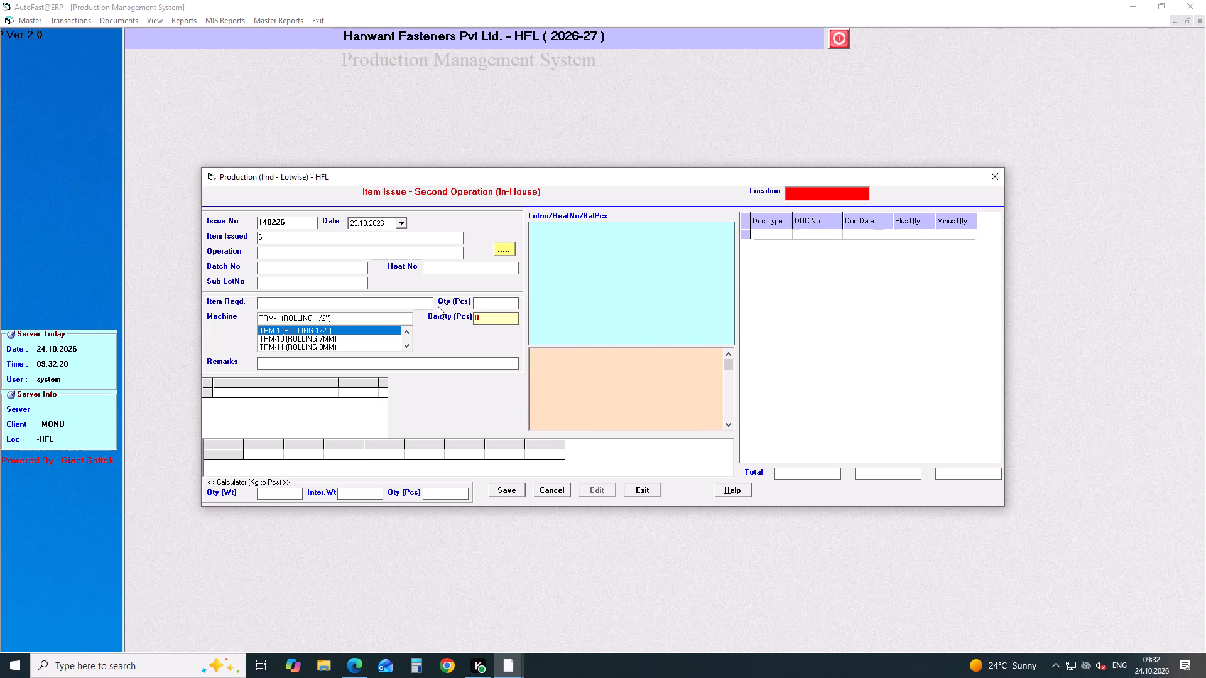
{"action": "type", "text": "hcs"}
{"action": "key", "text": "space"}
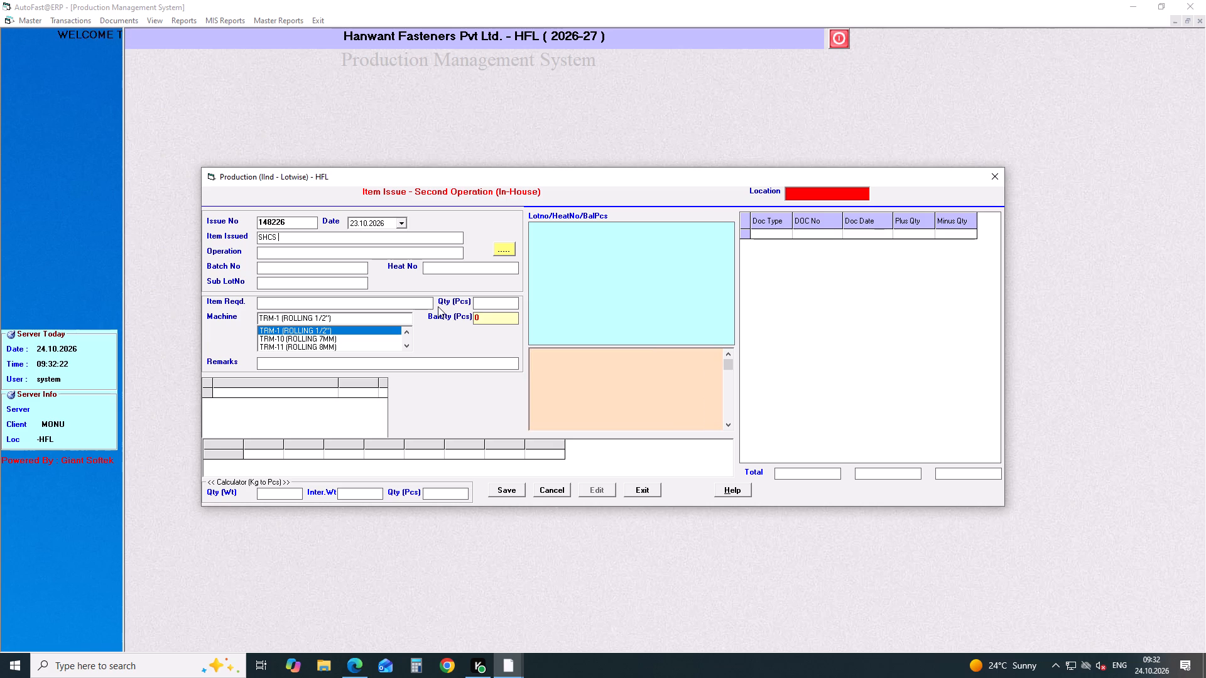
{"action": "type", "text": "m6"}
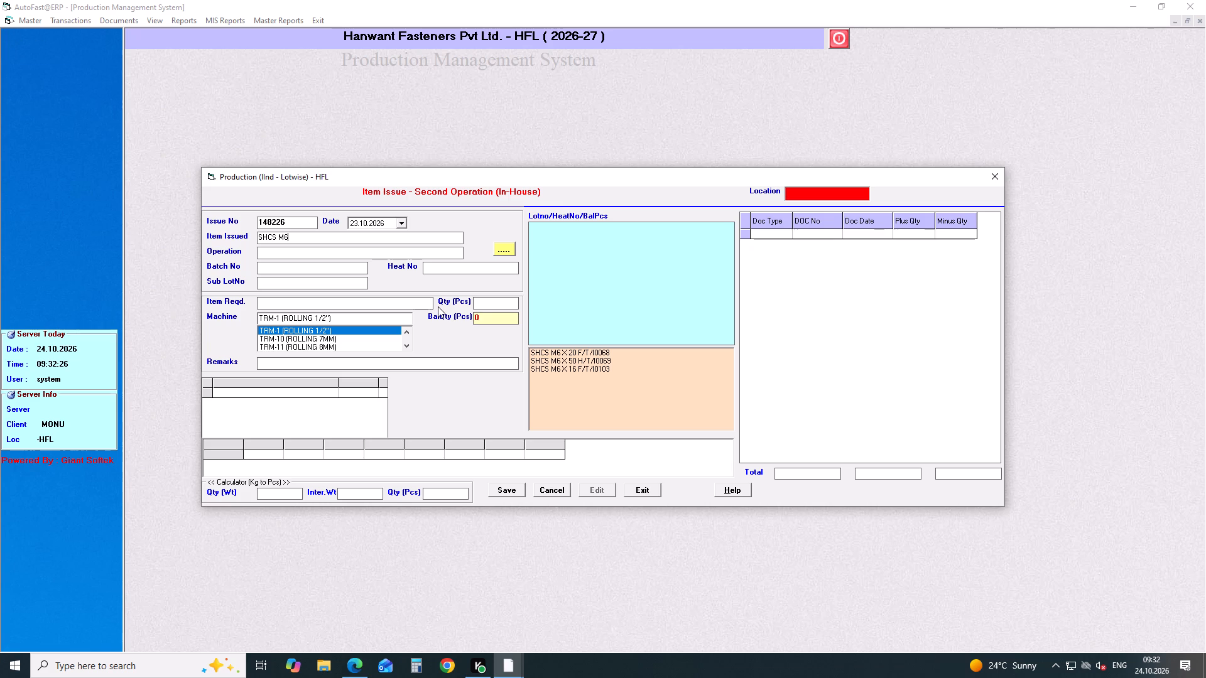
{"action": "key", "text": "BackSpace"}
{"action": "type", "text": "06"}
{"action": "key", "text": "Down"}
{"action": "key", "text": "Down"}
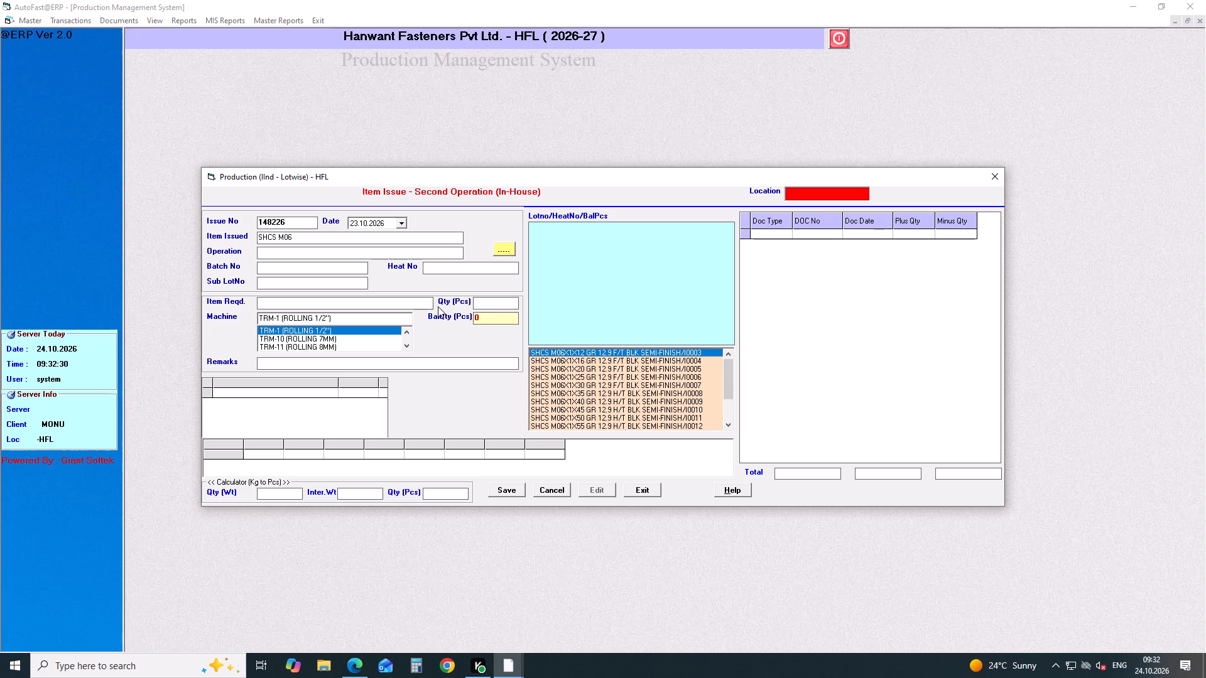
{"action": "key", "text": "Down"}
{"action": "key", "text": "Down"}
{"action": "key", "text": "Down"}
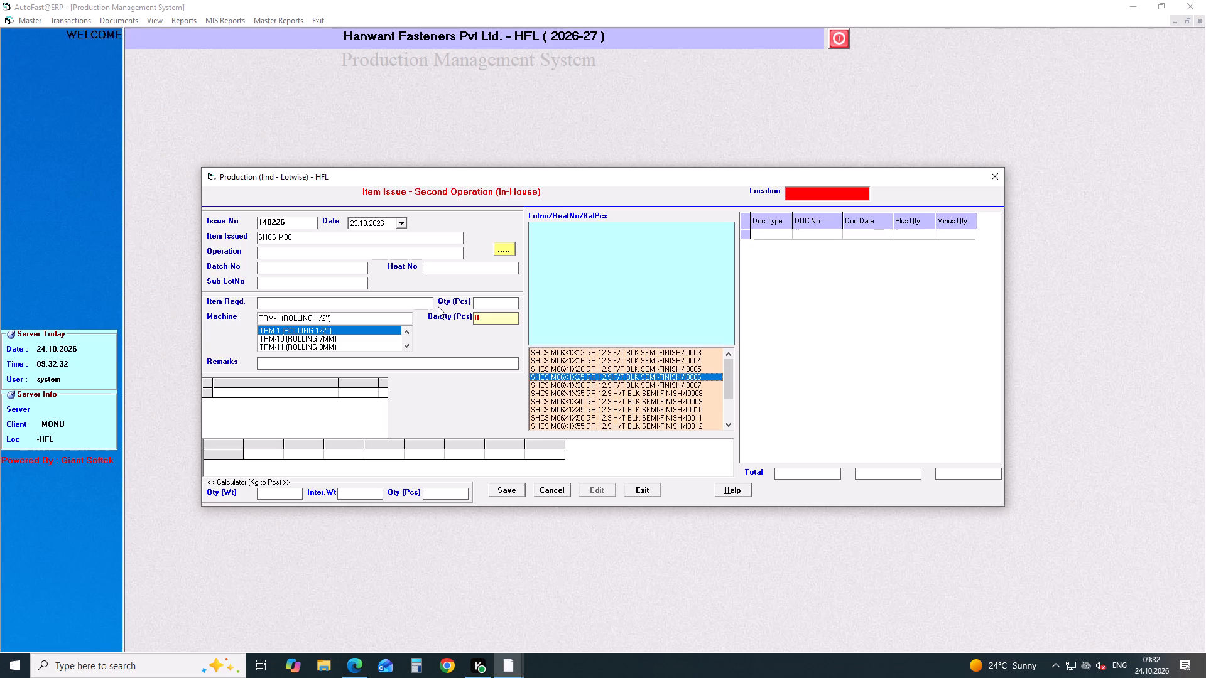
{"action": "key", "text": "Return"}
{"action": "key", "text": "Return"}
Choose operation ROLLING and lot 00492326JP01 for the SHCS M06X1X25 issue.
{"action": "key", "text": "Down"}
{"action": "key", "text": "Down"}
{"action": "key", "text": "Down"}
{"action": "key", "text": "Return"}
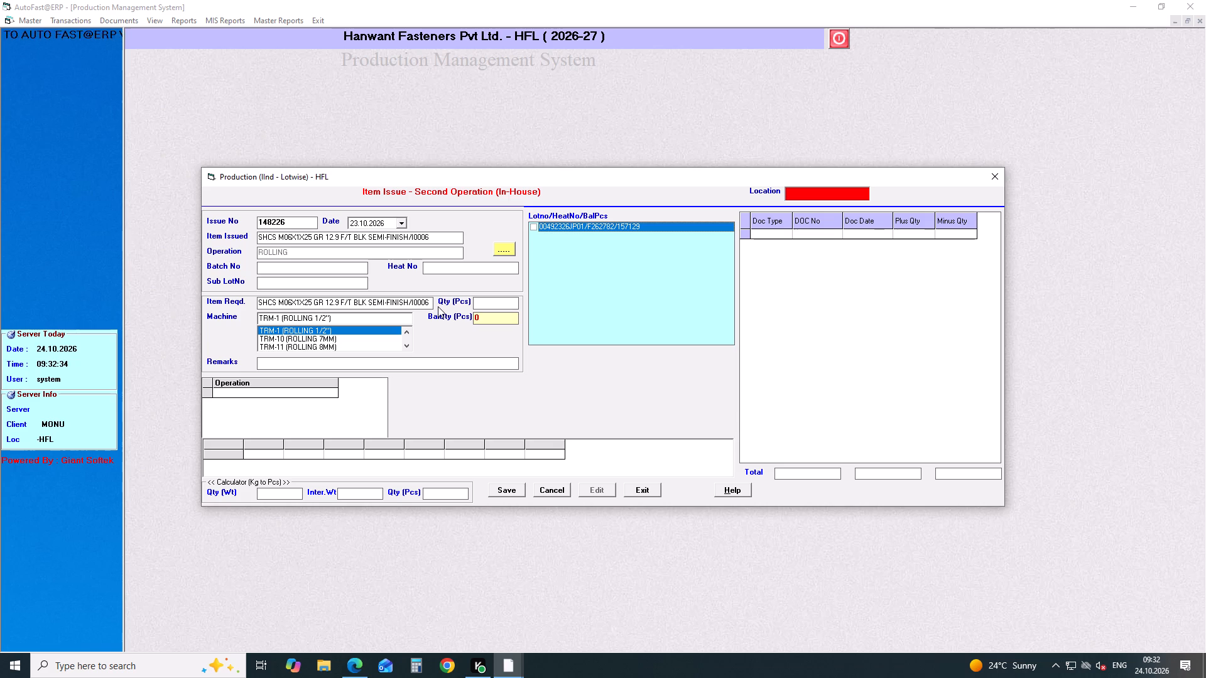
{"action": "left_click", "coordinate": [532, 228]}
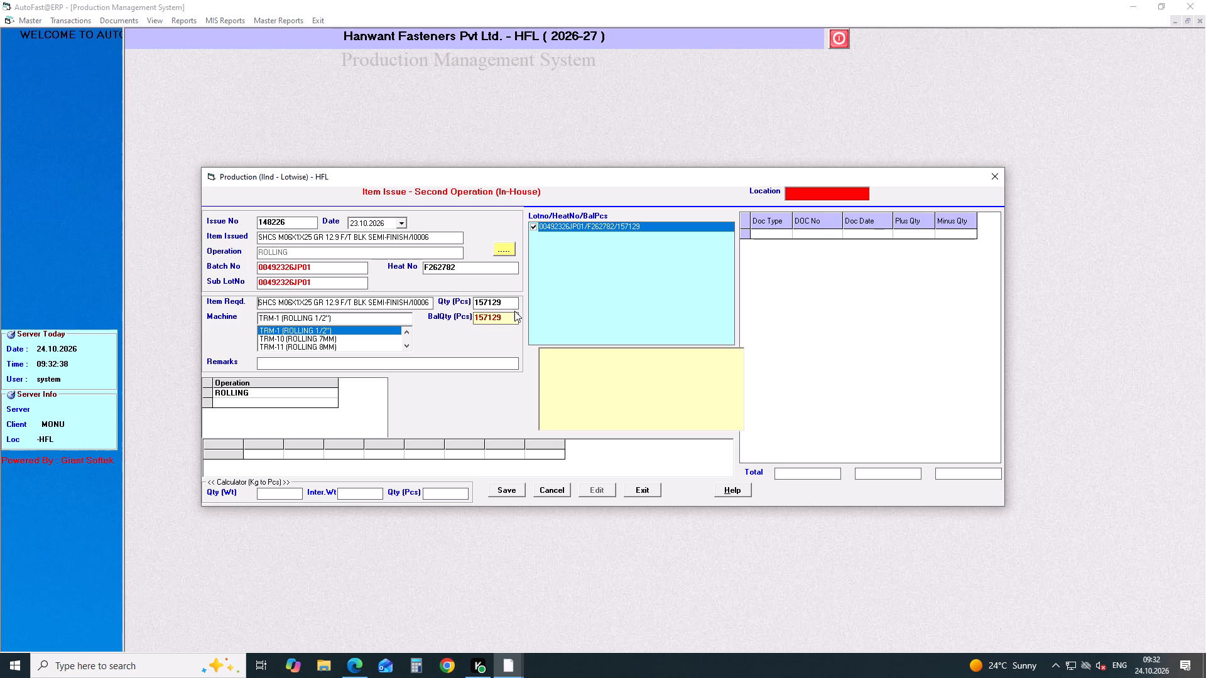
Set the issue quantity to 66670 pcs, assign machine TRM-2 (ROLLING 6 MM), and save the issue.
{"action": "left_click_drag", "start_coordinate": [508, 302], "coordinate": [412, 315]}
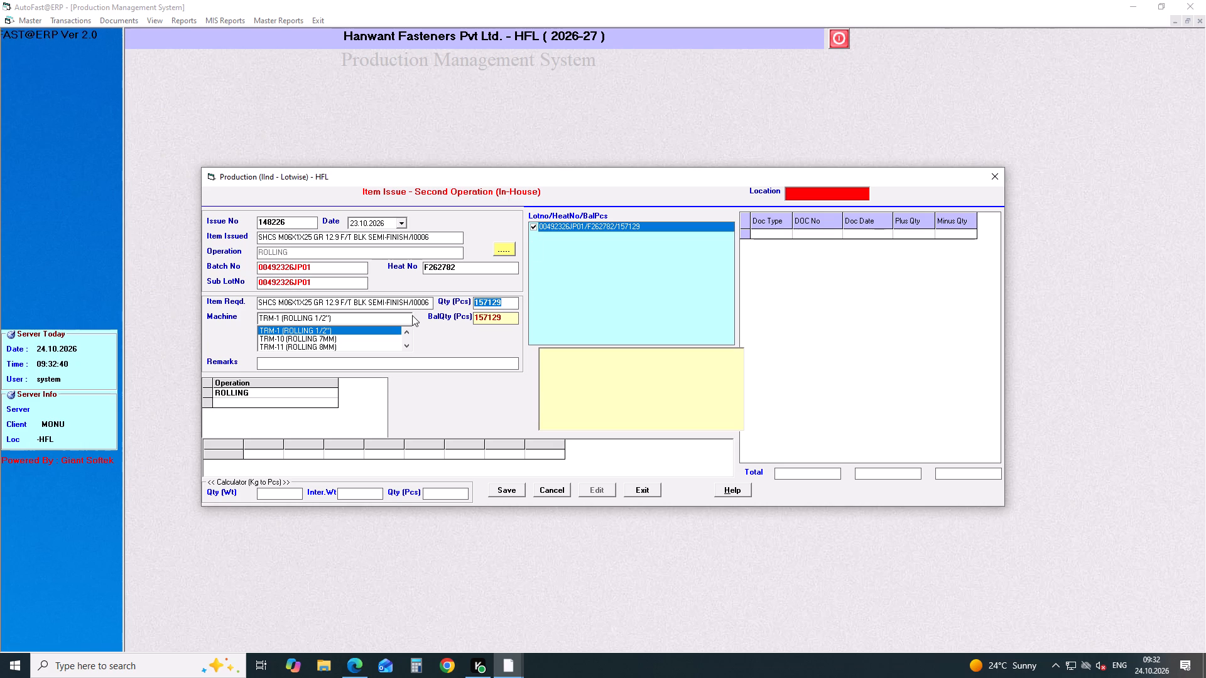
{"action": "type", "text": "66670"}
{"action": "key", "text": "Return"}
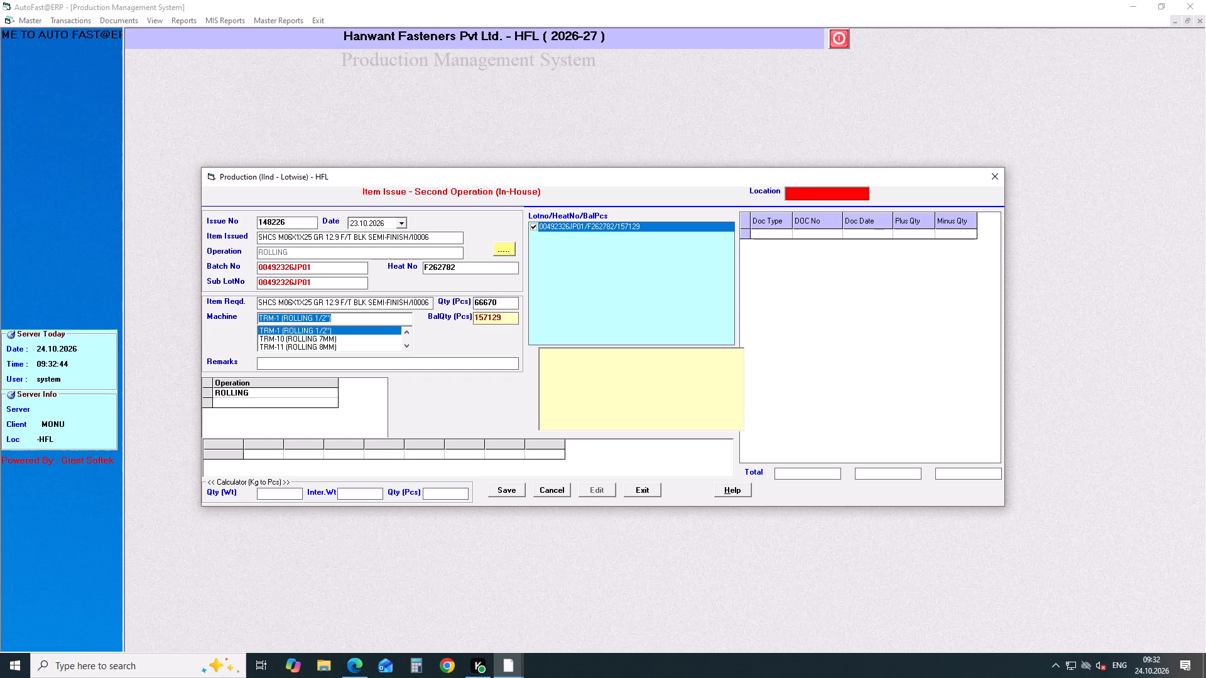
{"action": "key", "text": "Down"}
{"action": "key", "text": "Down"}
{"action": "key", "text": "Down"}
{"action": "key", "text": "Down"}
{"action": "key", "text": "Down"}
{"action": "key", "text": "Down"}
{"action": "key", "text": "Down"}
{"action": "key", "text": "Down"}
{"action": "key", "text": "Down"}
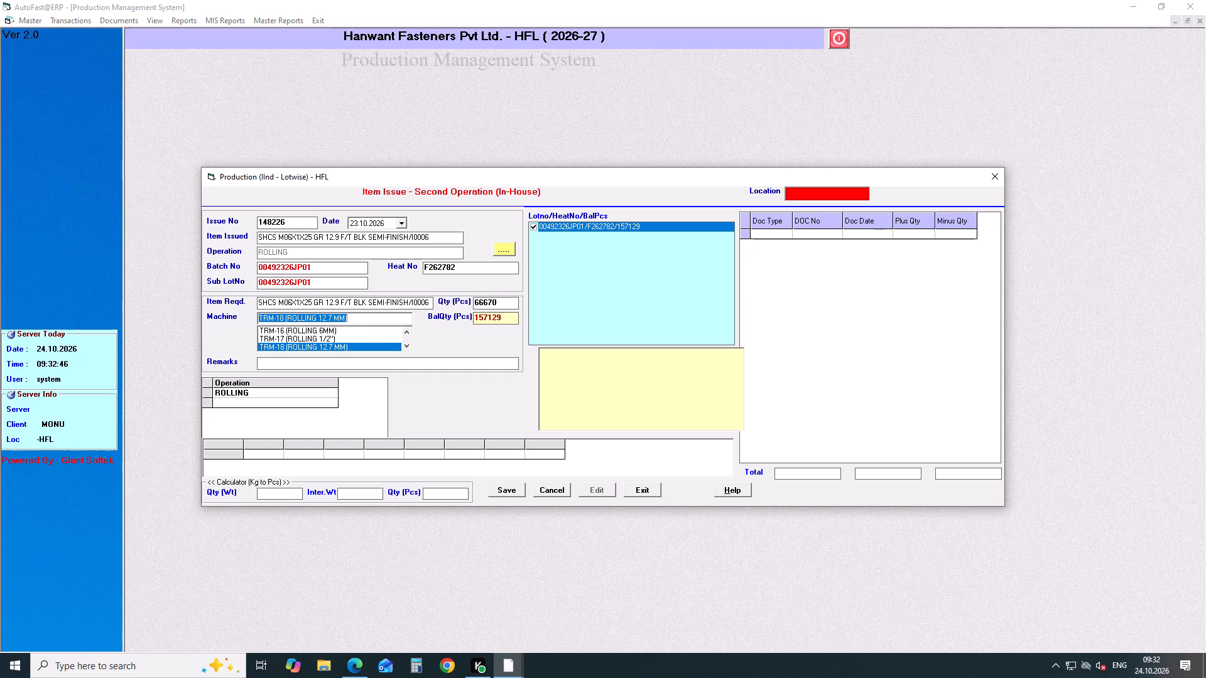
{"action": "key", "text": "Down"}
{"action": "key", "text": "Return"}
{"action": "key", "text": "Return"}
{"action": "key", "text": "Return"}
{"action": "key", "text": "Return"}
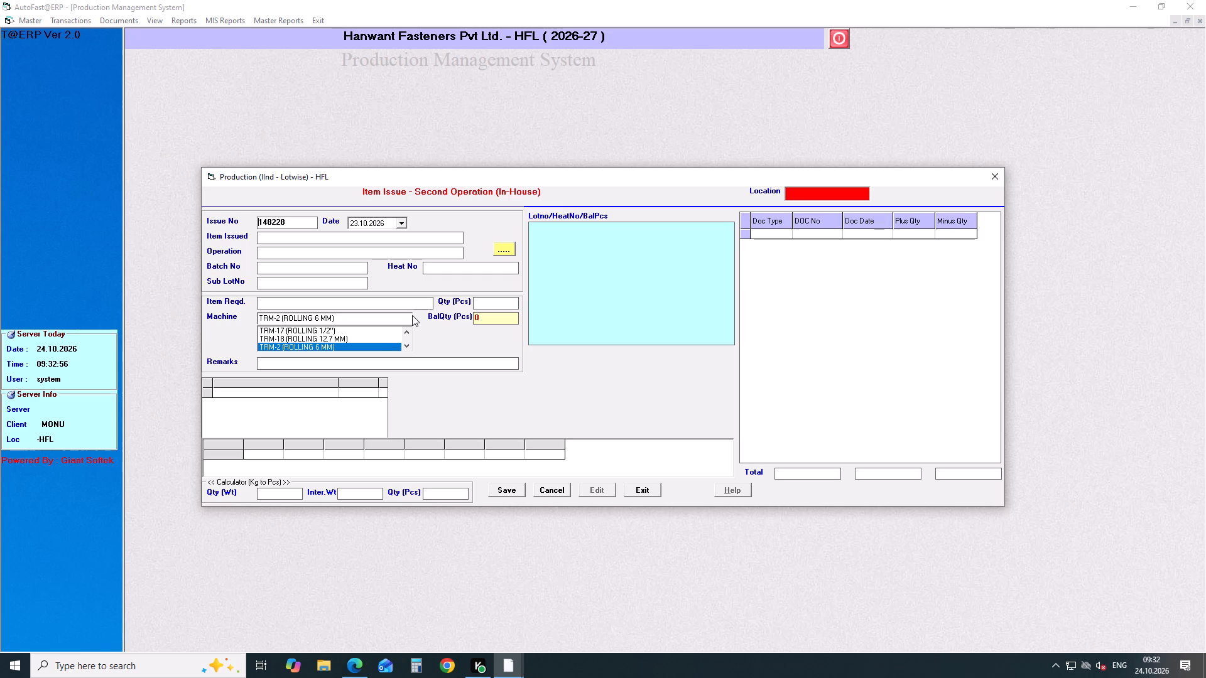
Start a 23.10.2026 issue for item SHCS M10X1.5X30 GR 12.9 F/T BLK SEMI-FINISH.
{"action": "key", "text": "Return"}
{"action": "key", "text": "Return"}
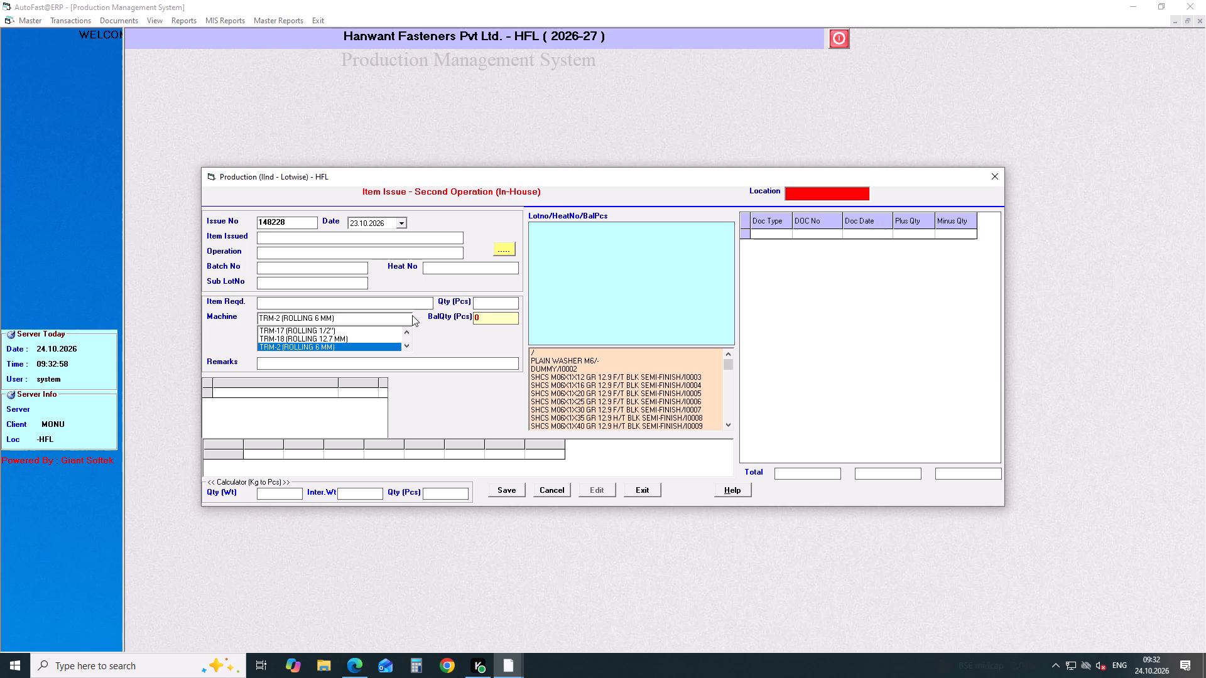
{"action": "key", "text": "s"}
{"action": "key", "text": "h"}
{"action": "type", "text": "cs"}
{"action": "key", "text": "space"}
{"action": "type", "text": "m10"}
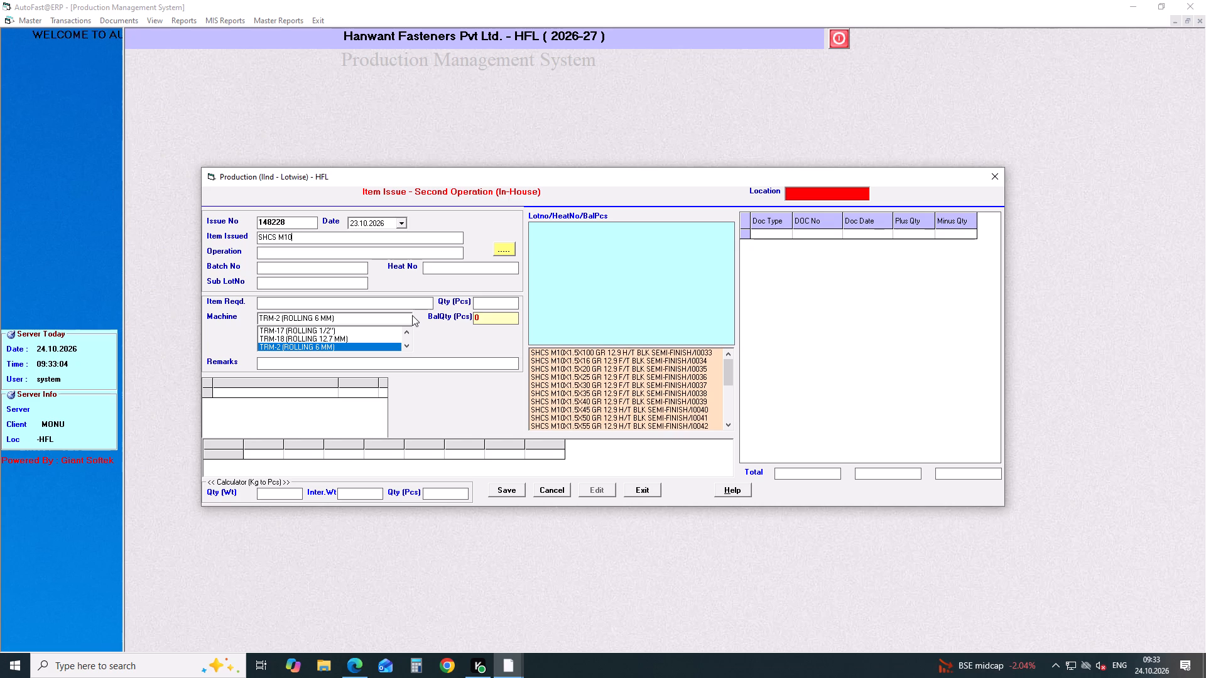
{"action": "key", "text": "Down"}
{"action": "key", "text": "Down"}
{"action": "key", "text": "Down"}
{"action": "key", "text": "Down"}
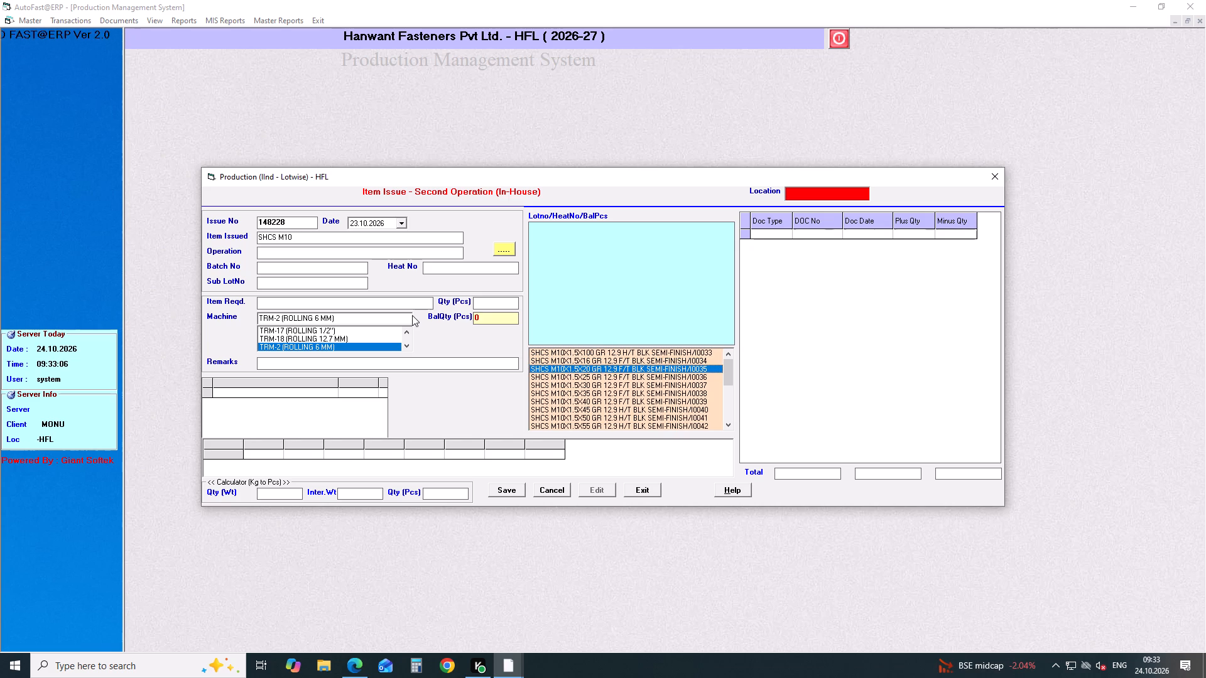
{"action": "key", "text": "Down"}
{"action": "key", "text": "Down"}
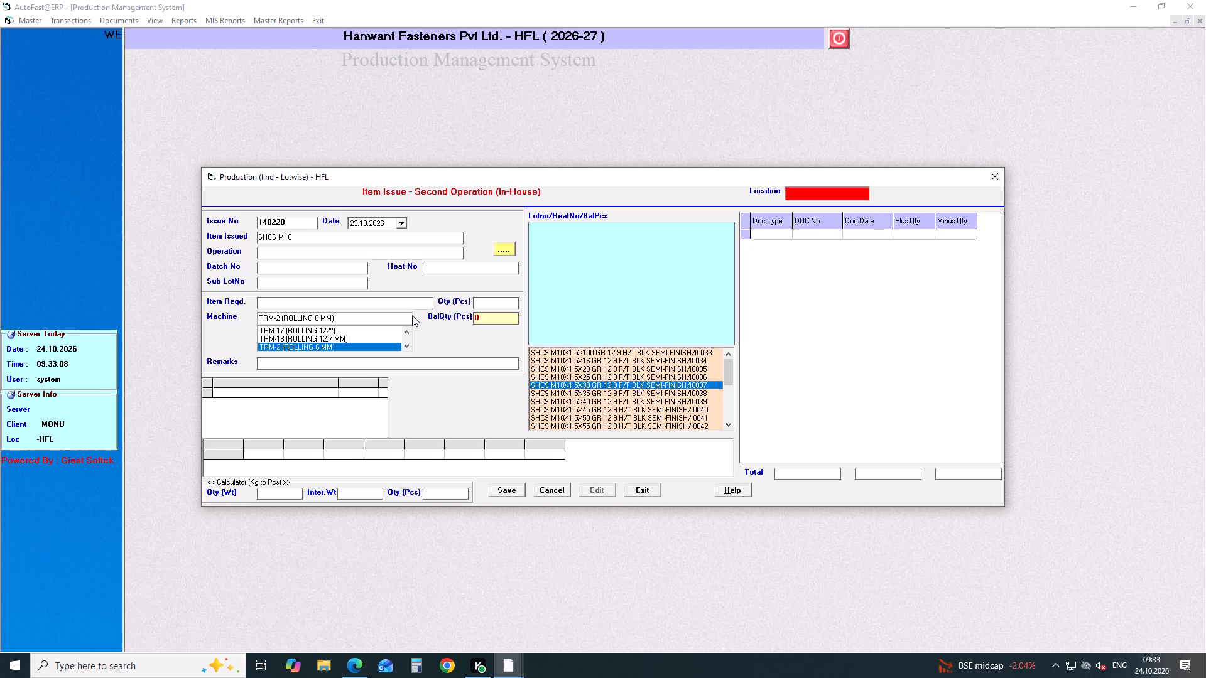
{"action": "key", "text": "Return"}
{"action": "key", "text": "Return"}
Choose operation ROLLING and lot 00496926JP01 for the SHCS M10X1.5X30 issue.
{"action": "key", "text": "Down"}
{"action": "key", "text": "Down"}
{"action": "key", "text": "Down"}
{"action": "key", "text": "Return"}
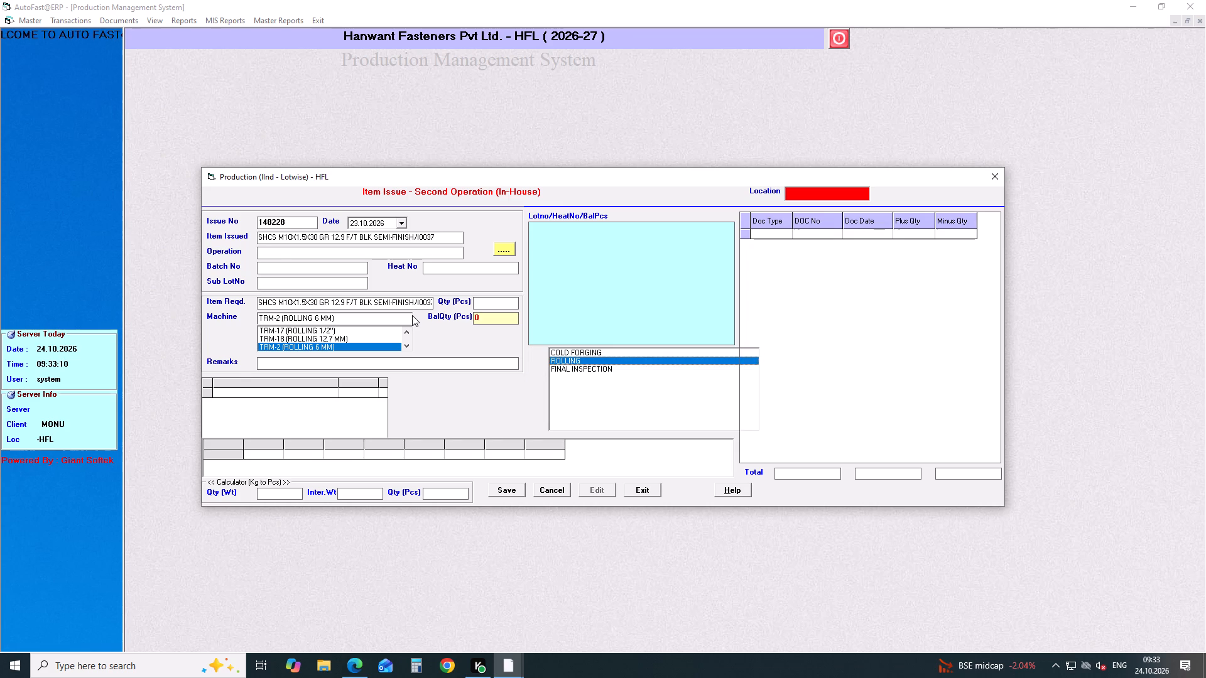
{"action": "left_click", "coordinate": [532, 226]}
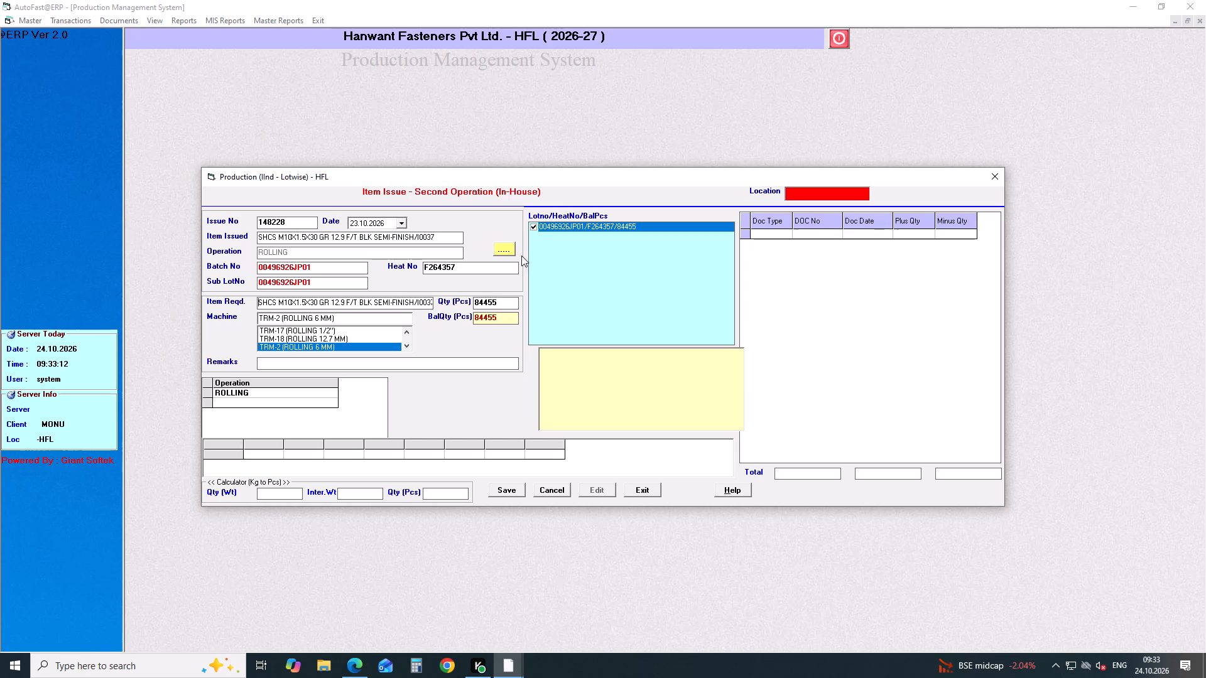
Set the issue quantity to 23210 pcs, assign machine TRM-4 (ROLLING 3/8"), and save the issue.
{"action": "left_click_drag", "start_coordinate": [499, 308], "coordinate": [384, 307]}
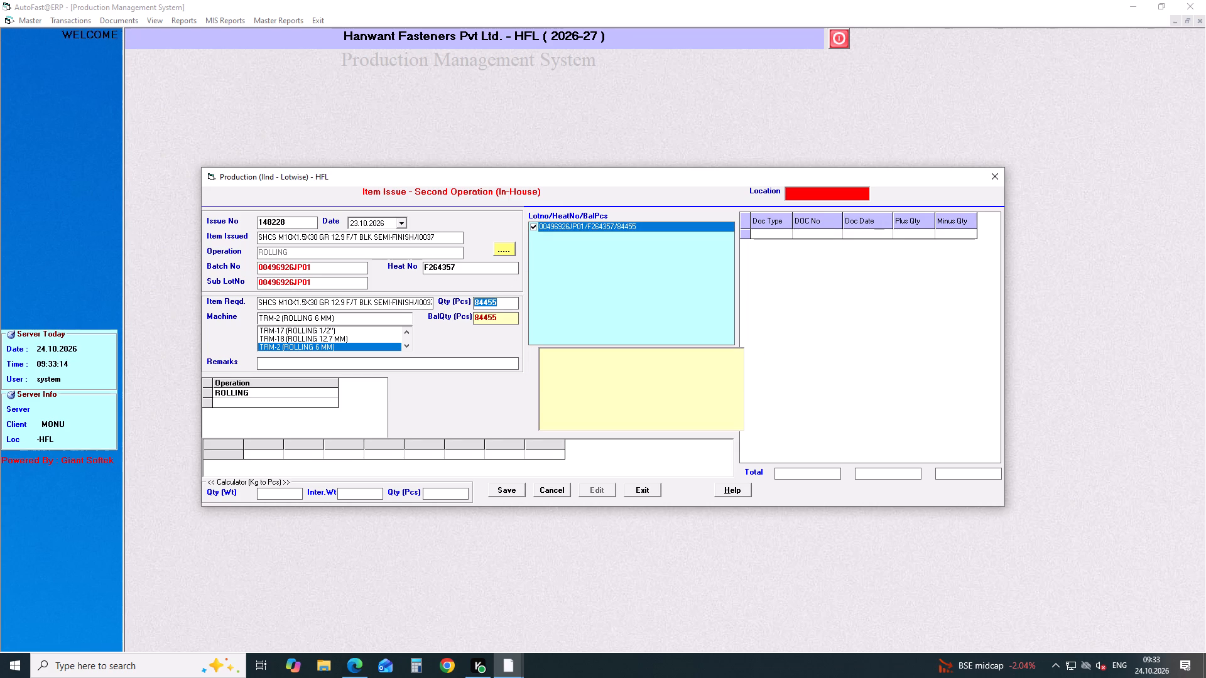
{"action": "type", "text": "23210"}
{"action": "key", "text": "Return"}
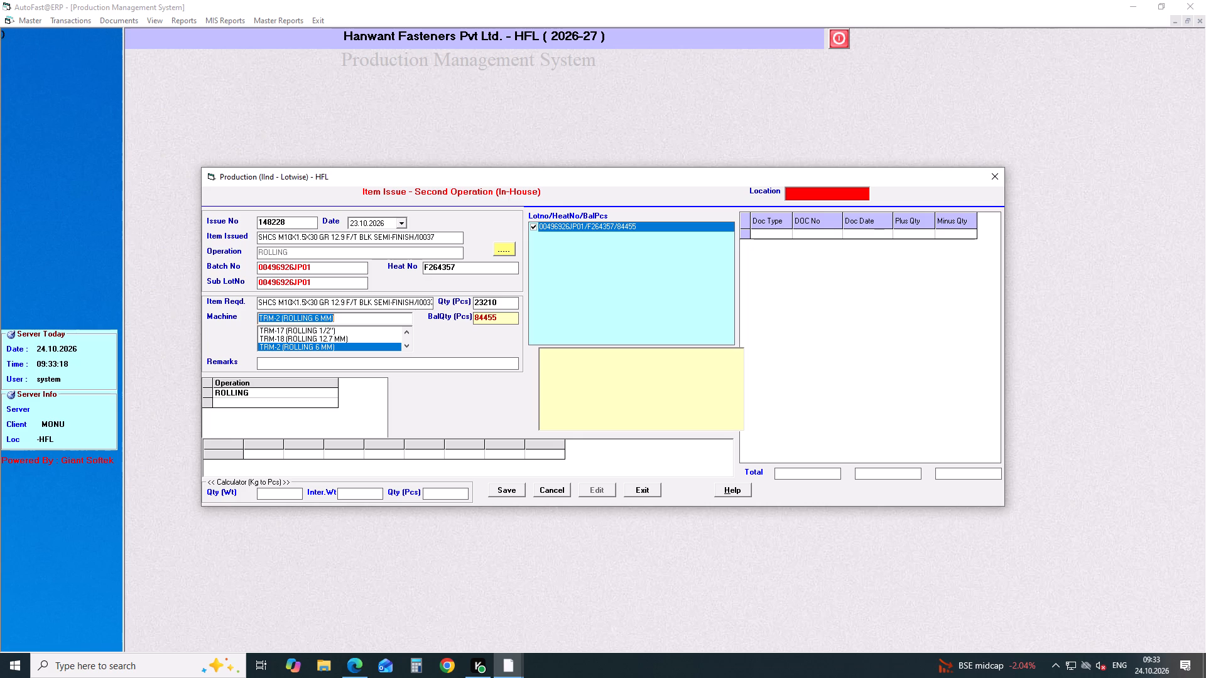
{"action": "key", "text": "Down"}
{"action": "key", "text": "Down"}
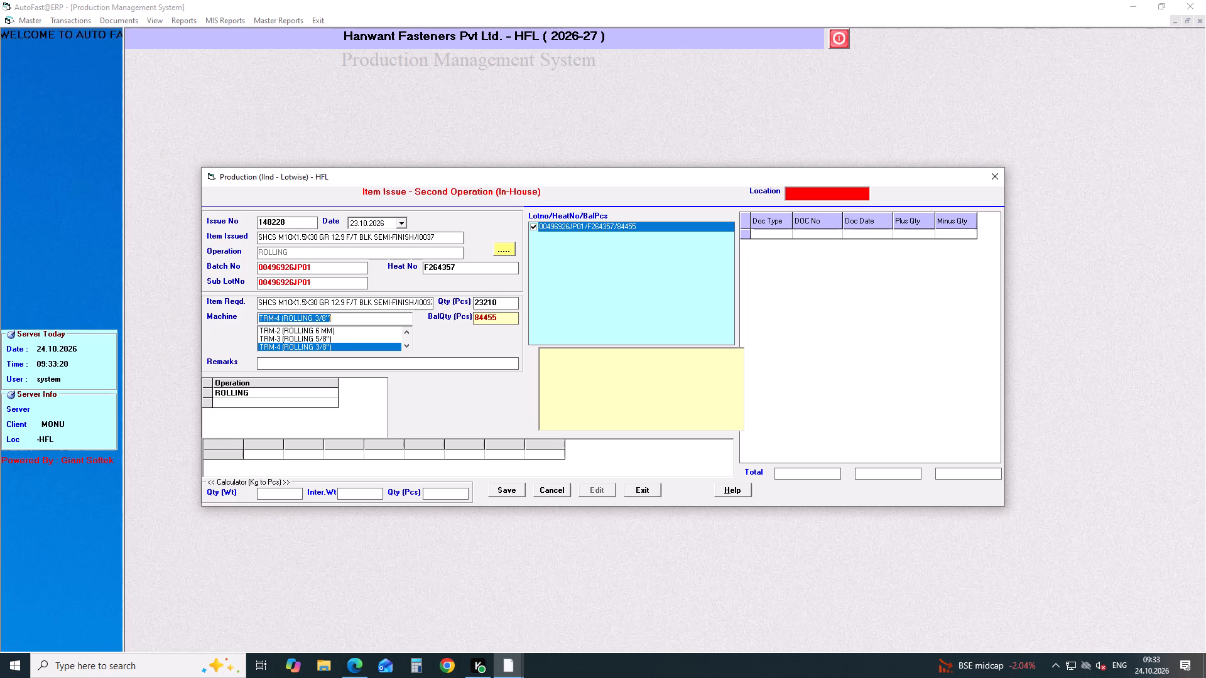
{"action": "key", "text": "Return"}
{"action": "key", "text": "Return"}
{"action": "key", "text": "Return"}
{"action": "key", "text": "Return"}
{"action": "key", "text": "Return"}
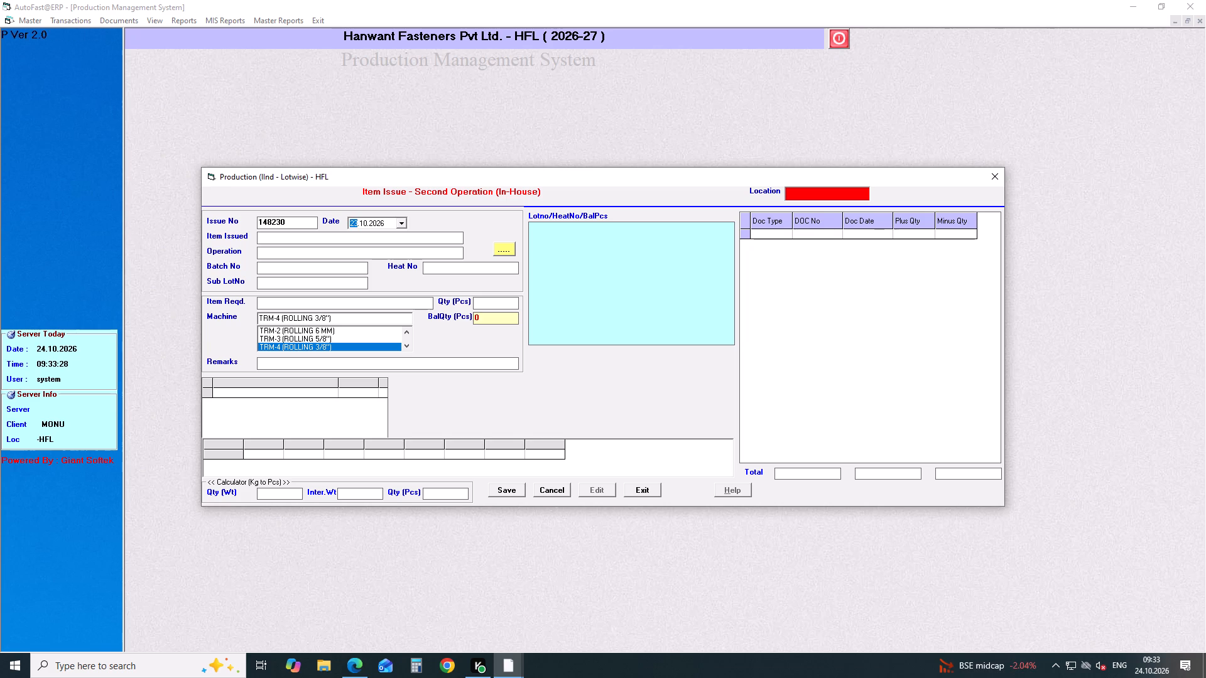
Start a 23.10.2026 issue for item INTEGRATED SOC BUTTON M8 X 25.
{"action": "key", "text": "Return"}
{"action": "key", "text": "Return"}
{"action": "key", "text": "Return"}
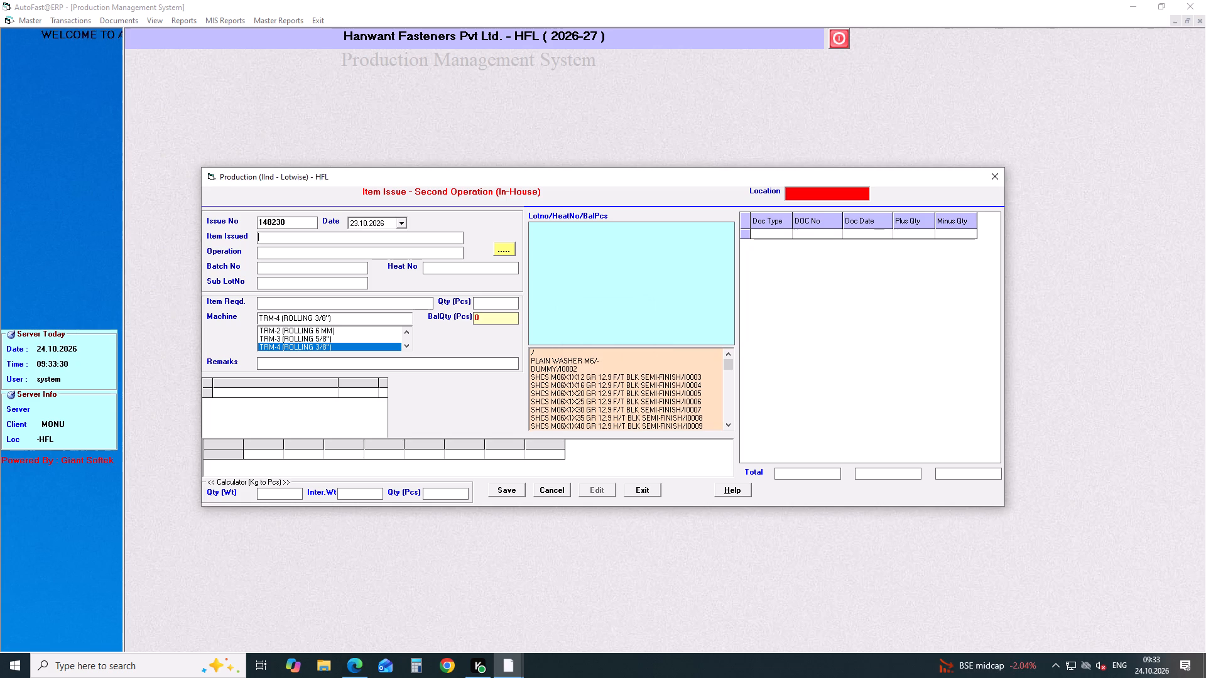
{"action": "type", "text": "int"}
{"action": "key", "text": "space"}
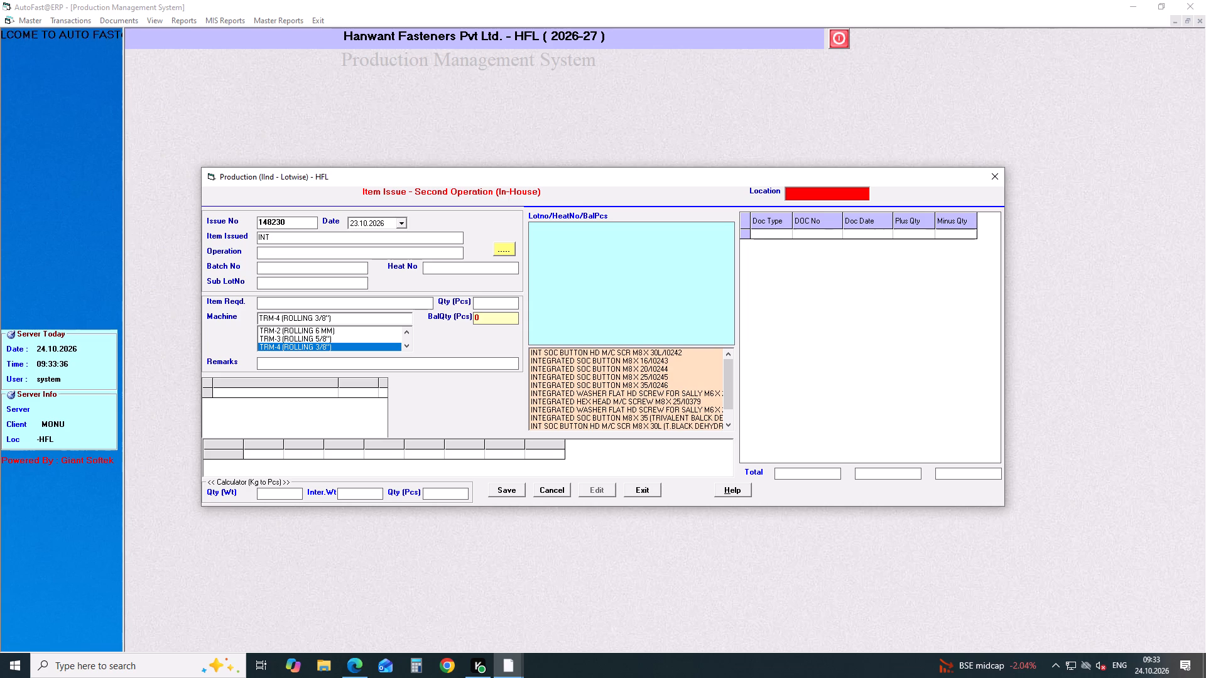
{"action": "key", "text": "Down"}
{"action": "key", "text": "Down"}
{"action": "key", "text": "Down"}
{"action": "key", "text": "Down"}
{"action": "key", "text": "Down"}
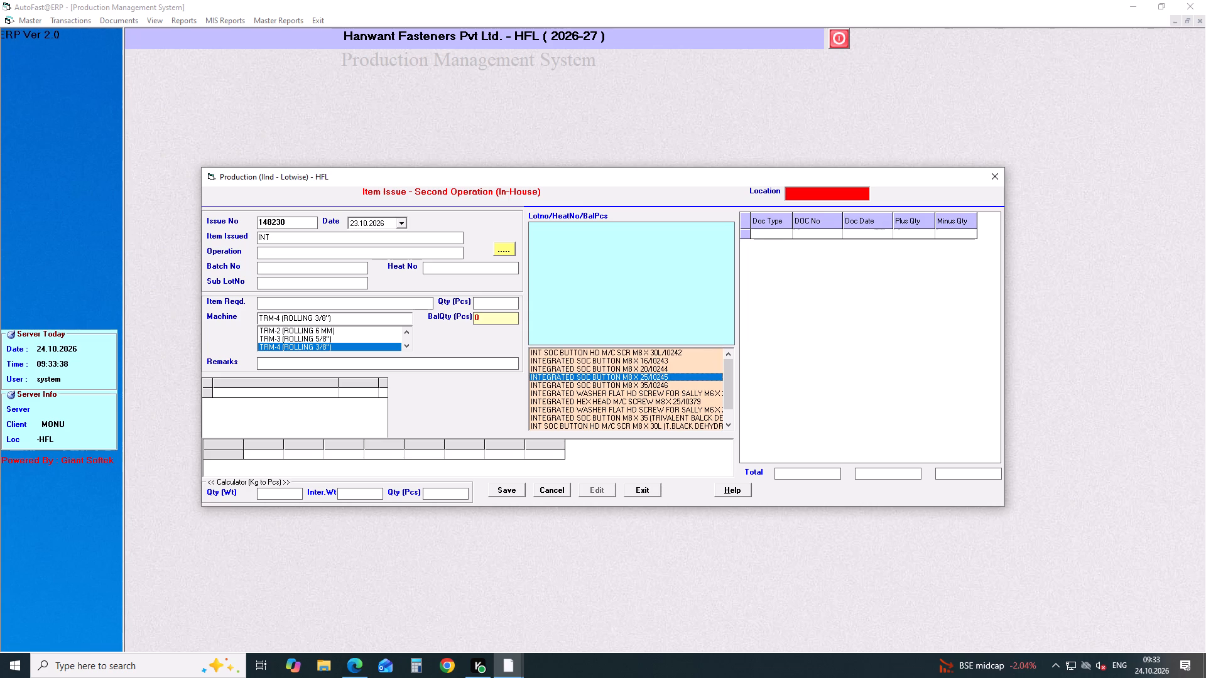
{"action": "key", "text": "Return"}
{"action": "key", "text": "Return"}
Choose operation ROLLING and lot 00504226JP01 for the INTEGRATED SOC BUTTON M8 X 25 issue.
{"action": "key", "text": "Down"}
{"action": "key", "text": "Down"}
{"action": "key", "text": "Down"}
{"action": "key", "text": "Down"}
{"action": "key", "text": "Return"}
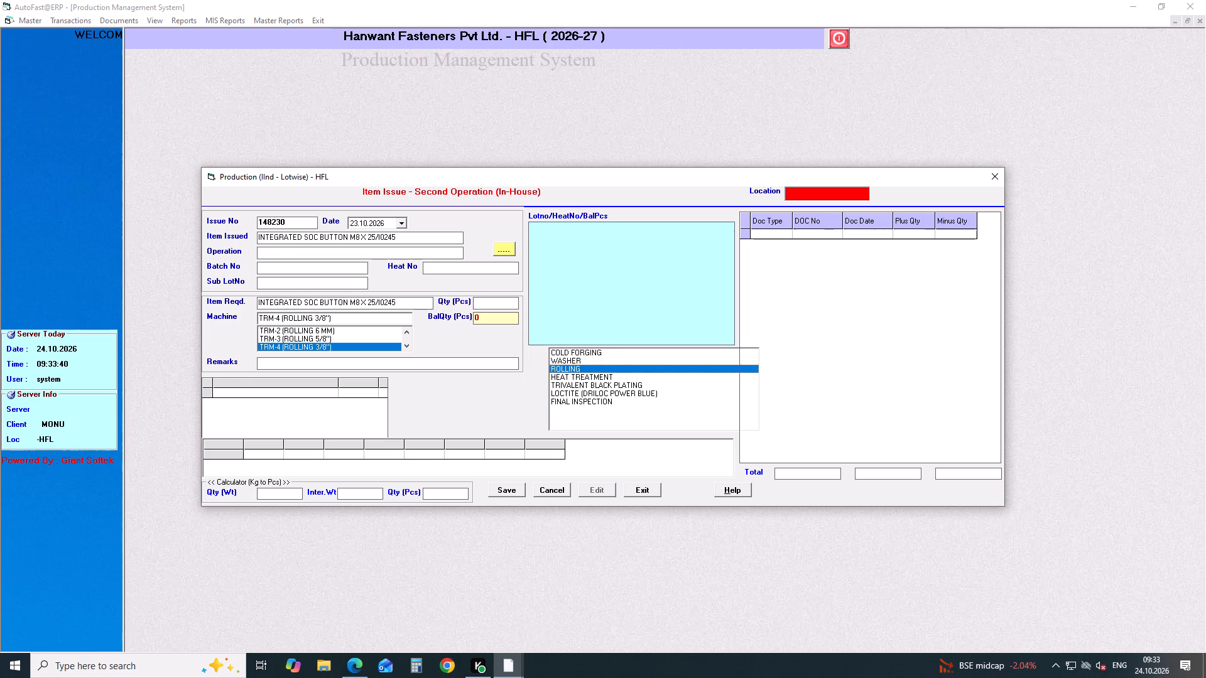
{"action": "left_click", "coordinate": [532, 226]}
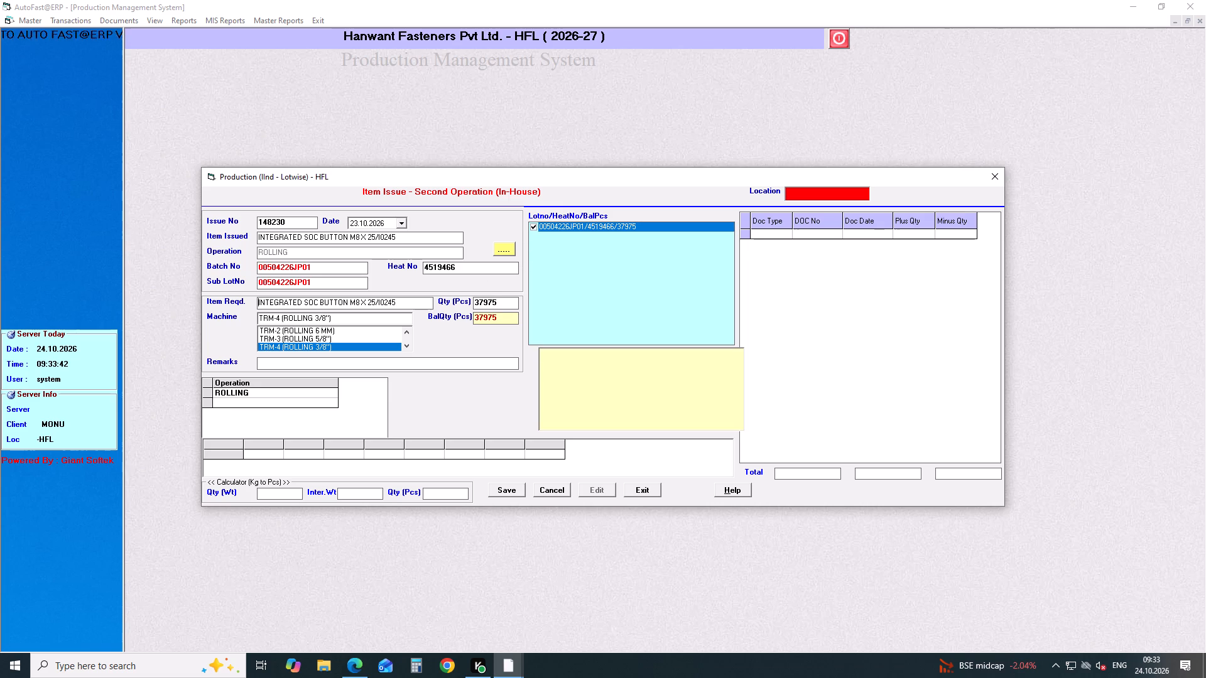
Set the issue quantity to 8960 pcs, assign machine TRM-5 (ROLLING 1/4"), and save the issue.
{"action": "left_click_drag", "start_coordinate": [505, 303], "coordinate": [439, 311]}
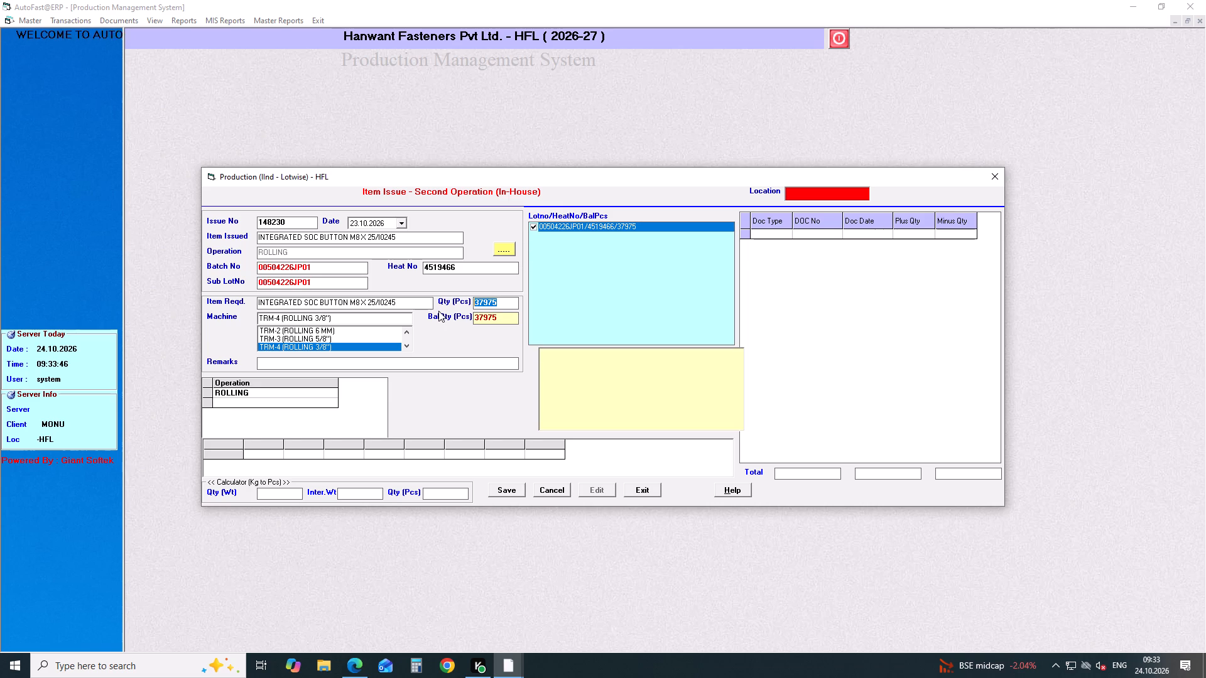
{"action": "type", "text": "8960"}
{"action": "key", "text": "Return"}
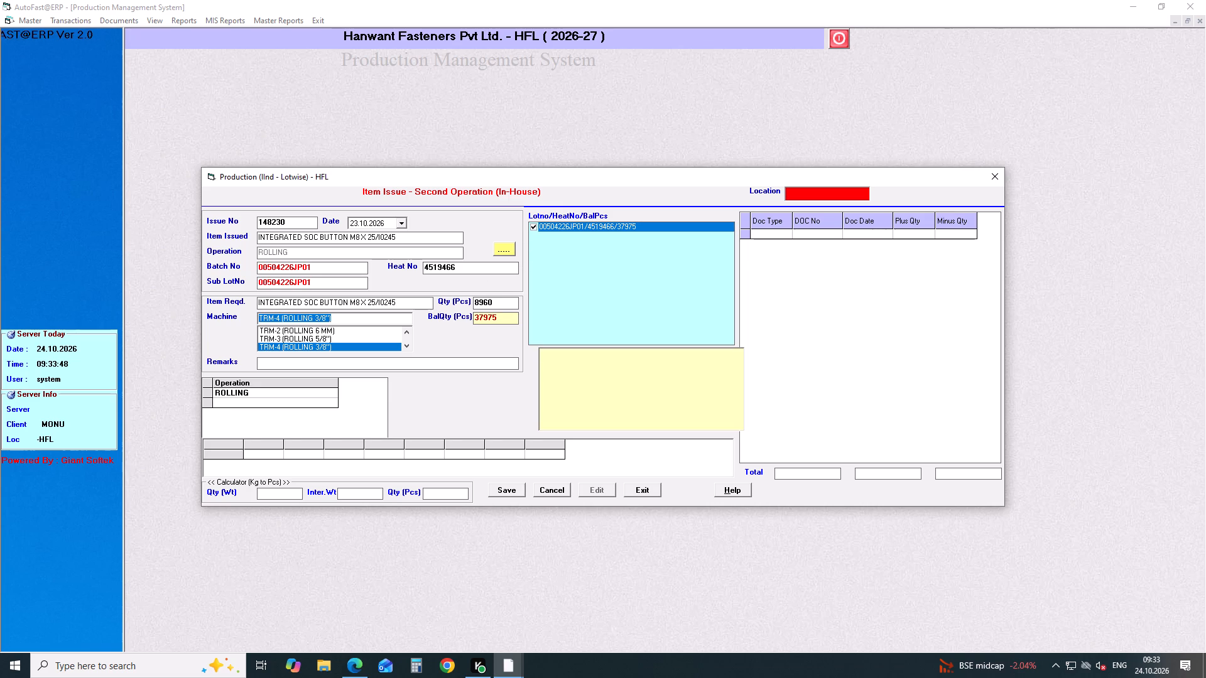
{"action": "key", "text": "Down"}
{"action": "key", "text": "Return"}
{"action": "key", "text": "Return"}
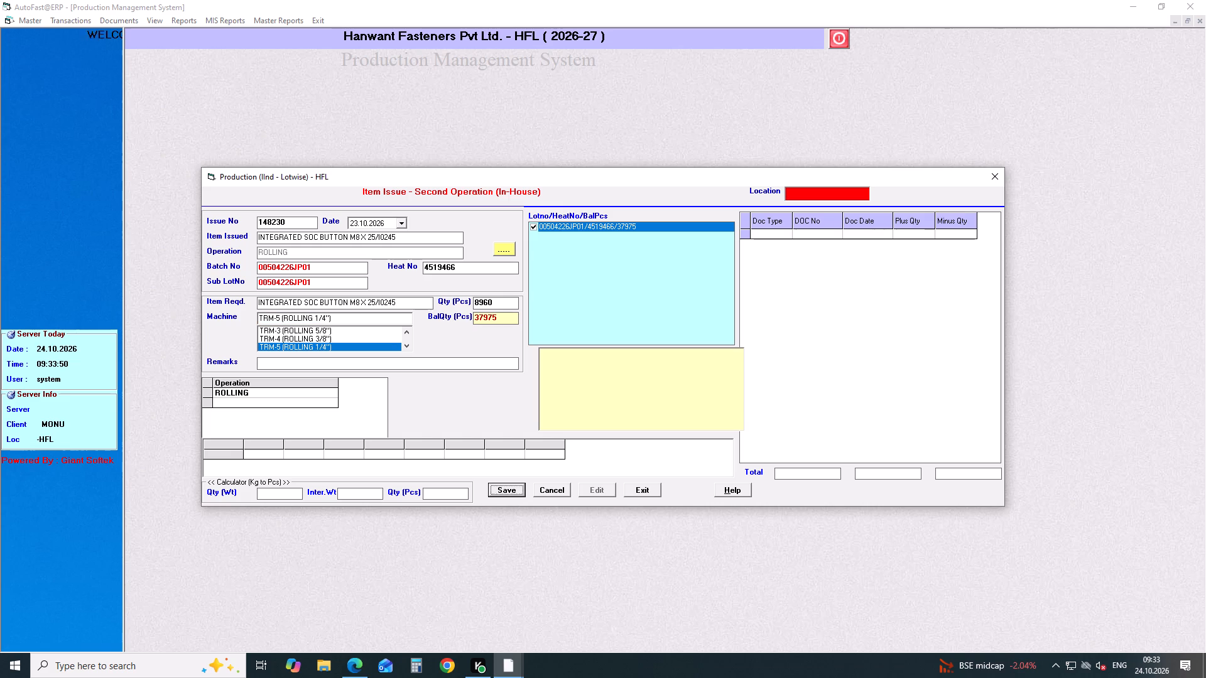
{"action": "key", "text": "Return"}
{"action": "key", "text": "Return"}
{"action": "key", "text": "Return"}
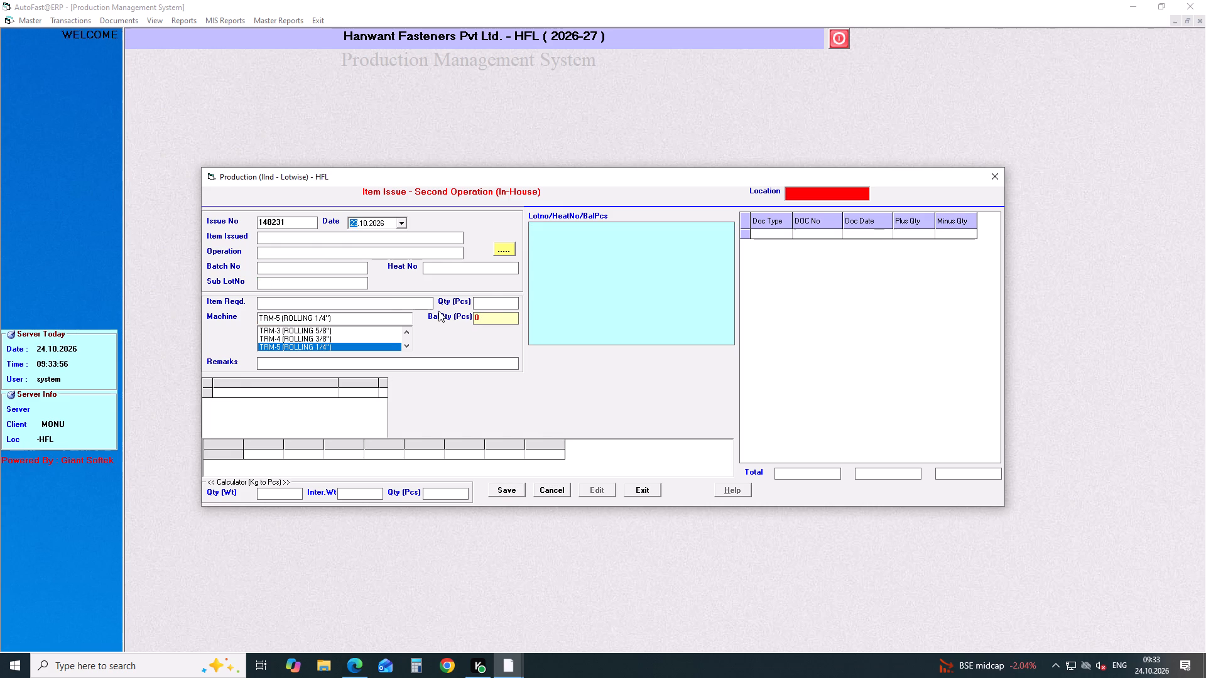
Start a 23.10.2026 issue for item SHCS M08X1.25X50 GR 12.9 H/T BLK SEMI-FINISH.
{"action": "key", "text": "Return"}
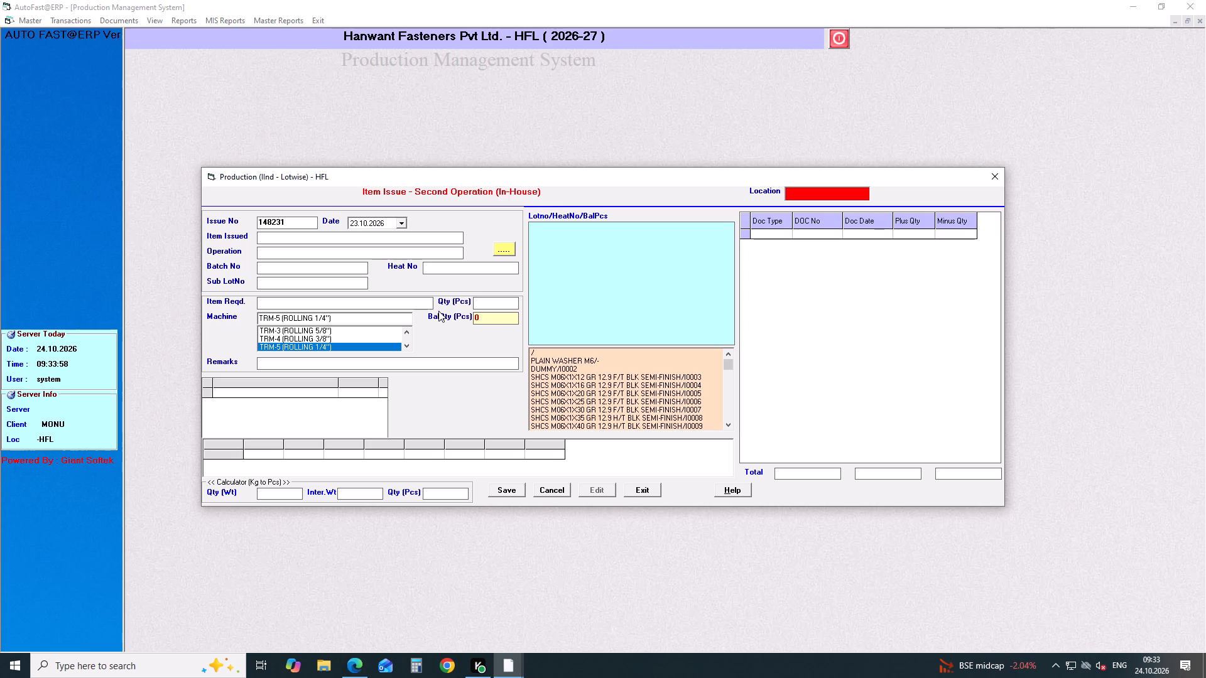
{"action": "type", "text": "shcs"}
{"action": "key", "text": "space"}
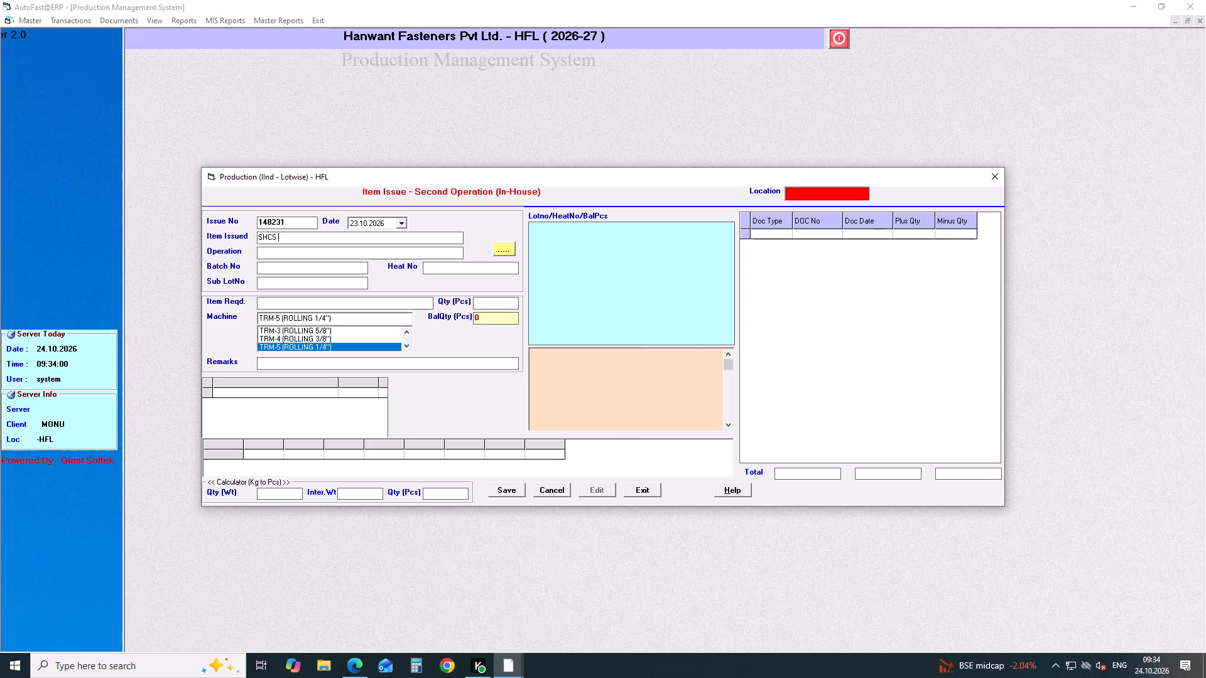
{"action": "key", "text": "n"}
{"action": "key", "text": "BackSpace"}
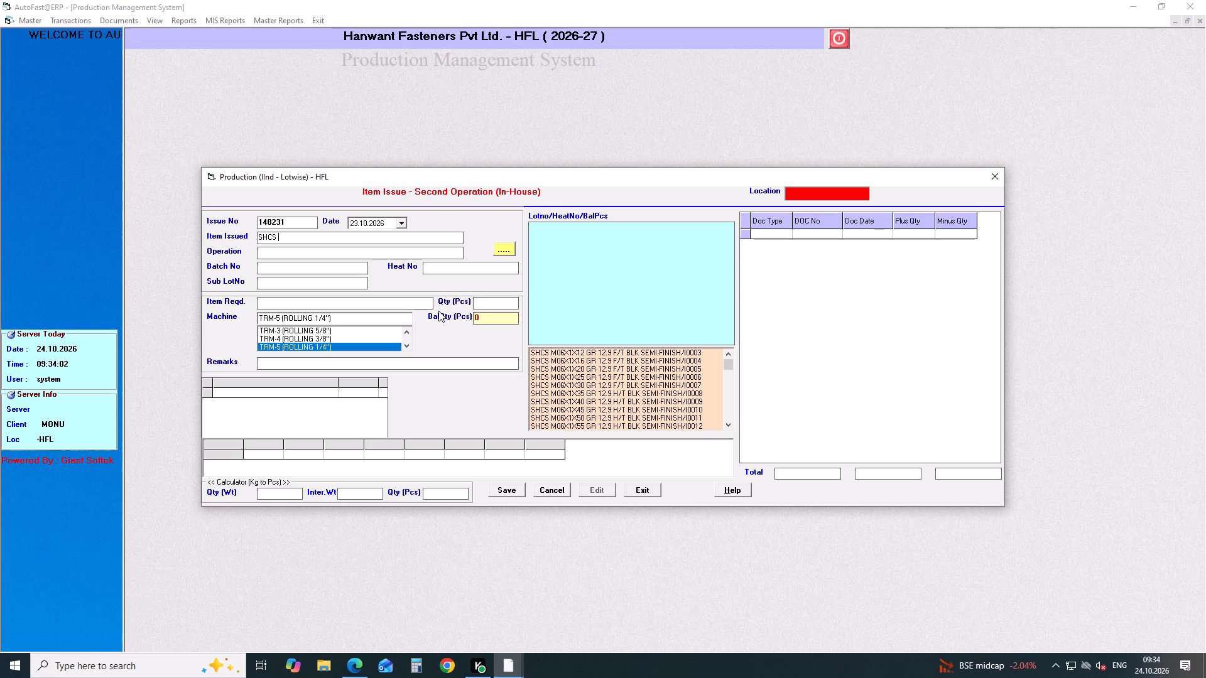
{"action": "type", "text": "m08"}
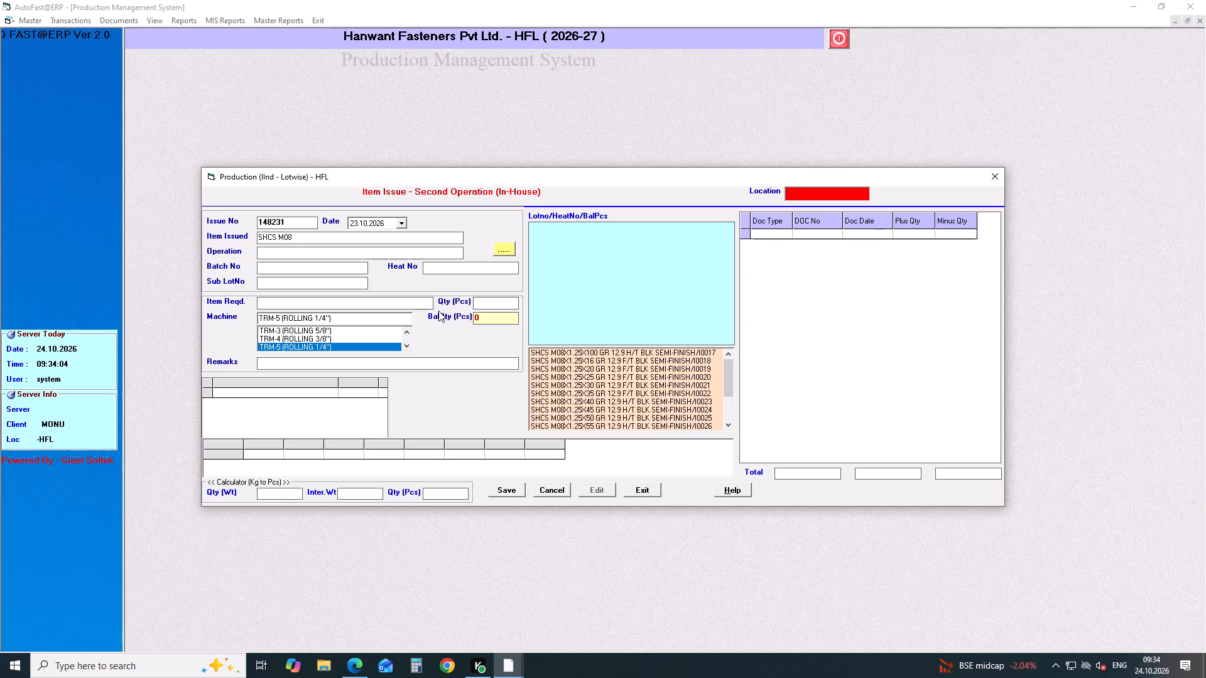
{"action": "key", "text": "Down"}
{"action": "key", "text": "Down"}
{"action": "key", "text": "Down"}
{"action": "key", "text": "Down"}
{"action": "key", "text": "Down"}
{"action": "key", "text": "Down"}
{"action": "key", "text": "Down"}
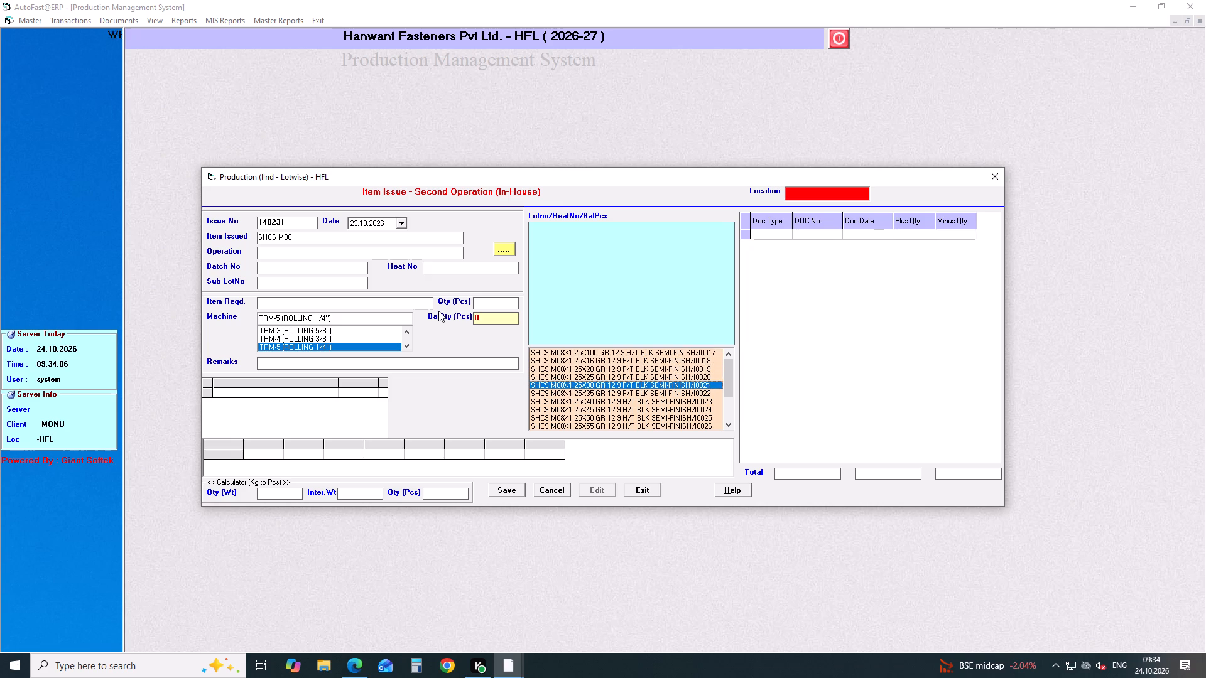
{"action": "key", "text": "Down"}
{"action": "key", "text": "Down"}
{"action": "key", "text": "Down"}
{"action": "key", "text": "Return"}
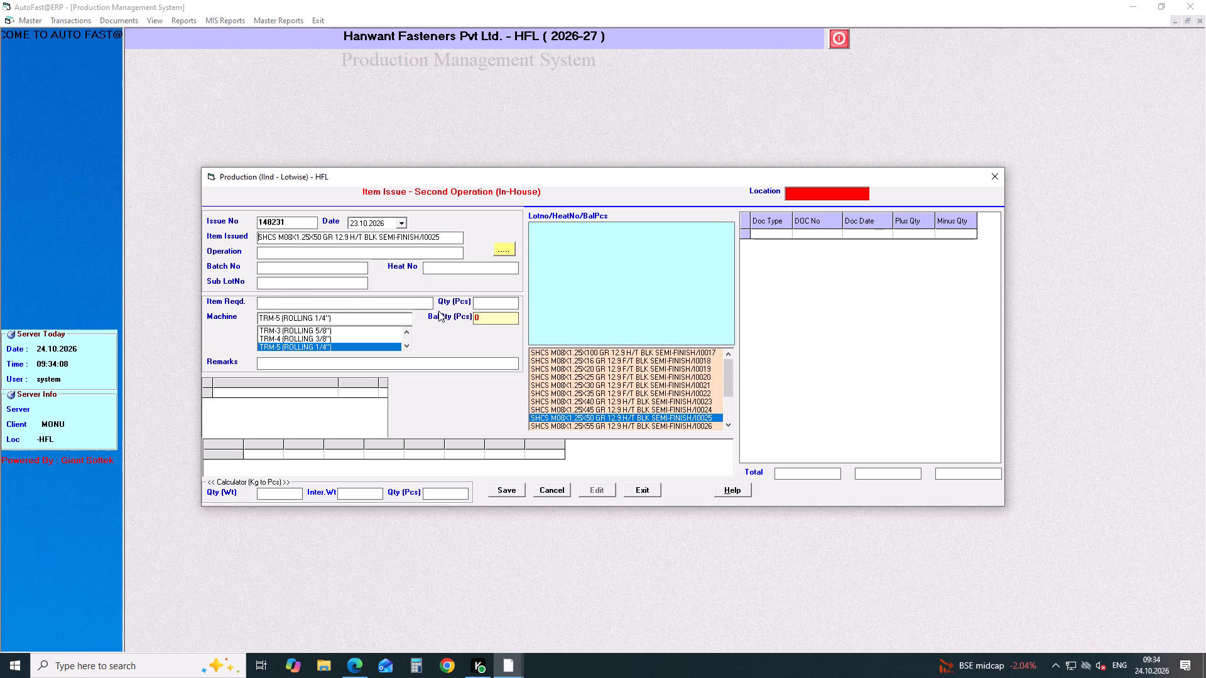
{"action": "key", "text": "Return"}
Choose operation ROLLING and lot 00503926JP03 for the SHCS M08X1.25X50 issue.
{"action": "key", "text": "Down"}
{"action": "key", "text": "Down"}
{"action": "key", "text": "Down"}
{"action": "key", "text": "Return"}
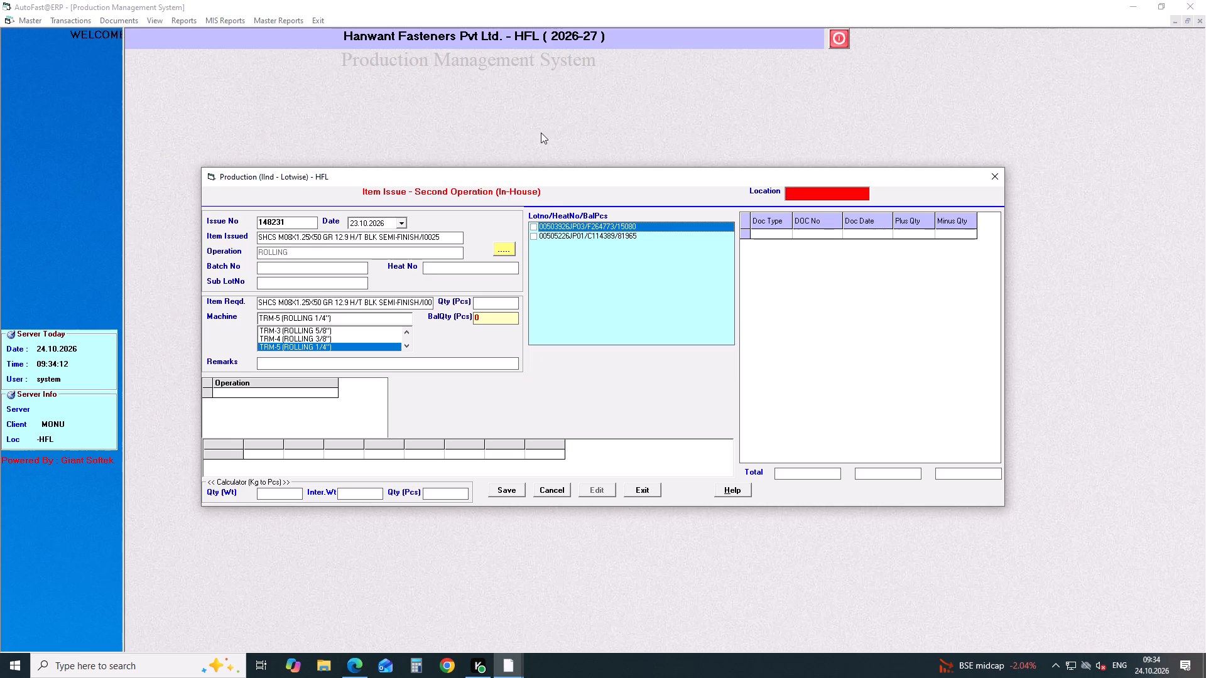
{"action": "left_click", "coordinate": [533, 230]}
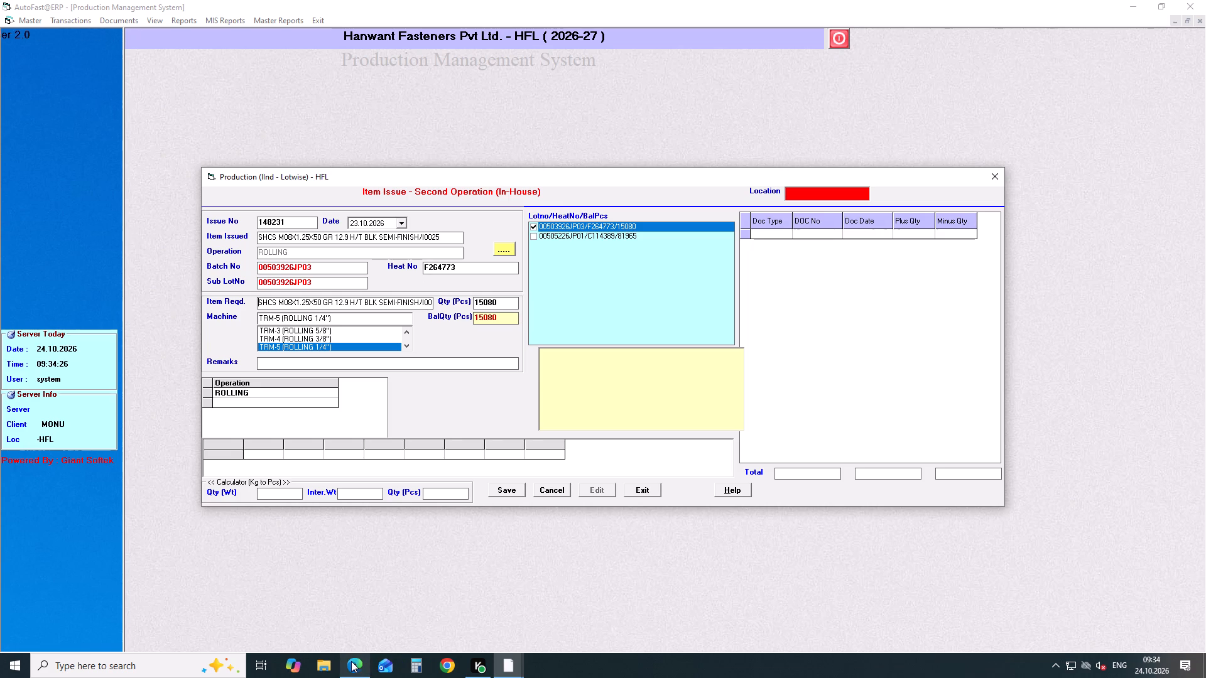
Switch to Calculator, subtract the lot's 15080 pcs from 47967, and close it.
{"action": "left_click", "coordinate": [424, 663]}
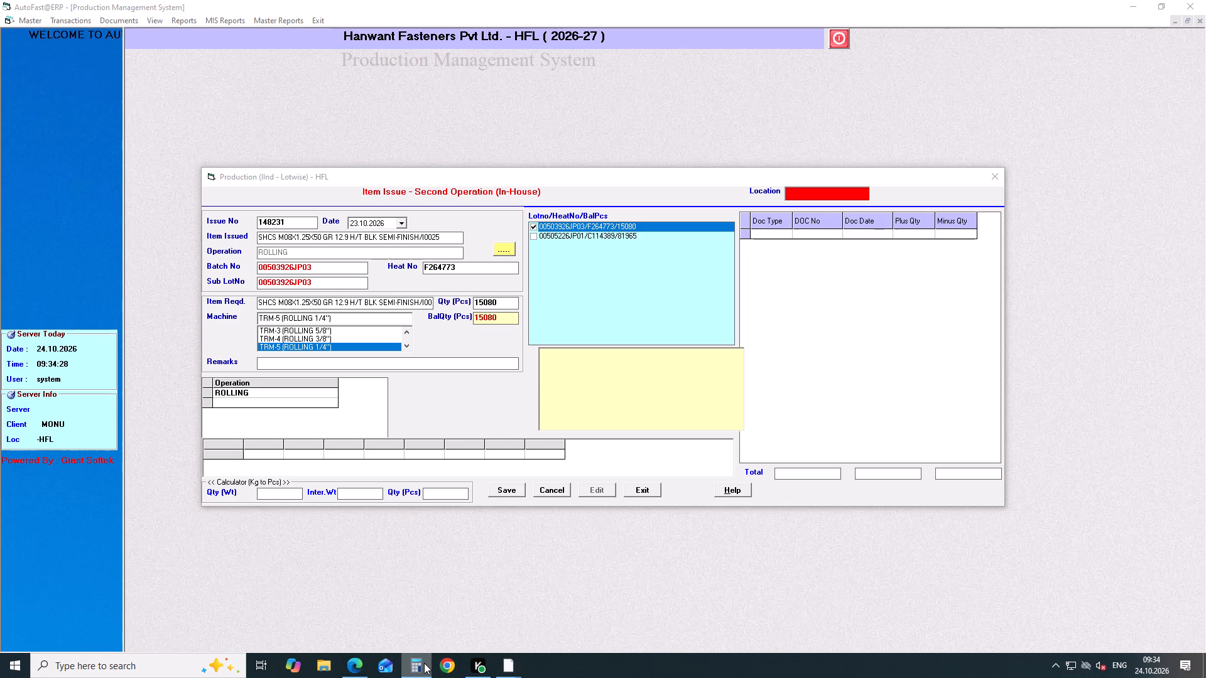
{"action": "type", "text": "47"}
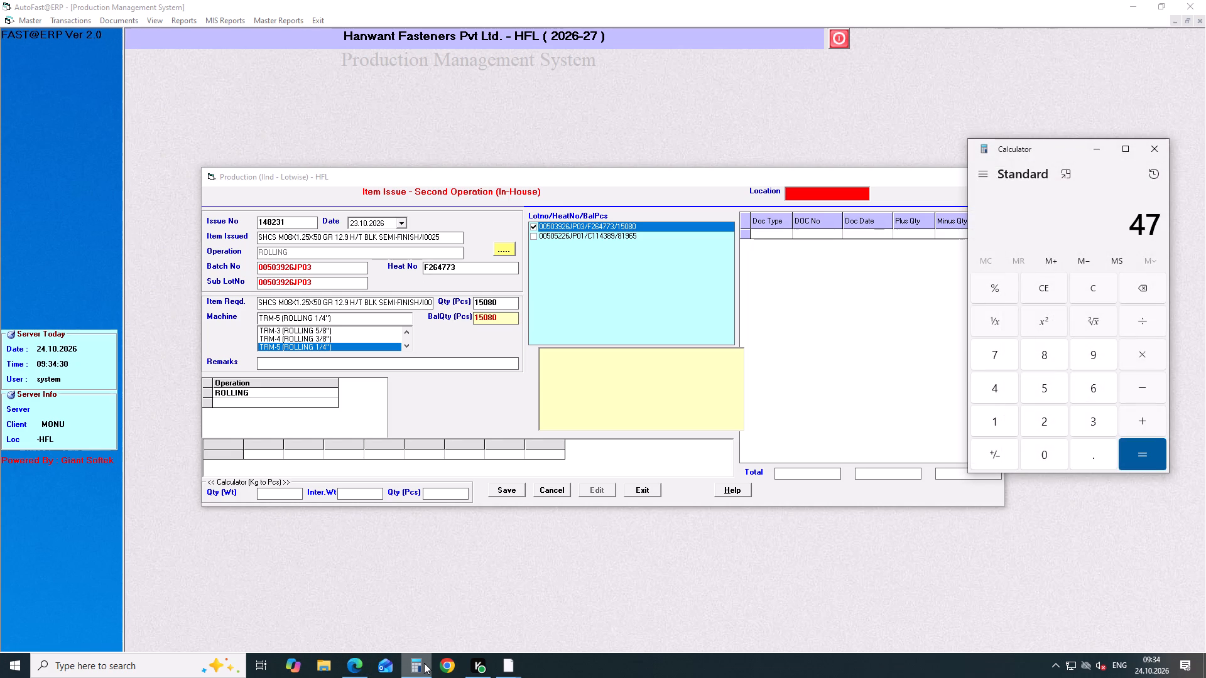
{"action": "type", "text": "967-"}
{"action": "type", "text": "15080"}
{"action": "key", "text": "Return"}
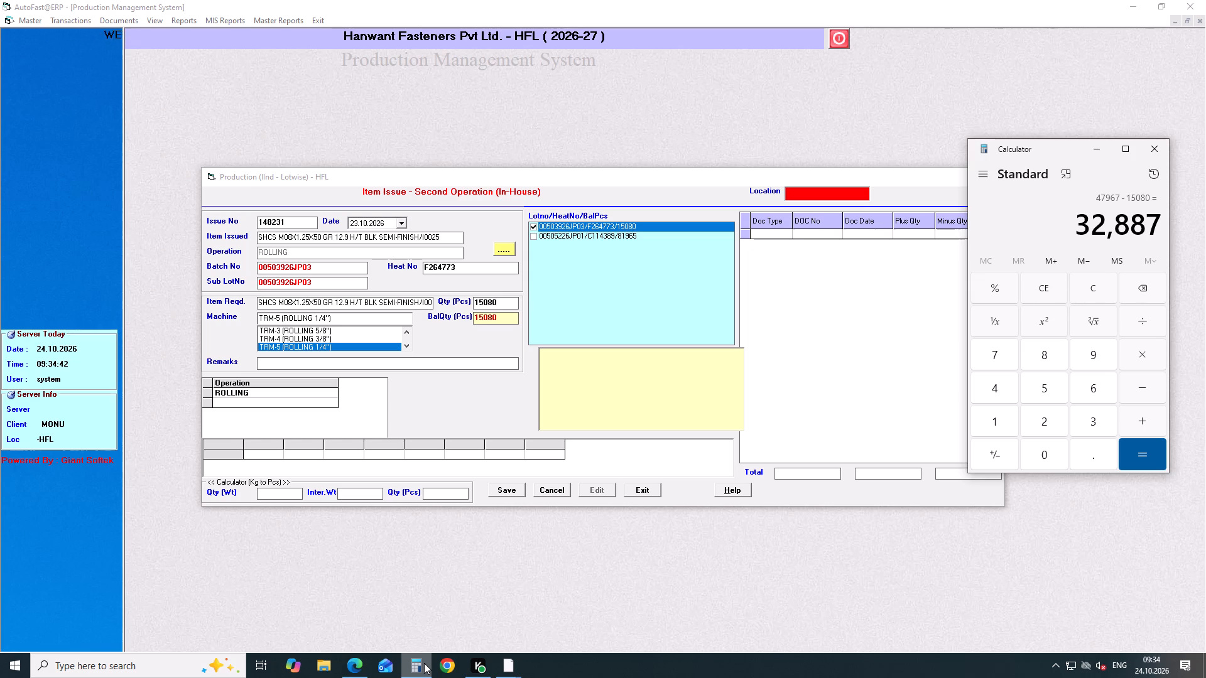
{"action": "left_click", "coordinate": [1153, 149]}
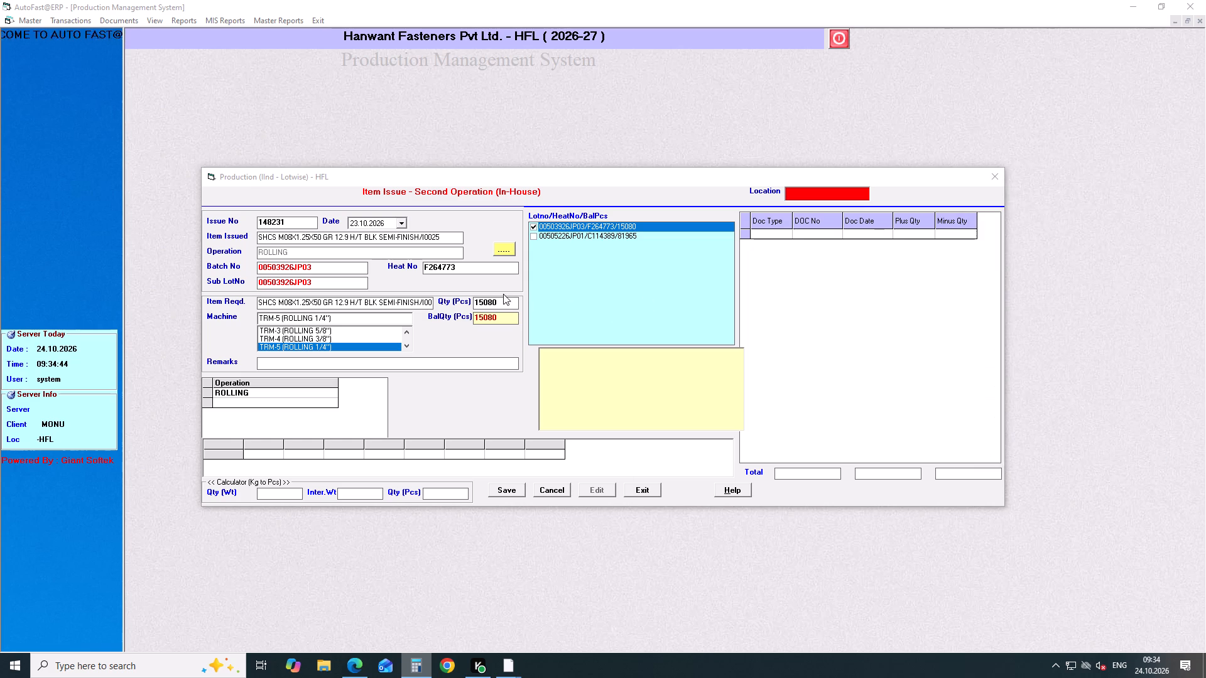
Keep the issue quantity at 15080 pcs, assign machine TRM-6 (ROLLING 8M), and save the issue.
{"action": "left_click", "coordinate": [499, 296]}
{"action": "left_click", "coordinate": [509, 310]}
{"action": "left_click", "coordinate": [508, 302]}
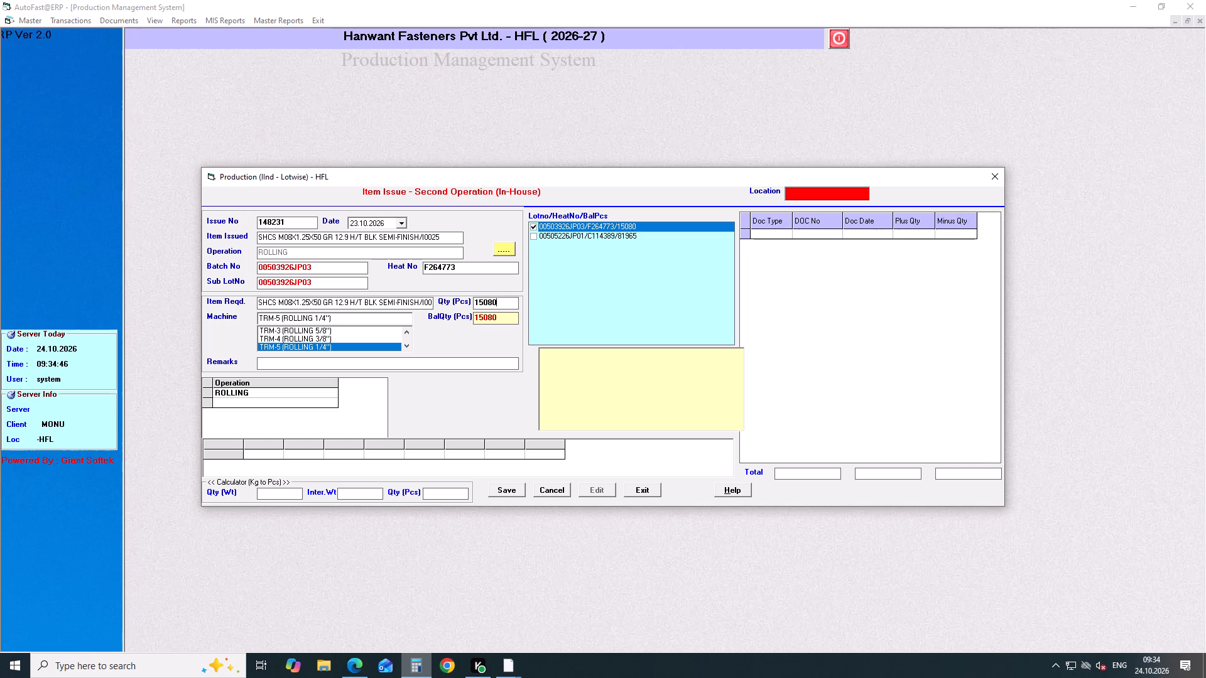
{"action": "key", "text": "Return"}
{"action": "key", "text": "Down"}
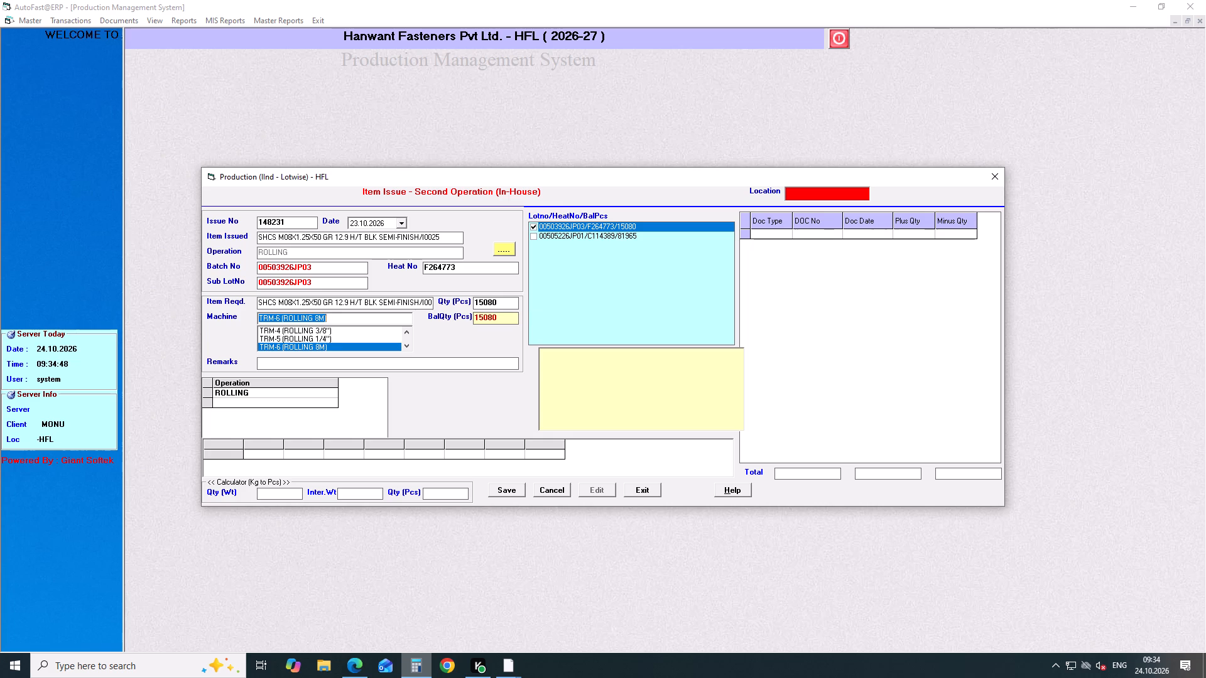
{"action": "key", "text": "Return"}
{"action": "key", "text": "Return"}
{"action": "key", "text": "Return"}
{"action": "key", "text": "Return"}
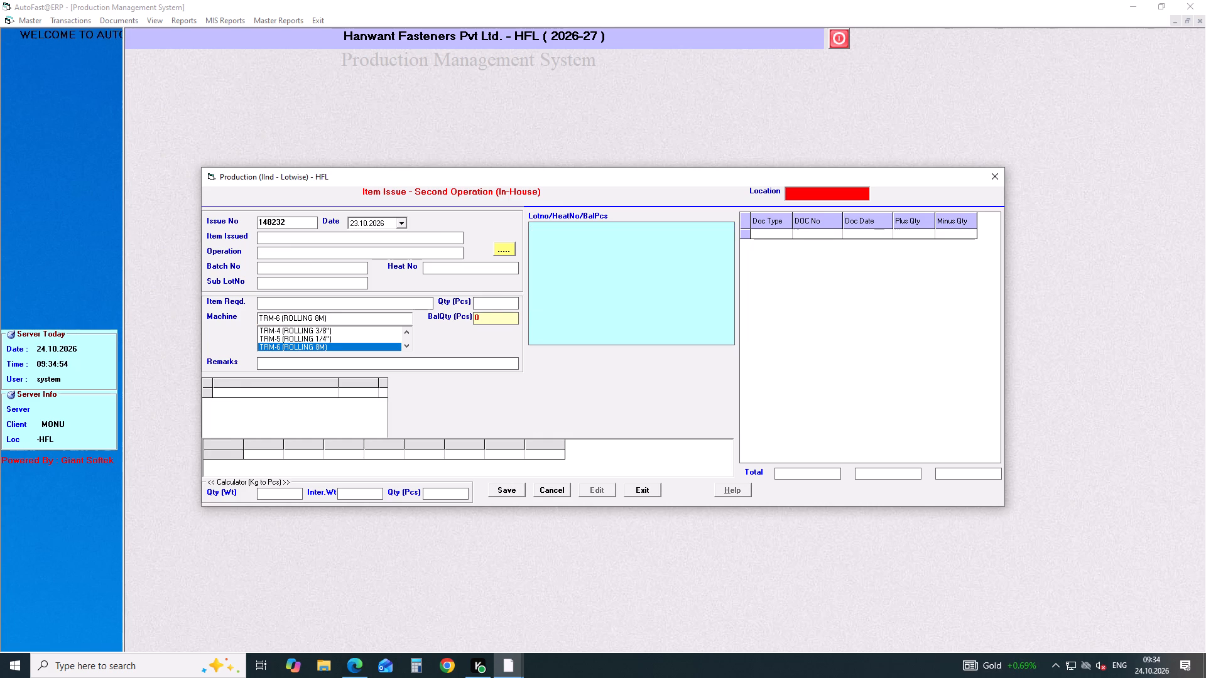
Start another 23.10.2026 issue for item SHCS M08X1.25X50 GR 12.9 H/T BLK SEMI-FINISH.
{"action": "key", "text": "Return"}
{"action": "key", "text": "Return"}
{"action": "type", "text": "sjhcs"}
{"action": "key", "text": "BackSpace"}
{"action": "key", "text": "BackSpace"}
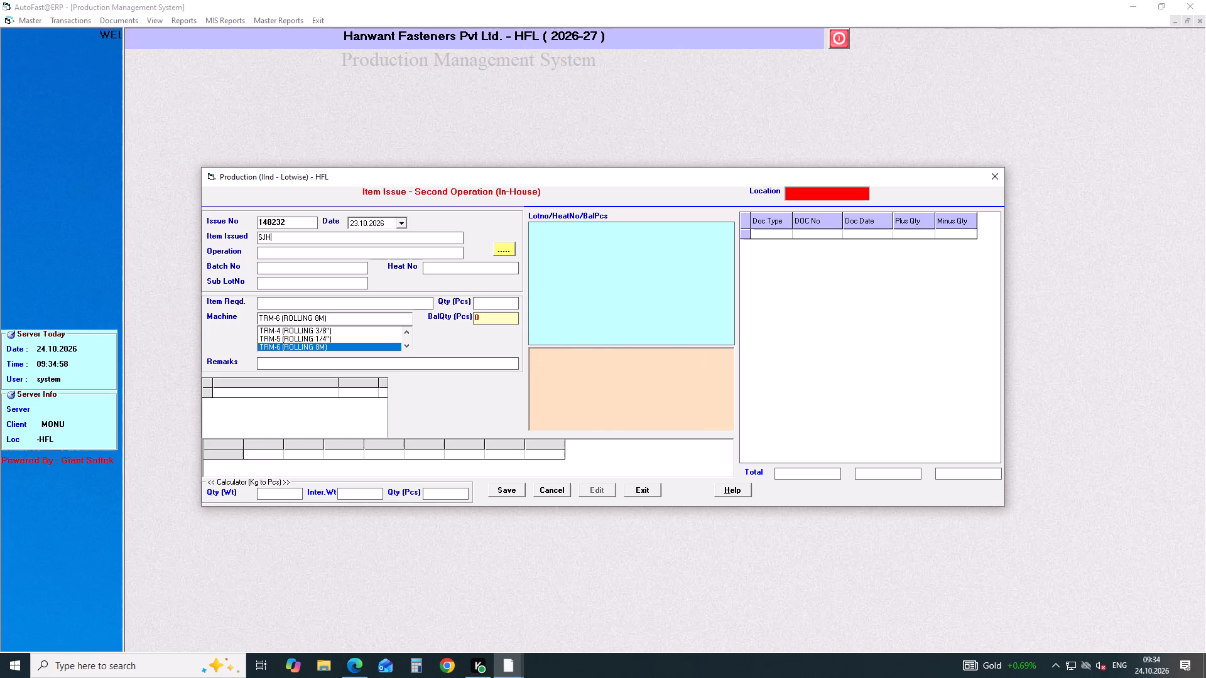
{"action": "key", "text": "BackSpace"}
{"action": "key", "text": "BackSpace"}
{"action": "type", "text": "hcs"}
{"action": "key", "text": "space"}
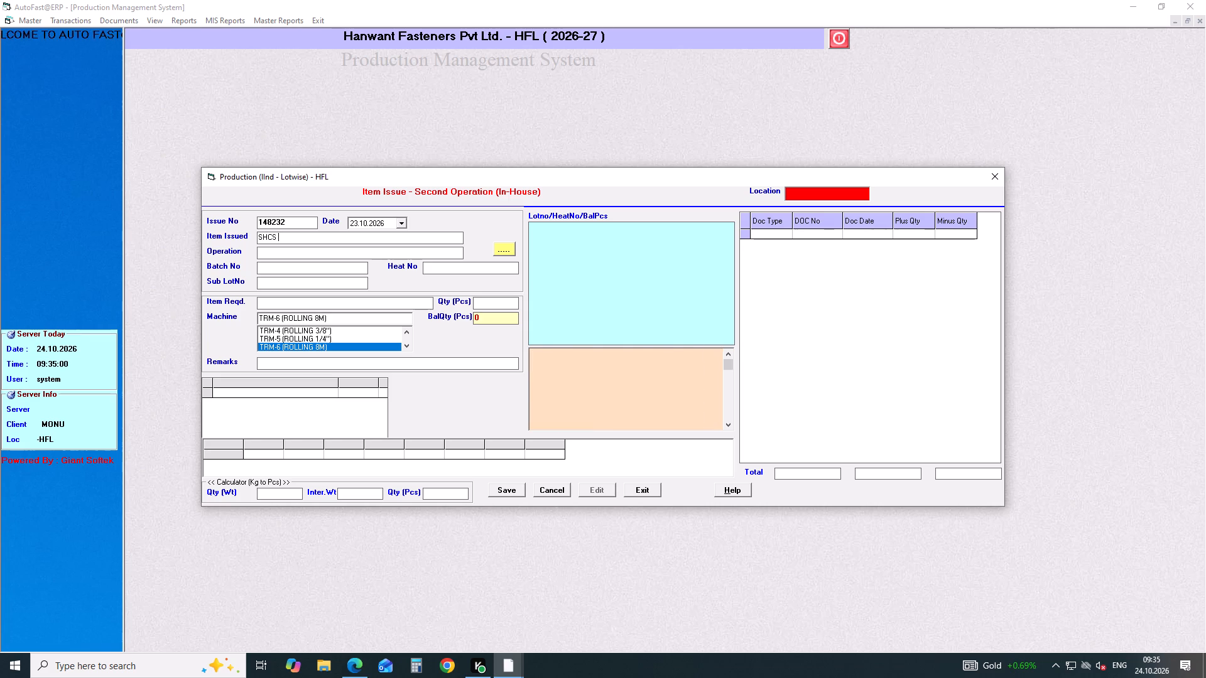
{"action": "type", "text": "m0"}
{"action": "key", "text": "BackSpace"}
{"action": "type", "text": "08"}
{"action": "key", "text": "Down"}
{"action": "key", "text": "Down"}
{"action": "key", "text": "Down"}
{"action": "key", "text": "Down"}
{"action": "key", "text": "Down"}
{"action": "key", "text": "Down"}
{"action": "key", "text": "Down"}
{"action": "key", "text": "Down"}
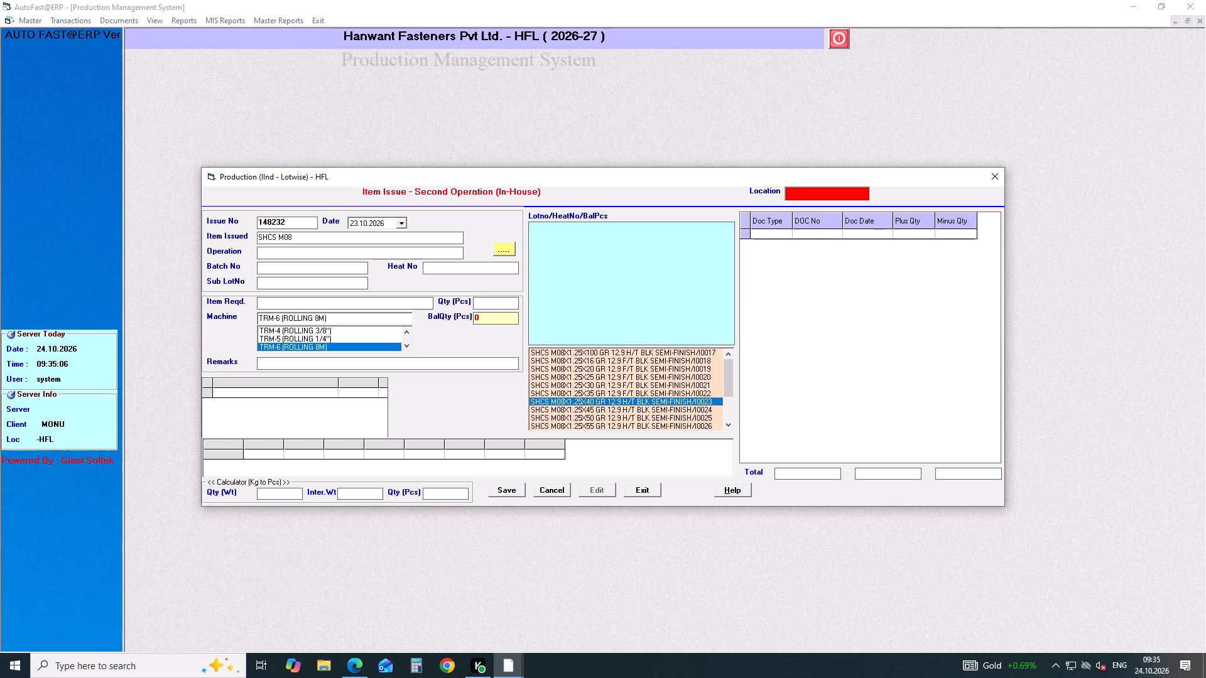
{"action": "key", "text": "Down"}
{"action": "key", "text": "Down"}
{"action": "key", "text": "Return"}
Choose operation ROLLING and lot 00505226JP01 for the SHCS M08X1.25X50 issue.
{"action": "key", "text": "Return"}
{"action": "key", "text": "Down"}
{"action": "key", "text": "Down"}
{"action": "key", "text": "Down"}
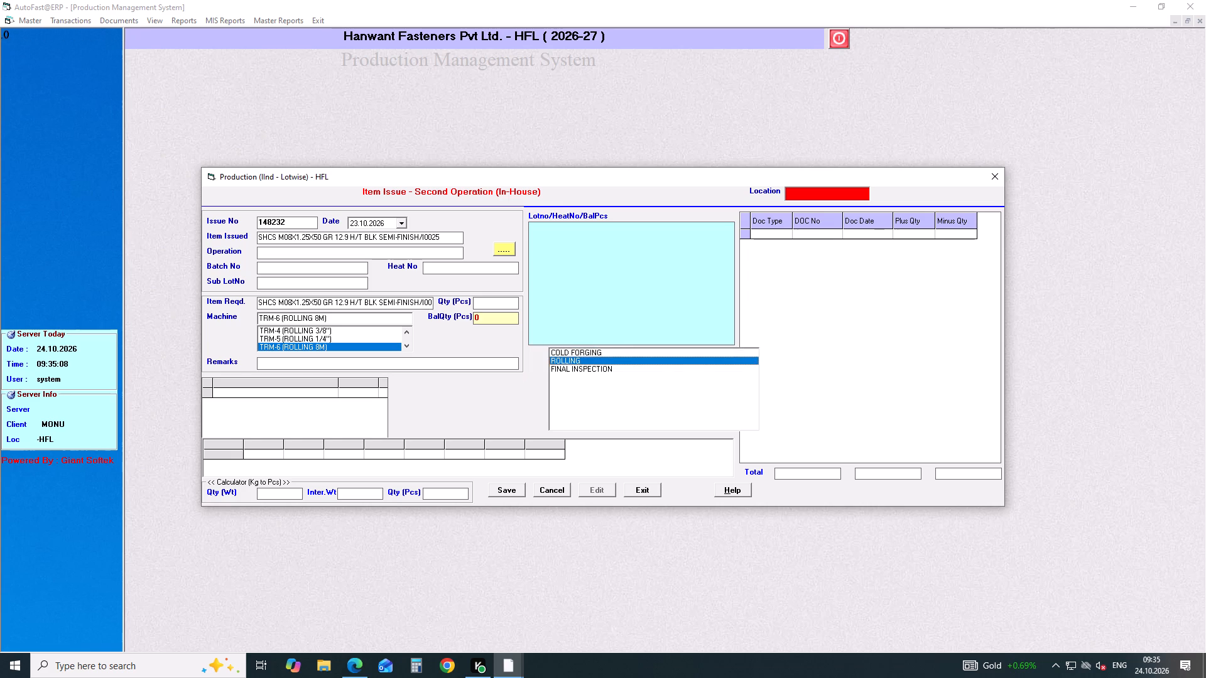
{"action": "key", "text": "Return"}
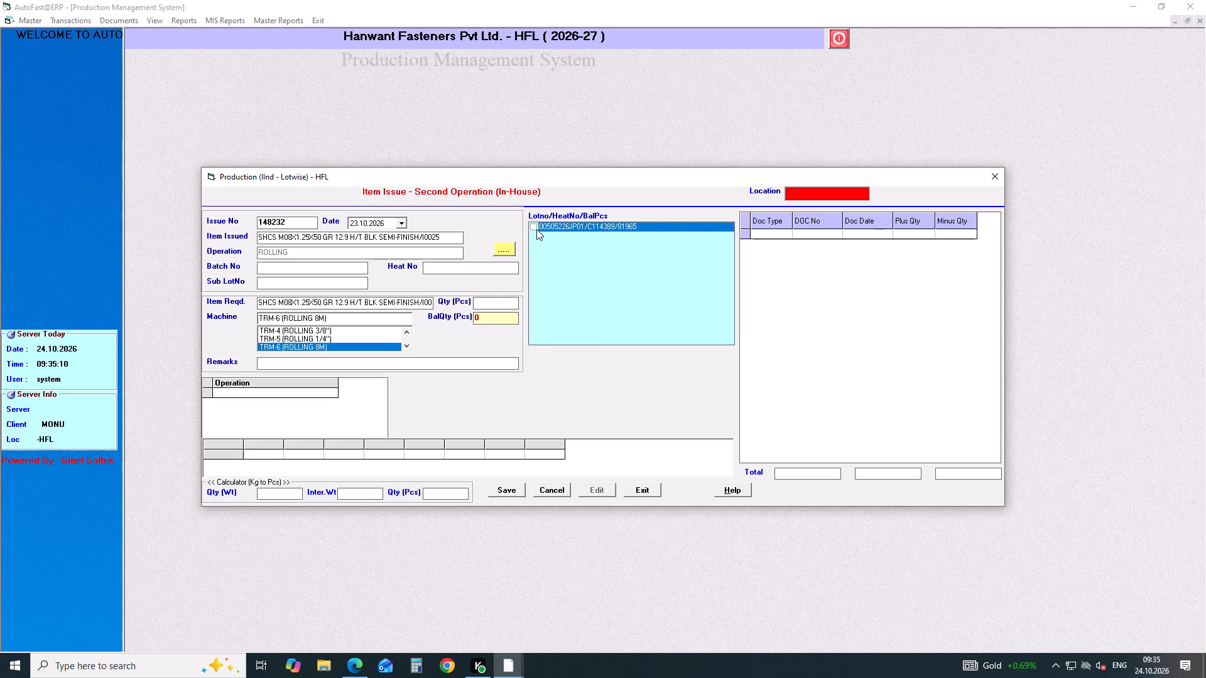
{"action": "left_click", "coordinate": [536, 229]}
Set the issue quantity to 32887 pcs, keep machine TRM-6 (ROLLING 8M), and save the issue.
{"action": "left_click_drag", "start_coordinate": [503, 299], "coordinate": [437, 311]}
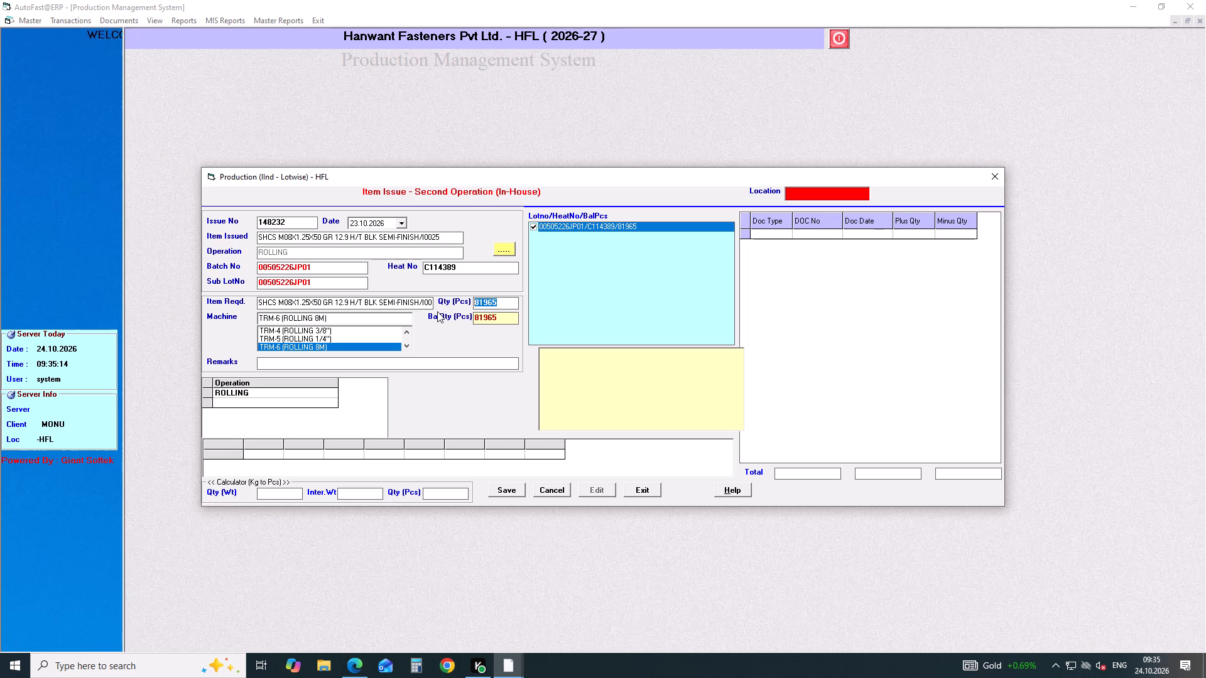
{"action": "type", "text": "32887"}
{"action": "key", "text": "Return"}
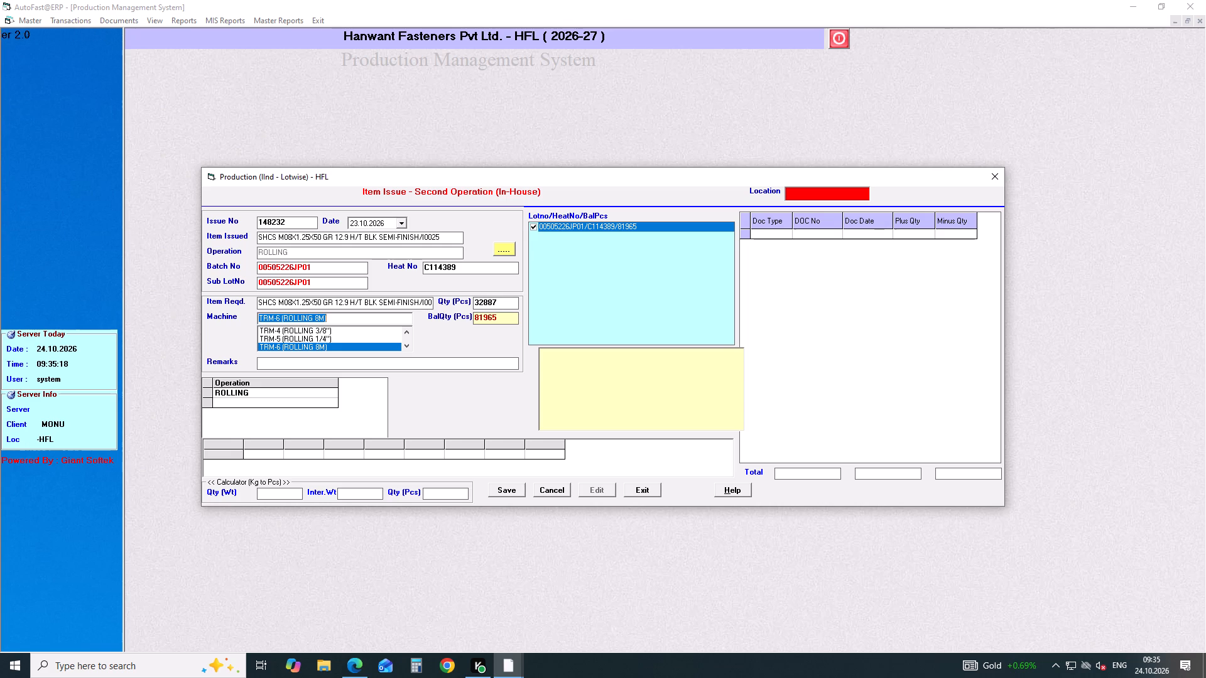
{"action": "key", "text": "Return"}
{"action": "key", "text": "Return"}
{"action": "key", "text": "Return"}
{"action": "key", "text": "Return"}
Start a 23.10.2026 issue for item BOLT BODY COVER SET M6X10.
{"action": "key", "text": "Return"}
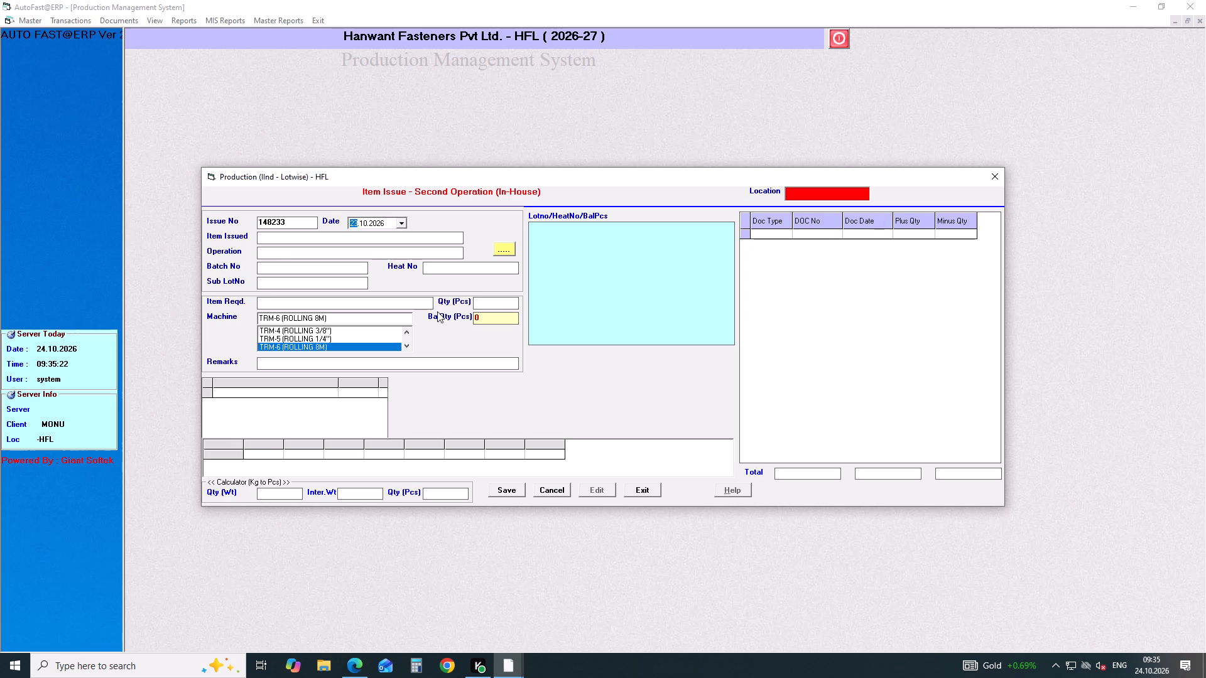
{"action": "key", "text": "Return"}
{"action": "key", "text": "Return"}
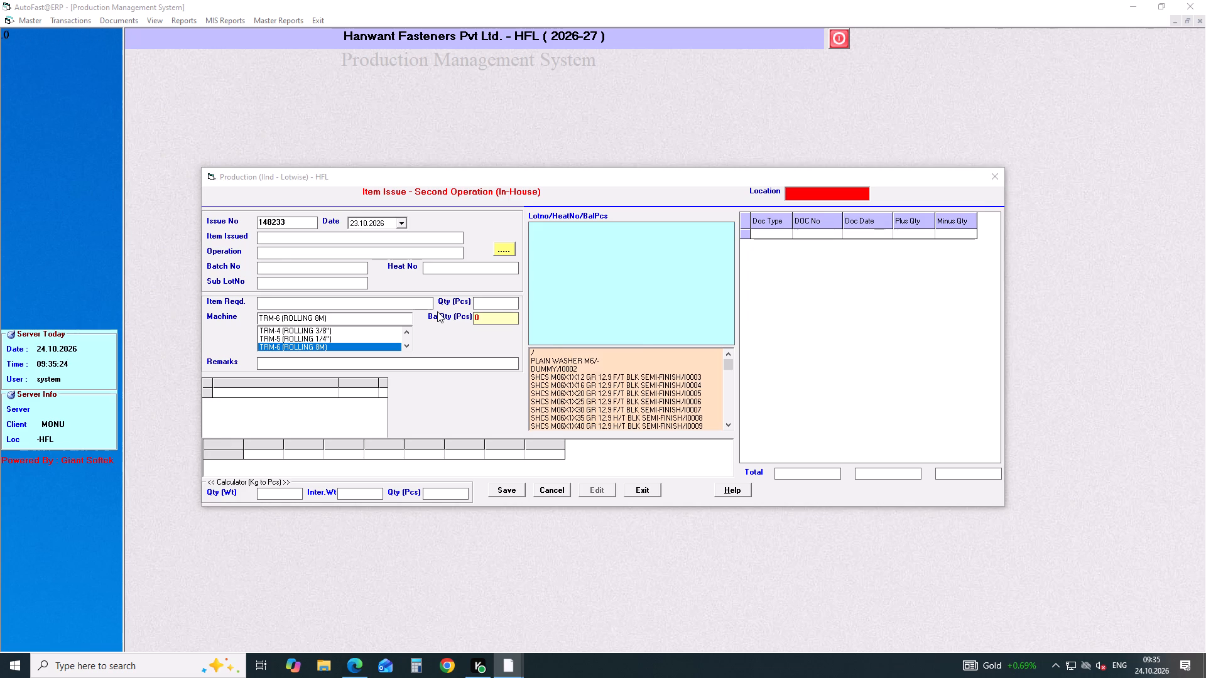
{"action": "key", "text": "Return"}
{"action": "type", "text": "bolt bo"}
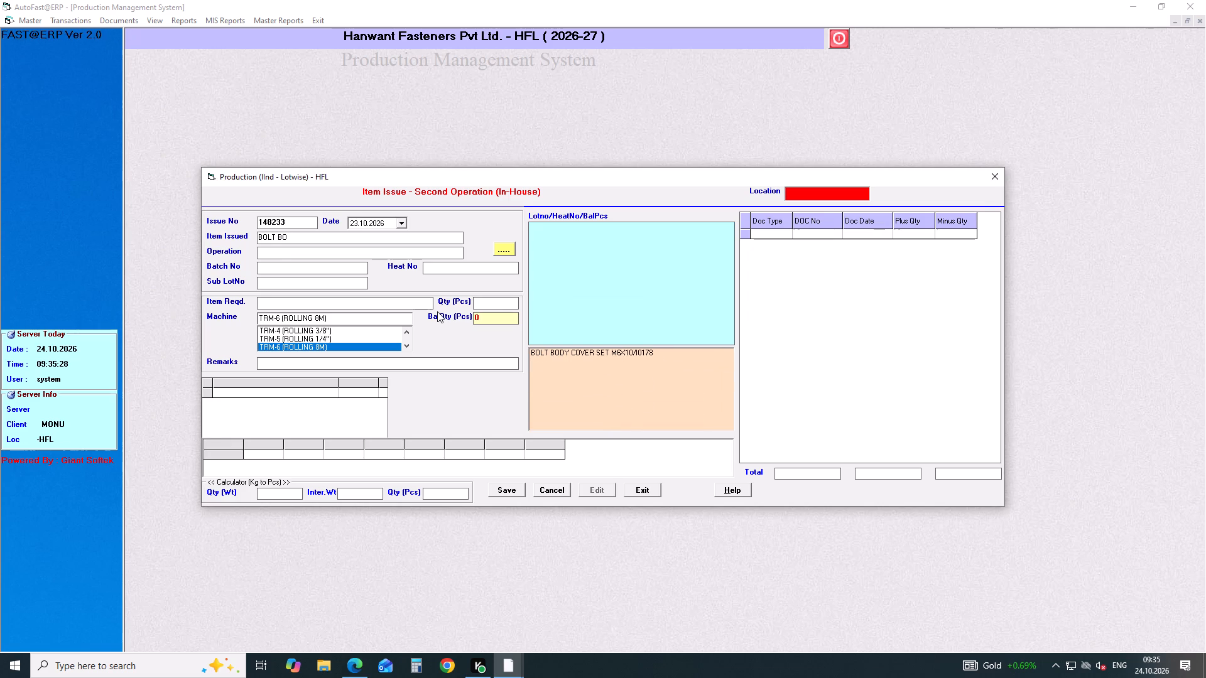
{"action": "key", "text": "Down"}
{"action": "key", "text": "Down"}
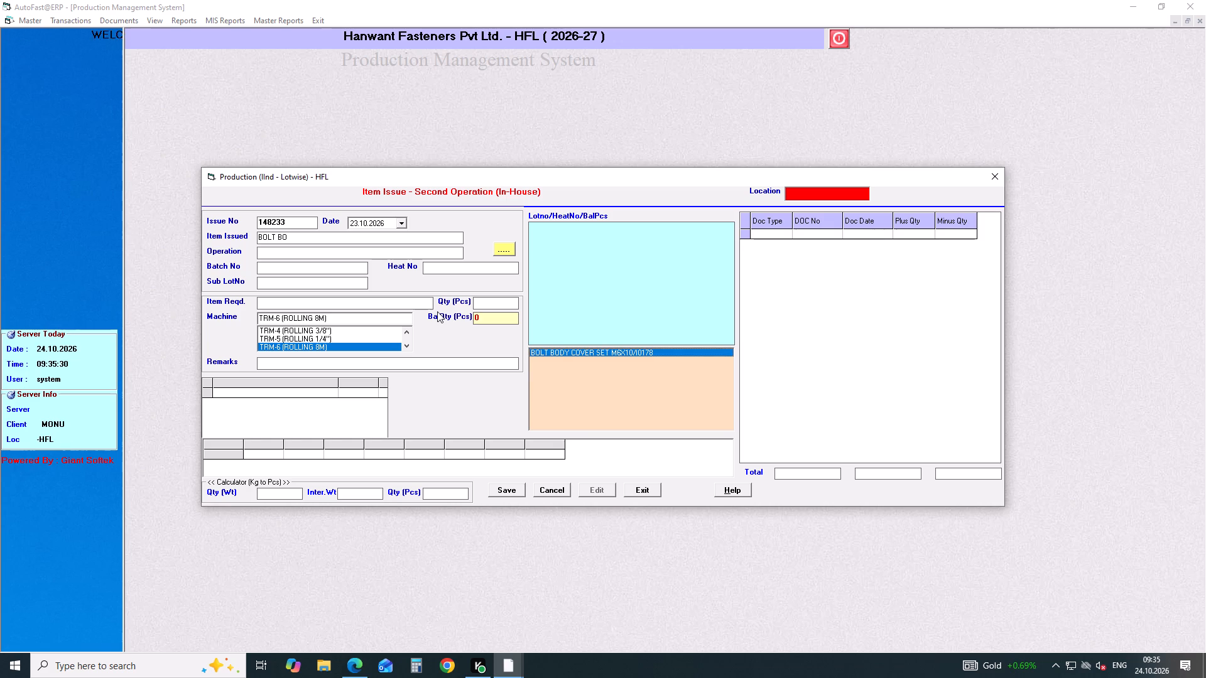
{"action": "key", "text": "Down"}
{"action": "key", "text": "Return"}
Choose operation ROLLING and lot 00504826JP01 for the BOLT BODY COVER SET M6X10 issue.
{"action": "key", "text": "Return"}
{"action": "key", "text": "Left"}
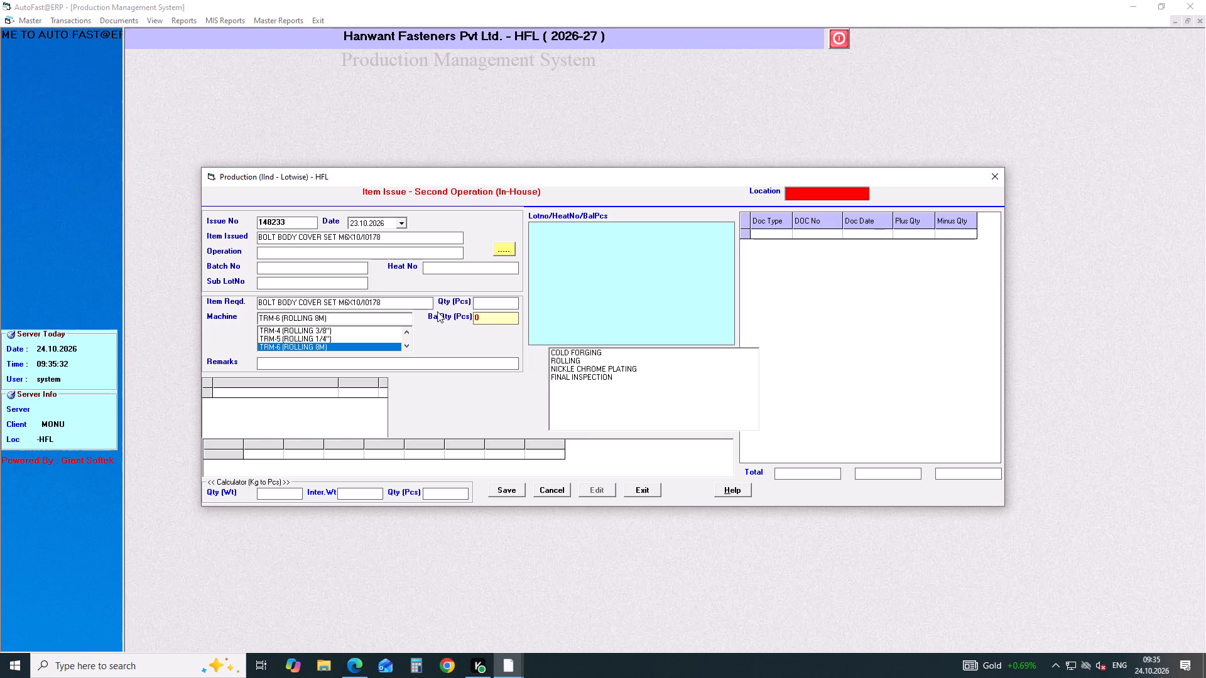
{"action": "key", "text": "Down"}
{"action": "key", "text": "Down"}
{"action": "key", "text": "Down"}
{"action": "key", "text": "Return"}
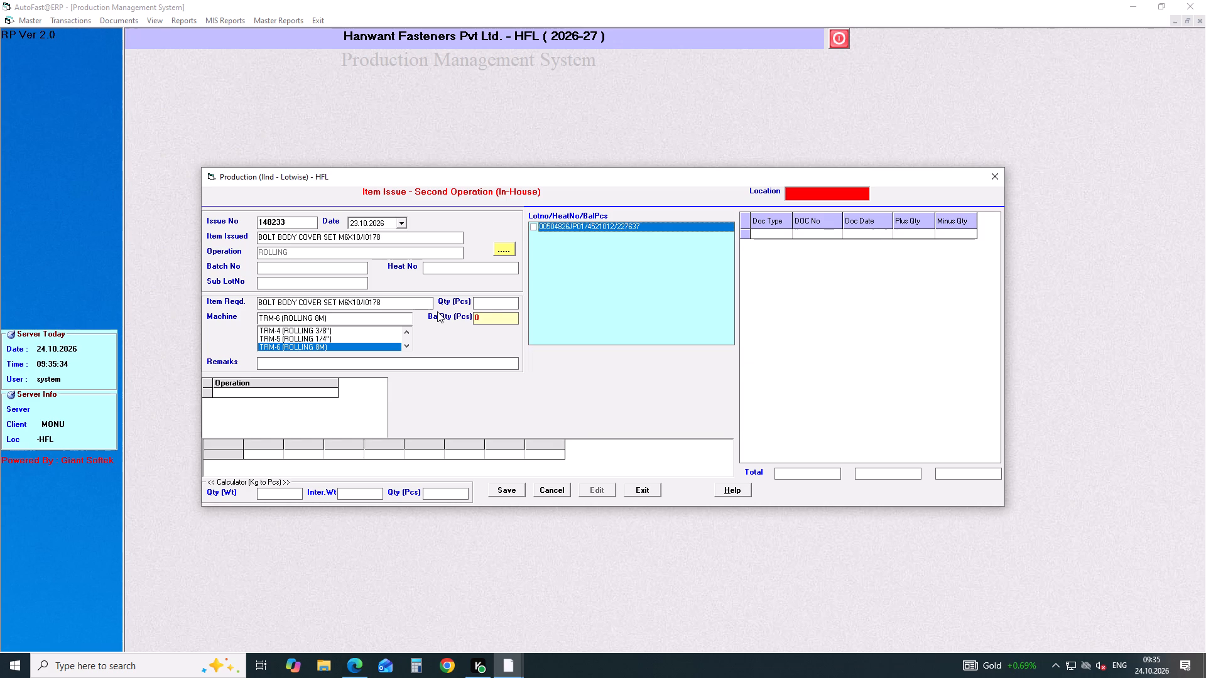
{"action": "left_click", "coordinate": [530, 228]}
Set the issue quantity to 42604 pcs, assign machine TRM-8 (ROLLING 6MM), and save the issue.
{"action": "left_click_drag", "start_coordinate": [501, 305], "coordinate": [483, 305]}
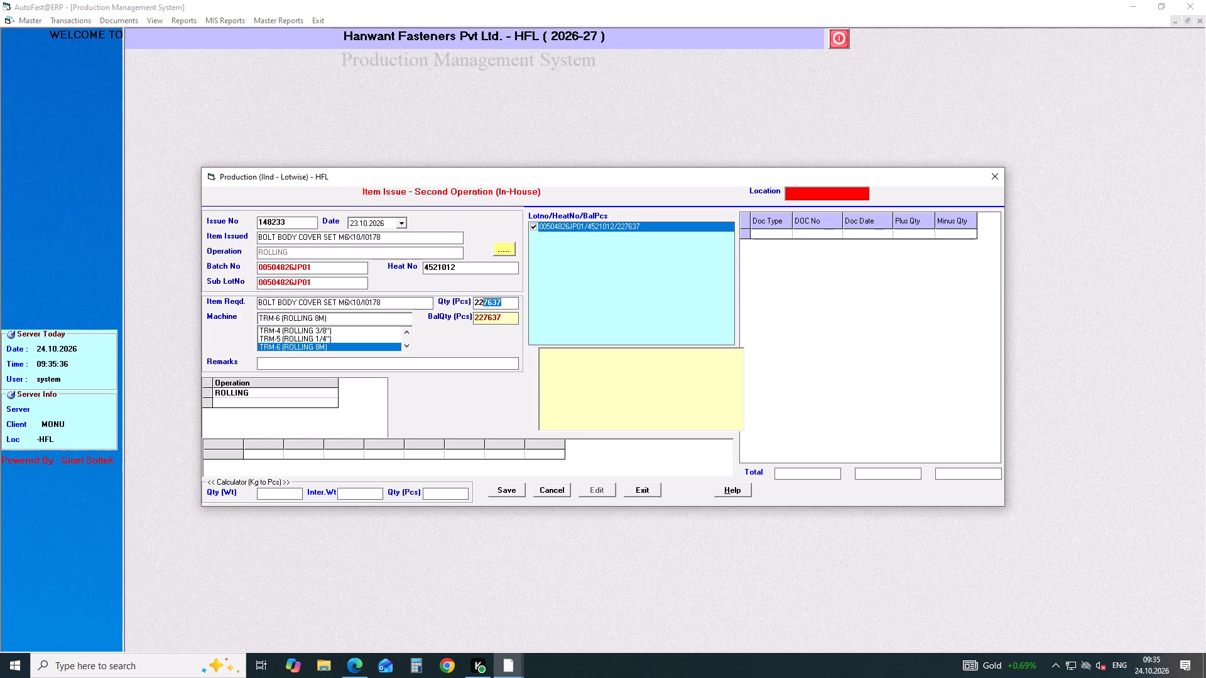
{"action": "left_click_drag", "start_coordinate": [483, 305], "coordinate": [431, 309]}
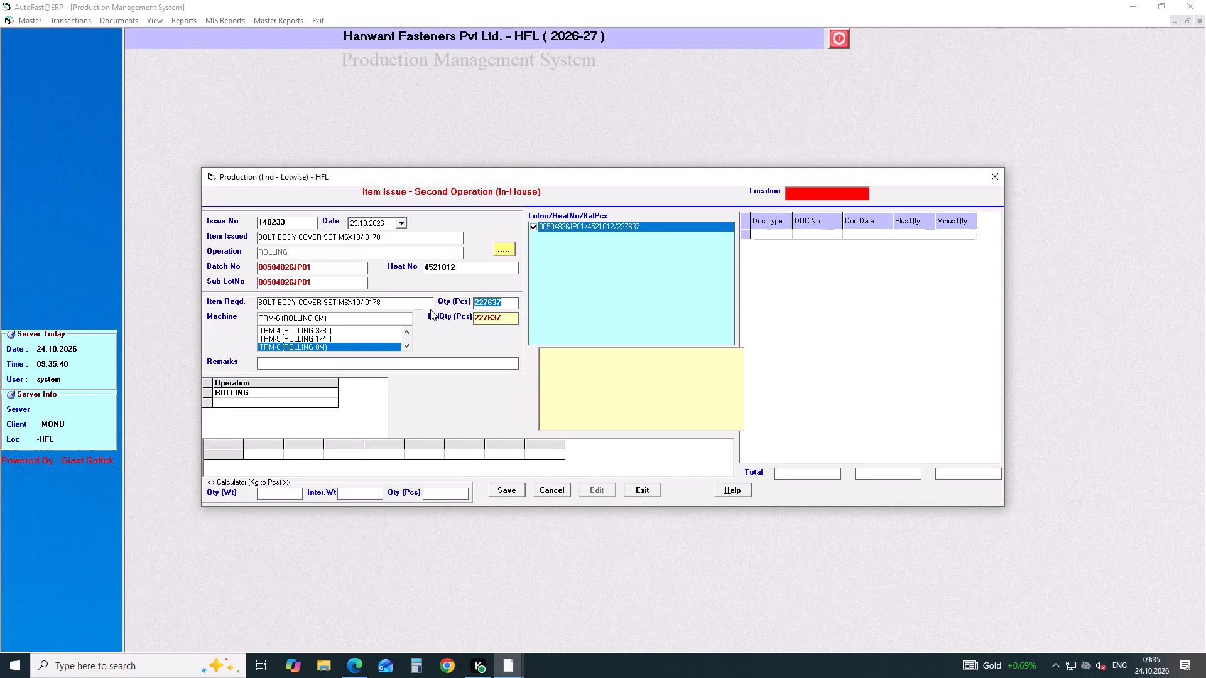
{"action": "type", "text": "42604"}
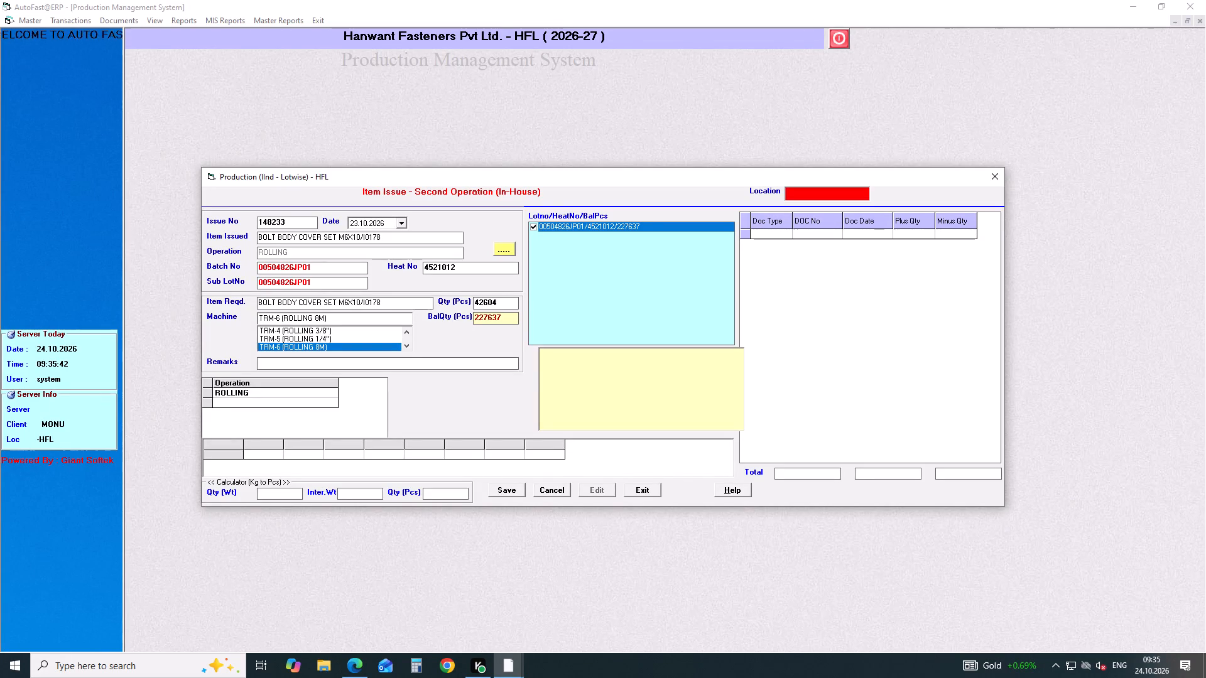
{"action": "key", "text": "Return"}
{"action": "key", "text": "Down"}
{"action": "key", "text": "Down"}
{"action": "key", "text": "Return"}
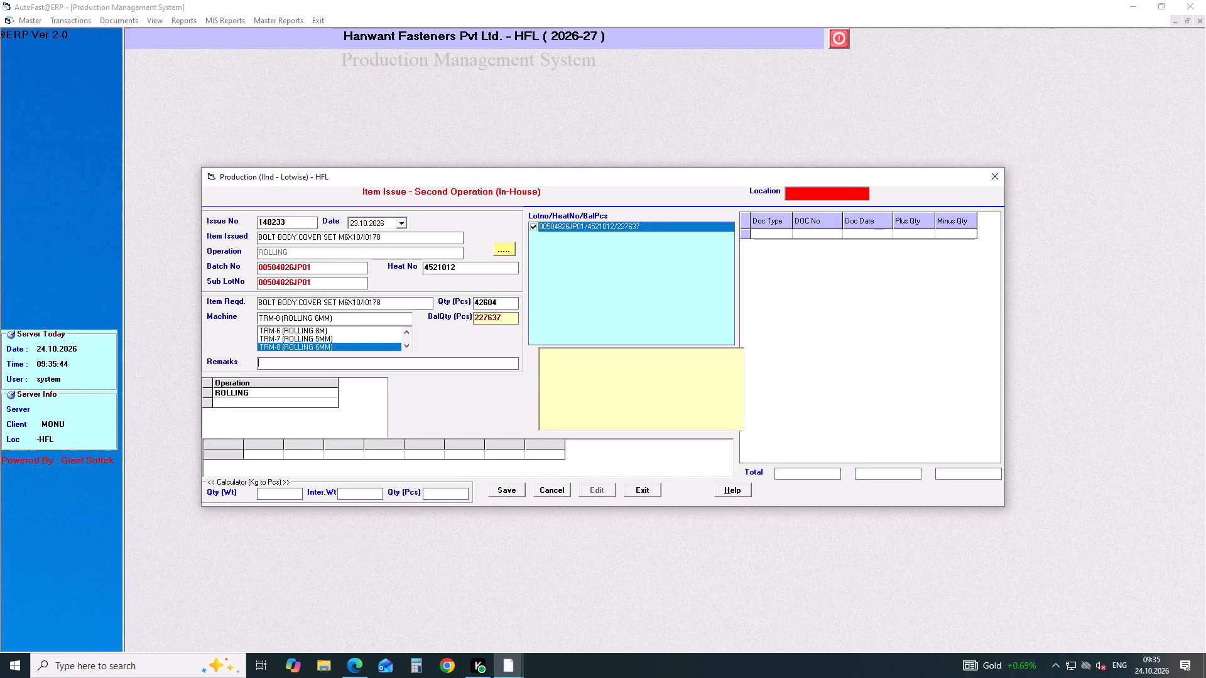
{"action": "key", "text": "Return"}
{"action": "key", "text": "Return"}
{"action": "key", "text": "Return"}
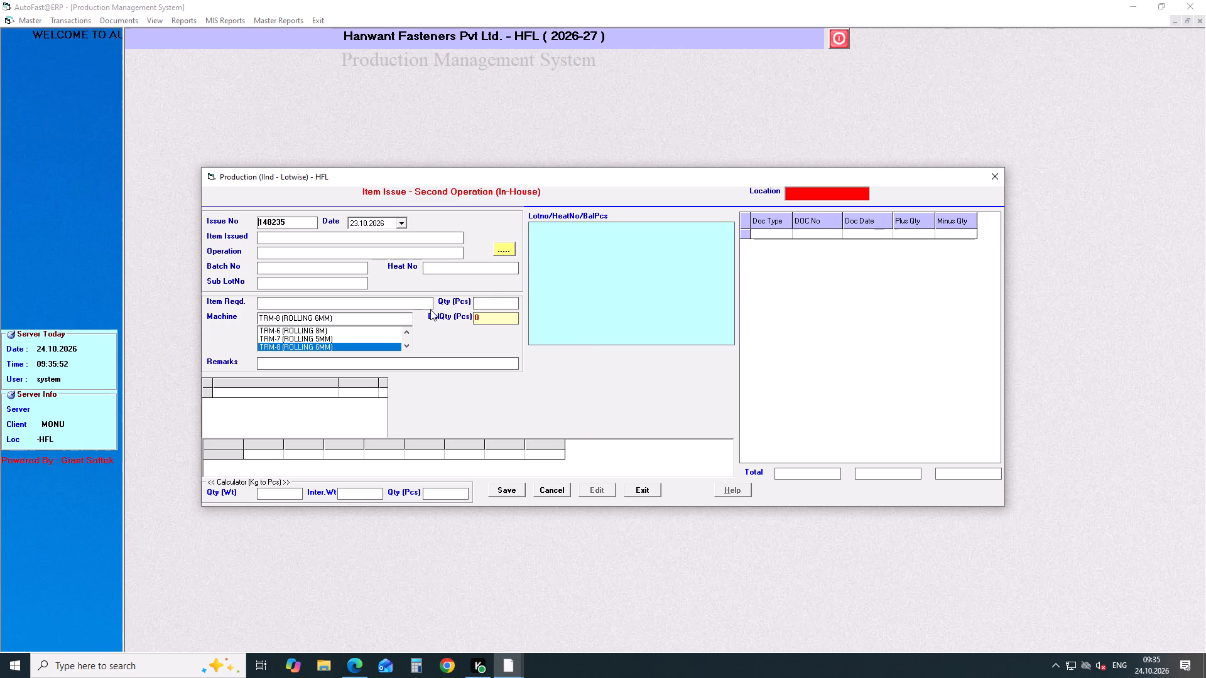
Start a 23.10.2026 issue for item BOLT LOCK PLATE M6X18 (KTPA).
{"action": "key", "text": "Return"}
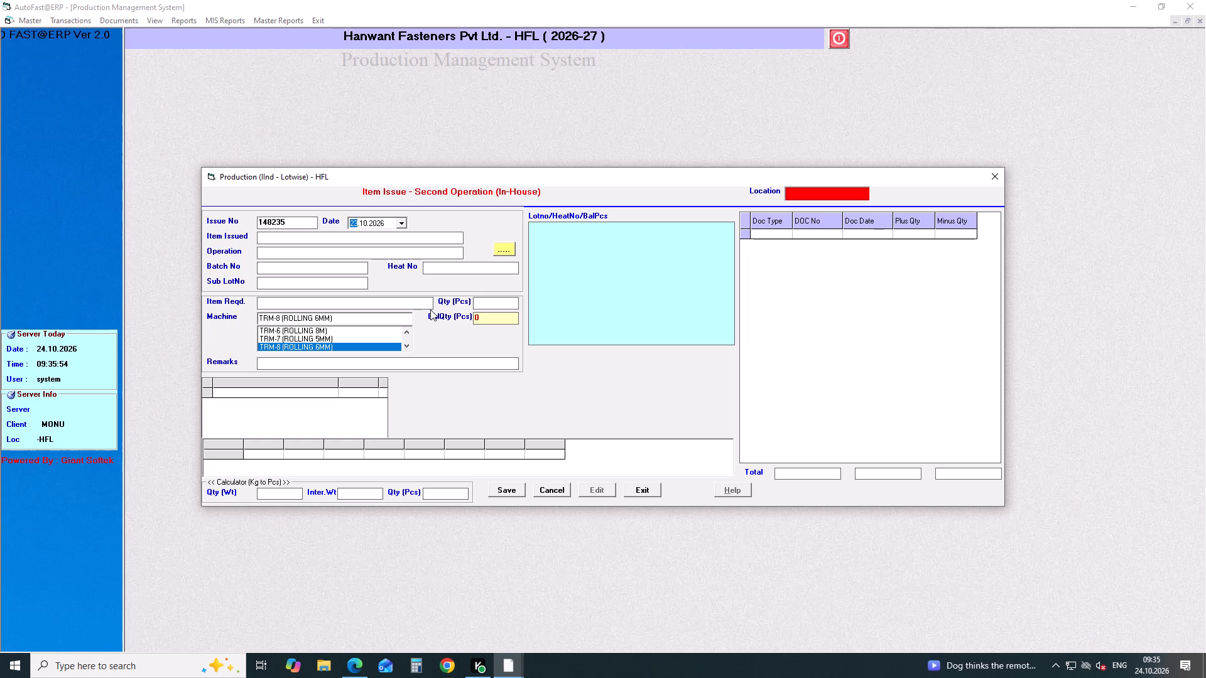
{"action": "key", "text": "Return"}
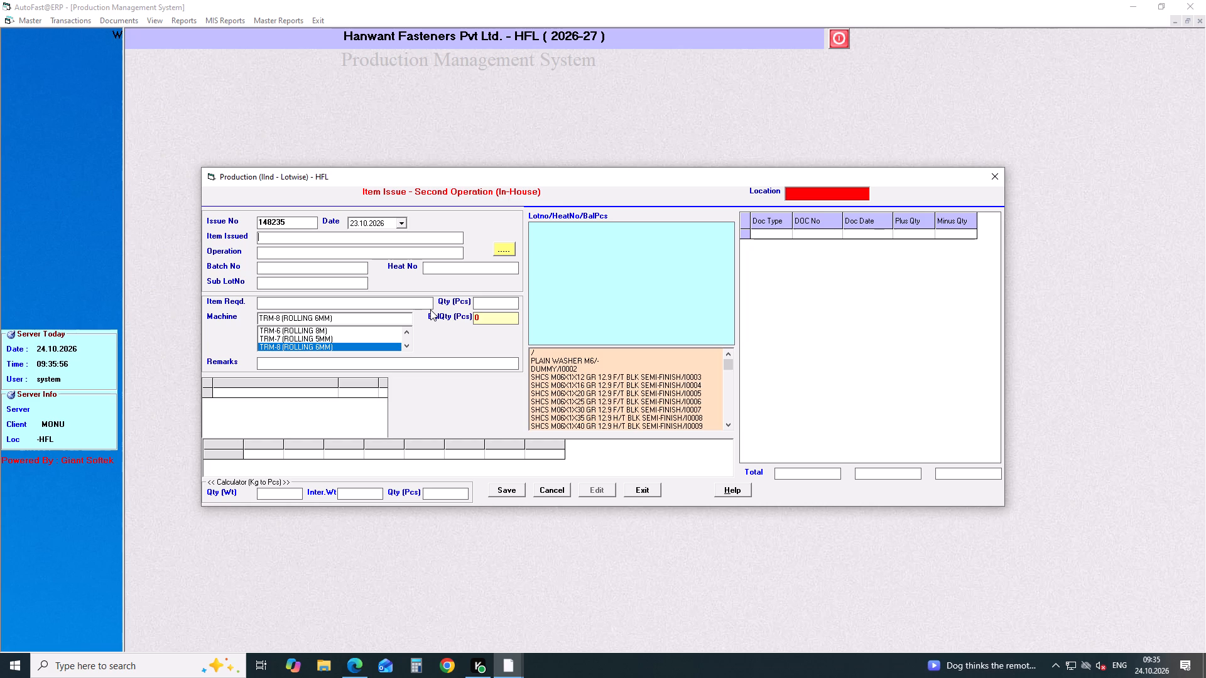
{"action": "key", "text": "n"}
{"action": "key", "text": "BackSpace"}
{"action": "type", "text": "bolt lo"}
{"action": "key", "text": "Down"}
{"action": "key", "text": "Down"}
{"action": "key", "text": "Down"}
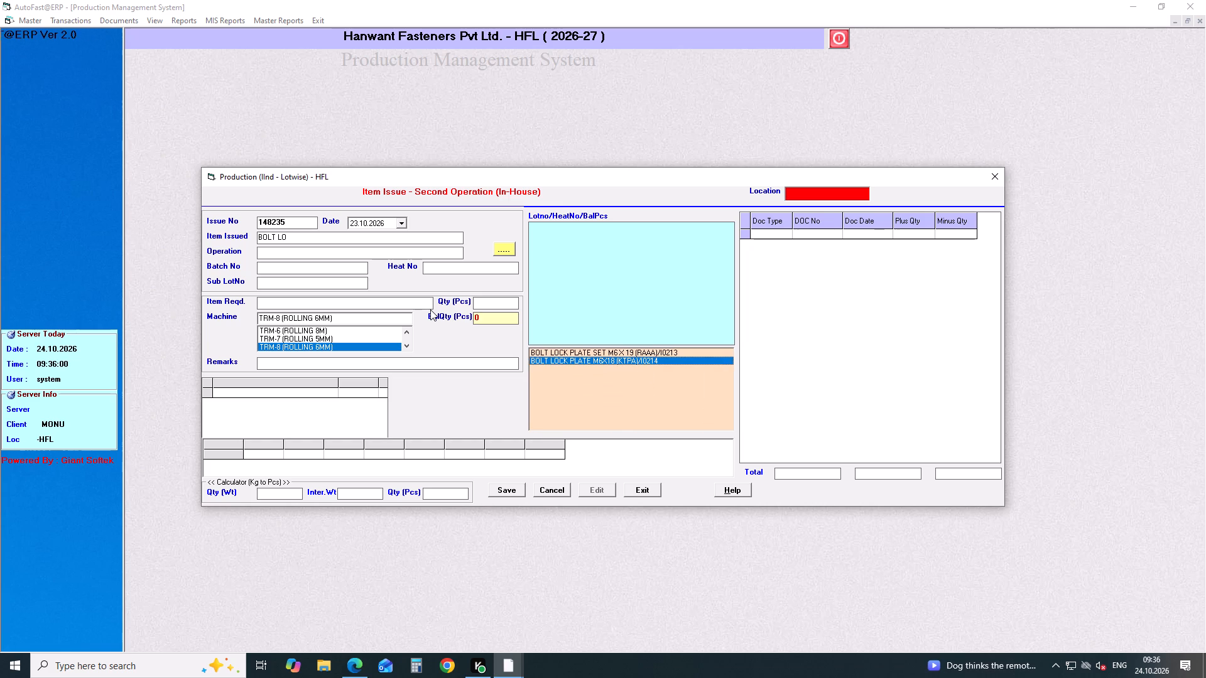
{"action": "key", "text": "Return"}
Choose operation ROLLING for the BOLT LOCK PLATE M6X18 (KTPA) issue.
{"action": "key", "text": "Return"}
{"action": "key", "text": "Right"}
{"action": "key", "text": "Right"}
{"action": "key", "text": "Right"}
{"action": "key", "text": "Right"}
{"action": "key", "text": "Down"}
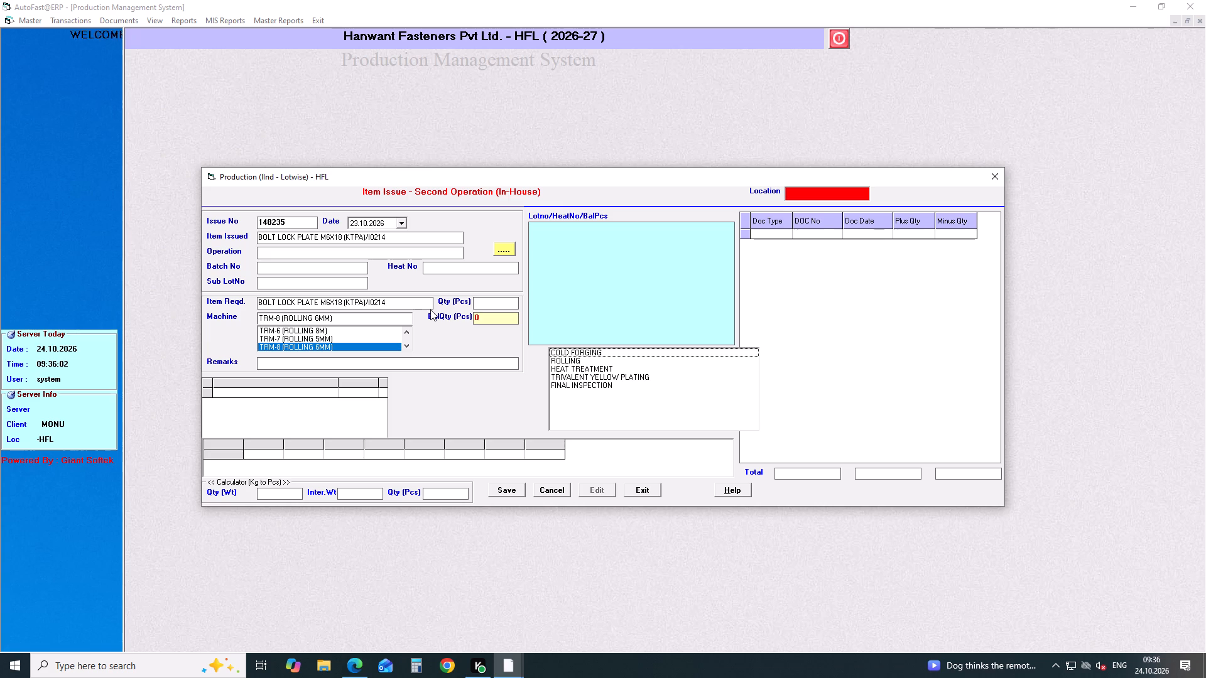
{"action": "key", "text": "Down"}
{"action": "key", "text": "Down"}
{"action": "key", "text": "Return"}
{"action": "key", "text": "Return"}
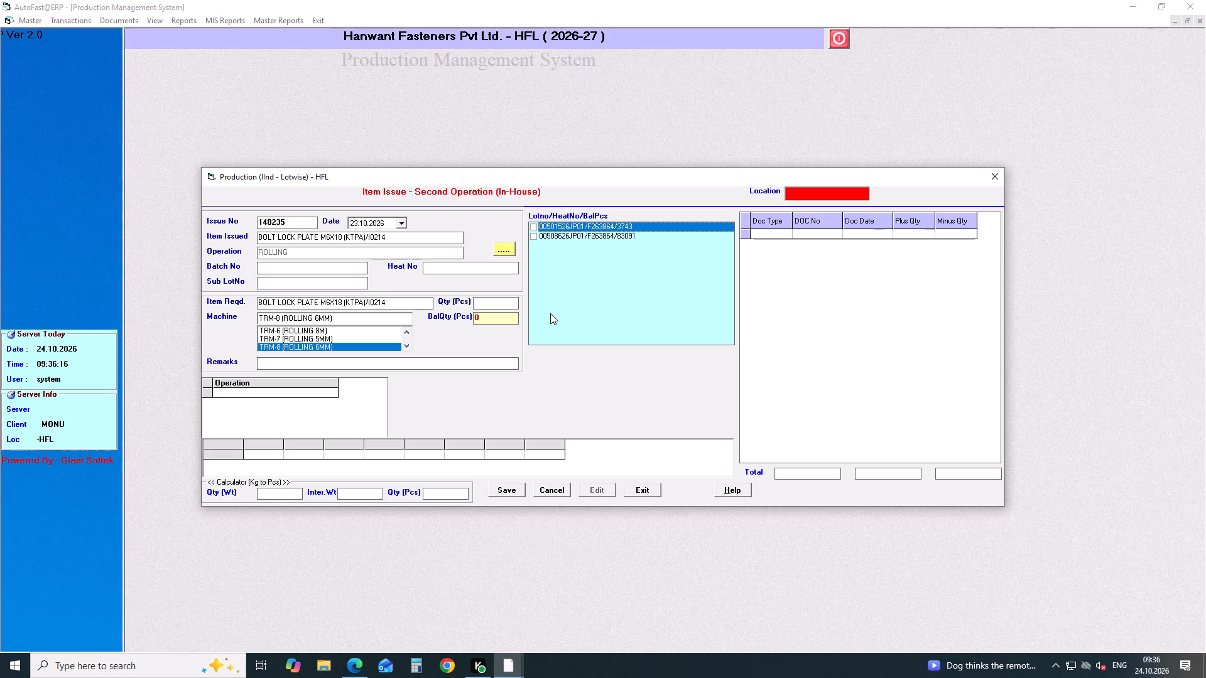
Switch to Calculator, subtract lot 00501526JP01's 3743 pcs from 36240, and close it.
{"action": "left_click", "coordinate": [416, 664]}
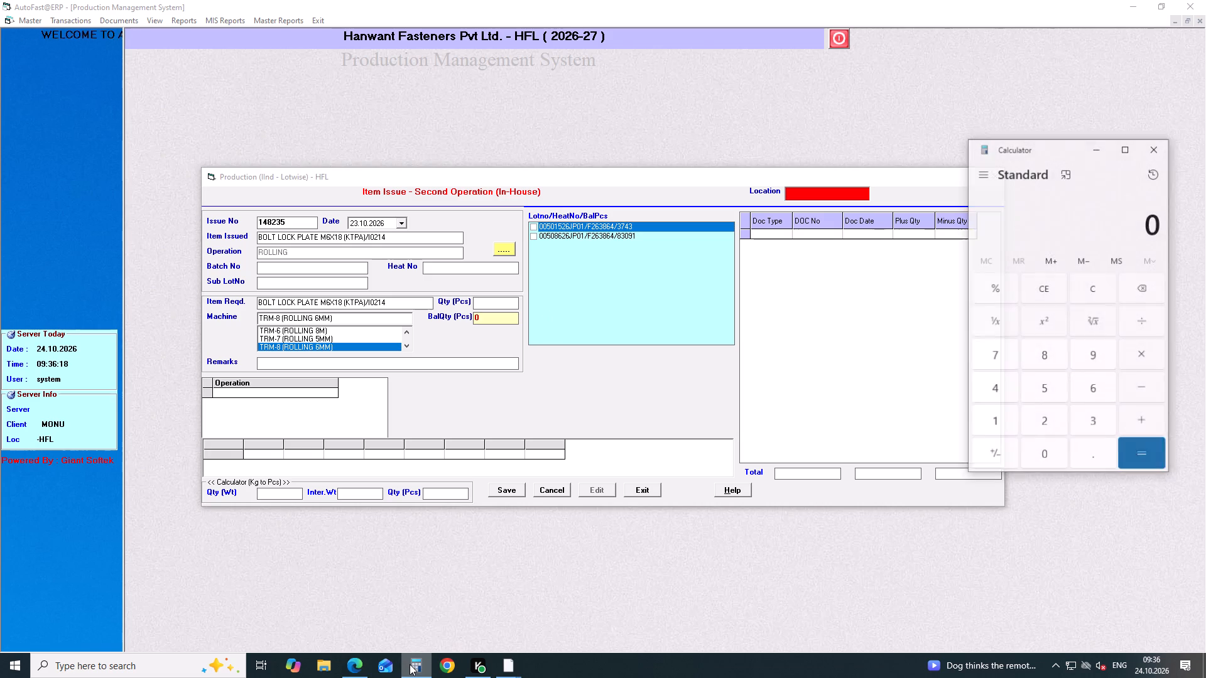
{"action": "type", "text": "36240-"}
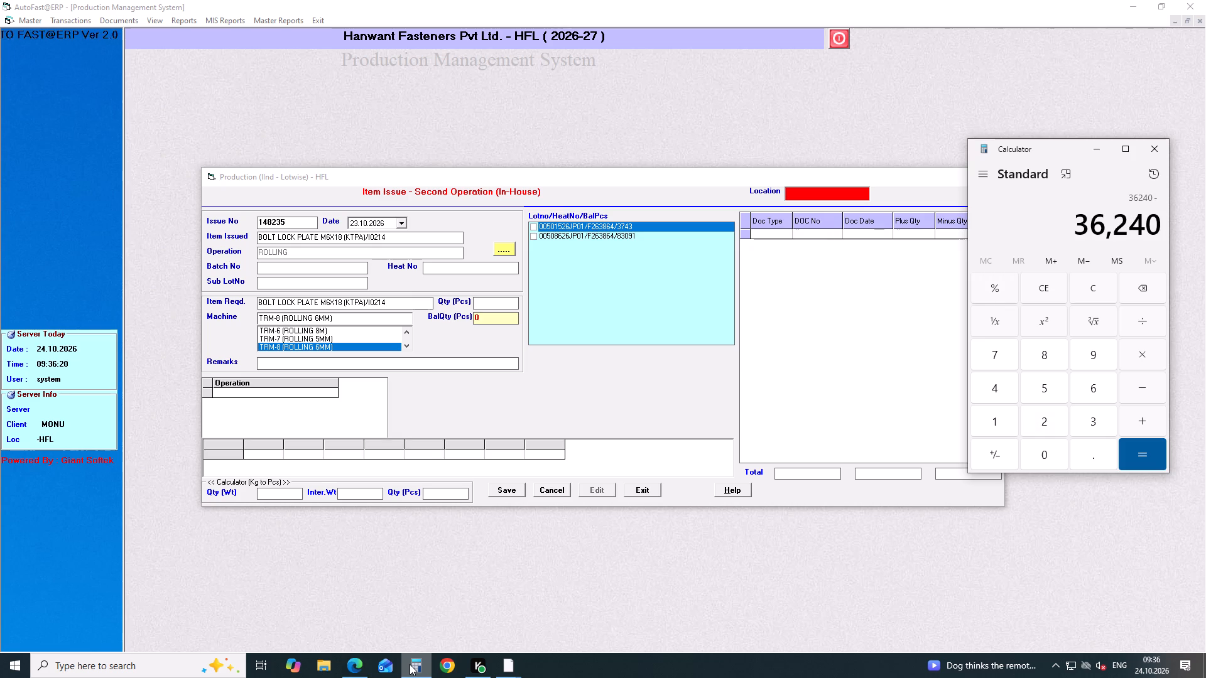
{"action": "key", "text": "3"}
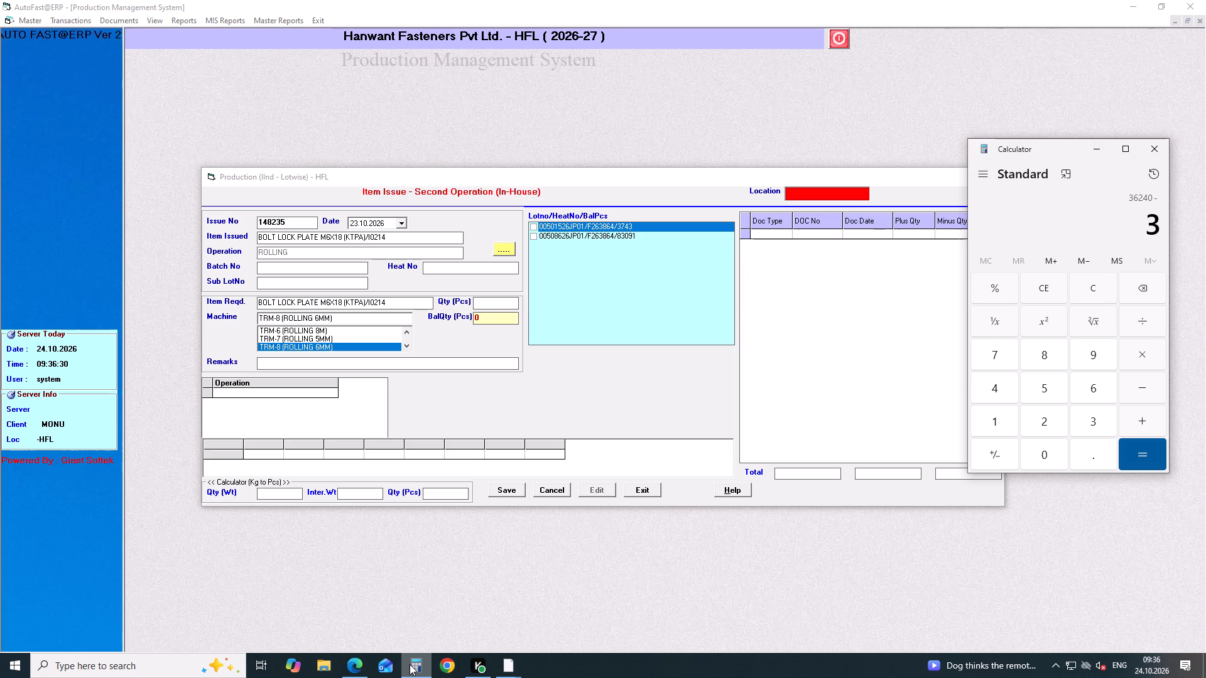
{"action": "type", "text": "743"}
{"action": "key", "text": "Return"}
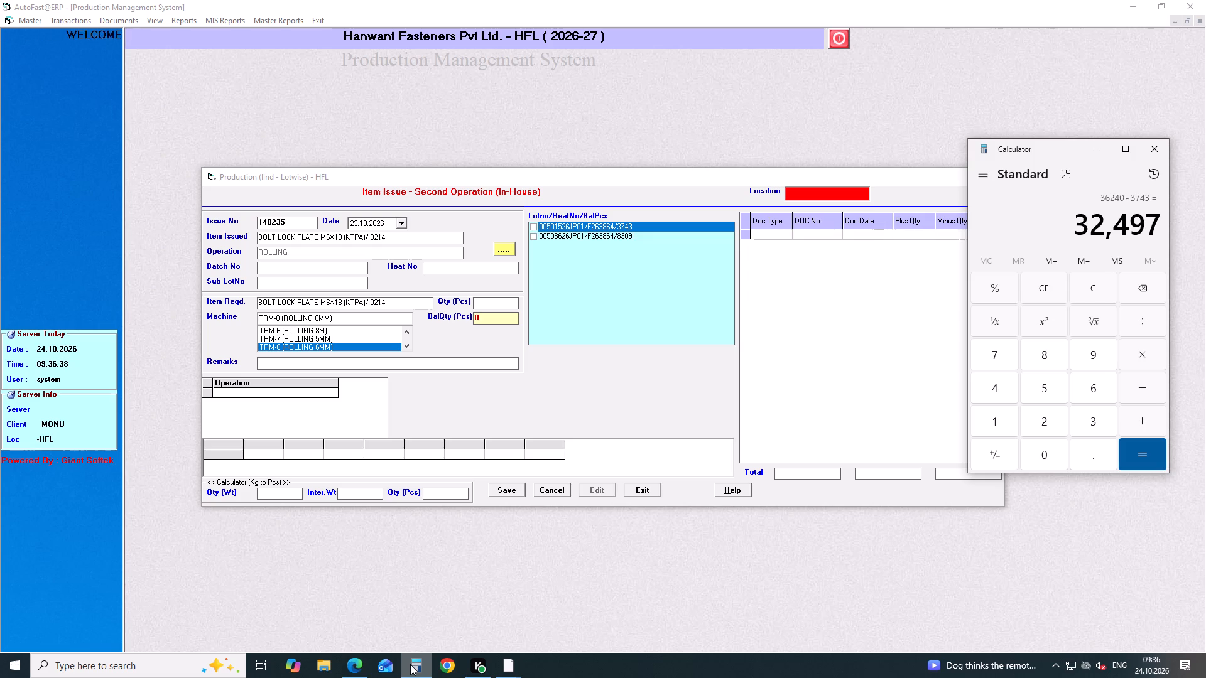
{"action": "left_click", "coordinate": [1162, 152]}
Choose lot 00501526JP01 for the bolt lock plate issue and keep the quantity at 3743 pcs.
{"action": "left_click", "coordinate": [537, 229]}
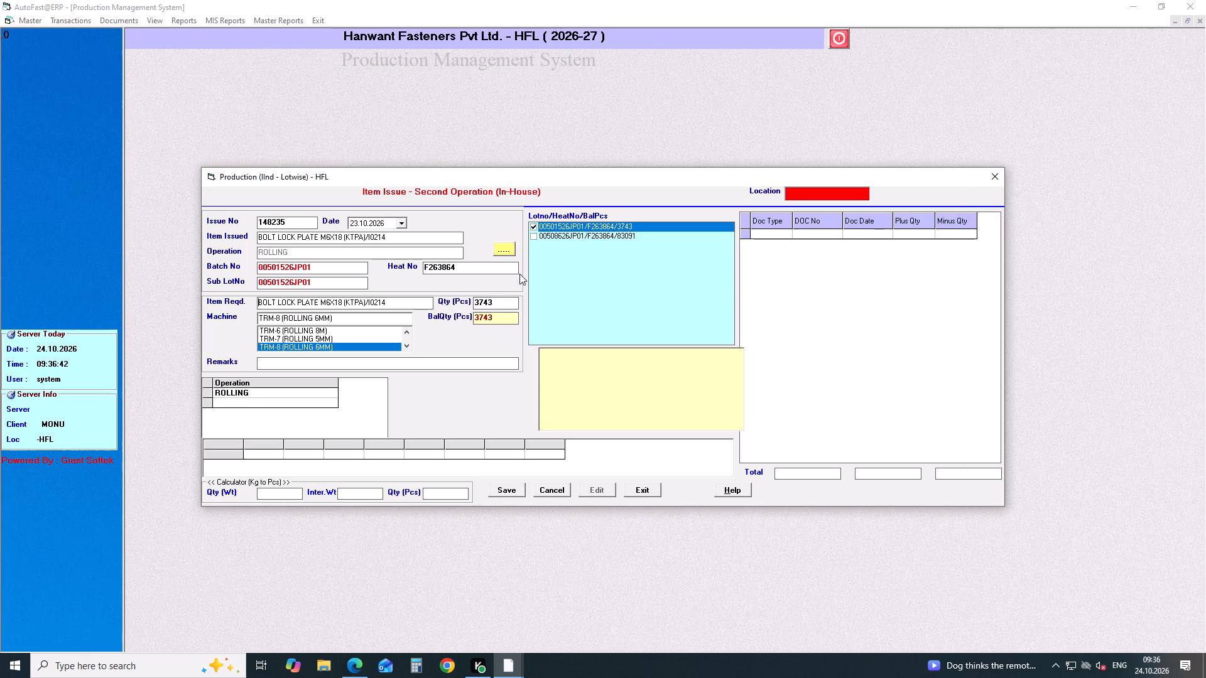
{"action": "left_click", "coordinate": [503, 304]}
{"action": "key", "text": "Return"}
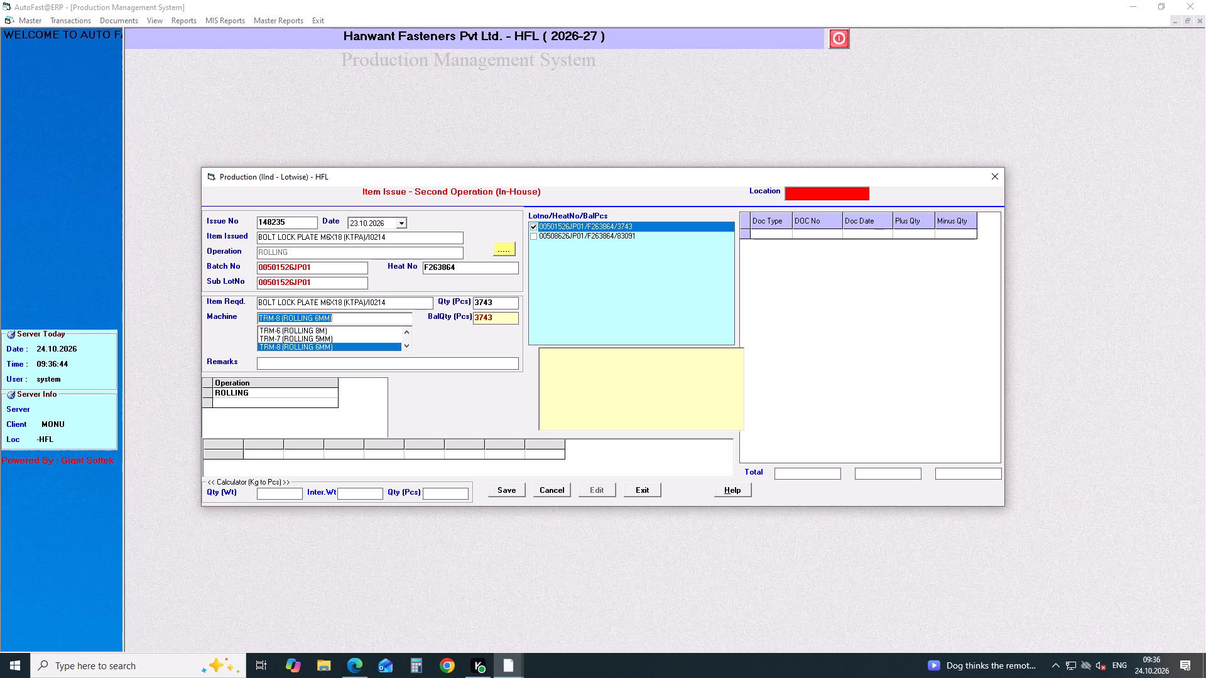
Assign machine TRM-11 (ROLLING 8MM) to the bolt lock plate issue and save it.
{"action": "key", "text": "Up"}
{"action": "key", "text": "Up"}
{"action": "key", "text": "Up"}
{"action": "key", "text": "Up"}
{"action": "key", "text": "Up"}
{"action": "key", "text": "Up"}
{"action": "key", "text": "Up"}
{"action": "key", "text": "Up"}
{"action": "key", "text": "Up"}
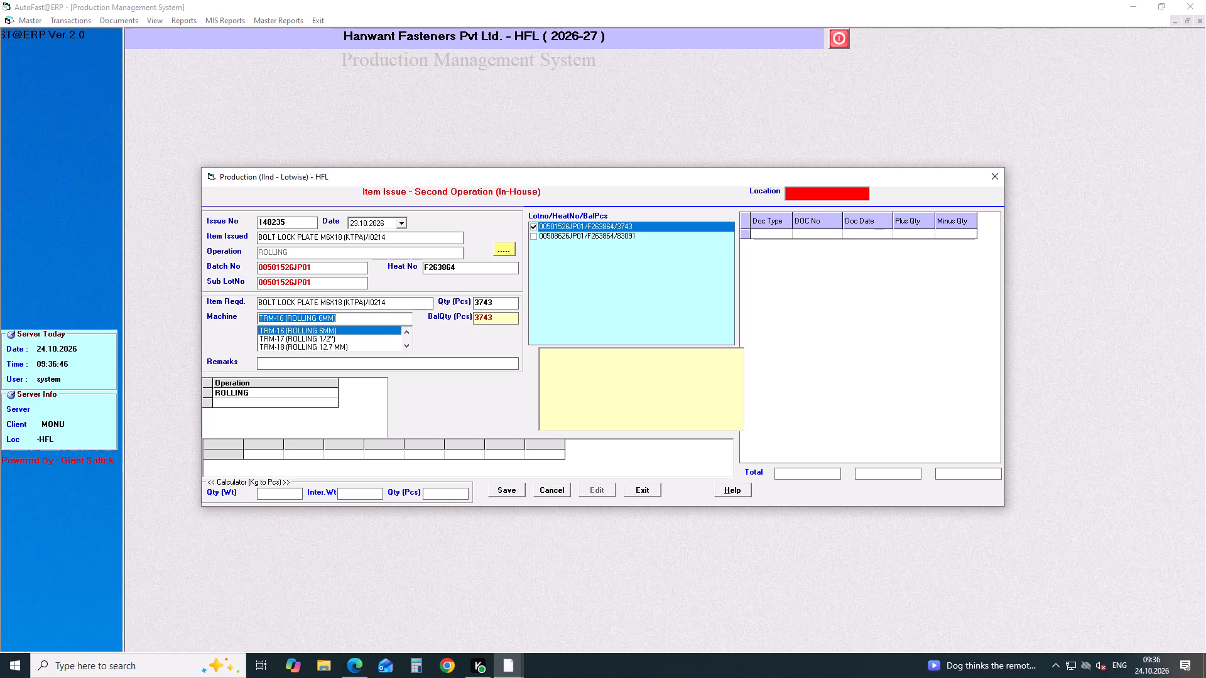
{"action": "key", "text": "Up"}
{"action": "key", "text": "Up"}
{"action": "key", "text": "Up"}
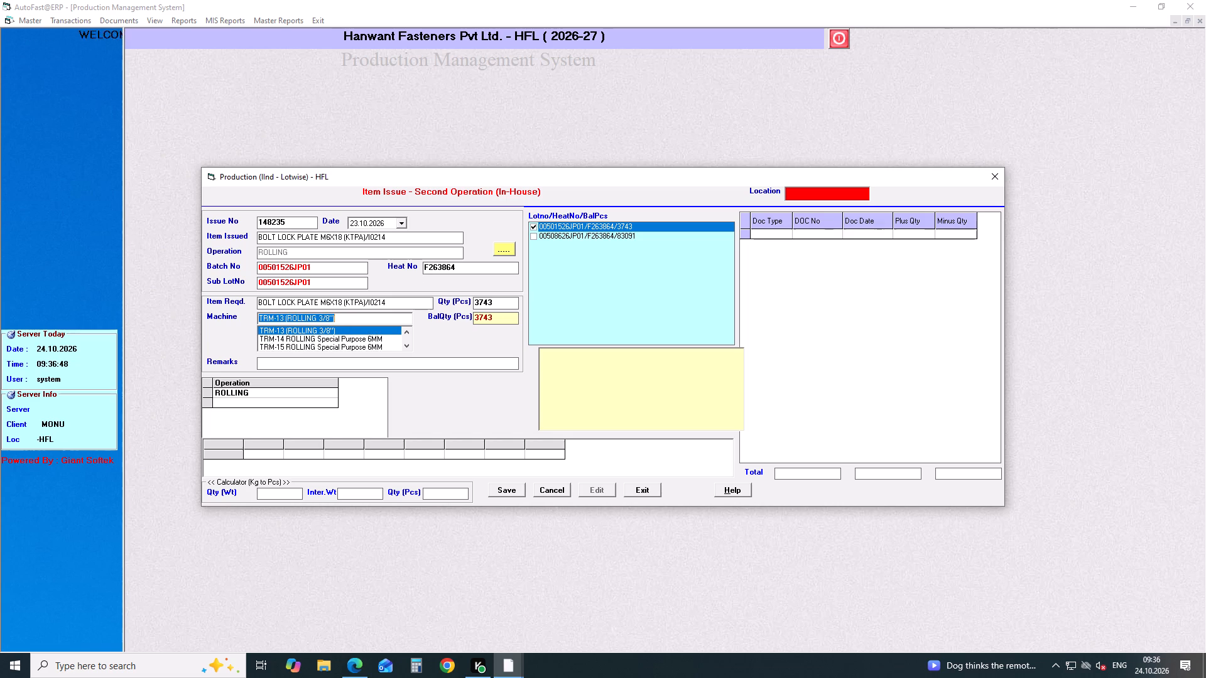
{"action": "key", "text": "Up"}
{"action": "key", "text": "Up"}
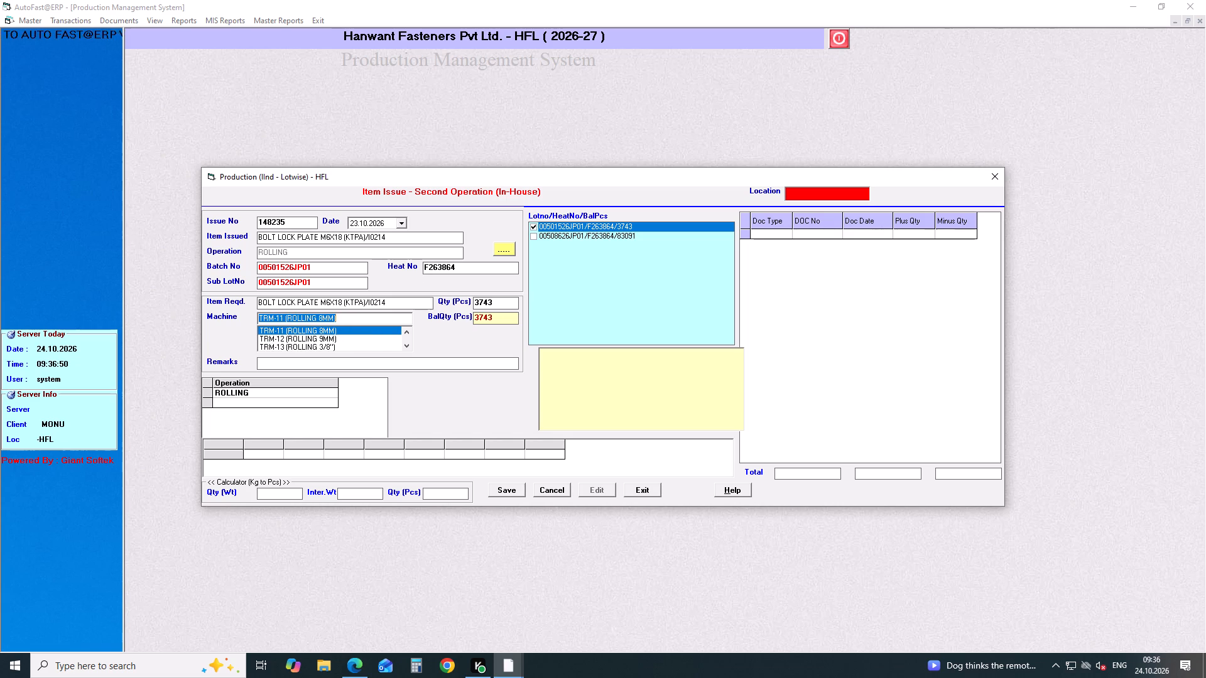
{"action": "key", "text": "Return"}
{"action": "key", "text": "Return"}
{"action": "key", "text": "Return"}
{"action": "key", "text": "Return"}
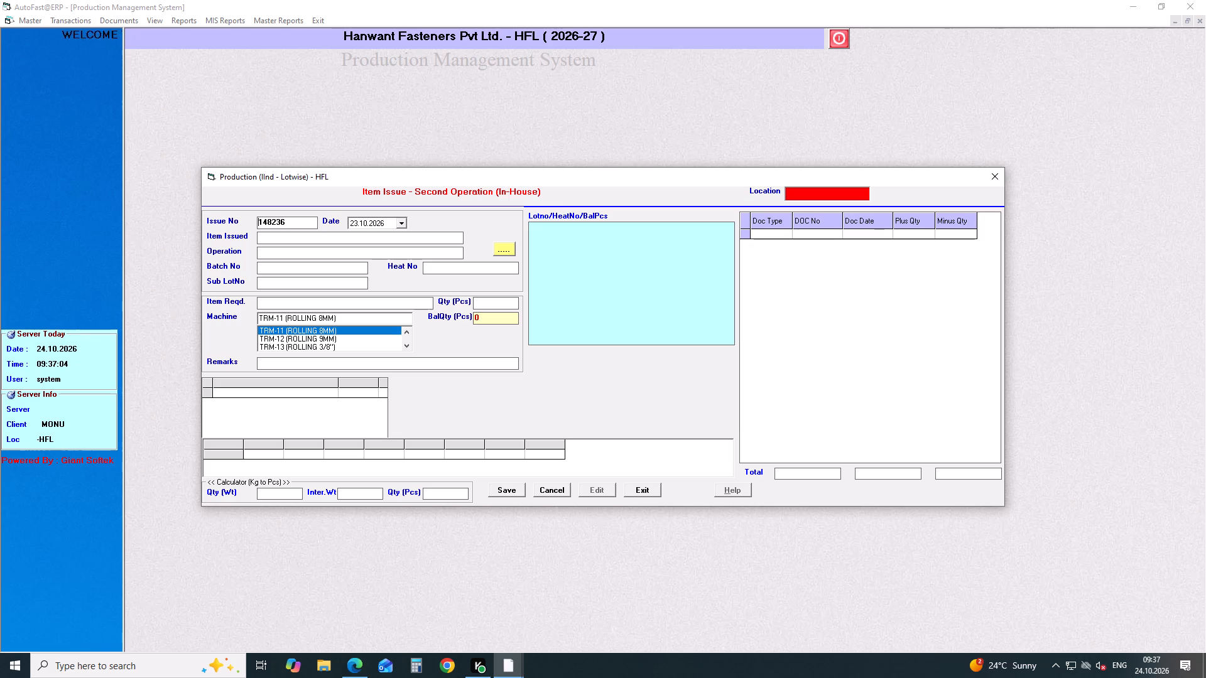
Start a new in-house issue dated 23.10.2026 for item BOLT LOCK PLATE M6X18 (KTPA).
{"action": "key", "text": "Return"}
{"action": "key", "text": "Return"}
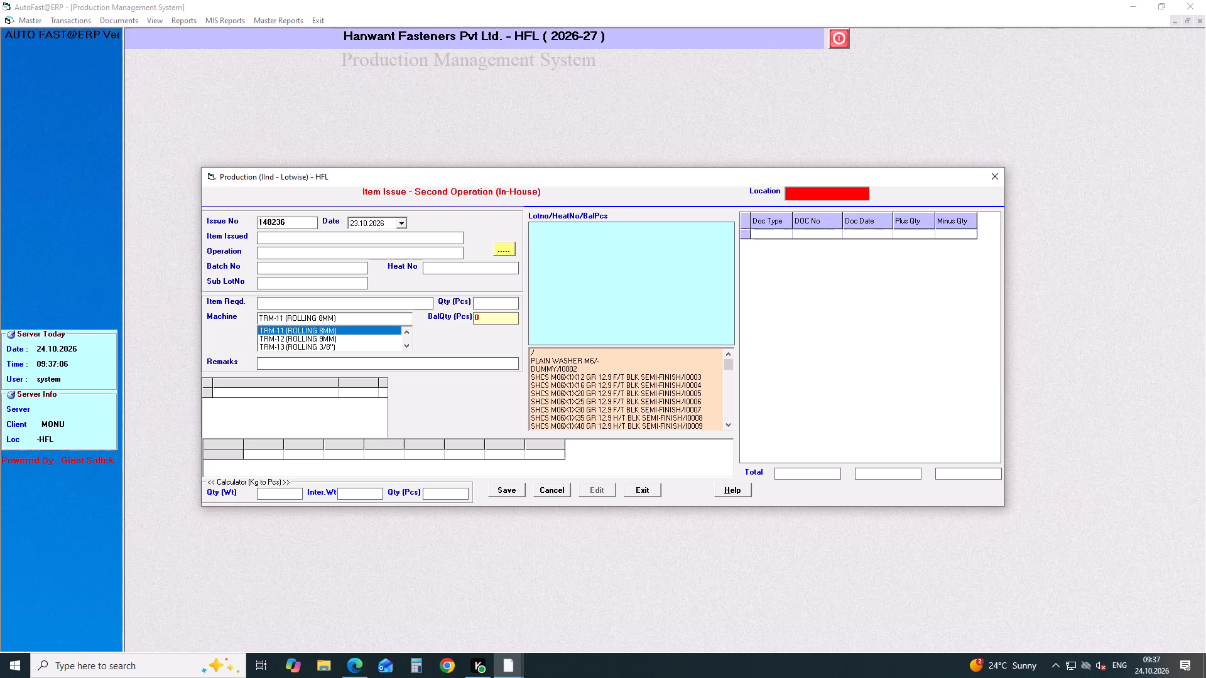
{"action": "type", "text": "bolt"}
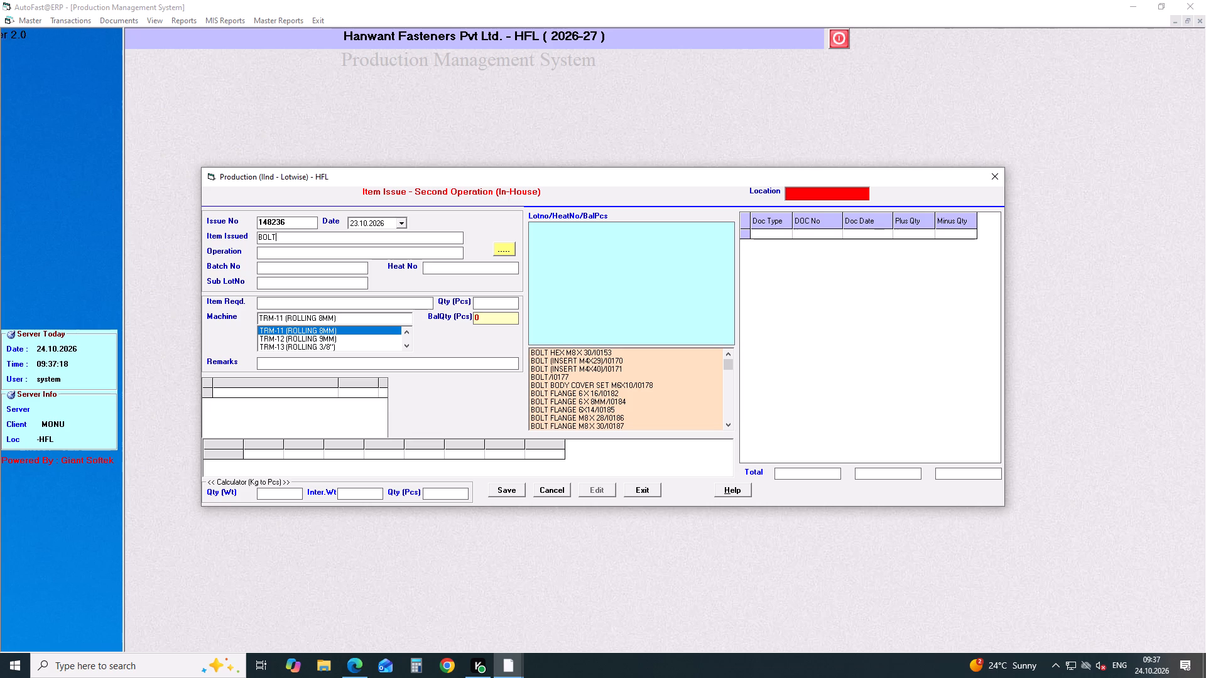
{"action": "key", "text": "space"}
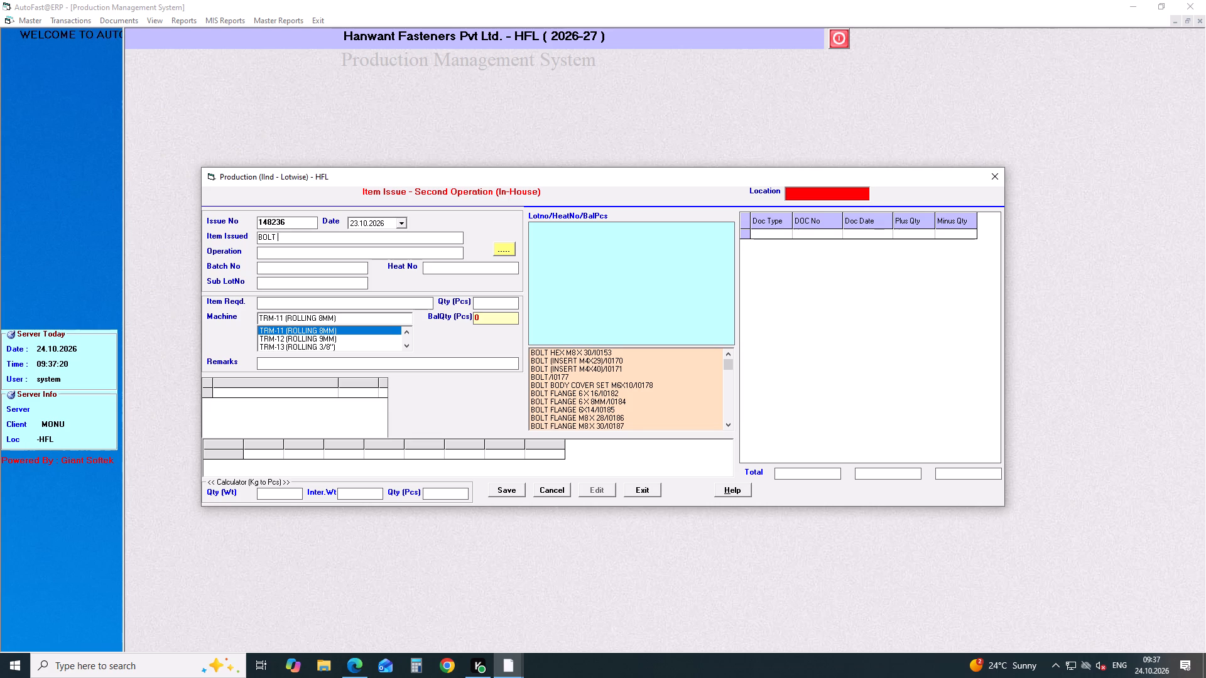
{"action": "type", "text": "lo"}
{"action": "key", "text": "Down"}
{"action": "key", "text": "Down"}
{"action": "key", "text": "Down"}
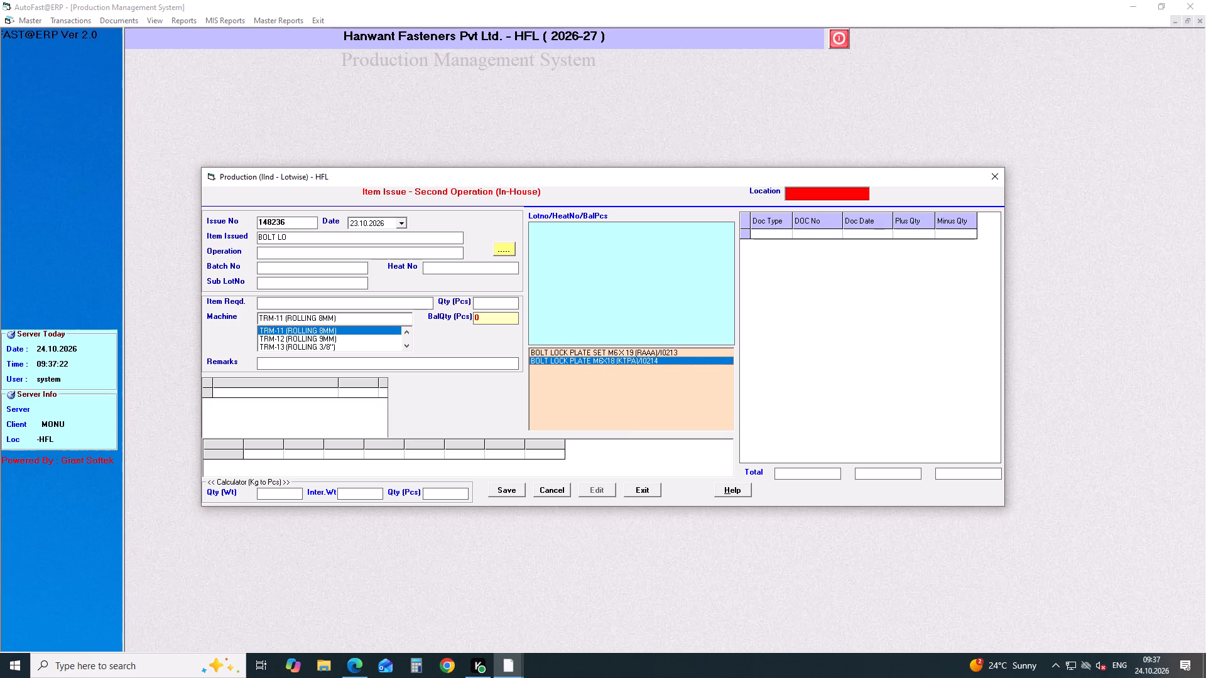
{"action": "key", "text": "Return"}
{"action": "key", "text": "Return"}
Choose operation ROLLING for the BOLT LOCK PLATE M6X18 (KTPA) issue.
{"action": "key", "text": "Down"}
{"action": "key", "text": "Down"}
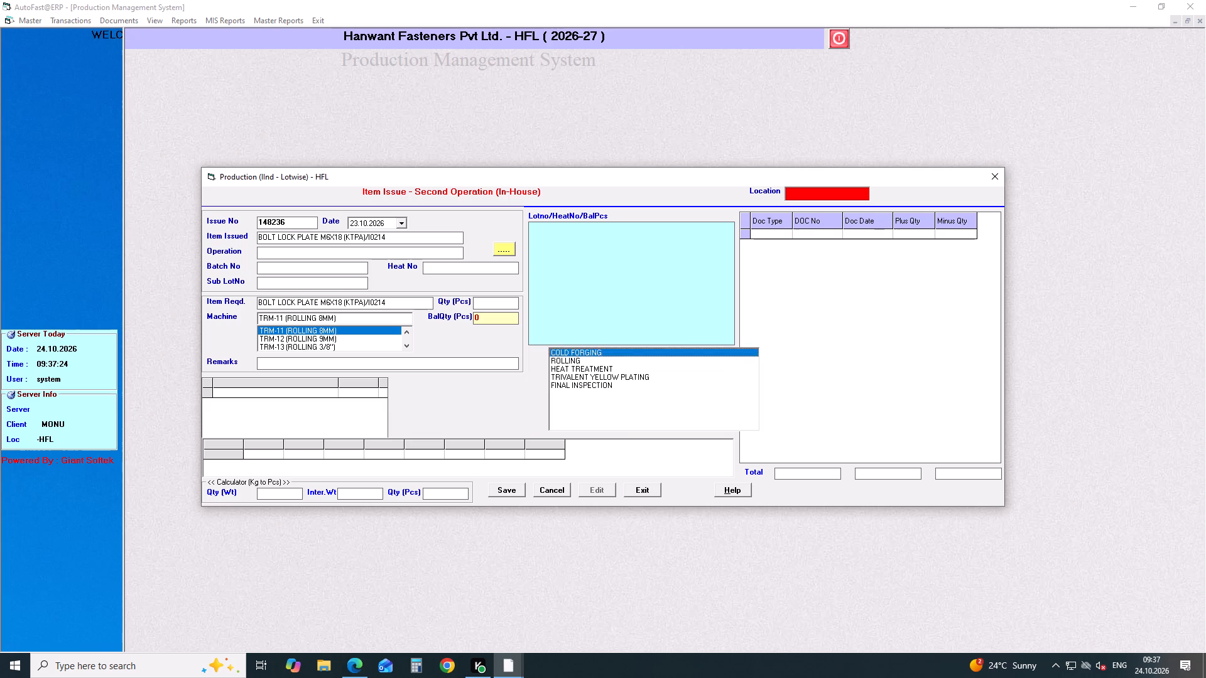
{"action": "key", "text": "Down"}
{"action": "key", "text": "Return"}
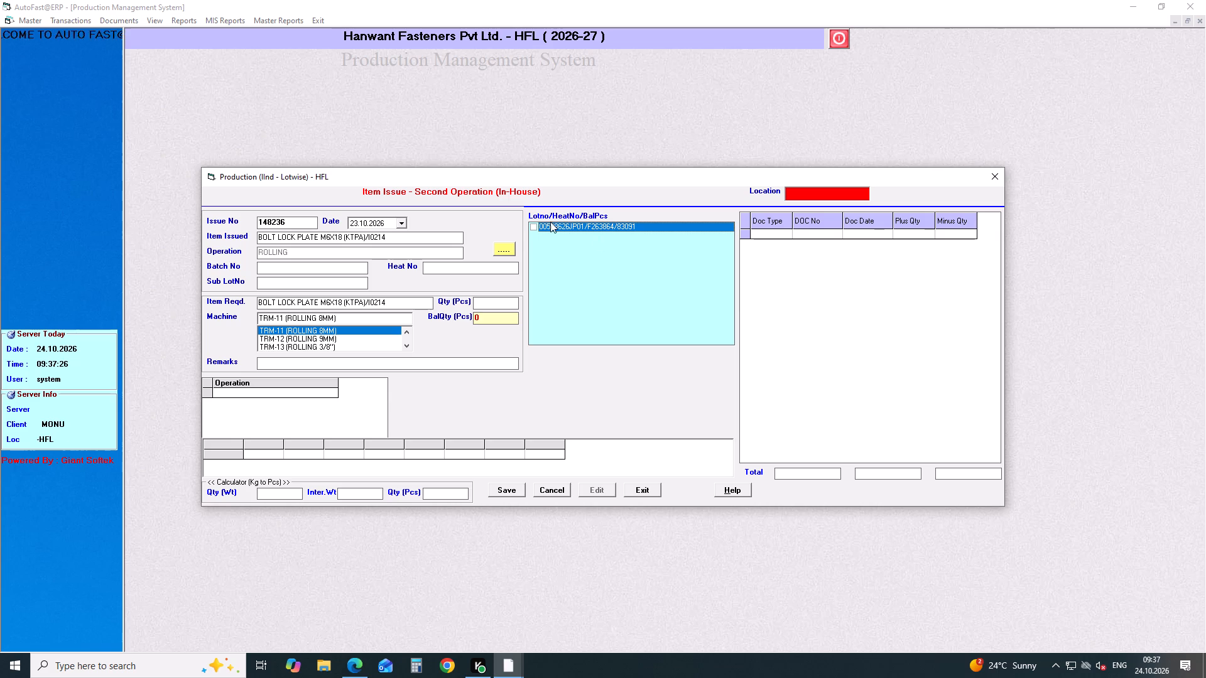
Choose lot 00508626JP01 for the bolt lock plate issue and set the quantity to 32497 pcs.
{"action": "left_click", "coordinate": [533, 229]}
{"action": "left_click_drag", "start_coordinate": [508, 306], "coordinate": [433, 316]}
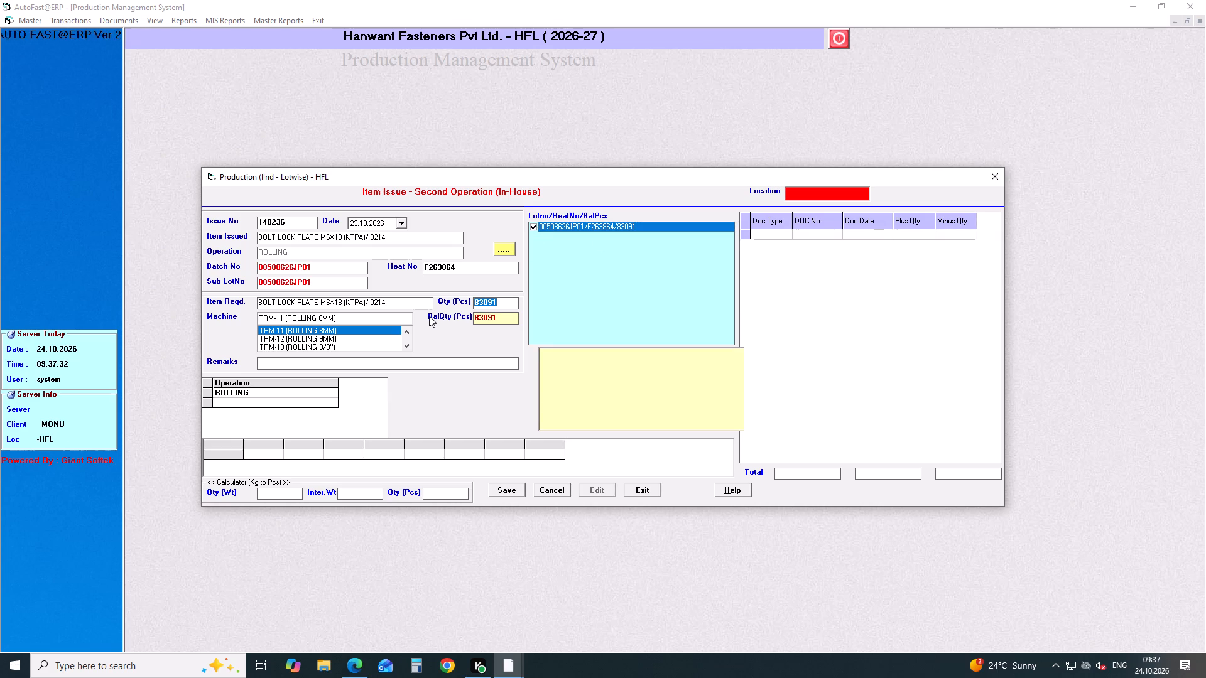
{"action": "type", "text": "32"}
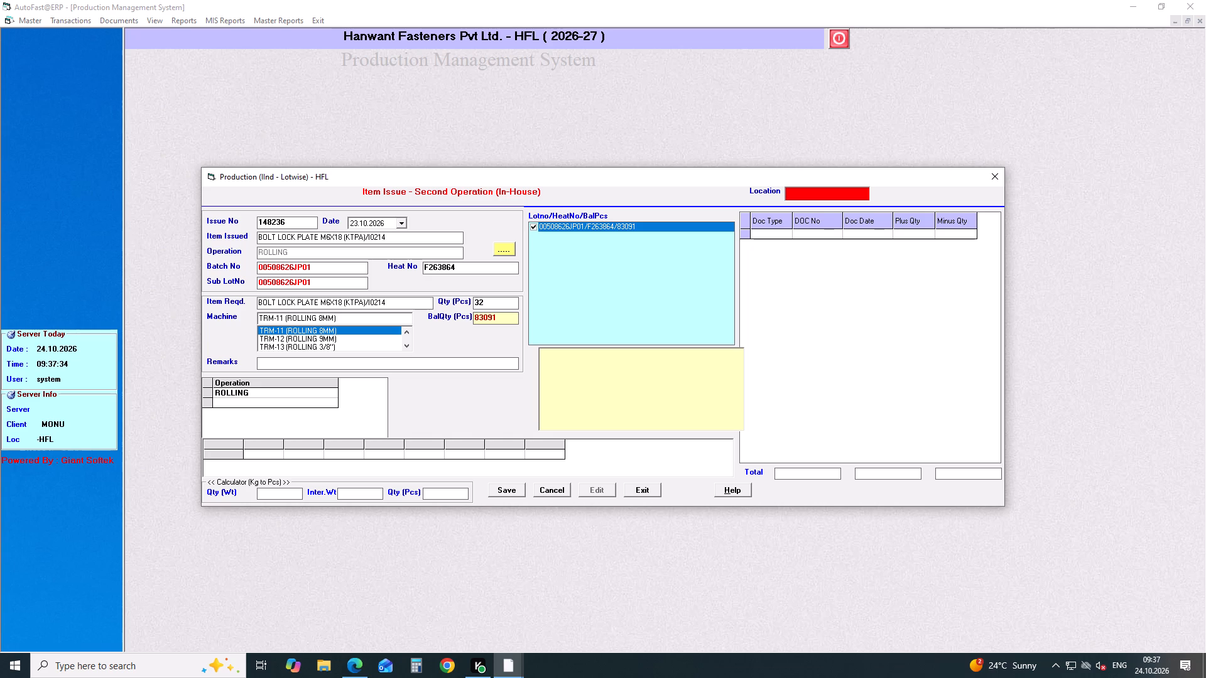
{"action": "type", "text": "497"}
{"action": "key", "text": "Return"}
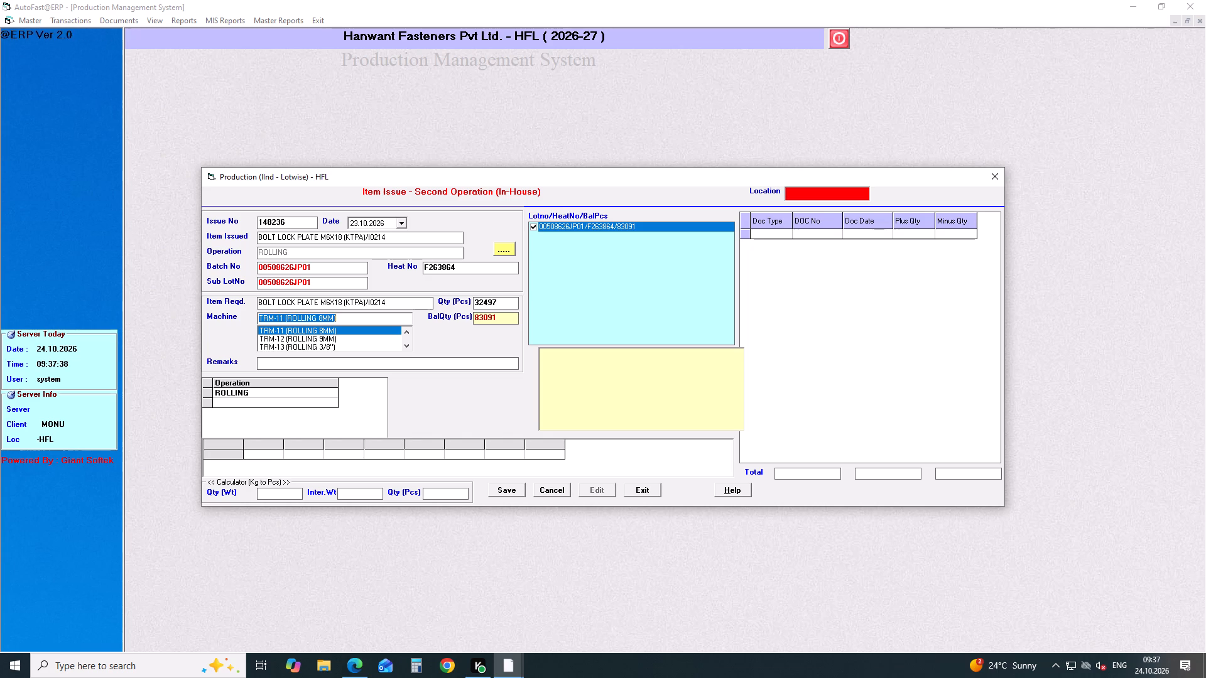
Assign machine TRM-11 (ROLLING 8MM) to the bolt lock plate issue and save it.
{"action": "key", "text": "Return"}
{"action": "key", "text": "Return"}
{"action": "key", "text": "Return"}
{"action": "key", "text": "Return"}
Start a new in-house issue dated 23.10.2026 for item BOLT HEX 8 MM.
{"action": "key", "text": "Return"}
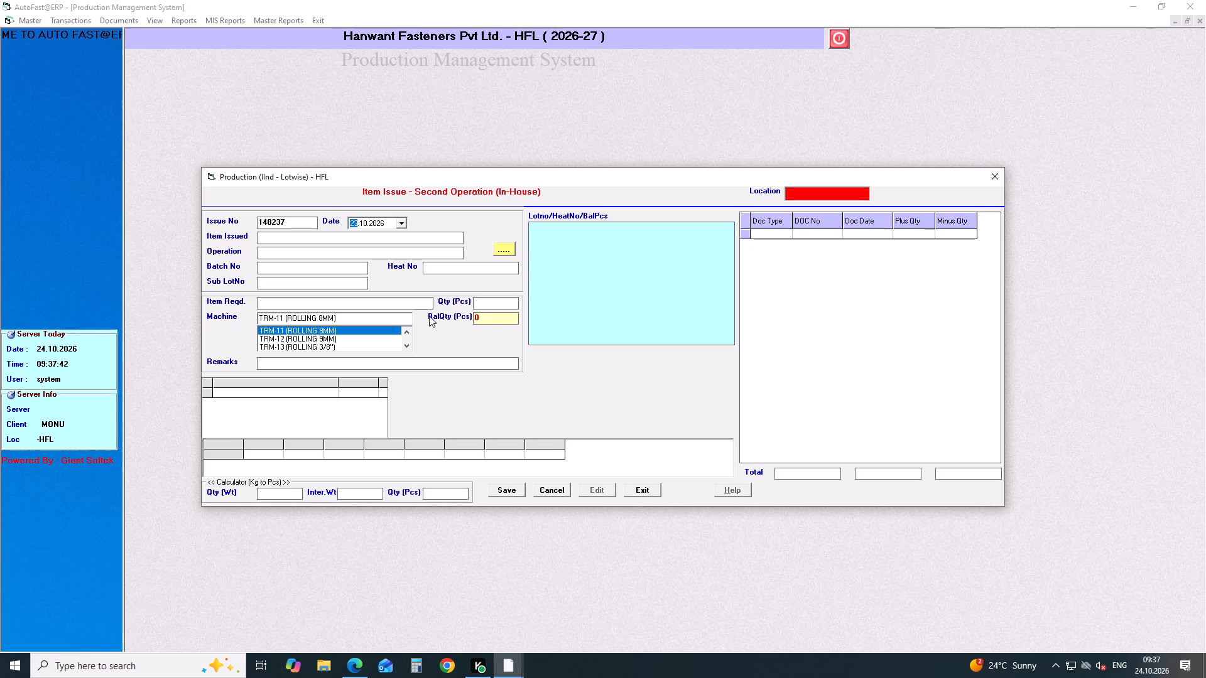
{"action": "key", "text": "Return"}
{"action": "type", "text": "bolt hex"}
{"action": "key", "text": "space"}
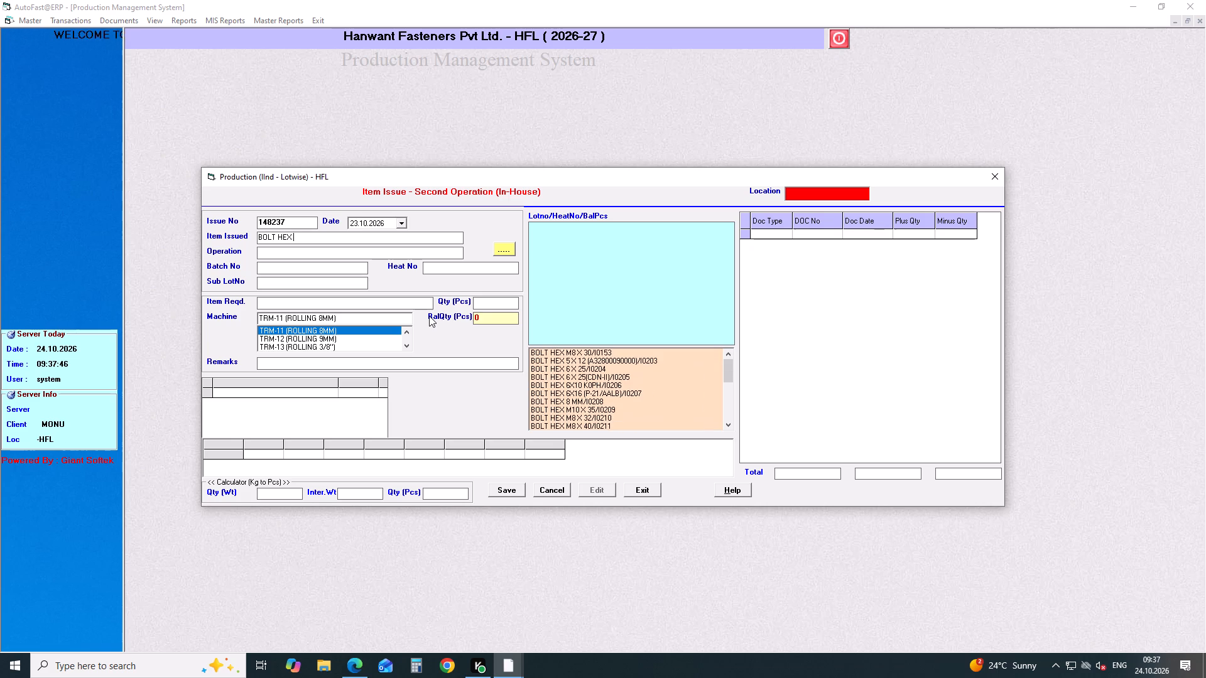
{"action": "key", "text": "8"}
{"action": "key", "text": "Right"}
{"action": "key", "text": "Right"}
{"action": "key", "text": "Right"}
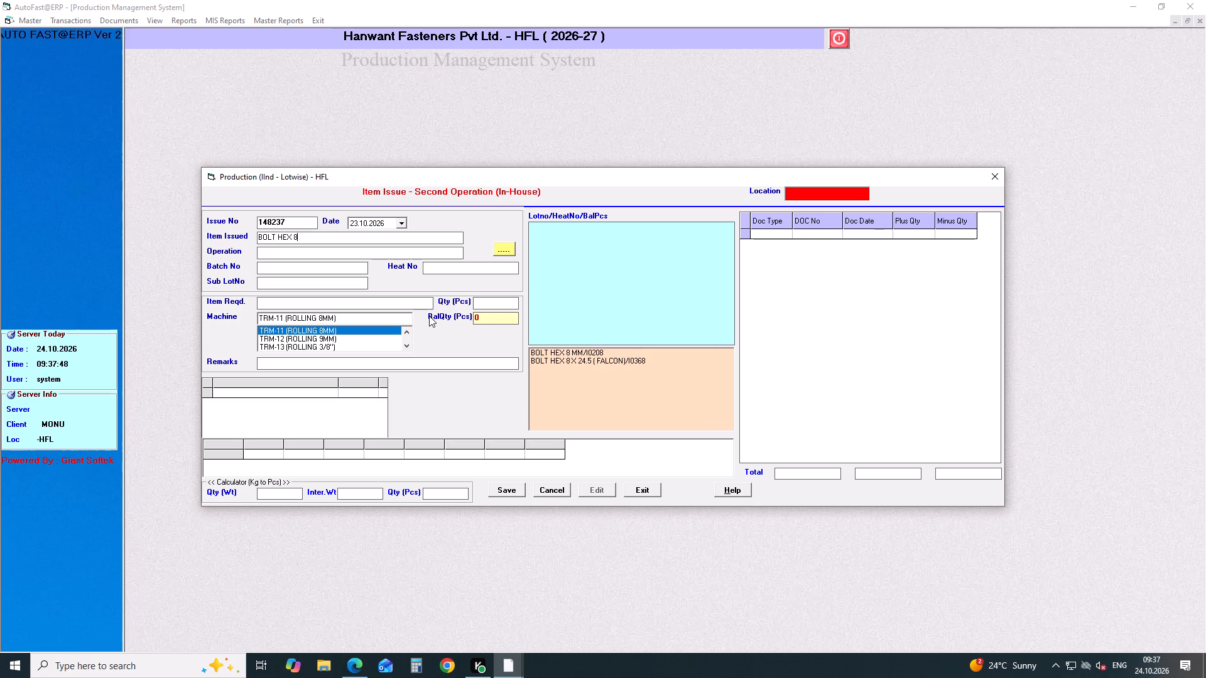
{"action": "key", "text": "Down"}
{"action": "key", "text": "Down"}
{"action": "key", "text": "Return"}
{"action": "key", "text": "Return"}
Choose operation ROLLING for the BOLT HEX 8 MM issue.
{"action": "key", "text": "Right"}
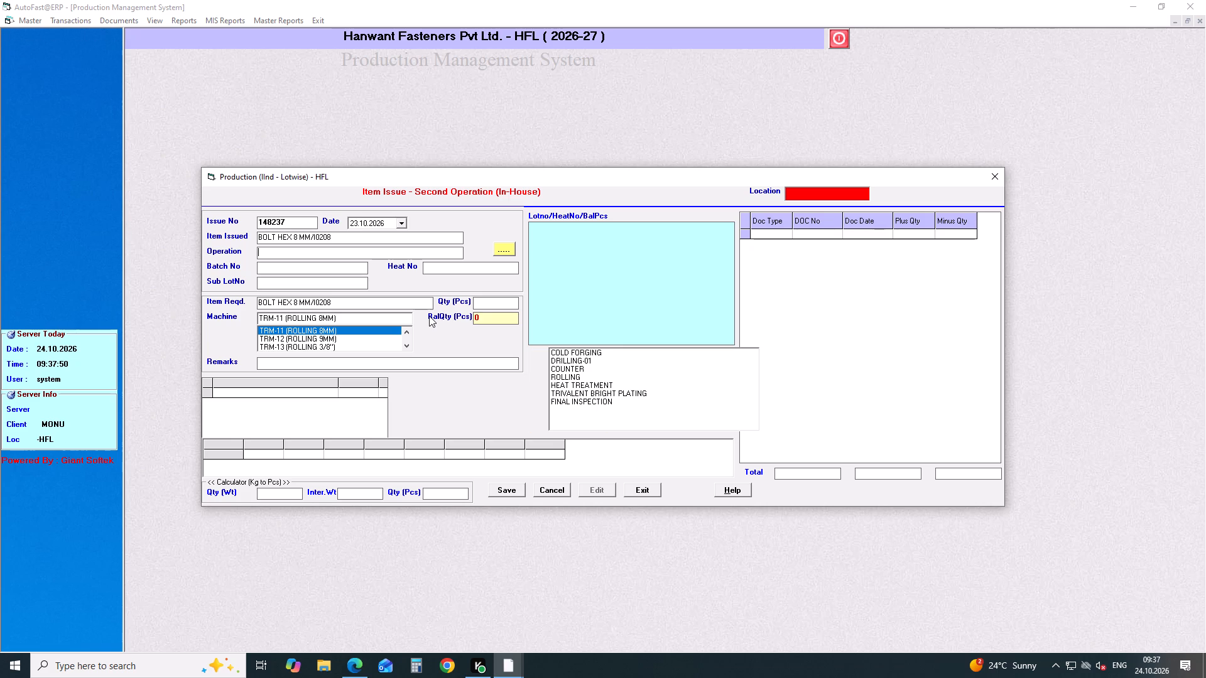
{"action": "key", "text": "Right"}
{"action": "key", "text": "Right"}
{"action": "key", "text": "Right"}
{"action": "key", "text": "Down"}
{"action": "key", "text": "Down"}
{"action": "key", "text": "Down"}
{"action": "key", "text": "Down"}
{"action": "key", "text": "Down"}
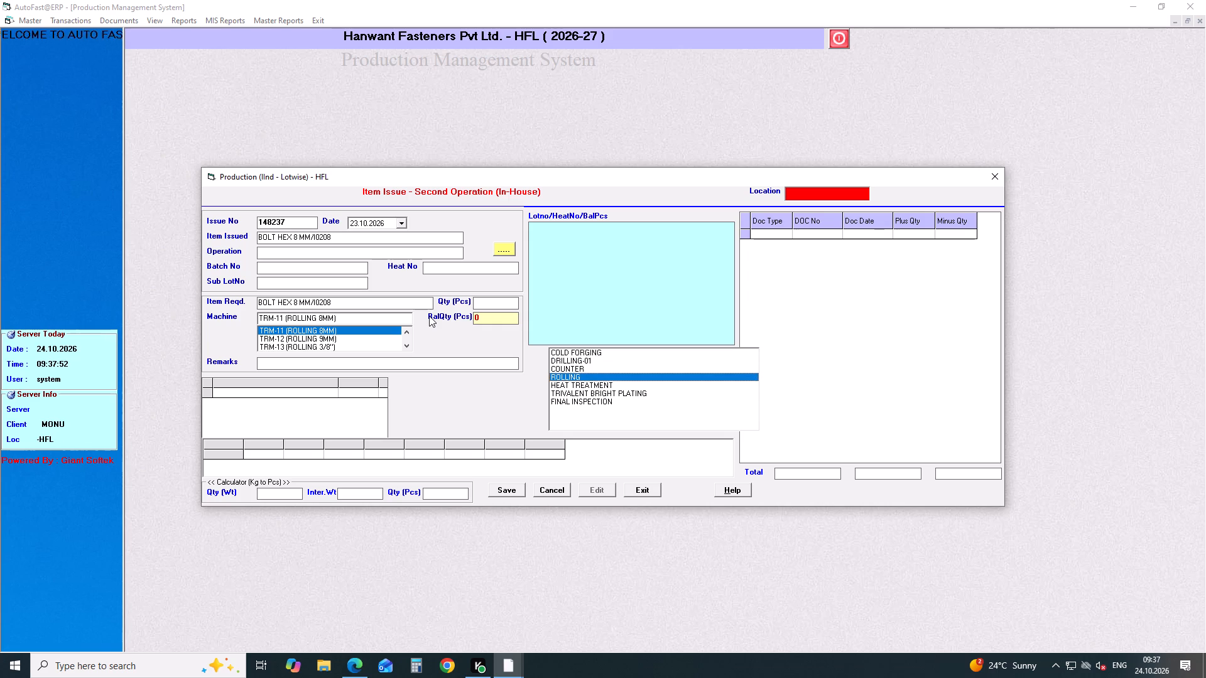
{"action": "type", "text": ".3"}
{"action": "key", "text": "Return"}
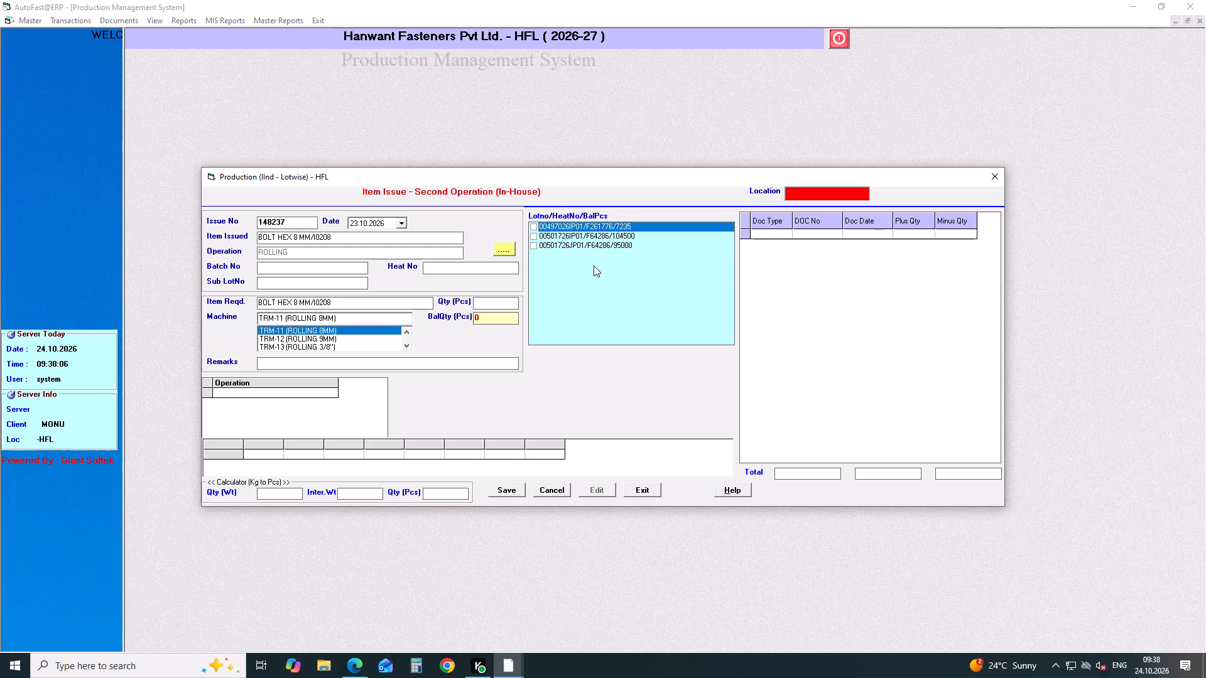
Switch to Calculator, subtract lot 00497026IP01's 7235 pcs from 33100, and close it.
{"action": "left_click", "coordinate": [427, 665]}
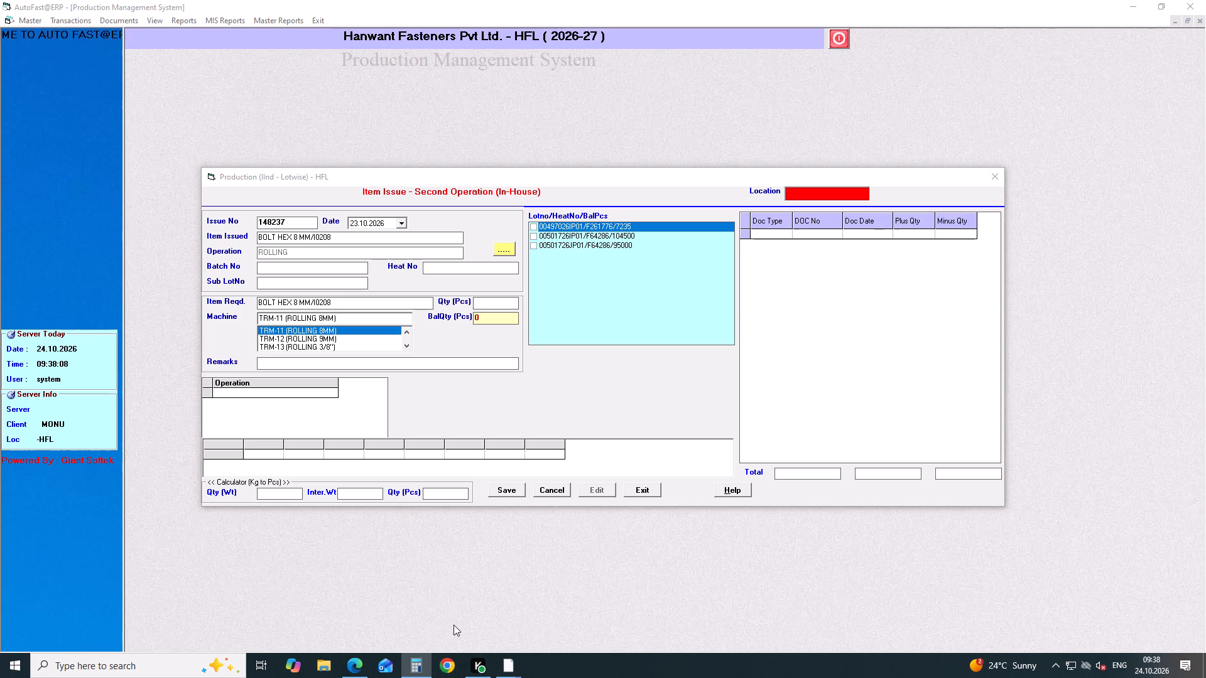
{"action": "key", "text": "3"}
{"action": "key", "text": "3"}
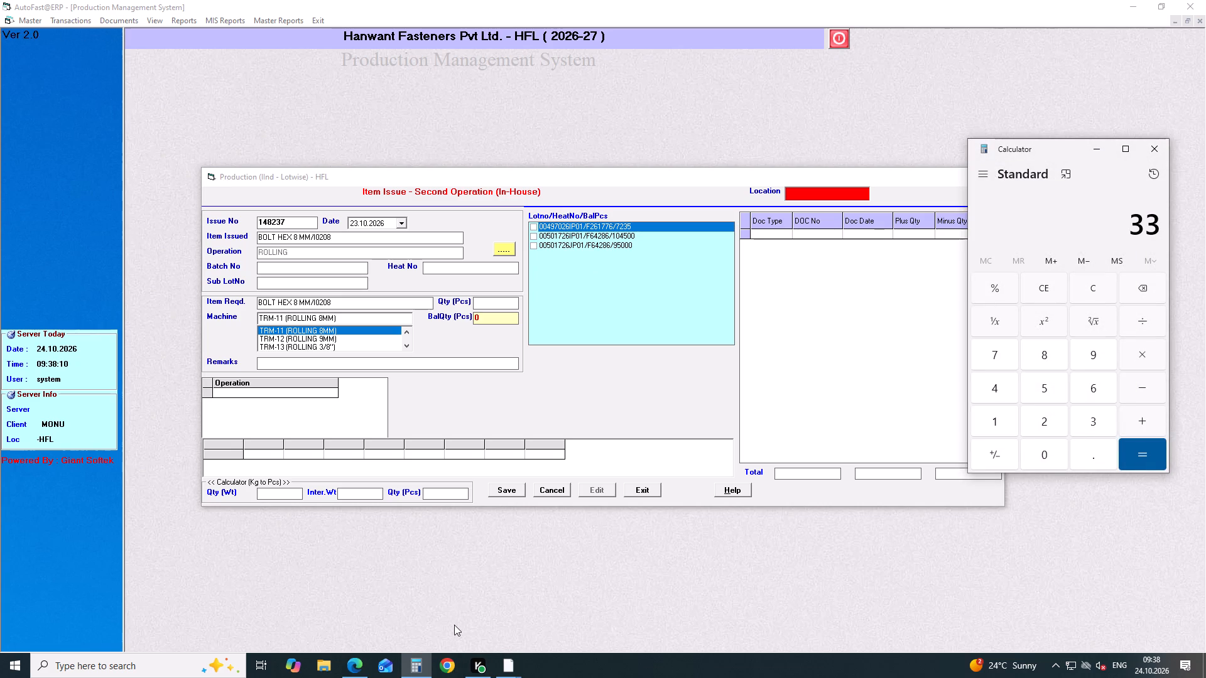
{"action": "type", "text": "100-"}
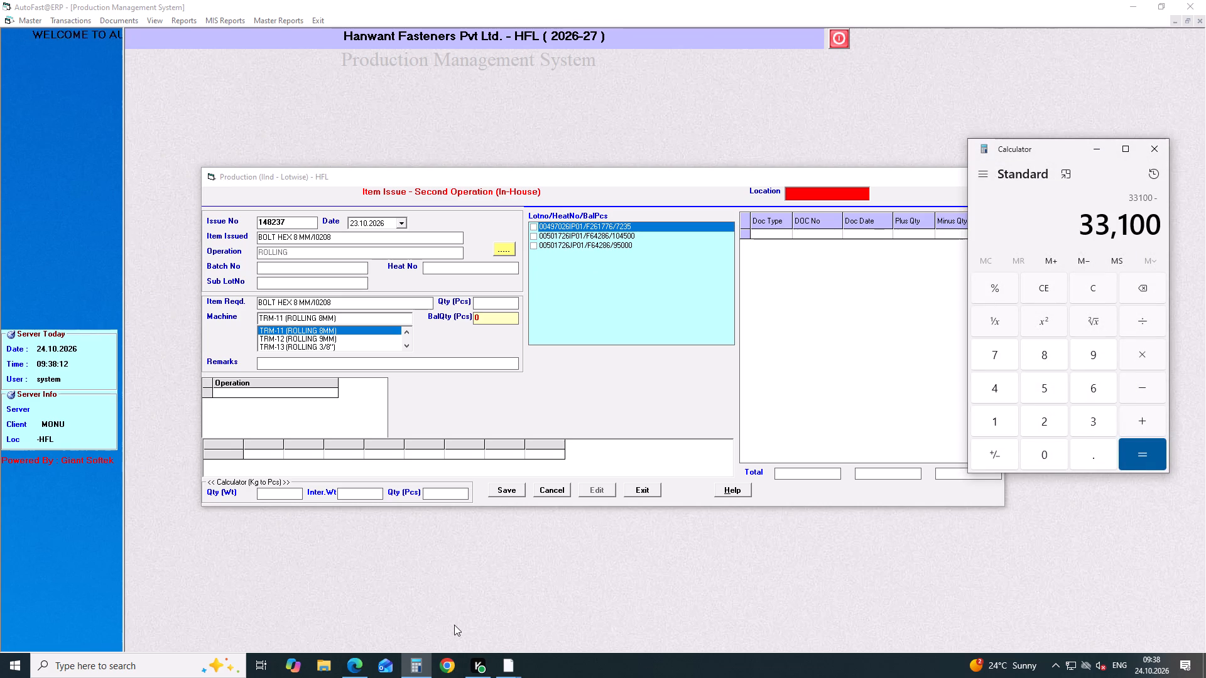
{"action": "type", "text": "7235"}
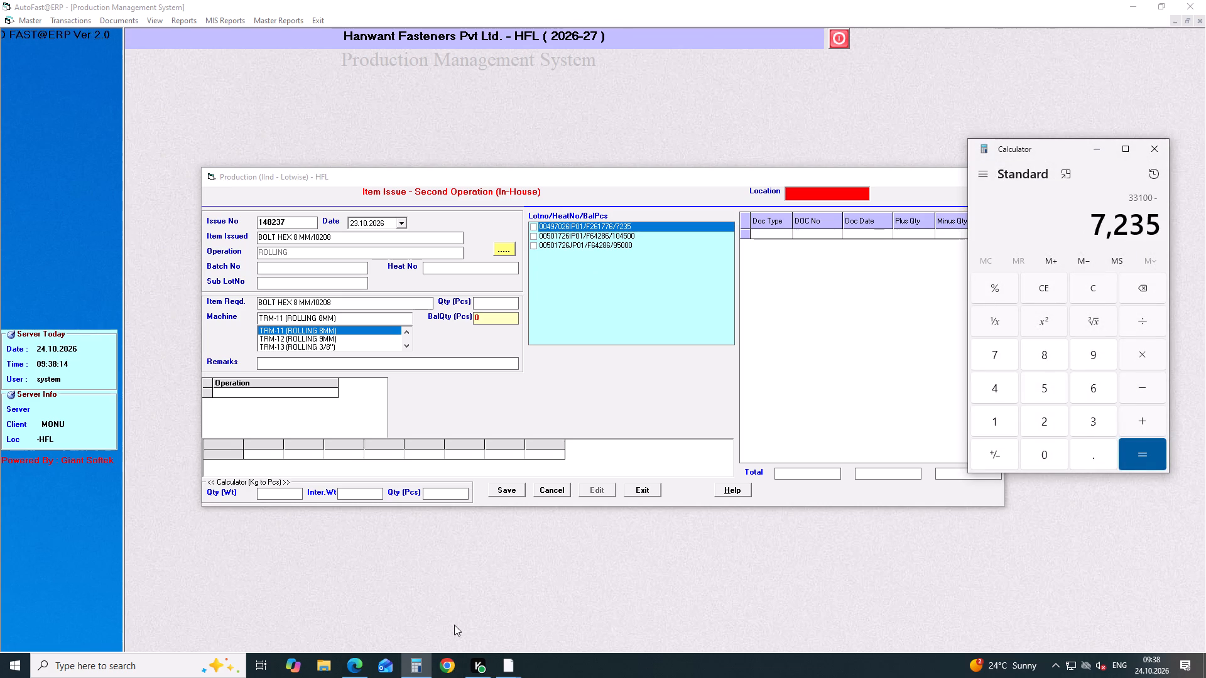
{"action": "key", "text": "Return"}
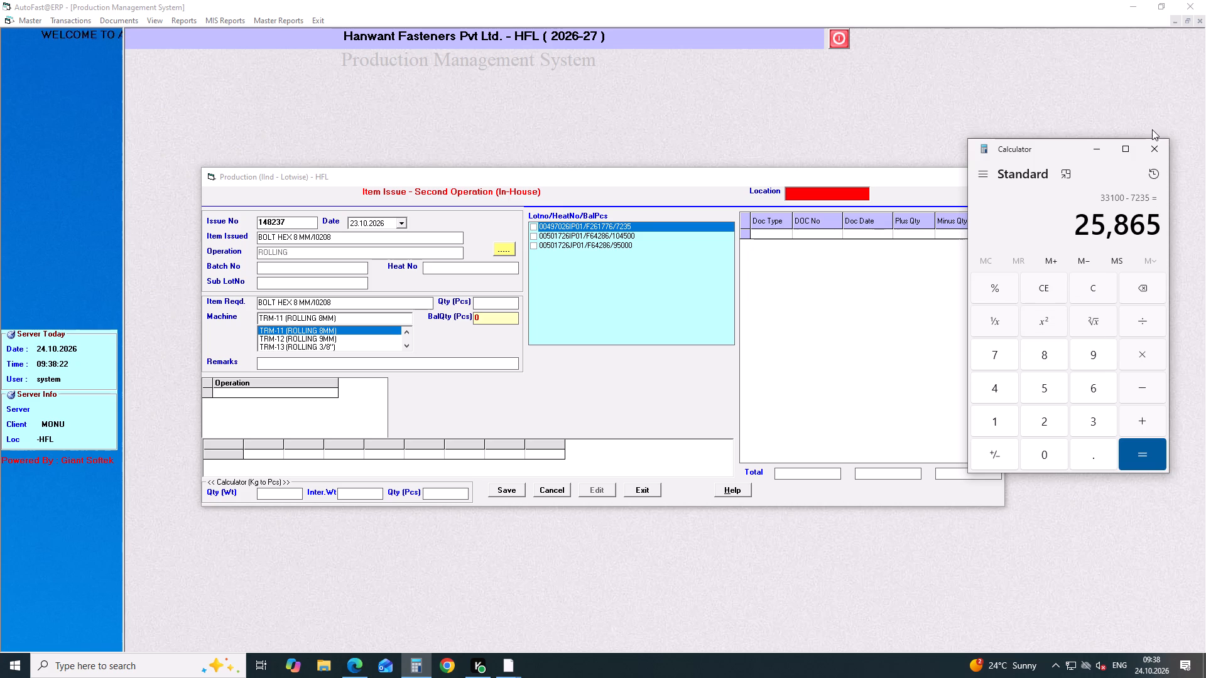
{"action": "left_click", "coordinate": [1156, 151]}
Choose lot 00497026IP01 for the BOLT HEX 8 MM issue and keep the quantity at 7235 pcs.
{"action": "left_click", "coordinate": [537, 227]}
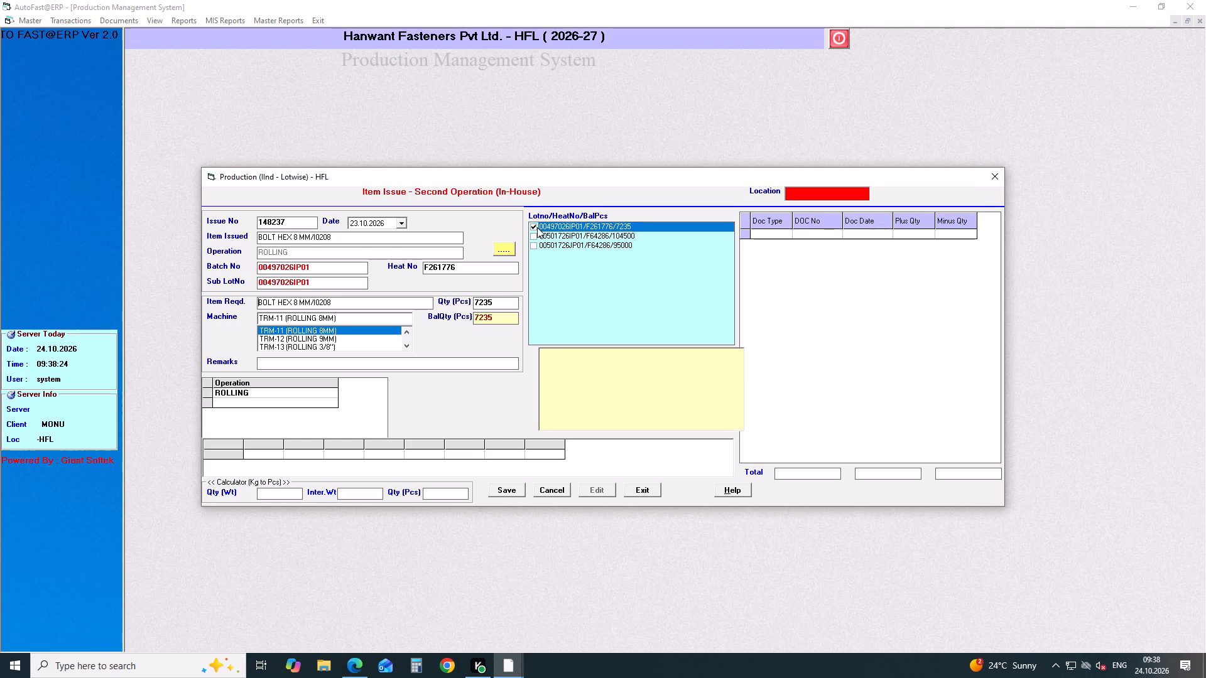
{"action": "left_click", "coordinate": [506, 307]}
{"action": "key", "text": "Return"}
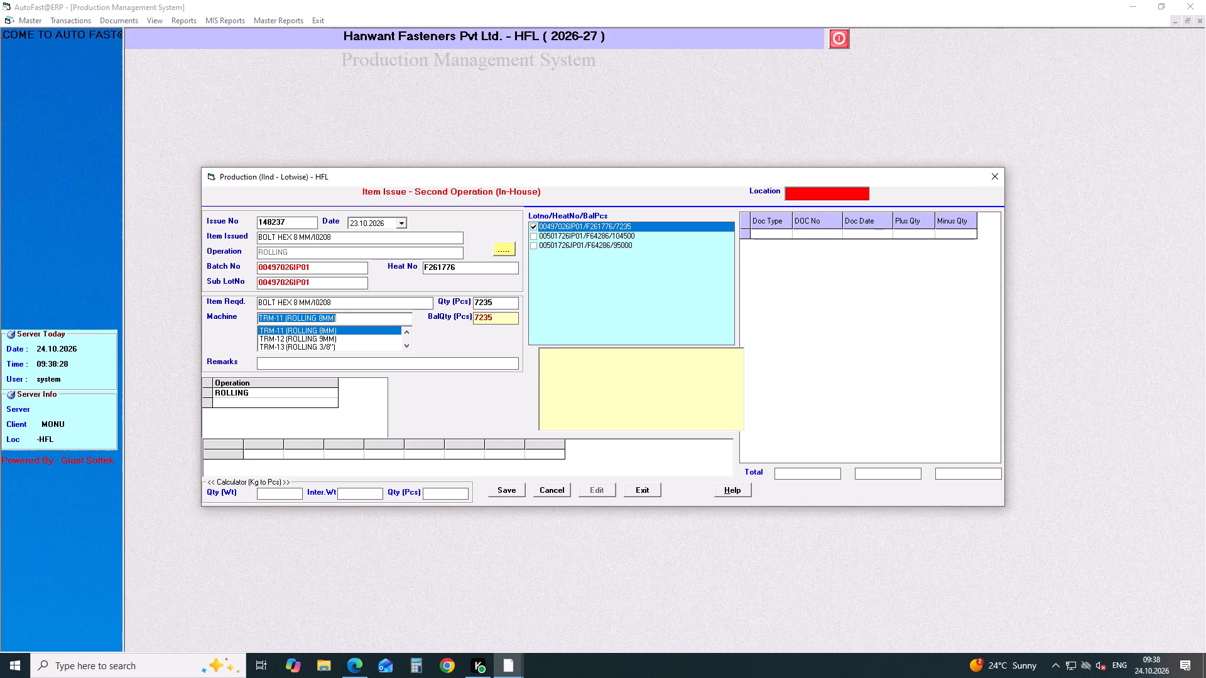
Assign machine TRM-13 (ROLLING 3/8") to the BOLT HEX 8 MM issue and save it.
{"action": "key", "text": "Down"}
{"action": "key", "text": "Down"}
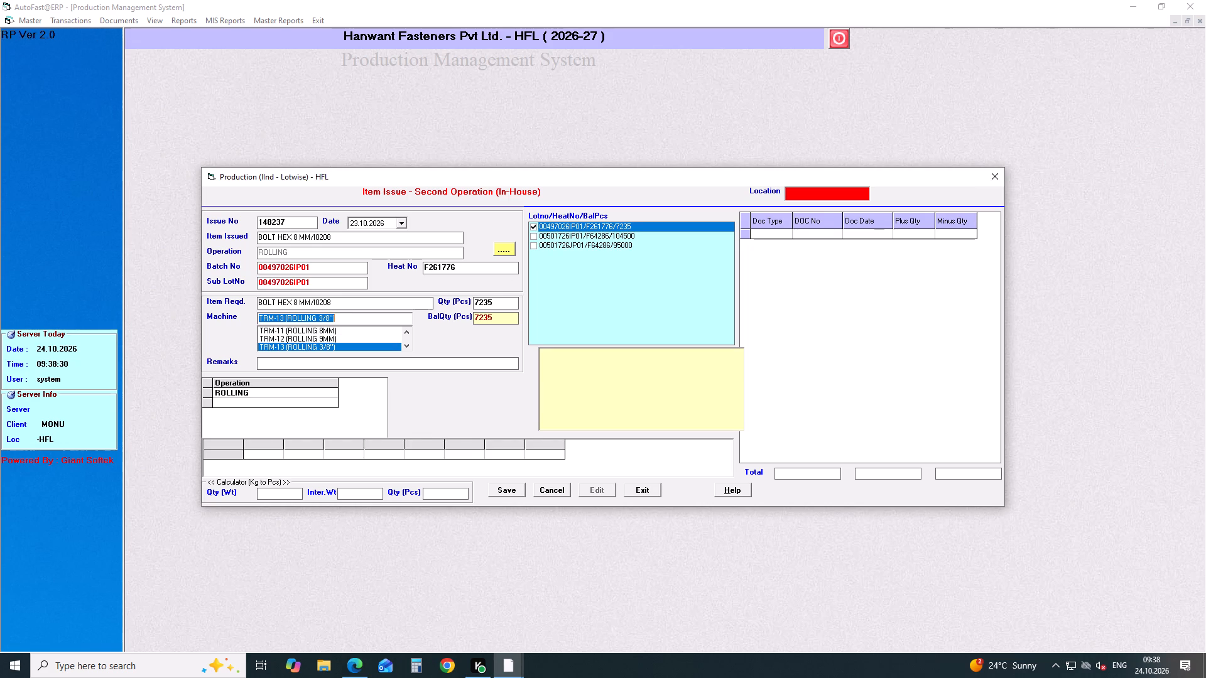
{"action": "key", "text": "Return"}
{"action": "key", "text": "Return"}
{"action": "key", "text": "Return"}
{"action": "key", "text": "Return"}
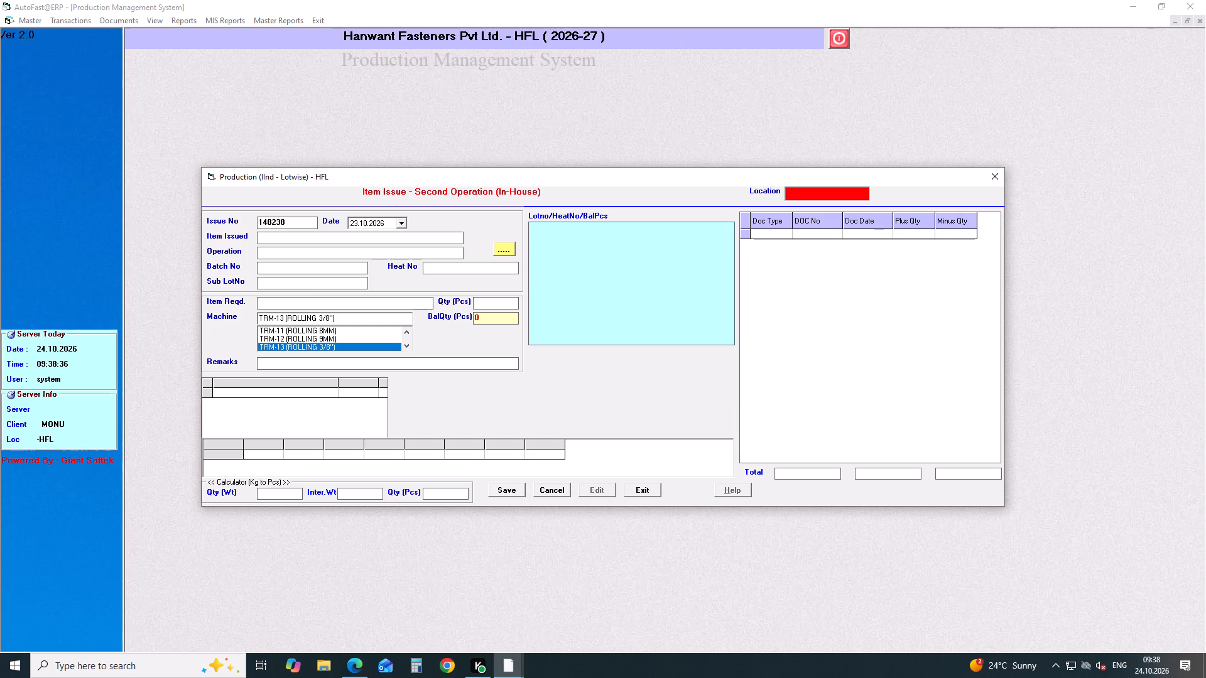
Start another in-house issue dated 23.10.2026 for item BOLT HEX 8 MM.
{"action": "key", "text": "Return"}
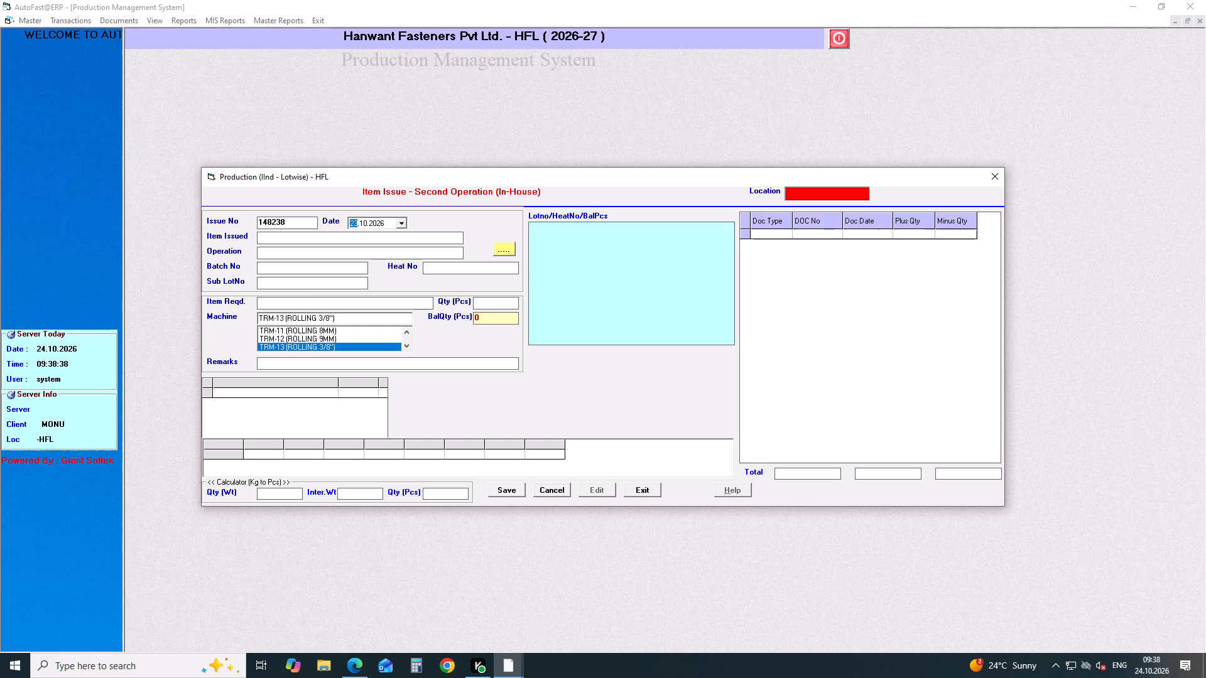
{"action": "key", "text": "Return"}
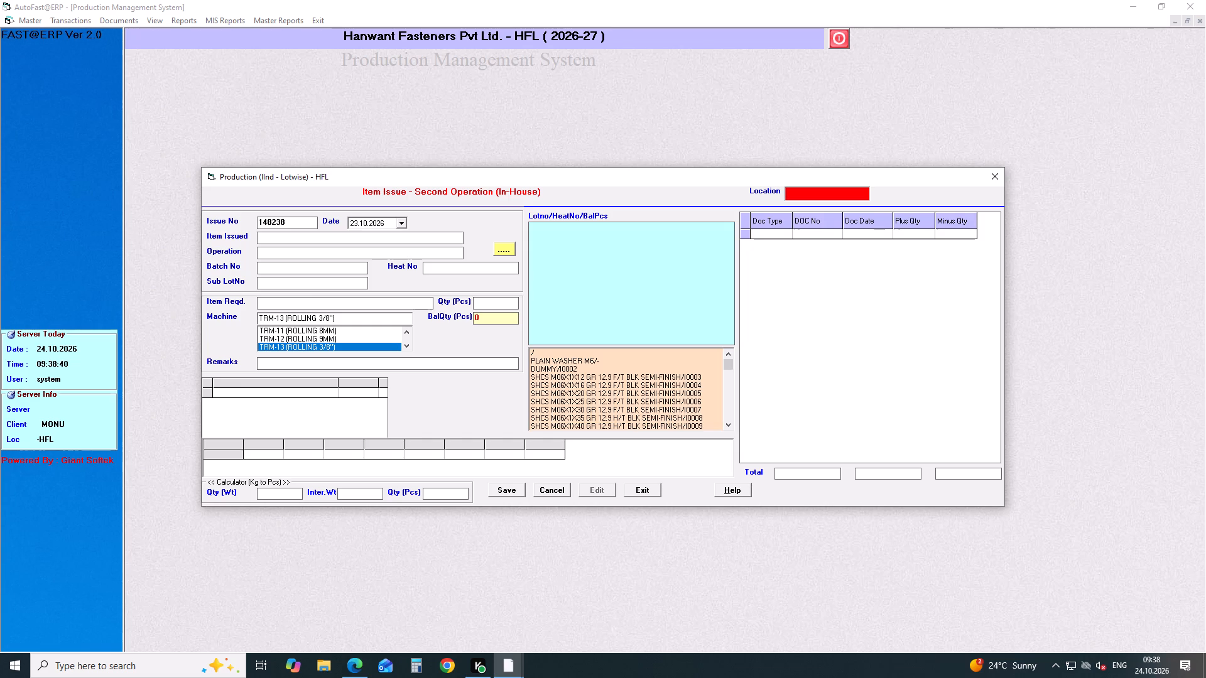
{"action": "type", "text": "bolt hex"}
{"action": "key", "text": "space"}
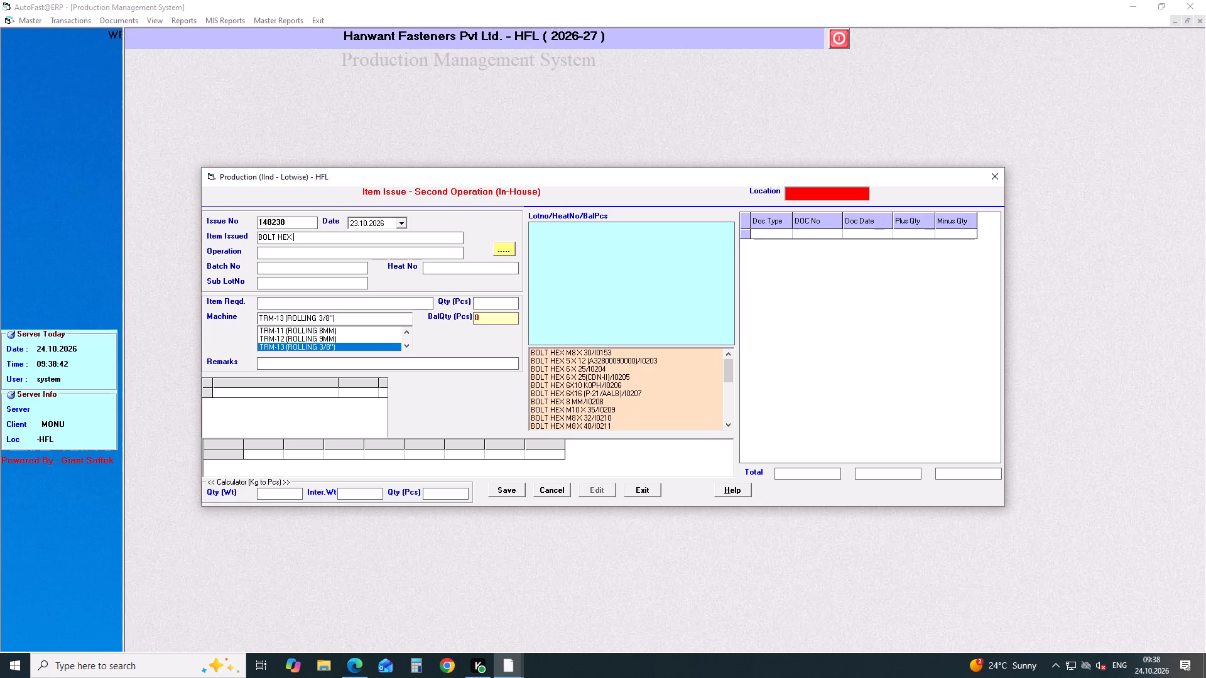
{"action": "key", "text": "8"}
{"action": "key", "text": "Down"}
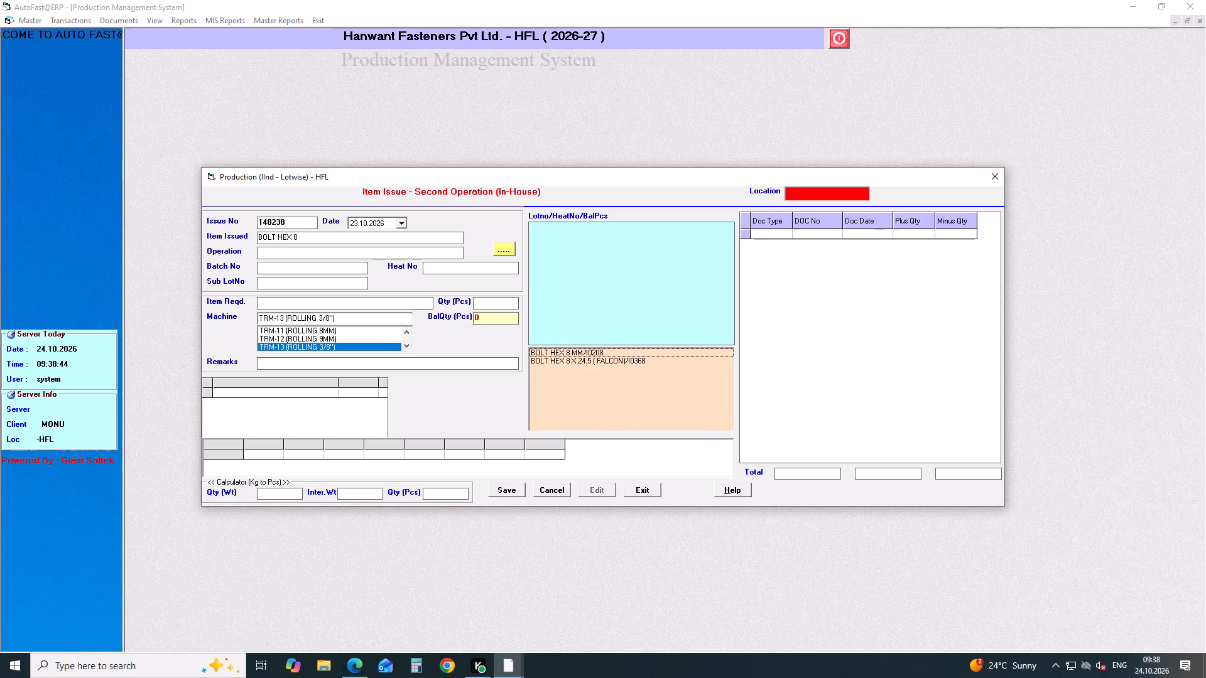
{"action": "key", "text": "Down"}
{"action": "key", "text": "Return"}
{"action": "key", "text": "Return"}
Choose operation ROLLING for the second BOLT HEX 8 MM issue.
{"action": "key", "text": "Down"}
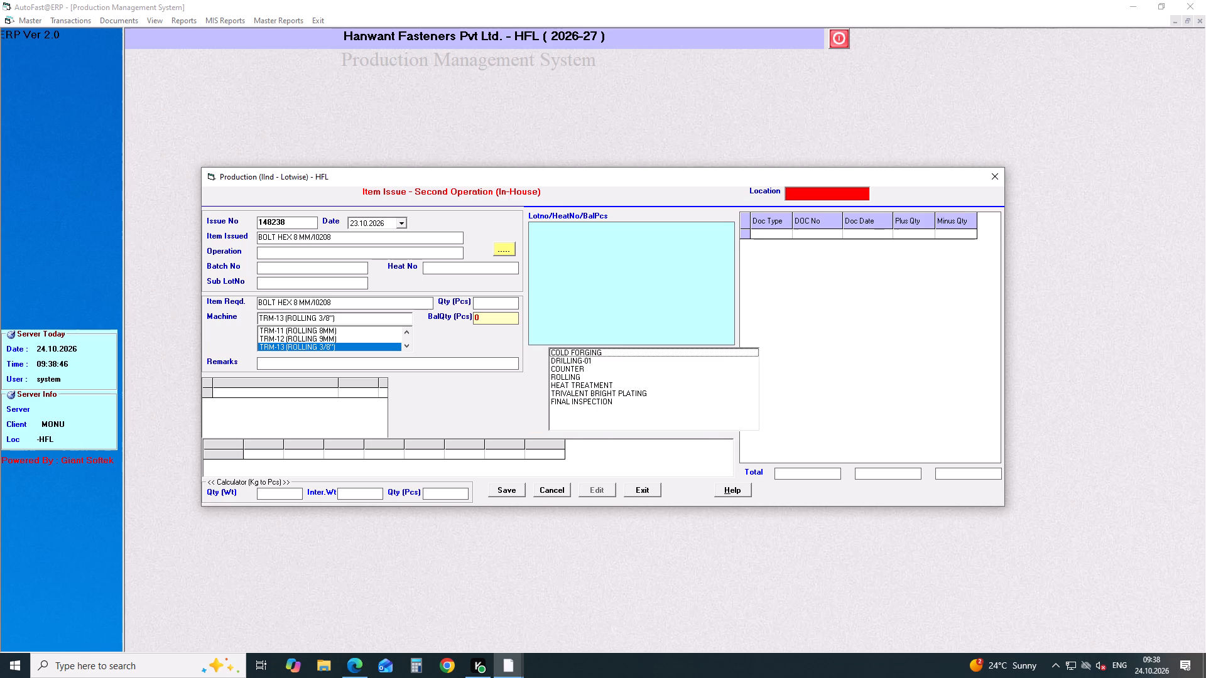
{"action": "key", "text": "Down"}
{"action": "key", "text": "Down"}
{"action": "key", "text": "Down"}
{"action": "key", "text": "Down"}
{"action": "key", "text": "Return"}
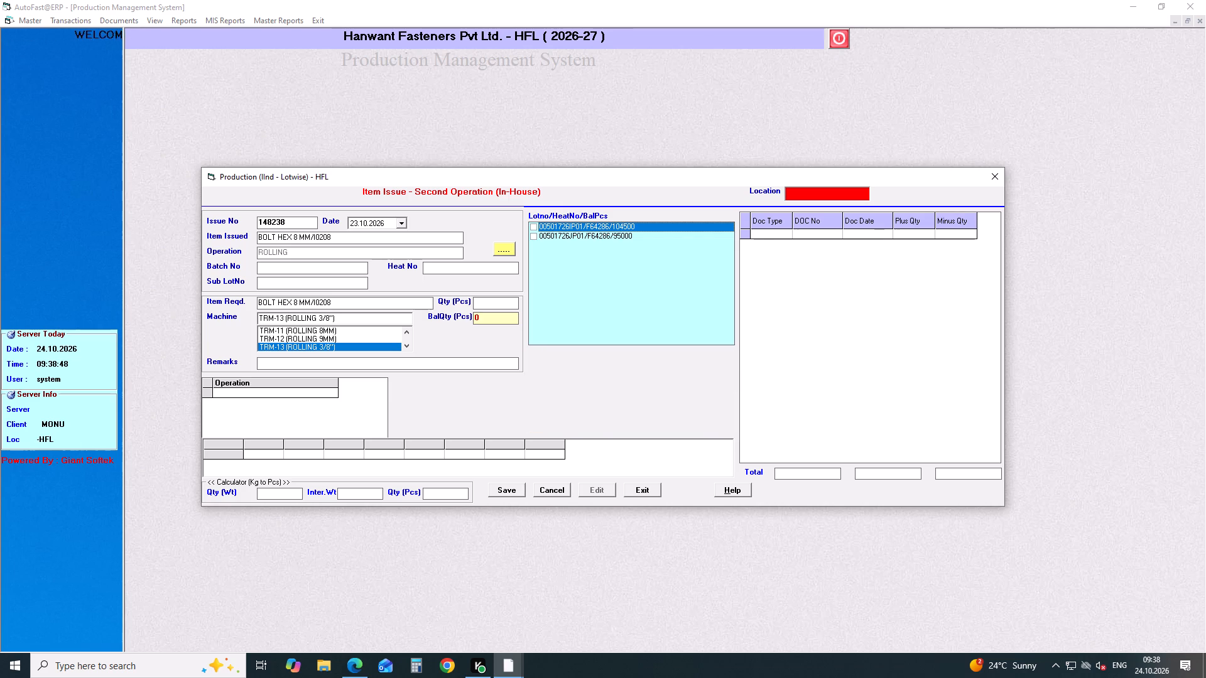
Choose lot 00501726IP01 for the second BOLT HEX 8 MM issue and open its quantity for editing.
{"action": "left_click", "coordinate": [531, 225]}
{"action": "left_click_drag", "start_coordinate": [510, 307], "coordinate": [502, 307]}
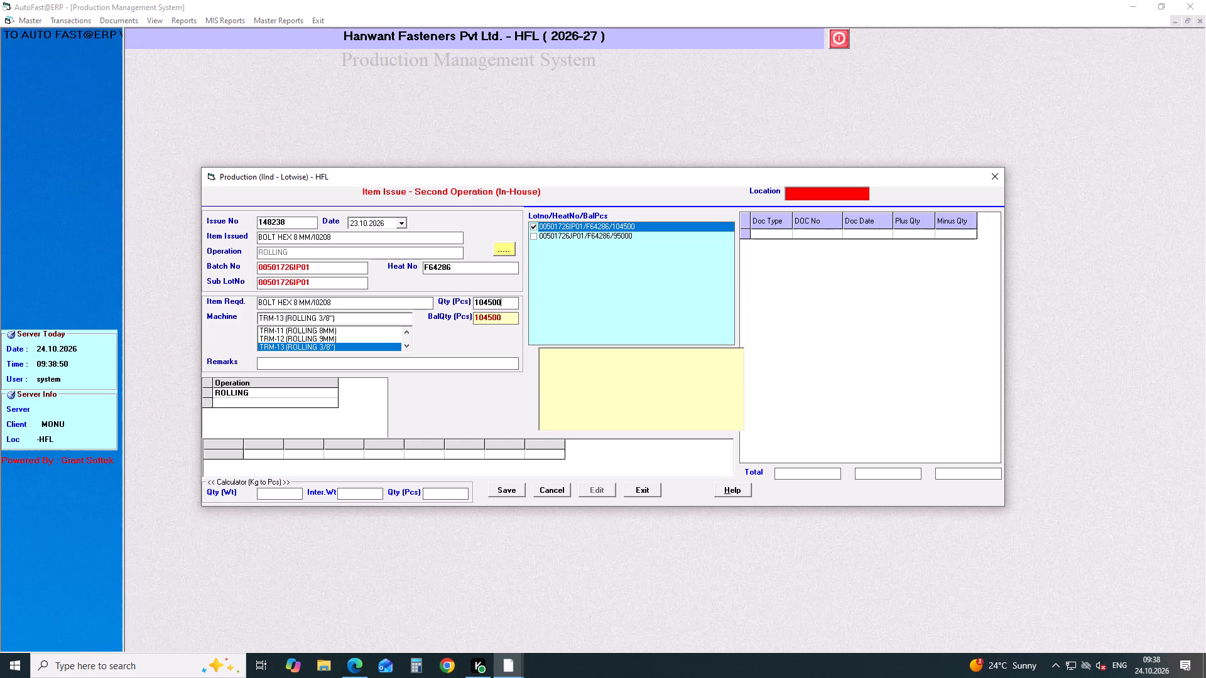
{"action": "left_click_drag", "start_coordinate": [502, 307], "coordinate": [443, 311]}
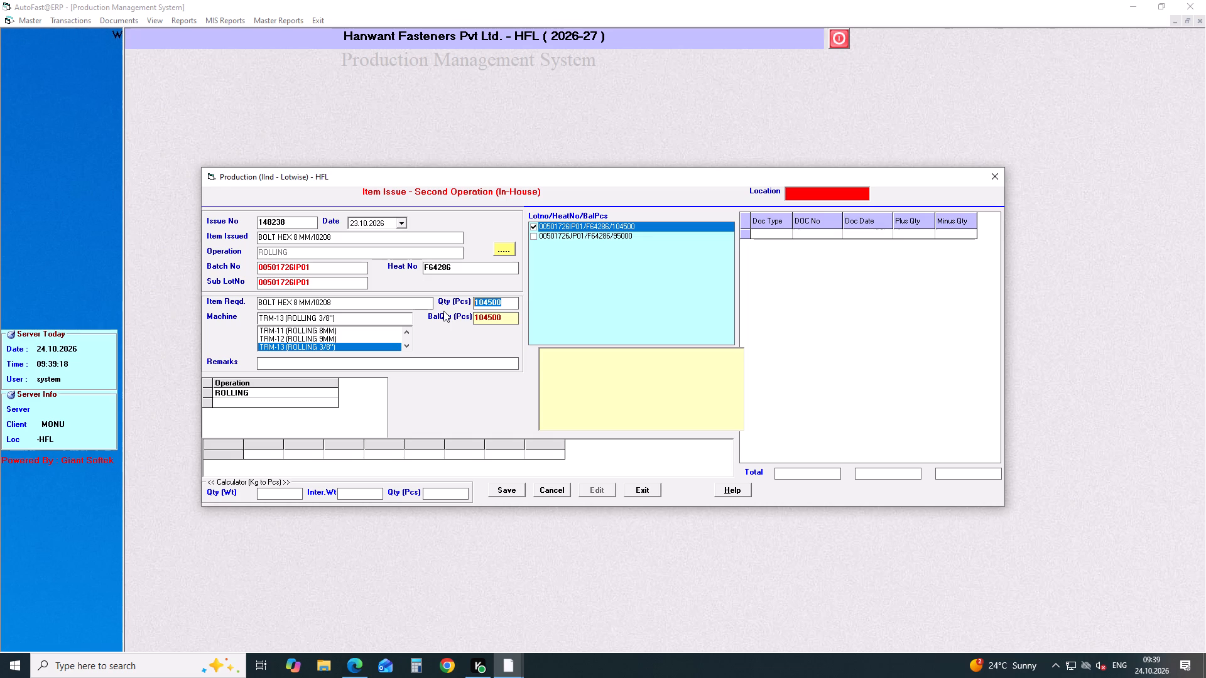
Switch to Calculator, subtract 7235 from 37580, and close Calculator.
{"action": "left_click", "coordinate": [414, 667]}
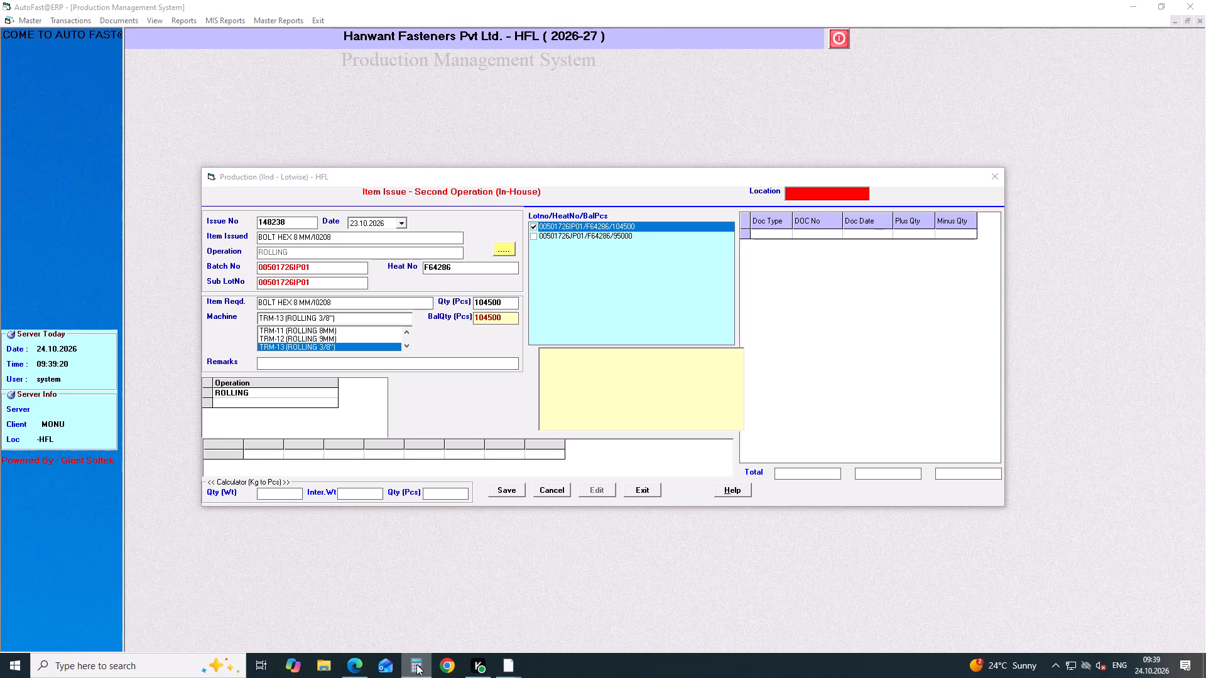
{"action": "type", "text": "37580"}
{"action": "key", "text": "minus"}
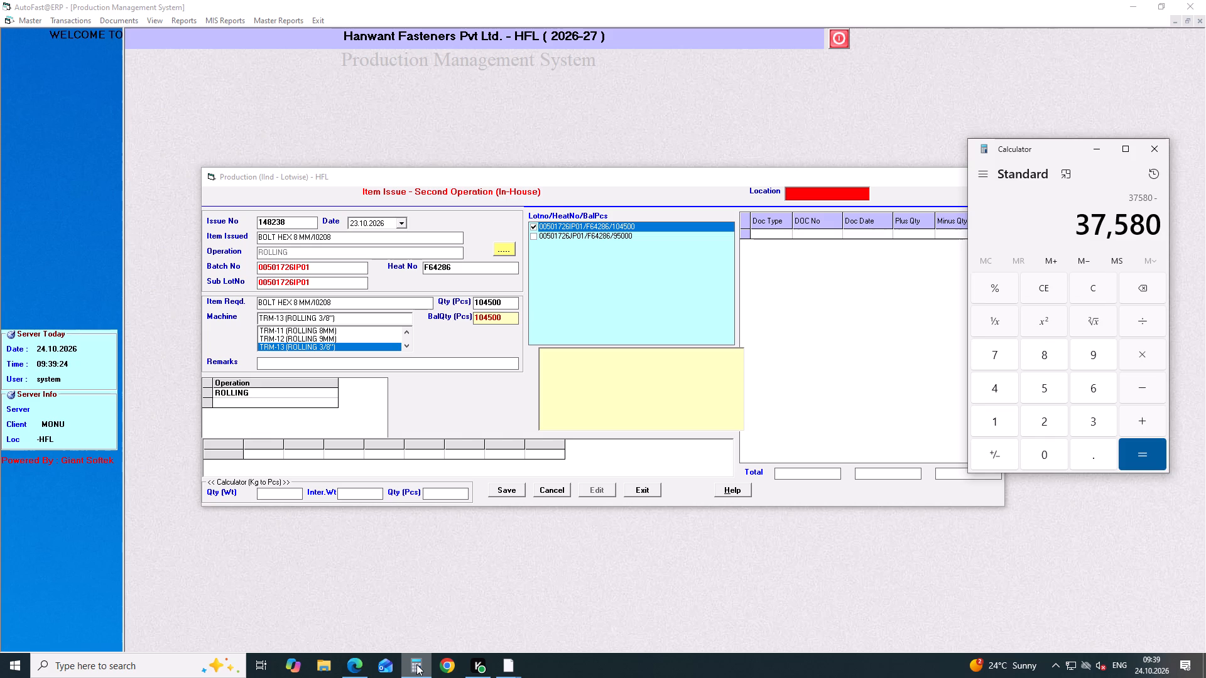
{"action": "type", "text": "7235"}
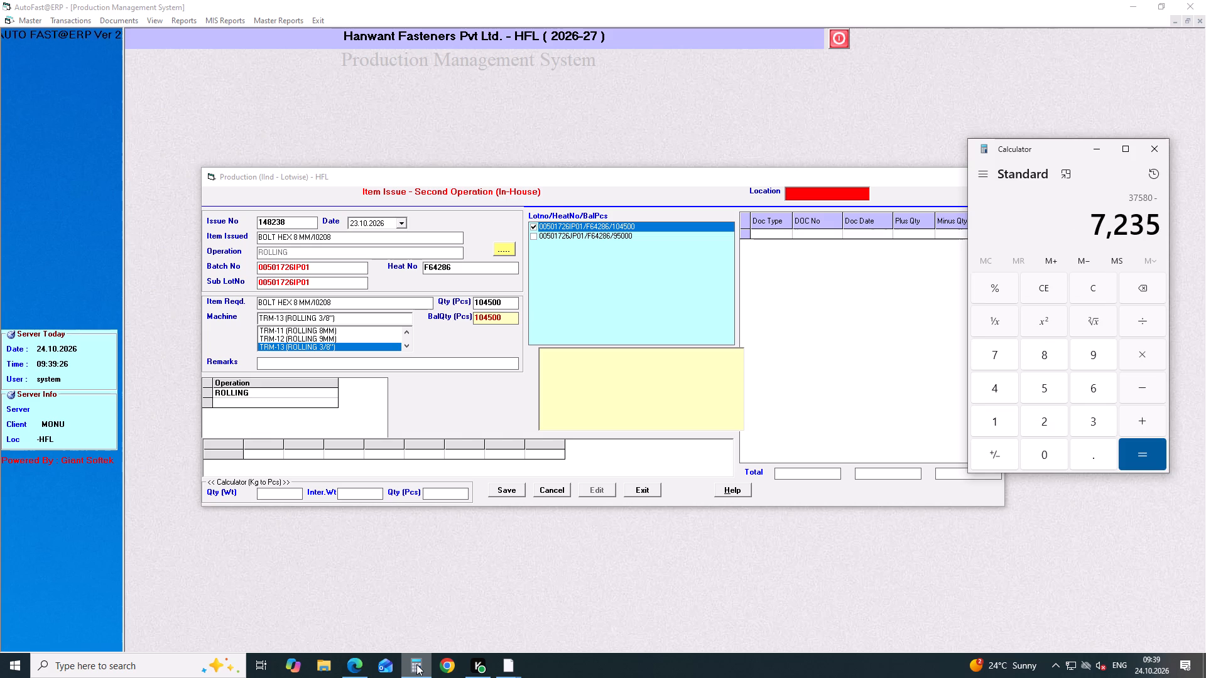
{"action": "key", "text": "Return"}
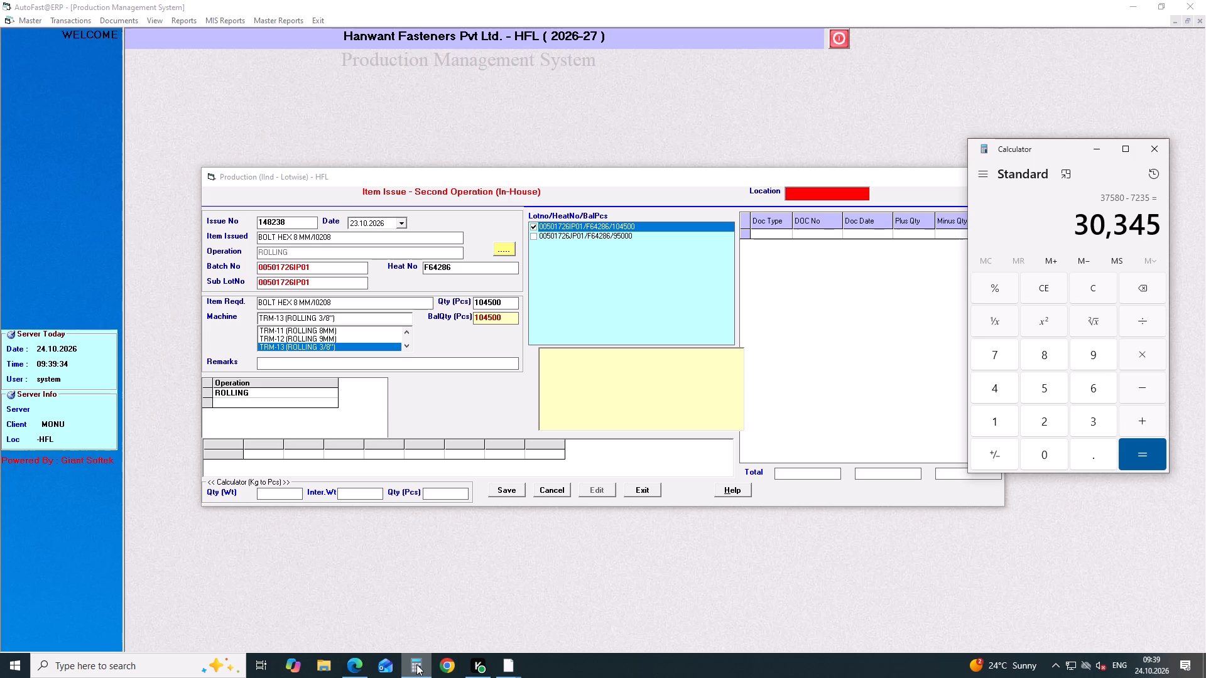
{"action": "left_click", "coordinate": [1154, 146]}
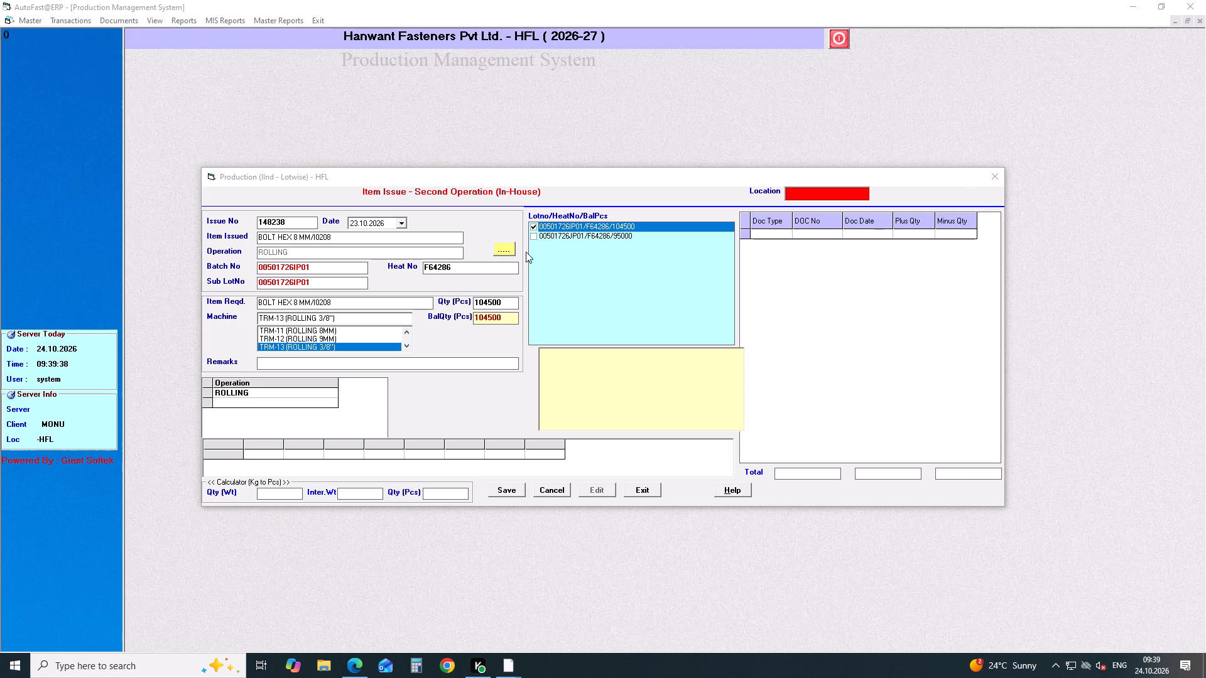
Set the second BOLT HEX 8 MM issue's quantity to 30345 pcs, keep machine TRM-13 (ROLLING 3/8"), and save it.
{"action": "left_click_drag", "start_coordinate": [505, 303], "coordinate": [413, 308]}
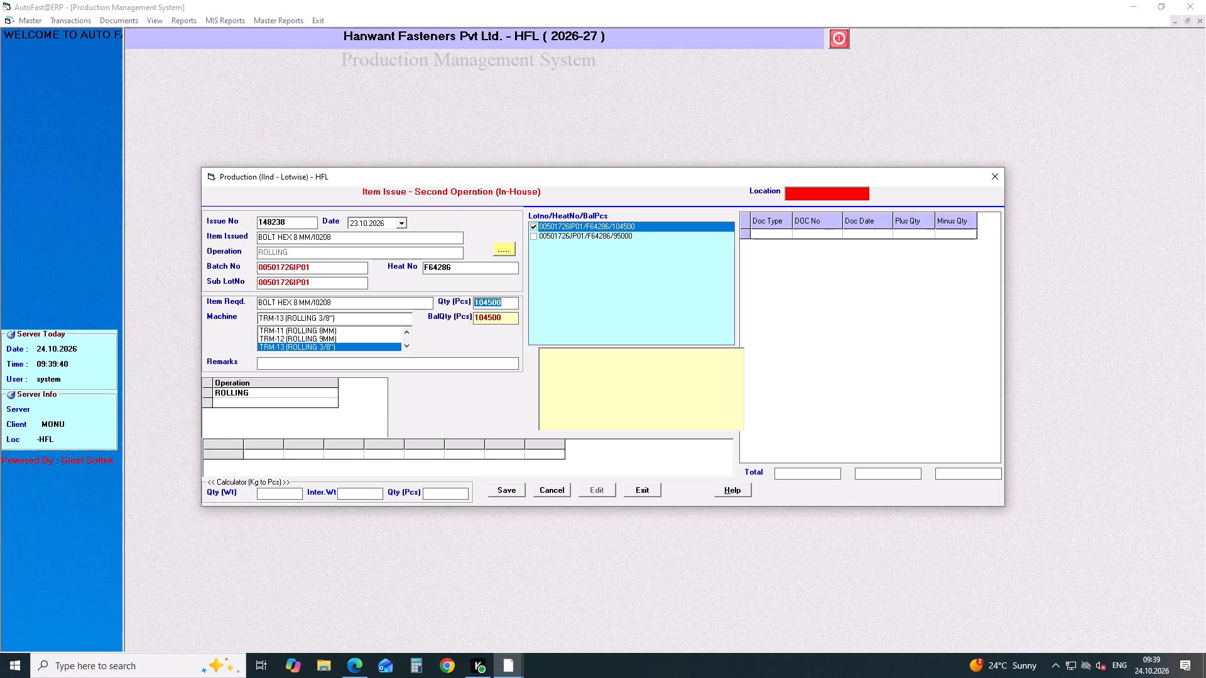
{"action": "type", "text": "30345"}
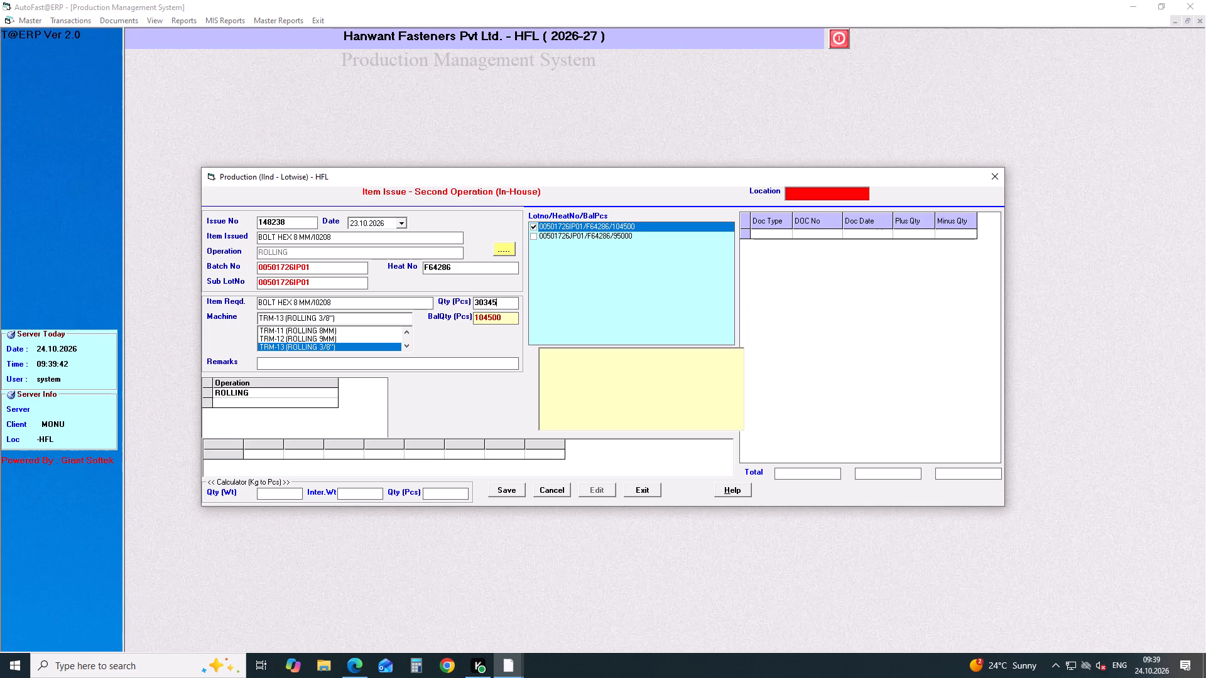
{"action": "key", "text": "Return"}
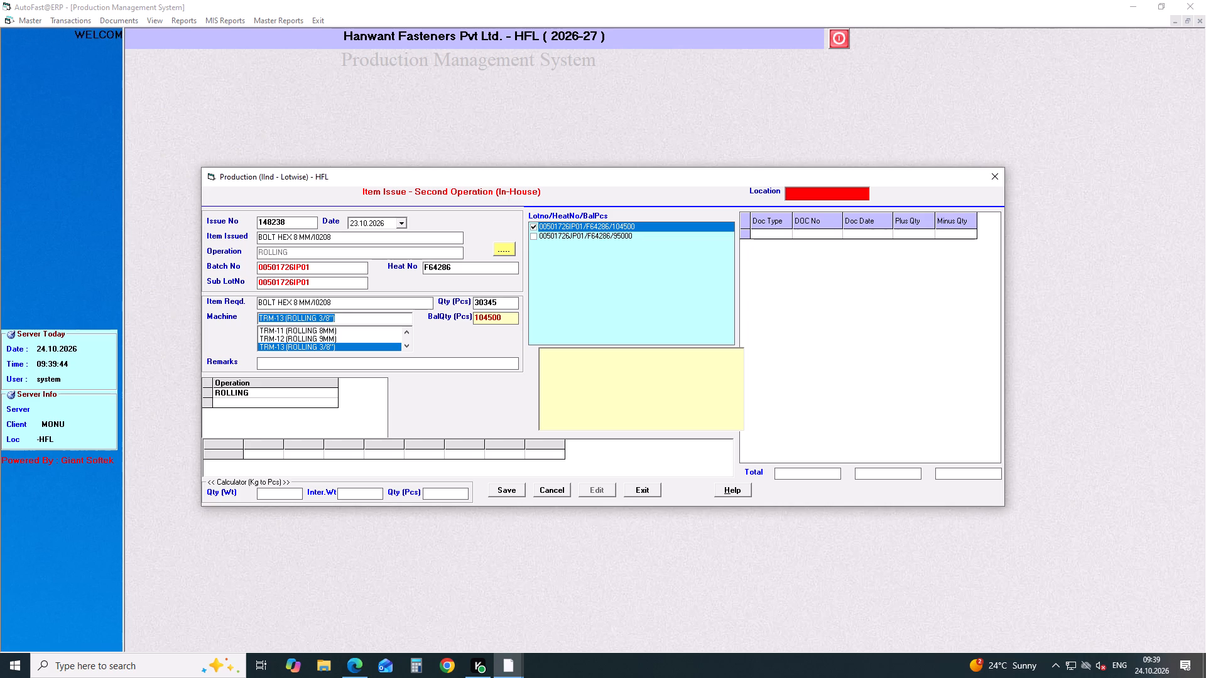
{"action": "key", "text": "Return"}
{"action": "key", "text": "Return"}
{"action": "key", "text": "Return"}
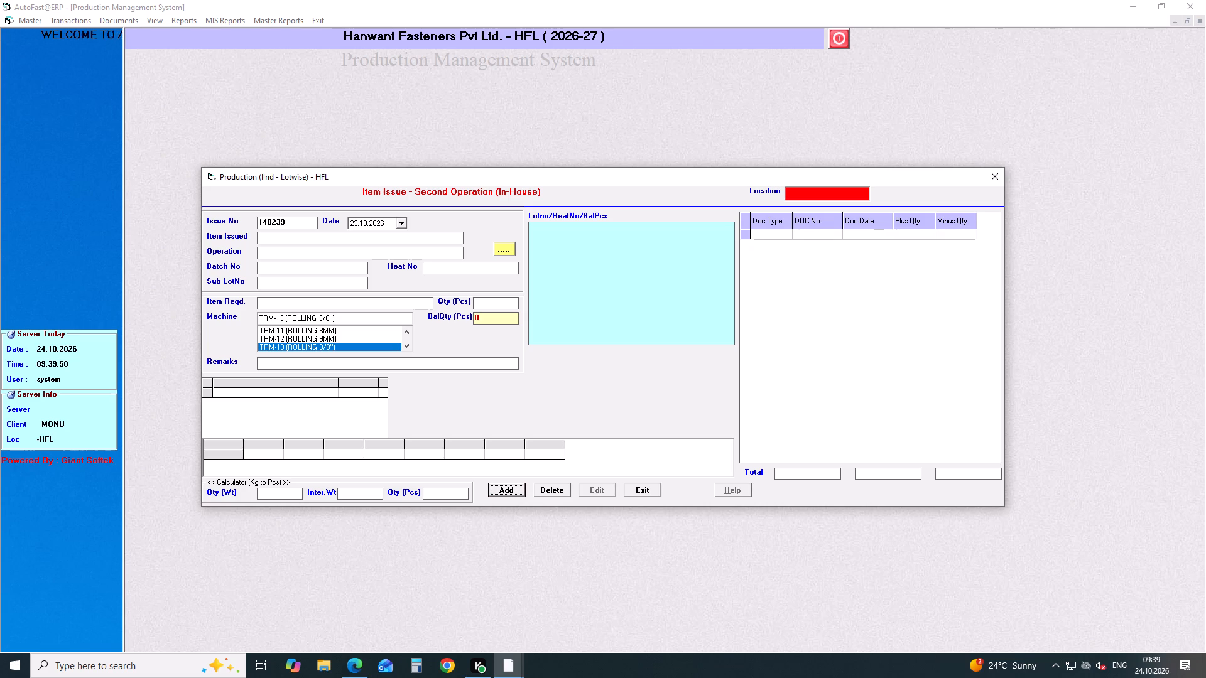
Start an in-house issue dated 23.10.2026 for item SCREW WASHER 5X16 (93893-AAE-3000).
{"action": "key", "text": "Return"}
{"action": "key", "text": "Return"}
{"action": "key", "text": "Return"}
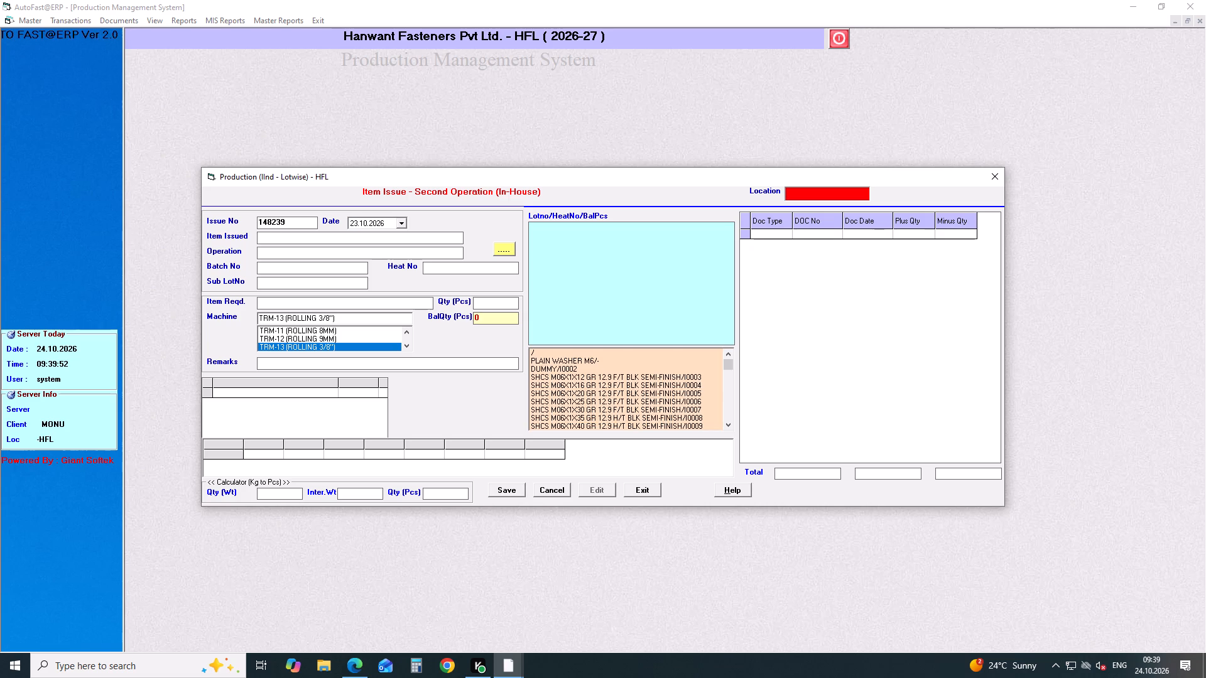
{"action": "type", "text": "scrrw"}
{"action": "key", "text": "space"}
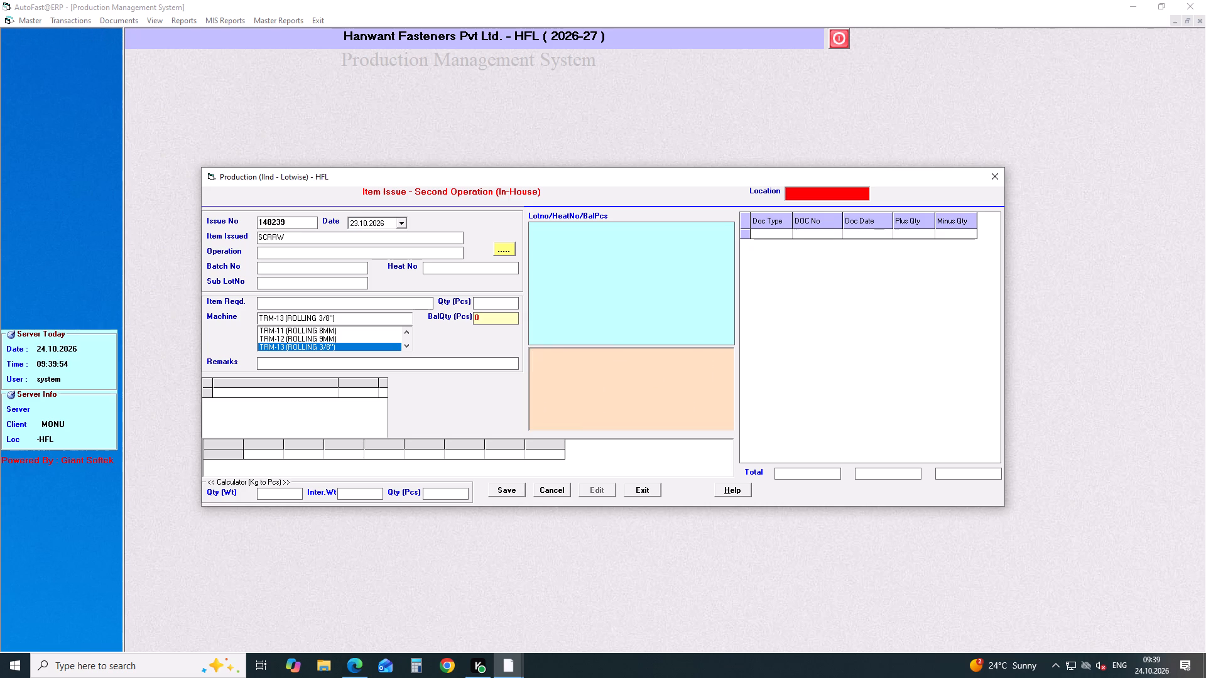
{"action": "key", "text": "BackSpace"}
{"action": "key", "text": "BackSpace"}
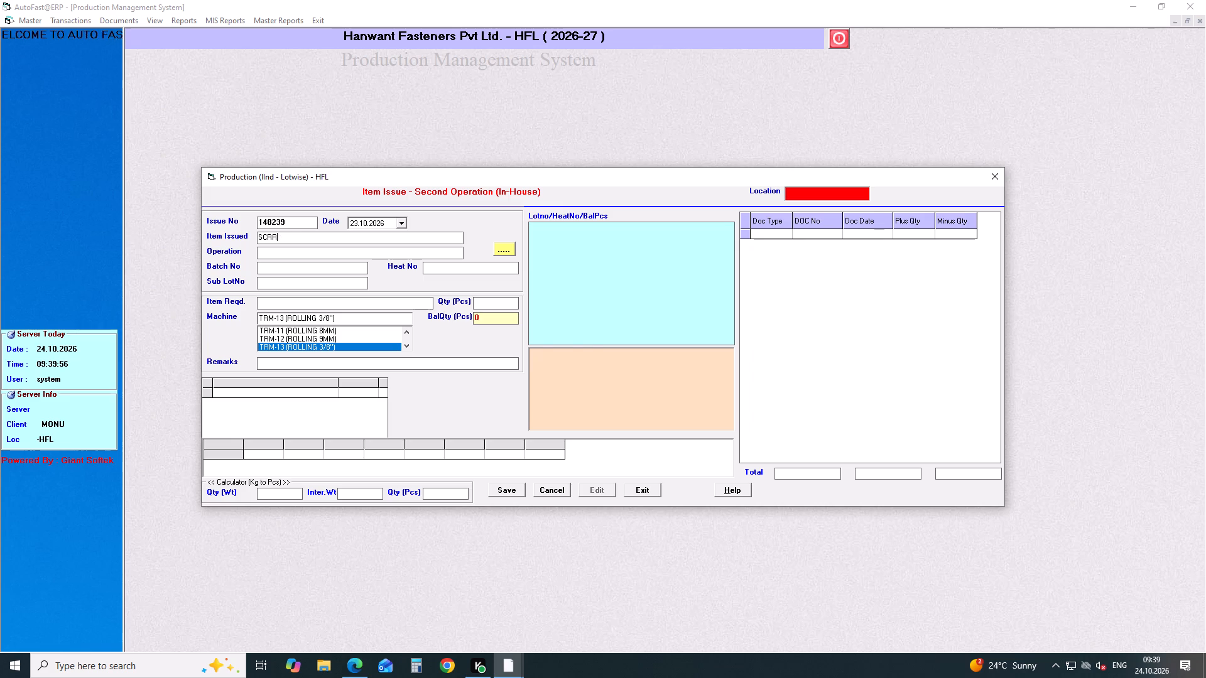
{"action": "key", "text": "BackSpace"}
{"action": "type", "text": "ew was"}
{"action": "key", "text": "Down"}
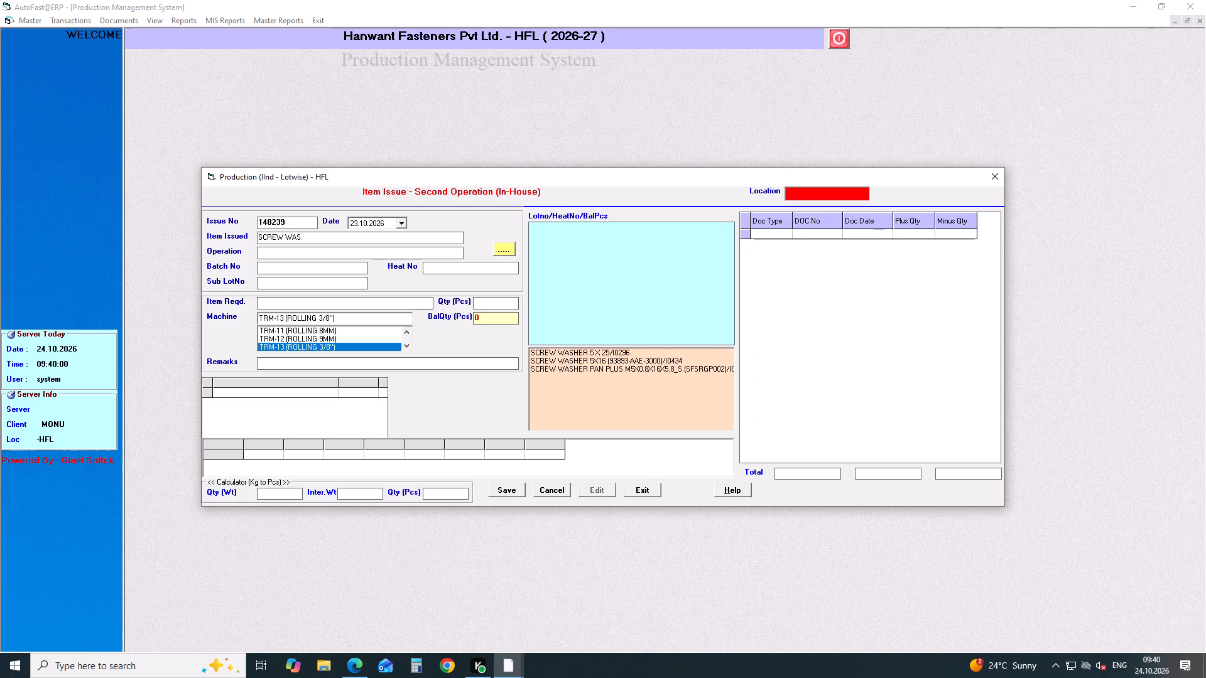
{"action": "key", "text": "Down"}
{"action": "key", "text": "Down"}
{"action": "key", "text": "Return"}
{"action": "key", "text": "Return"}
Choose operation ROLLING and lot 00499426JP01 for the SCREW WASHER 5X16 issue.
{"action": "key", "text": "Down"}
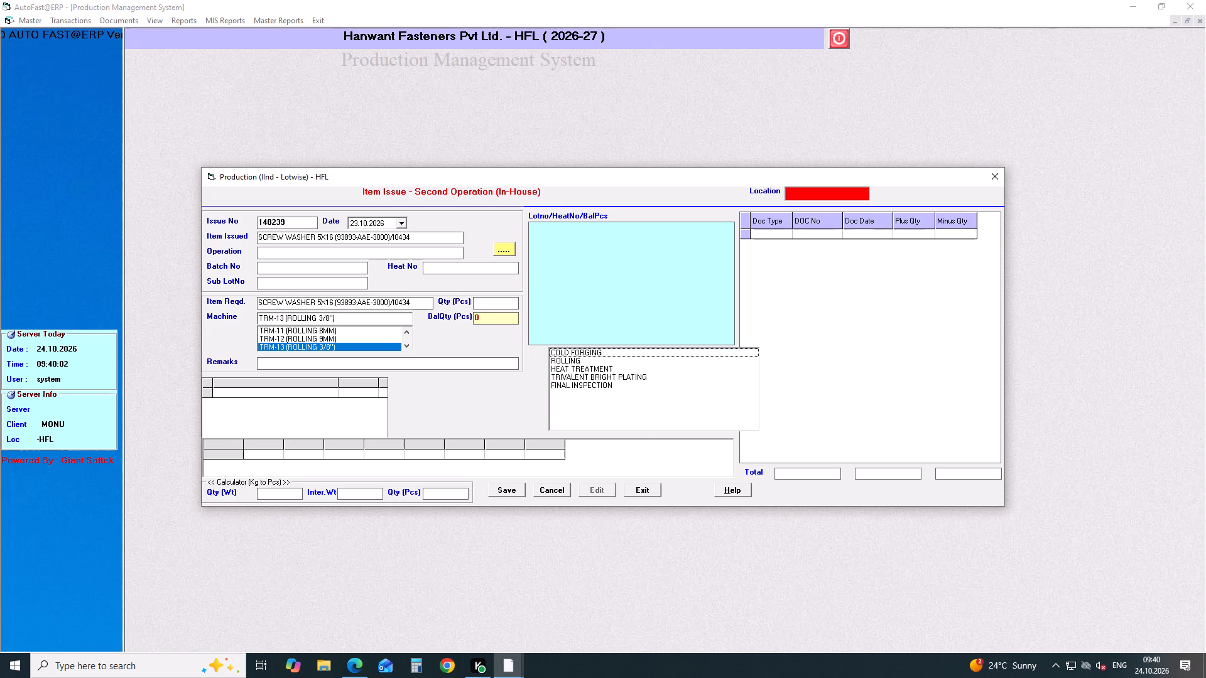
{"action": "key", "text": "Down"}
{"action": "key", "text": "Down"}
{"action": "key", "text": "Return"}
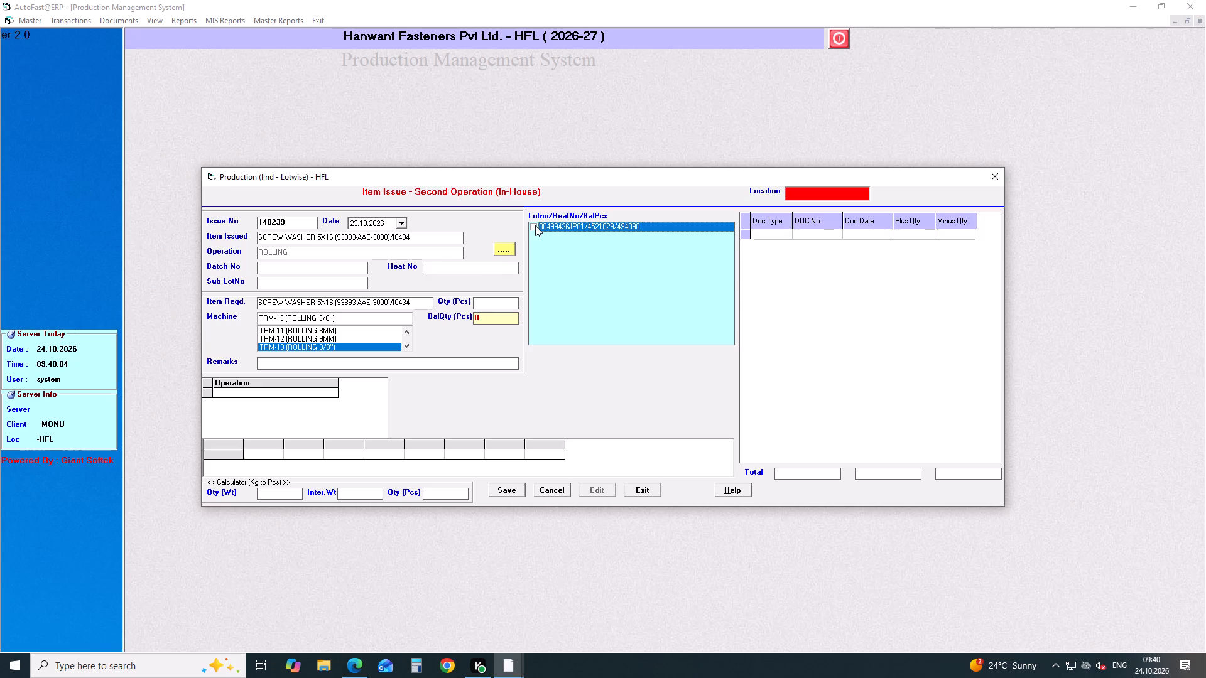
{"action": "left_click", "coordinate": [535, 225]}
Set the SCREW WASHER 5X16 quantity to 33100 pcs, assign machine TRM-14 ROLLING Special Purpose 6MM, and save the issue.
{"action": "left_click_drag", "start_coordinate": [507, 308], "coordinate": [423, 307]}
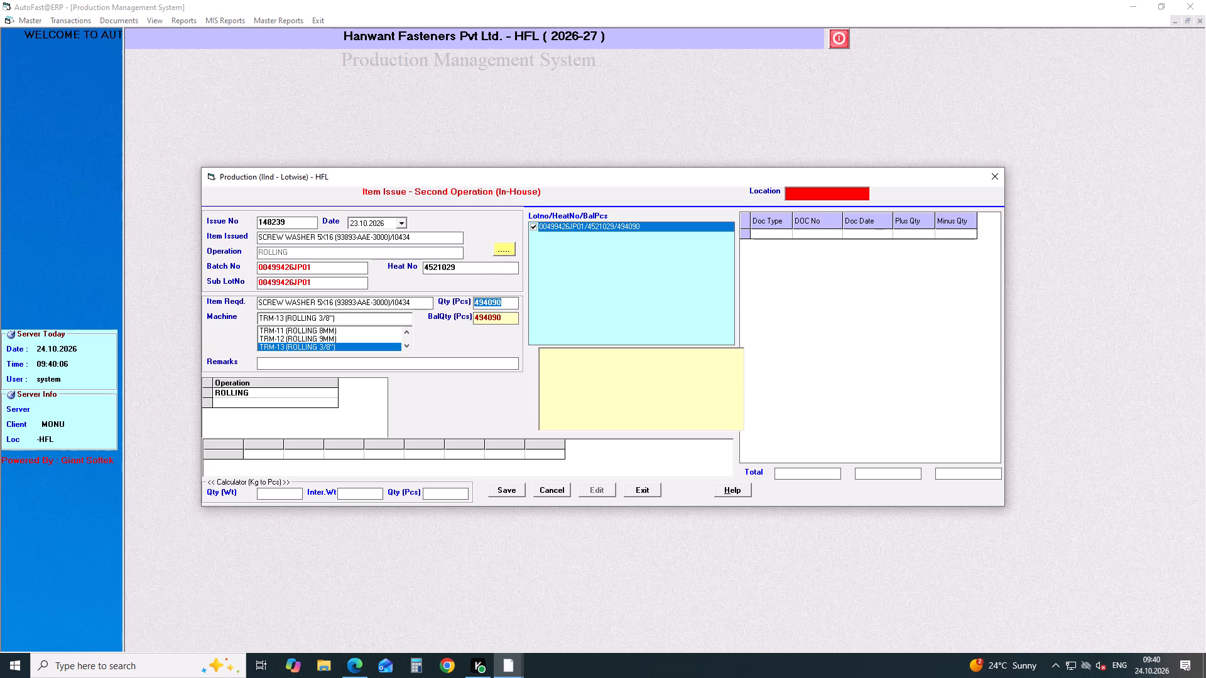
{"action": "type", "text": "33"}
{"action": "type", "text": "100"}
{"action": "key", "text": "Return"}
{"action": "key", "text": "Down"}
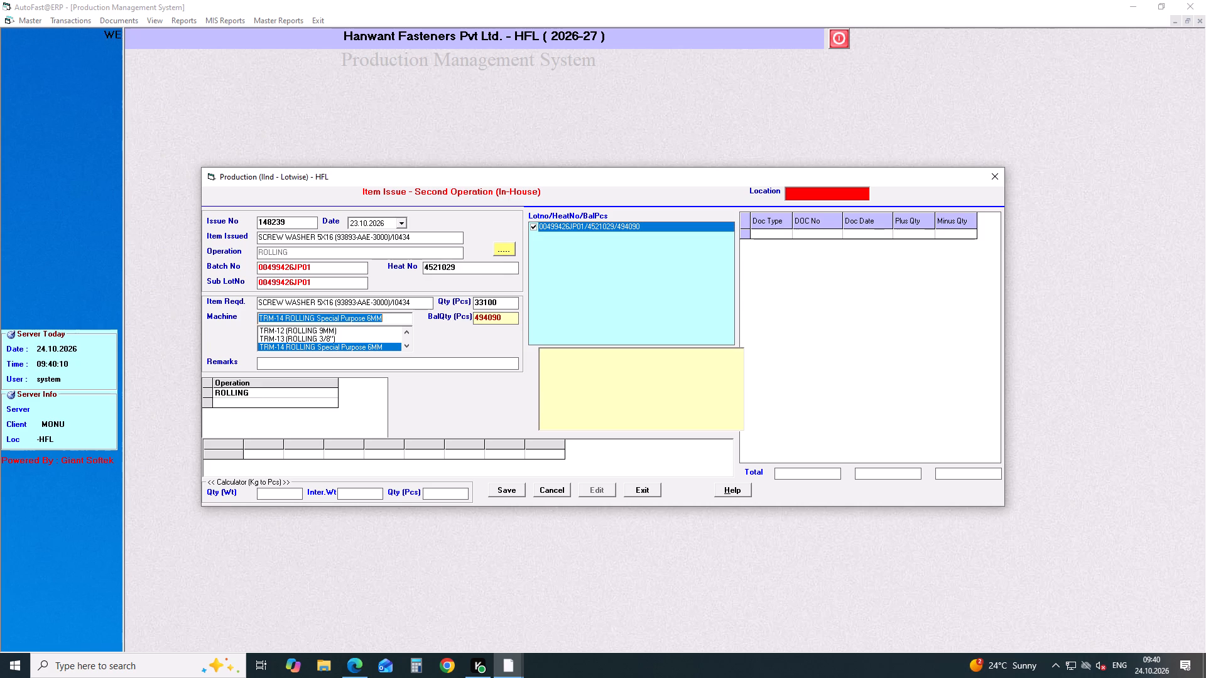
{"action": "key", "text": "Return"}
{"action": "key", "text": "Return"}
{"action": "key", "text": "Return"}
Start an in-house issue dated 23.10.2026 for item SCREW WASHER 5 X 25.
{"action": "key", "text": "Return"}
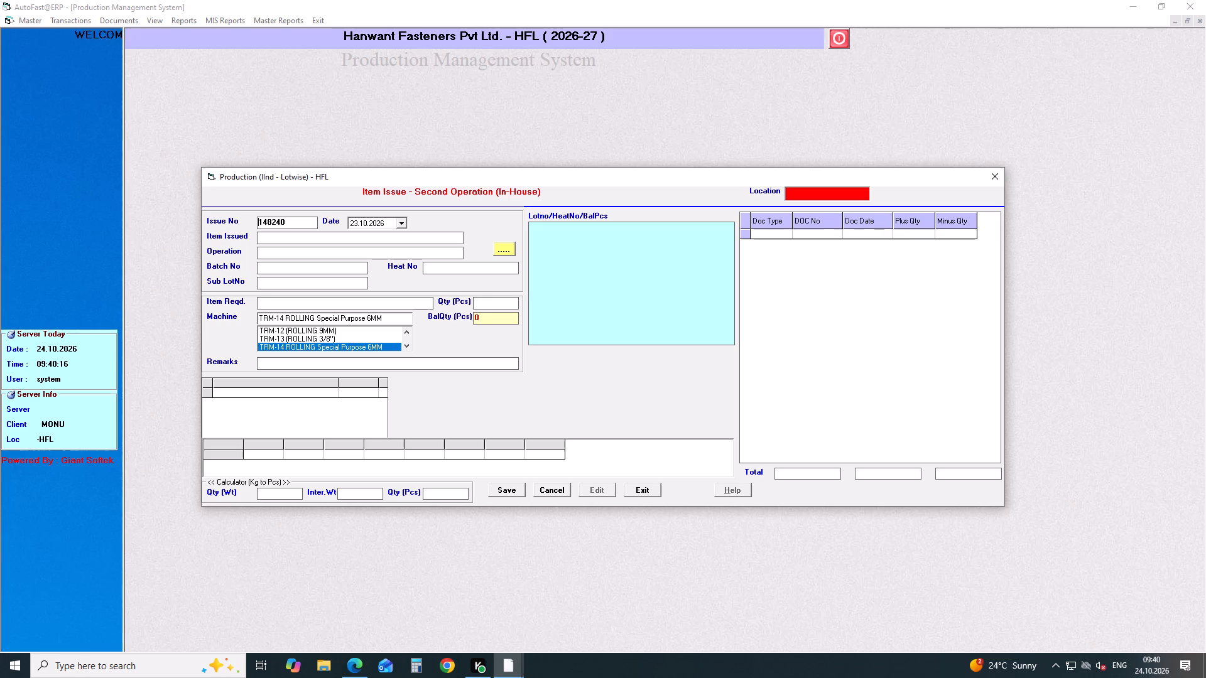
{"action": "key", "text": "Return"}
{"action": "key", "text": "Return"}
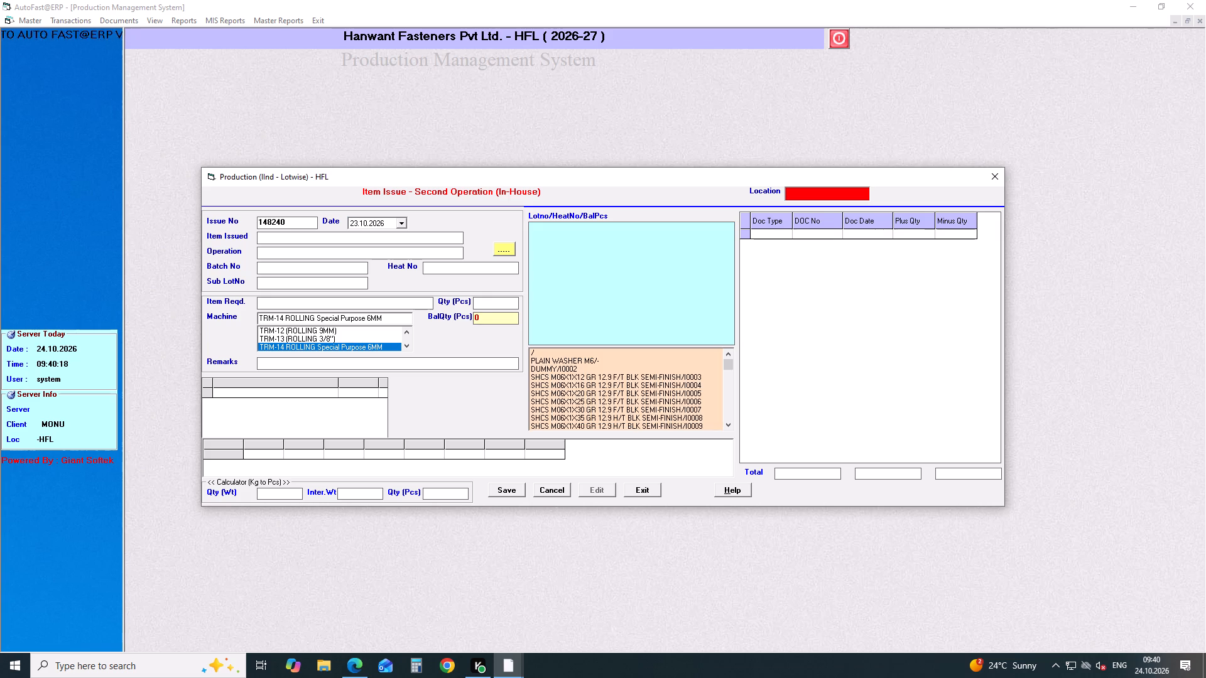
{"action": "type", "text": "screw was"}
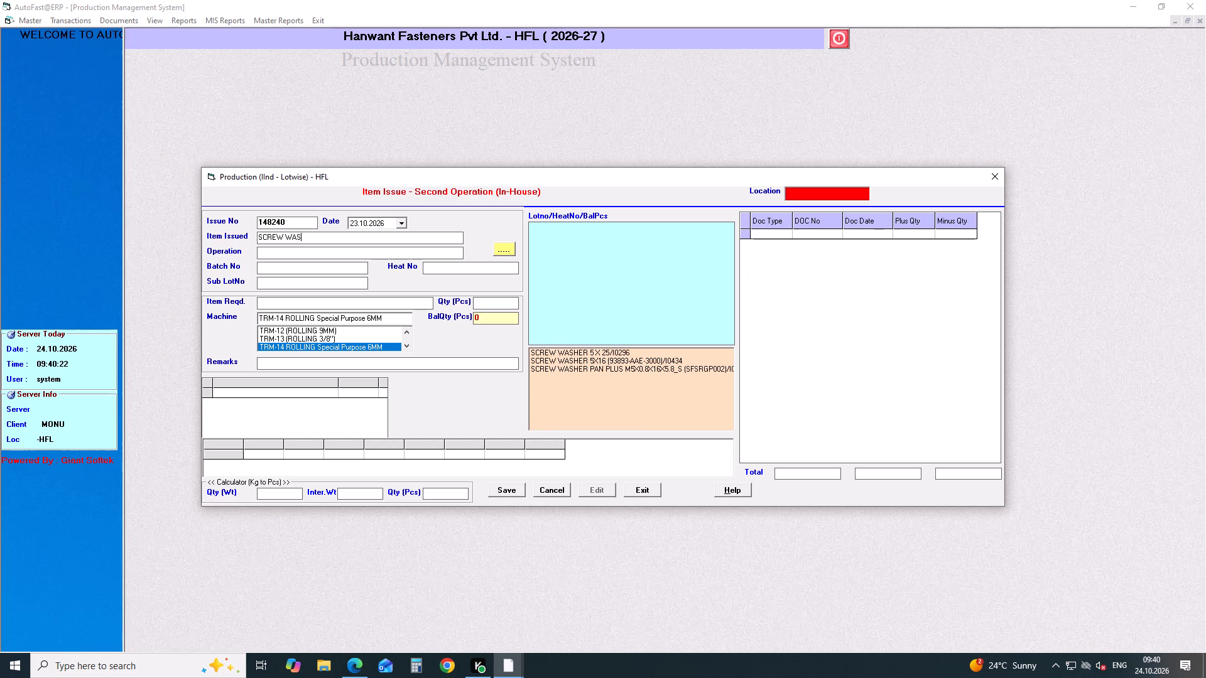
{"action": "key", "text": "Down"}
{"action": "key", "text": "Down"}
{"action": "key", "text": "Down"}
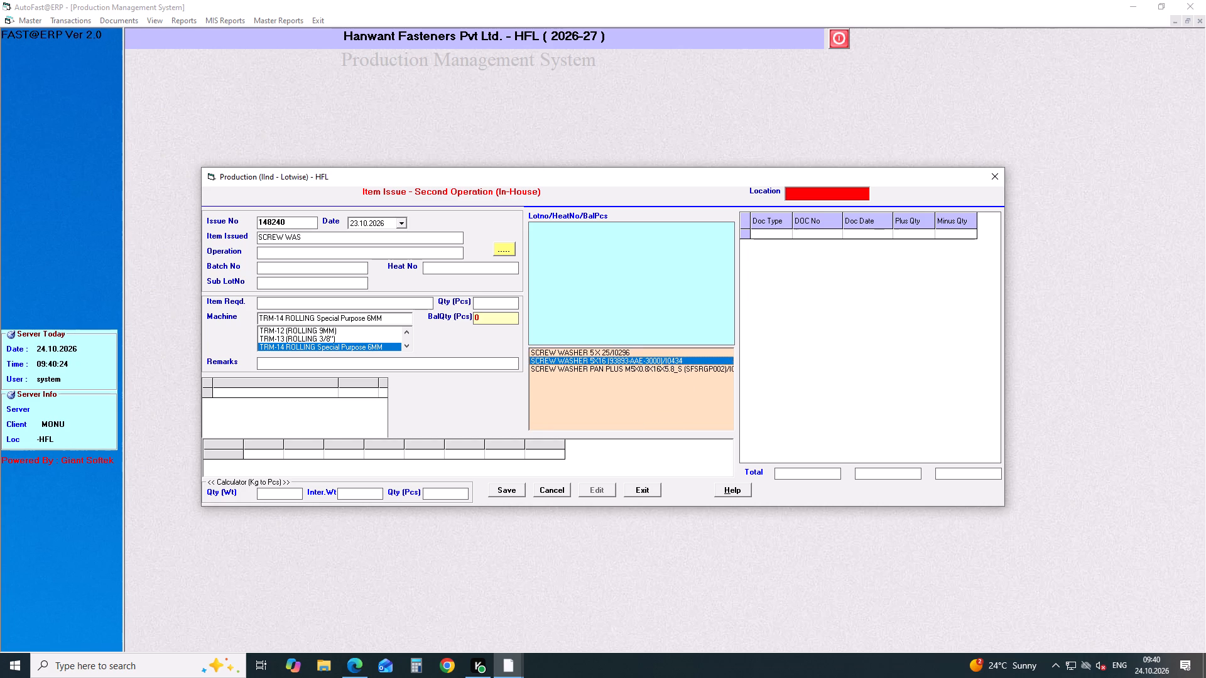
{"action": "key", "text": "Up"}
{"action": "key", "text": "Return"}
{"action": "key", "text": "Return"}
Choose operation WASHER + ROLLING and lot 00487226IJ01 for the SCREW WASHER 5 X 25 issue.
{"action": "key", "text": "Down"}
{"action": "key", "text": "Down"}
{"action": "key", "text": "Down"}
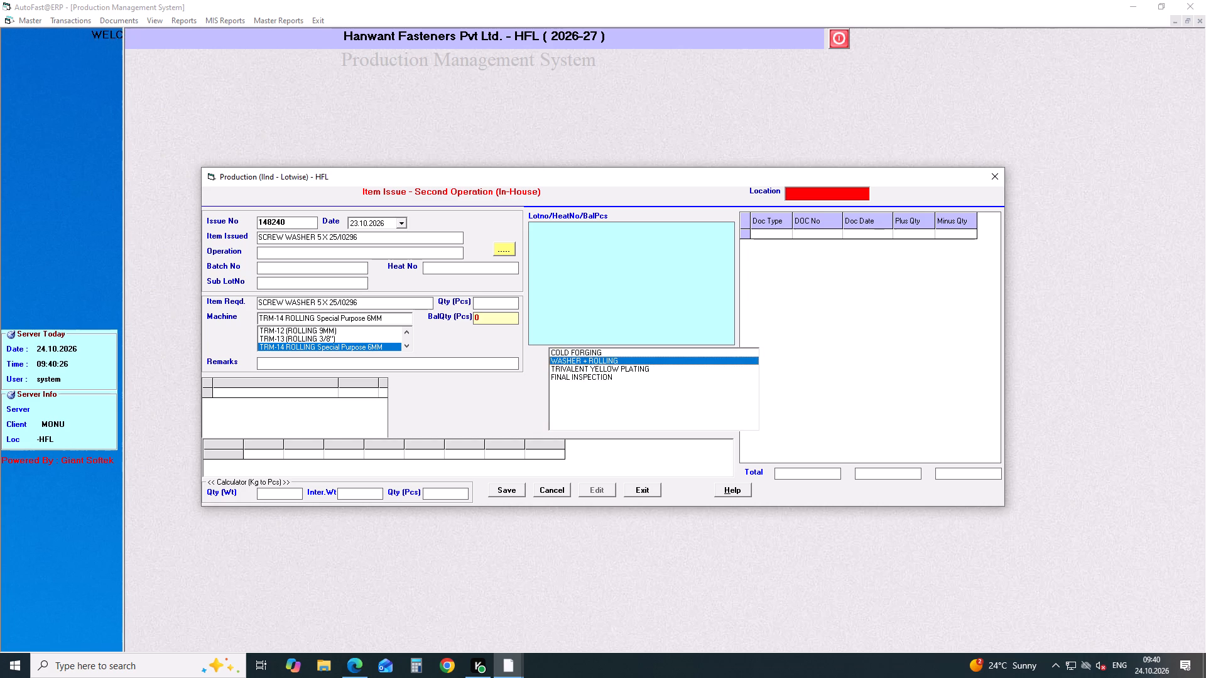
{"action": "key", "text": "Return"}
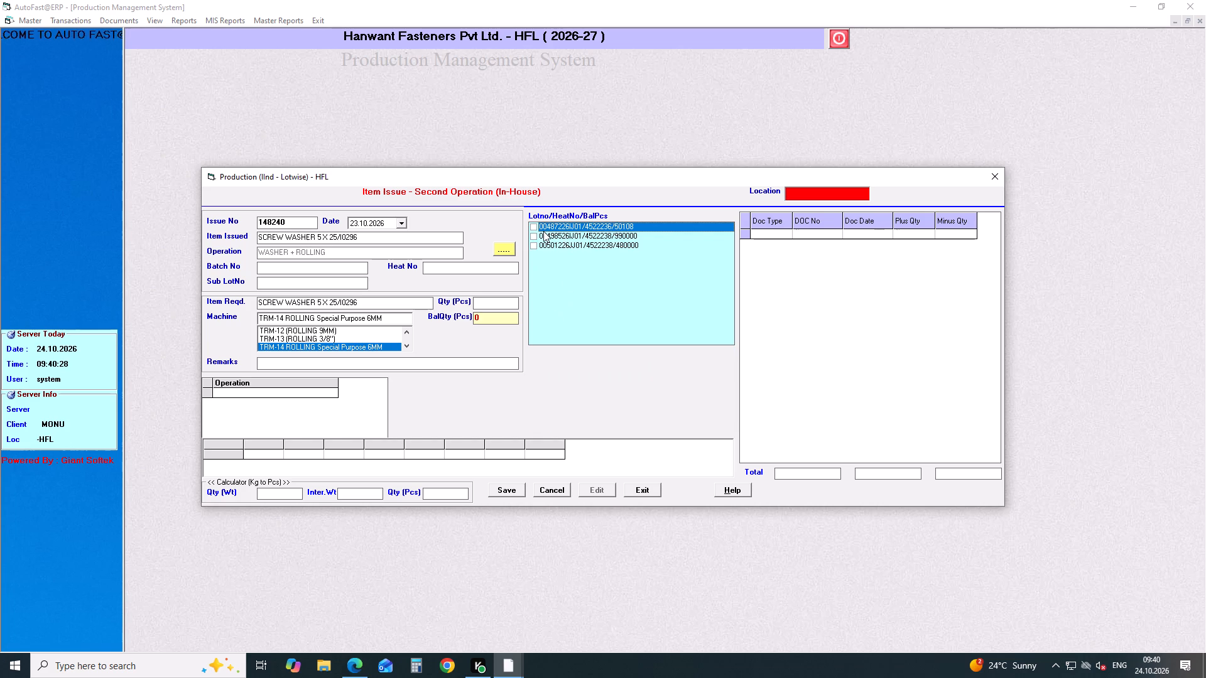
{"action": "left_click", "coordinate": [533, 225]}
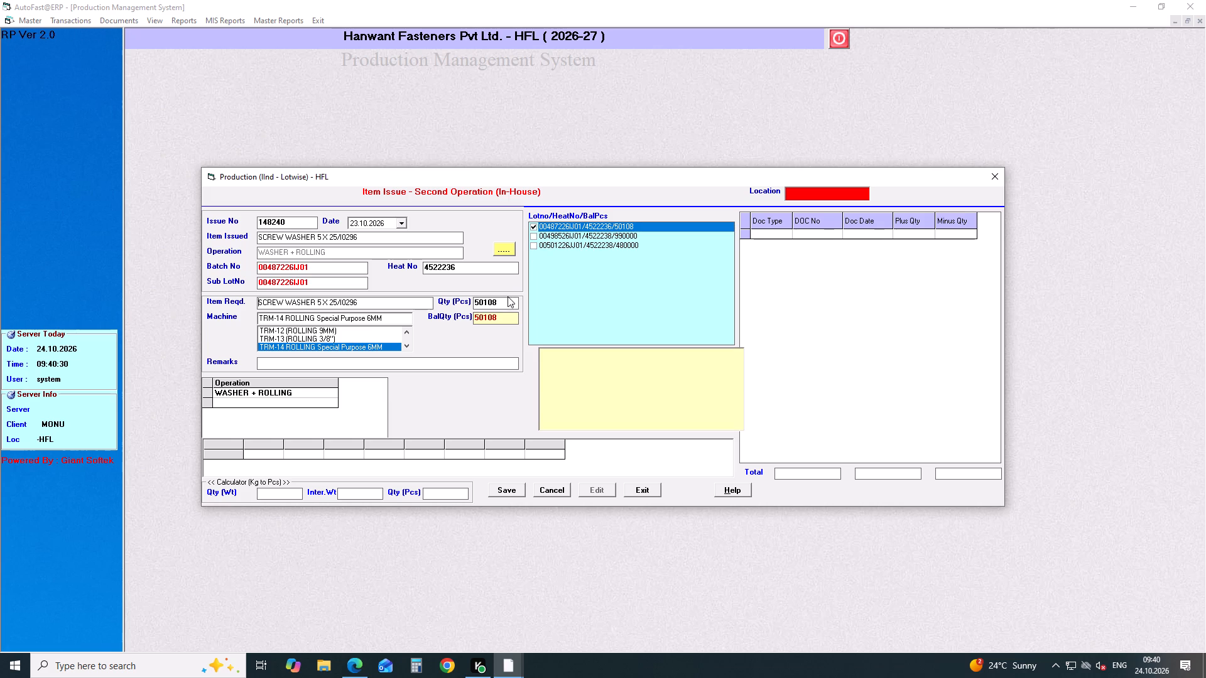
Set the SCREW WASHER 5 X 25 quantity to 40350 pcs, assign machine TRM-15 ROLLING Special Purpose 6MM, and save the issue.
{"action": "left_click_drag", "start_coordinate": [507, 297], "coordinate": [455, 306]}
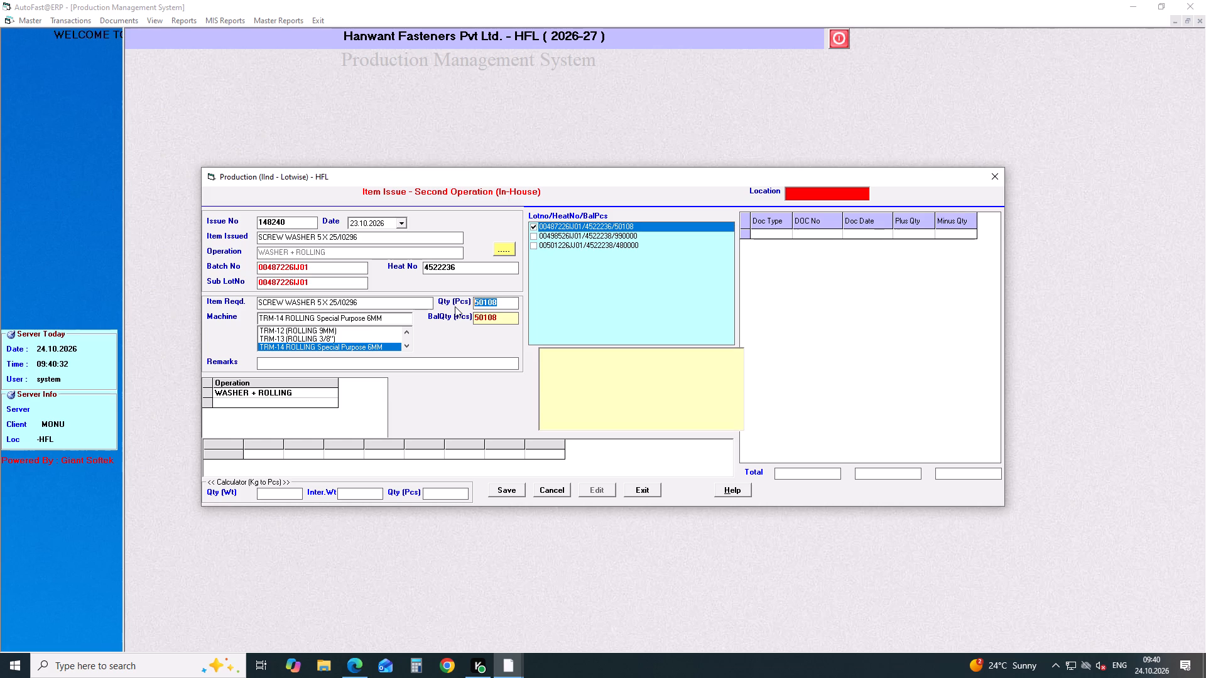
{"action": "type", "text": "40350"}
{"action": "key", "text": "Return"}
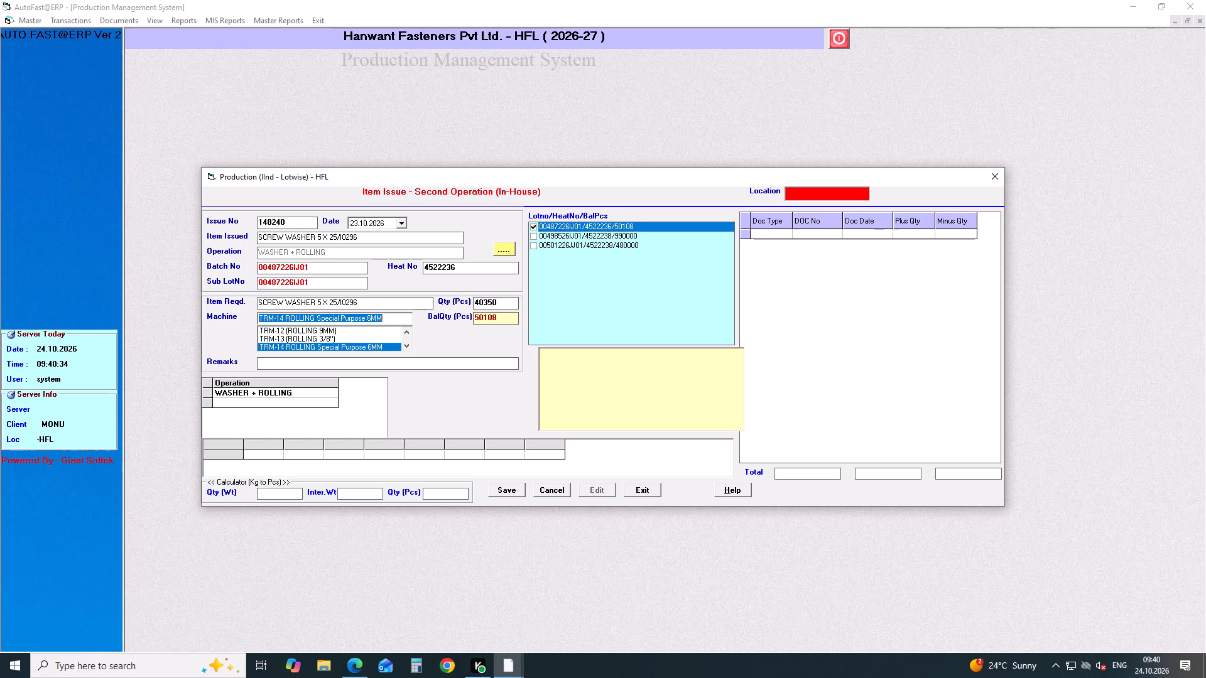
{"action": "key", "text": "Down"}
{"action": "key", "text": "Return"}
{"action": "key", "text": "Return"}
{"action": "key", "text": "Return"}
Close the second-operation item issue form without entering another issue.
{"action": "key", "text": "Return"}
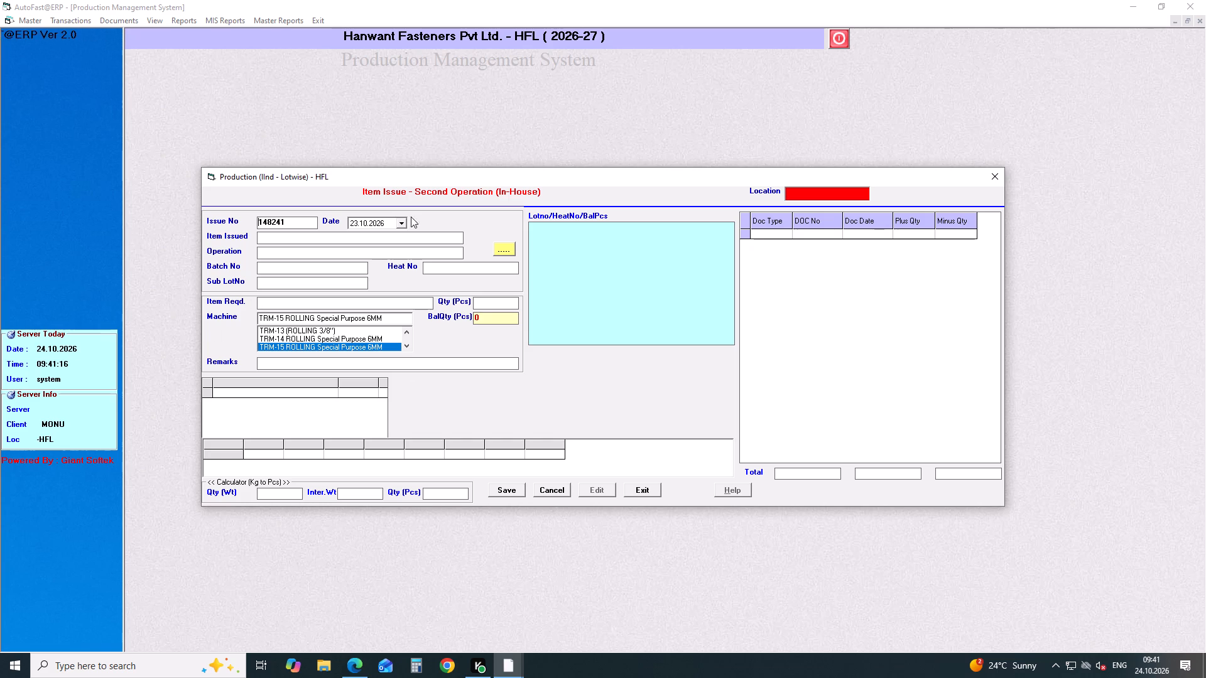
{"action": "left_click", "coordinate": [991, 178]}
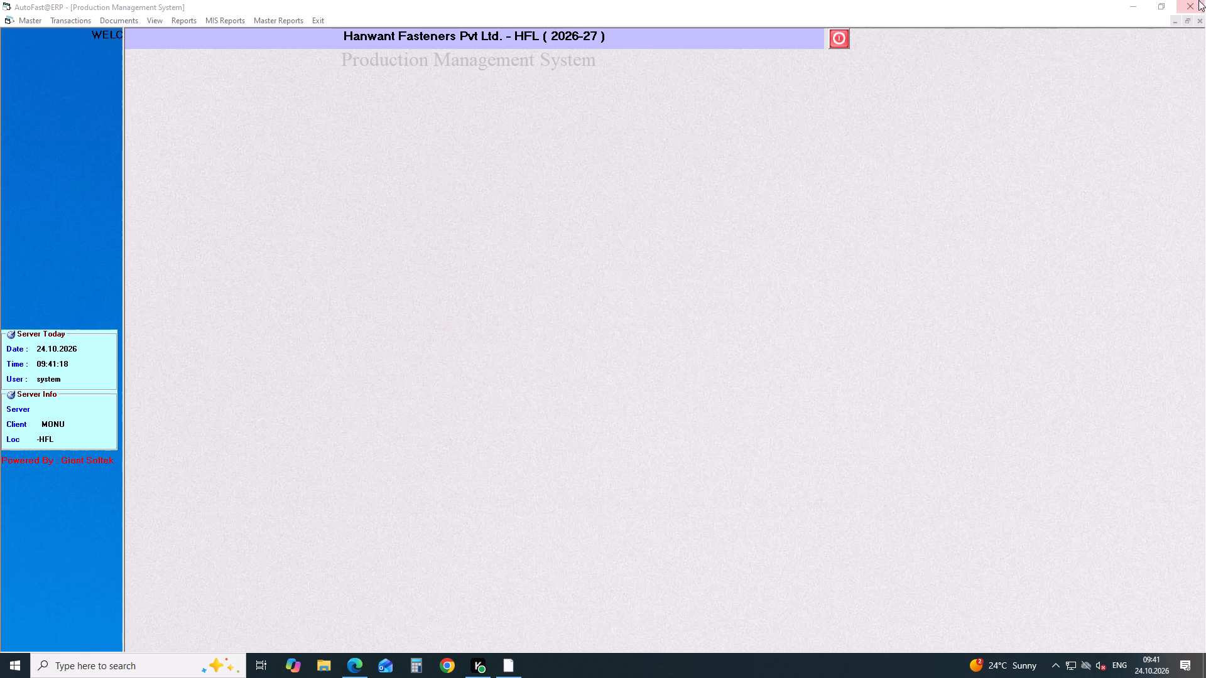
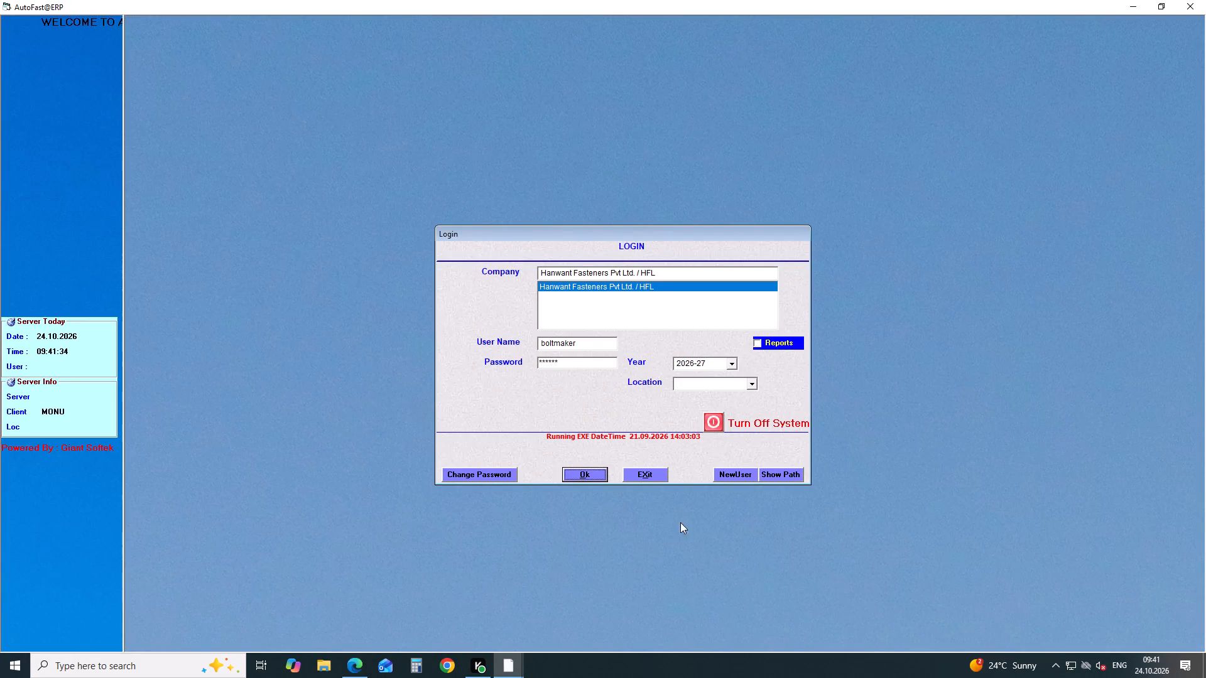
Log in for year 2026-27 and open the first-operation coil job card form in Production Management.
{"action": "left_click", "coordinate": [592, 476]}
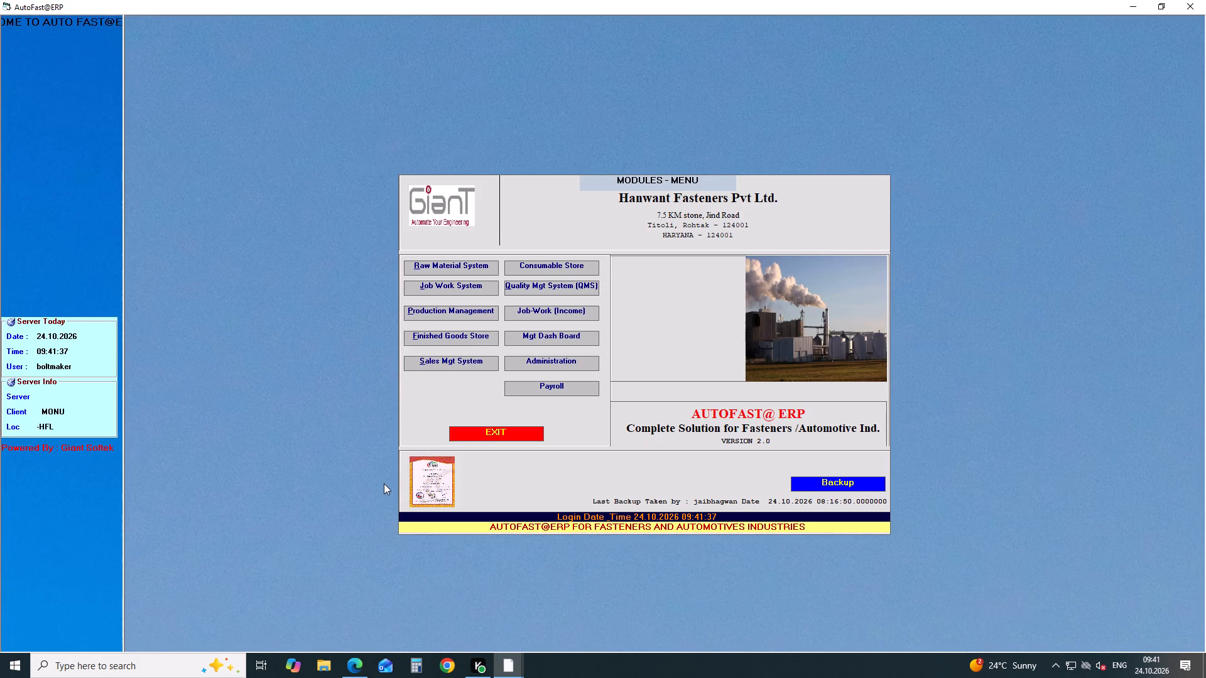
{"action": "left_click", "coordinate": [435, 313]}
{"action": "left_click", "coordinate": [53, 19]}
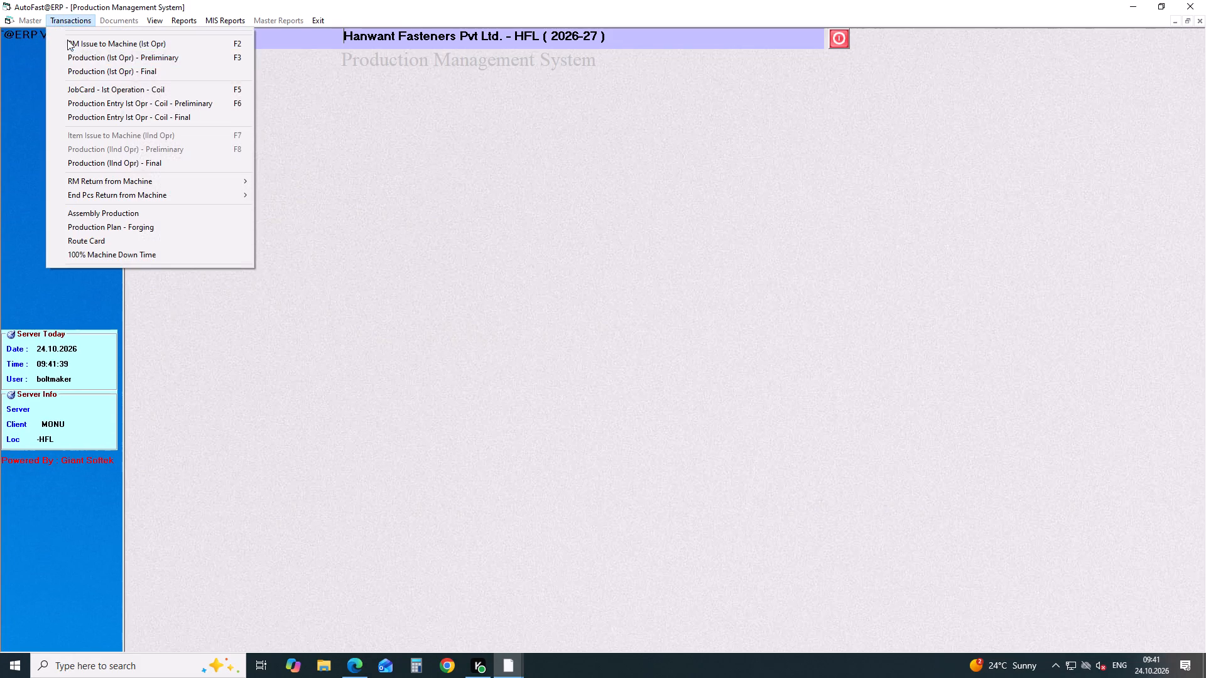
{"action": "left_click", "coordinate": [95, 88]}
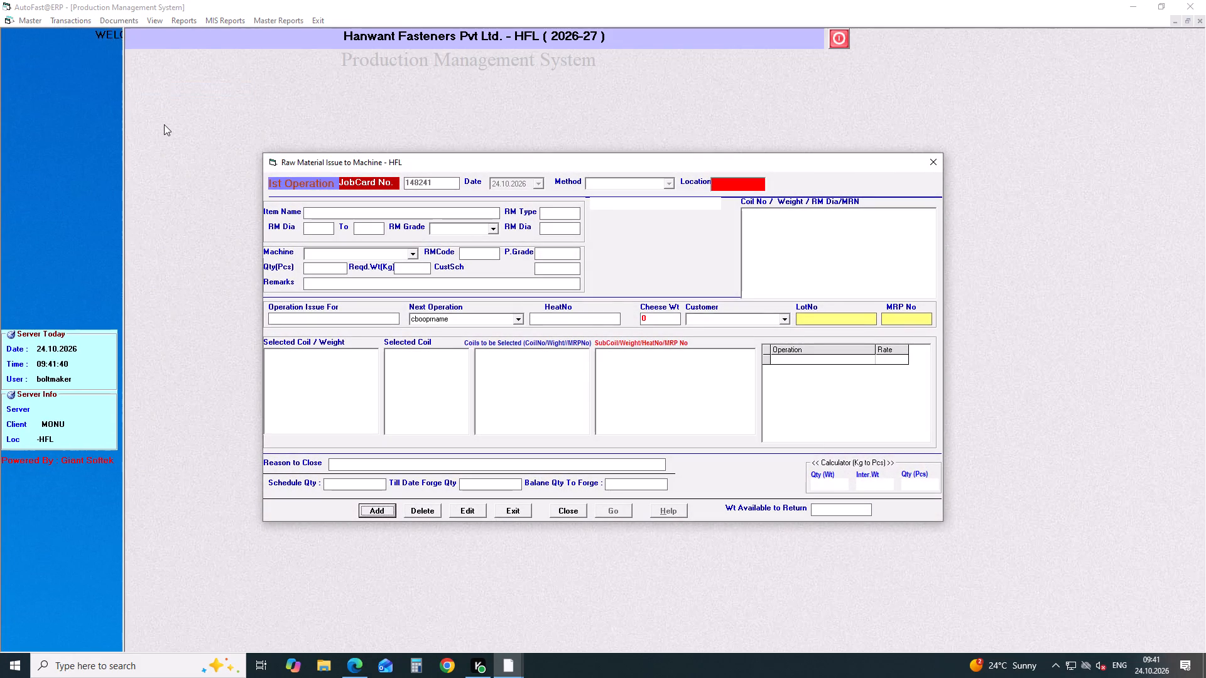
Start a new coil job card dated 23.10.2026 with method FORGING for item SCREW MUFFLER PROTECTOR-M6 X 12.
{"action": "key", "text": "Return"}
{"action": "key", "text": "Return"}
{"action": "key", "text": "Down"}
{"action": "key", "text": "Return"}
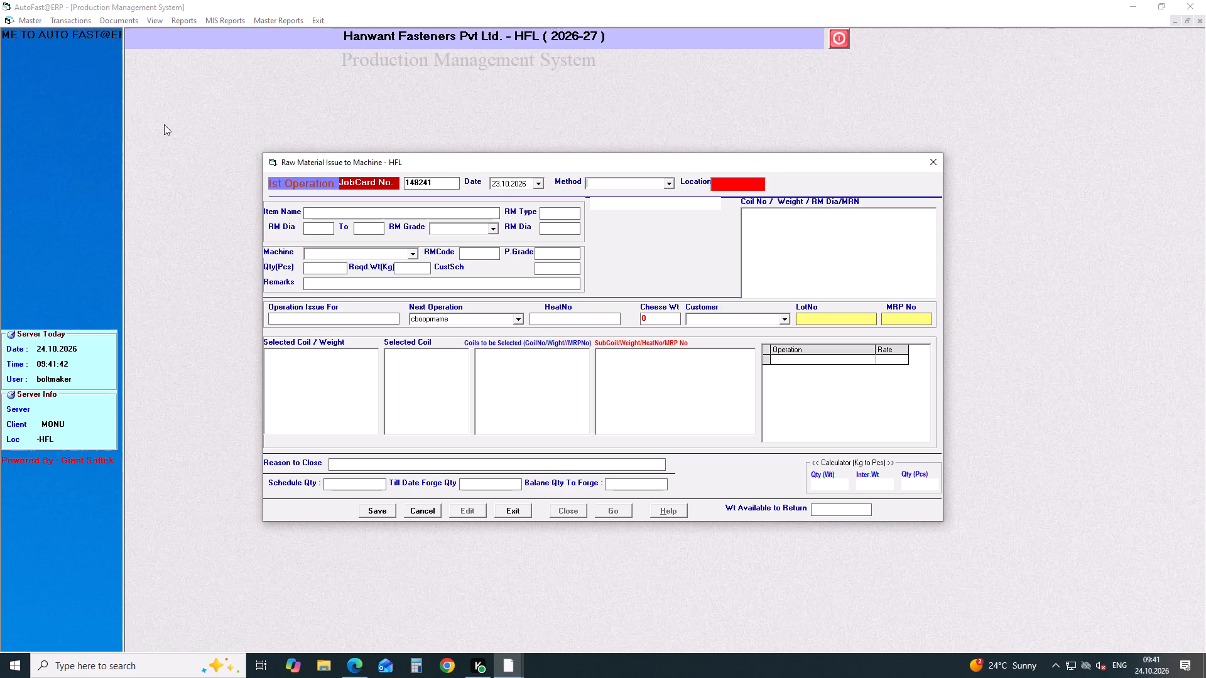
{"action": "key", "text": "Down"}
{"action": "key", "text": "Return"}
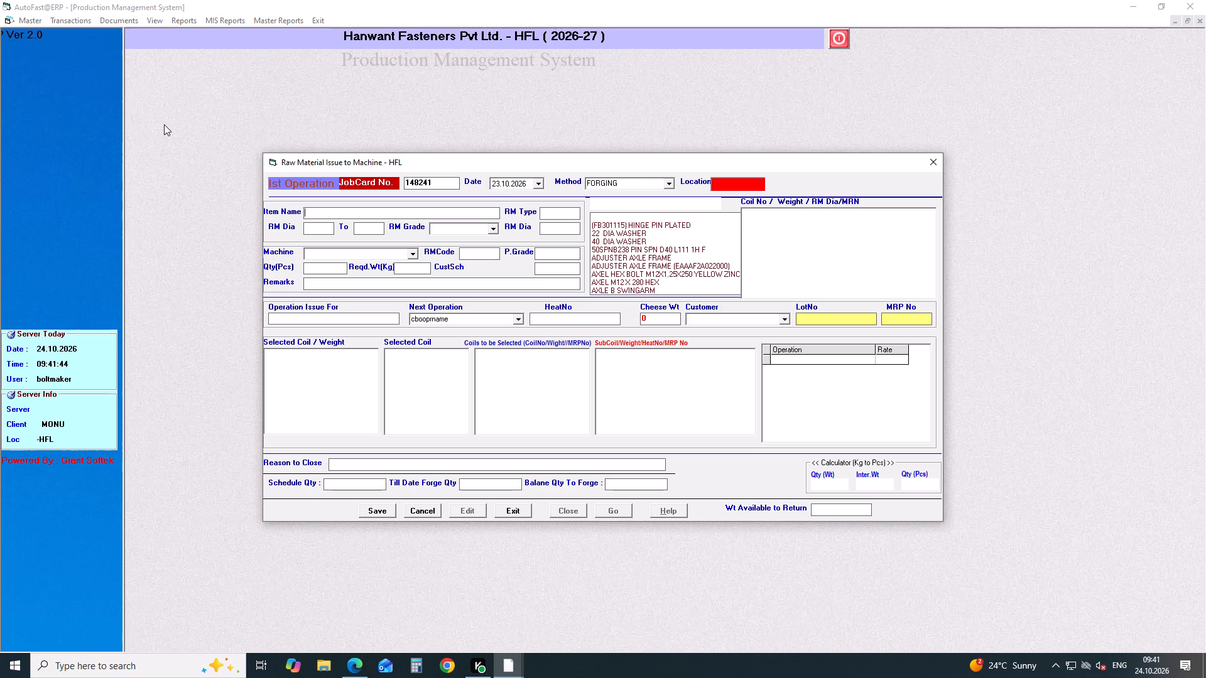
{"action": "type", "text": "SCREW MU"}
{"action": "key", "text": "Down"}
{"action": "key", "text": "Down"}
{"action": "key", "text": "Return"}
{"action": "key", "text": "Return"}
{"action": "key", "text": "Return"}
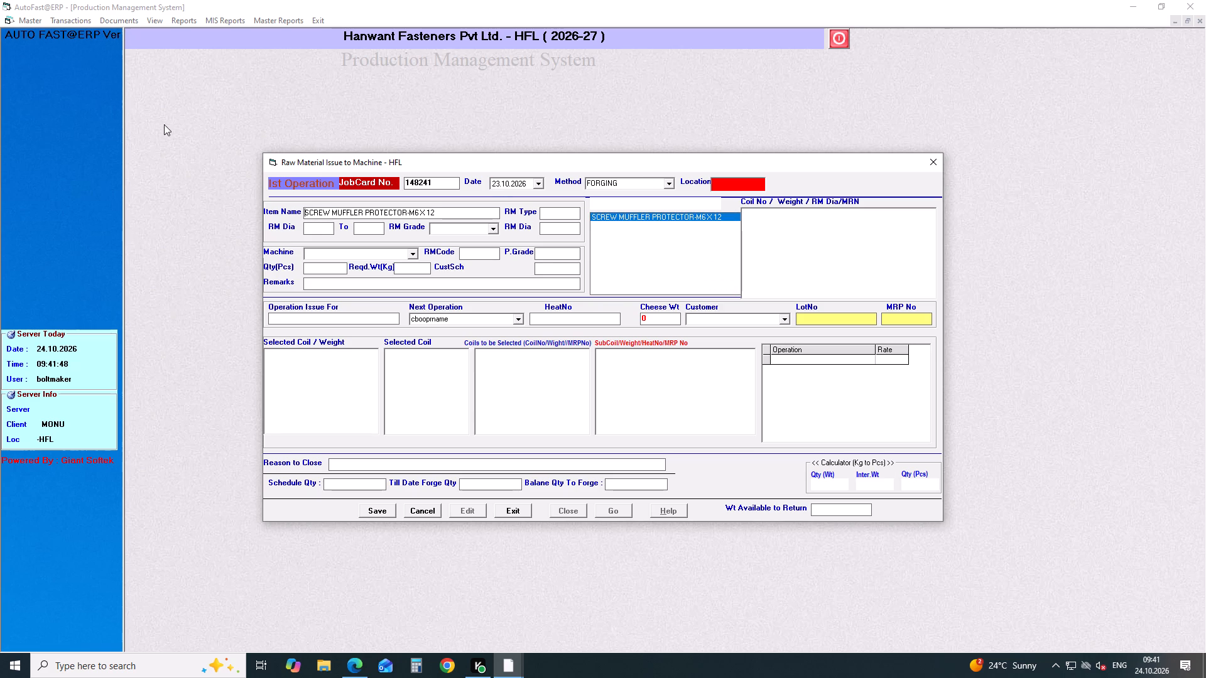
{"action": "key", "text": "Down"}
{"action": "key", "text": "Return"}
{"action": "key", "text": "Return"}
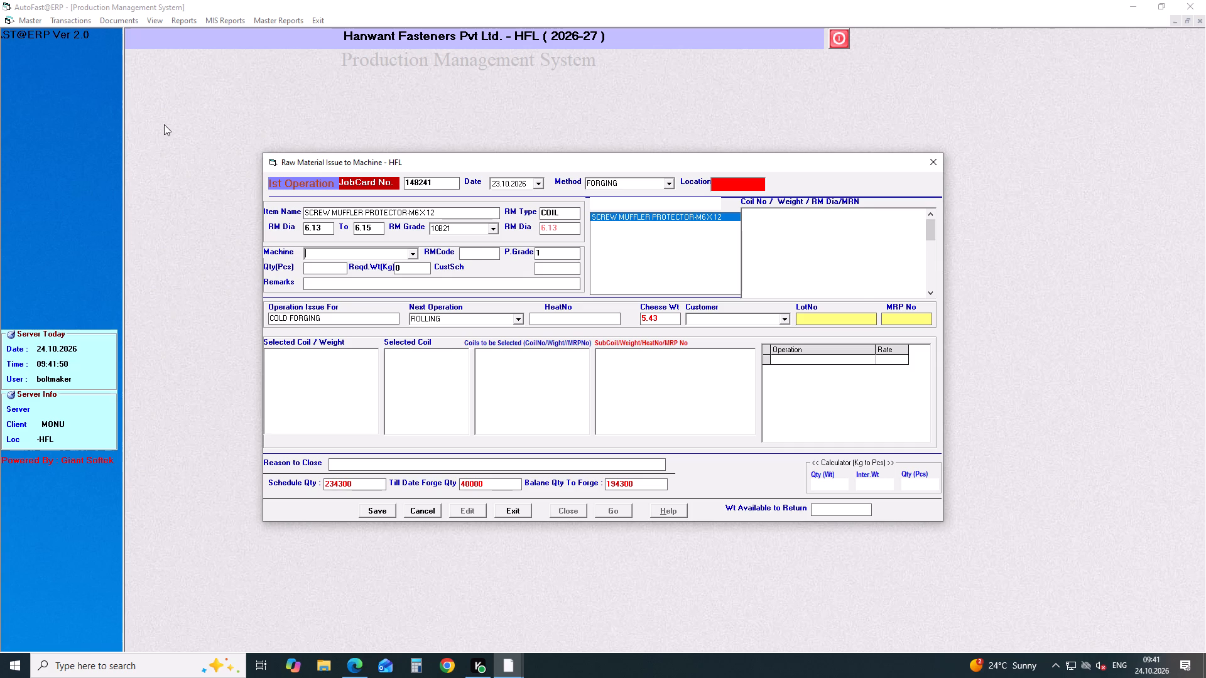
Assign machine BM-02 (BOLT MAKER), set the quantity to 43005 pcs, and keep ROLLING as the next operation.
{"action": "type", "text": "BM"}
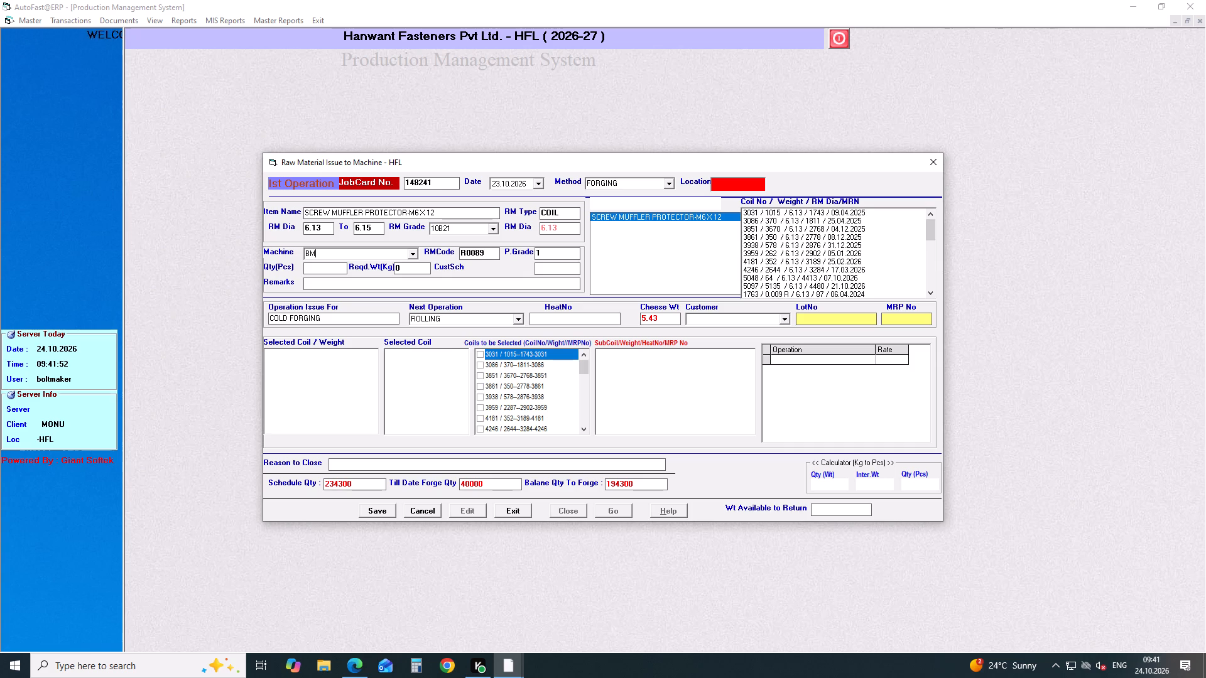
{"action": "key", "text": "Down"}
{"action": "key", "text": "Down"}
{"action": "key", "text": "Return"}
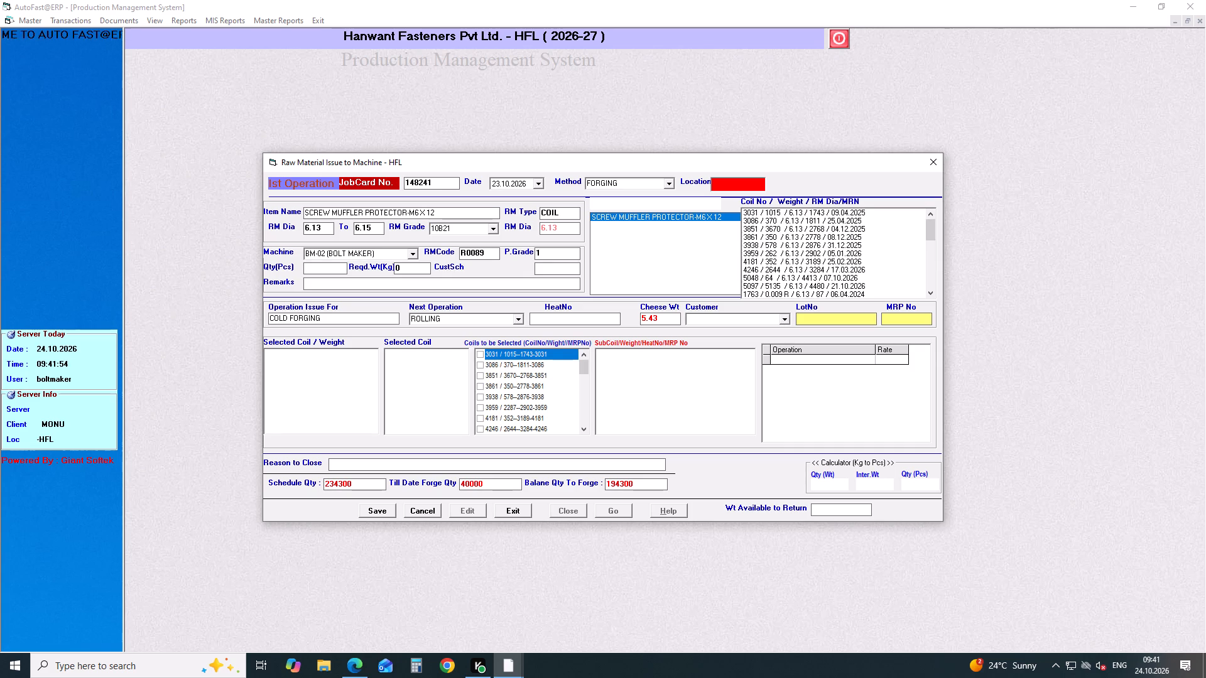
{"action": "type", "text": "43005"}
{"action": "key", "text": "Return"}
{"action": "key", "text": "Return"}
{"action": "key", "text": "Return"}
{"action": "key", "text": "Return"}
{"action": "key", "text": "Return"}
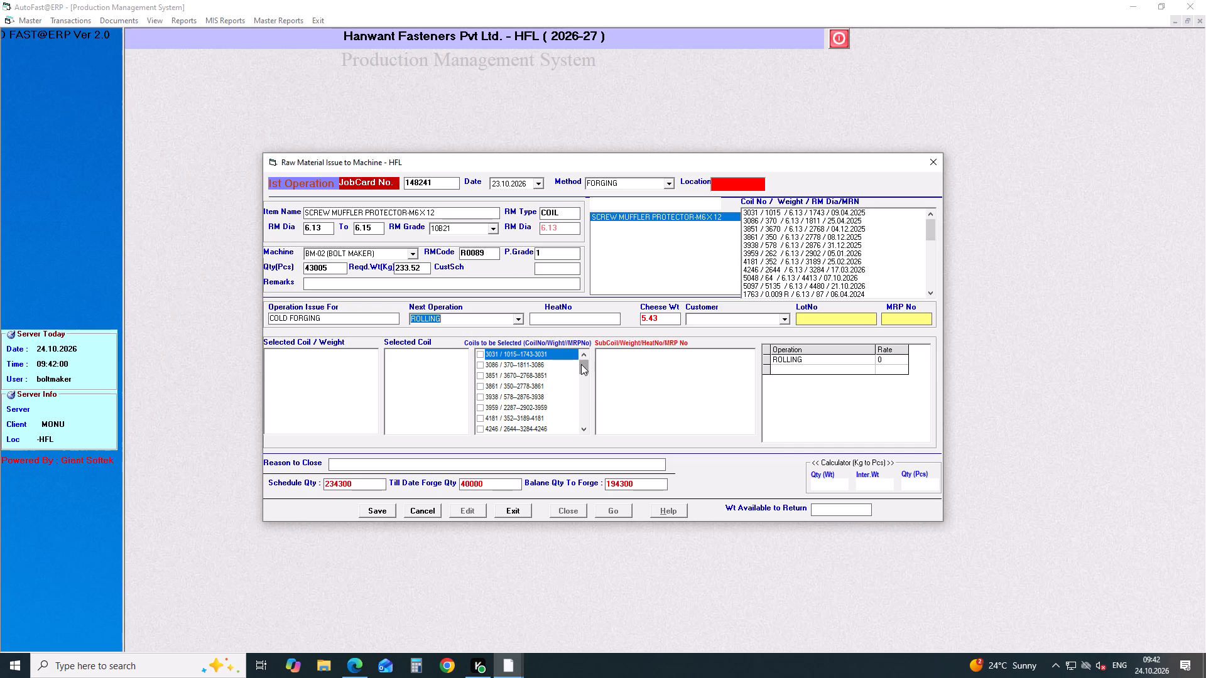
Select both coil 5048 entries under MRP 4413, the 27.58 kg returned coil and the 64 kg coil, for the job card.
{"action": "left_click_drag", "start_coordinate": [581, 364], "coordinate": [582, 426]}
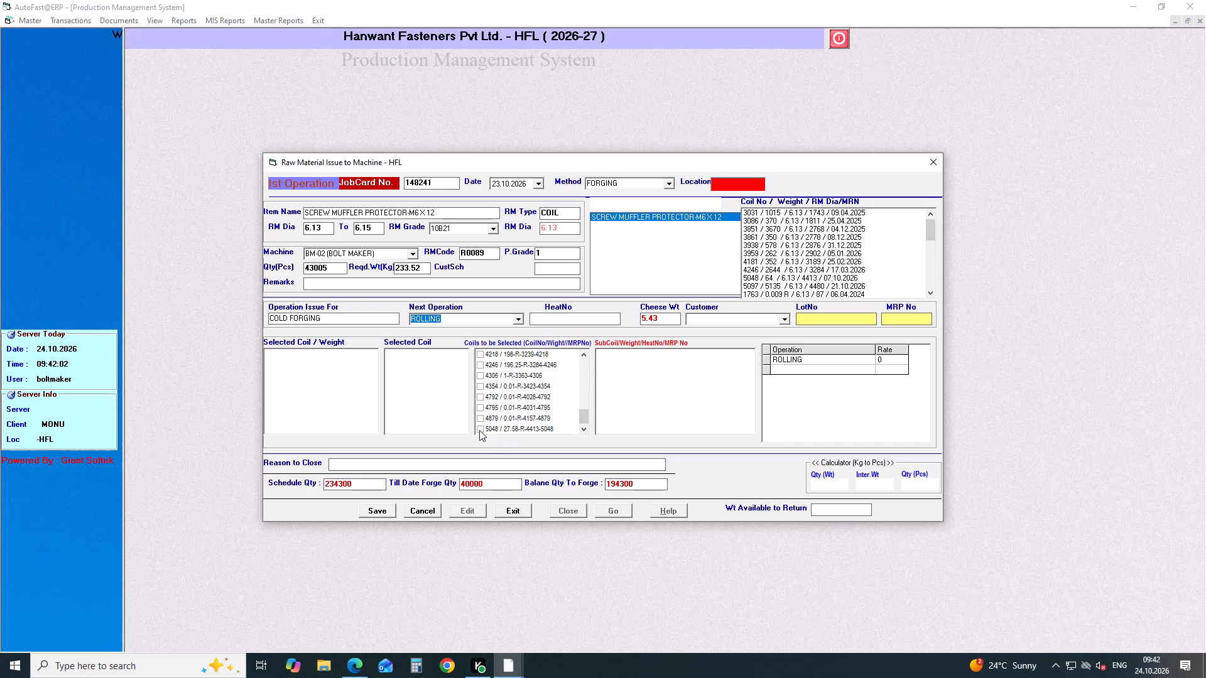
{"action": "left_click", "coordinate": [479, 430]}
{"action": "left_click_drag", "start_coordinate": [584, 416], "coordinate": [584, 378]}
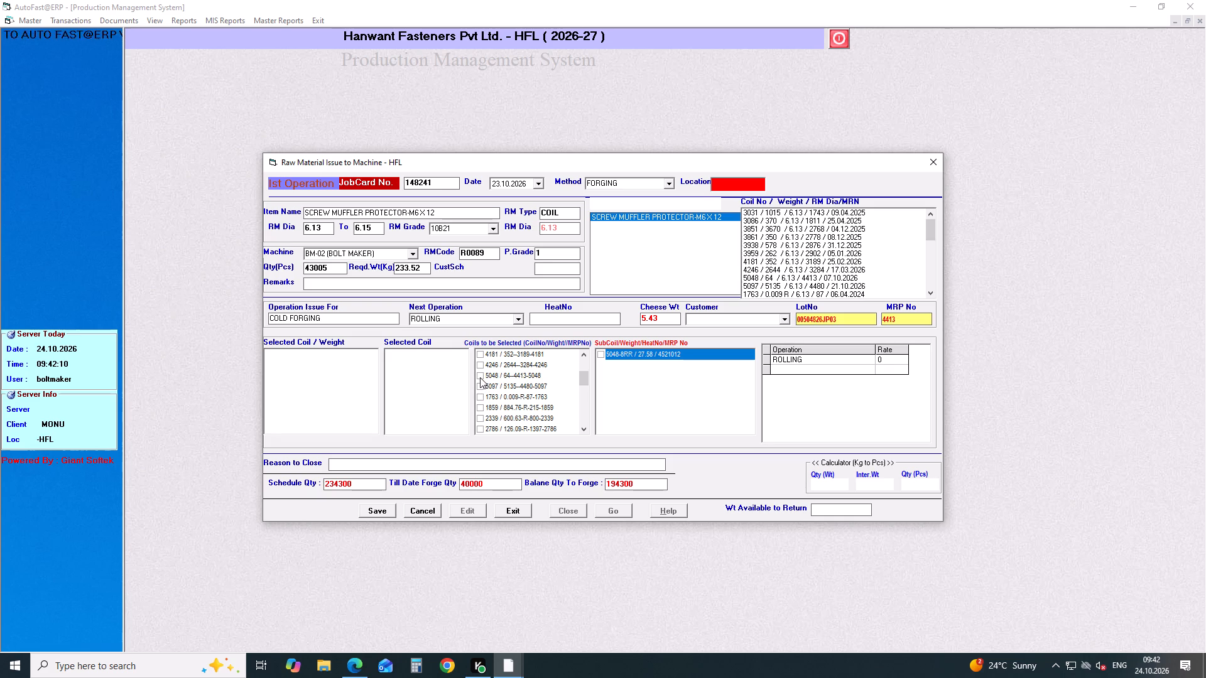
{"action": "left_click", "coordinate": [480, 377]}
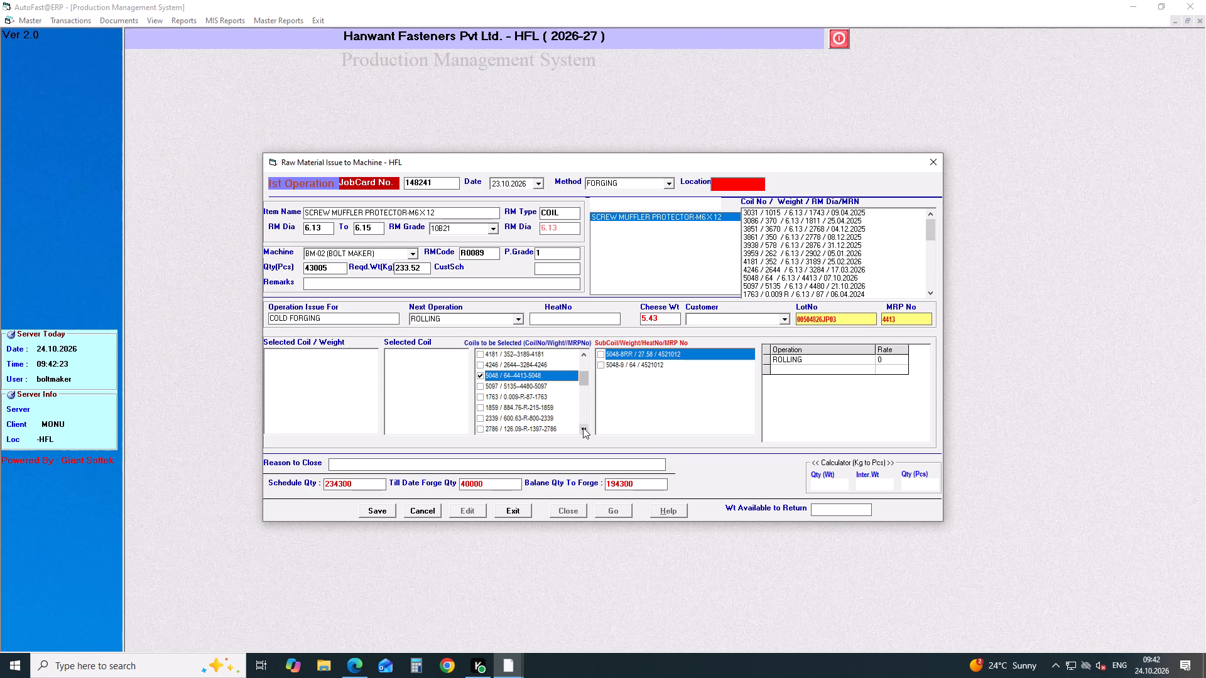
{"action": "left_click", "coordinate": [583, 428]}
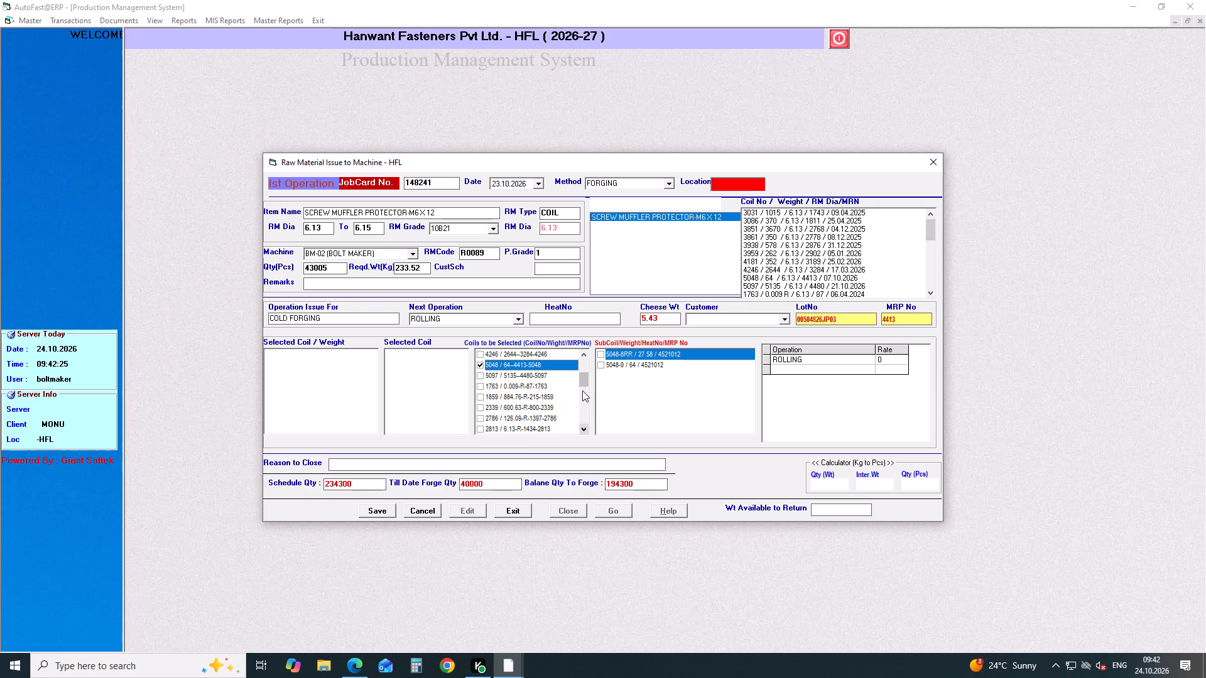
{"action": "left_click_drag", "start_coordinate": [582, 380], "coordinate": [582, 425]}
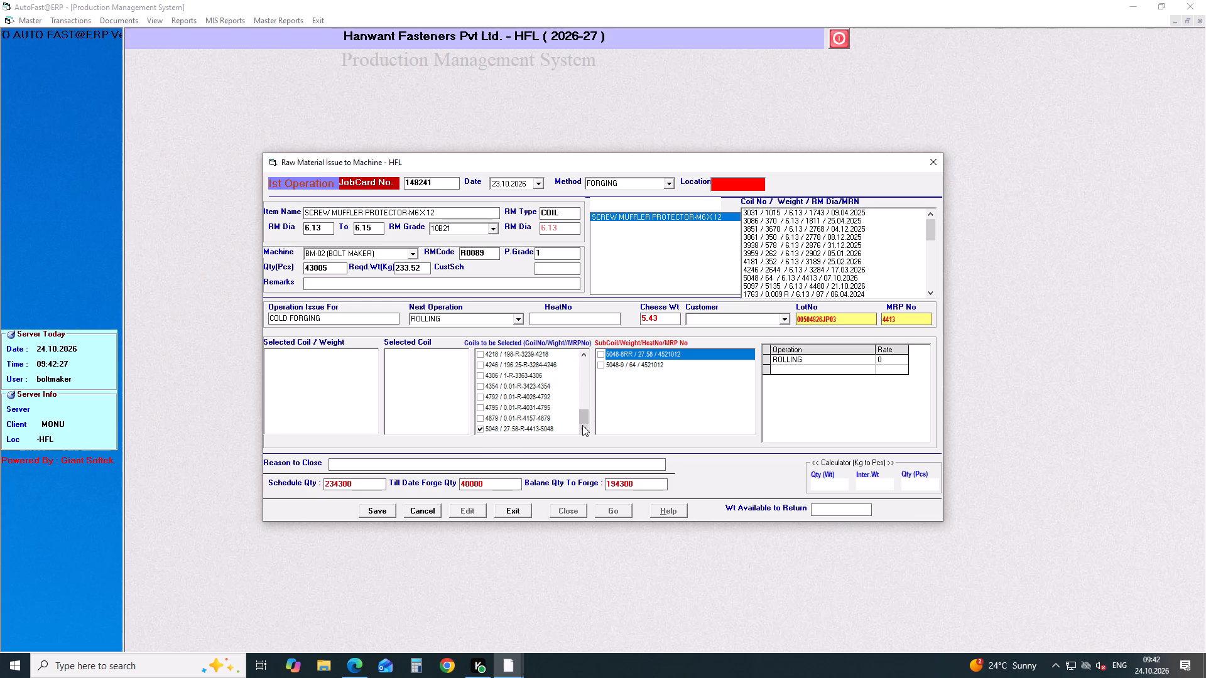
{"action": "left_click_drag", "start_coordinate": [582, 417], "coordinate": [587, 355]}
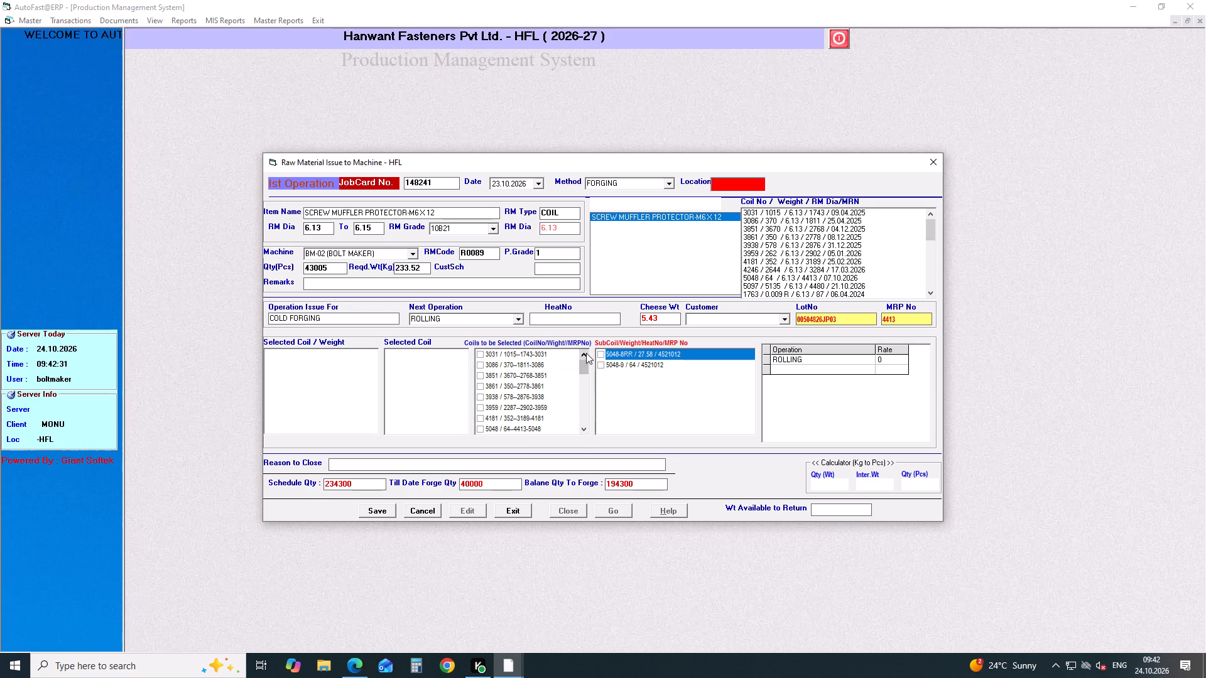
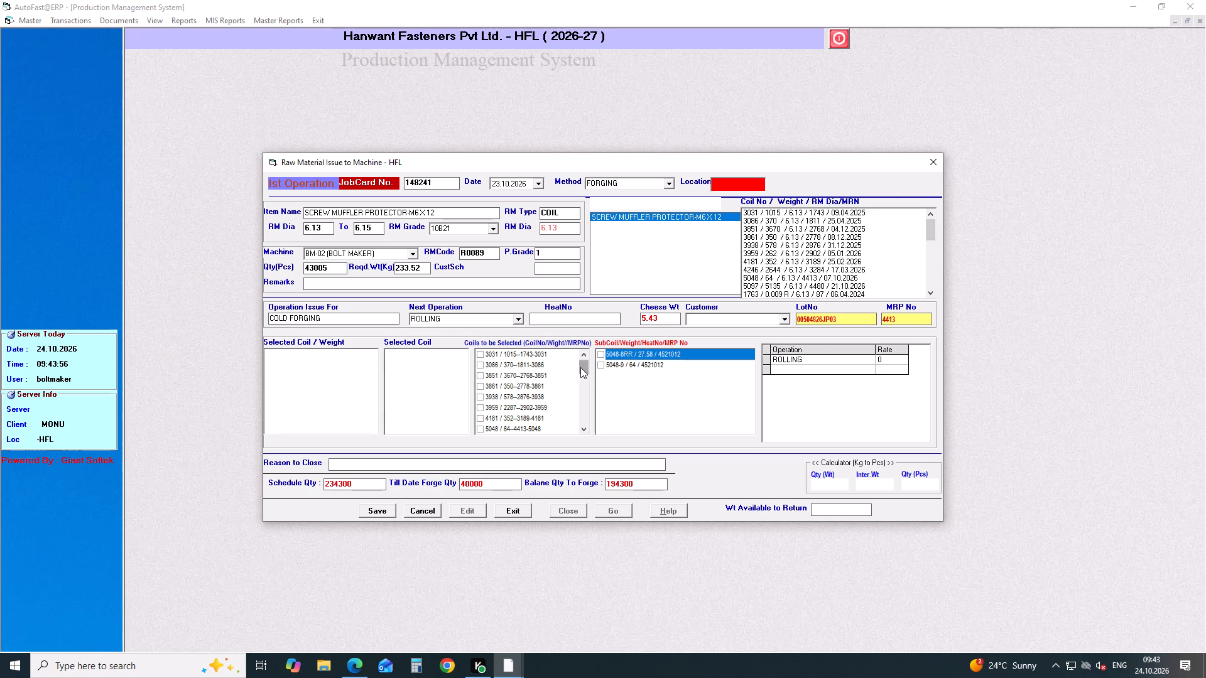
Convert 91.58 kg to pieces with the calculator, applying 16866 pcs as the job card quantity and keeping ROLLING as next operation.
{"action": "left_click_drag", "start_coordinate": [580, 367], "coordinate": [579, 433]}
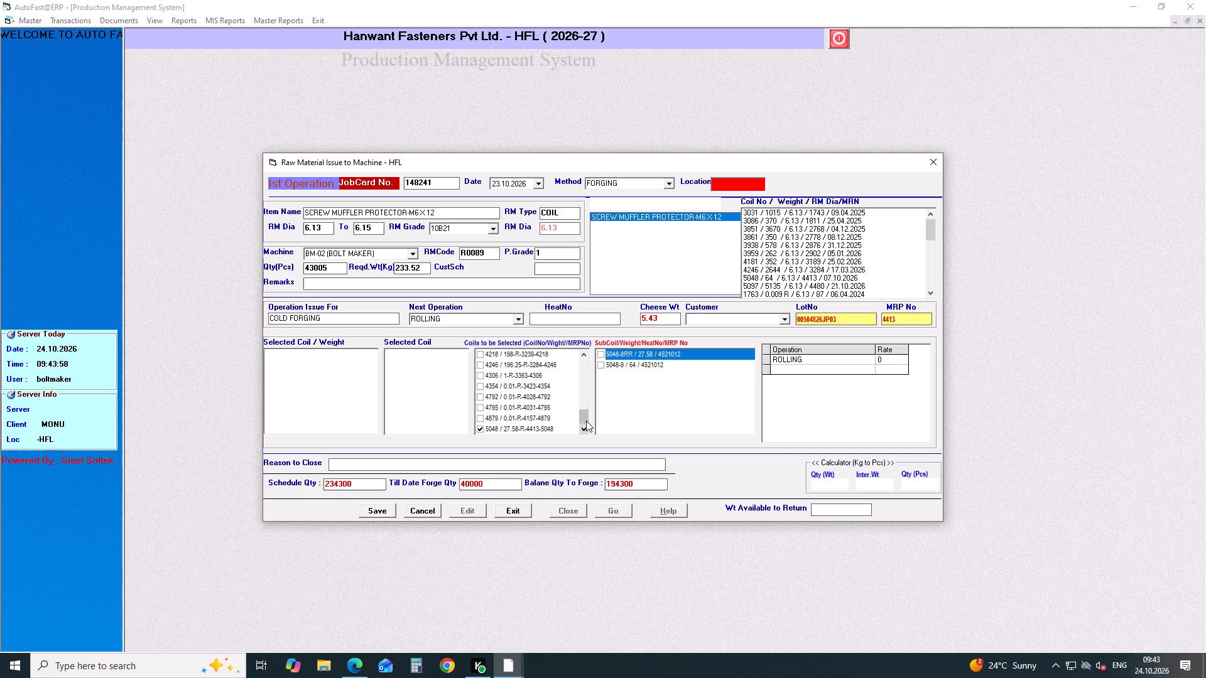
{"action": "left_click_drag", "start_coordinate": [586, 421], "coordinate": [582, 407]}
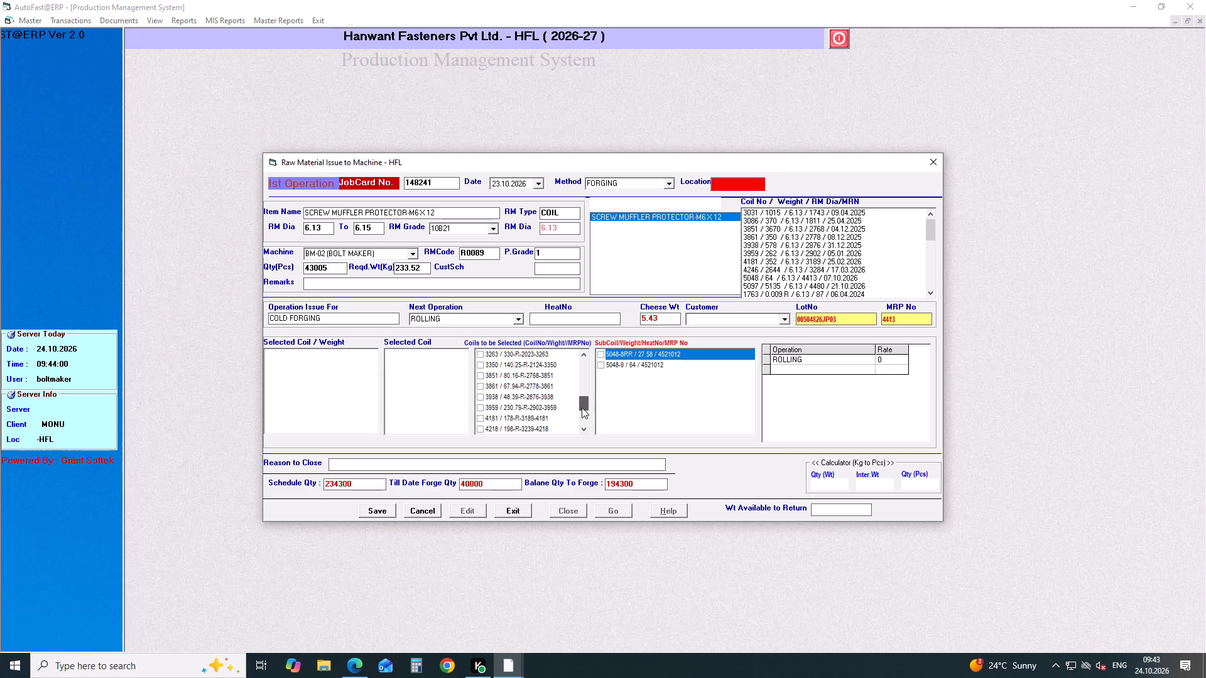
{"action": "left_click_drag", "start_coordinate": [582, 407], "coordinate": [585, 384]}
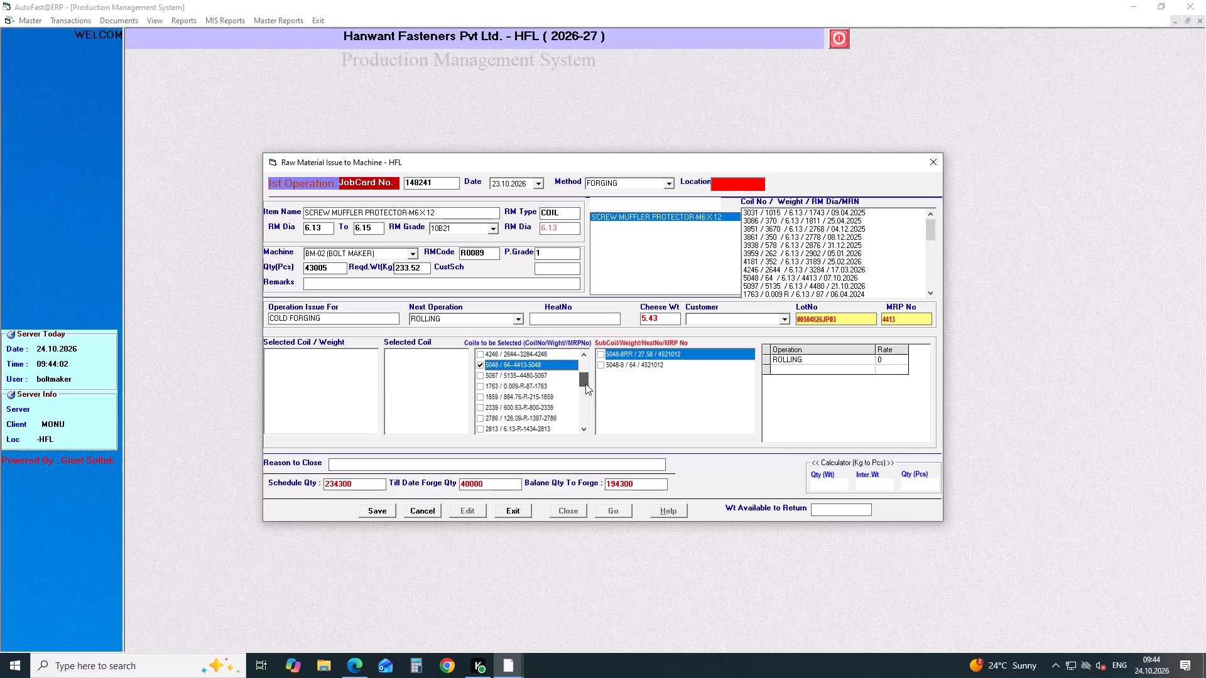
{"action": "left_click_drag", "start_coordinate": [585, 384], "coordinate": [588, 367]}
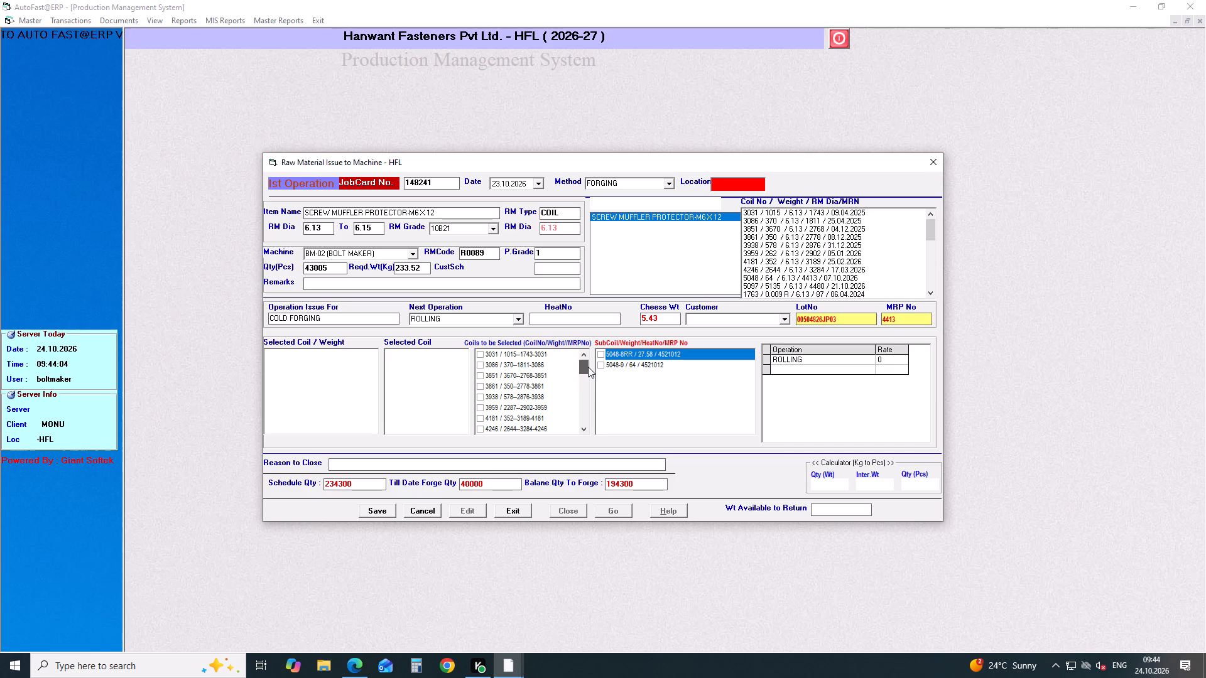
{"action": "left_click_drag", "start_coordinate": [588, 367], "coordinate": [589, 382]}
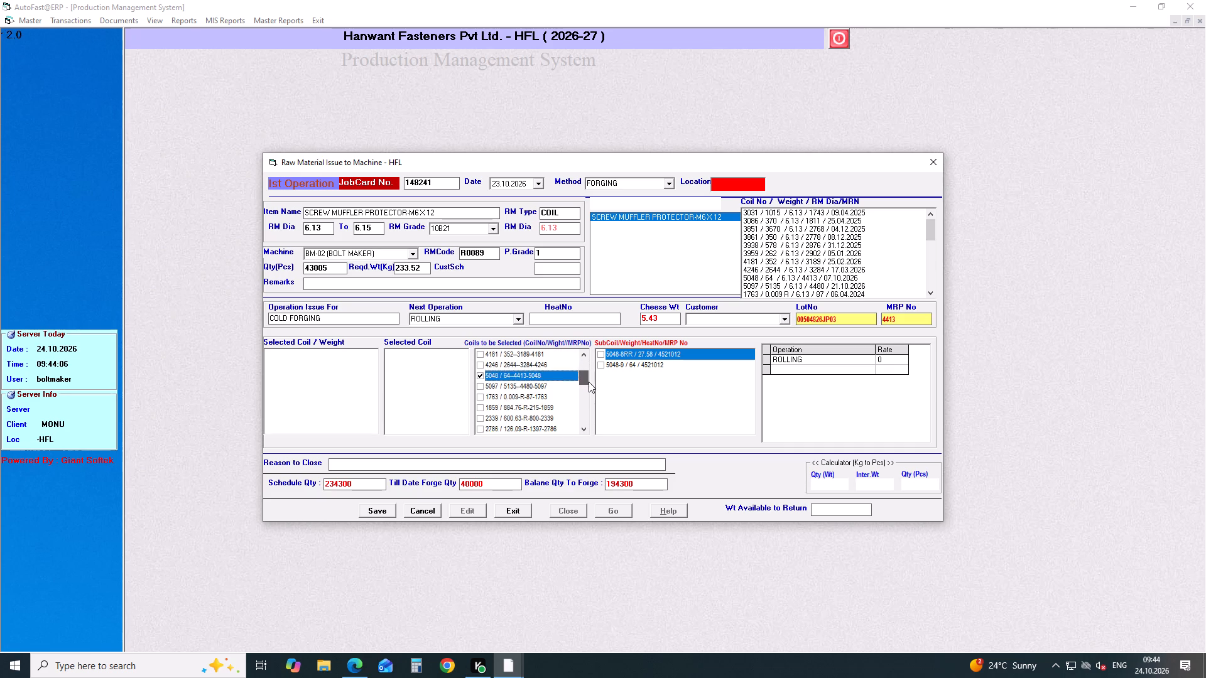
{"action": "left_click_drag", "start_coordinate": [589, 382], "coordinate": [587, 367]}
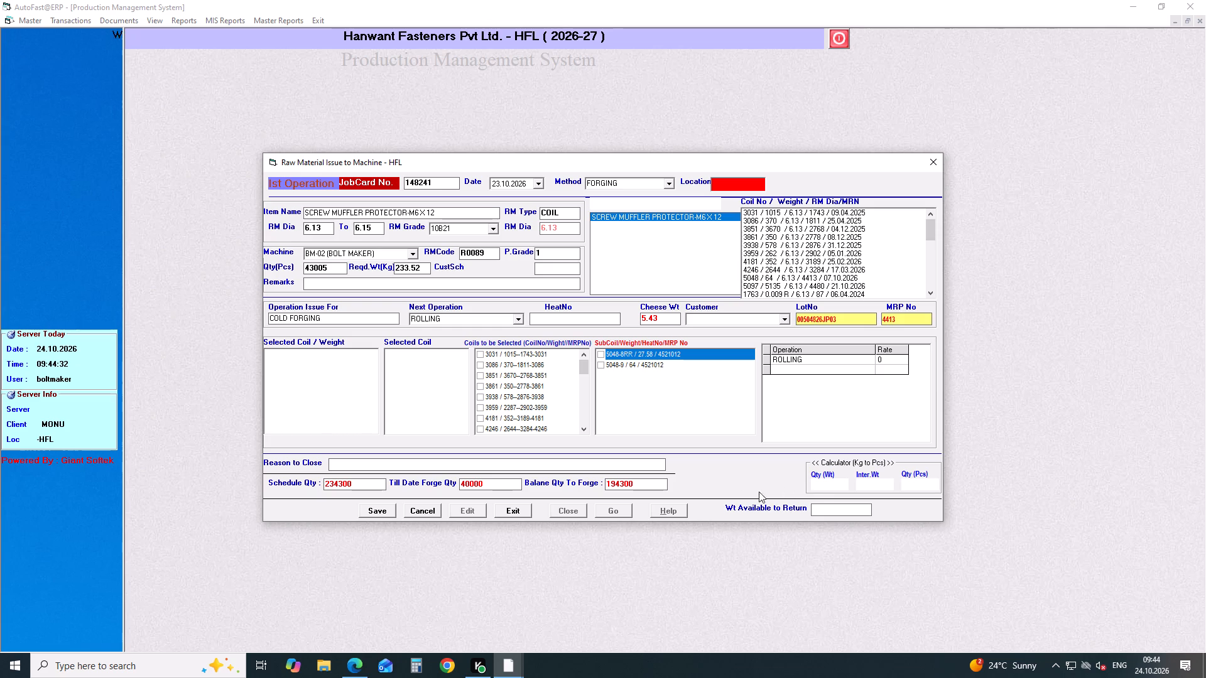
{"action": "left_click", "coordinate": [819, 488]}
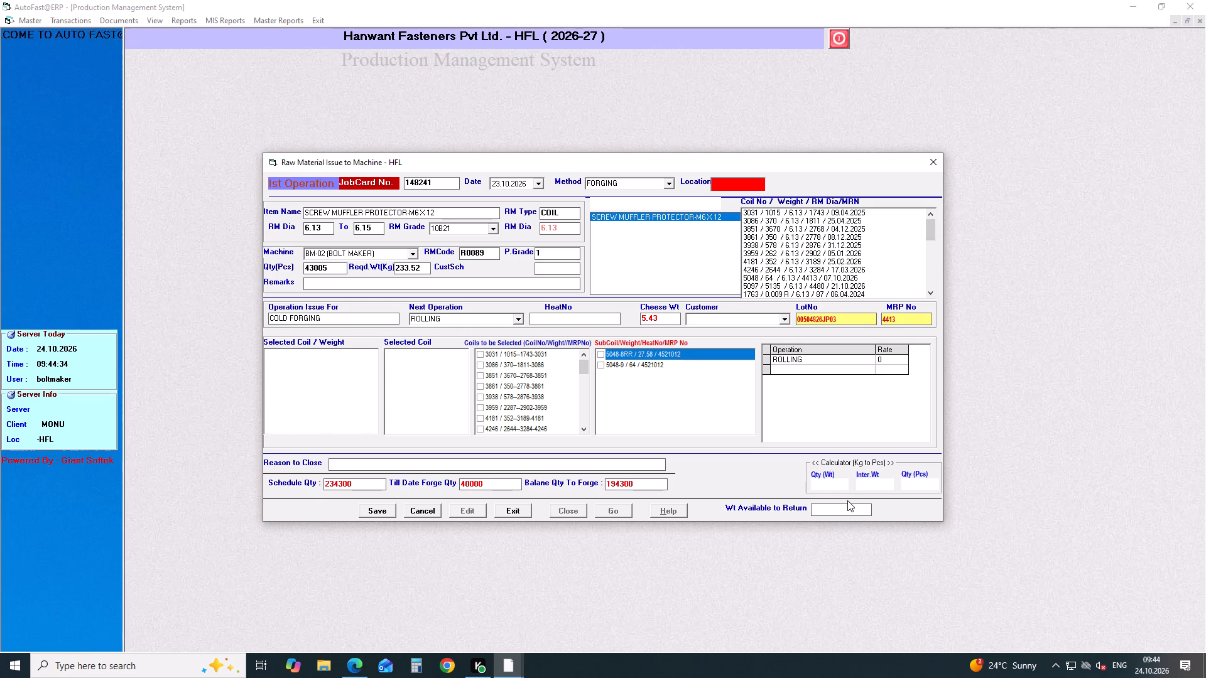
{"action": "type", "text": "91.58"}
{"action": "key", "text": "Return"}
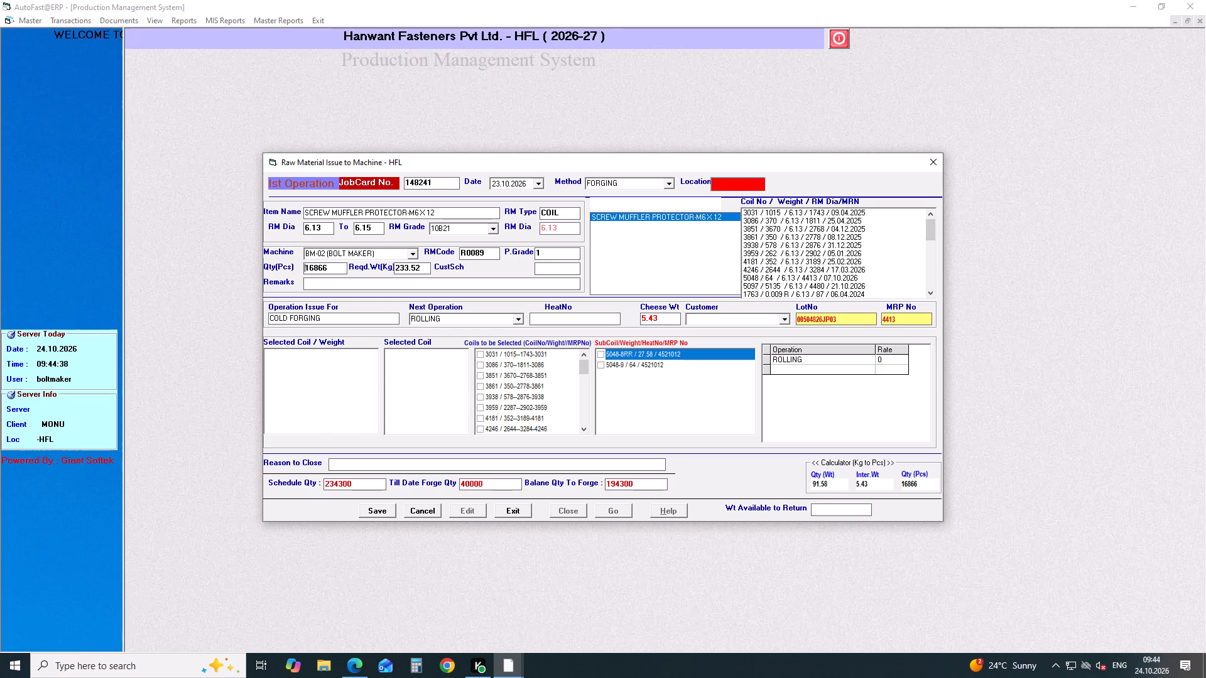
{"action": "key", "text": "Return"}
{"action": "key", "text": "Return"}
{"action": "key", "text": "Return"}
{"action": "key", "text": "Return"}
{"action": "key", "text": "Return"}
{"action": "key", "text": "Return"}
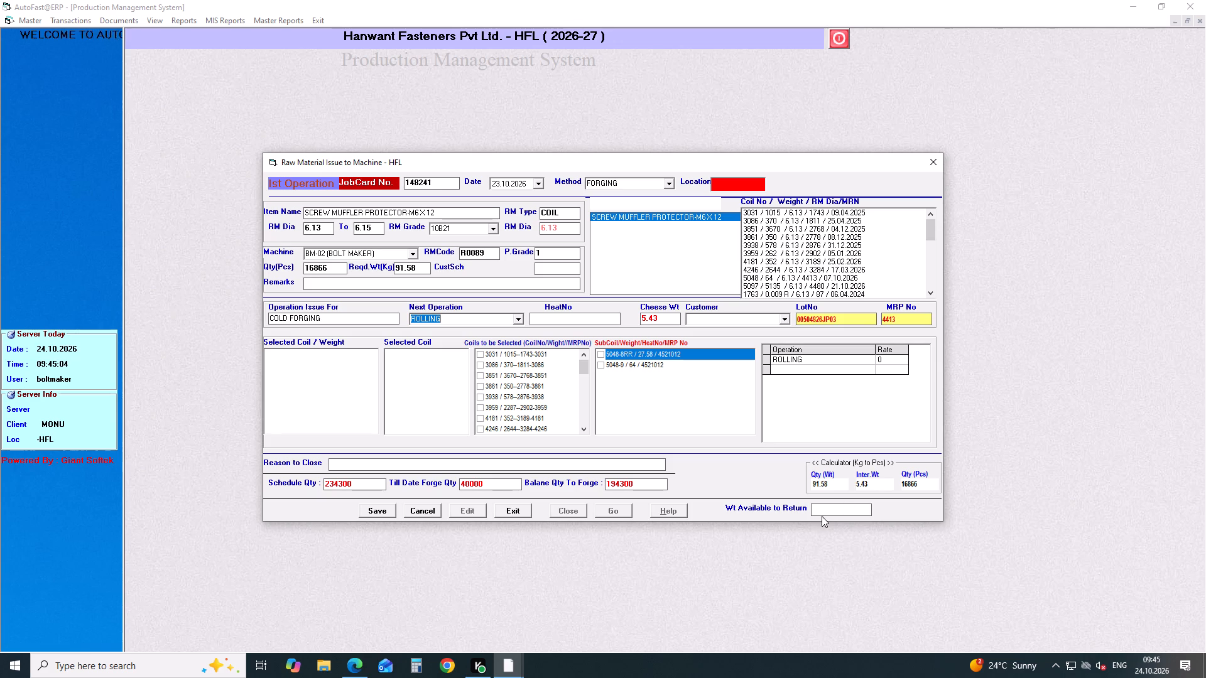
Select sub-coils 5048-8RR (27.58 kg) and 5048-9 (64 kg) of heat 4521012 and save the job card.
{"action": "left_click", "coordinate": [596, 353]}
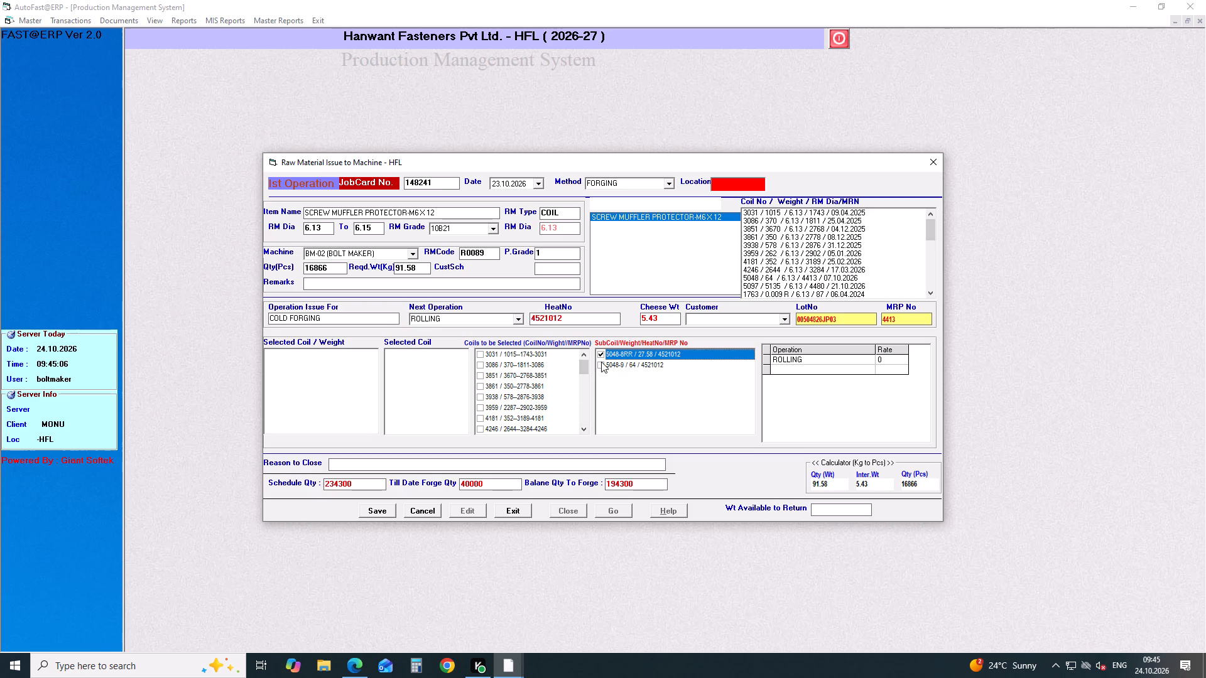
{"action": "left_click", "coordinate": [602, 362]}
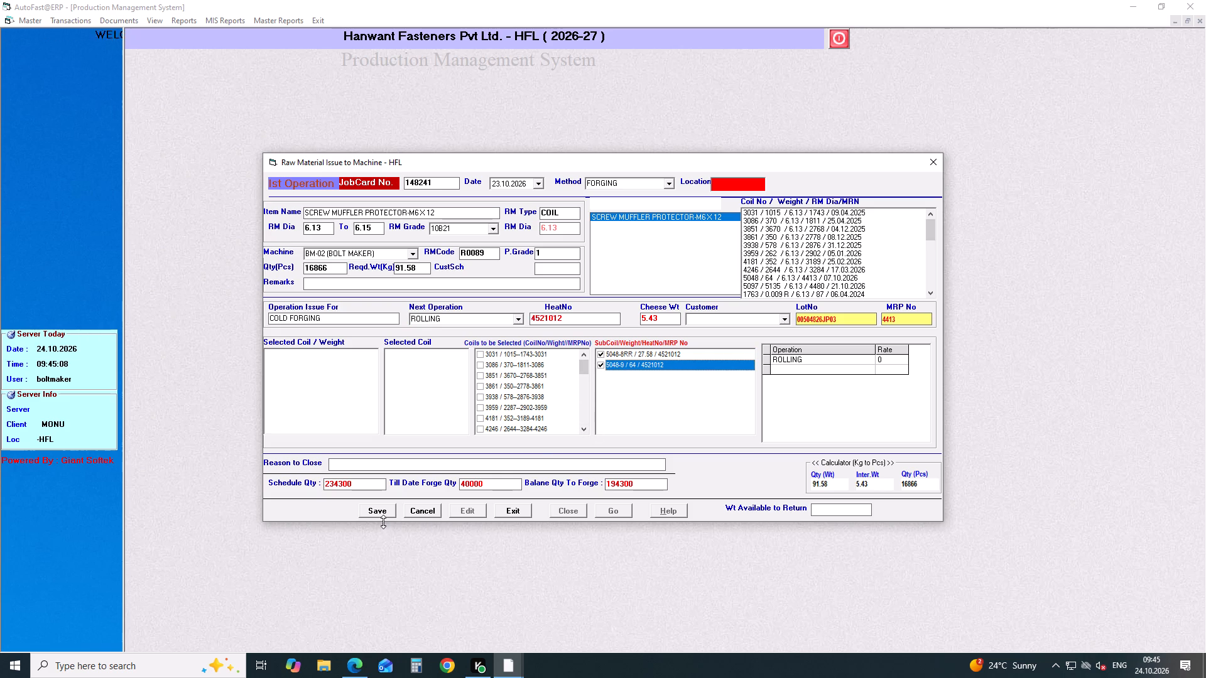
{"action": "key", "text": "Return"}
{"action": "key", "text": "Return"}
{"action": "key", "text": "Return"}
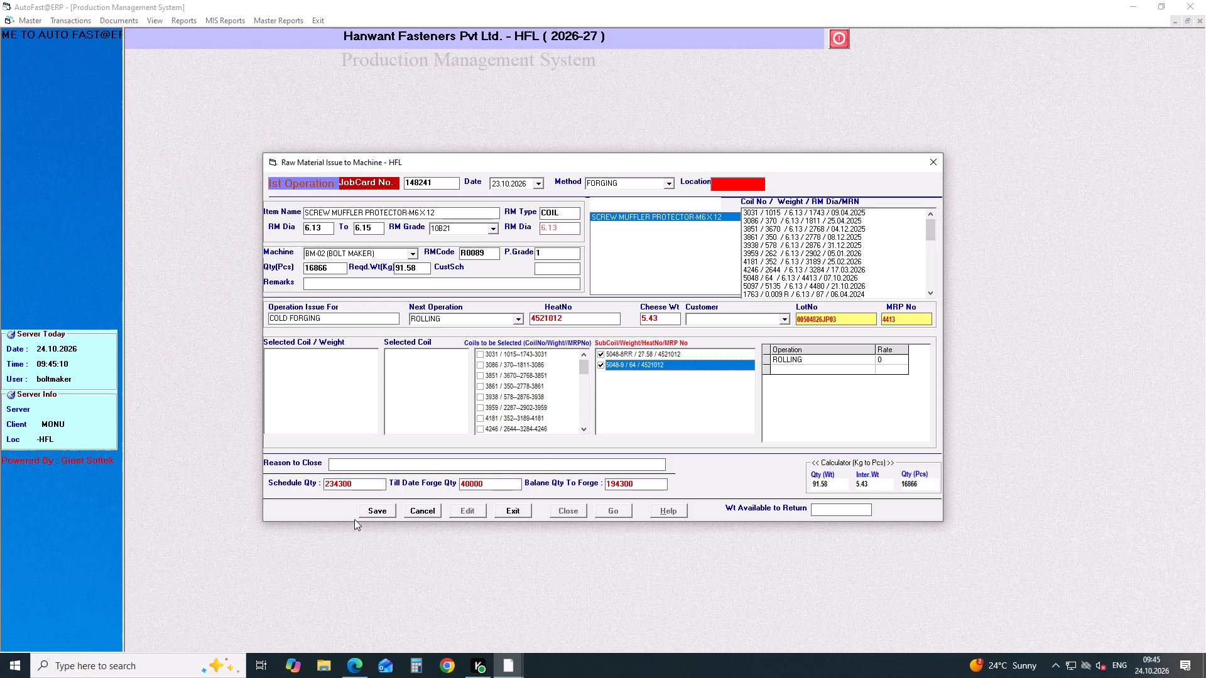
{"action": "left_click", "coordinate": [374, 510]}
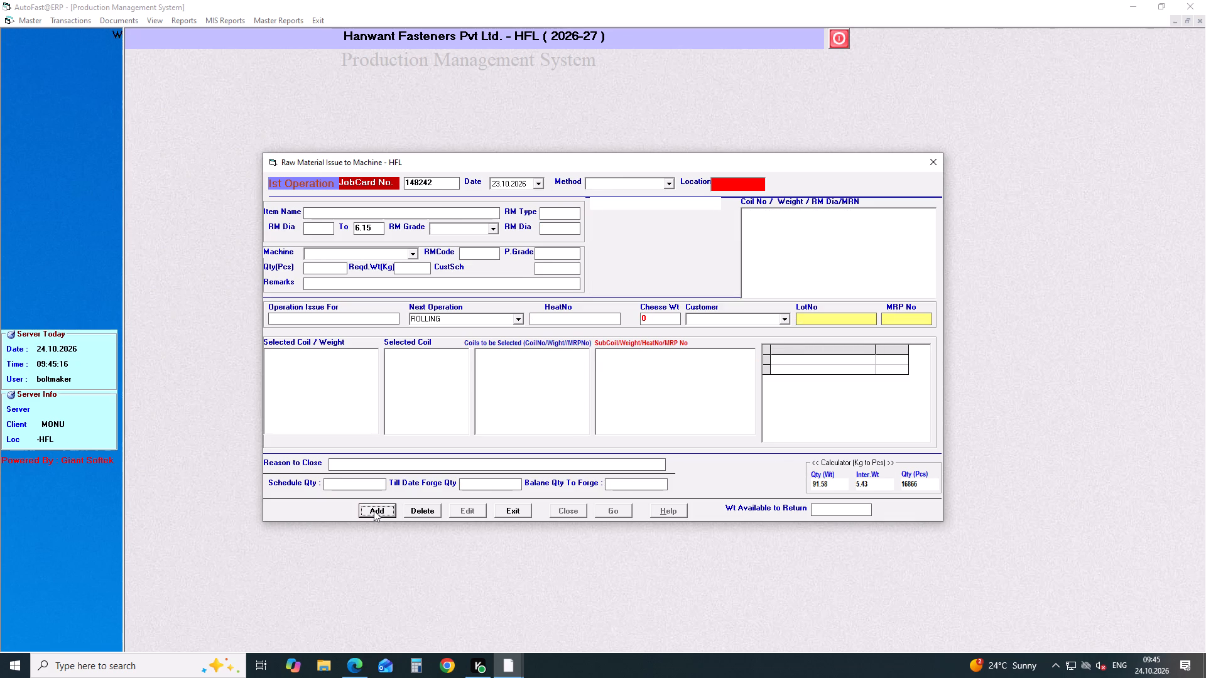
Start another FORGING coil job card dated 23.10.2026 for item SCREW MUFFLER PROTECTOR-M6 X 12 with RM grade 10B21.
{"action": "key", "text": "Return"}
{"action": "key", "text": "Return"}
{"action": "key", "text": "Return"}
{"action": "key", "text": "Down"}
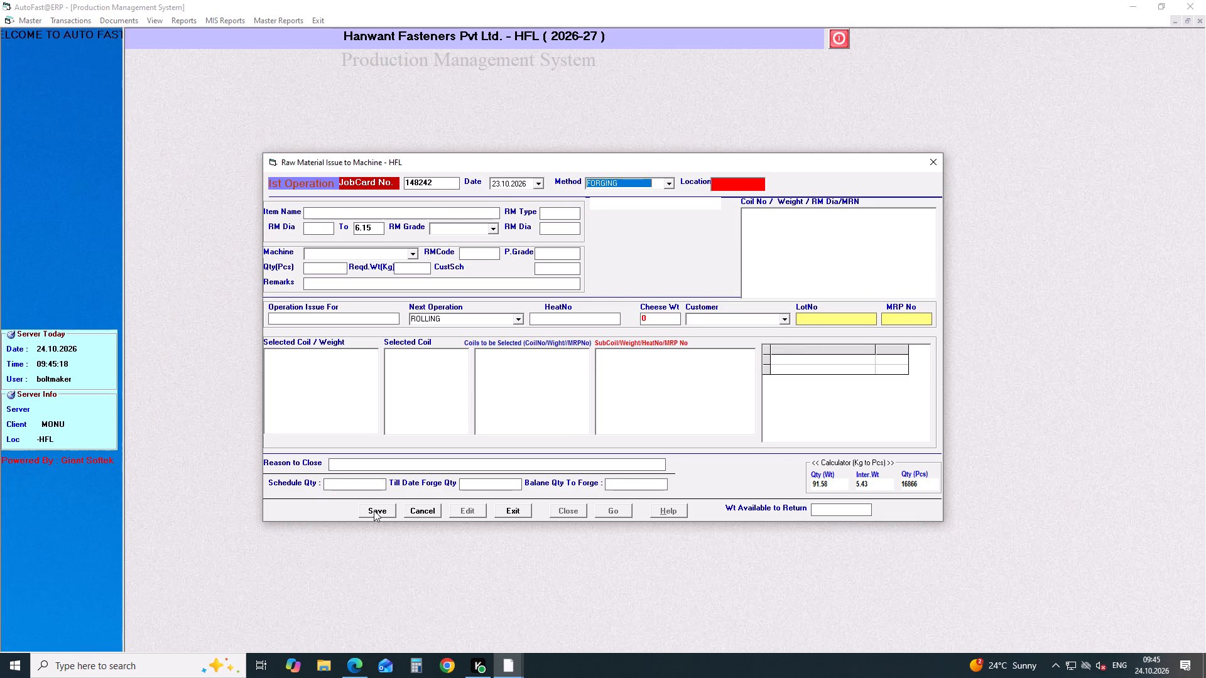
{"action": "key", "text": "Return"}
{"action": "type", "text": "SCREW MU"}
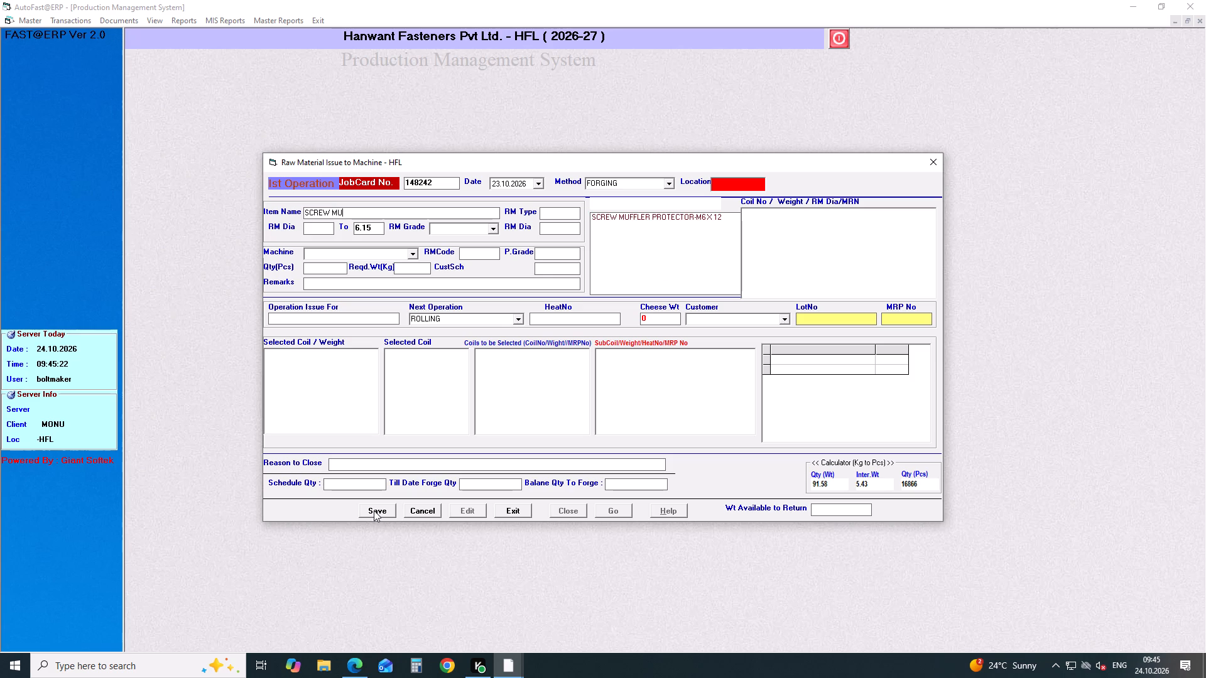
{"action": "key", "text": "Down"}
{"action": "key", "text": "Down"}
{"action": "key", "text": "Return"}
{"action": "key", "text": "Return"}
{"action": "key", "text": "Return"}
{"action": "key", "text": "Down"}
{"action": "key", "text": "Return"}
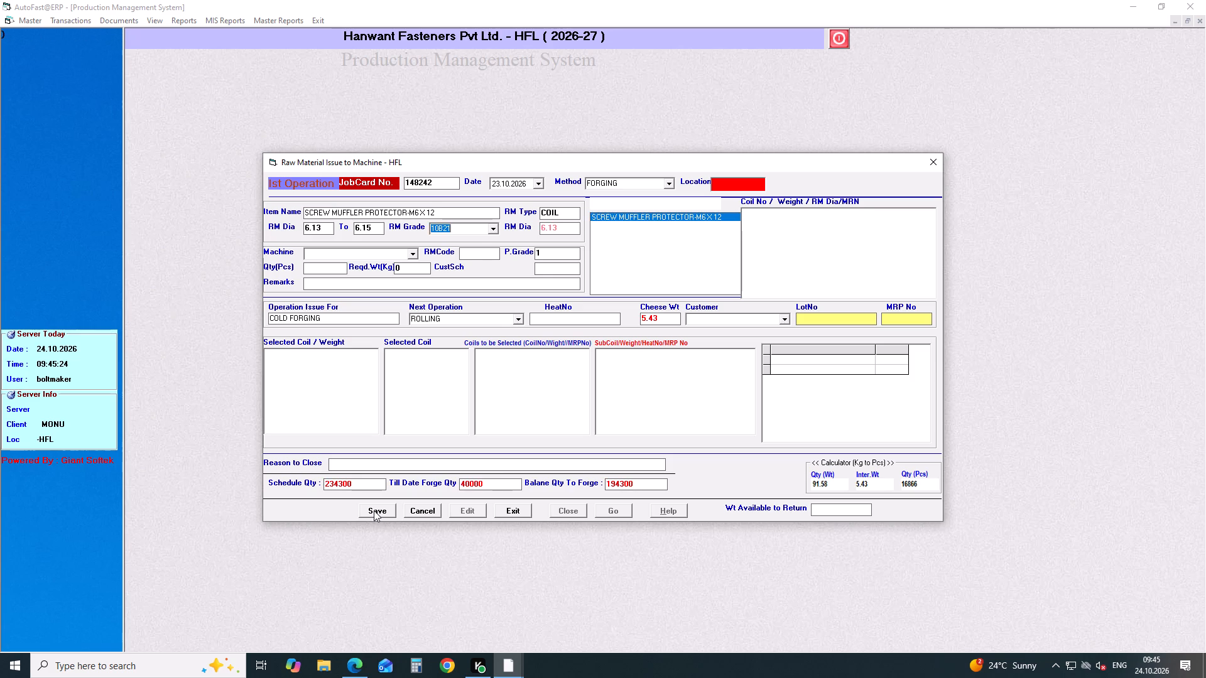
Assign machine BM-02 (BOLT MAKER), set the quantity to 26139 pcs, and keep ROLLING as the next operation.
{"action": "key", "text": "Return"}
{"action": "type", "text": "BM"}
{"action": "key", "text": "Down"}
{"action": "key", "text": "Down"}
{"action": "key", "text": "Return"}
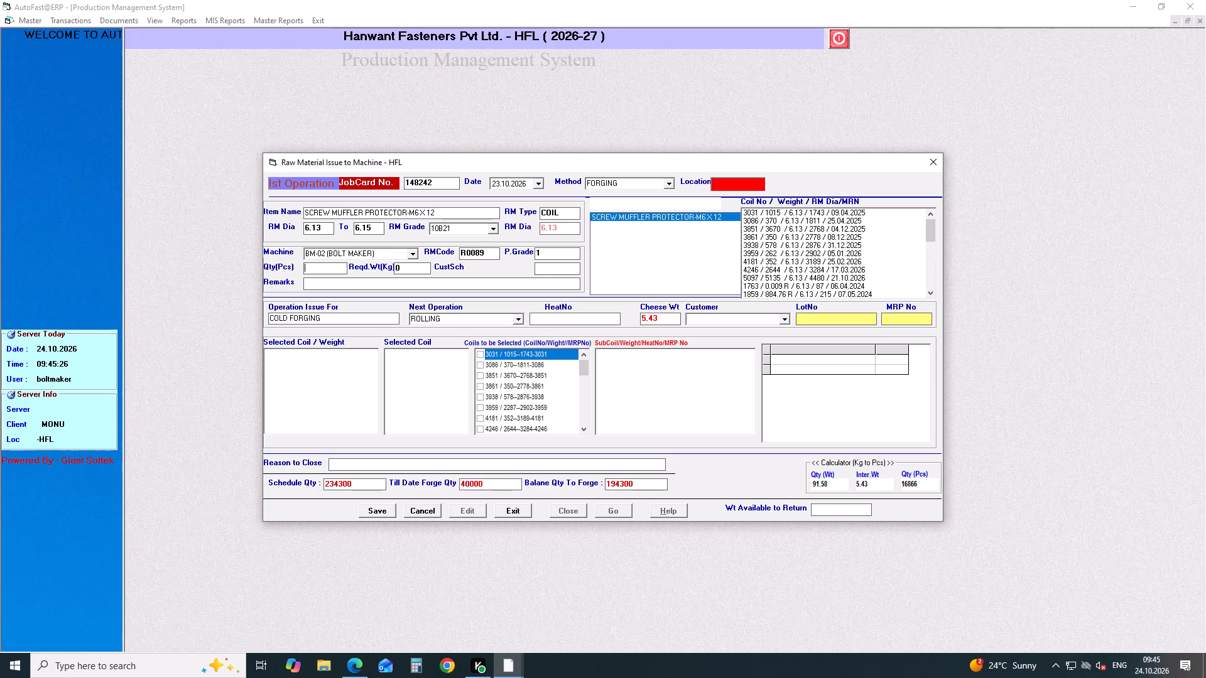
{"action": "type", "text": "26139"}
{"action": "key", "text": "Return"}
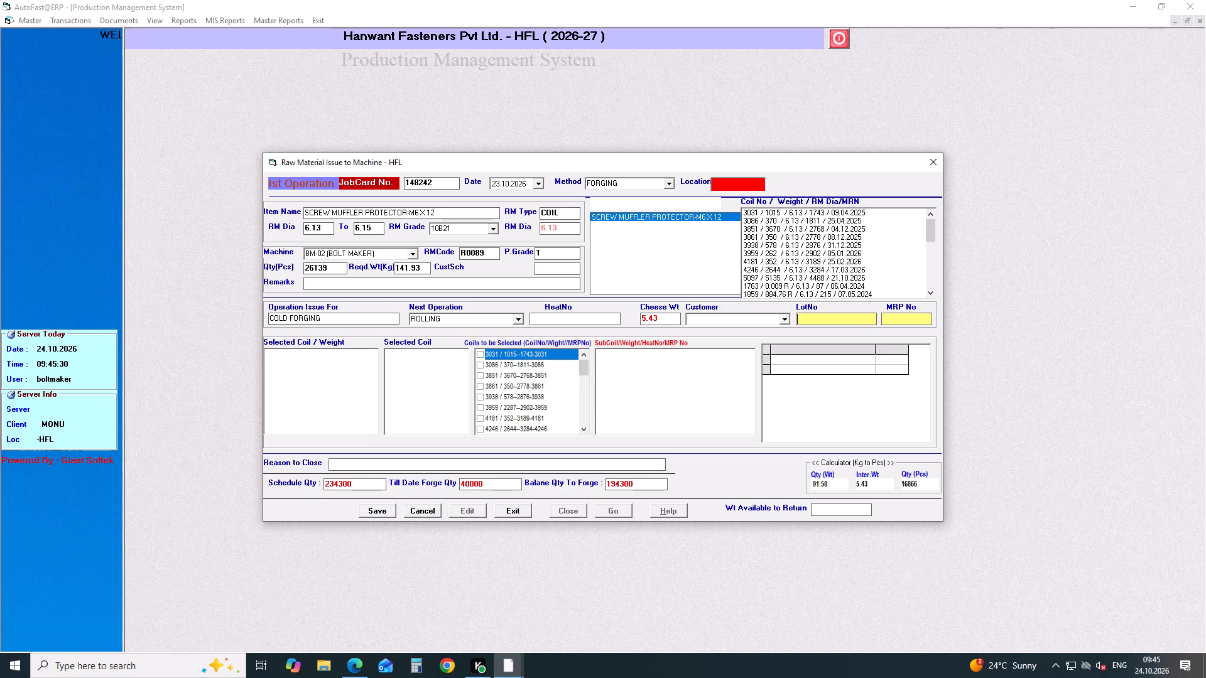
{"action": "key", "text": "Return"}
{"action": "key", "text": "Return"}
{"action": "key", "text": "Return"}
{"action": "key", "text": "Return"}
{"action": "key", "text": "Return"}
{"action": "key", "text": "Return"}
{"action": "key", "text": "Return"}
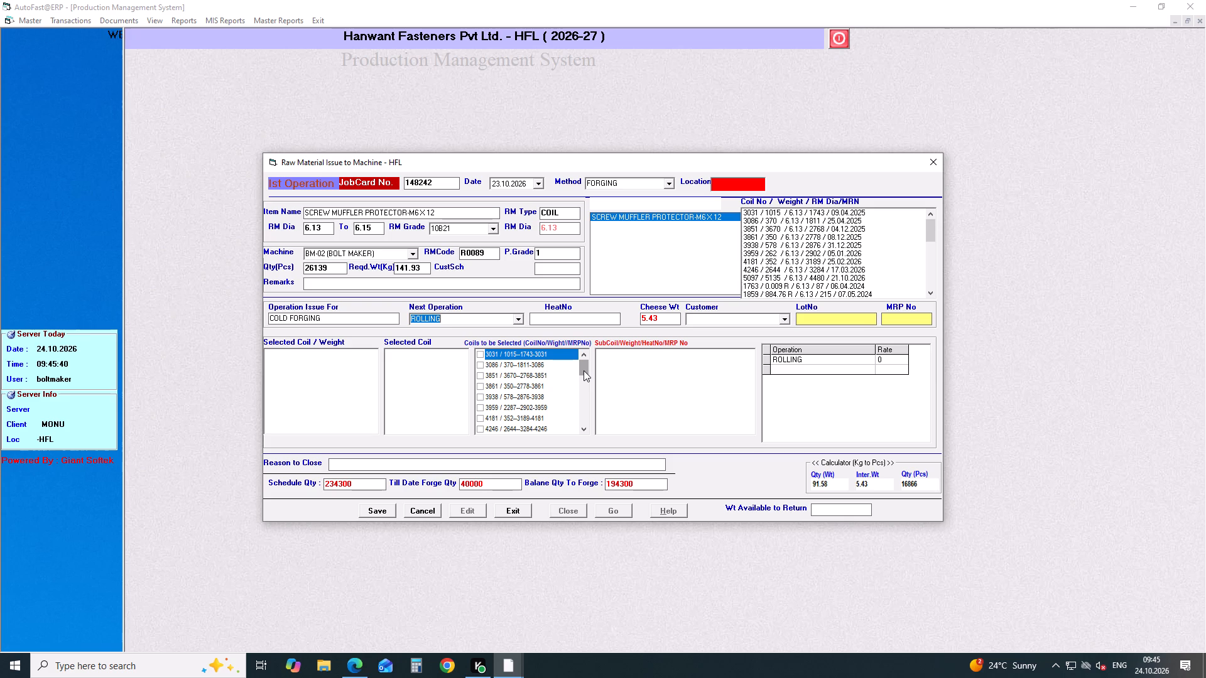
Select coil 5097 under MRP 4480 for the new job card.
{"action": "left_click_drag", "start_coordinate": [584, 370], "coordinate": [584, 385]}
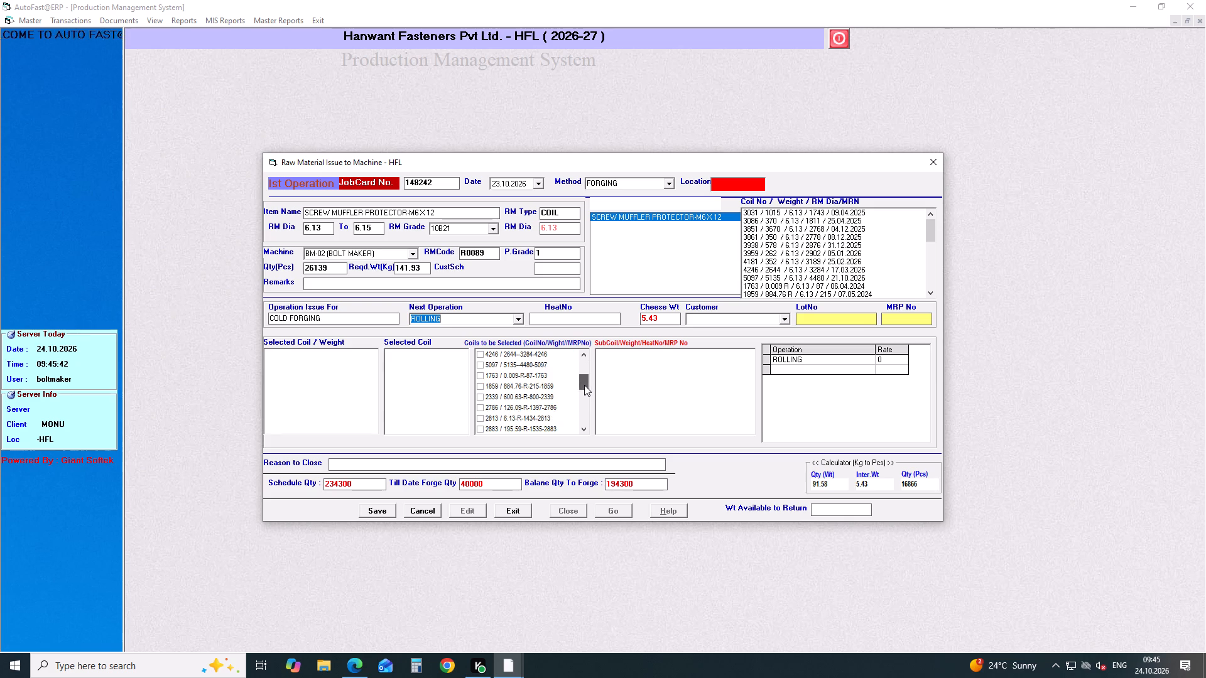
{"action": "left_click_drag", "start_coordinate": [584, 385], "coordinate": [584, 381]}
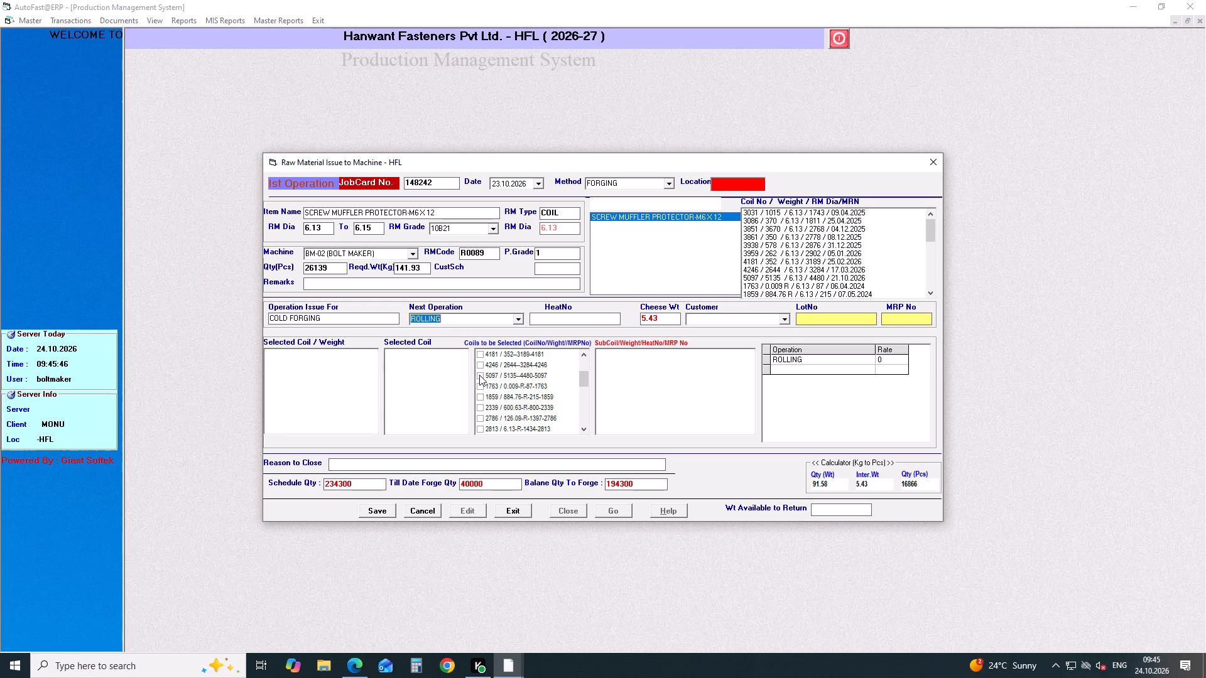
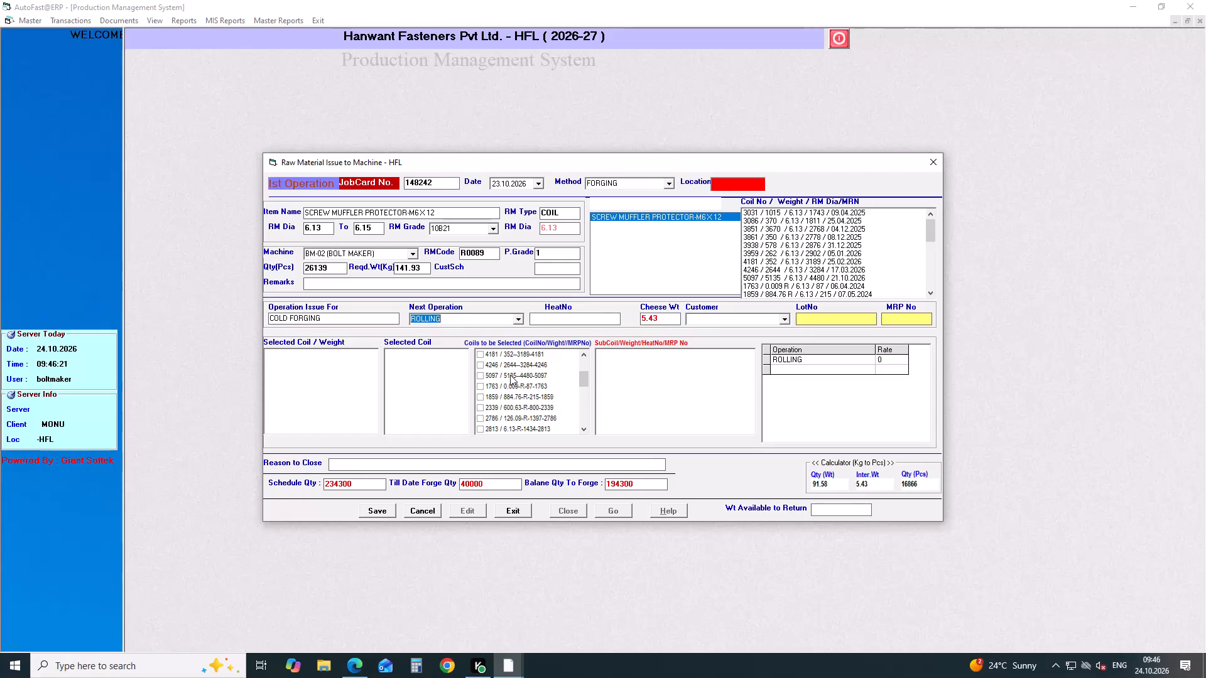
Select sub-coil 5097-1 (284 kg) of heat J852208 from coil 5097 and save the job card.
{"action": "left_click", "coordinate": [479, 375]}
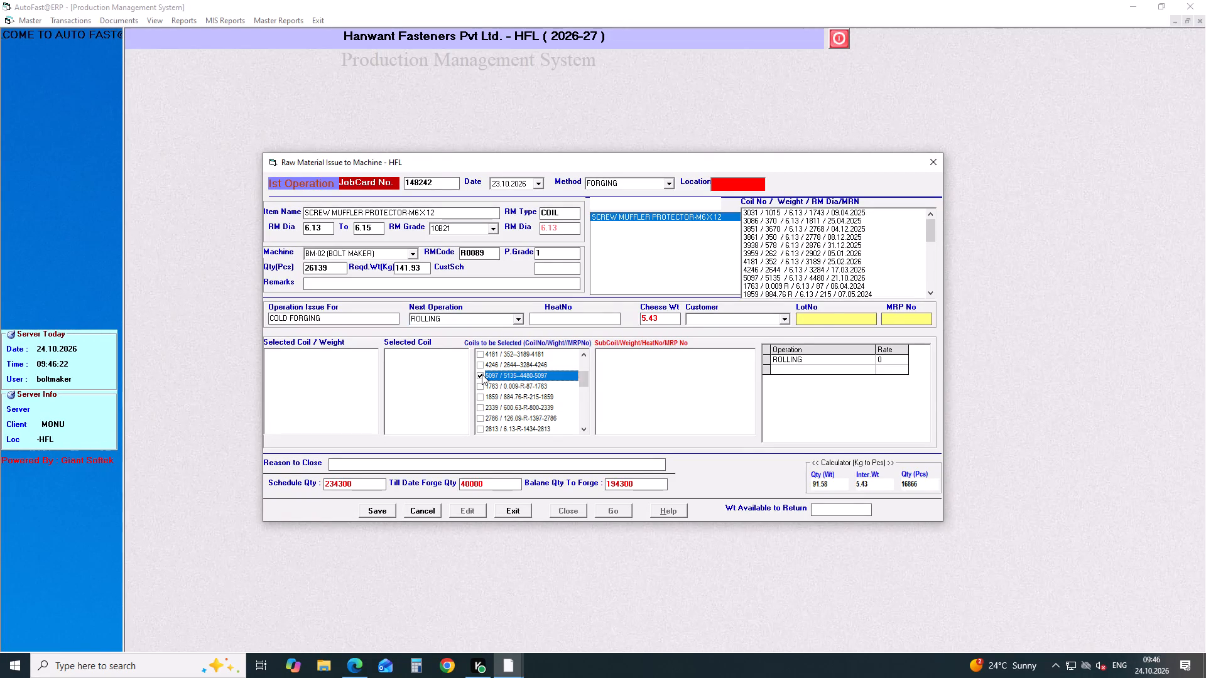
{"action": "left_click", "coordinate": [600, 355]}
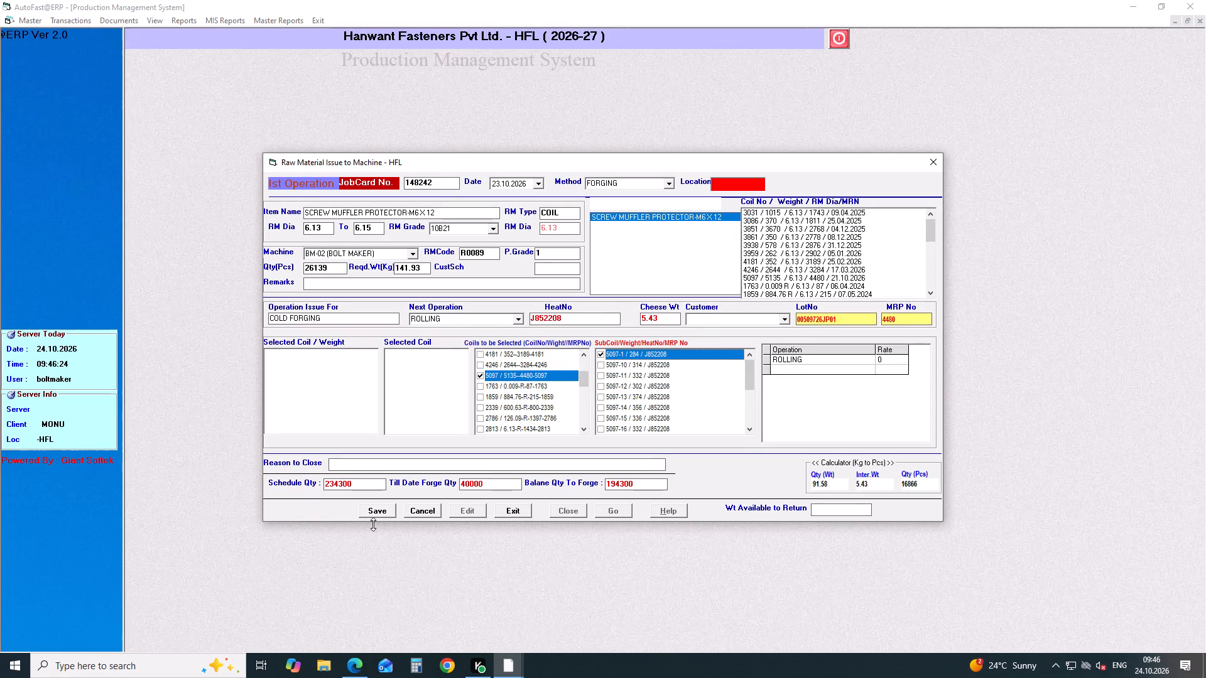
{"action": "left_click", "coordinate": [374, 516]}
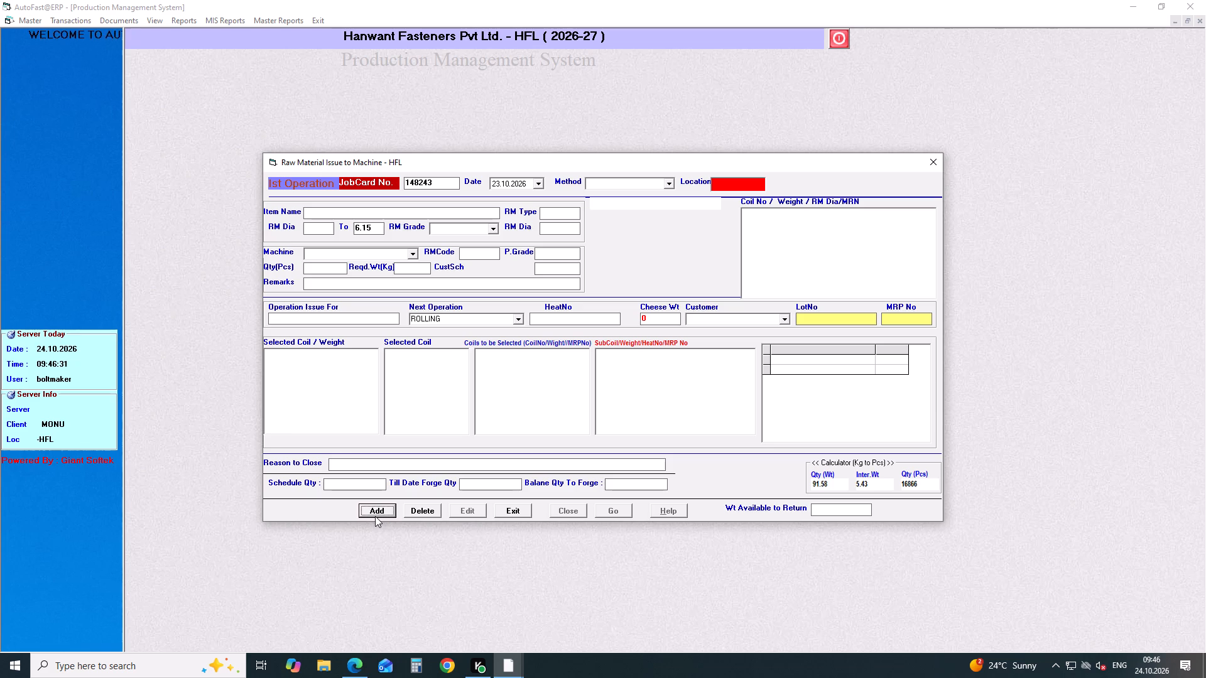
{"action": "key", "text": "Return"}
{"action": "key", "text": "Return"}
{"action": "key", "text": "Return"}
{"action": "key", "text": "Left"}
{"action": "key", "text": "Down"}
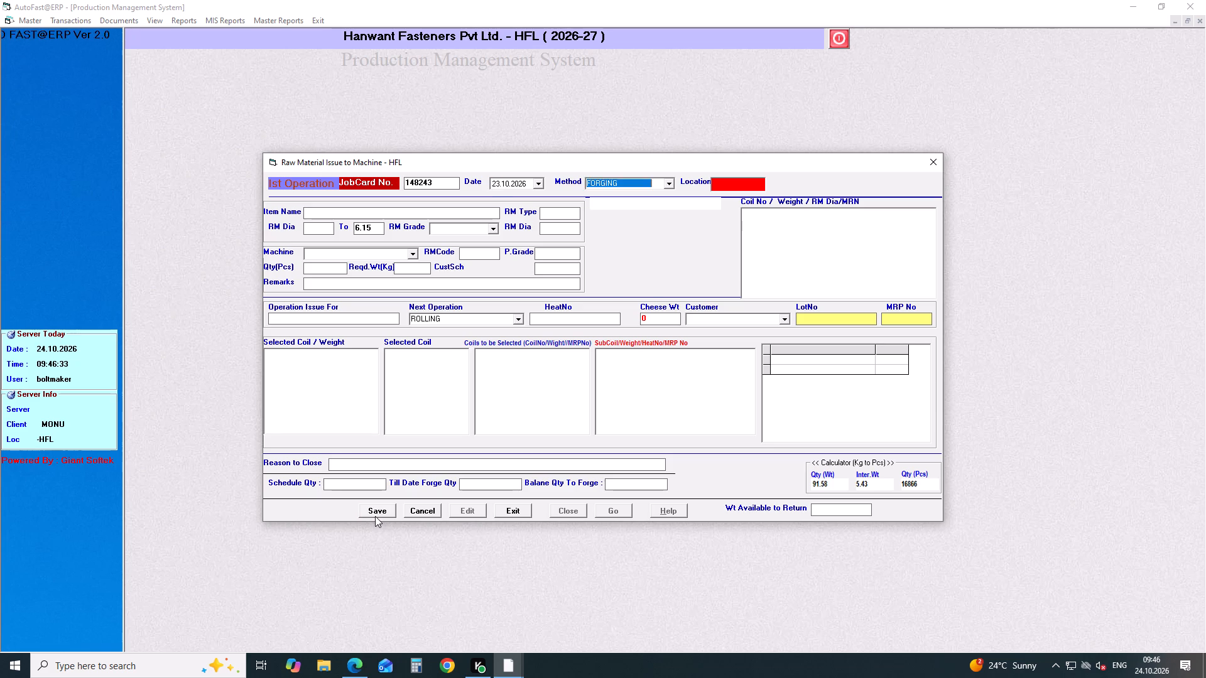
{"action": "key", "text": "Return"}
{"action": "type", "text": "BOLT FLANGE 6"}
{"action": "key", "text": "Down"}
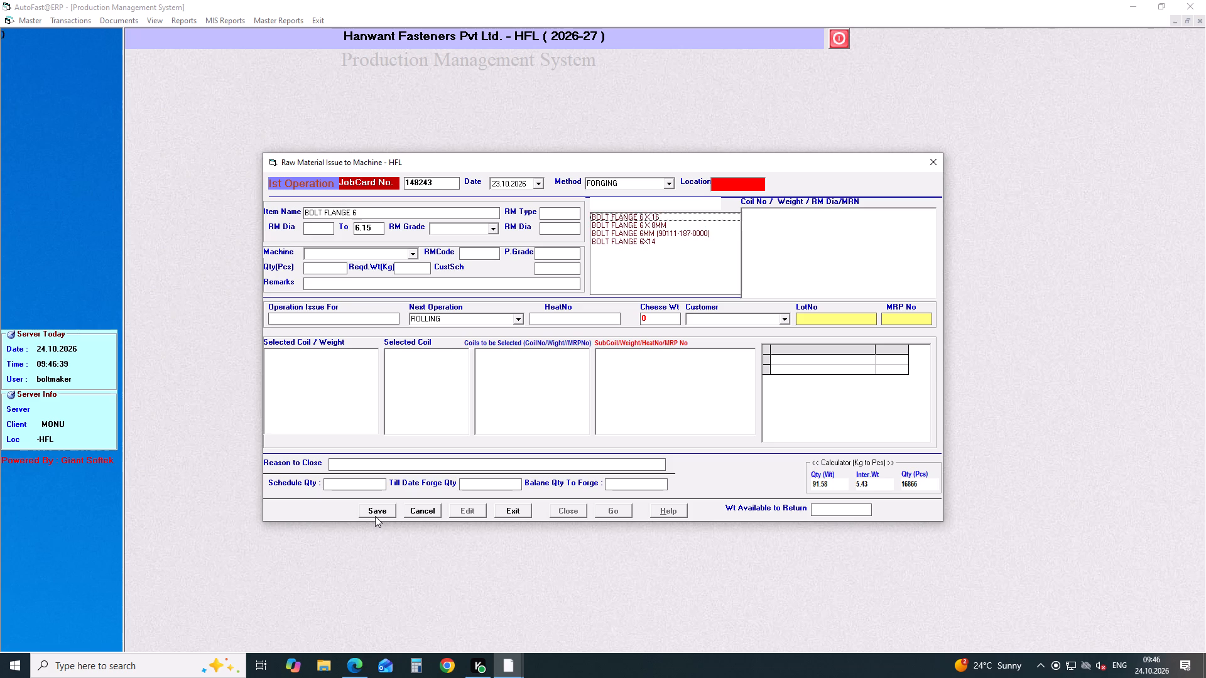
{"action": "key", "text": "Down"}
{"action": "key", "text": "Down"}
{"action": "key", "text": "Down"}
{"action": "key", "text": "Return"}
{"action": "key", "text": "Return"}
{"action": "key", "text": "Return"}
{"action": "key", "text": "Down"}
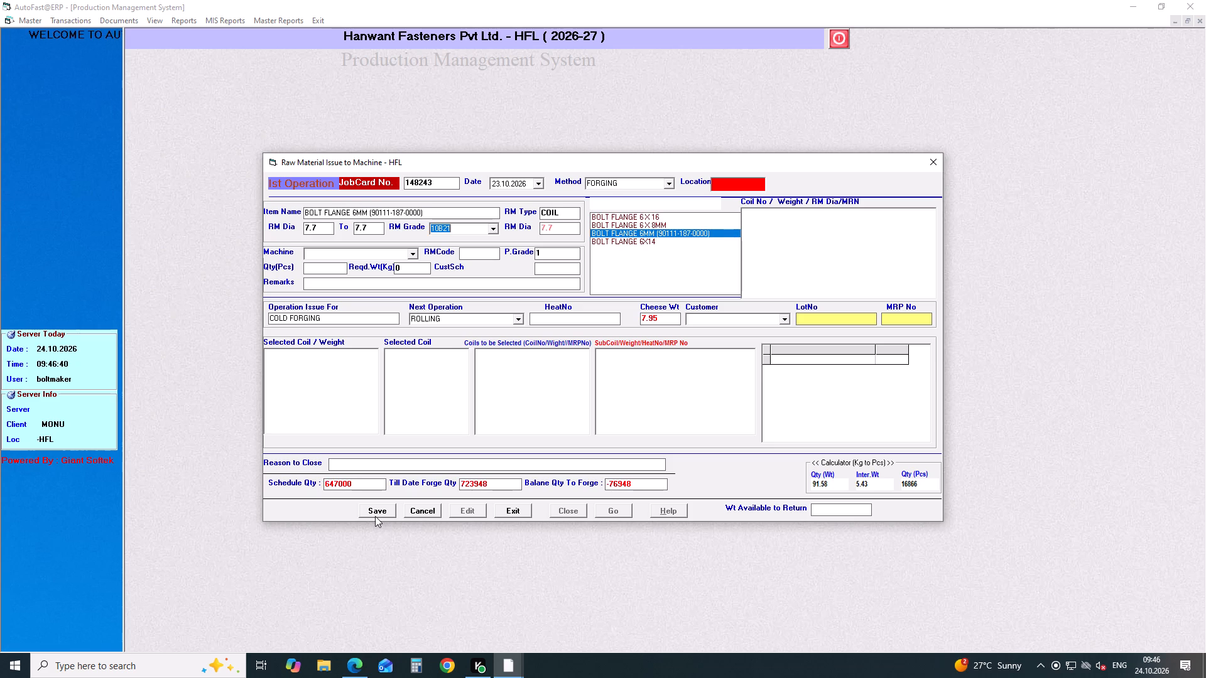
Assign machine BM-03 (BOLT MAKER), set the quantity to 45030 pcs, and keep ROLLING as the next operation.
{"action": "key", "text": "Return"}
{"action": "key", "text": "Return"}
{"action": "type", "text": "BM"}
{"action": "key", "text": "Down"}
{"action": "key", "text": "Down"}
{"action": "key", "text": "Down"}
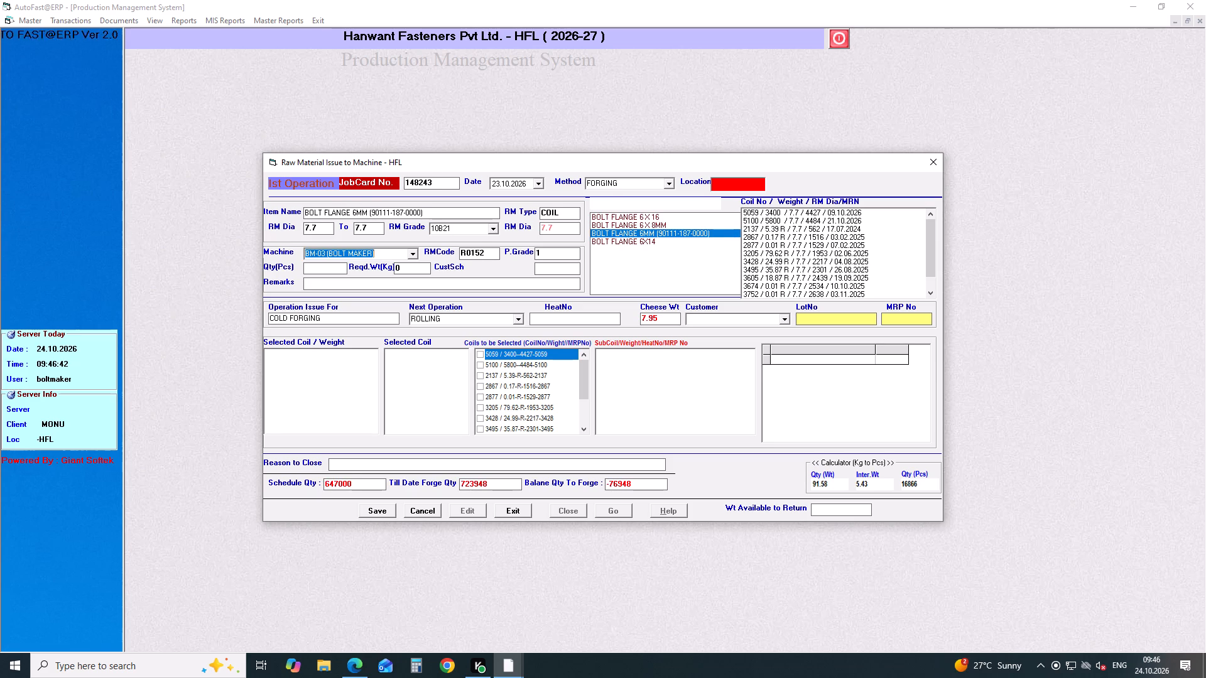
{"action": "key", "text": "Return"}
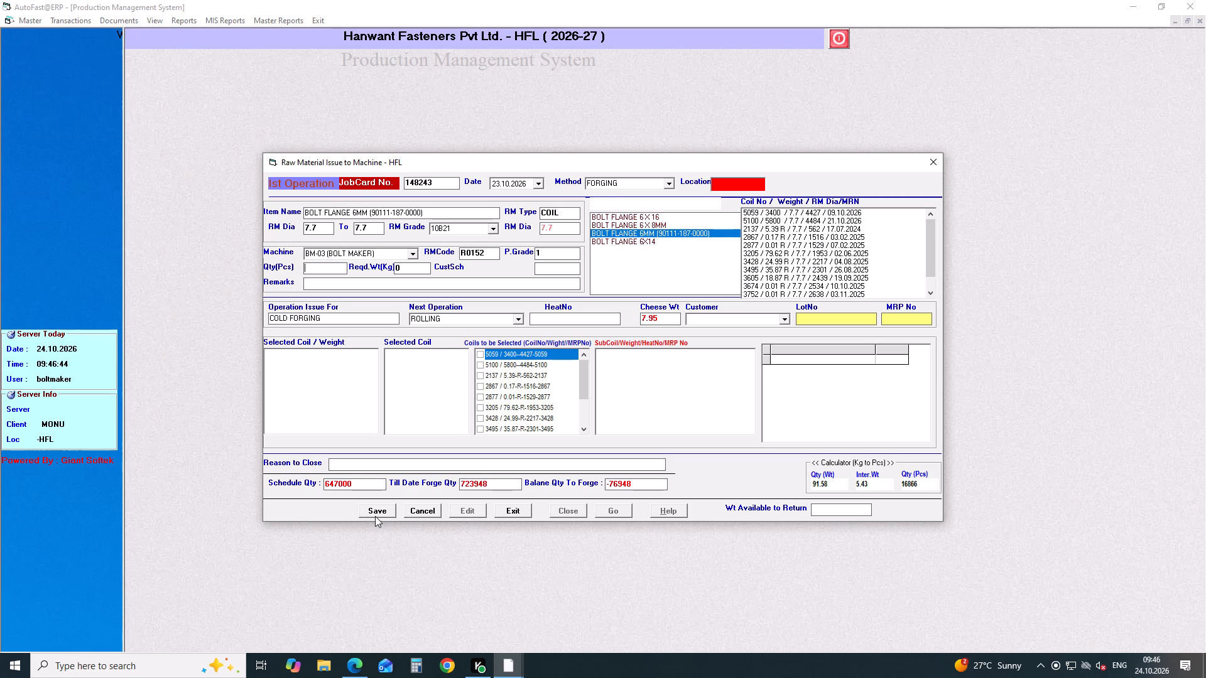
{"action": "type", "text": "45"}
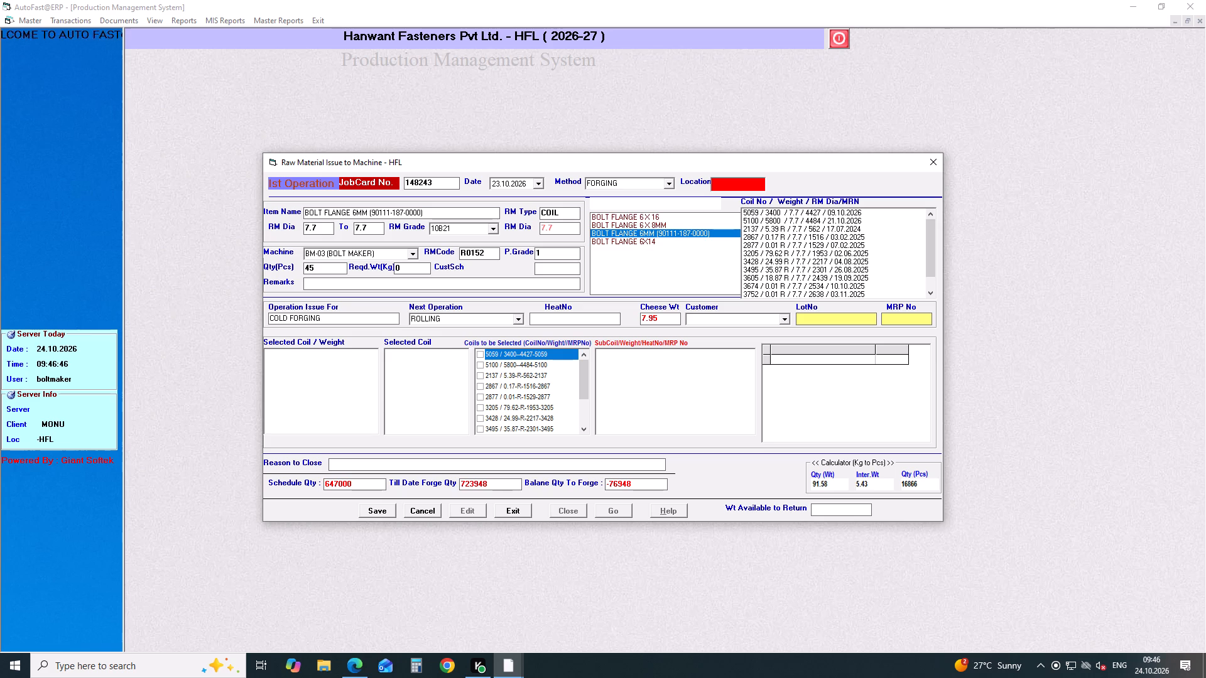
{"action": "type", "text": "030"}
{"action": "key", "text": "Return"}
{"action": "key", "text": "Return"}
{"action": "key", "text": "Return"}
{"action": "key", "text": "Return"}
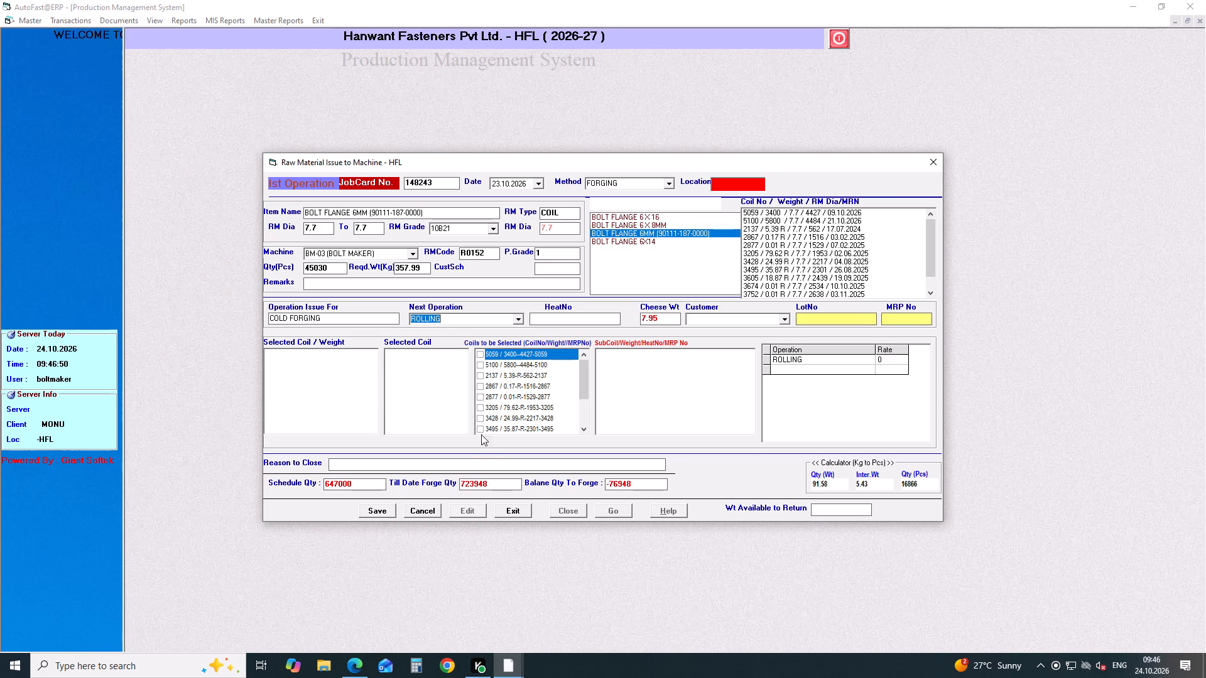
Select returned coil 5059 under MRP 4427 with sub-coil 5059-13R (476.01 kg) of heat F263794 and save the job card.
{"action": "left_click_drag", "start_coordinate": [581, 369], "coordinate": [579, 424]}
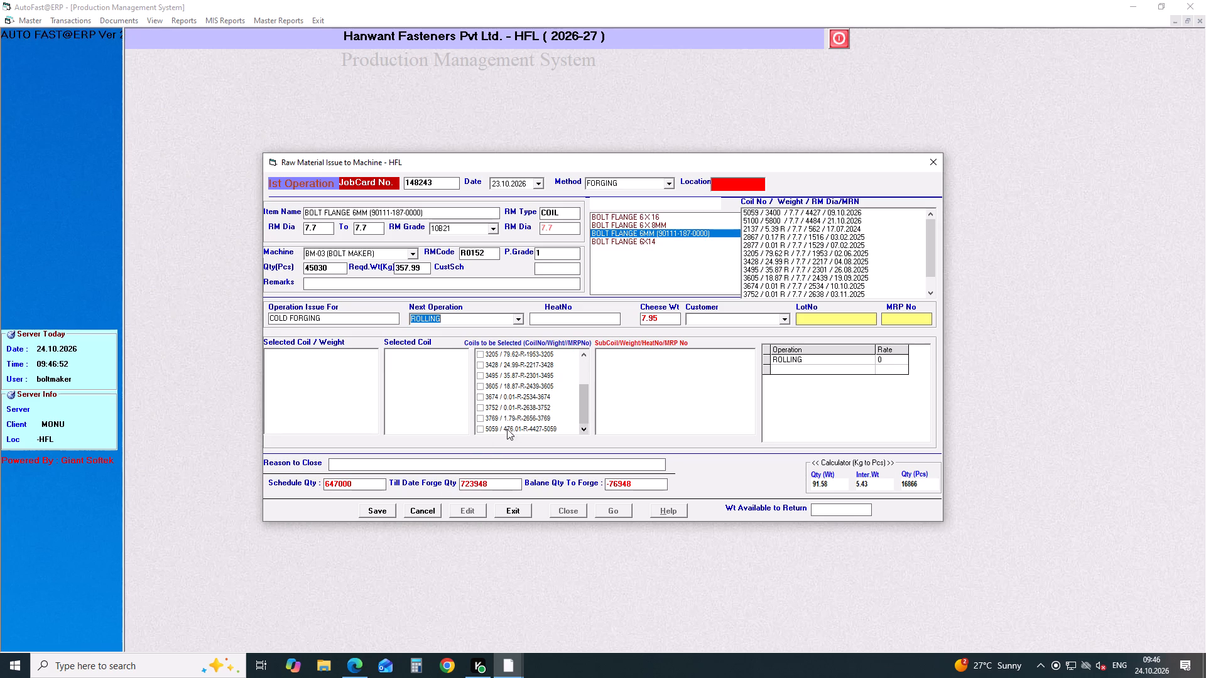
{"action": "left_click", "coordinate": [479, 431]}
{"action": "left_click", "coordinate": [601, 355]}
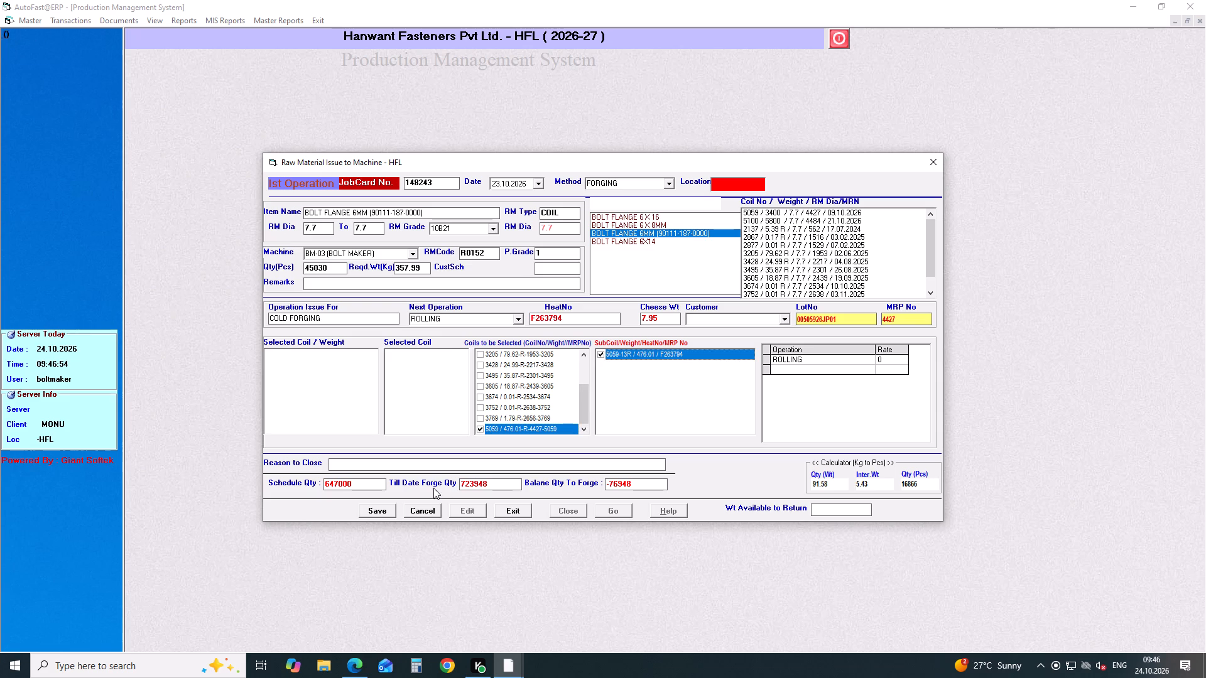
{"action": "left_click", "coordinate": [375, 520]}
{"action": "left_click", "coordinate": [379, 508]}
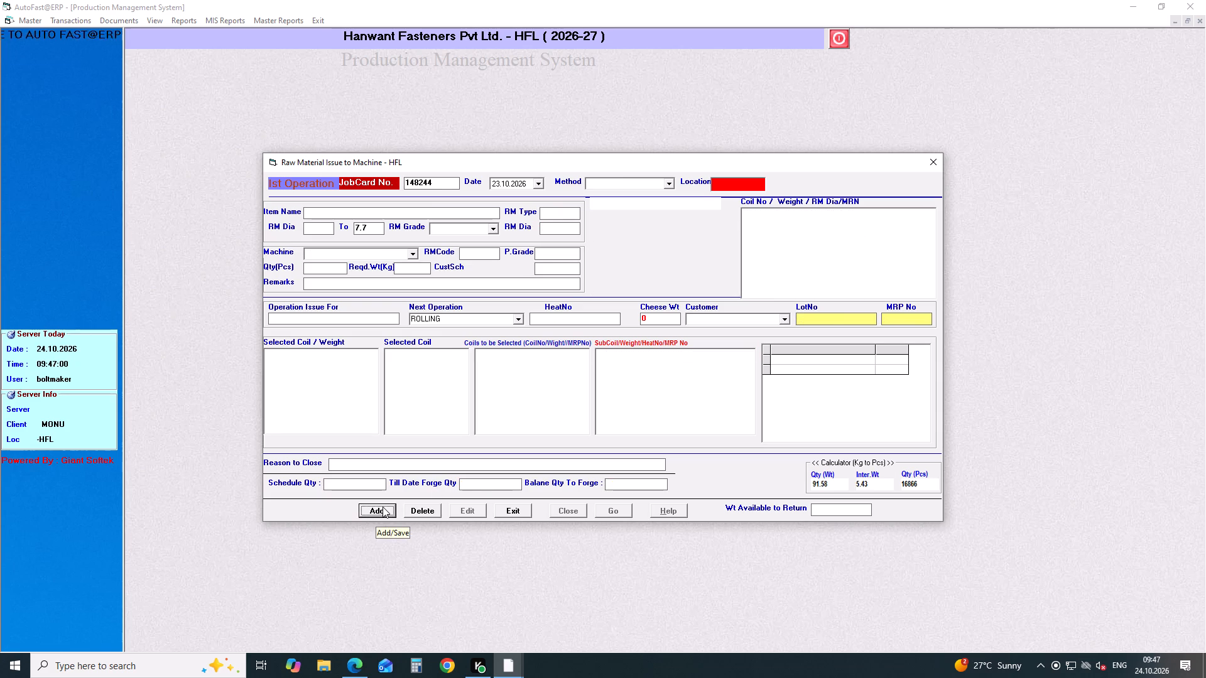
Start another job card dated 23.10.2026 with FORGING as the method.
{"action": "key", "text": "Return"}
{"action": "key", "text": "Return"}
{"action": "key", "text": "Return"}
{"action": "key", "text": "Down"}
{"action": "key", "text": "Return"}
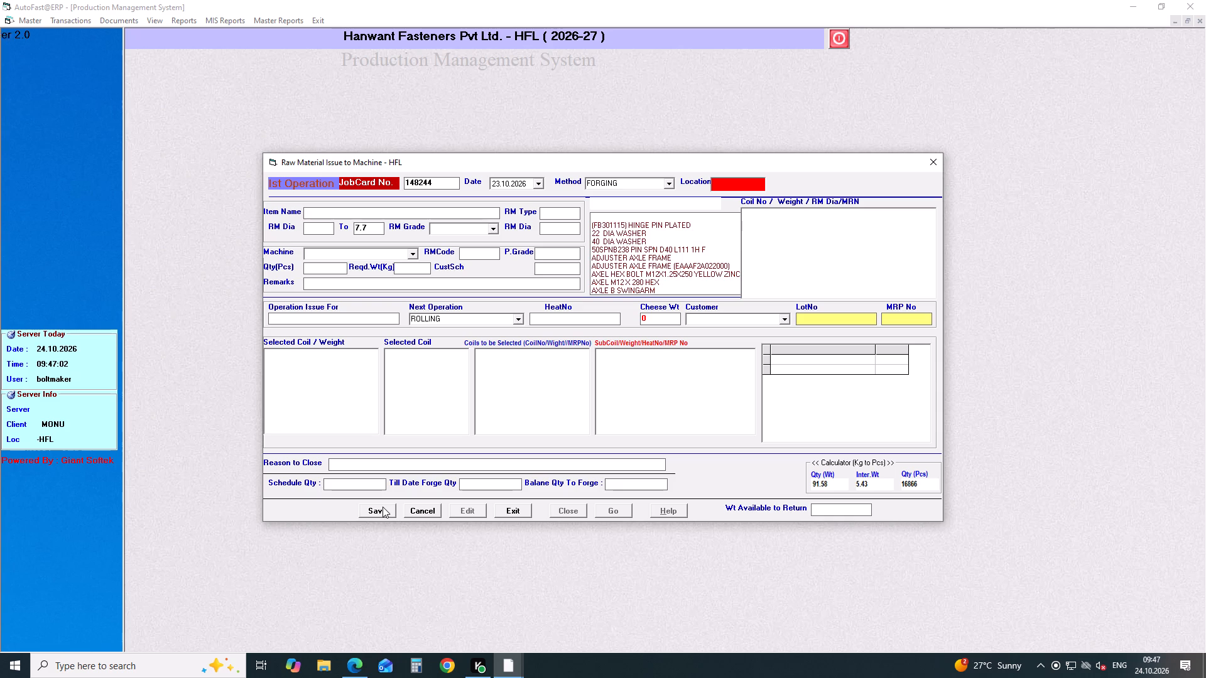
Choose item SHCS M10X1.5X40 GR 12.9 F/T BLK SEMI-FINISH with RM grade 51B37 for the job card.
{"action": "type", "text": "SHCS M10"}
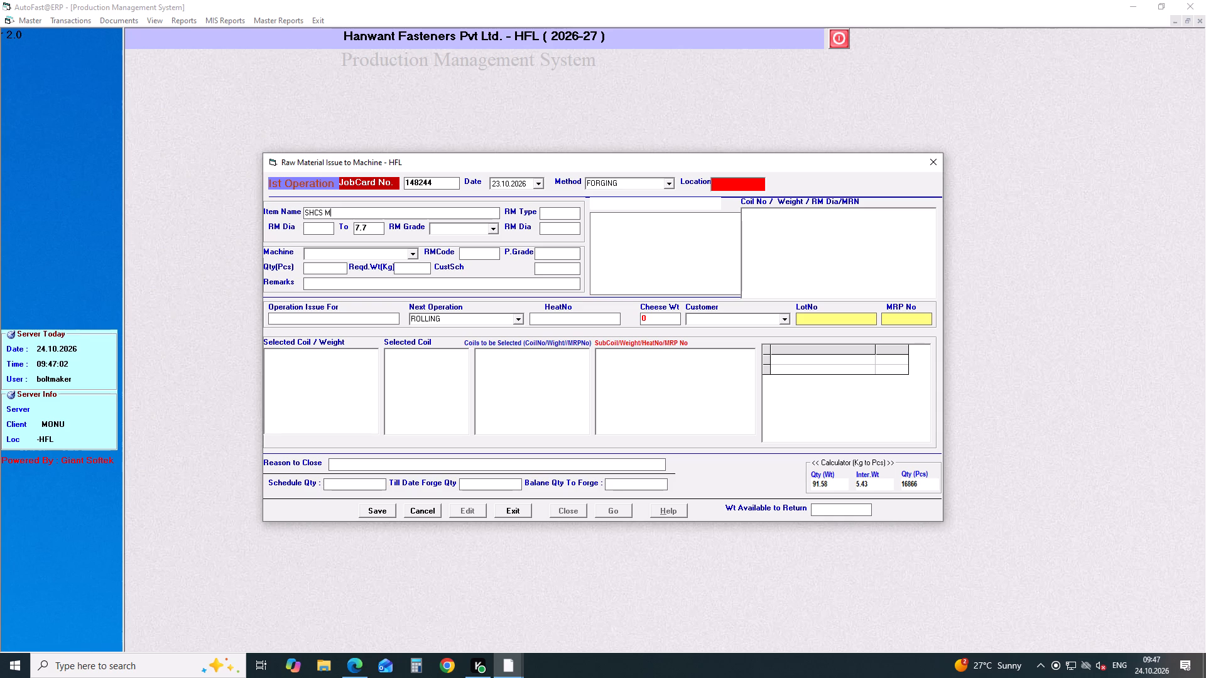
{"action": "key", "text": "Down"}
{"action": "key", "text": "Down"}
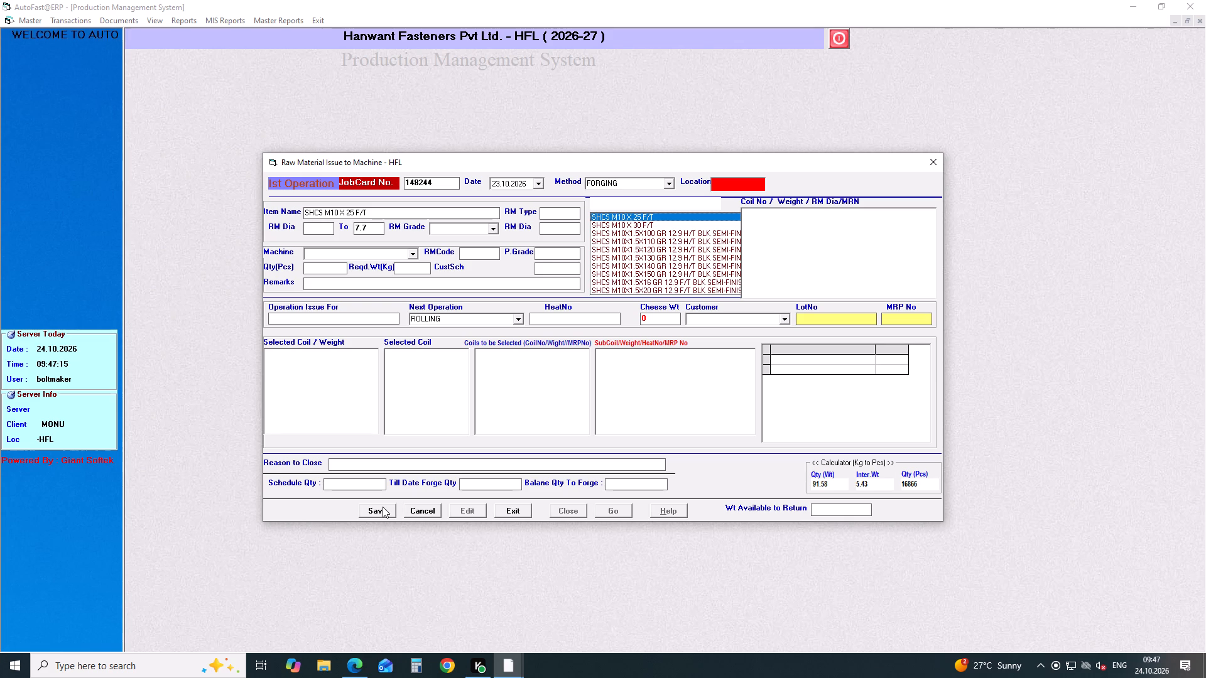
{"action": "key", "text": "Down"}
{"action": "key", "text": "Down"}
{"action": "key", "text": "Down"}
{"action": "key", "text": "Down"}
{"action": "key", "text": "Down"}
{"action": "key", "text": "Down"}
{"action": "key", "text": "Down"}
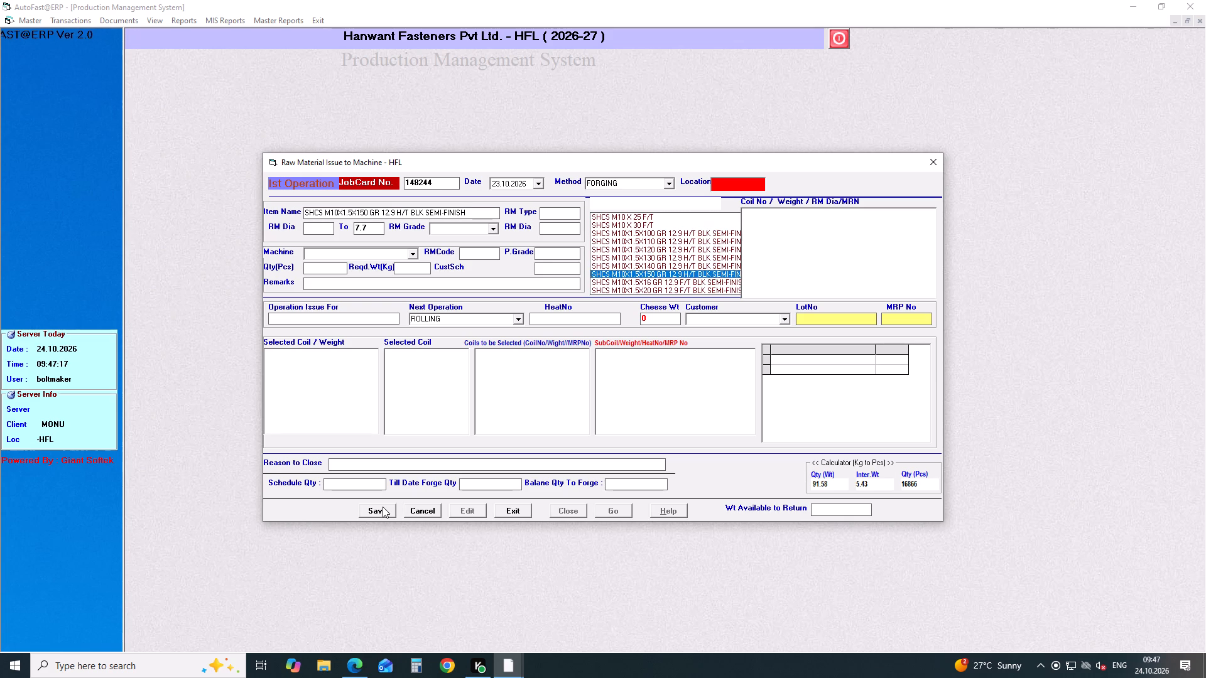
{"action": "key", "text": "Down"}
{"action": "key", "text": "Down"}
{"action": "key", "text": "Down"}
{"action": "key", "text": "Down"}
{"action": "key", "text": "Down"}
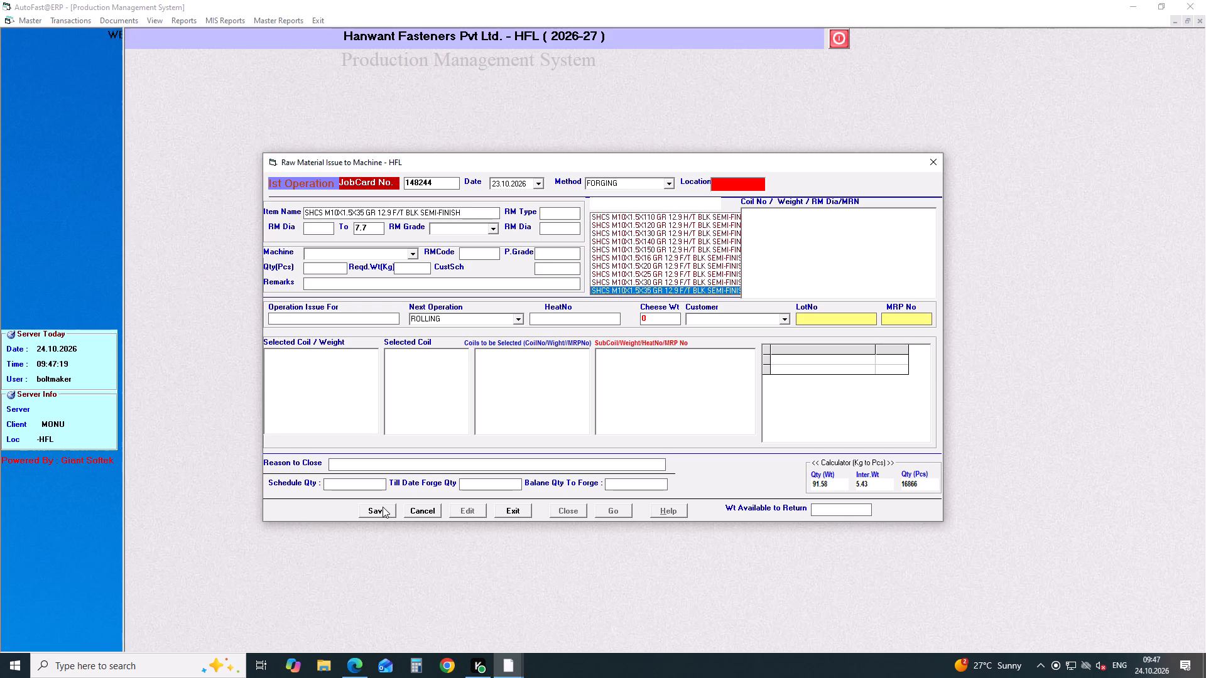
{"action": "key", "text": "Down"}
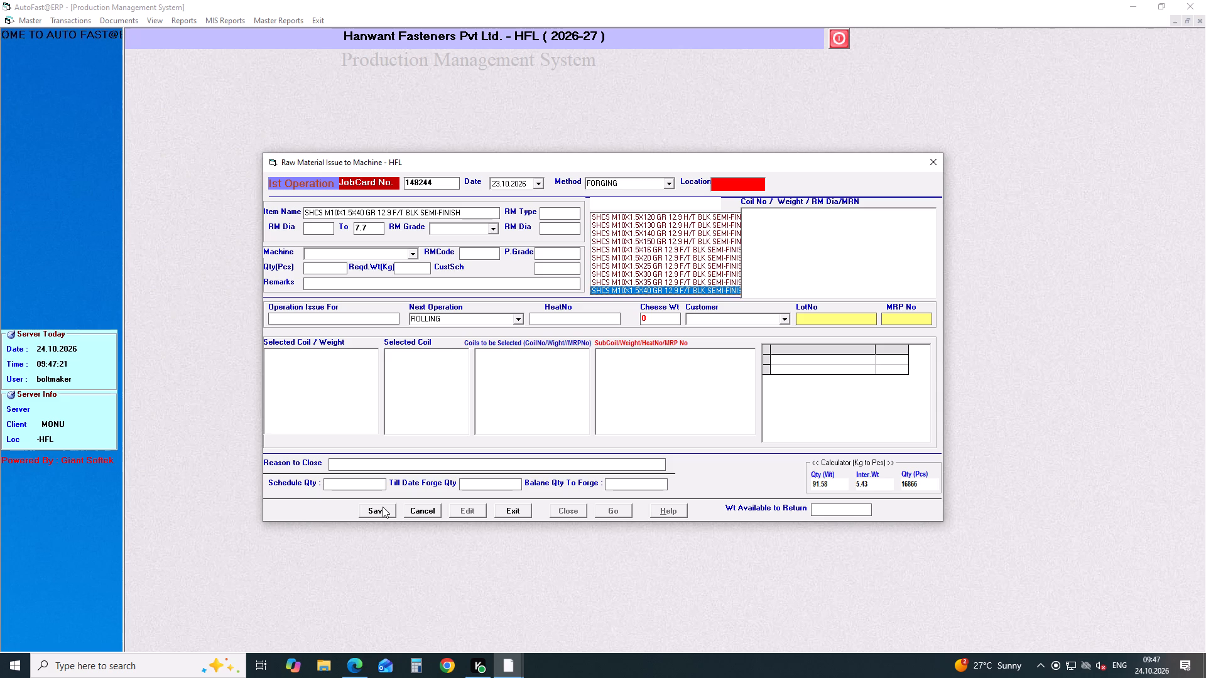
{"action": "key", "text": "Return"}
{"action": "key", "text": "Return"}
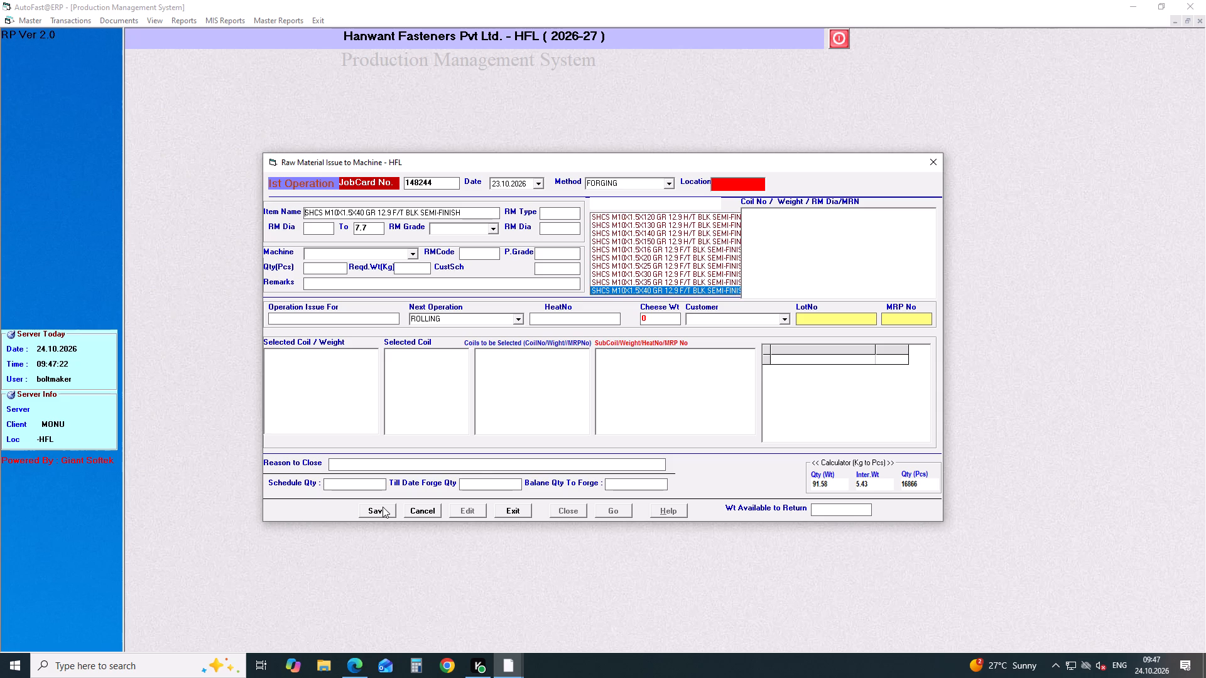
{"action": "key", "text": "Return"}
{"action": "key", "text": "Down"}
{"action": "key", "text": "Down"}
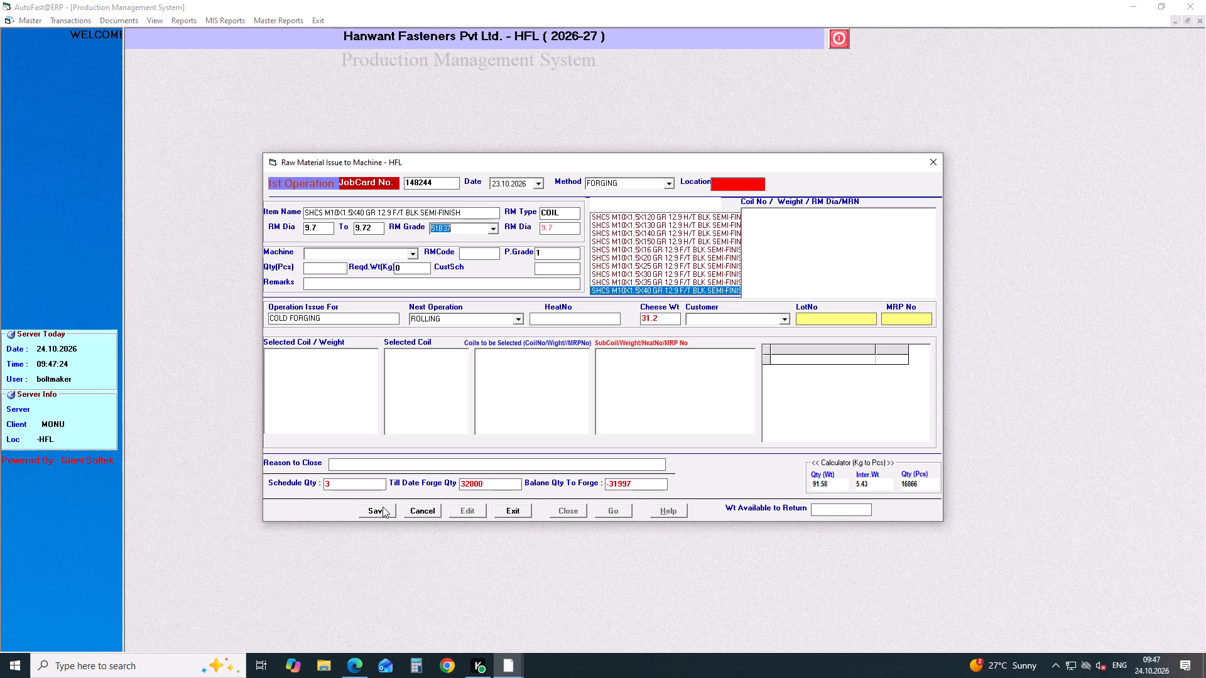
Assign machine BM-05 (BOLT MAKER) to the SHCS M10X1.5X40 job card.
{"action": "key", "text": "Return"}
{"action": "key", "text": "Return"}
{"action": "type", "text": "BM"}
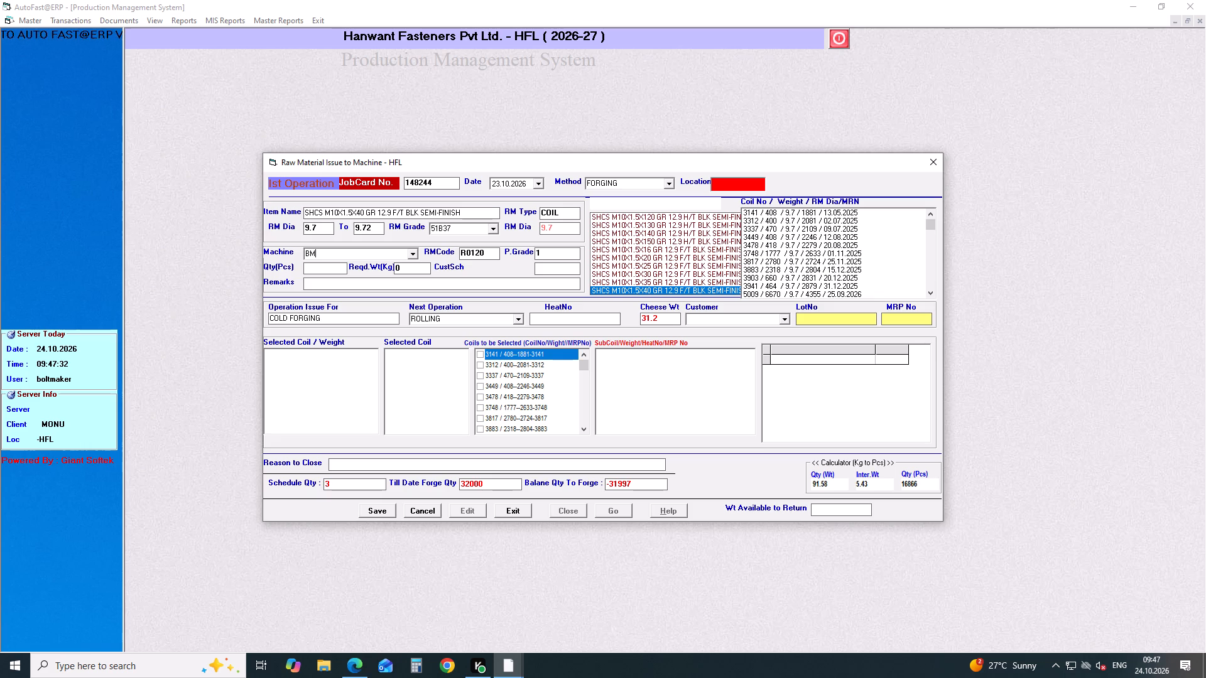
{"action": "key", "text": "Down"}
{"action": "key", "text": "Down"}
{"action": "key", "text": "Down"}
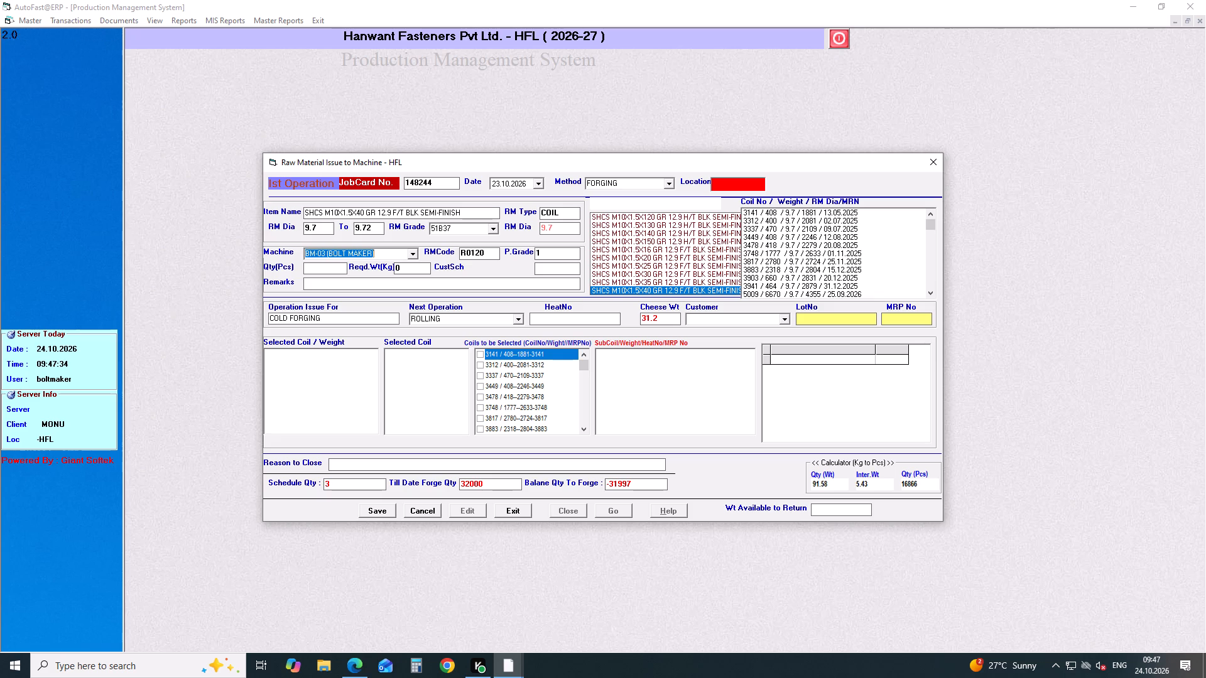
{"action": "key", "text": "Down"}
{"action": "key", "text": "Down"}
{"action": "key", "text": "Return"}
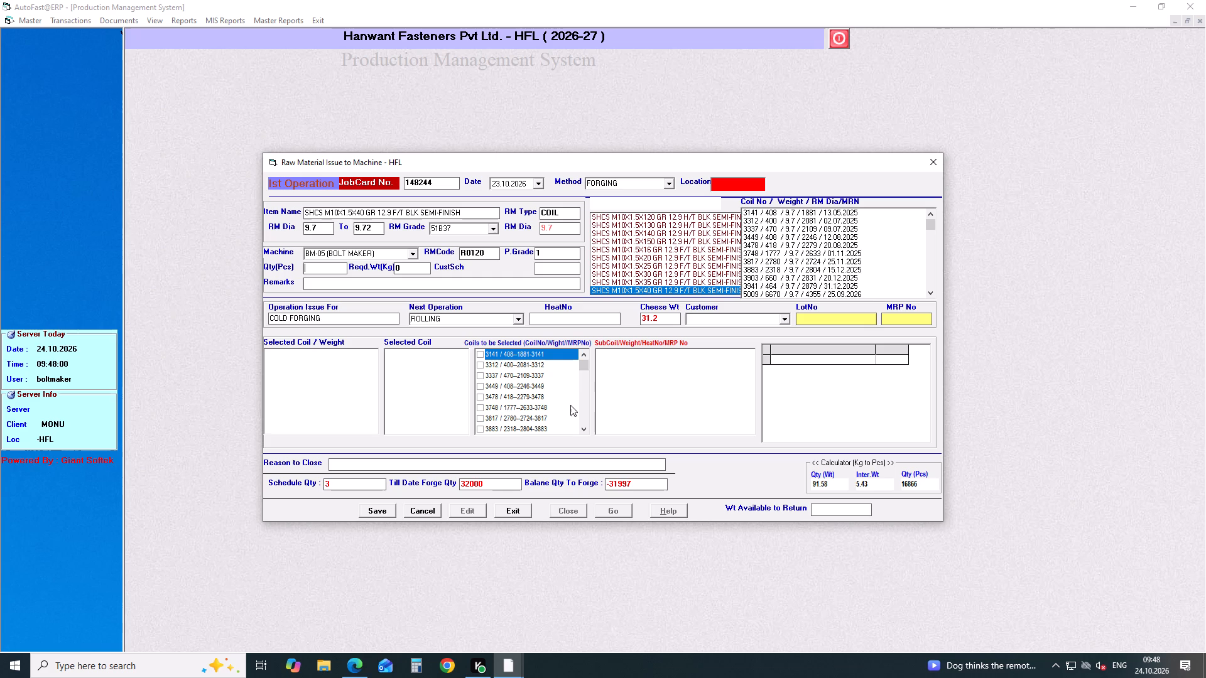
Select returned coil 4981 (236.69 kg) under MRP 4307 for the job card.
{"action": "left_click_drag", "start_coordinate": [582, 362], "coordinate": [581, 417]}
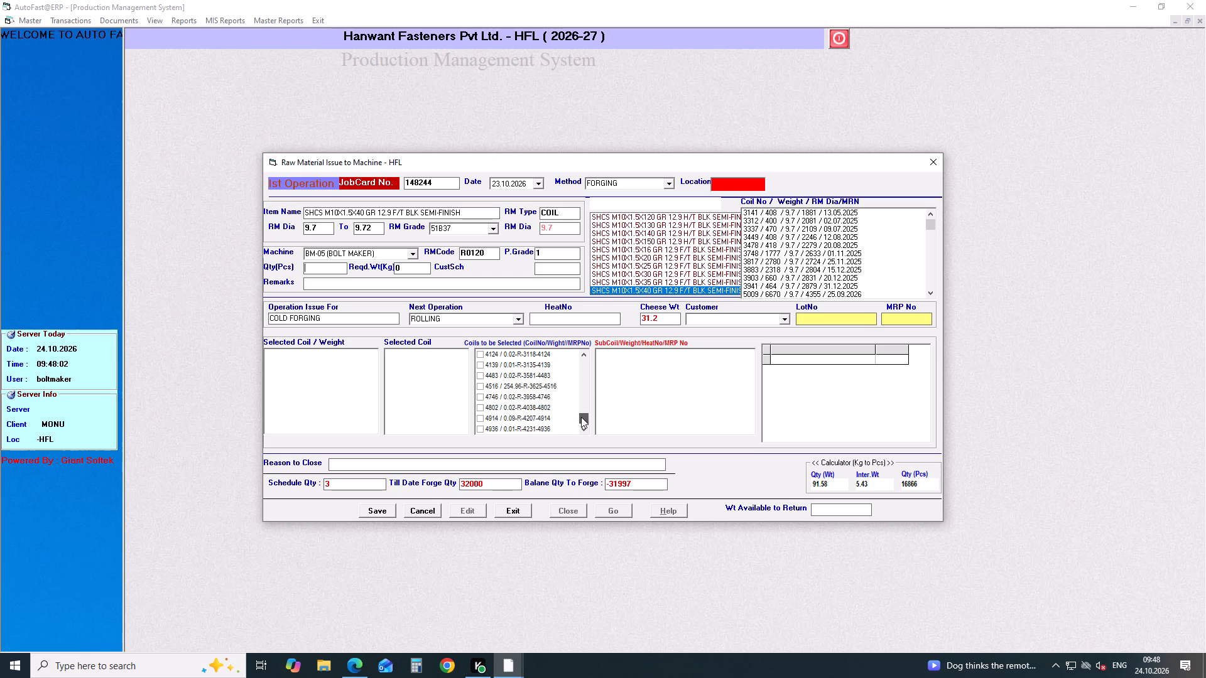
{"action": "left_click_drag", "start_coordinate": [581, 417], "coordinate": [581, 424]}
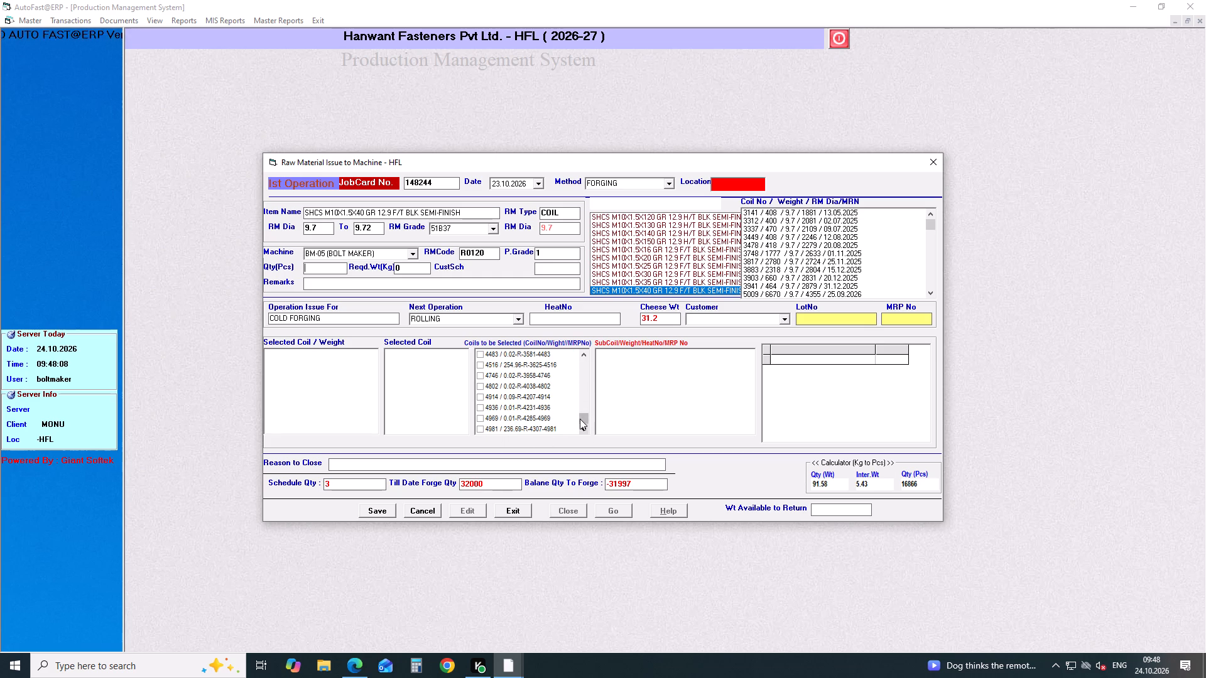
{"action": "left_click_drag", "start_coordinate": [580, 419], "coordinate": [580, 375]}
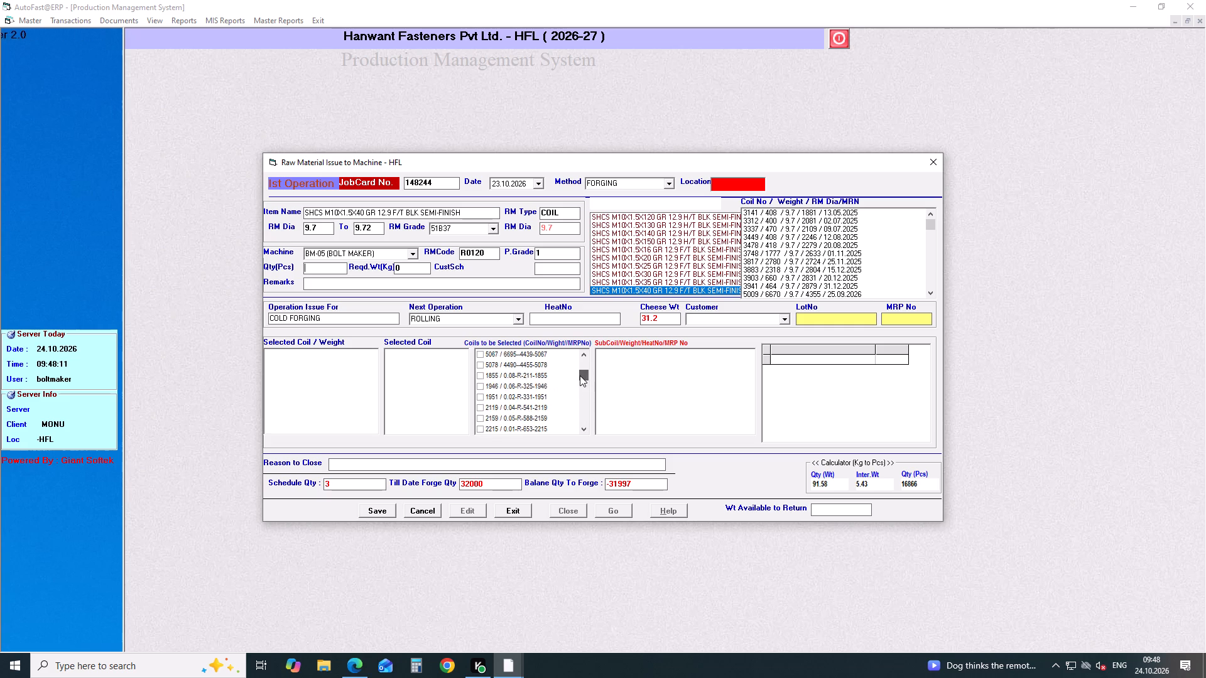
{"action": "left_click_drag", "start_coordinate": [580, 375], "coordinate": [579, 370]}
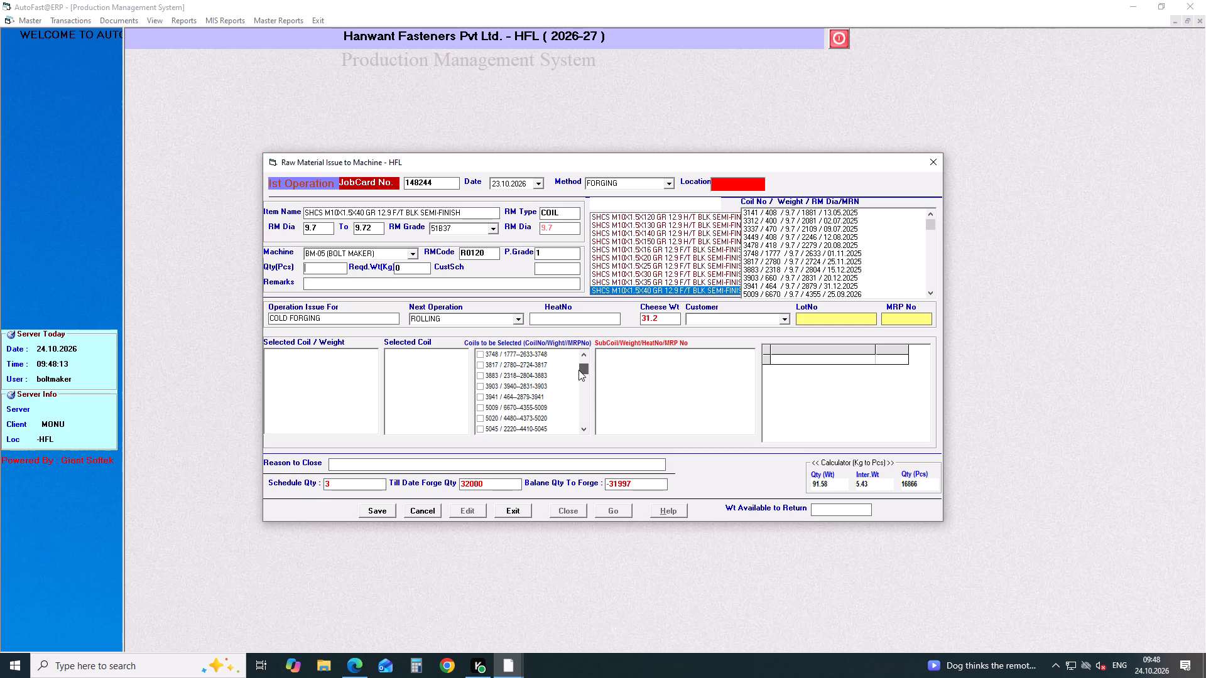
{"action": "left_click_drag", "start_coordinate": [579, 370], "coordinate": [581, 433]}
{"action": "left_click", "coordinate": [480, 428]}
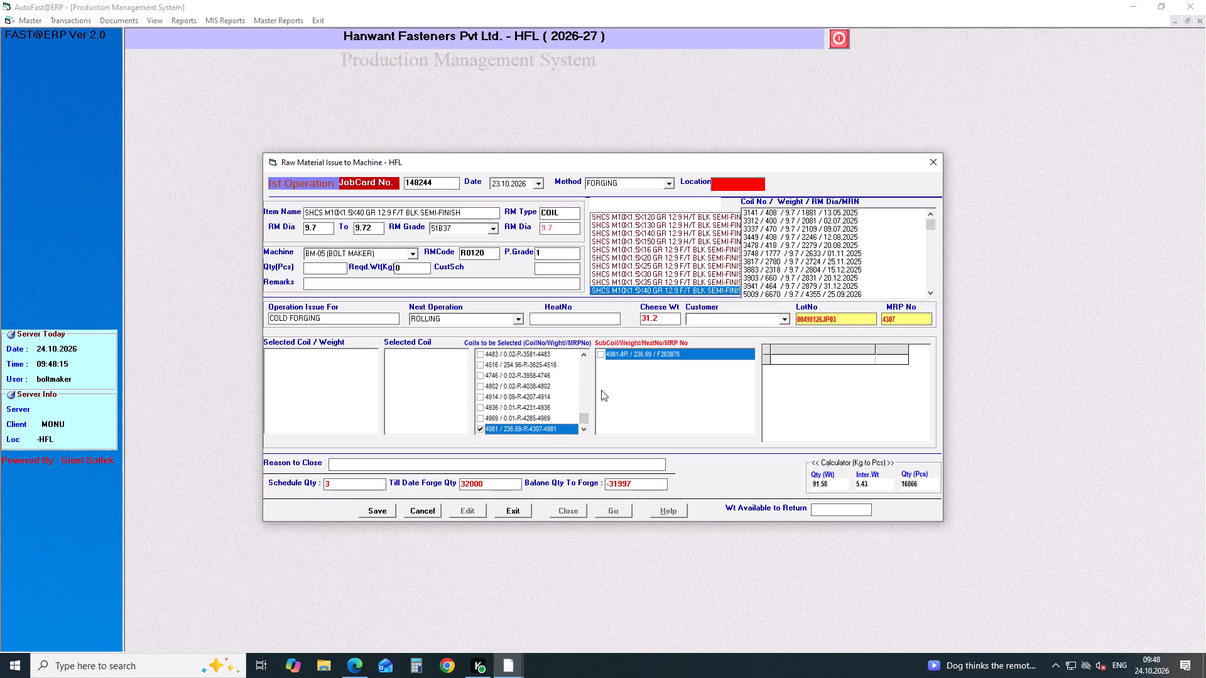
Convert 236.69 kg to pieces to set the quantity to 7586 pcs, and keep ROLLING as the next operation.
{"action": "left_click_drag", "start_coordinate": [833, 485], "coordinate": [828, 485]}
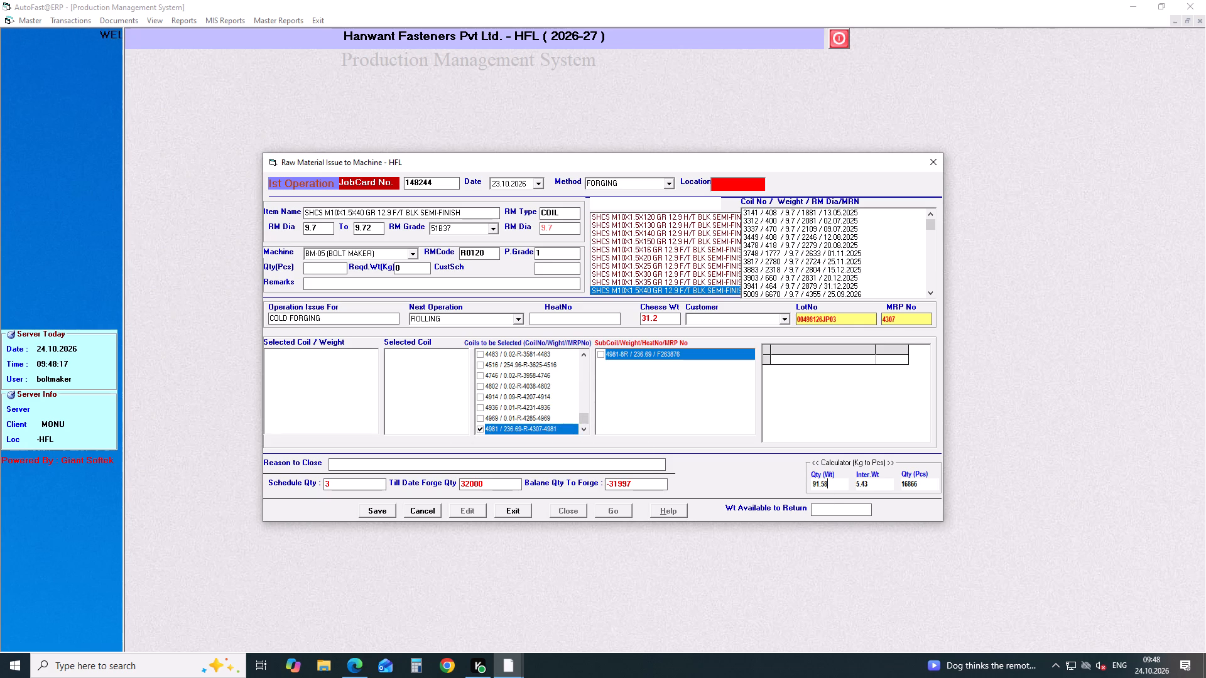
{"action": "left_click_drag", "start_coordinate": [828, 485], "coordinate": [795, 487]}
{"action": "type", "text": "236"}
{"action": "key", "text": "period"}
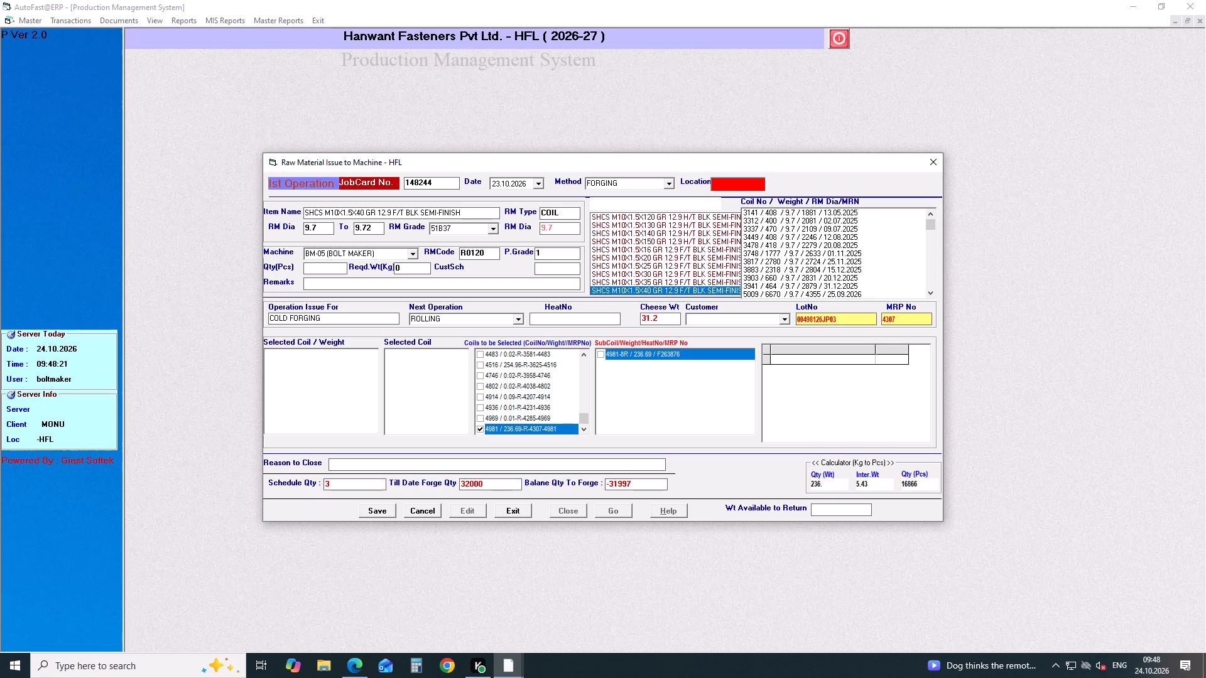
{"action": "type", "text": "69"}
{"action": "key", "text": "Return"}
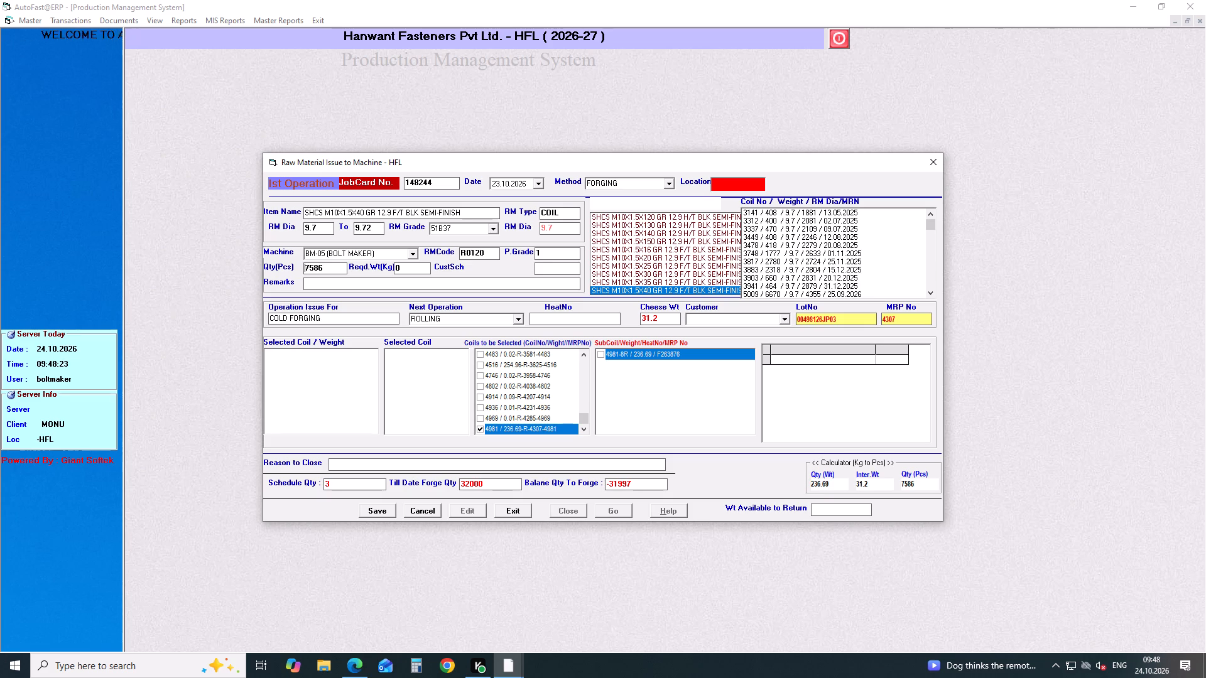
{"action": "key", "text": "Return"}
{"action": "key", "text": "Return"}
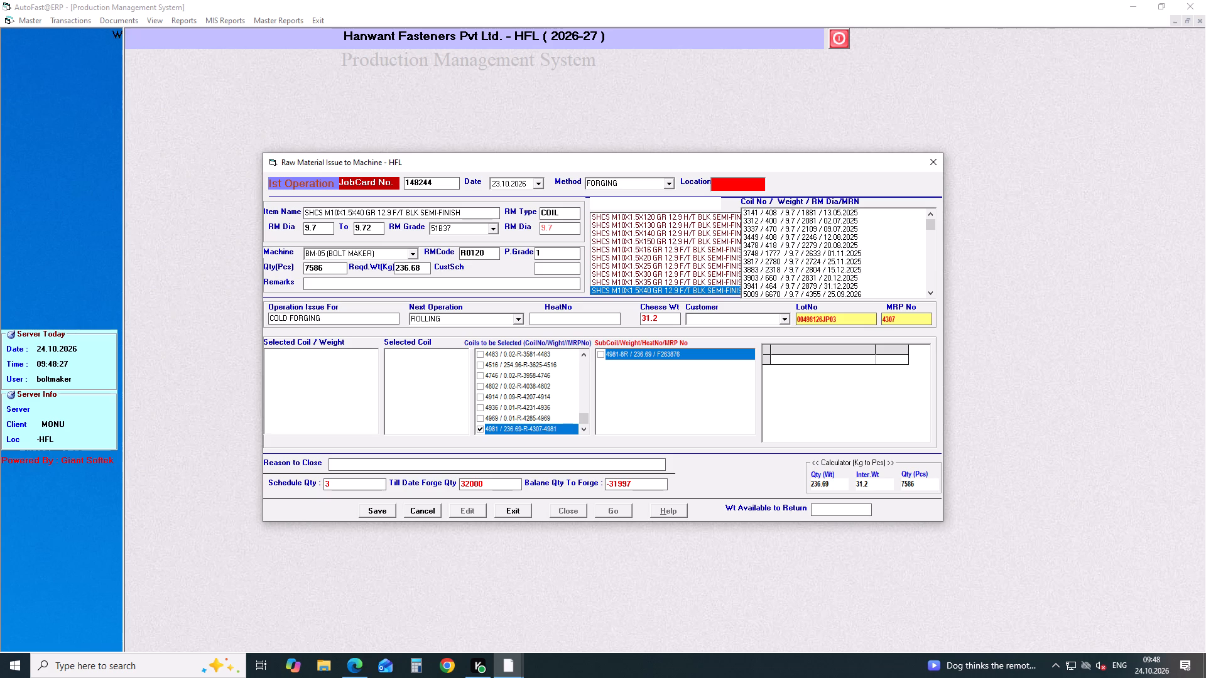
{"action": "key", "text": "Return"}
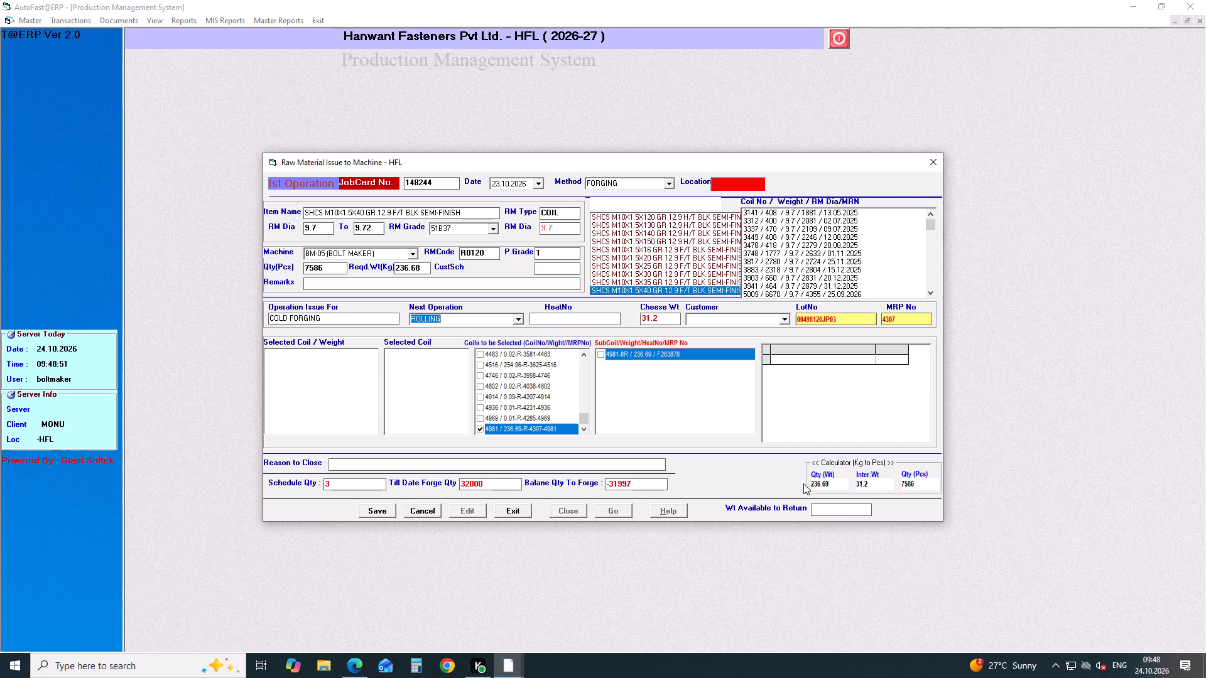
{"action": "key", "text": "Return"}
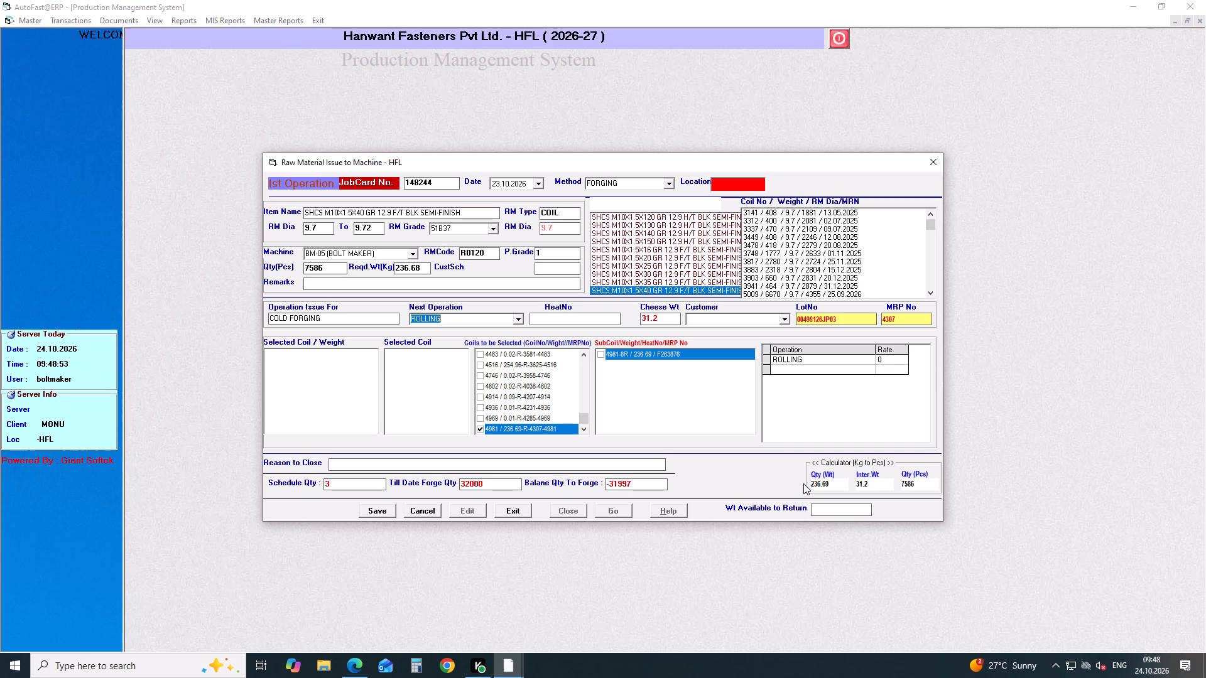
Select returned sub-coil 4981-8R (236.69 kg) and save the SHCS M10X1.5X40 job card.
{"action": "key", "text": "Return"}
{"action": "left_click", "coordinate": [600, 355]}
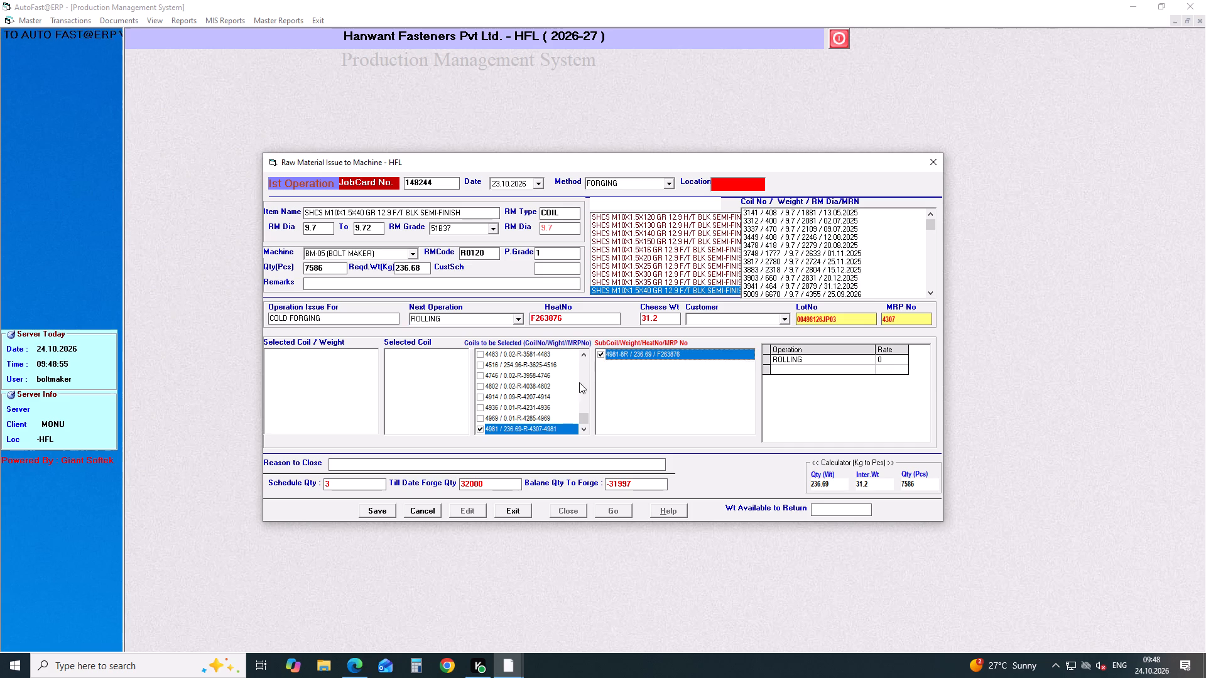
{"action": "left_click", "coordinate": [373, 505]}
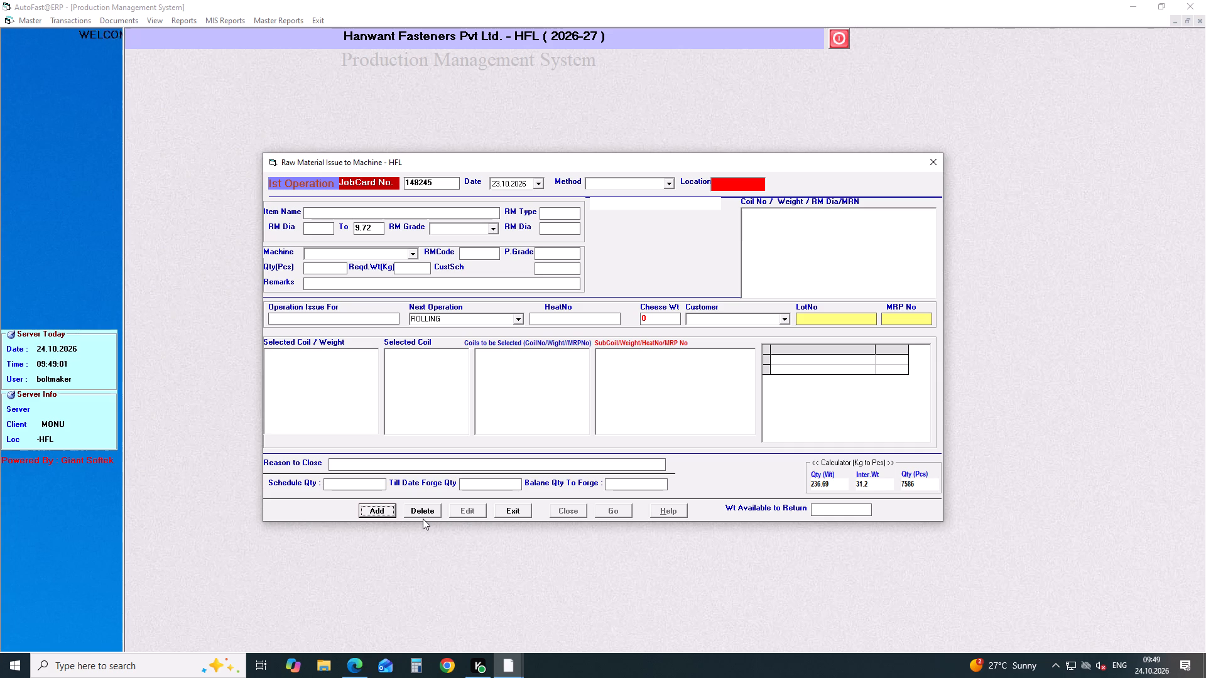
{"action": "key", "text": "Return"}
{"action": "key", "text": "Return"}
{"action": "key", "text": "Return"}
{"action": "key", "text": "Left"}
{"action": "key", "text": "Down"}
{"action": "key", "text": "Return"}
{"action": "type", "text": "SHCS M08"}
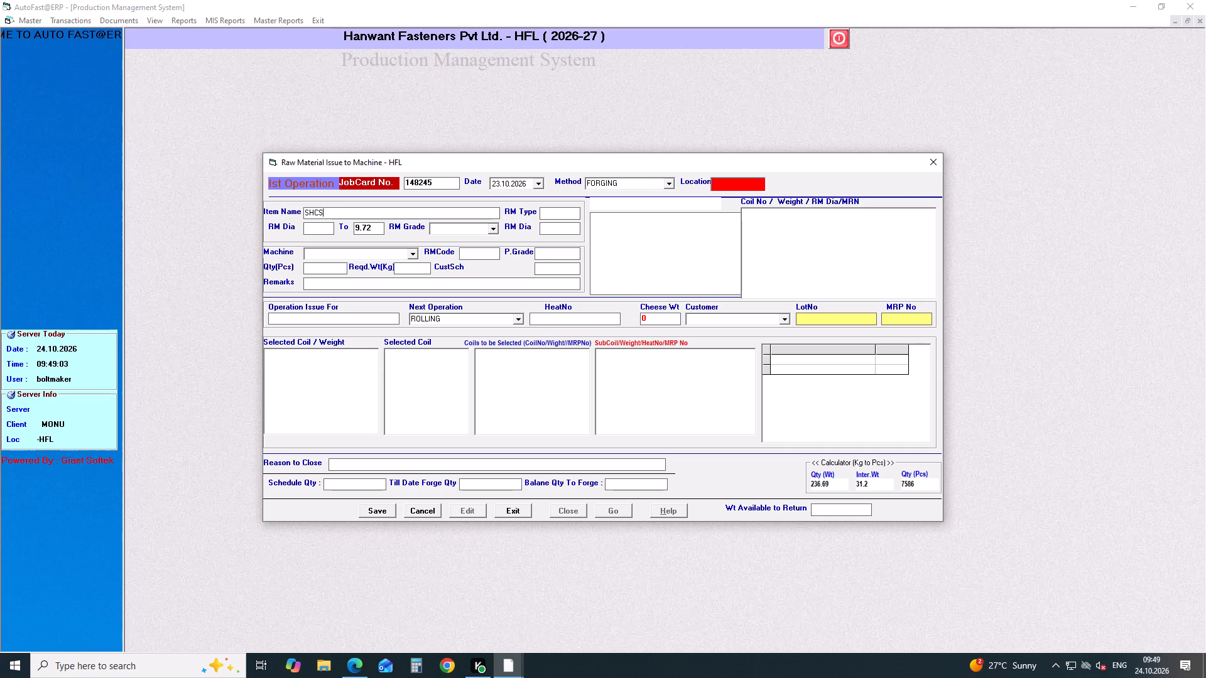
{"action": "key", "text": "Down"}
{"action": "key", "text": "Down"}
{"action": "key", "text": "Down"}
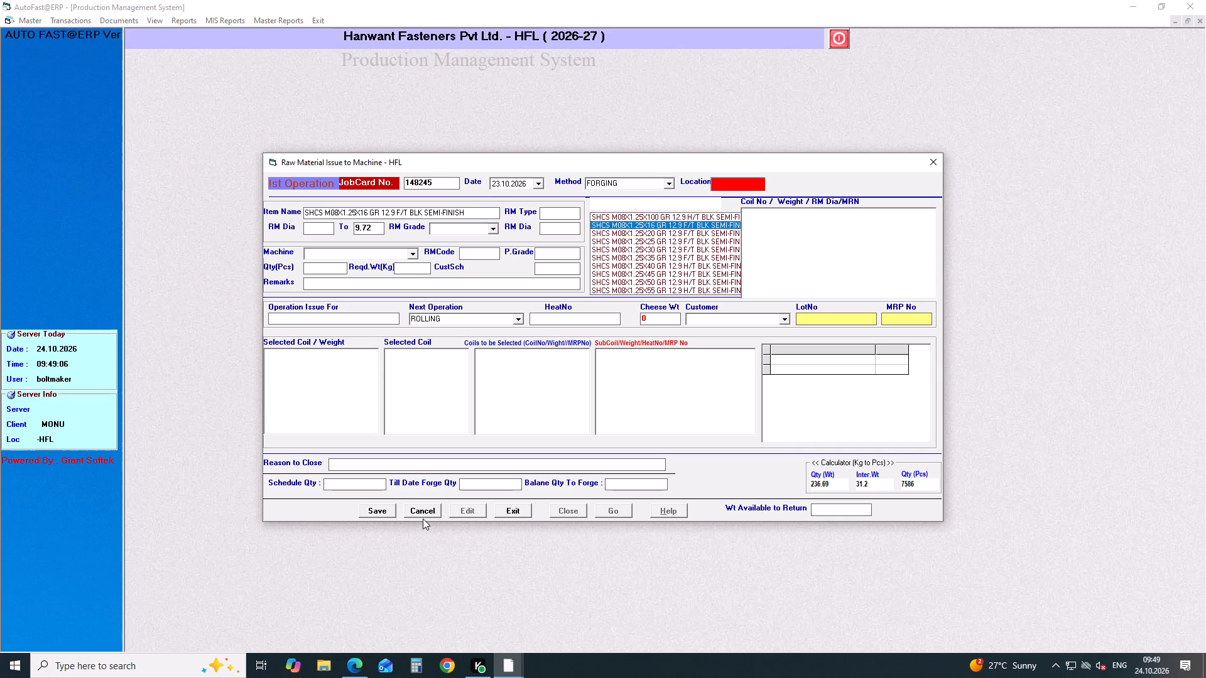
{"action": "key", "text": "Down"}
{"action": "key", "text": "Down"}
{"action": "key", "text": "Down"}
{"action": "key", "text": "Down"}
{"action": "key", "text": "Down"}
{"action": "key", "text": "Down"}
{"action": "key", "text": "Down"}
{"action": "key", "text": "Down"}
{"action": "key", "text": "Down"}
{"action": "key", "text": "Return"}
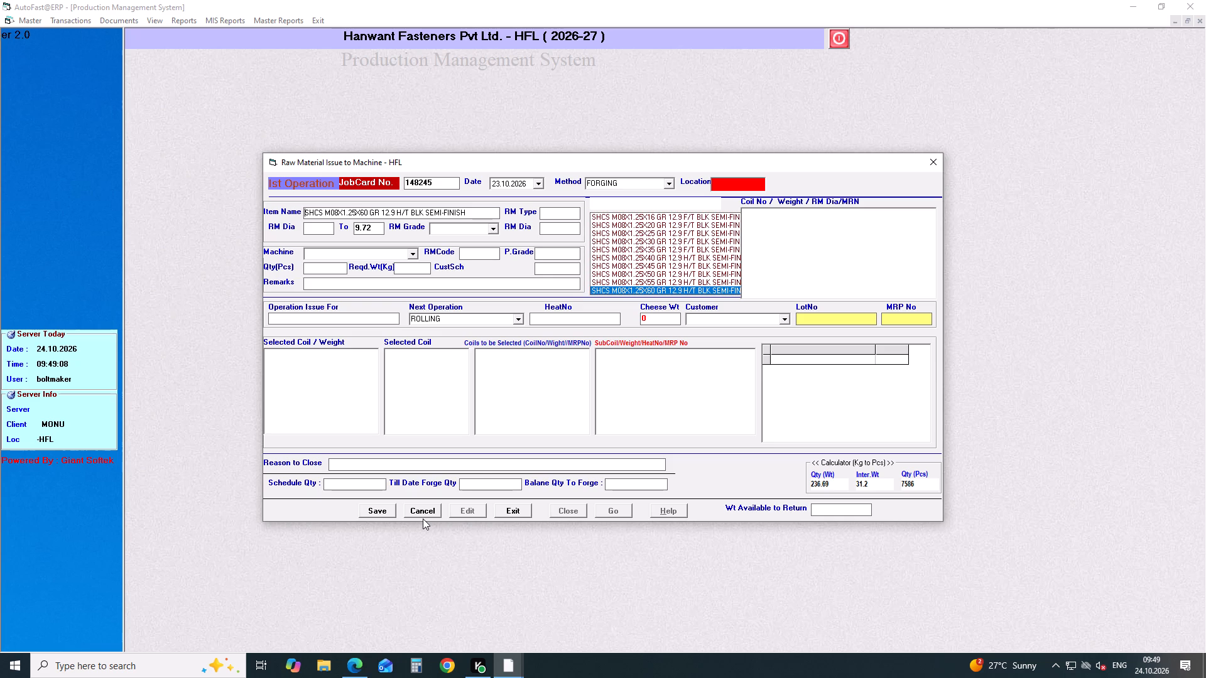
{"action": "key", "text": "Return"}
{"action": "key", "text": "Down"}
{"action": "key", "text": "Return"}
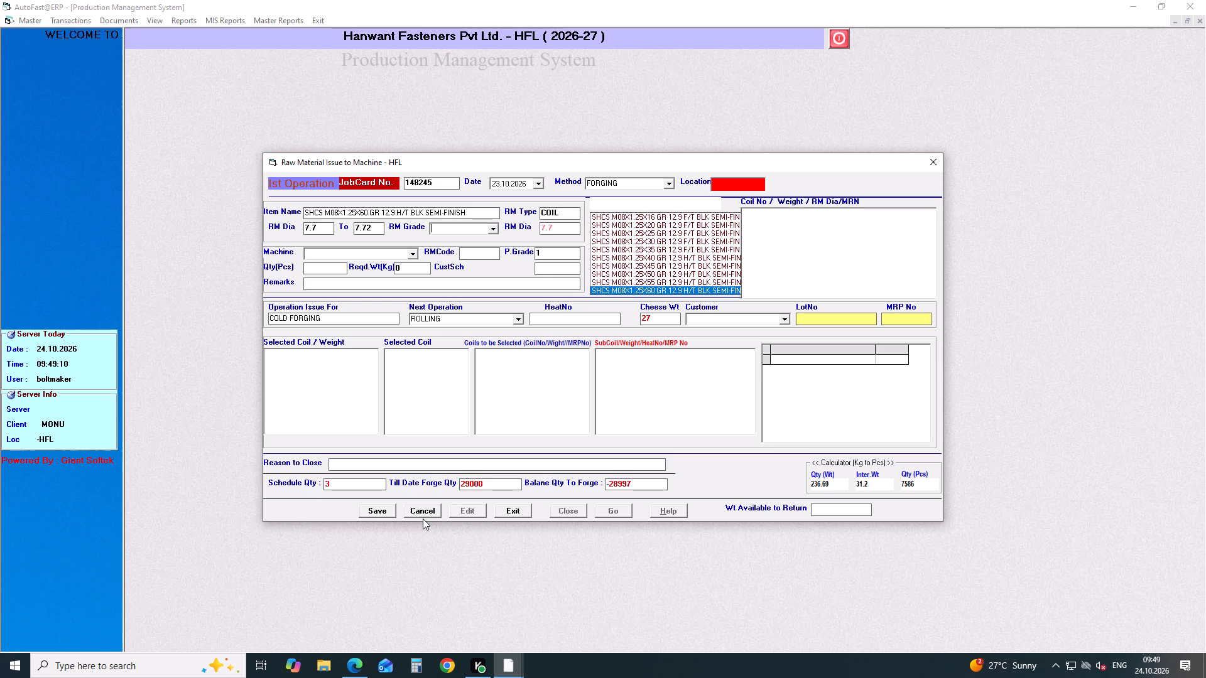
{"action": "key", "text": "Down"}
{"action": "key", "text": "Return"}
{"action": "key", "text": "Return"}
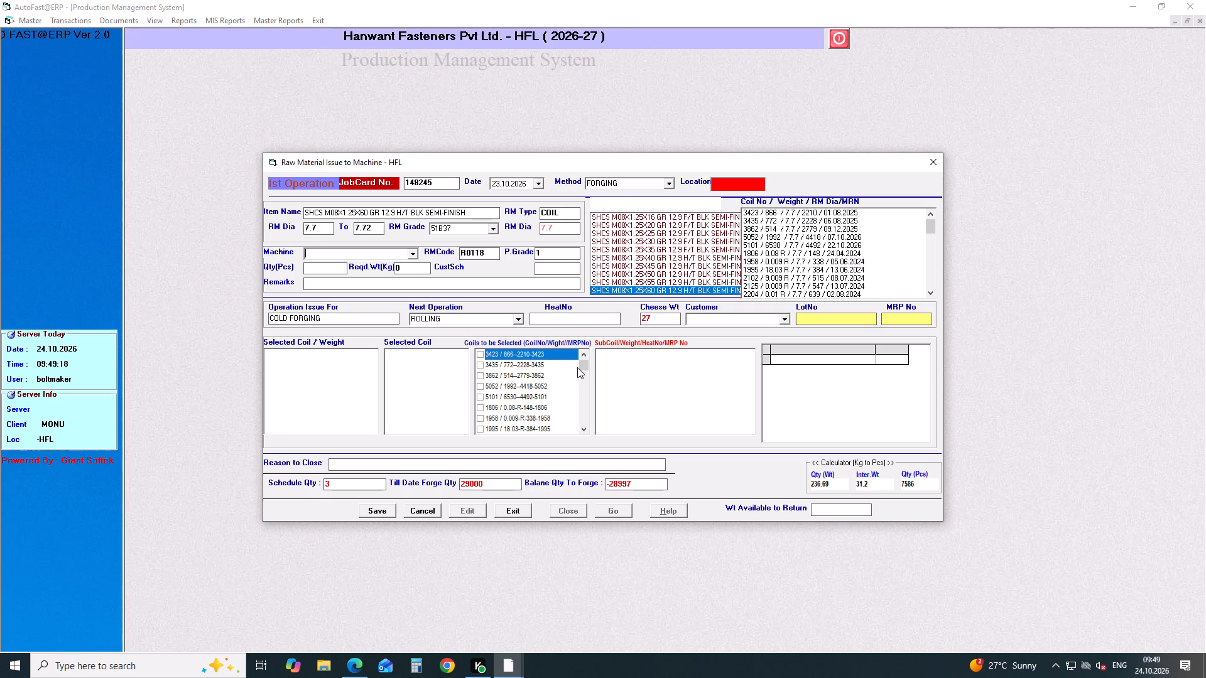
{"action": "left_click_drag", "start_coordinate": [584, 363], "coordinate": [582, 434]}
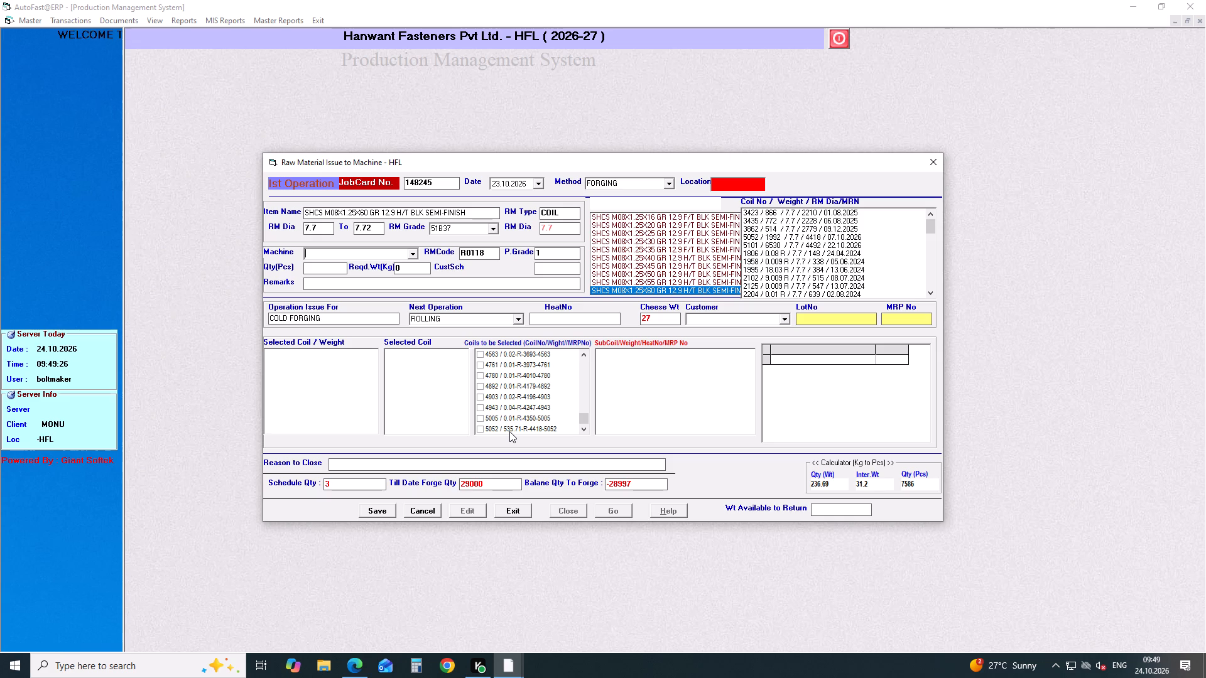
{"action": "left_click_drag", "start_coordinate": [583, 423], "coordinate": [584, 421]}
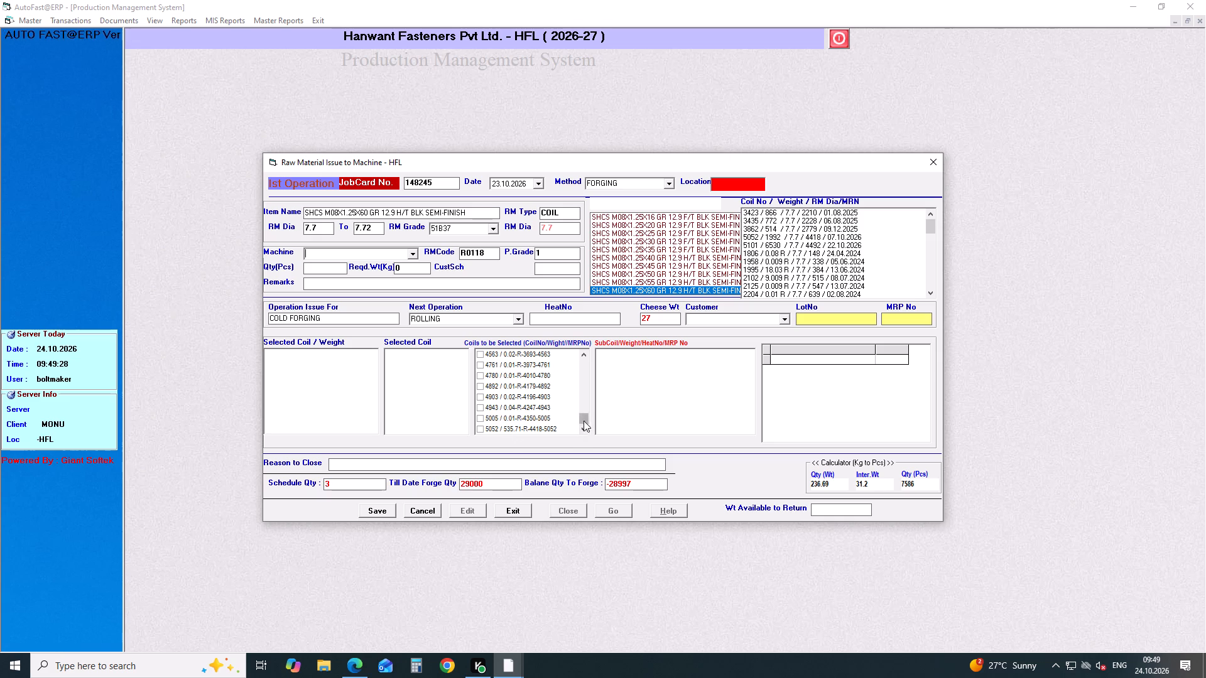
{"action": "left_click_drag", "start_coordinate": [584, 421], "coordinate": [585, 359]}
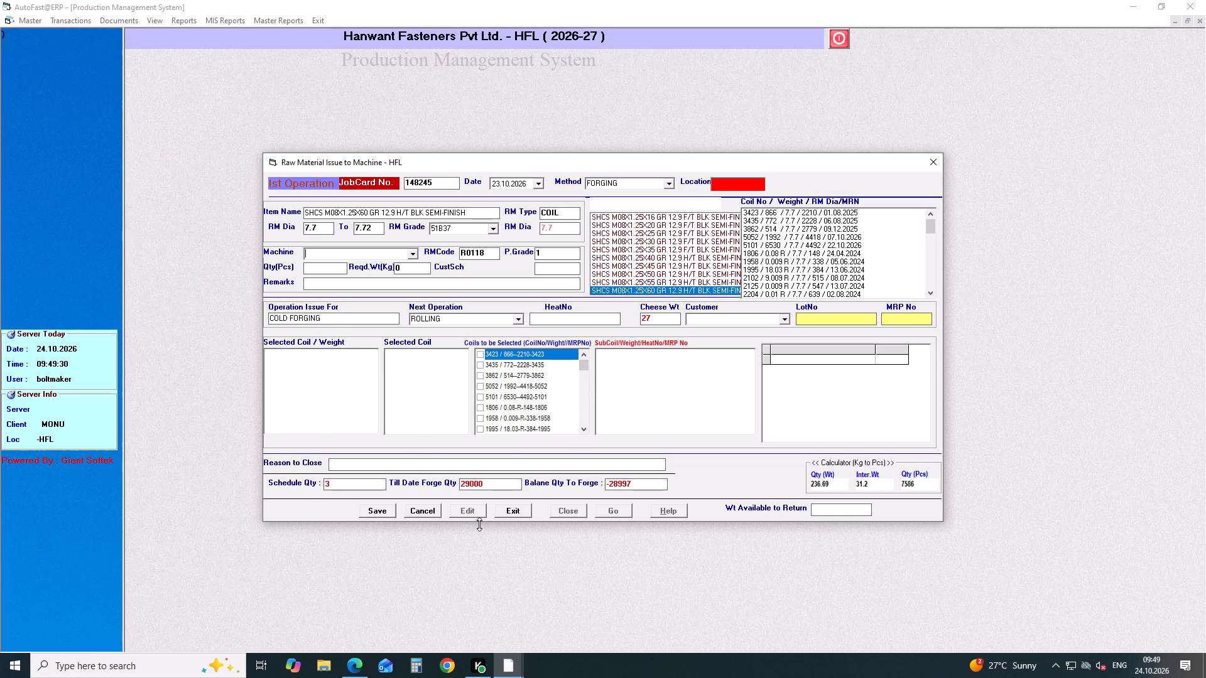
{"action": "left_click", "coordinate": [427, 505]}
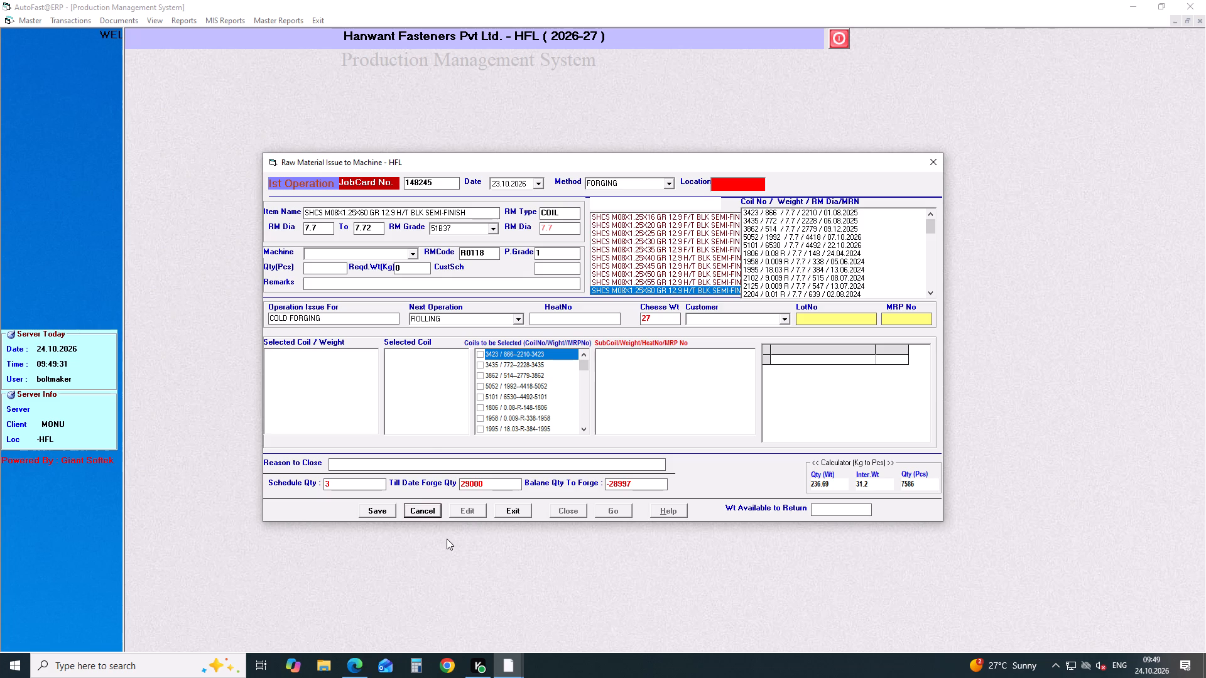
Start a new FORGING job card for item SHCS M10X1.5X40 GR 12.9 F/T BLK SEMI-FINISH with RM grade 51B37.
{"action": "key", "text": "Return"}
{"action": "key", "text": "Return"}
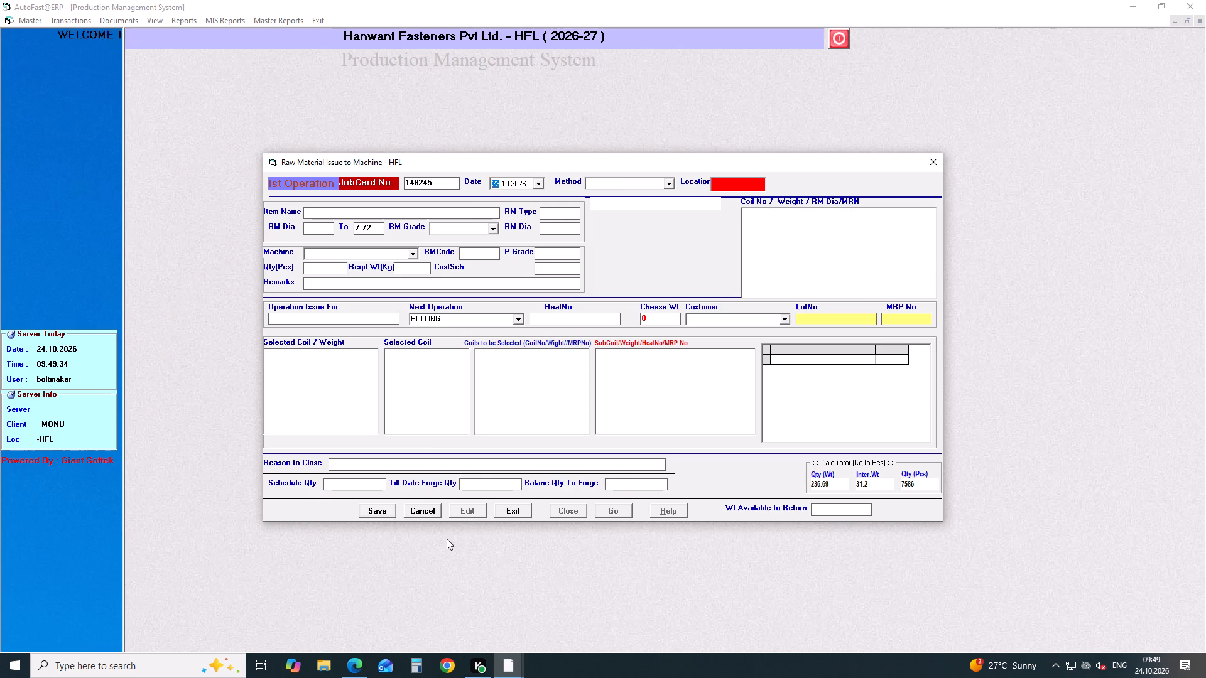
{"action": "key", "text": "Return"}
{"action": "key", "text": "Down"}
{"action": "key", "text": "Return"}
{"action": "type", "text": "SHCS M10"}
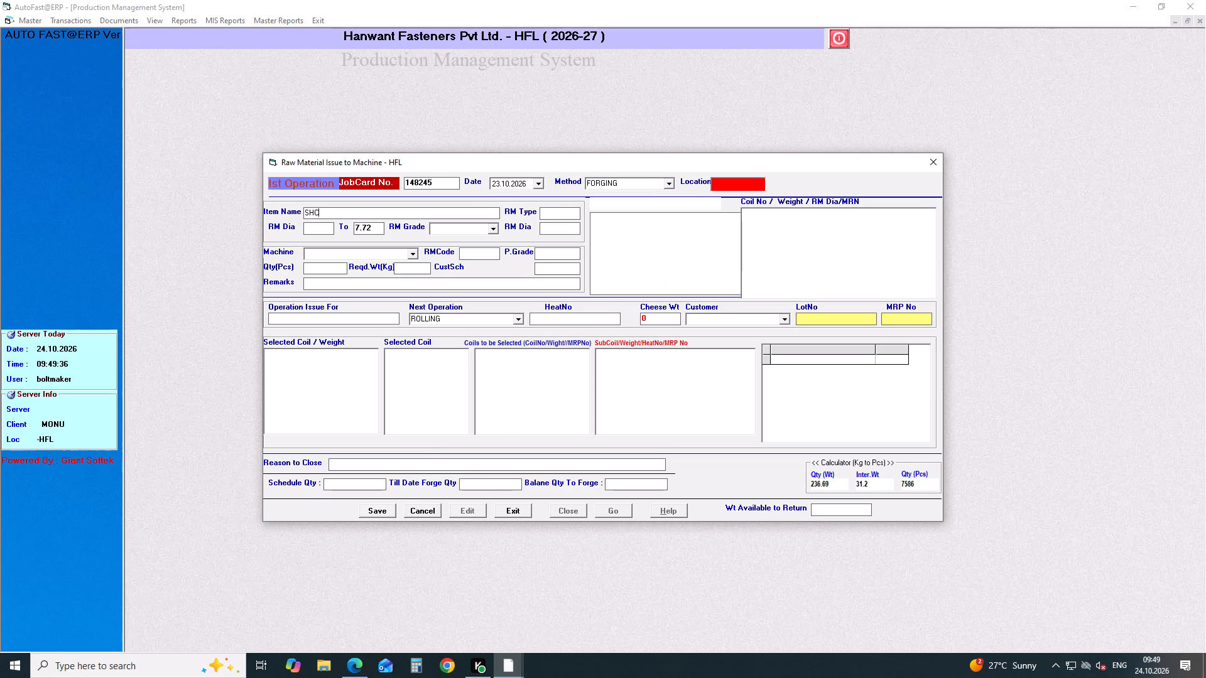
{"action": "key", "text": "Down"}
{"action": "key", "text": "Down"}
{"action": "key", "text": "Down"}
{"action": "key", "text": "Down"}
{"action": "key", "text": "Down"}
{"action": "key", "text": "Down"}
{"action": "key", "text": "Down"}
{"action": "key", "text": "Down"}
{"action": "key", "text": "Down"}
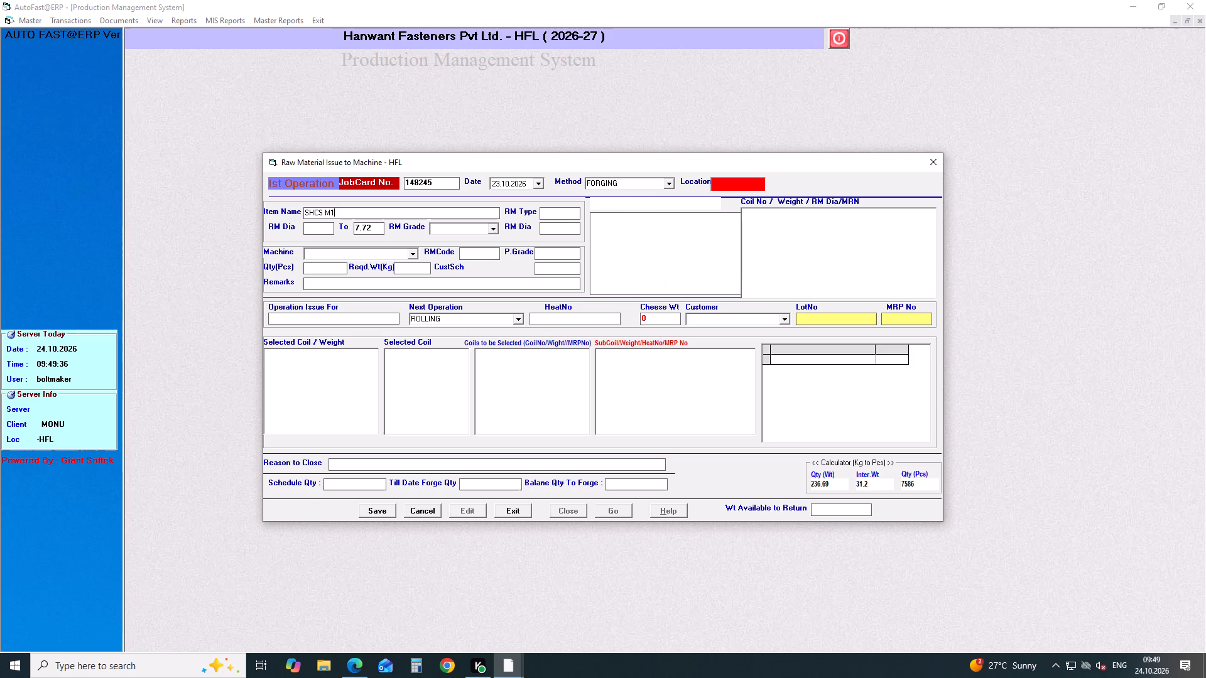
{"action": "key", "text": "Down"}
{"action": "key", "text": "Down"}
{"action": "key", "text": "Down"}
{"action": "key", "text": "Down"}
{"action": "key", "text": "Down"}
{"action": "key", "text": "Down"}
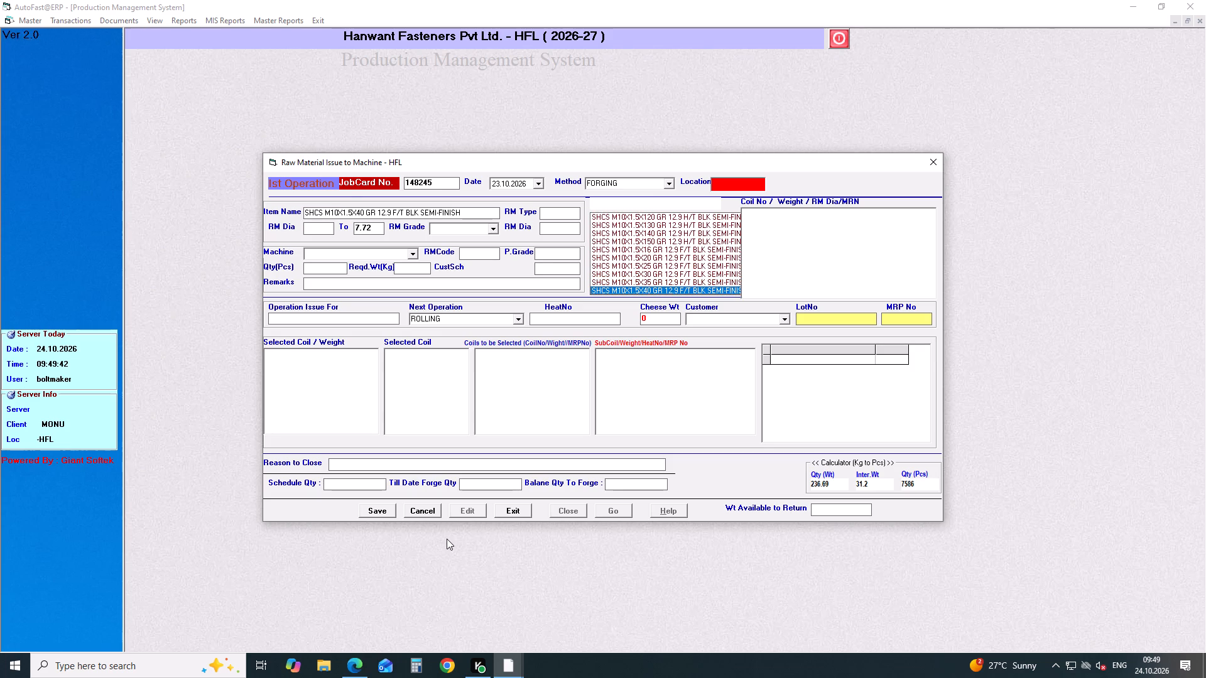
{"action": "key", "text": "Return"}
{"action": "key", "text": "Return"}
{"action": "key", "text": "Down"}
{"action": "key", "text": "Return"}
{"action": "key", "text": "Down"}
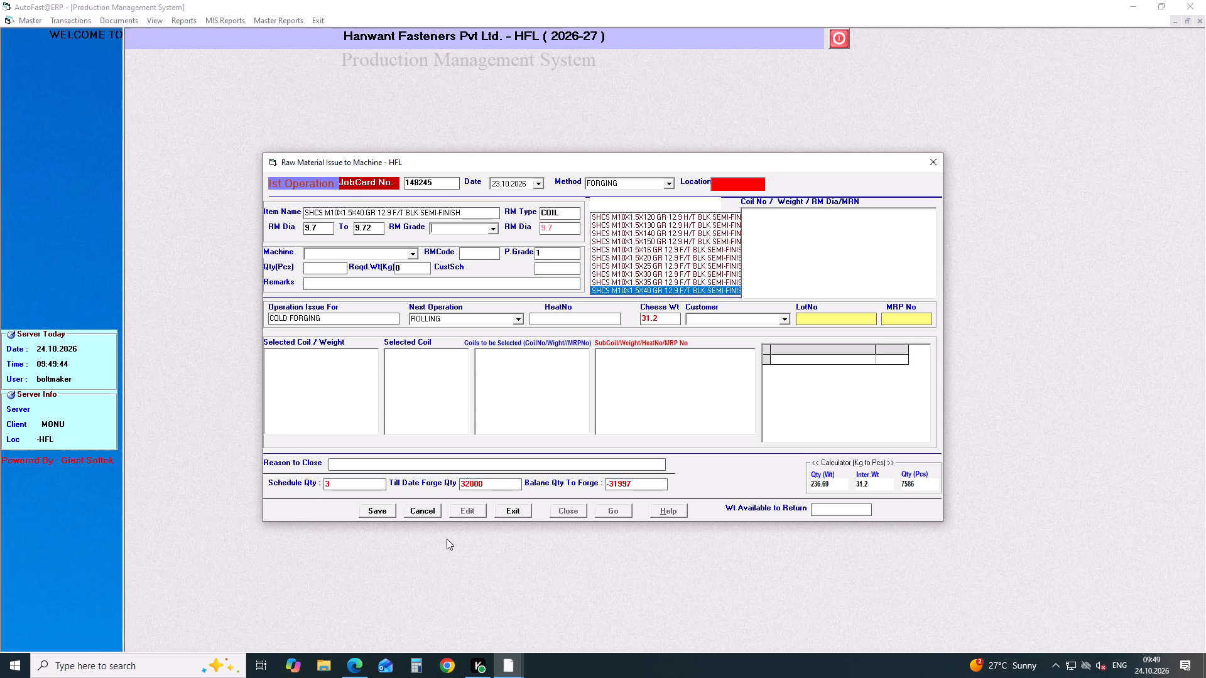
{"action": "key", "text": "Down"}
{"action": "key", "text": "Return"}
{"action": "key", "text": "Return"}
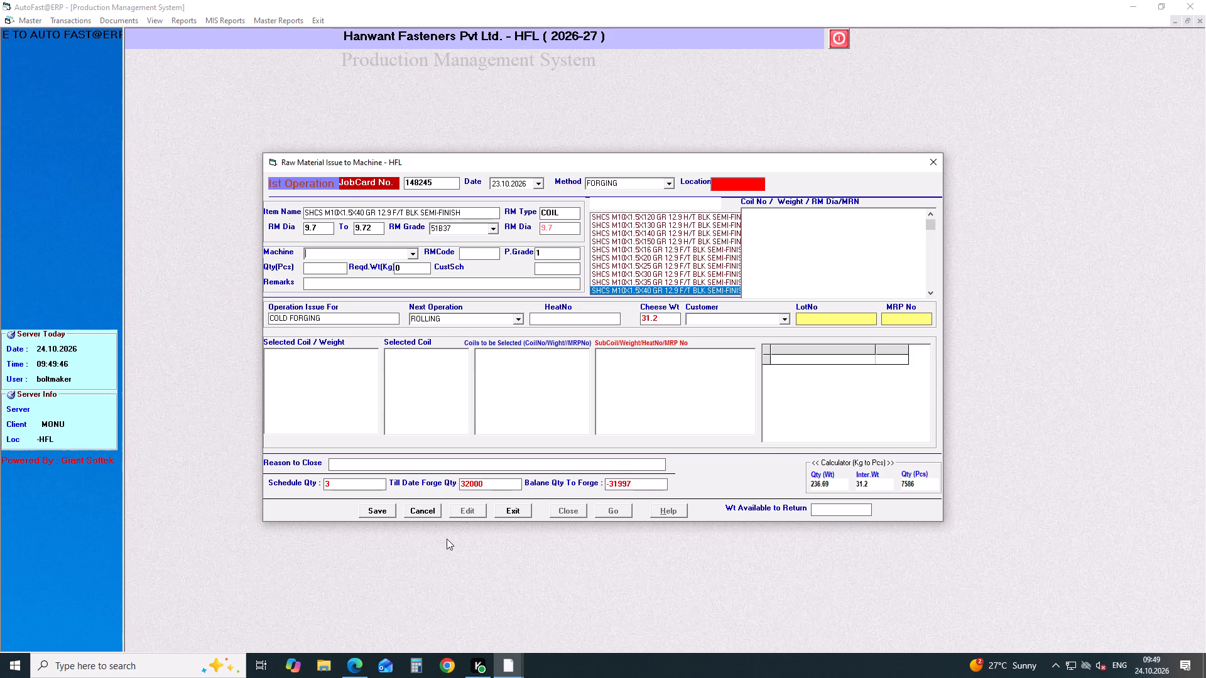
Assign machine BM-05 (BOLT MAKER) to the new SHCS M10X1.5X40 job card.
{"action": "type", "text": "BM"}
{"action": "key", "text": "Down"}
{"action": "key", "text": "Down"}
{"action": "key", "text": "Down"}
{"action": "key", "text": "Down"}
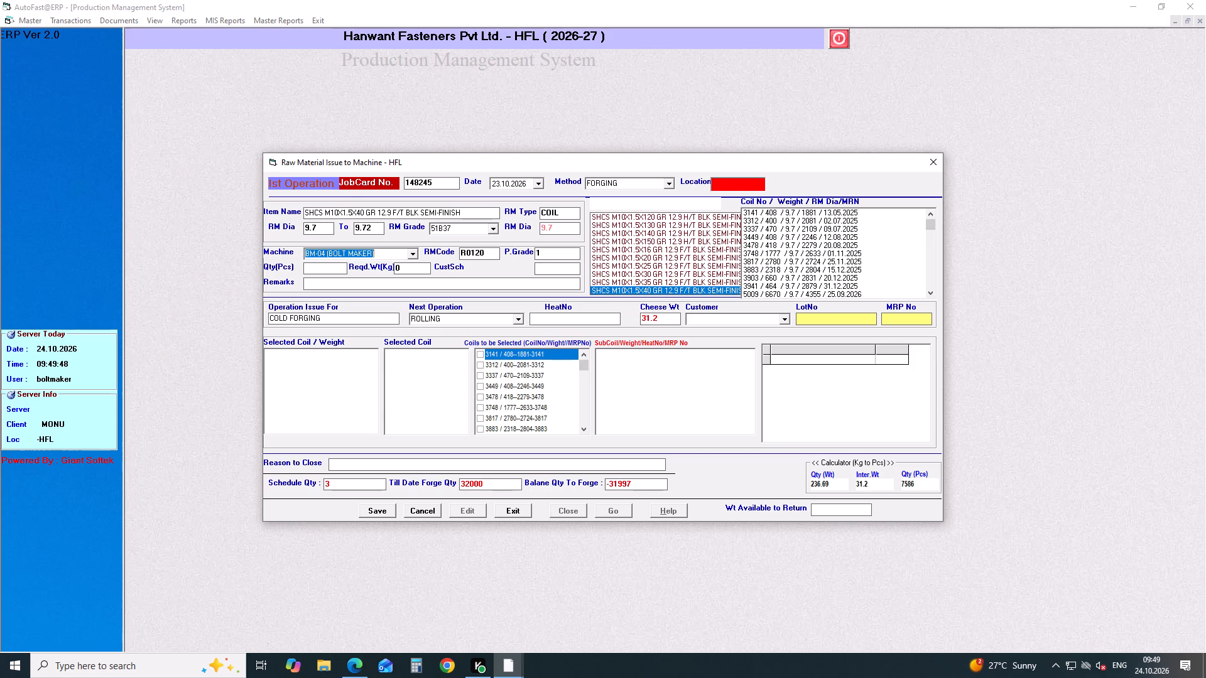
{"action": "key", "text": "Down"}
{"action": "key", "text": "Return"}
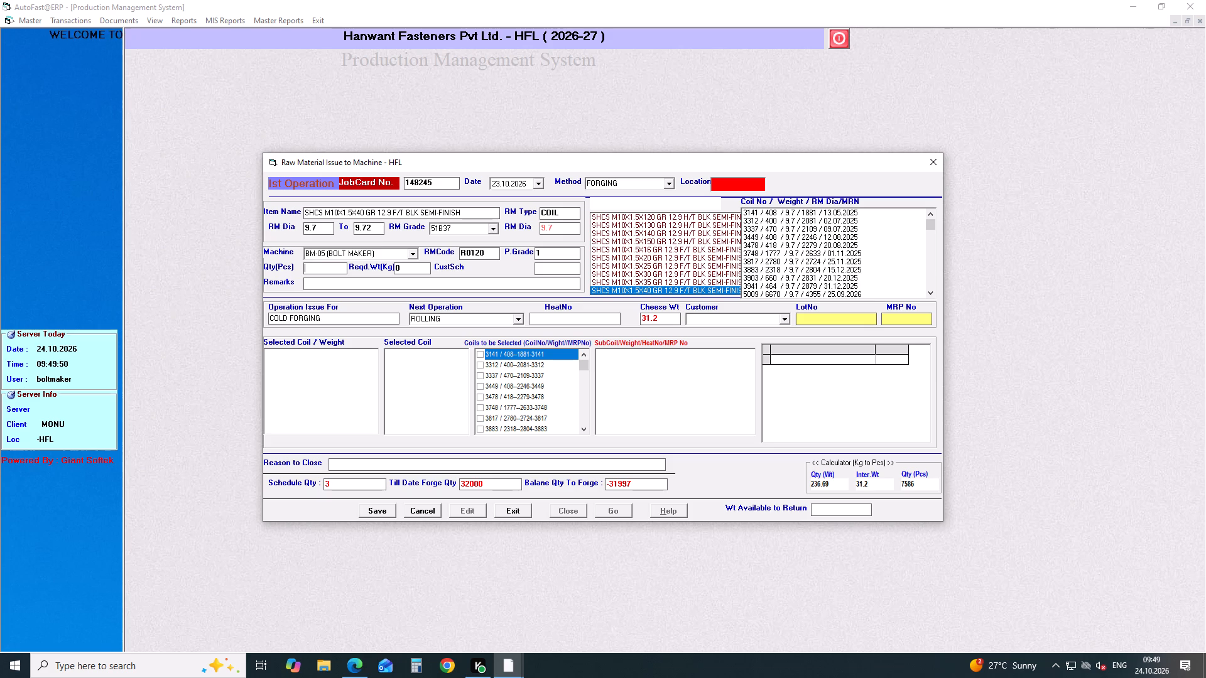
Set the quantity to 19424 pcs and keep ROLLING as the next operation.
{"action": "type", "text": "19424"}
{"action": "key", "text": "Return"}
{"action": "key", "text": "Return"}
{"action": "key", "text": "Return"}
{"action": "key", "text": "Return"}
{"action": "key", "text": "Return"}
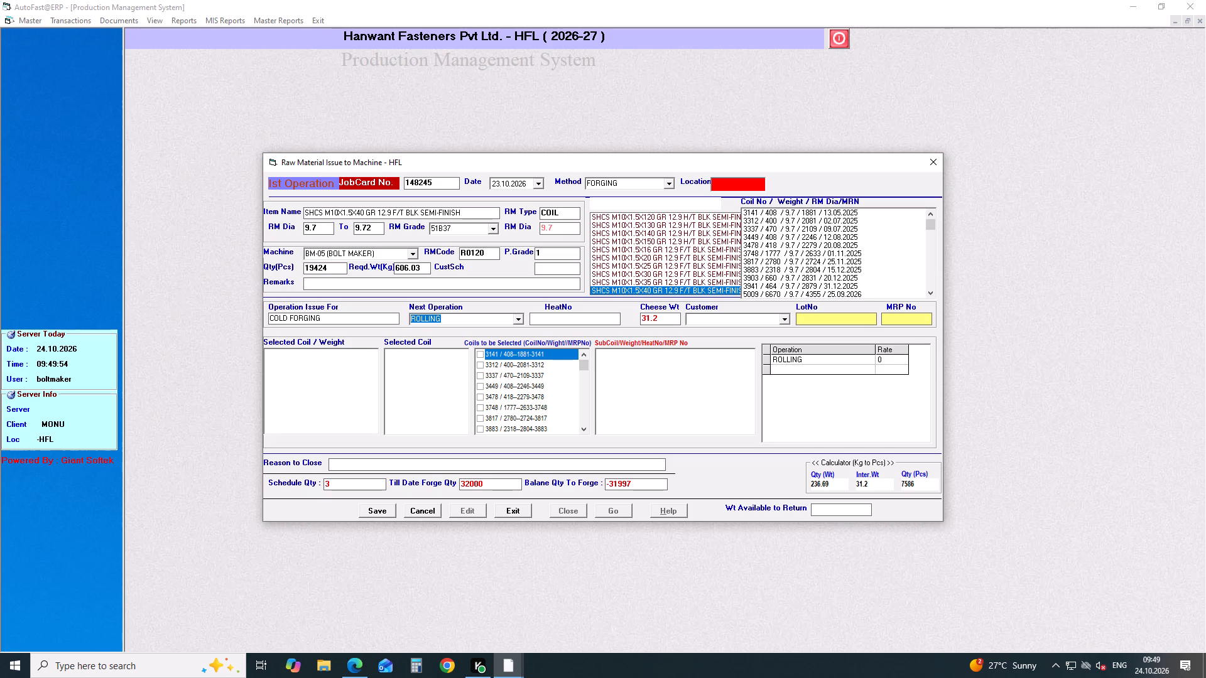
Select coil 5078 under MRP 4455 with sub-coils 5078-1 and 5078-2, and save the job card.
{"action": "left_click", "coordinate": [587, 429]}
{"action": "triple_click", "coordinate": [587, 429]}
{"action": "double_click", "coordinate": [587, 429]}
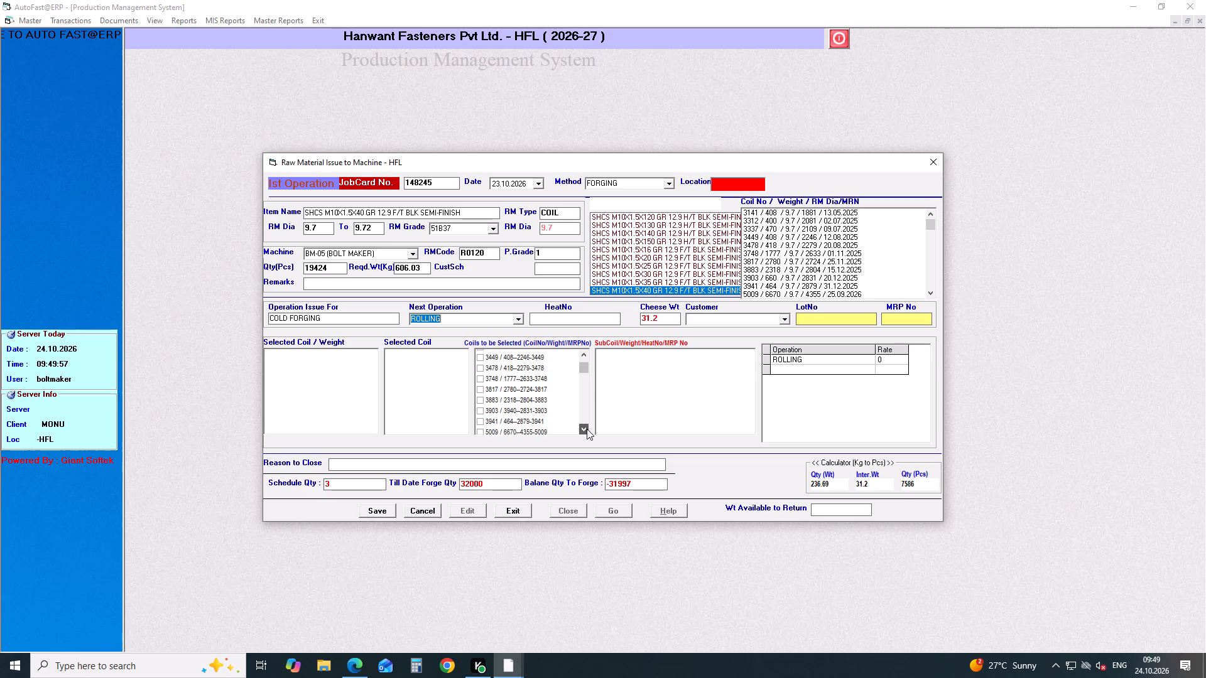
{"action": "left_click", "coordinate": [587, 428]}
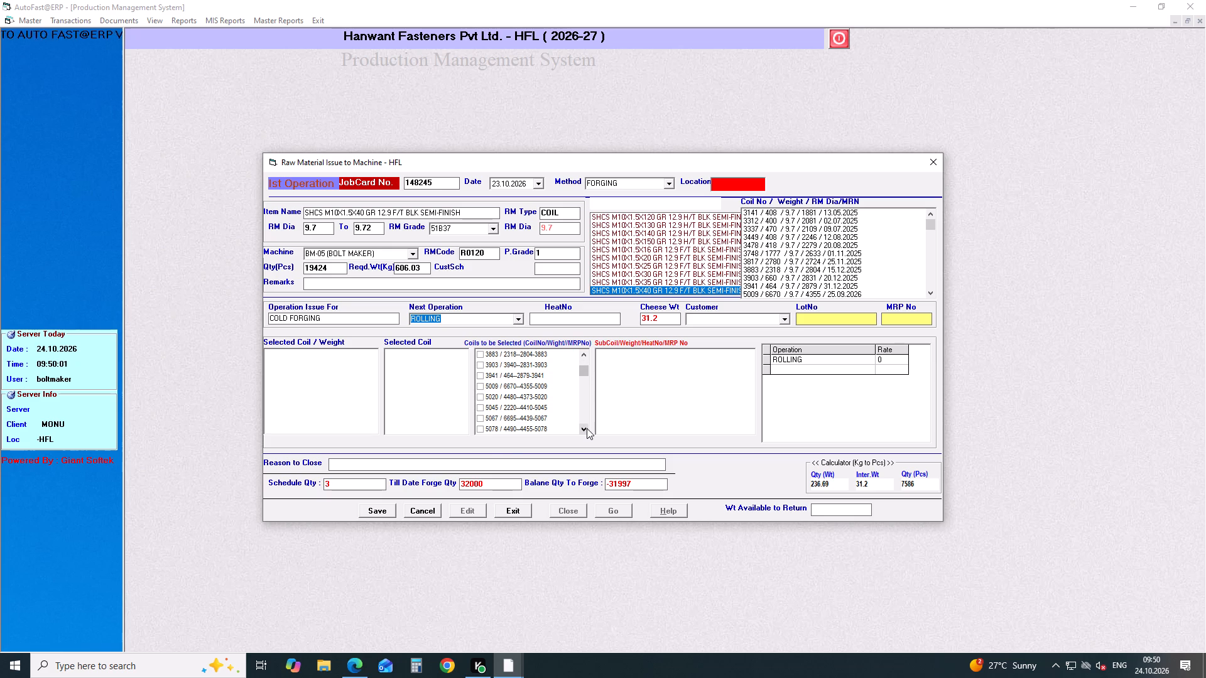
{"action": "left_click", "coordinate": [478, 431]}
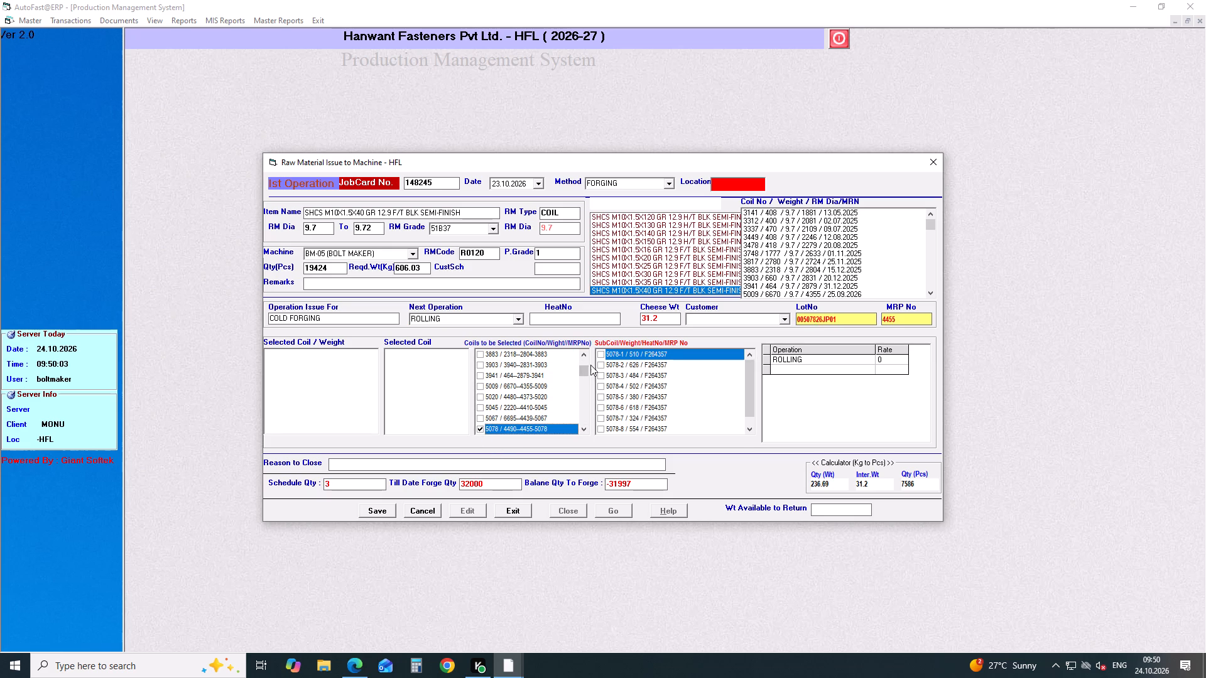
{"action": "left_click", "coordinate": [599, 353]}
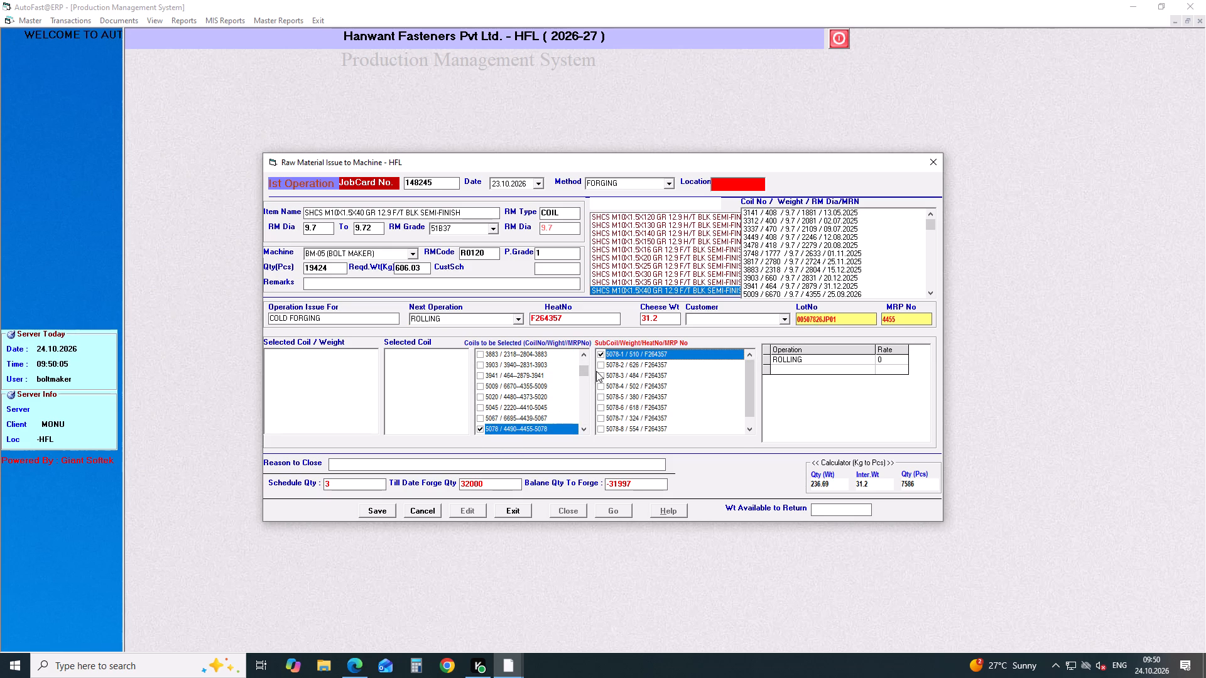
{"action": "left_click", "coordinate": [602, 365]}
{"action": "left_click", "coordinate": [378, 508]}
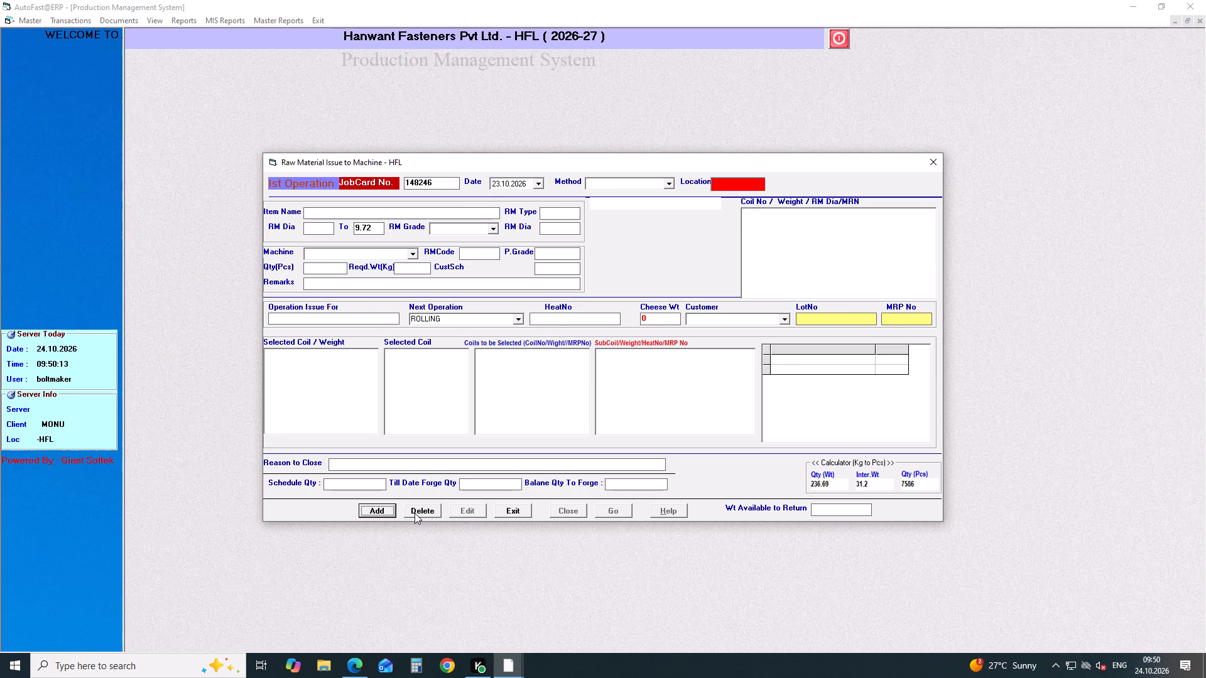
Start a new FORGING job card for item BOLT FLANGE SH 6X16 (P-17) with RM grade 10B21.
{"action": "key", "text": "Return"}
{"action": "key", "text": "Return"}
{"action": "key", "text": "Return"}
{"action": "key", "text": "Down"}
{"action": "key", "text": "Return"}
{"action": "type", "text": "BOLT FLANGE SH 6"}
{"action": "key", "text": "Down"}
{"action": "key", "text": "Down"}
{"action": "key", "text": "Down"}
{"action": "key", "text": "Down"}
{"action": "key", "text": "Down"}
{"action": "key", "text": "Down"}
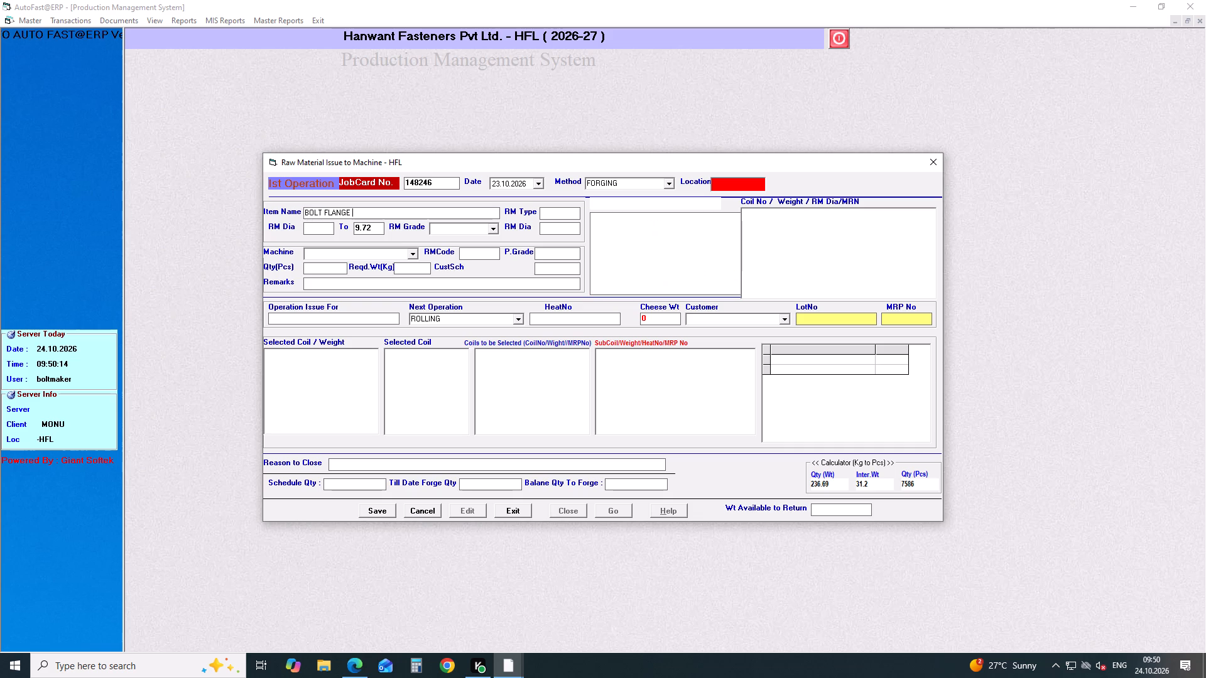
{"action": "key", "text": "Down"}
{"action": "key", "text": "Down"}
{"action": "key", "text": "Down"}
{"action": "key", "text": "Down"}
{"action": "key", "text": "Down"}
{"action": "key", "text": "Down"}
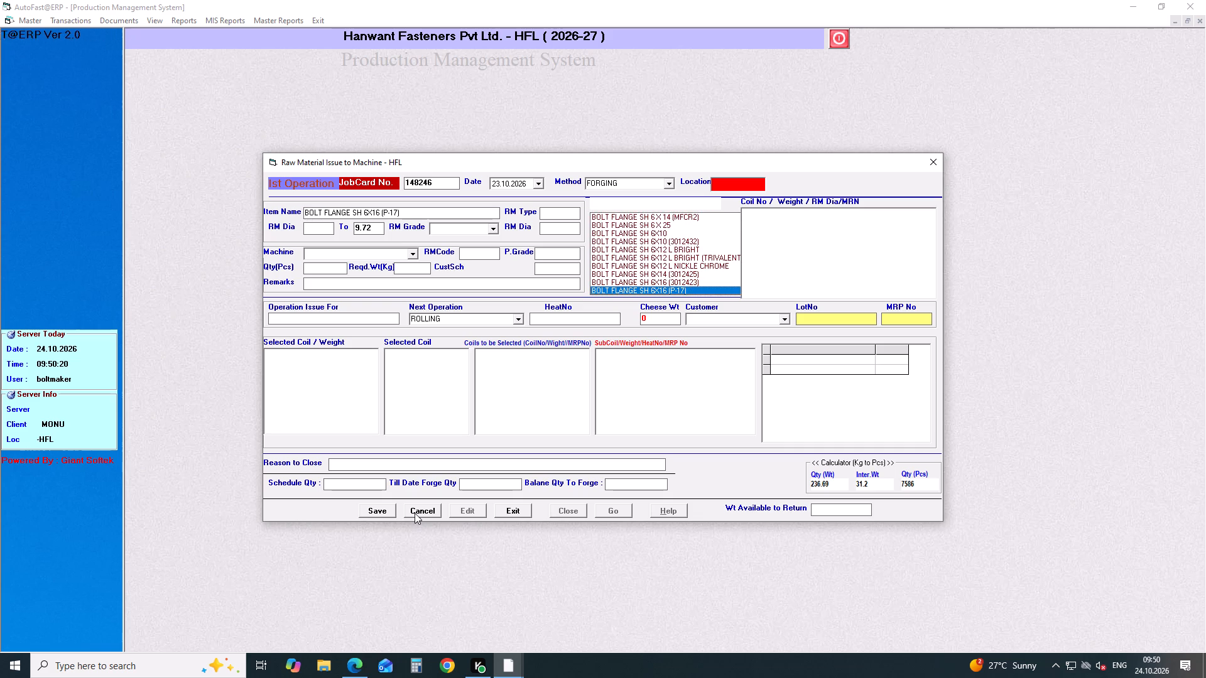
{"action": "key", "text": "Return"}
{"action": "key", "text": "Return"}
{"action": "key", "text": "Return"}
{"action": "key", "text": "Down"}
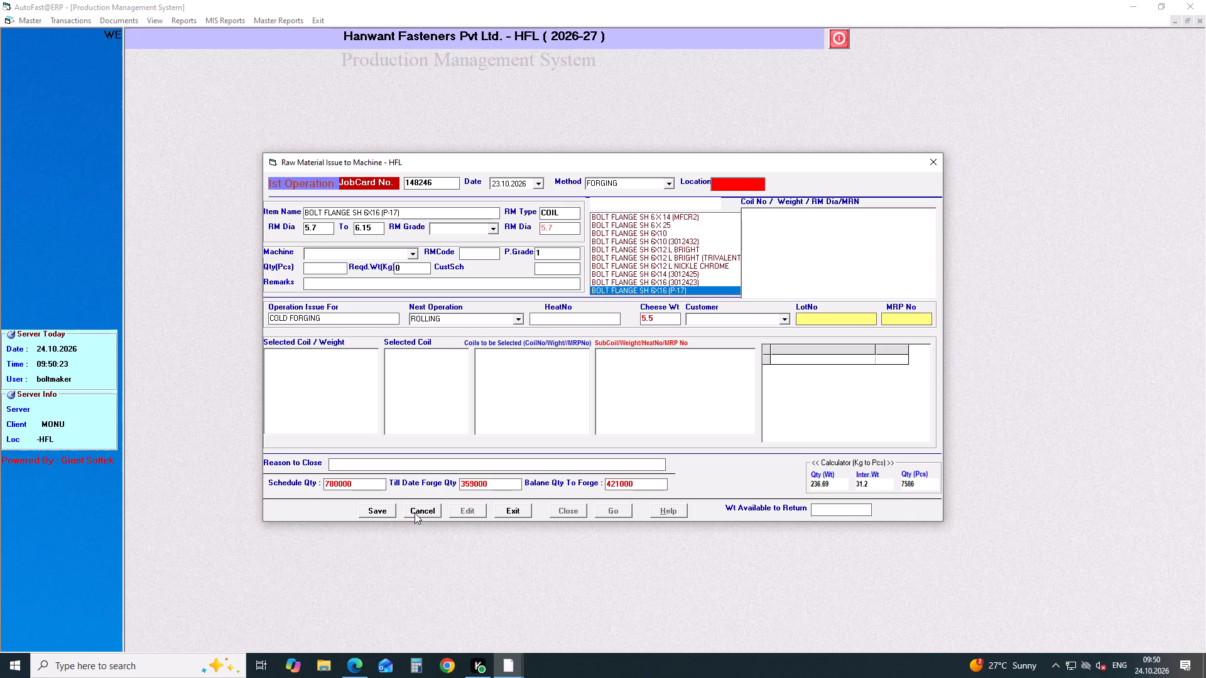
{"action": "key", "text": "Down"}
{"action": "key", "text": "Return"}
{"action": "key", "text": "Return"}
Assign machine BM-09 (BOLT MAKER) to the BOLT FLANGE SH 6X16 job card.
{"action": "type", "text": "BM"}
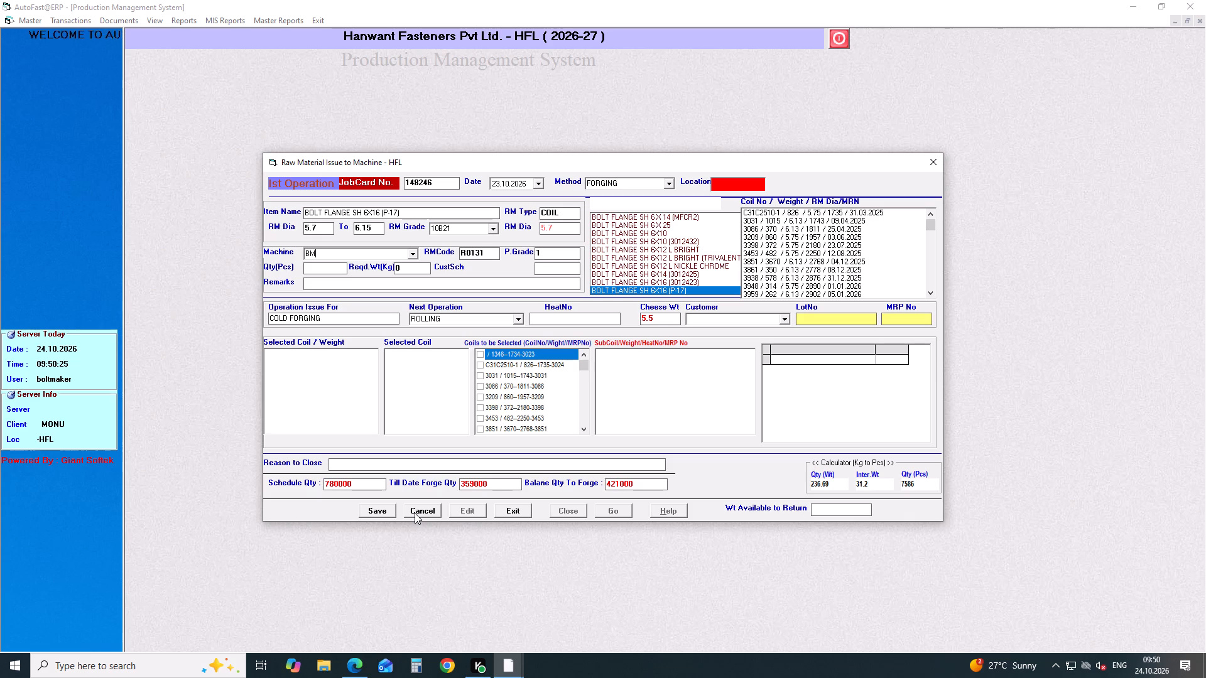
{"action": "key", "text": "Down"}
{"action": "key", "text": "Down"}
{"action": "key", "text": "Down"}
{"action": "key", "text": "Down"}
{"action": "key", "text": "Down"}
{"action": "key", "text": "Down"}
{"action": "key", "text": "Down"}
{"action": "key", "text": "Down"}
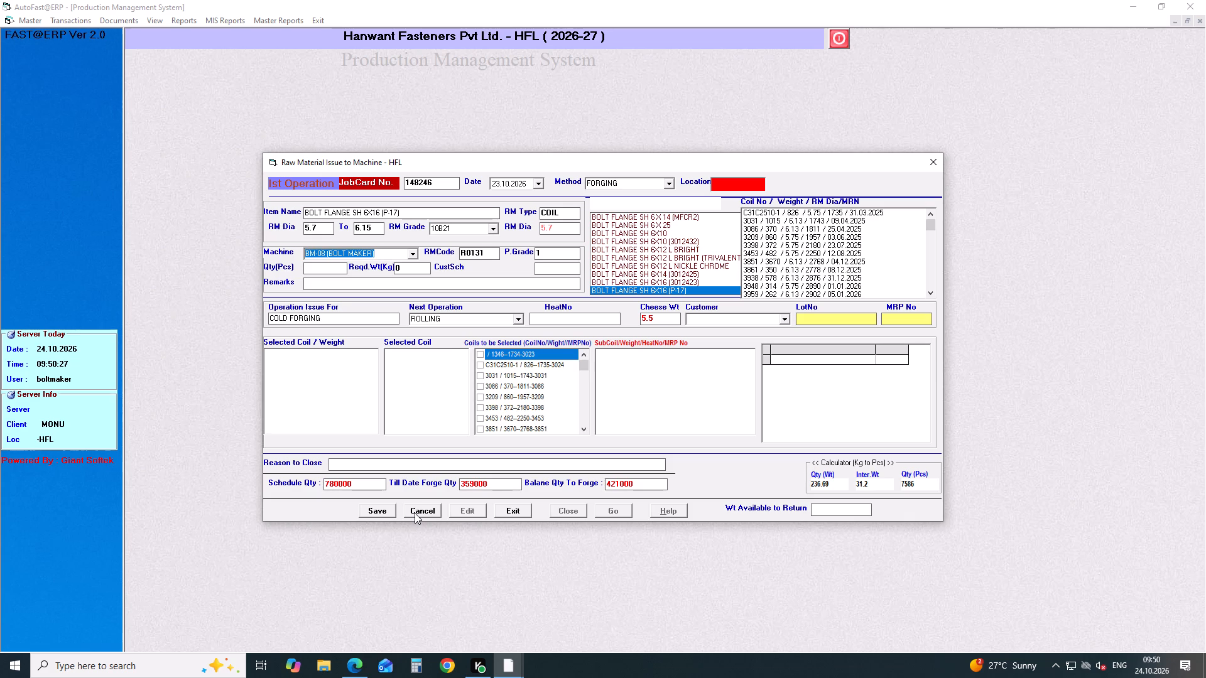
{"action": "key", "text": "Down"}
{"action": "key", "text": "Return"}
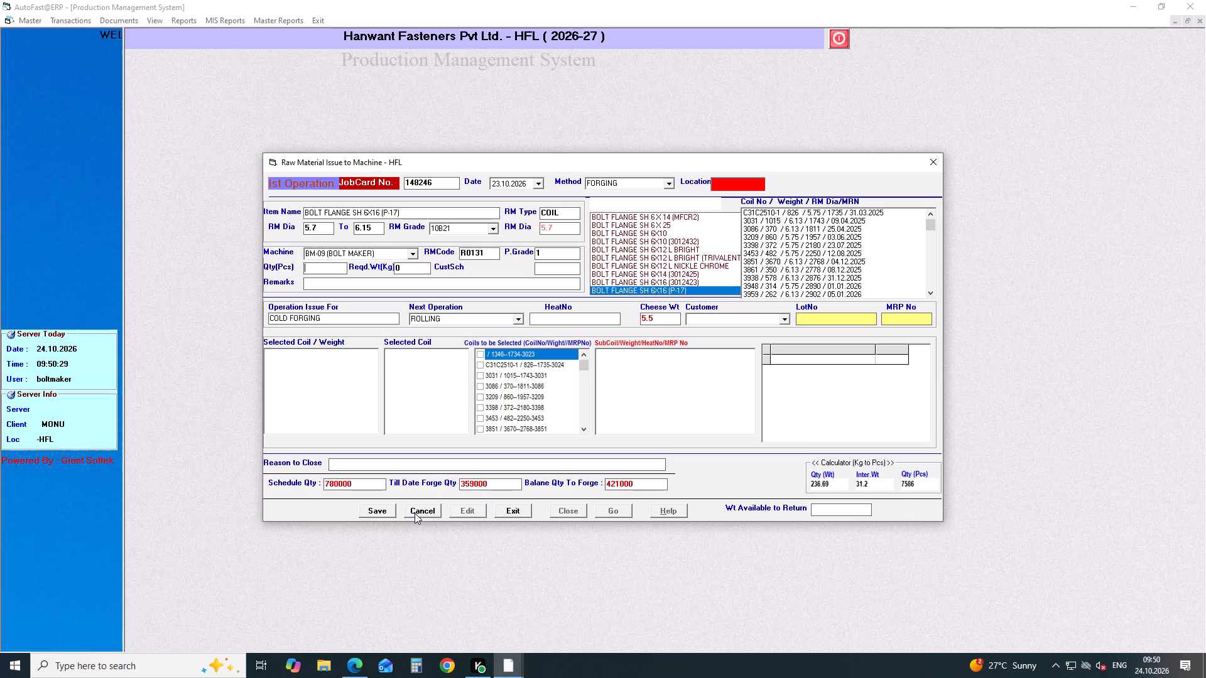
Set the quantity to 45015 pcs and keep ROLLING as the next operation.
{"action": "type", "text": "45015"}
{"action": "key", "text": "Return"}
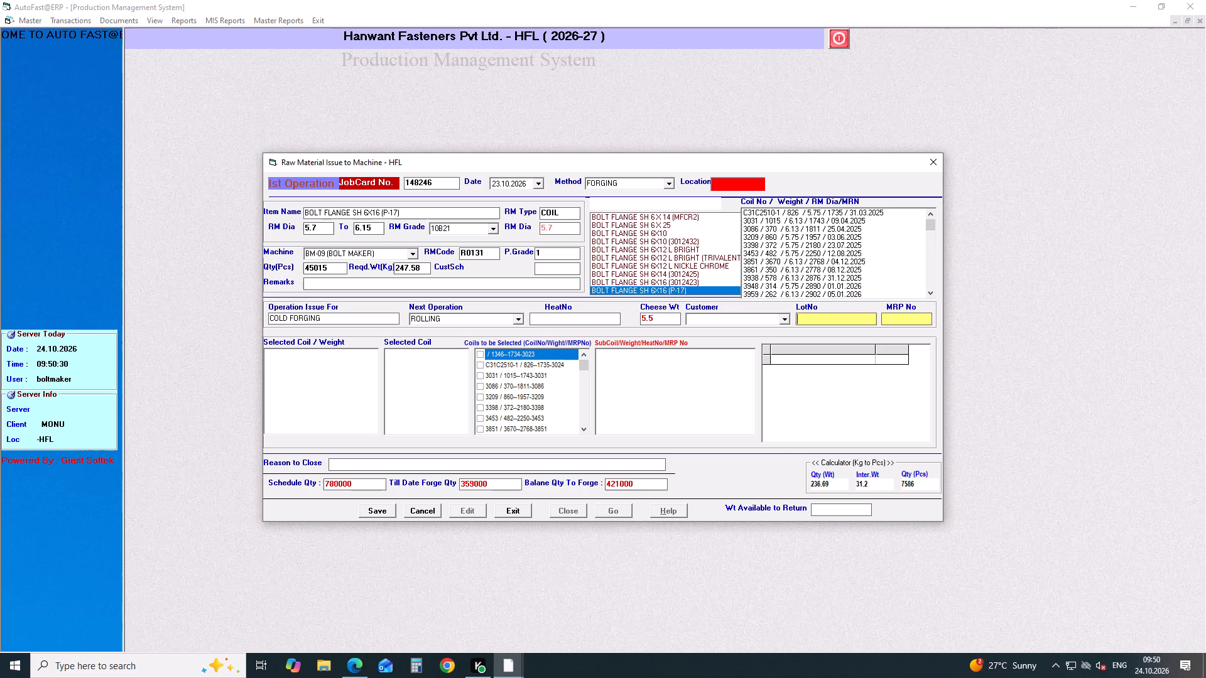
{"action": "key", "text": "Return"}
{"action": "key", "text": "Return"}
{"action": "key", "text": "Return"}
{"action": "key", "text": "Return"}
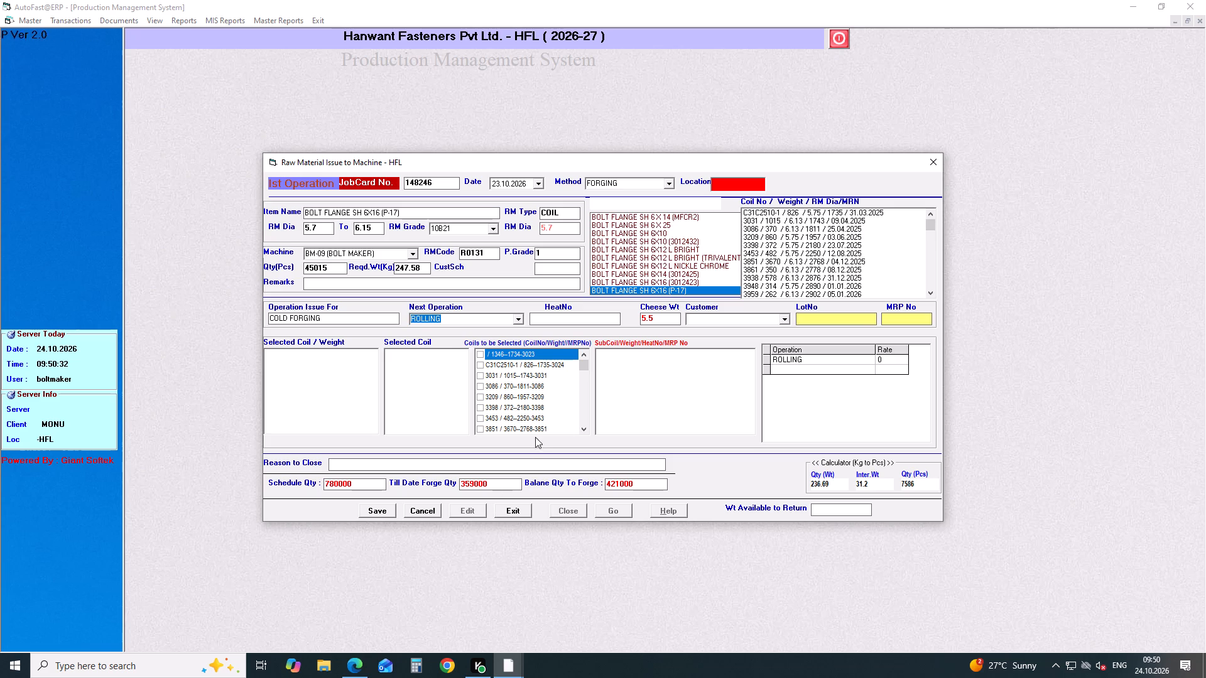
Select coil 5089 under MRP 4470 with sub-coils 5089-12R and 5089-13, save the job card and close the material issue form.
{"action": "left_click_drag", "start_coordinate": [587, 363], "coordinate": [584, 436]}
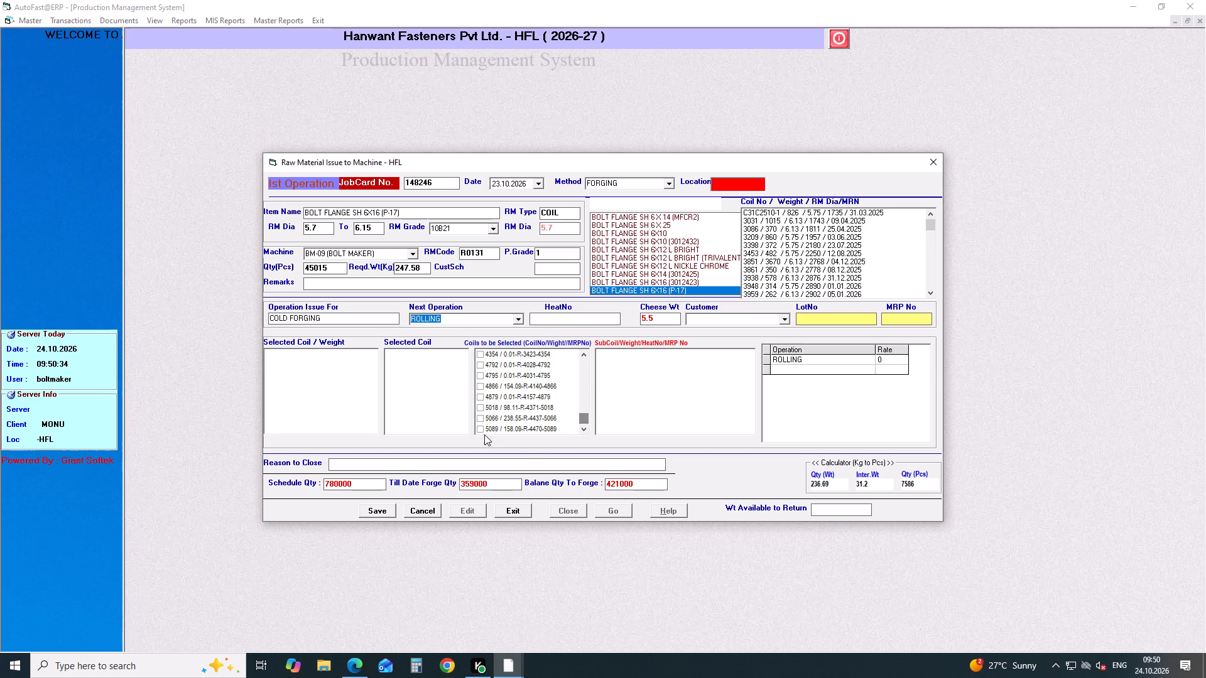
{"action": "left_click", "coordinate": [482, 430]}
{"action": "left_click_drag", "start_coordinate": [582, 416], "coordinate": [577, 377]}
{"action": "left_click", "coordinate": [478, 375]}
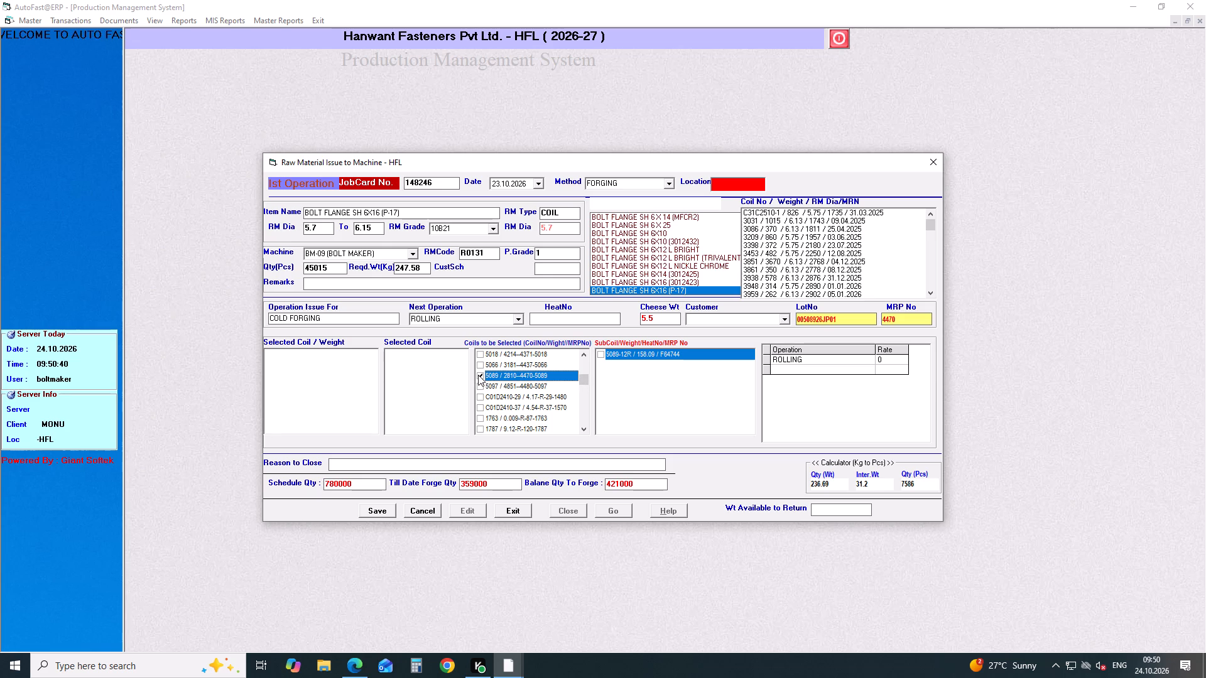
{"action": "left_click", "coordinate": [596, 353]}
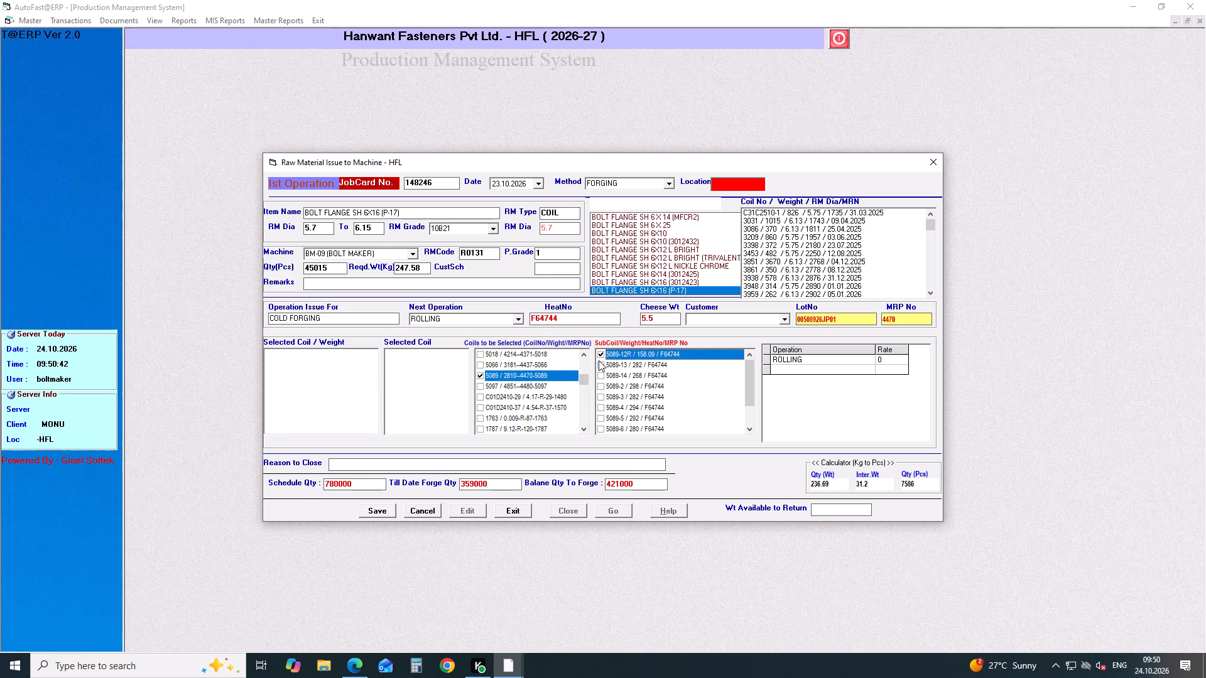
{"action": "left_click", "coordinate": [599, 363]}
{"action": "left_click", "coordinate": [383, 512]}
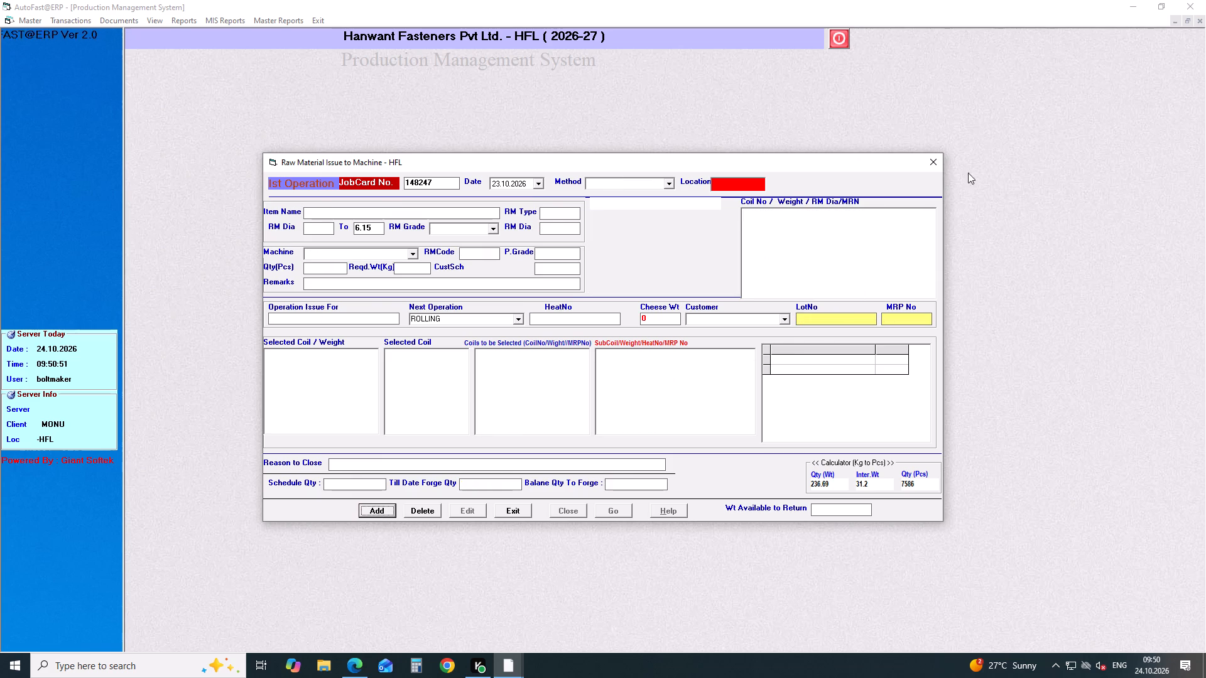
{"action": "left_click", "coordinate": [938, 165]}
Start a preliminary first-operation coil production entry for shift A with 4.0 hours and job card 148241.
{"action": "left_click", "coordinate": [72, 21]}
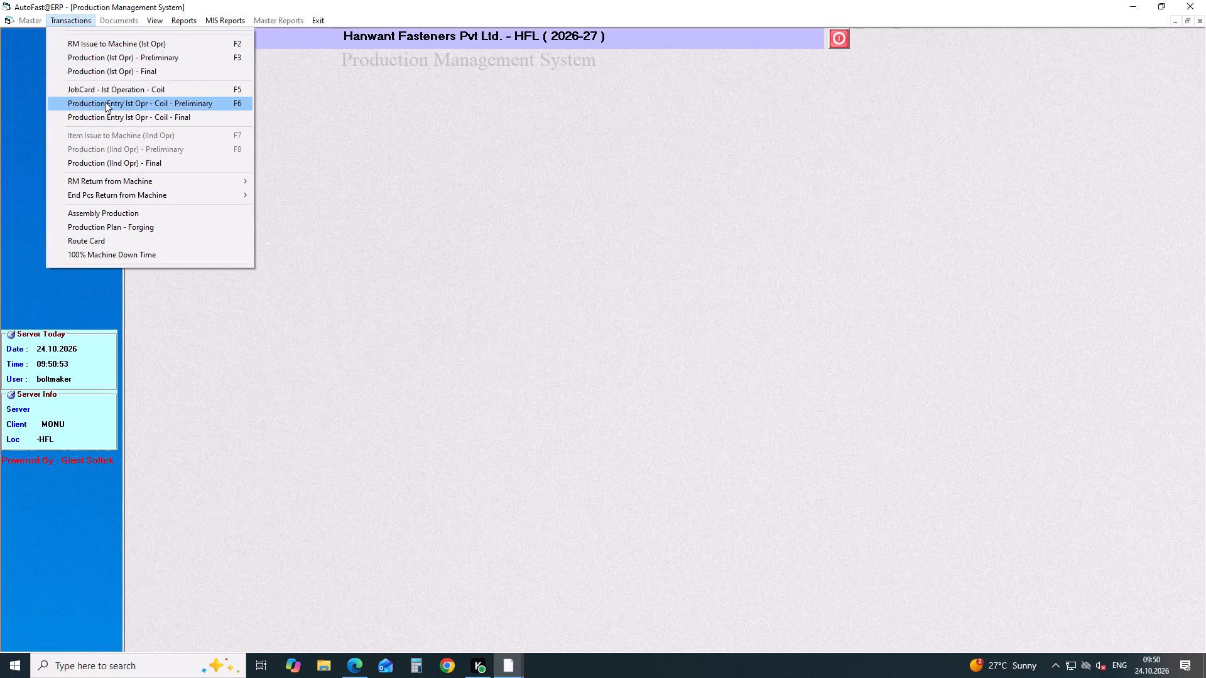
{"action": "left_click", "coordinate": [105, 102]}
{"action": "key", "text": "Return"}
{"action": "key", "text": "Return"}
{"action": "key", "text": "Return"}
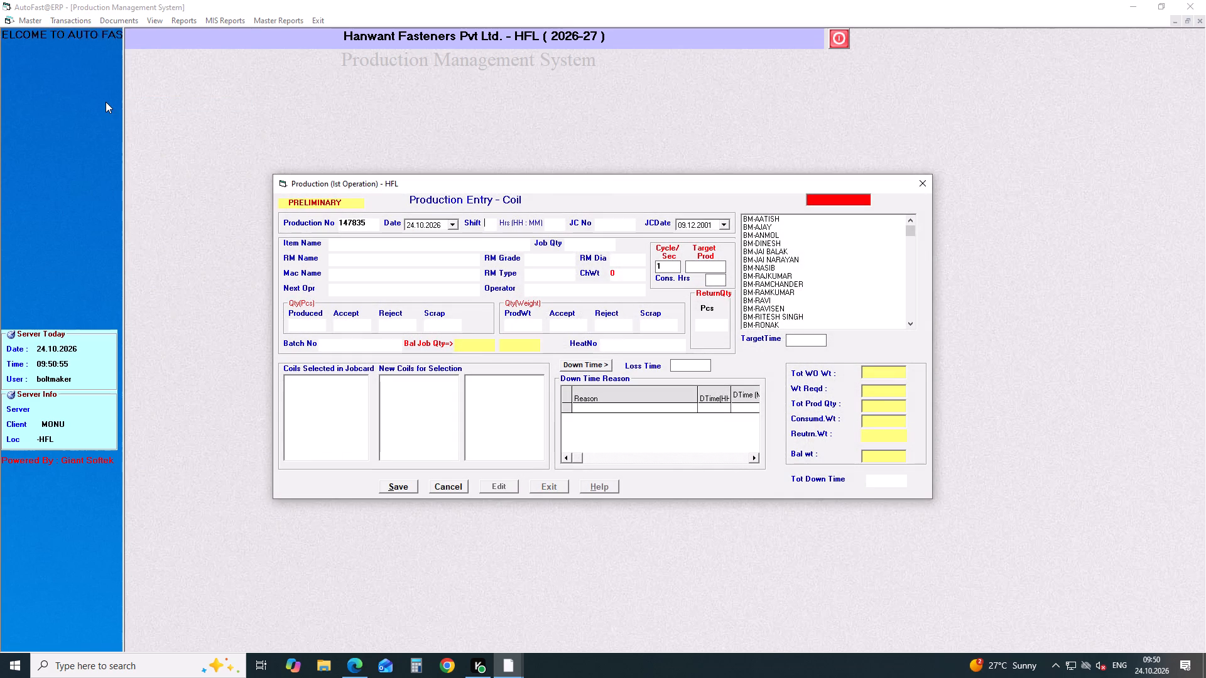
{"action": "key", "text": "a"}
{"action": "key", "text": "Return"}
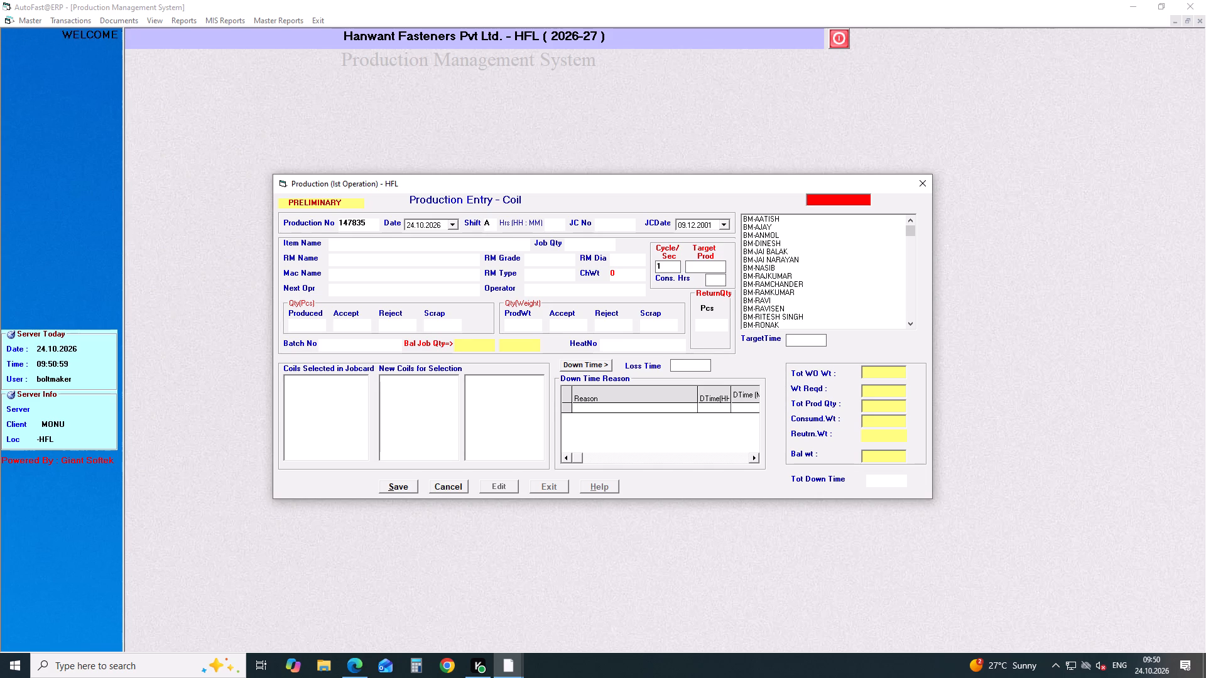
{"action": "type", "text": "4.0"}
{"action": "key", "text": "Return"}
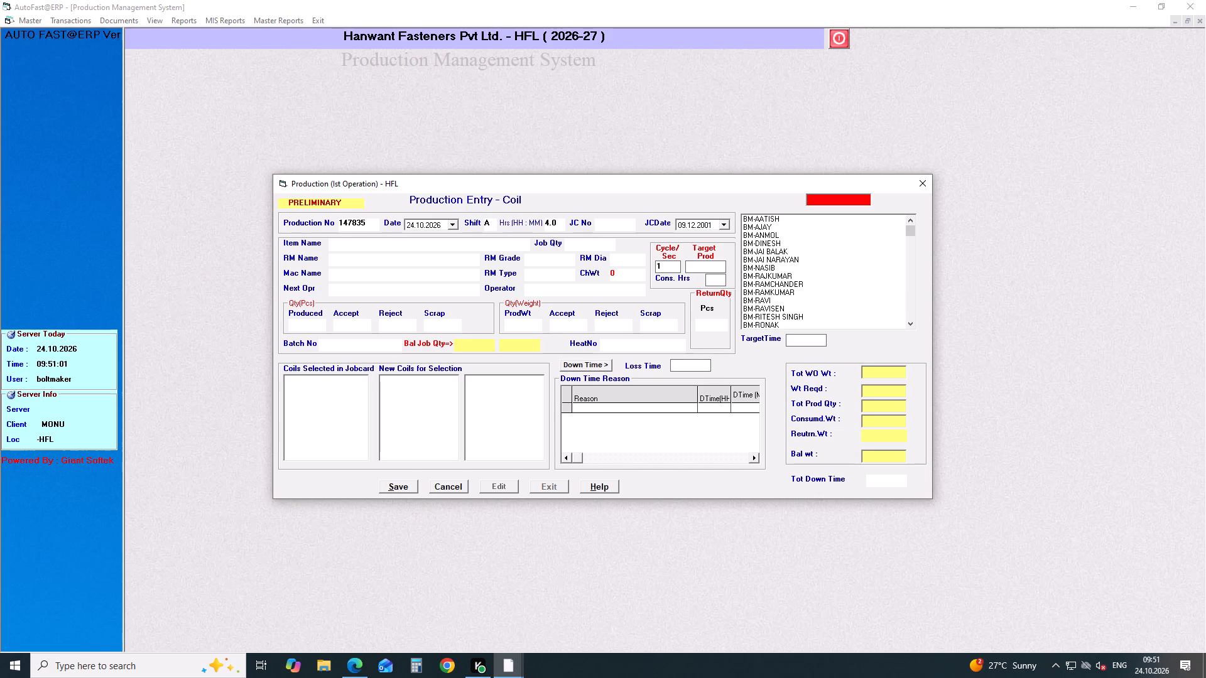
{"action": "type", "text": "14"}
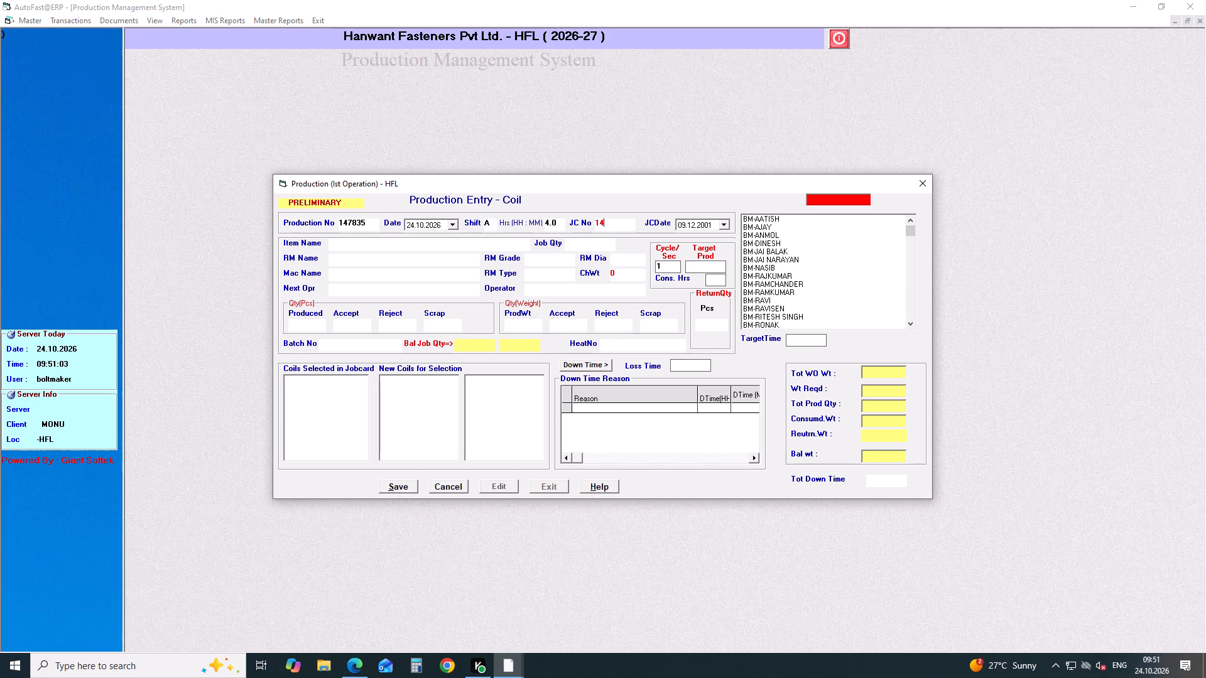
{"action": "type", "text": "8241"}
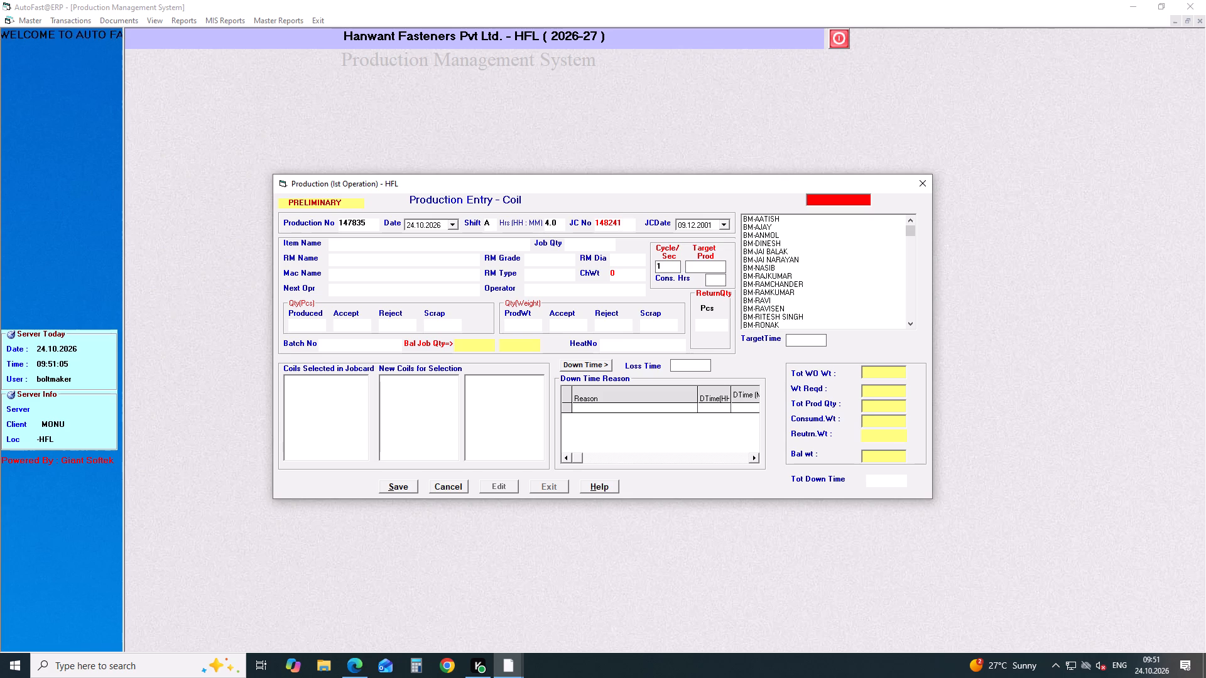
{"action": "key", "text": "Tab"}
Assign operator BM-SARVAN and enter a produced quantity of 16866 pcs for job card 148241.
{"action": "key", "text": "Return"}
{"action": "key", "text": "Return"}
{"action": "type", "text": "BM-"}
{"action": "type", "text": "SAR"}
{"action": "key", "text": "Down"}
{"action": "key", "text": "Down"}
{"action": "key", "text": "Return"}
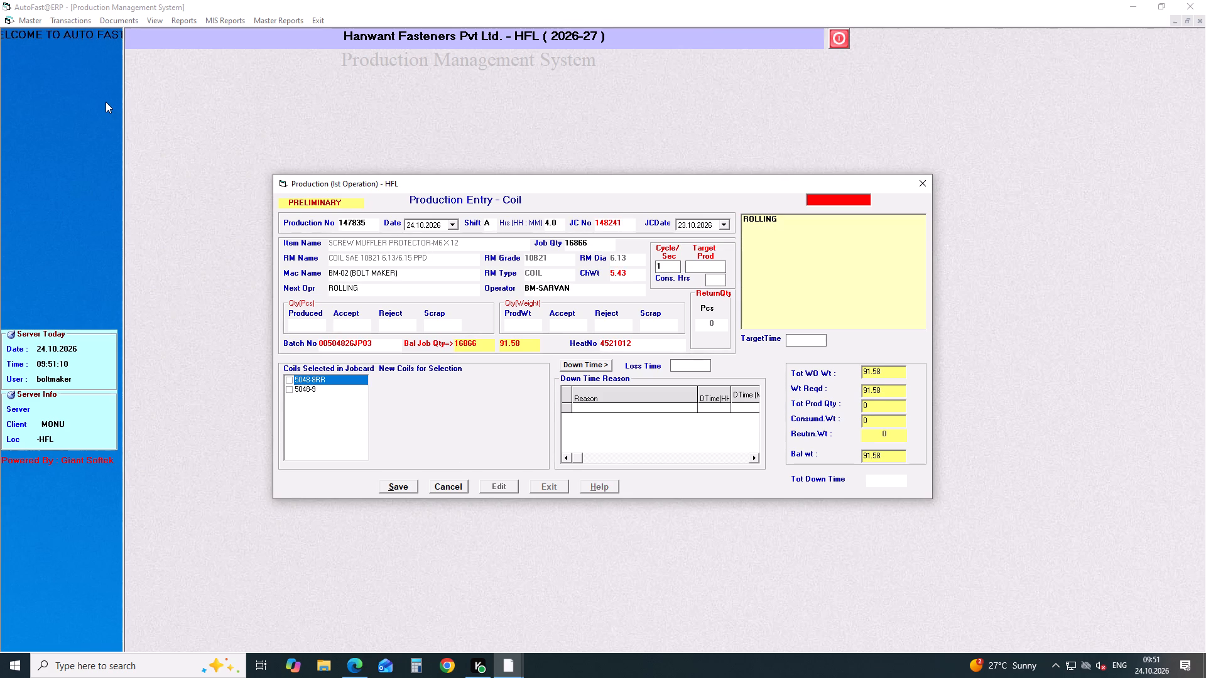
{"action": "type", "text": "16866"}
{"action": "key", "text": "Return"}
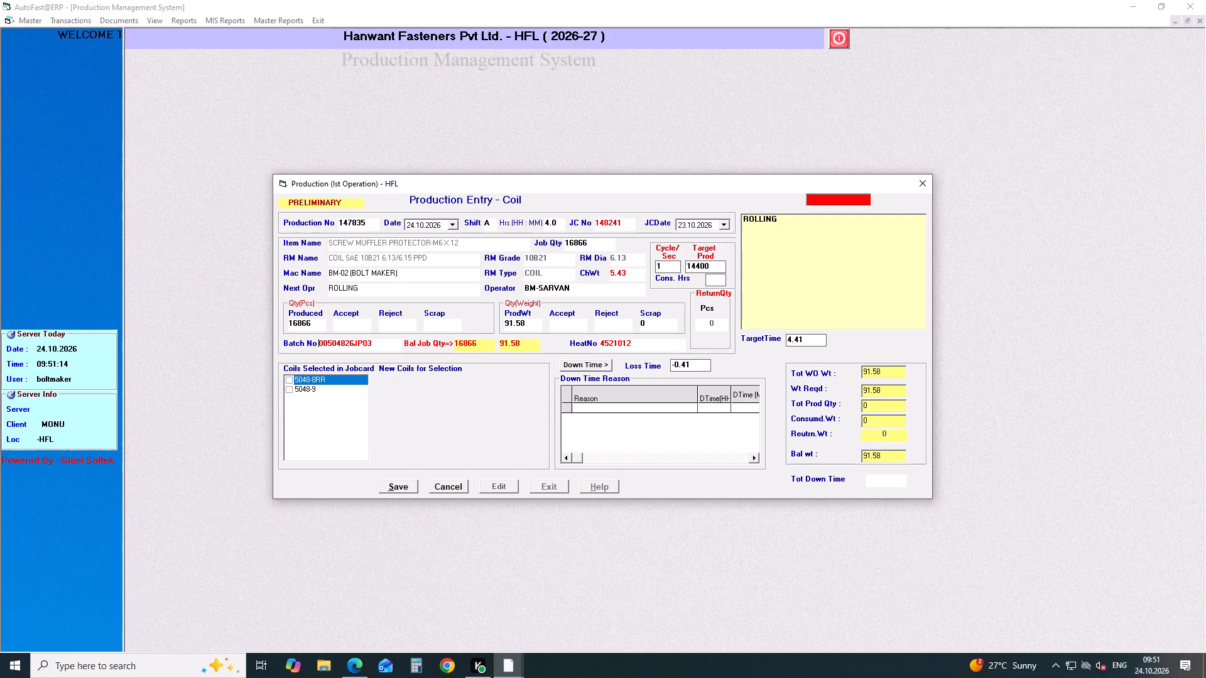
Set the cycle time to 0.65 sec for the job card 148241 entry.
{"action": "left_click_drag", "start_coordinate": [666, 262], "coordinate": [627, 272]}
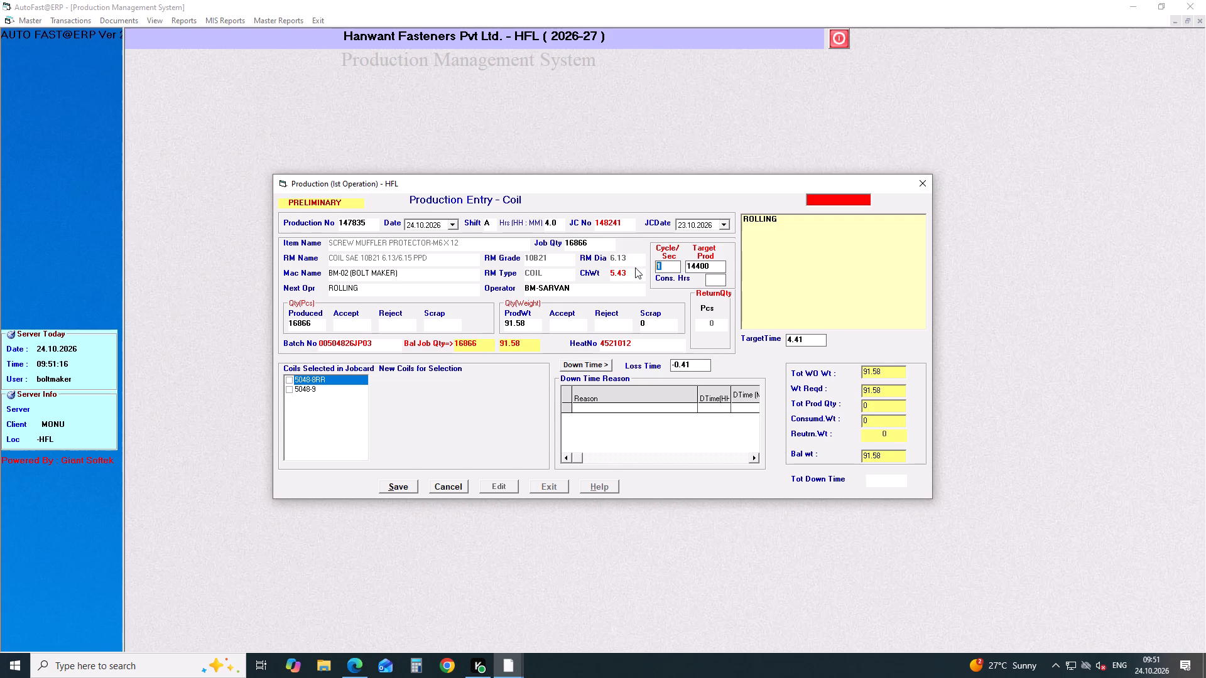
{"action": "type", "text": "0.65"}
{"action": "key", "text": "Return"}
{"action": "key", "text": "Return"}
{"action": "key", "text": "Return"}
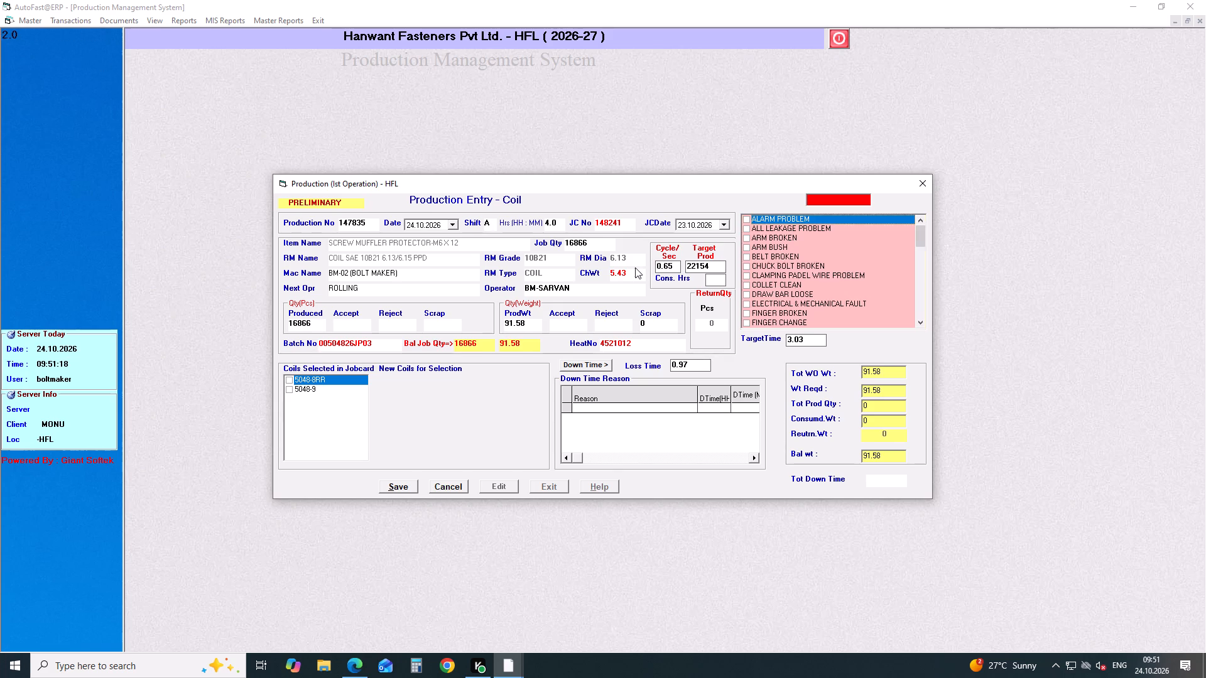
{"action": "left_click", "coordinate": [548, 226]}
{"action": "key", "text": "BackSpace"}
{"action": "key", "text": "3"}
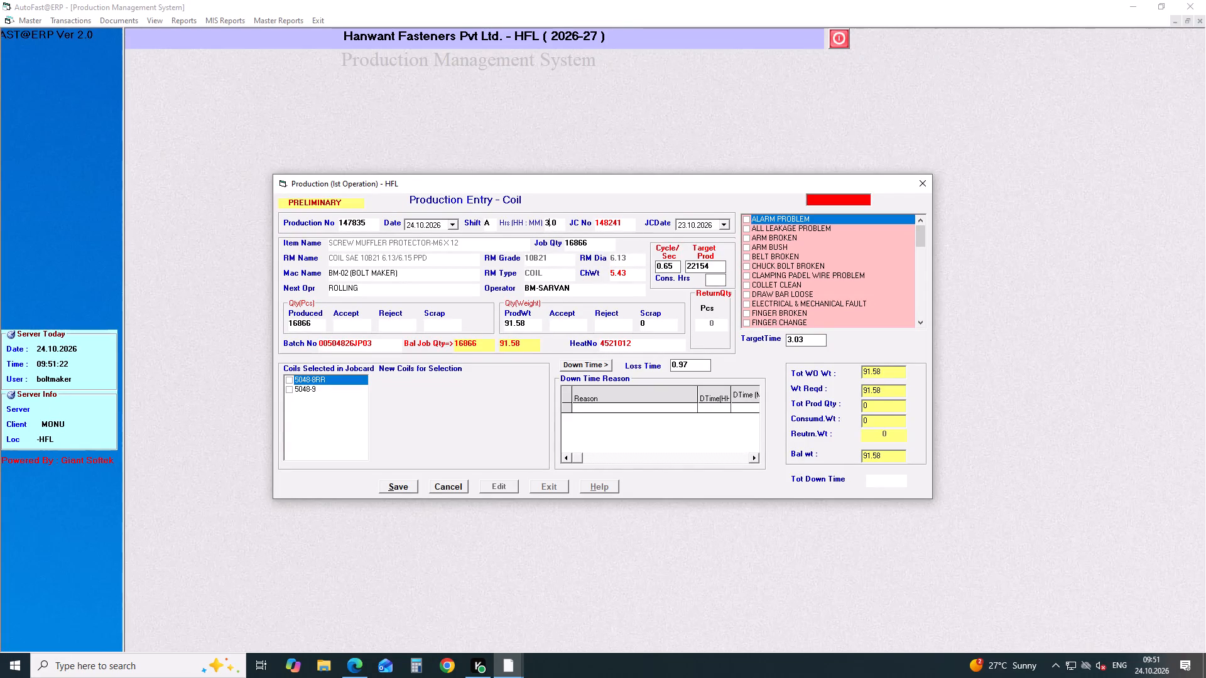
{"action": "key", "text": "Right"}
{"action": "key", "text": "Right"}
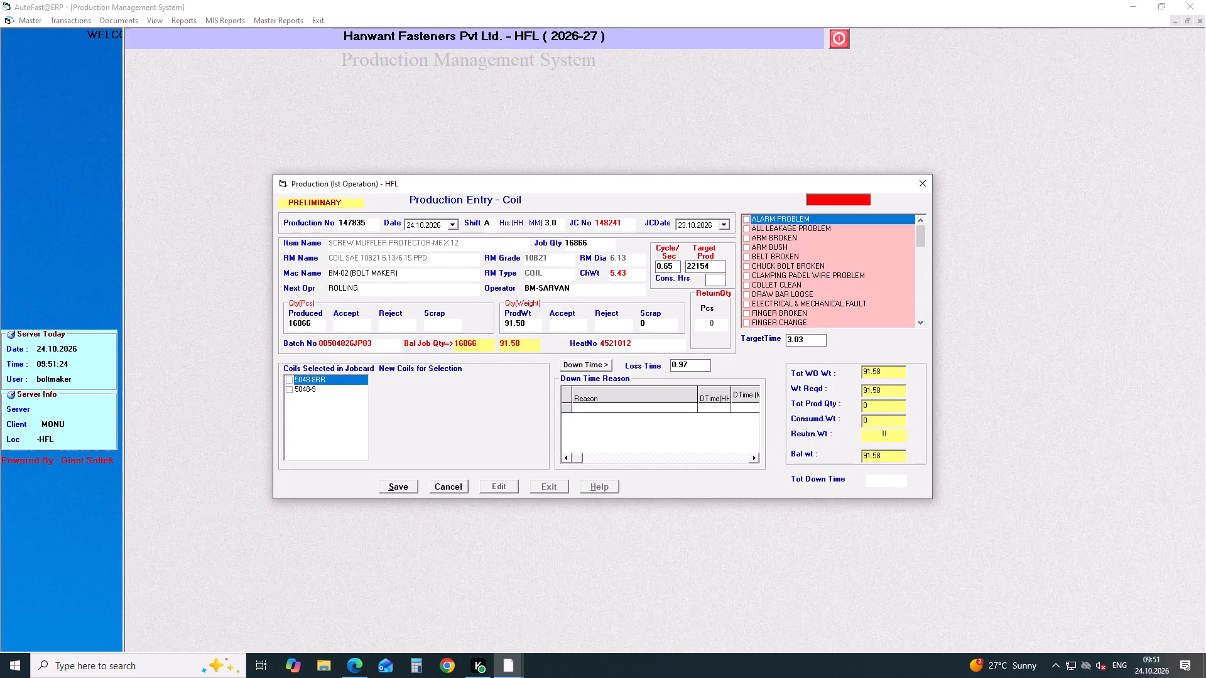
{"action": "key", "text": "BackSpace"}
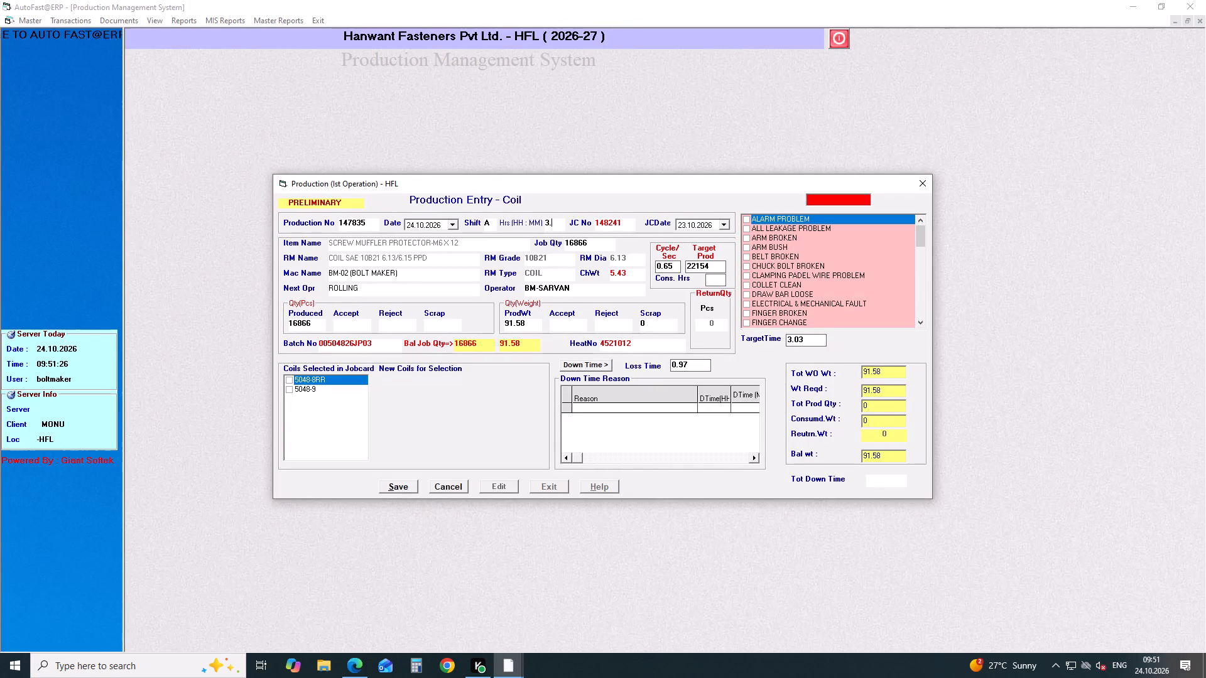
{"action": "key", "text": "5"}
{"action": "key", "text": "Return"}
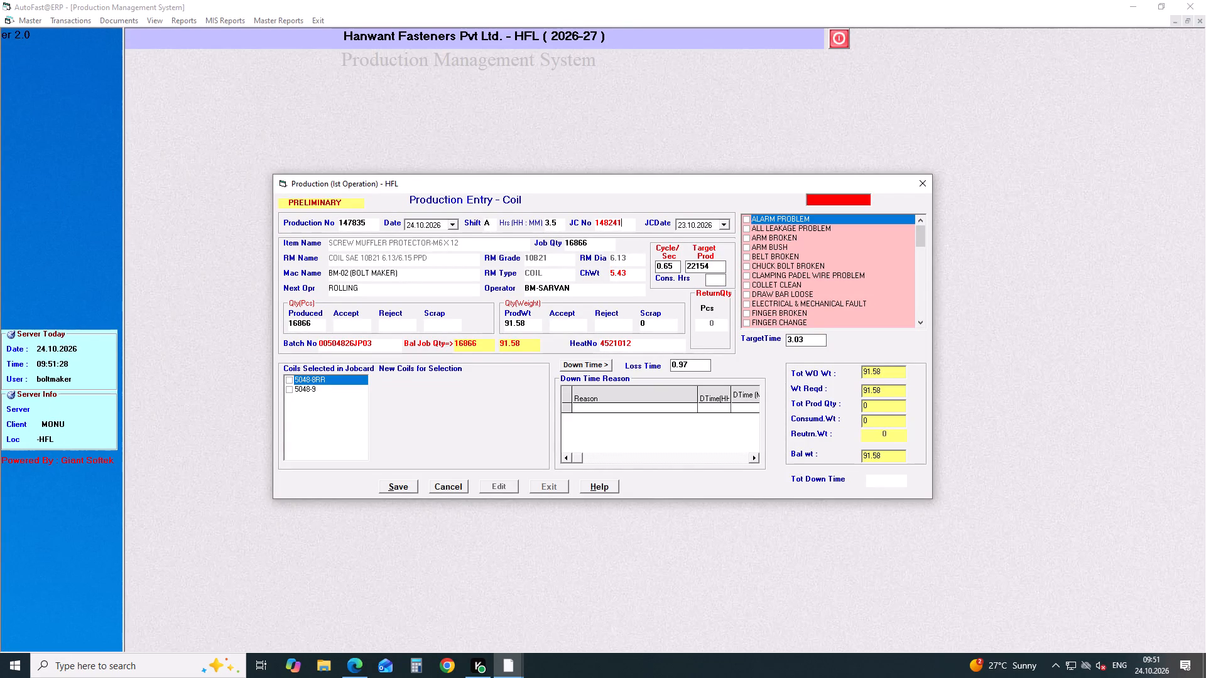
{"action": "key", "text": "Return"}
{"action": "key", "text": "Tab"}
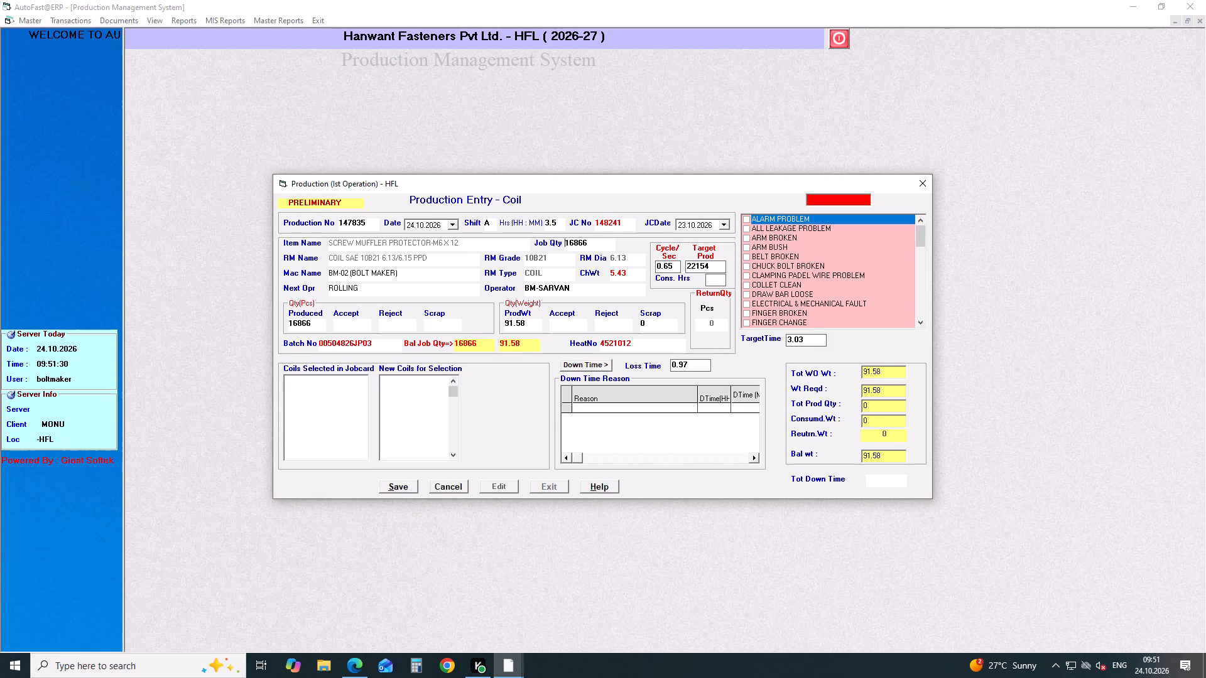
{"action": "key", "text": "Return"}
{"action": "key", "text": "Return"}
{"action": "key", "text": "Return"}
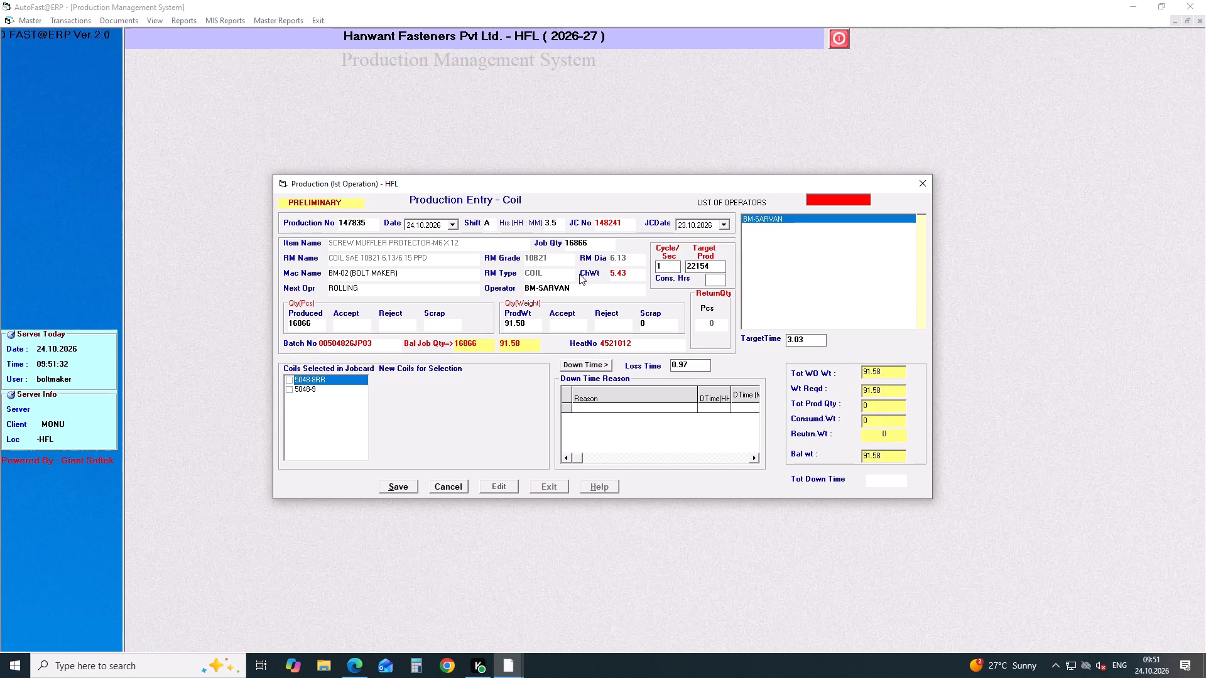
{"action": "key", "text": "Return"}
Enter the cycle time of 0.65 sec again and recalculate the target and loss time for 16866 pcs.
{"action": "left_click_drag", "start_coordinate": [677, 258], "coordinate": [650, 269]}
{"action": "left_click_drag", "start_coordinate": [666, 263], "coordinate": [620, 277]}
{"action": "type", "text": "0.65"}
{"action": "key", "text": "Return"}
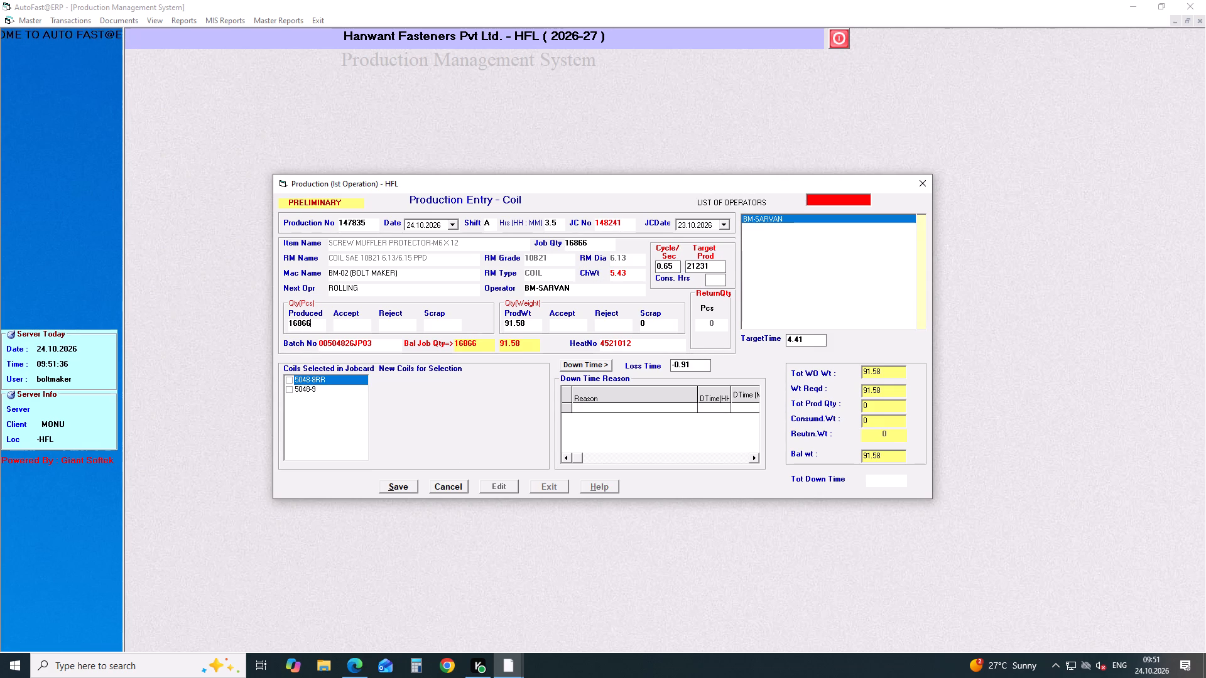
{"action": "key", "text": "Return"}
{"action": "key", "text": "Return"}
{"action": "key", "text": "Return"}
{"action": "key", "text": "Return"}
{"action": "key", "text": "Return"}
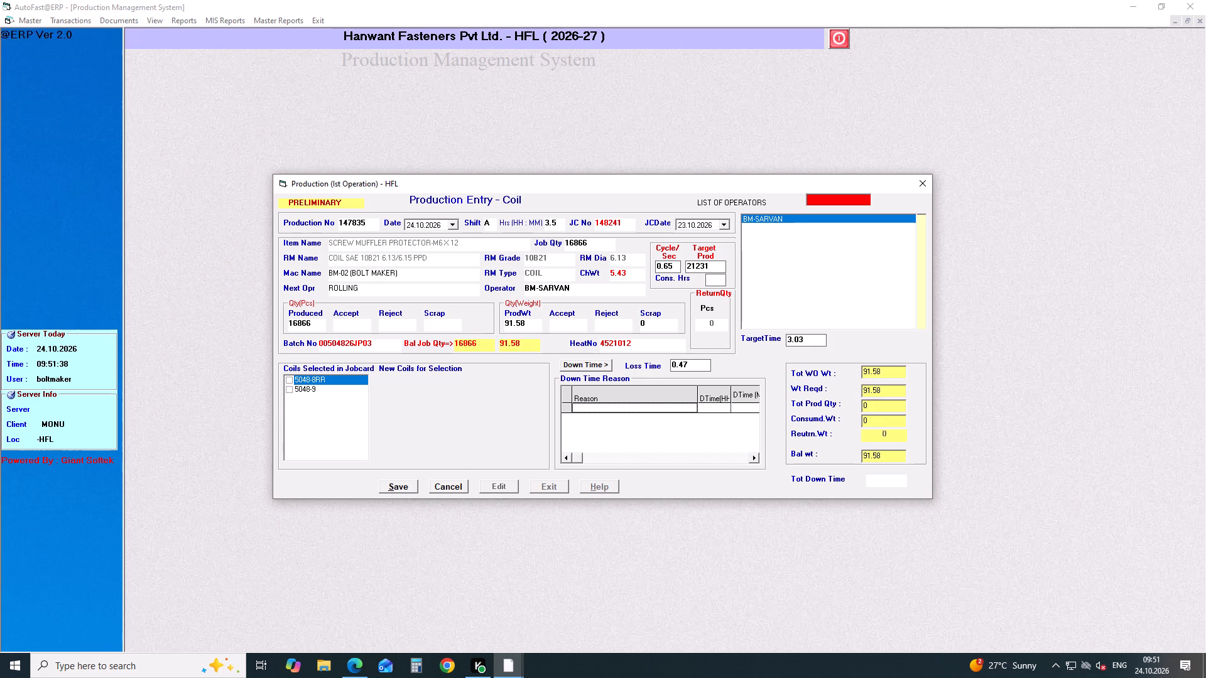
Select job card coils 5048-8RR and 5048-9 and save the production entry.
{"action": "left_click", "coordinate": [286, 382]}
{"action": "left_click", "coordinate": [286, 390]}
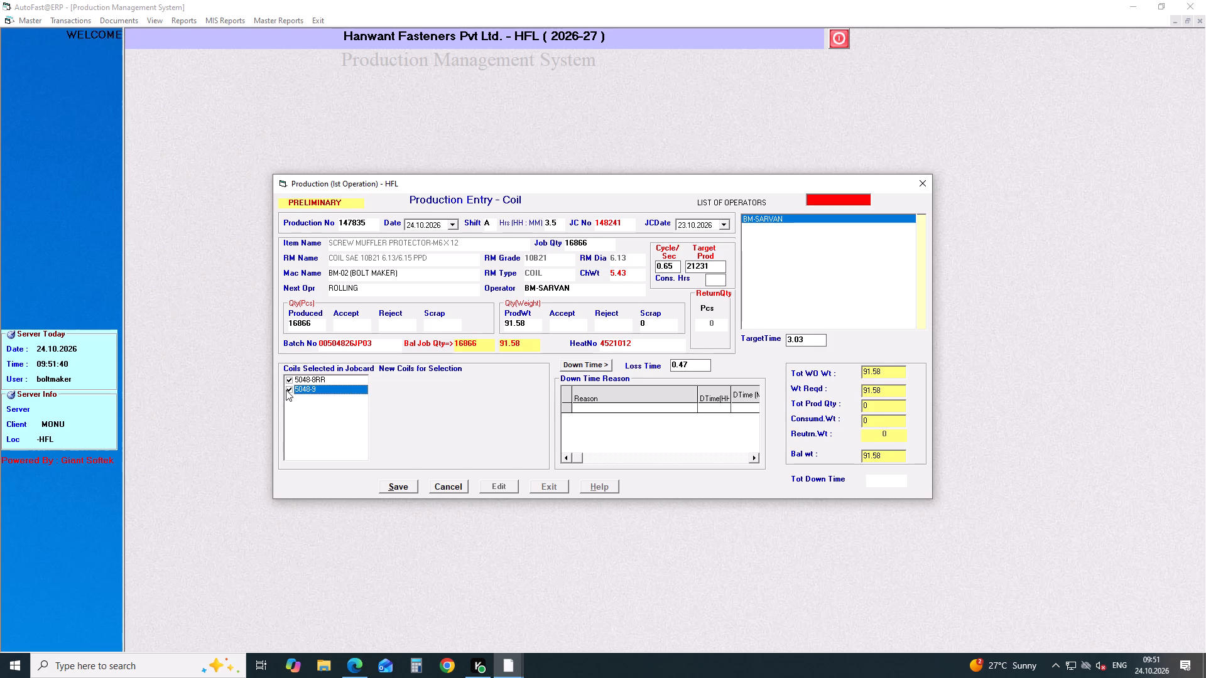
{"action": "left_click", "coordinate": [411, 490]}
{"action": "key", "text": "Return"}
{"action": "key", "text": "Return"}
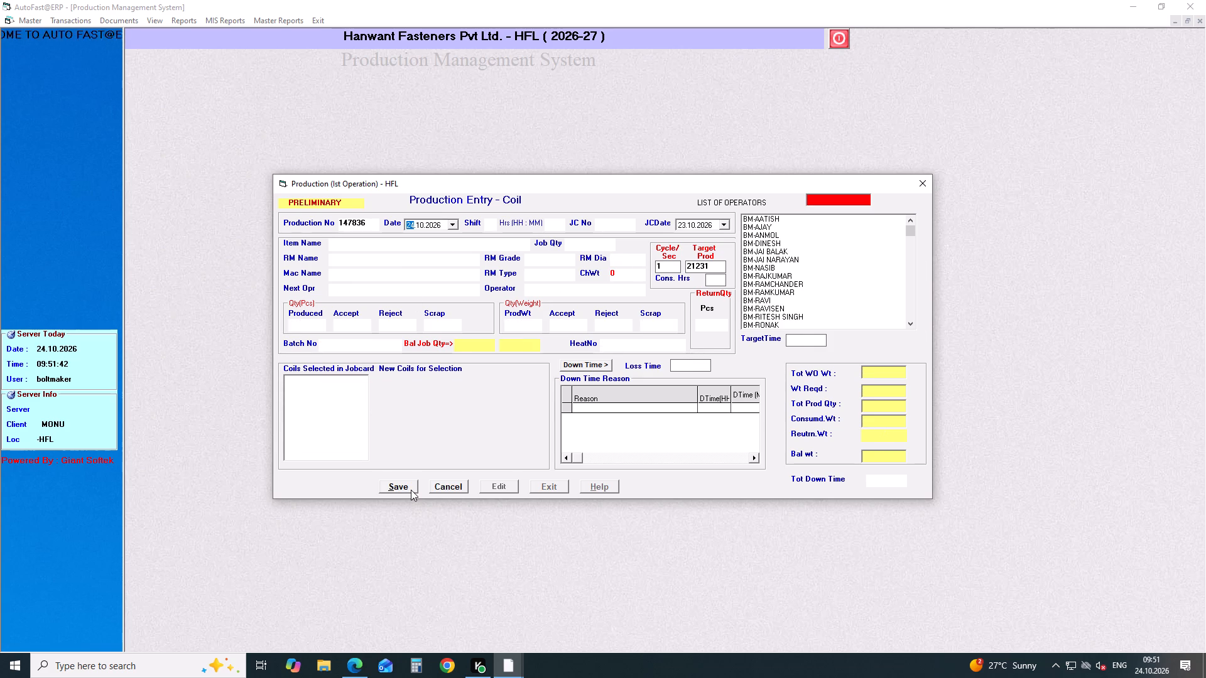
Date the new production entry 23.10.2026 and set shift B with 4.5 hours.
{"action": "key", "text": "Down"}
{"action": "key", "text": "Return"}
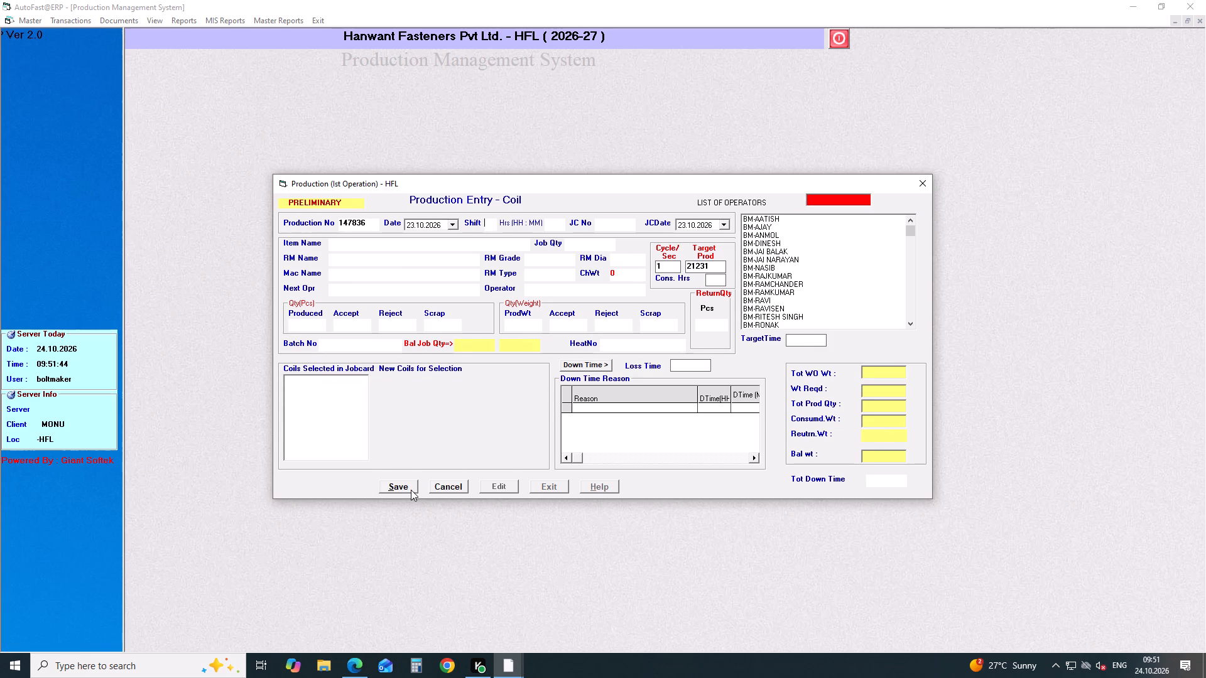
{"action": "key", "text": "b"}
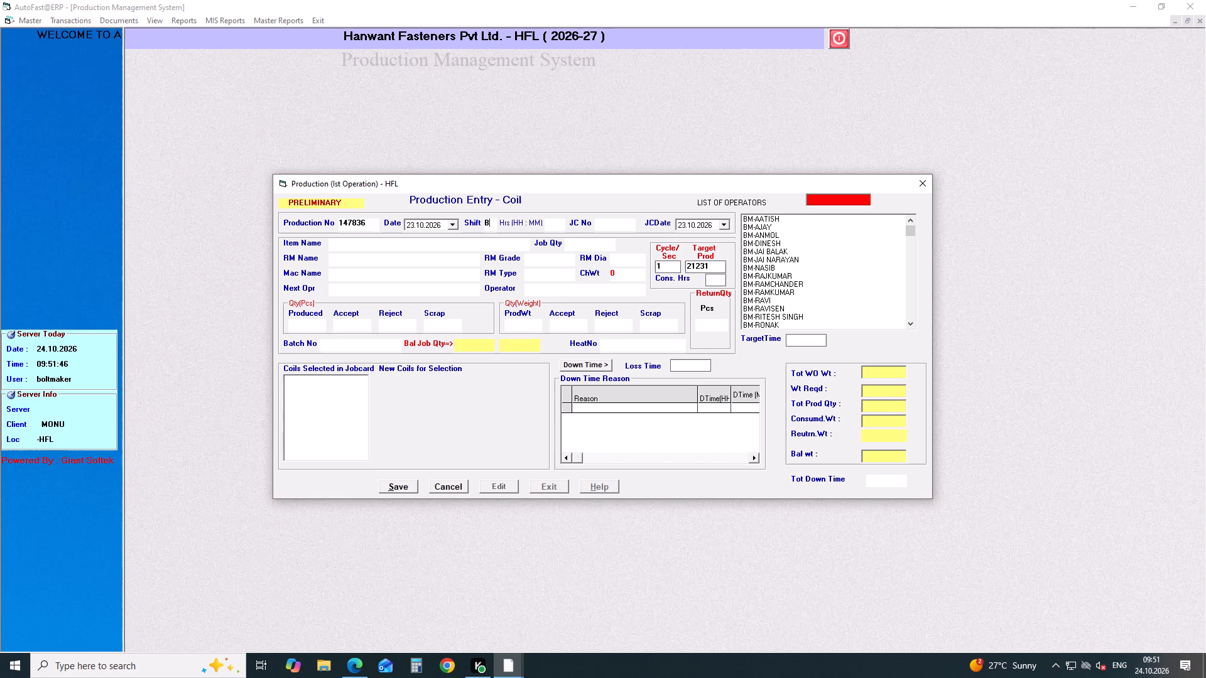
{"action": "key", "text": "Return"}
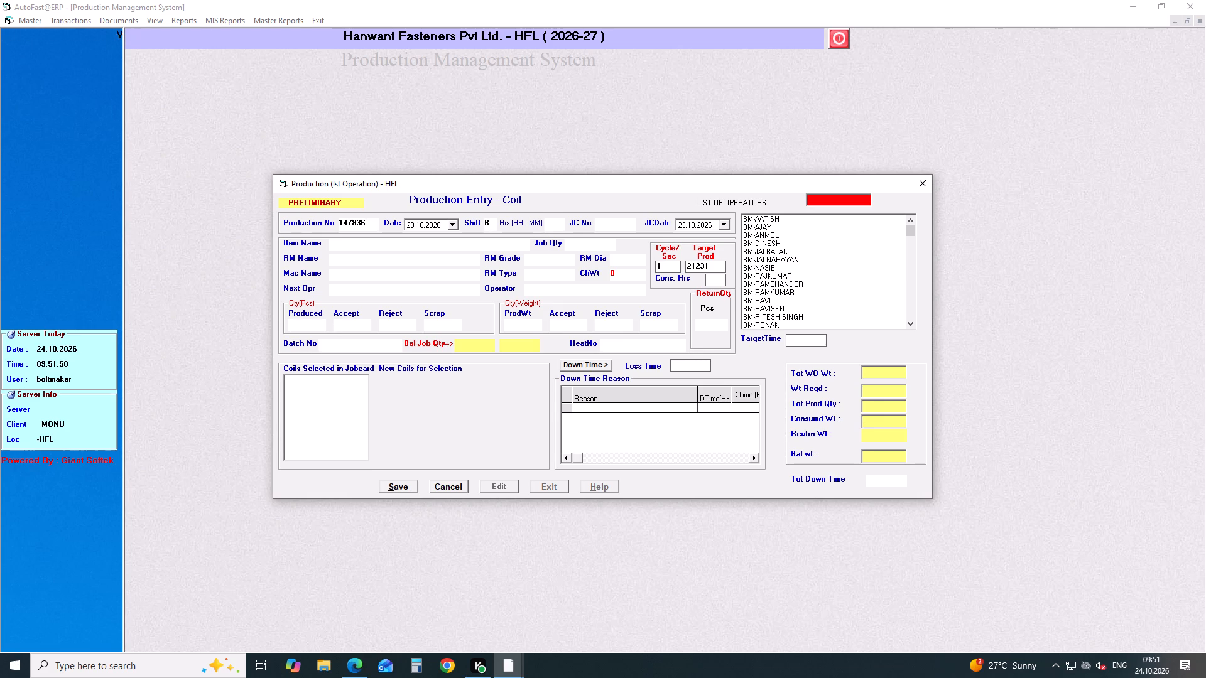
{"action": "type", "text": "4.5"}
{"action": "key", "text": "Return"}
Load job card 148242 into the production entry.
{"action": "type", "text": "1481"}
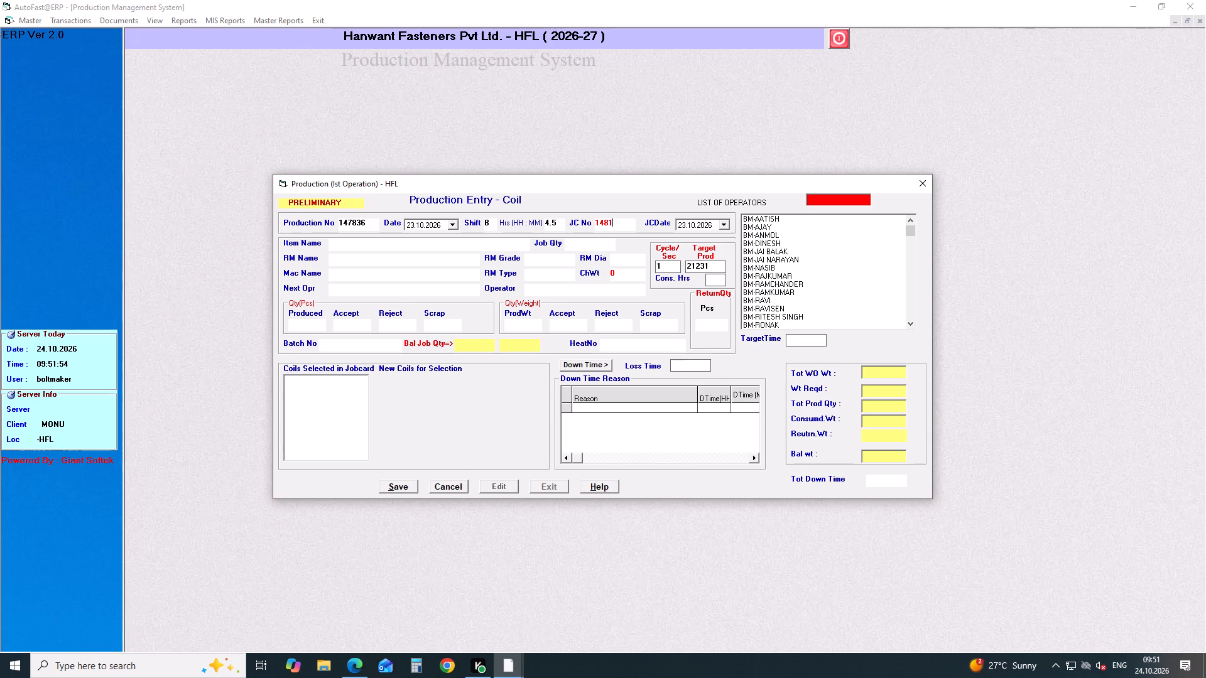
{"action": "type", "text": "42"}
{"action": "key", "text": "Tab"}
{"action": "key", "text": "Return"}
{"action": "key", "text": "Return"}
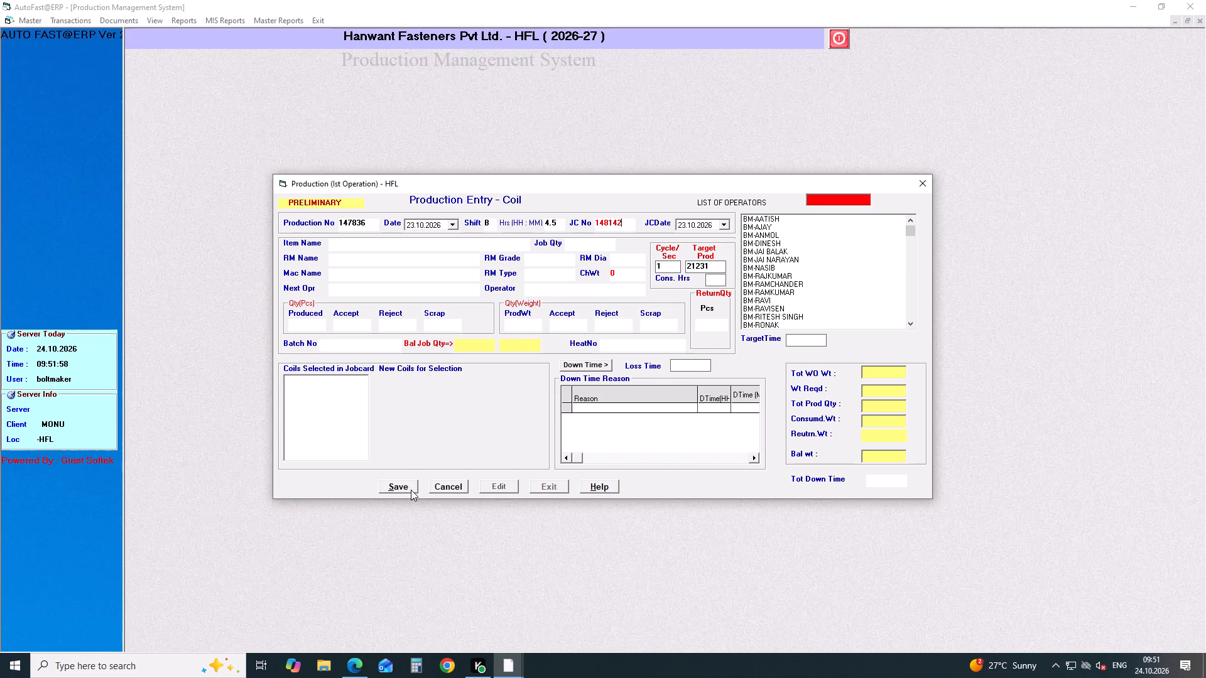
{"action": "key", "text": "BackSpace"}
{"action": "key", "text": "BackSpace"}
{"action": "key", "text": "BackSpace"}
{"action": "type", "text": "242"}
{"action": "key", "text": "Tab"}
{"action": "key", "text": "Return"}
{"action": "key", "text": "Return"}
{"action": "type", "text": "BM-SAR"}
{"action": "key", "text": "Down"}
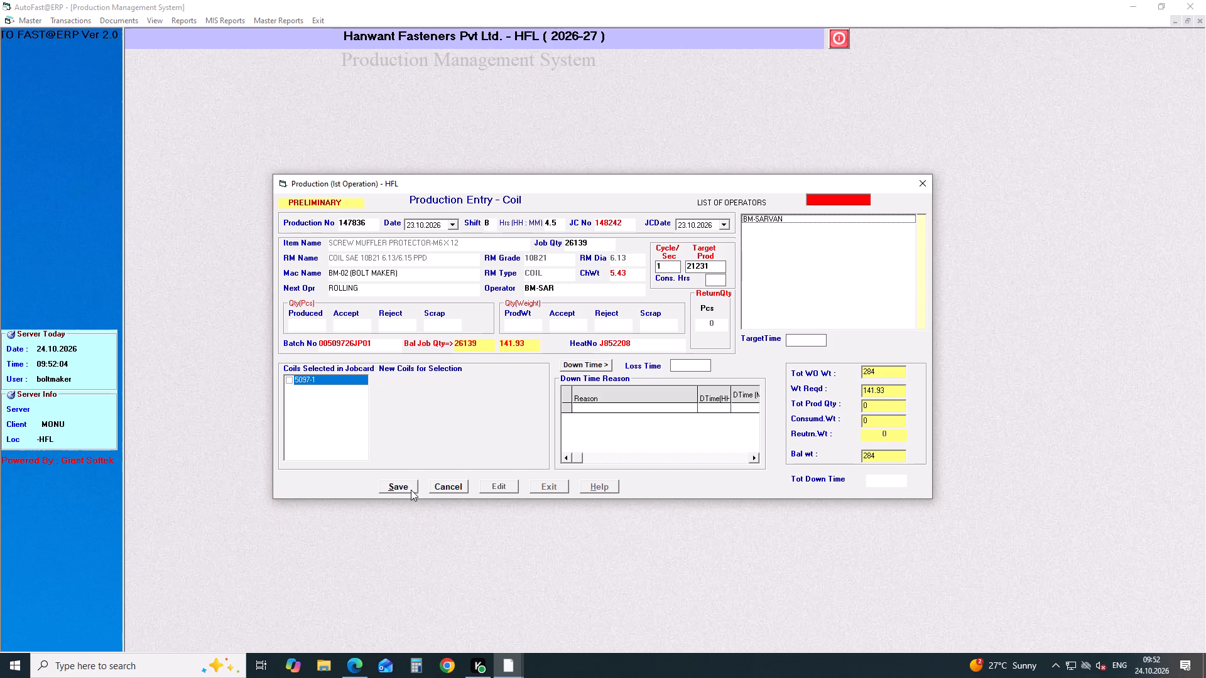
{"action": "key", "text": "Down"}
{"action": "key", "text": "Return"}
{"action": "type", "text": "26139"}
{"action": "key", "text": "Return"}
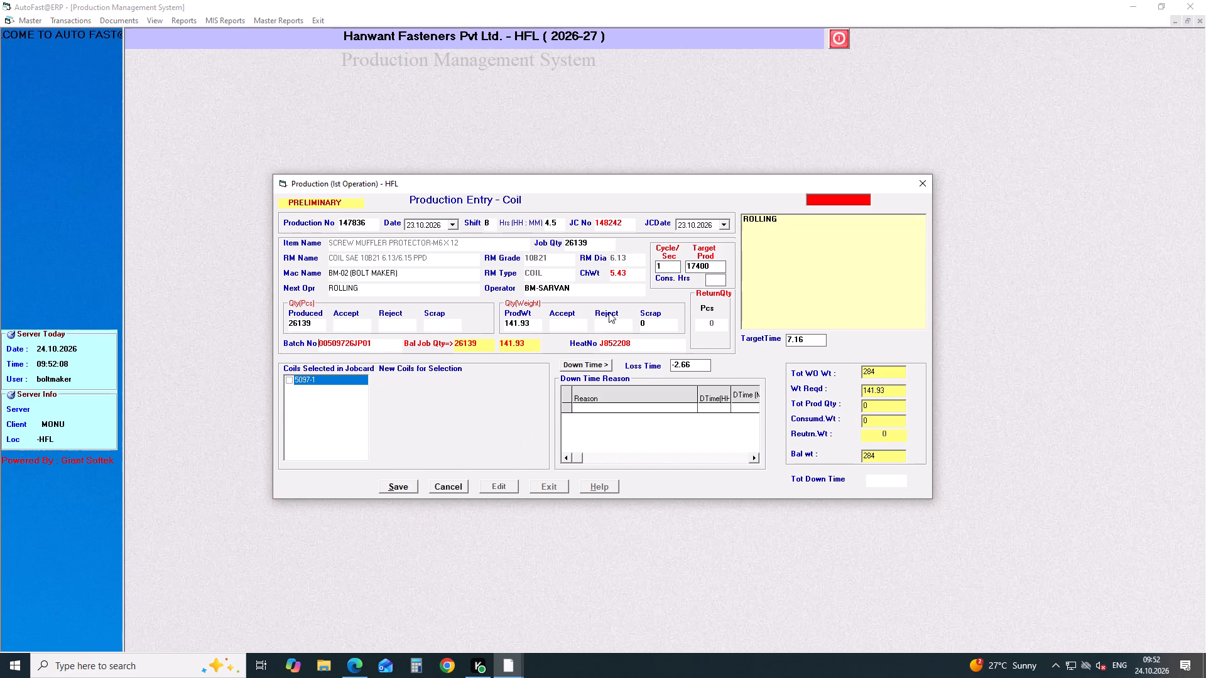
Set the cycle time to 0.65 sec for the job card 148242 entry.
{"action": "left_click_drag", "start_coordinate": [666, 267], "coordinate": [639, 273]}
{"action": "type", "text": "0.65"}
{"action": "key", "text": "Return"}
{"action": "key", "text": "Return"}
{"action": "key", "text": "Return"}
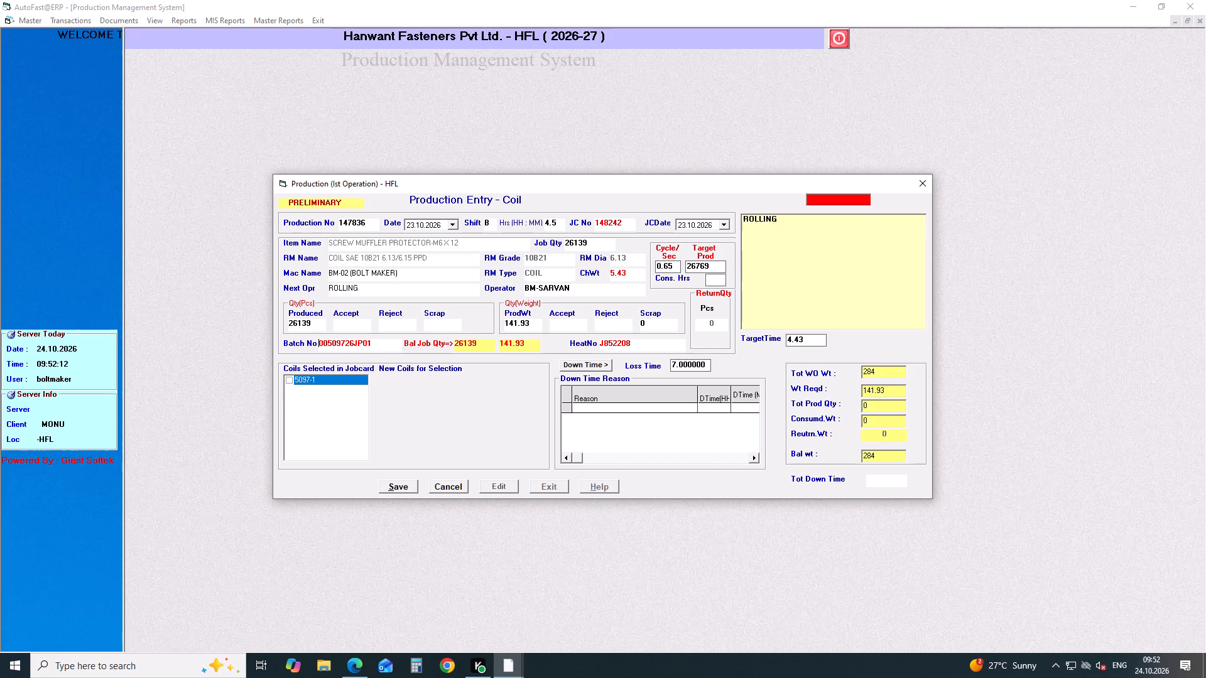
{"action": "key", "text": "Return"}
{"action": "key", "text": "Return"}
Select job card coil 5097-1 and save the production entry.
{"action": "left_click", "coordinate": [286, 378]}
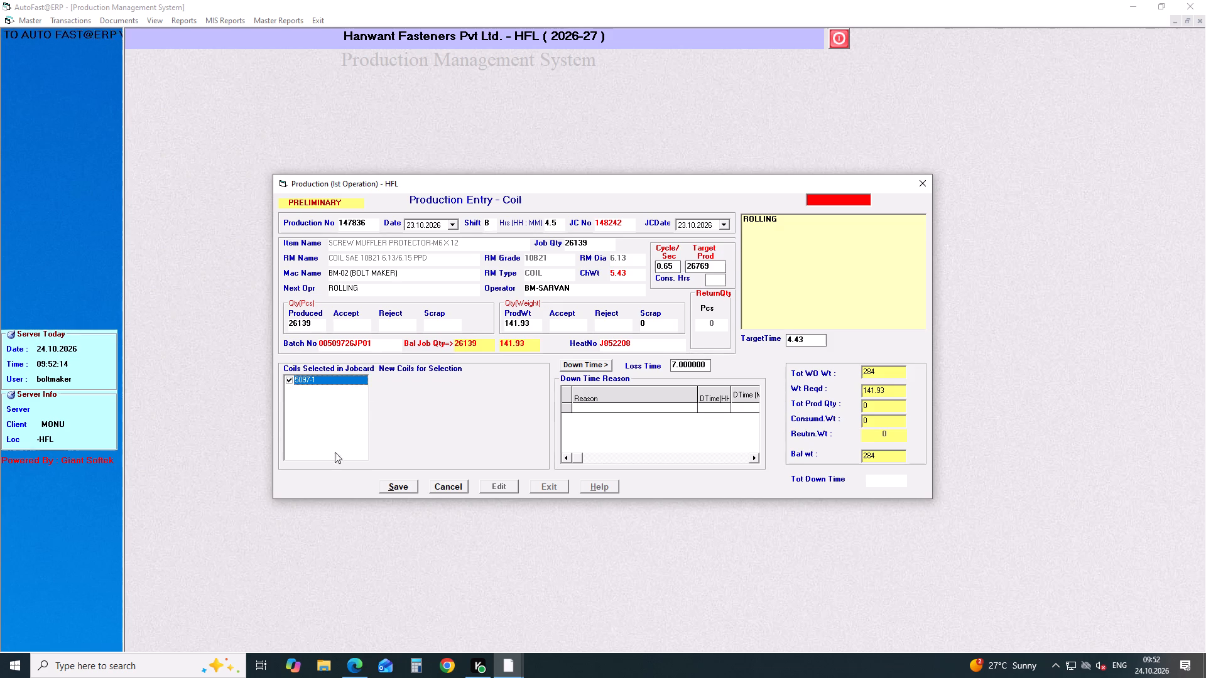
{"action": "left_click", "coordinate": [383, 484]}
{"action": "key", "text": "Return"}
{"action": "key", "text": "Return"}
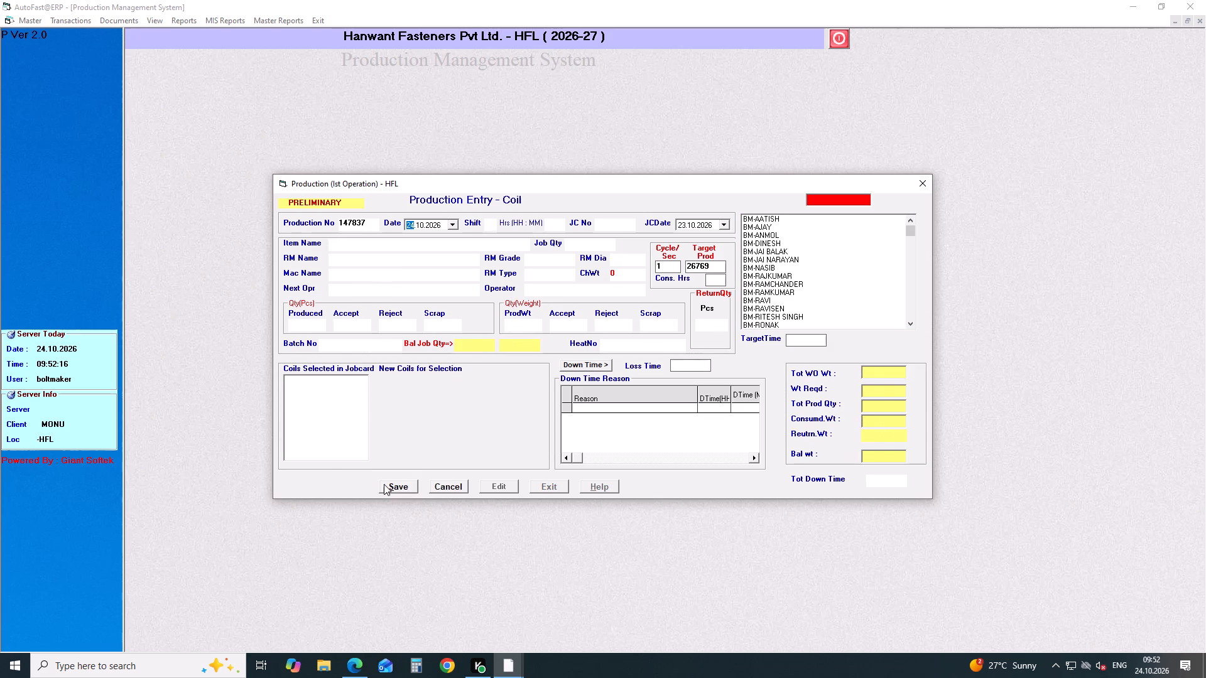
Date the new production entry 23.10.2026, shift B, 11.5 hours, and load job card 148243.
{"action": "key", "text": "Down"}
{"action": "key", "text": "Return"}
{"action": "key", "text": "b"}
{"action": "key", "text": "Return"}
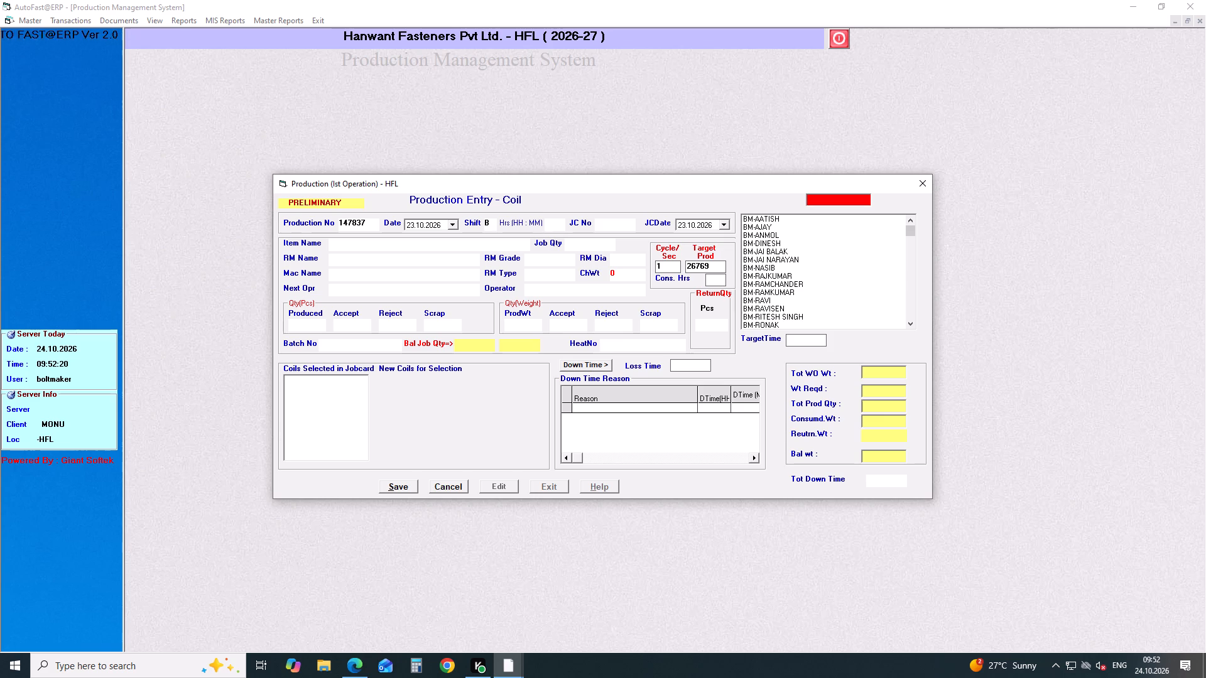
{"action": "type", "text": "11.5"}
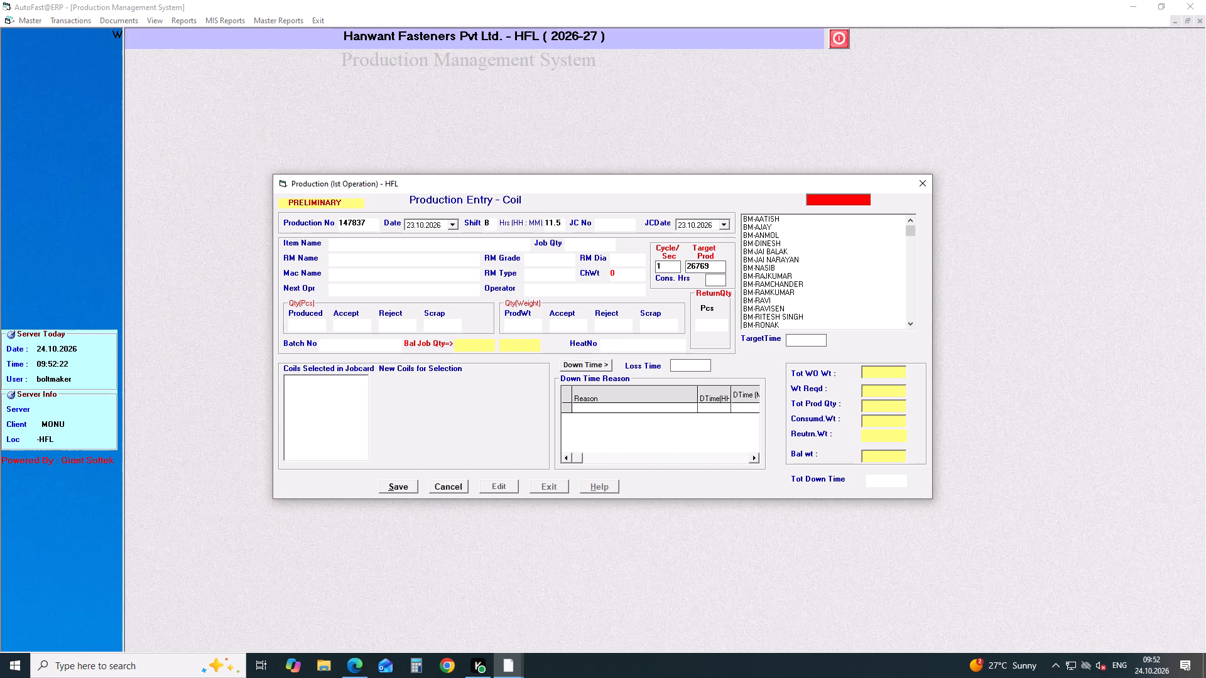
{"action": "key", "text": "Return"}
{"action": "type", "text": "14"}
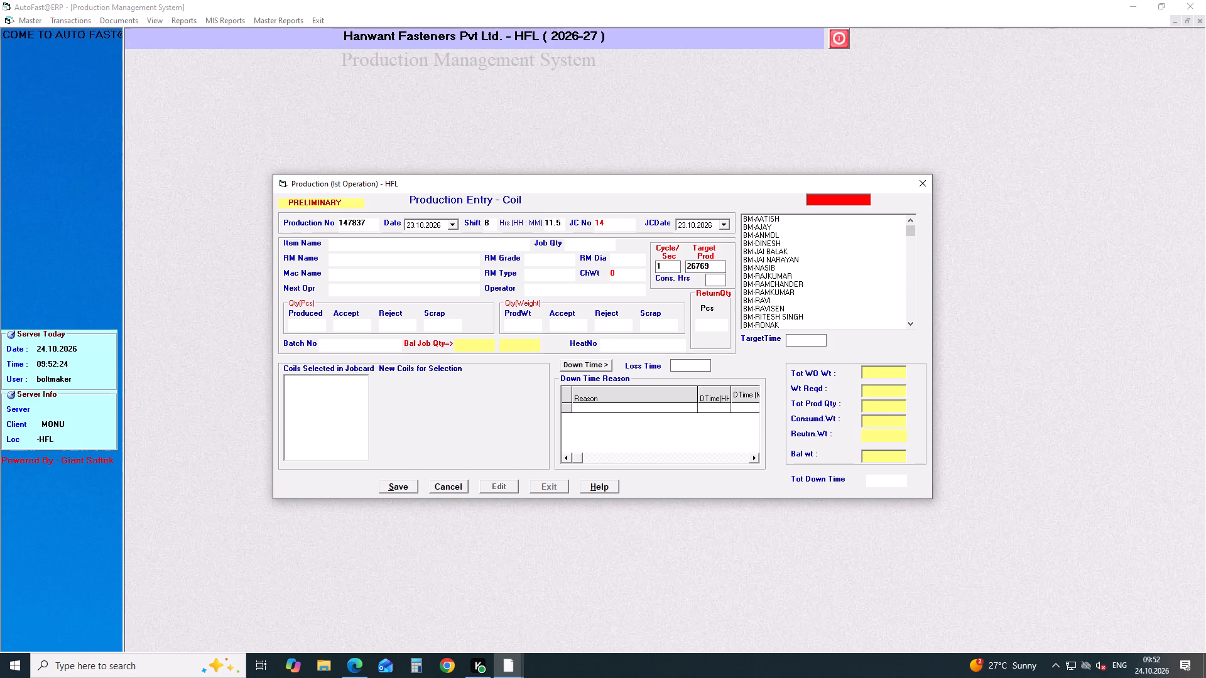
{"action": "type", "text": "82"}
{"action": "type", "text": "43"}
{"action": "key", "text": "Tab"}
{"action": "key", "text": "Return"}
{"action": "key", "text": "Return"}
Assign operator BM-VIPIN and enter a produced quantity of 45030 pcs for job card 148243.
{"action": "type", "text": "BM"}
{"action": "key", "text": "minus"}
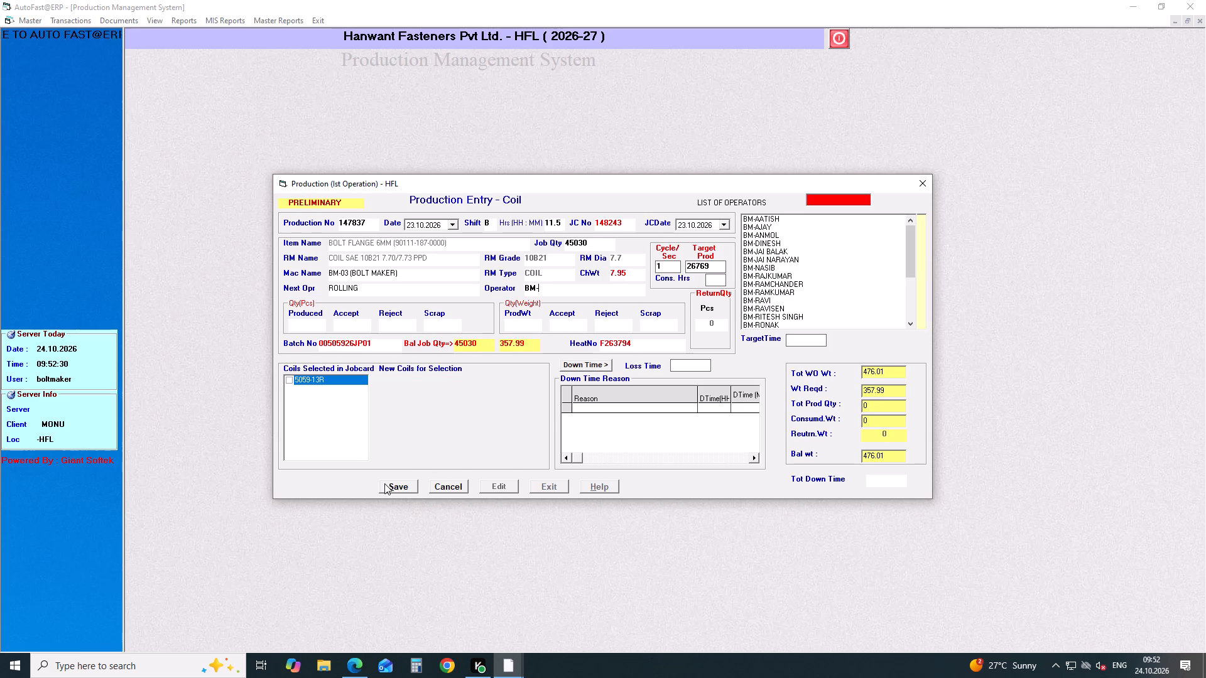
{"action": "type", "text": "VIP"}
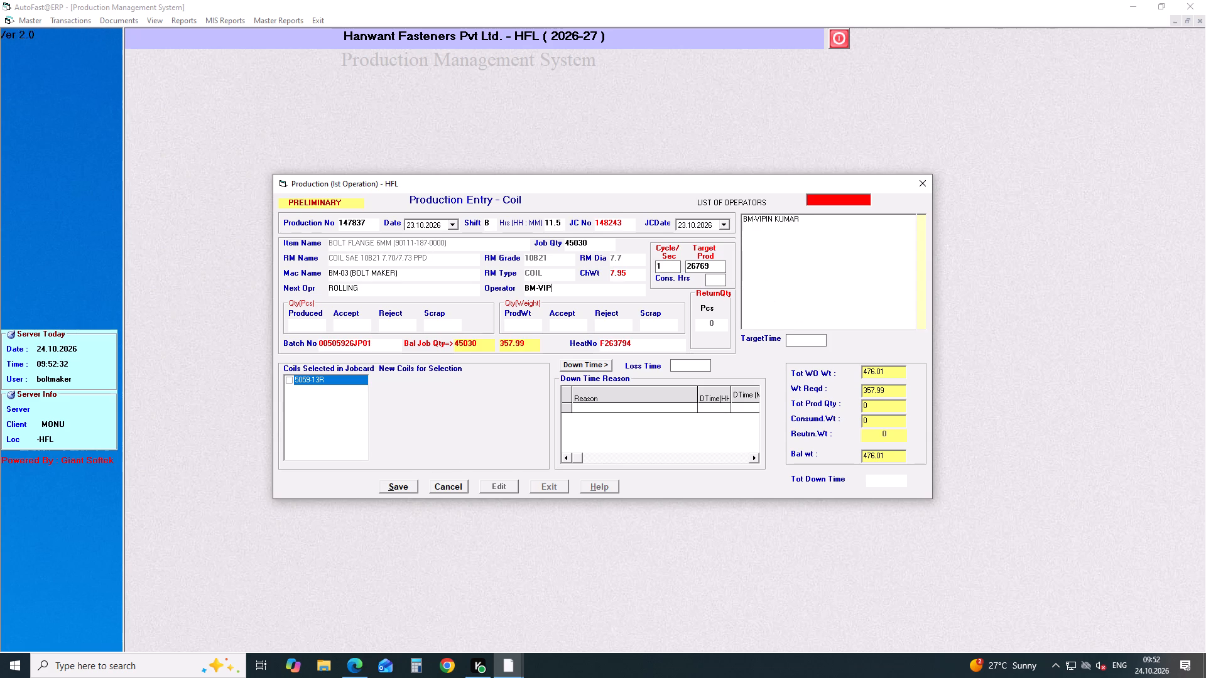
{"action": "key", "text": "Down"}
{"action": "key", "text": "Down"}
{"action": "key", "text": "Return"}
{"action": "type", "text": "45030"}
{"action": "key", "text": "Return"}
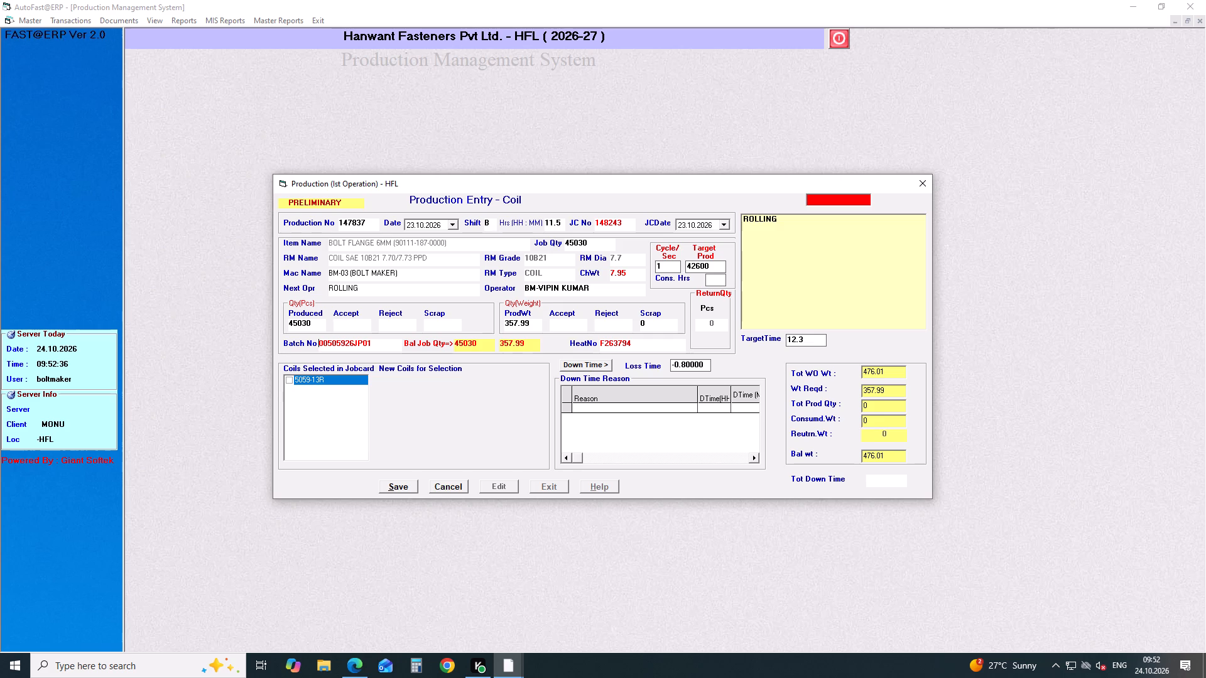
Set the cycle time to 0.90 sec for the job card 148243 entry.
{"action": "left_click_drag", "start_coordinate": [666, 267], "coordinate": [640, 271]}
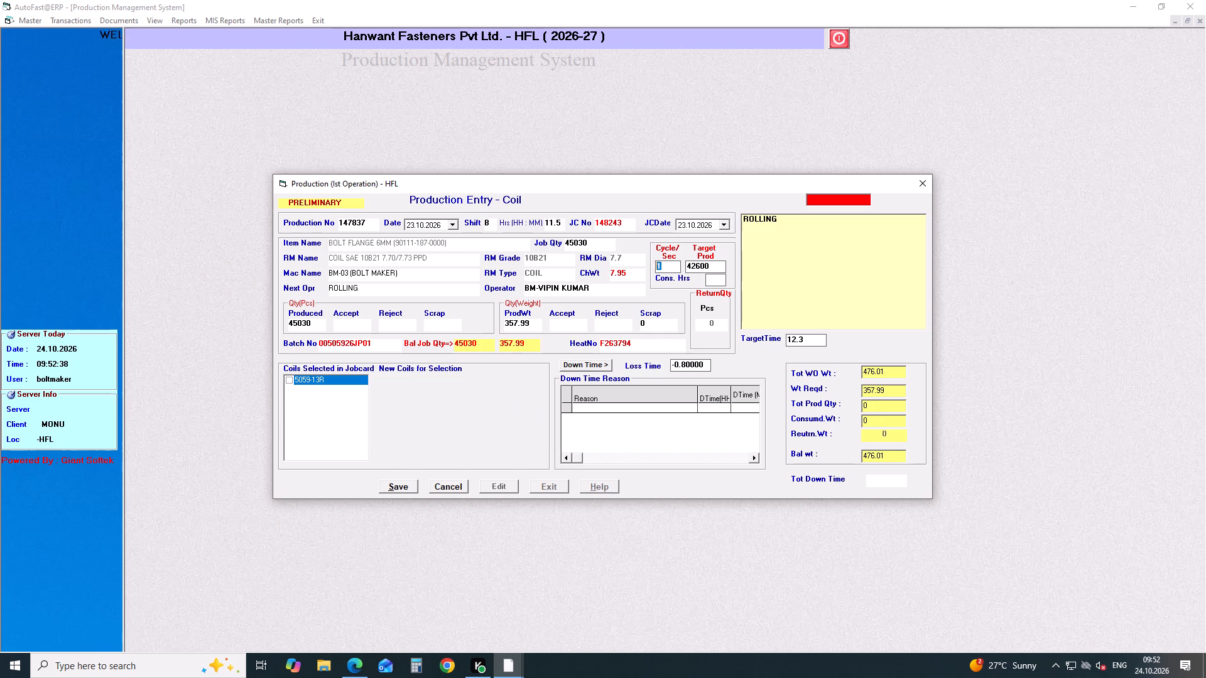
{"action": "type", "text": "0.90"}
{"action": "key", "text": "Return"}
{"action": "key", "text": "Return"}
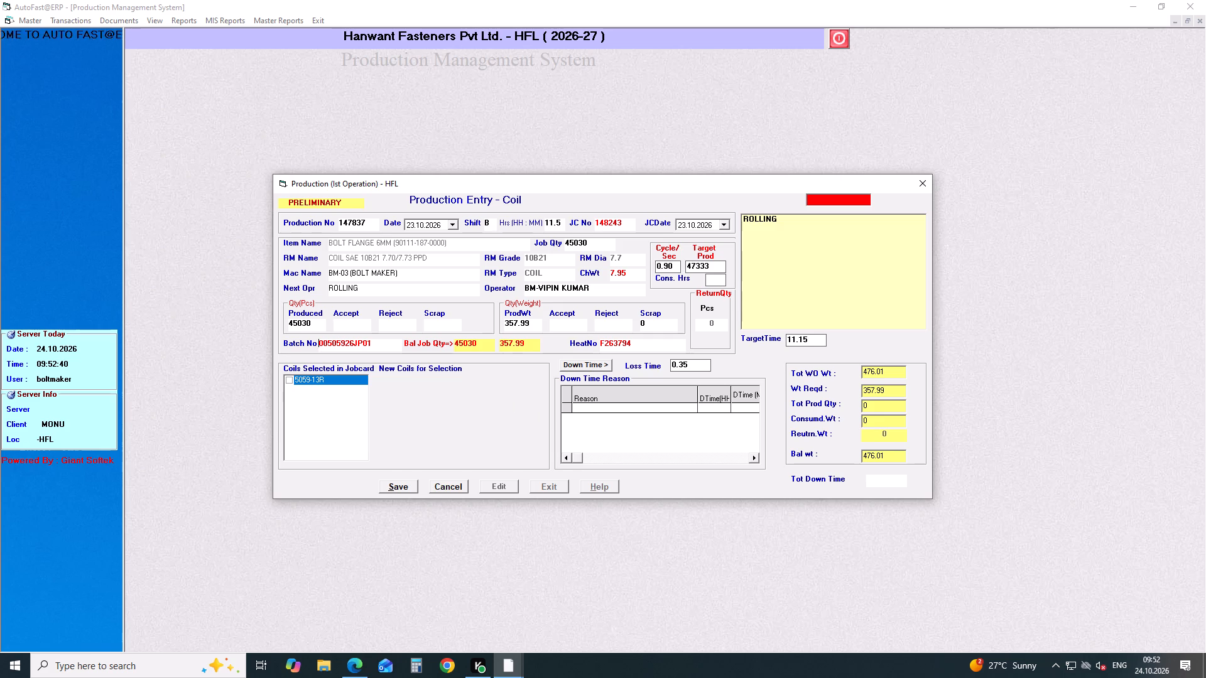
Set the cycle time to 0.85 sec for the job card 148243 entry.
{"action": "left_click", "coordinate": [674, 271]}
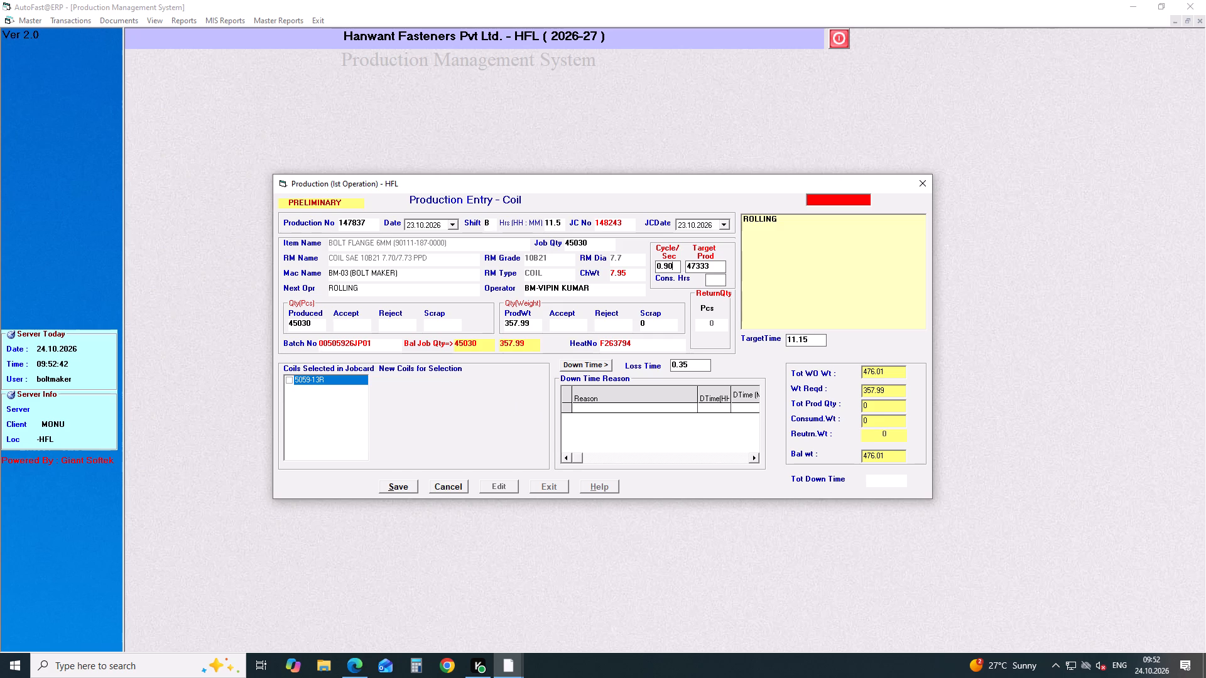
{"action": "key", "text": "BackSpace"}
{"action": "key", "text": "BackSpace"}
{"action": "type", "text": "85"}
{"action": "key", "text": "Return"}
{"action": "key", "text": "Return"}
{"action": "key", "text": "Return"}
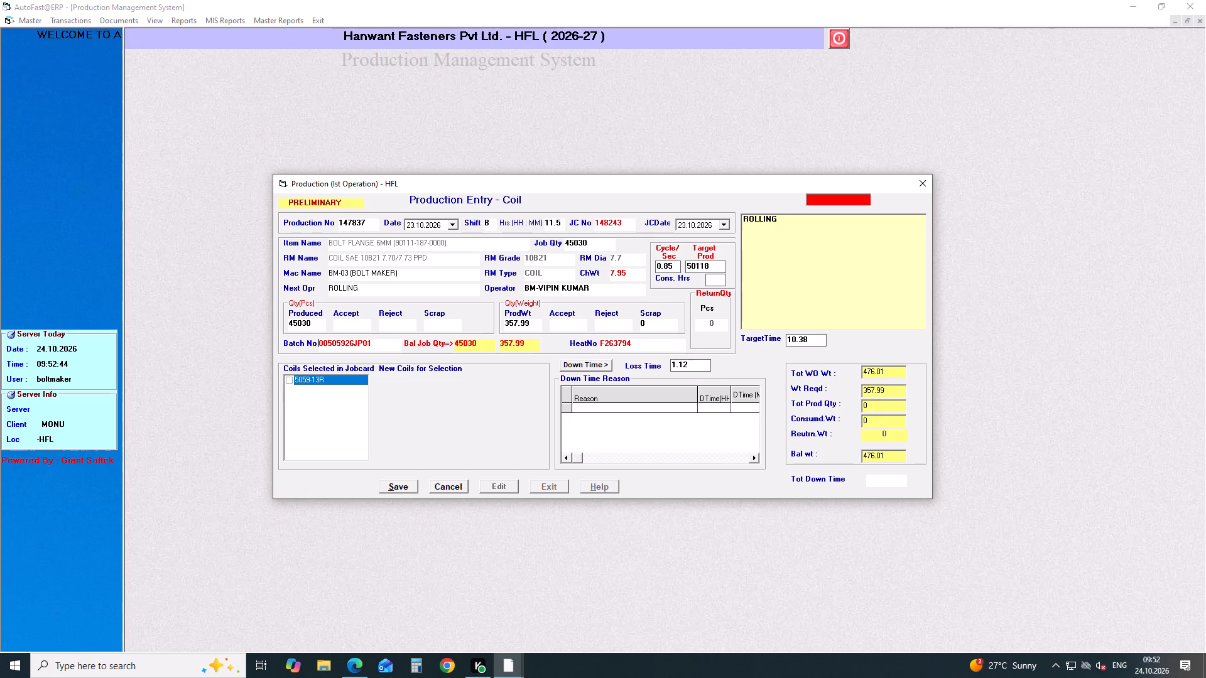
Add the down time reason TOOL CHANGE with 1.0 hour to the job card 148243 entry.
{"action": "key", "text": "Return"}
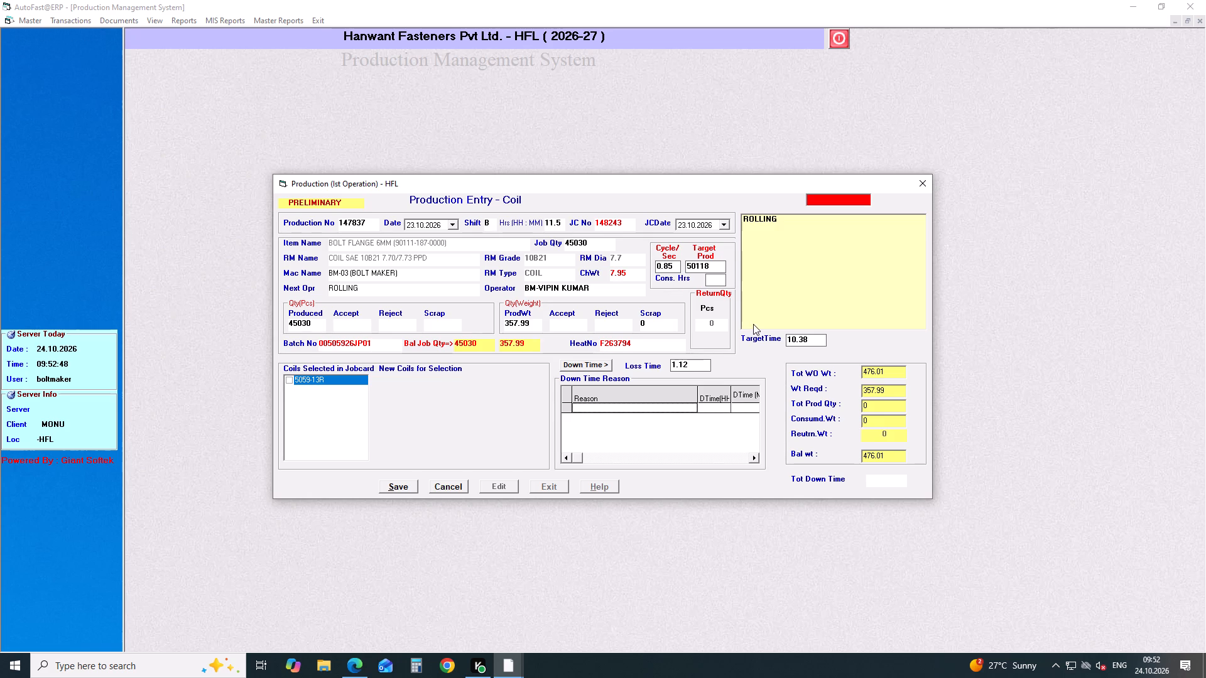
{"action": "key", "text": "Return"}
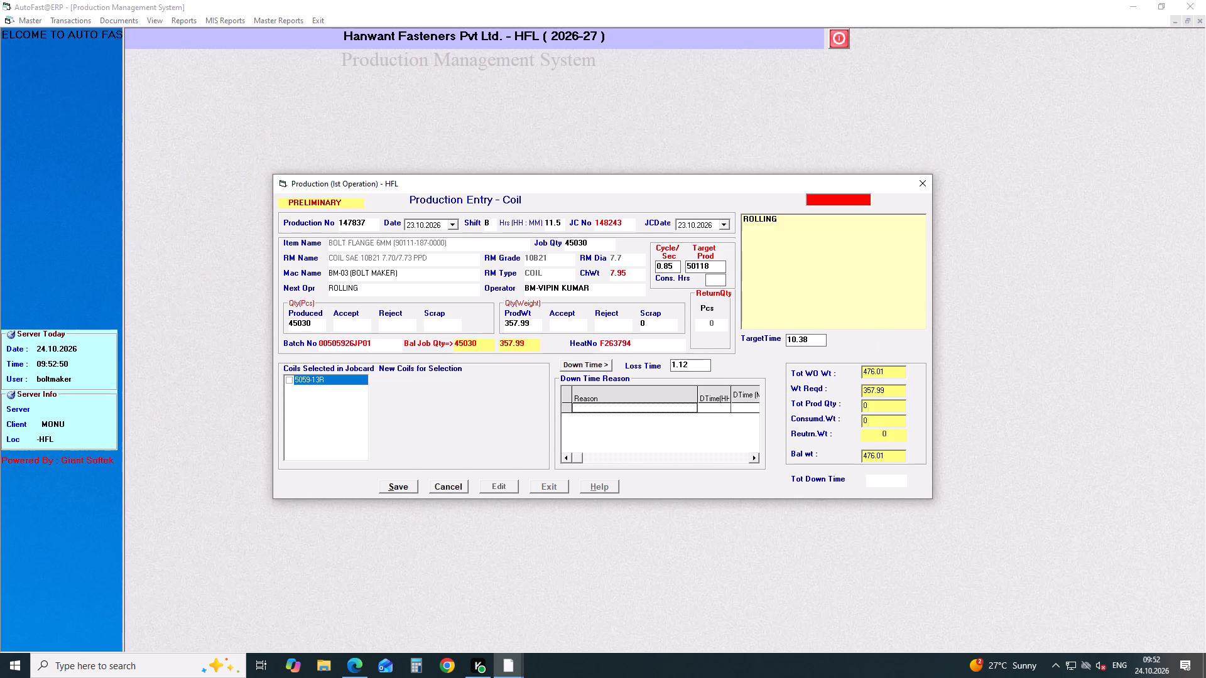
{"action": "left_click", "coordinate": [383, 345]}
{"action": "key", "text": "Return"}
{"action": "left_click_drag", "start_coordinate": [920, 237], "coordinate": [923, 300]}
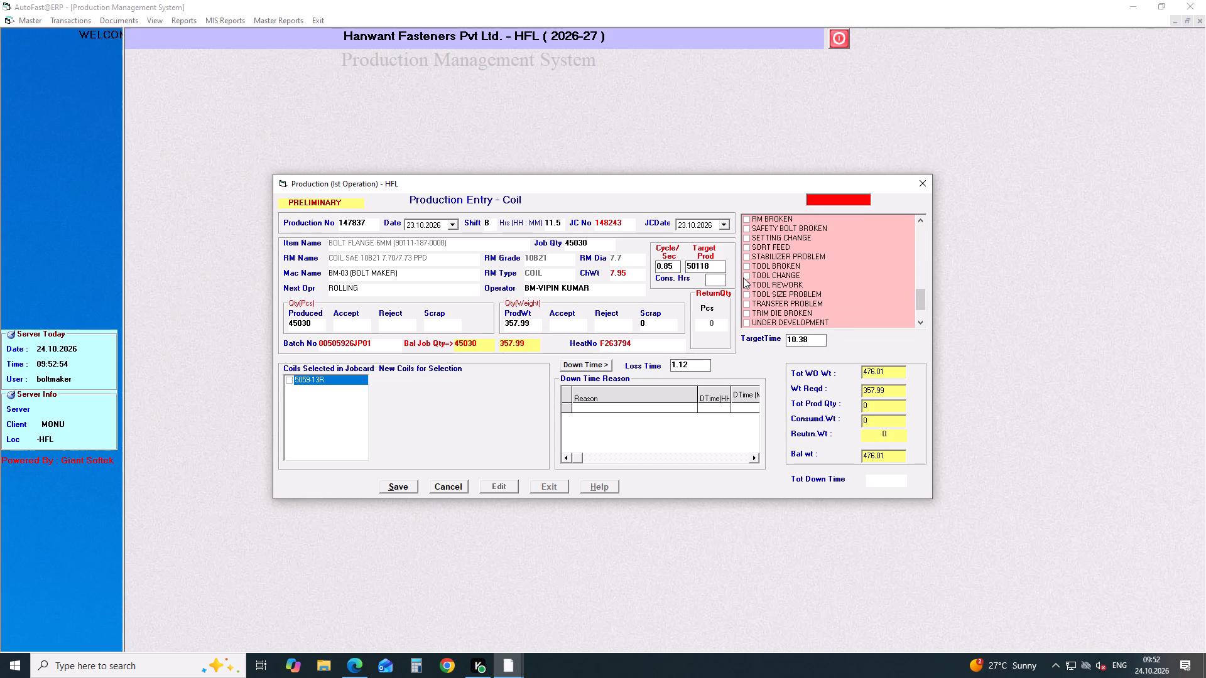
{"action": "left_click", "coordinate": [743, 277]}
{"action": "key", "text": "Return"}
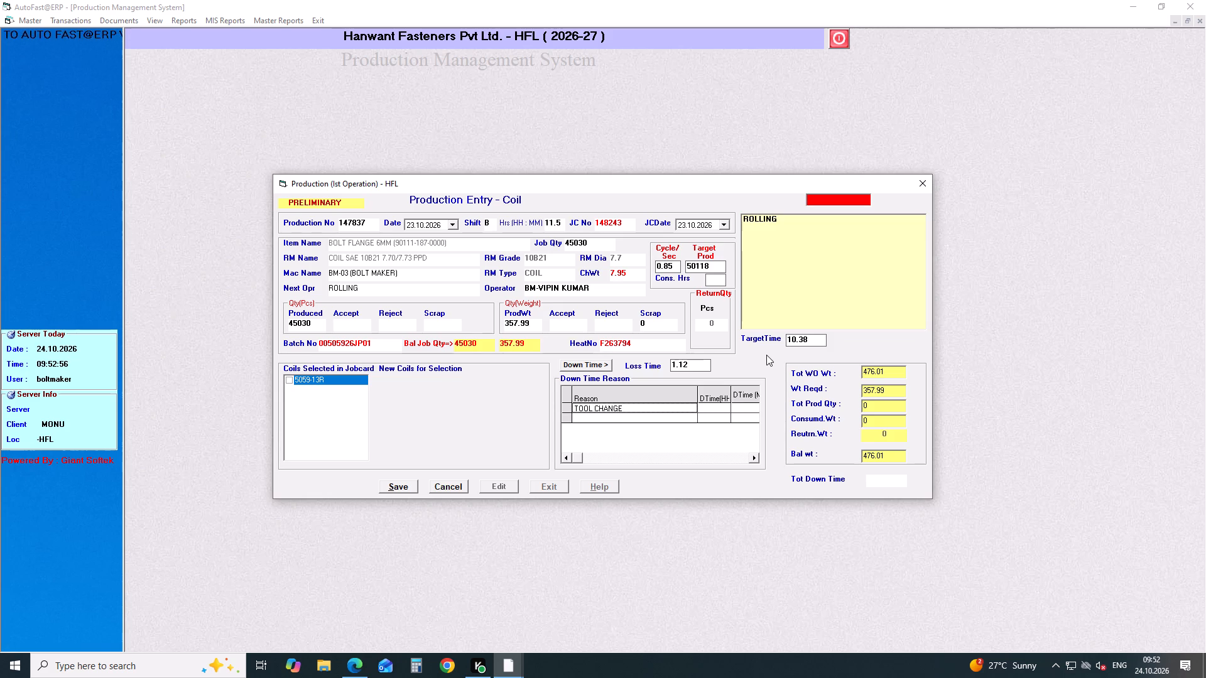
{"action": "key", "text": "Right"}
{"action": "type", "text": "1.0"}
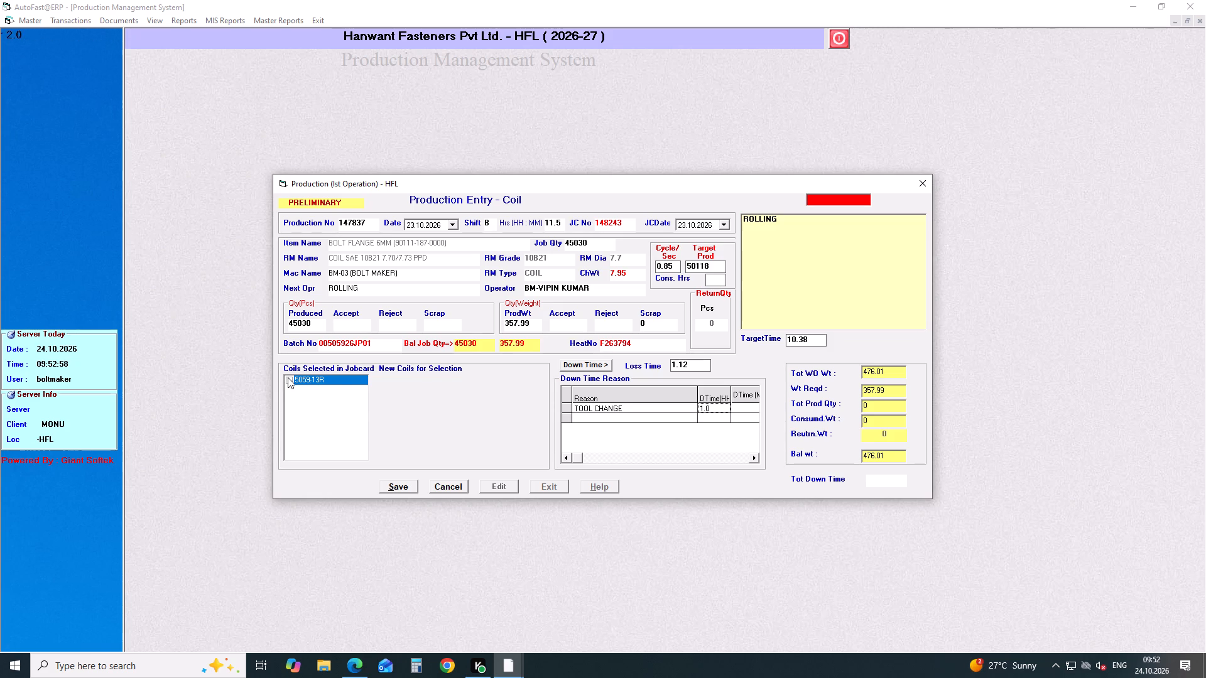
Select job card coil 5059-13R and save the production entry.
{"action": "left_click", "coordinate": [288, 377]}
{"action": "left_click", "coordinate": [391, 478]}
{"action": "left_click", "coordinate": [401, 485]}
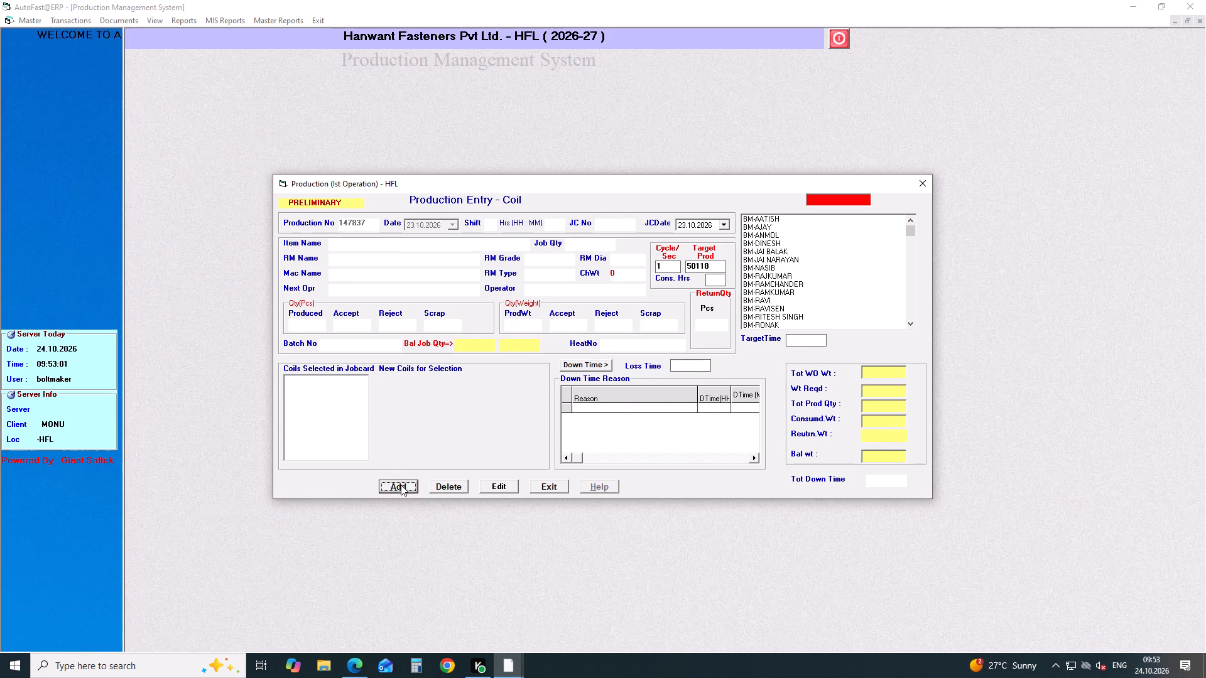
Start a production entry dated 23.10.2026, shift B, 2.0 hours, and load job card 148244.
{"action": "key", "text": "Return"}
{"action": "key", "text": "Return"}
{"action": "key", "text": "Down"}
{"action": "key", "text": "Return"}
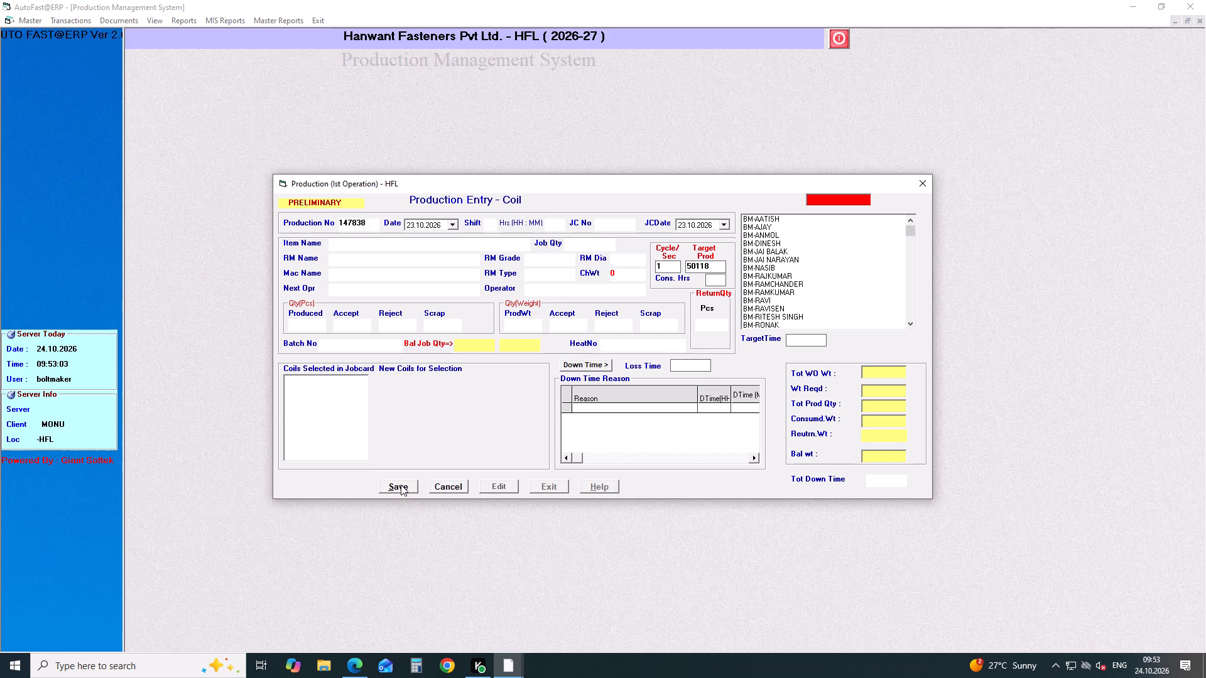
{"action": "key", "text": "b"}
{"action": "key", "text": "Return"}
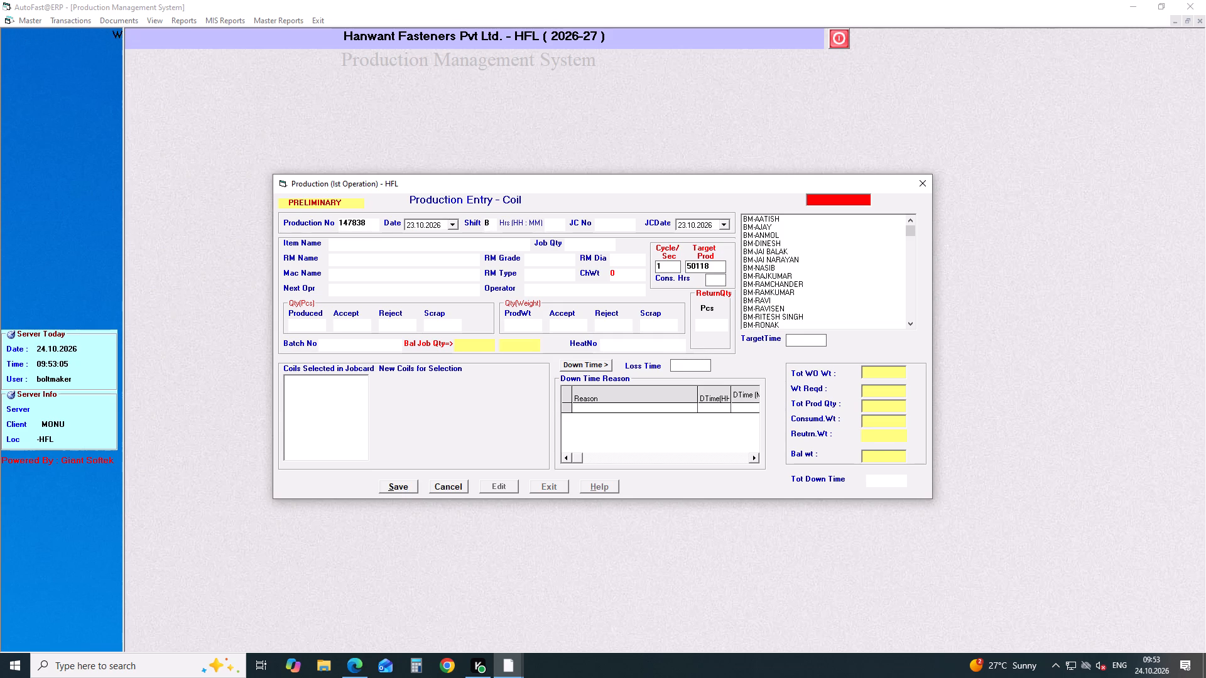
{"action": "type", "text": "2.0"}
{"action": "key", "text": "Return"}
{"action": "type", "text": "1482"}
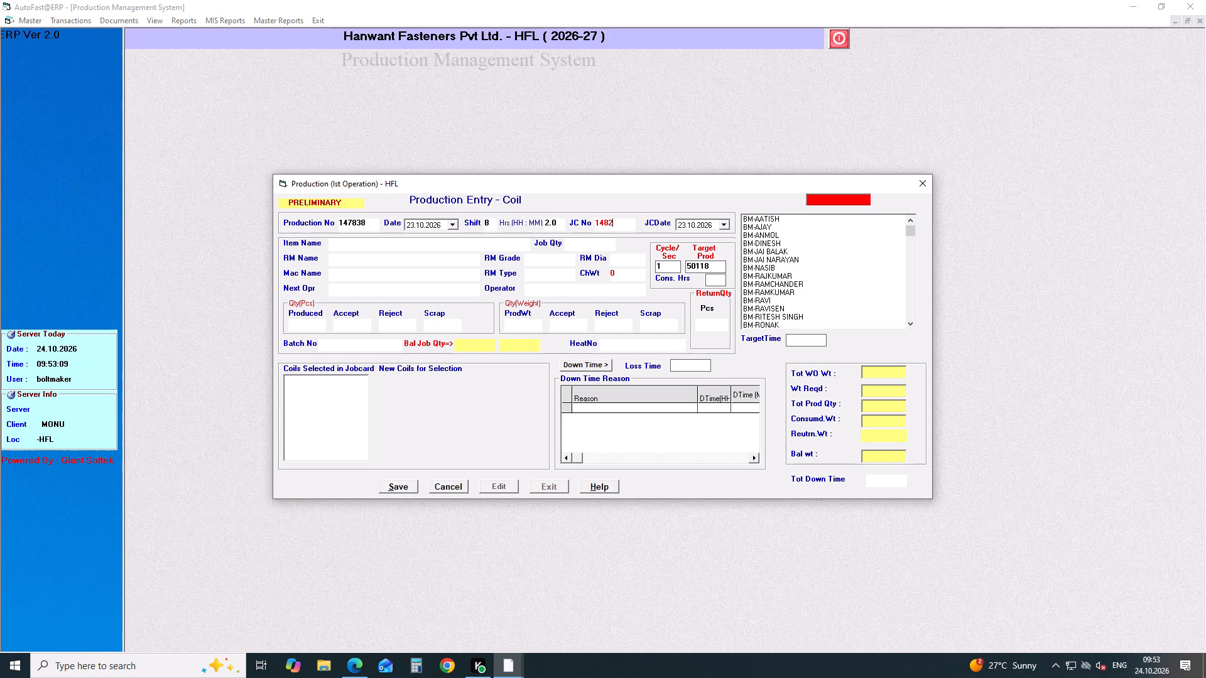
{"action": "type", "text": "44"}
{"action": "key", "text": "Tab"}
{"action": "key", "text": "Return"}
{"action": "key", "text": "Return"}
Assign operator BM-RAVISEN and enter a produced quantity of 7586 pcs for job card 148244.
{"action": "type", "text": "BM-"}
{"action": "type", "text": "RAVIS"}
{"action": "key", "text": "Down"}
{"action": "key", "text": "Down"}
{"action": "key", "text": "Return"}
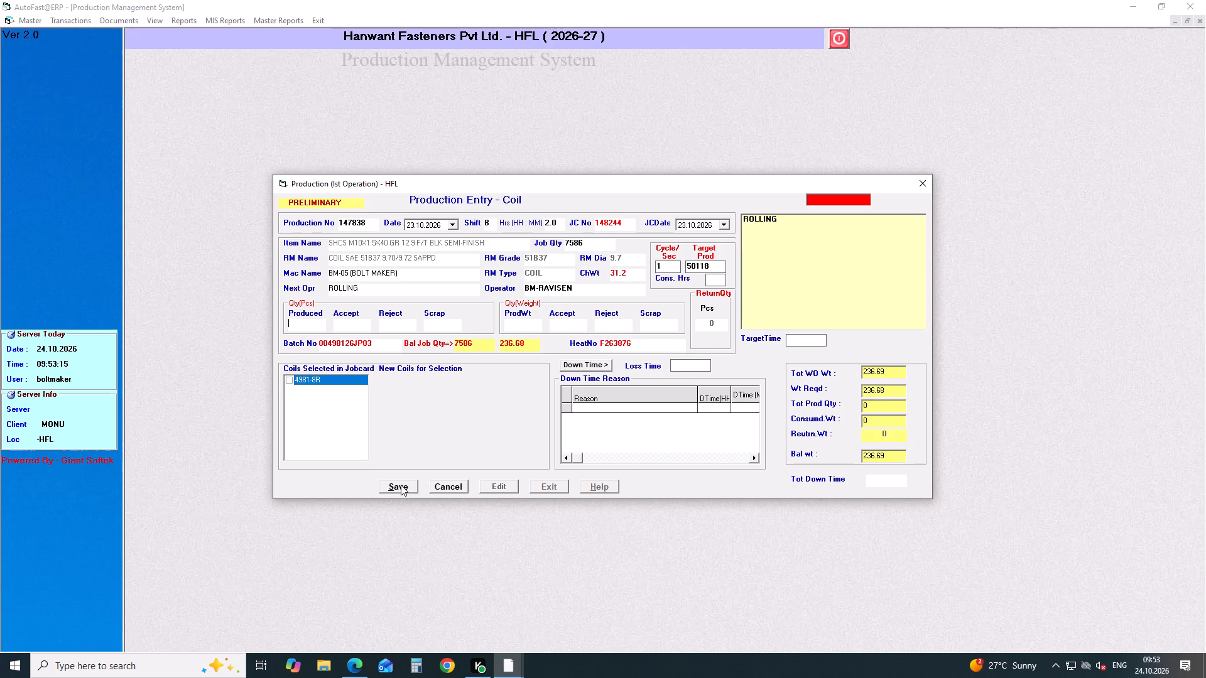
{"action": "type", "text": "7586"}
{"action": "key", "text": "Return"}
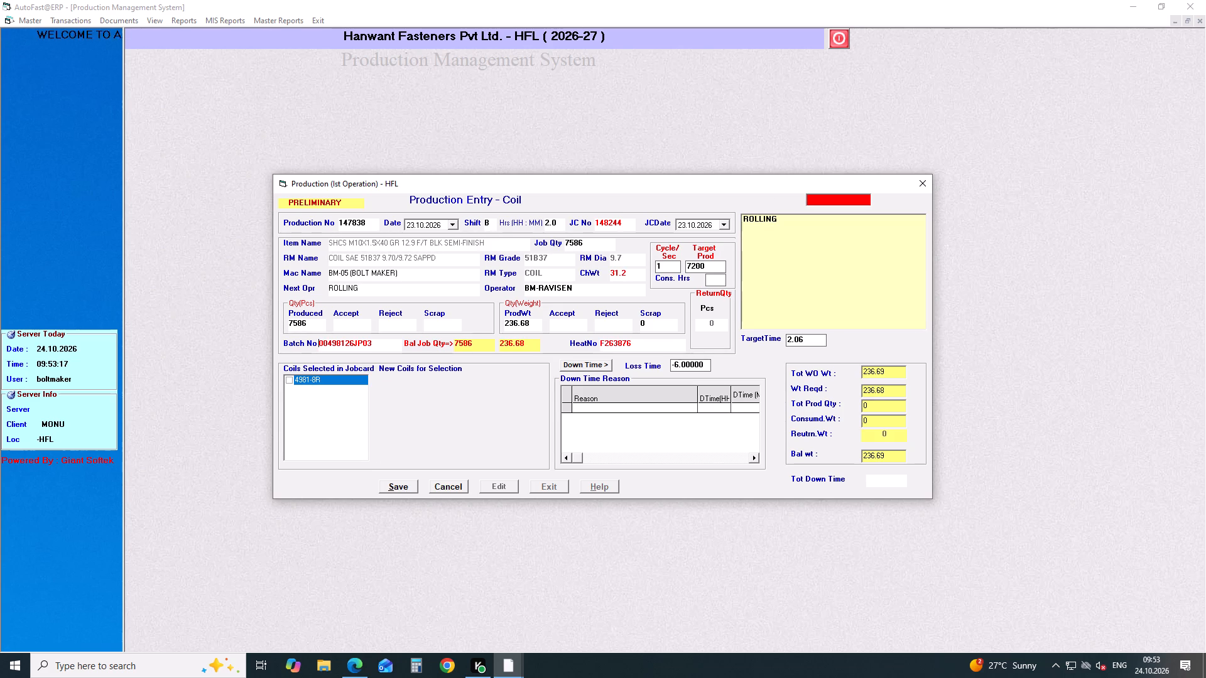
Set the cycle time to 0.90 sec for the job card 148244 entry.
{"action": "left_click_drag", "start_coordinate": [663, 269], "coordinate": [647, 270]}
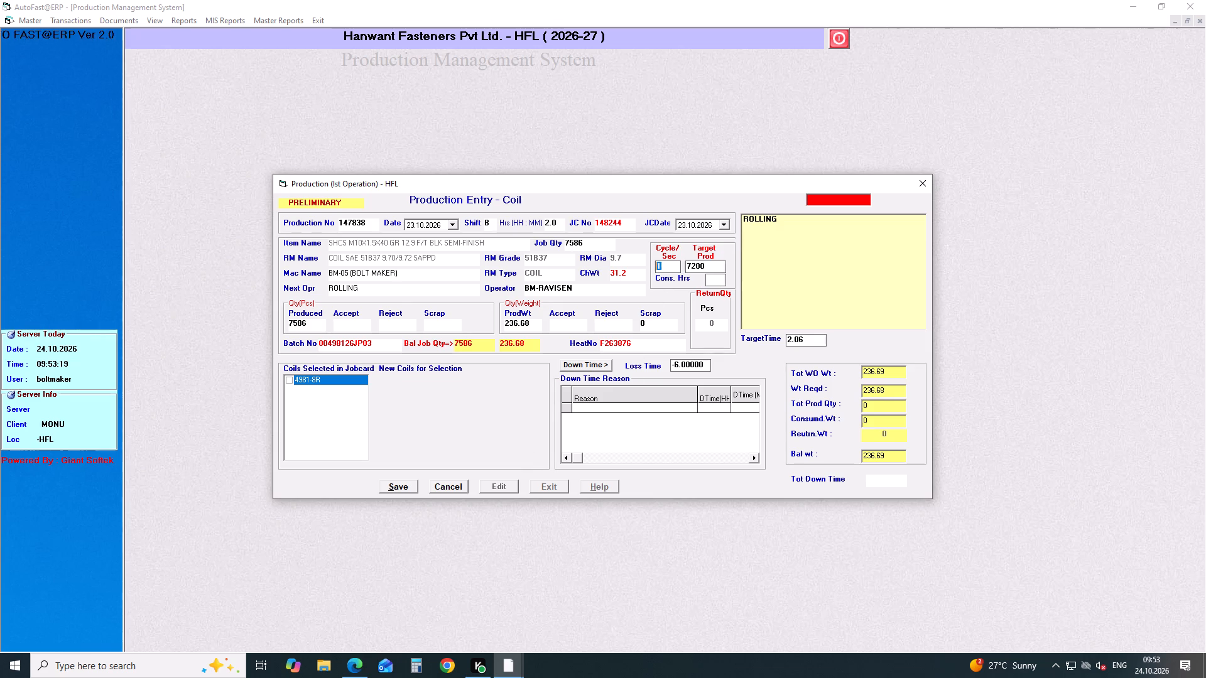
{"action": "type", "text": "0.90"}
{"action": "key", "text": "Return"}
{"action": "key", "text": "Return"}
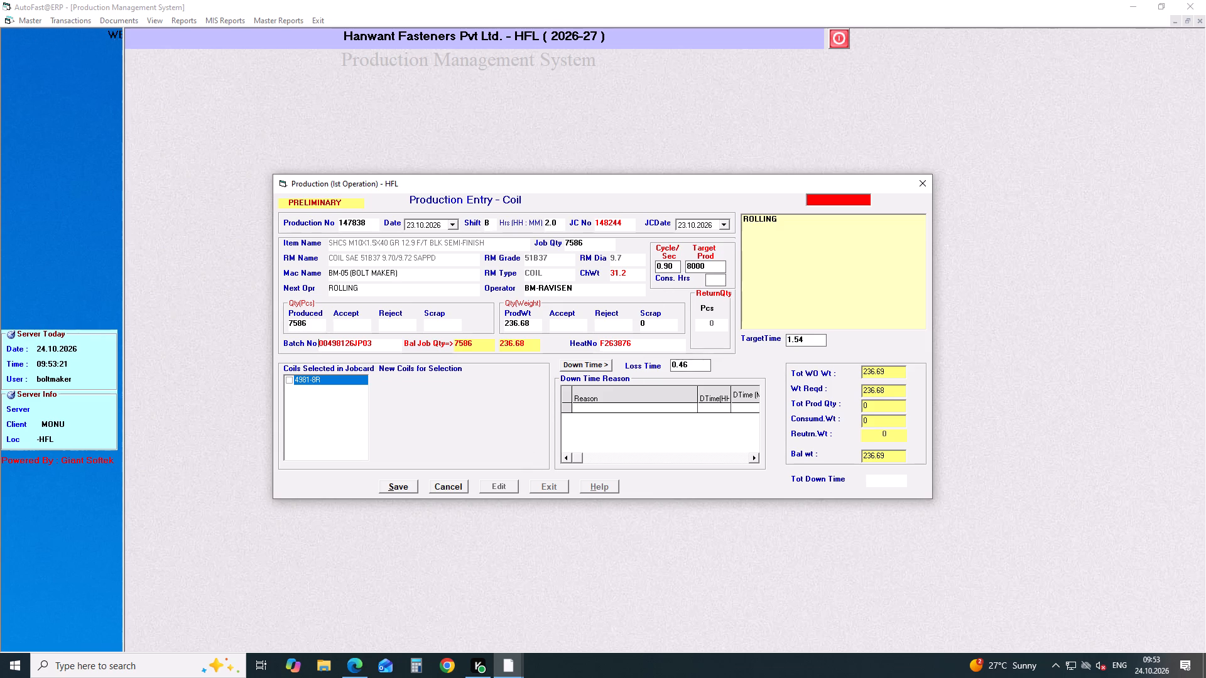
{"action": "key", "text": "Return"}
{"action": "key", "text": "Return"}
{"action": "key", "text": "Return"}
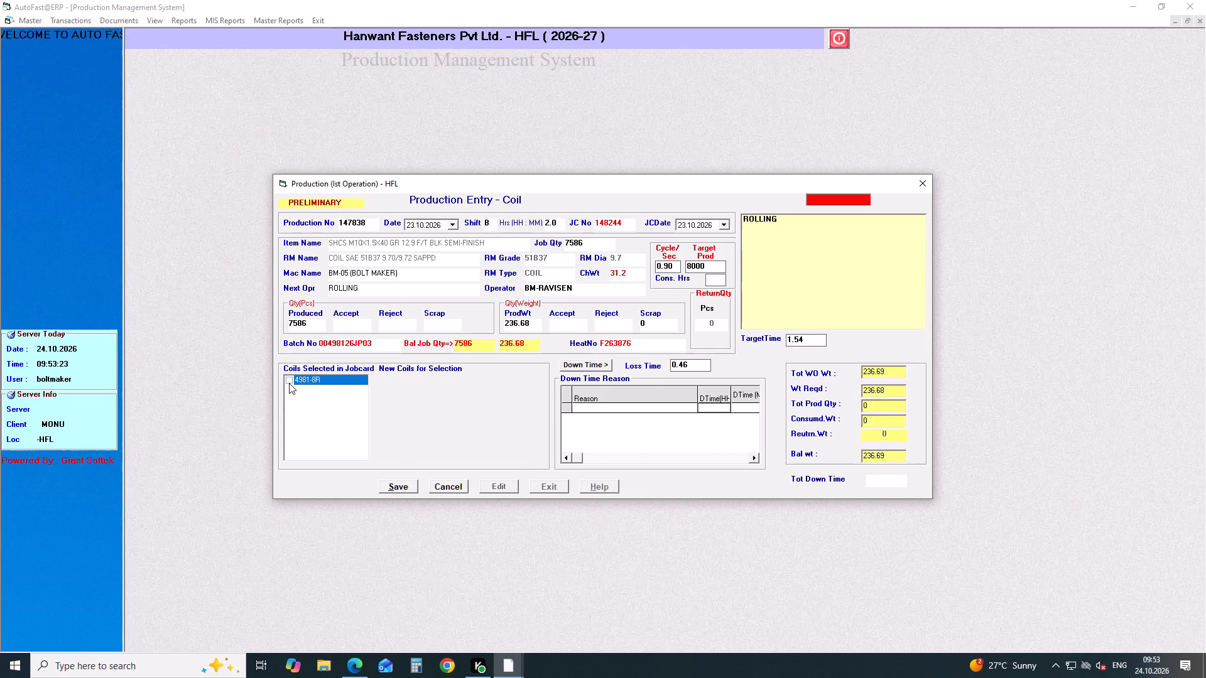
Select job card coil 4981-8R and save the production entry.
{"action": "left_click", "coordinate": [289, 383]}
{"action": "left_click", "coordinate": [411, 488]}
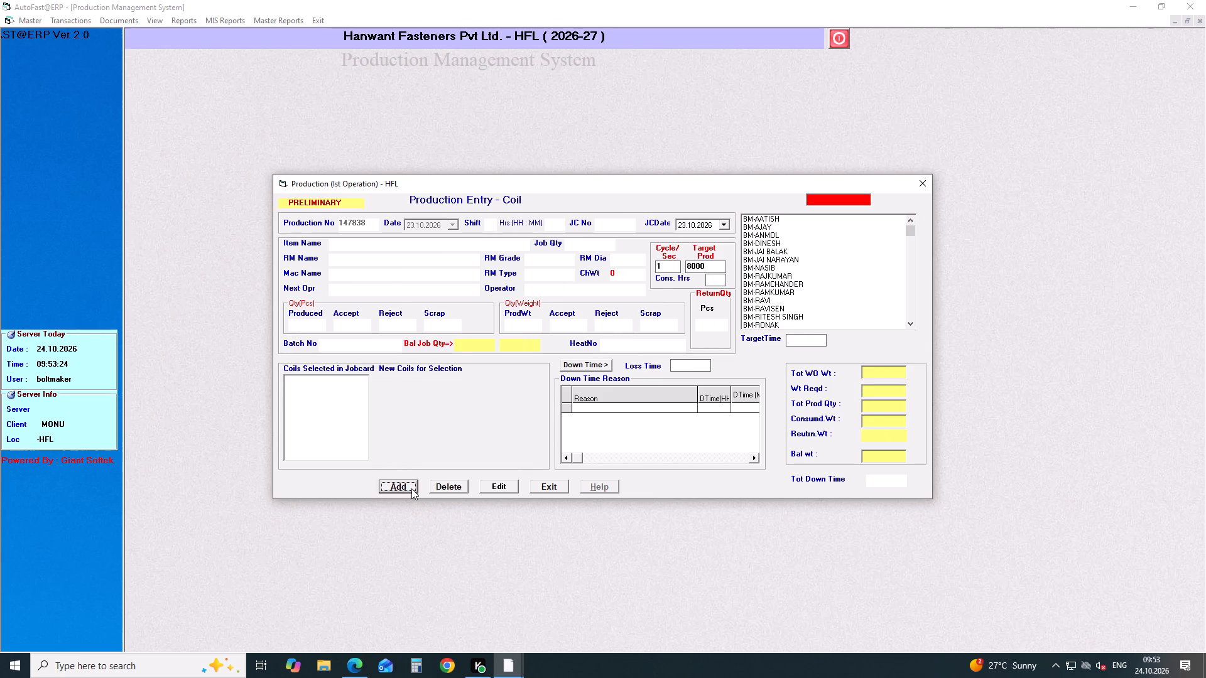
Start a production entry dated 23.10.2026, shift B, 6.0 hours, and load job card 148245.
{"action": "key", "text": "Return"}
{"action": "key", "text": "Return"}
{"action": "key", "text": "Down"}
{"action": "key", "text": "Return"}
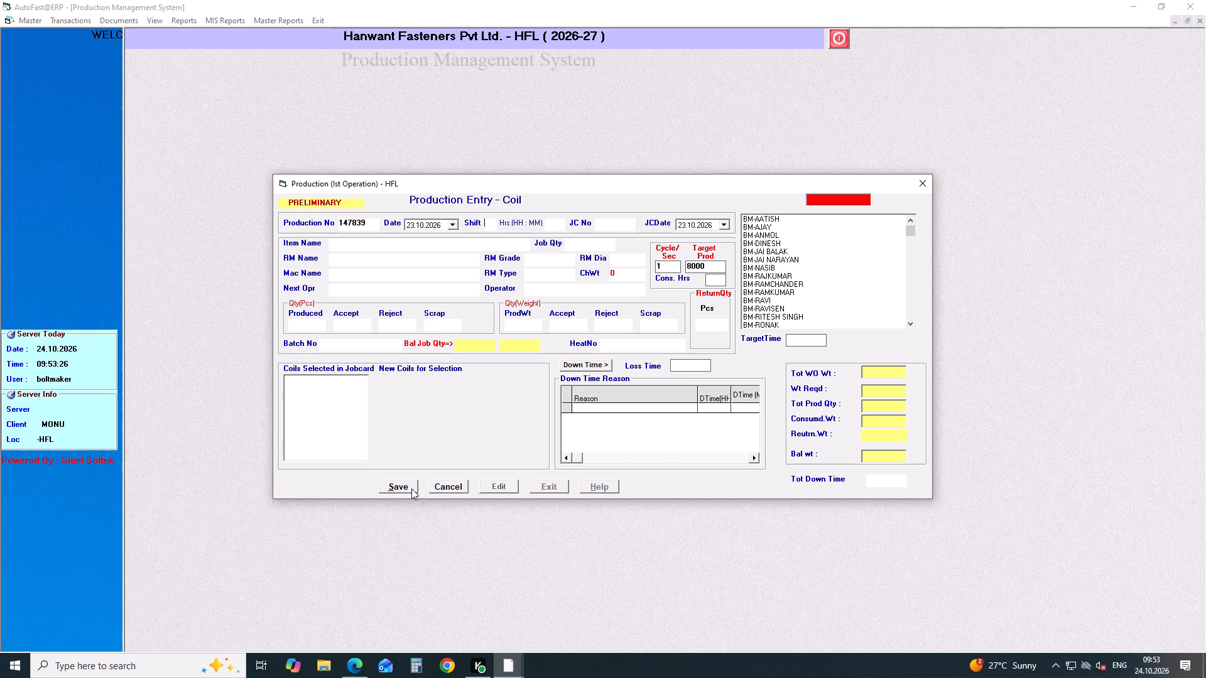
{"action": "key", "text": "b"}
{"action": "key", "text": "Return"}
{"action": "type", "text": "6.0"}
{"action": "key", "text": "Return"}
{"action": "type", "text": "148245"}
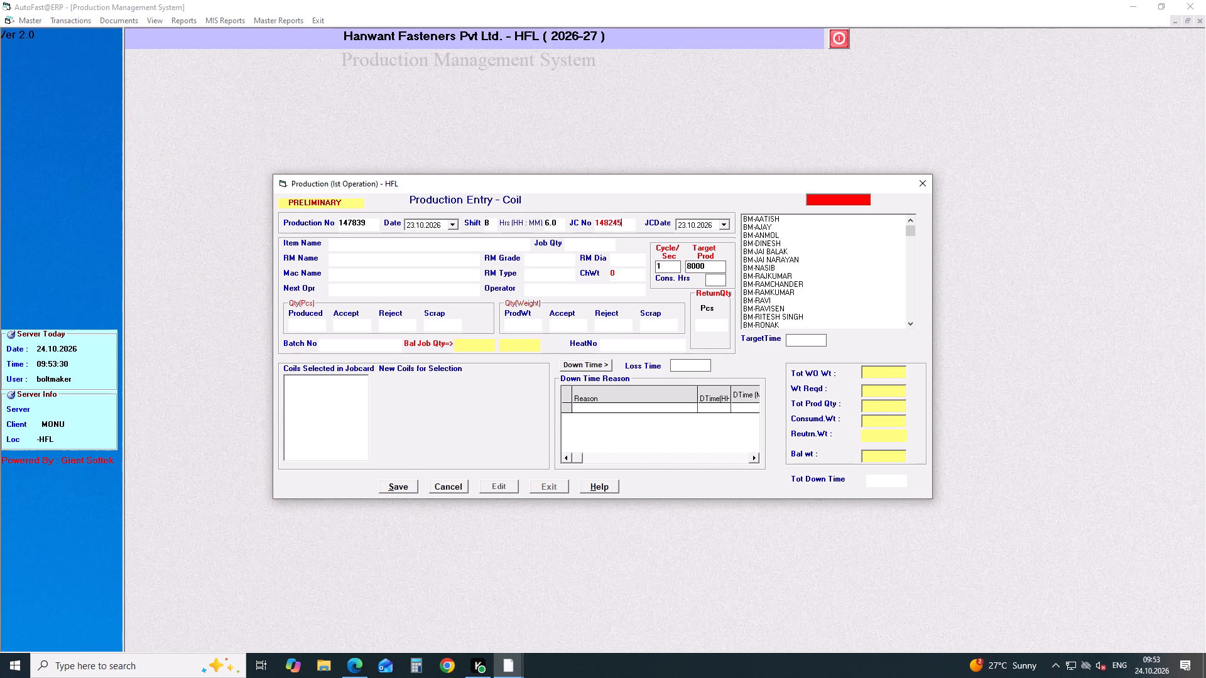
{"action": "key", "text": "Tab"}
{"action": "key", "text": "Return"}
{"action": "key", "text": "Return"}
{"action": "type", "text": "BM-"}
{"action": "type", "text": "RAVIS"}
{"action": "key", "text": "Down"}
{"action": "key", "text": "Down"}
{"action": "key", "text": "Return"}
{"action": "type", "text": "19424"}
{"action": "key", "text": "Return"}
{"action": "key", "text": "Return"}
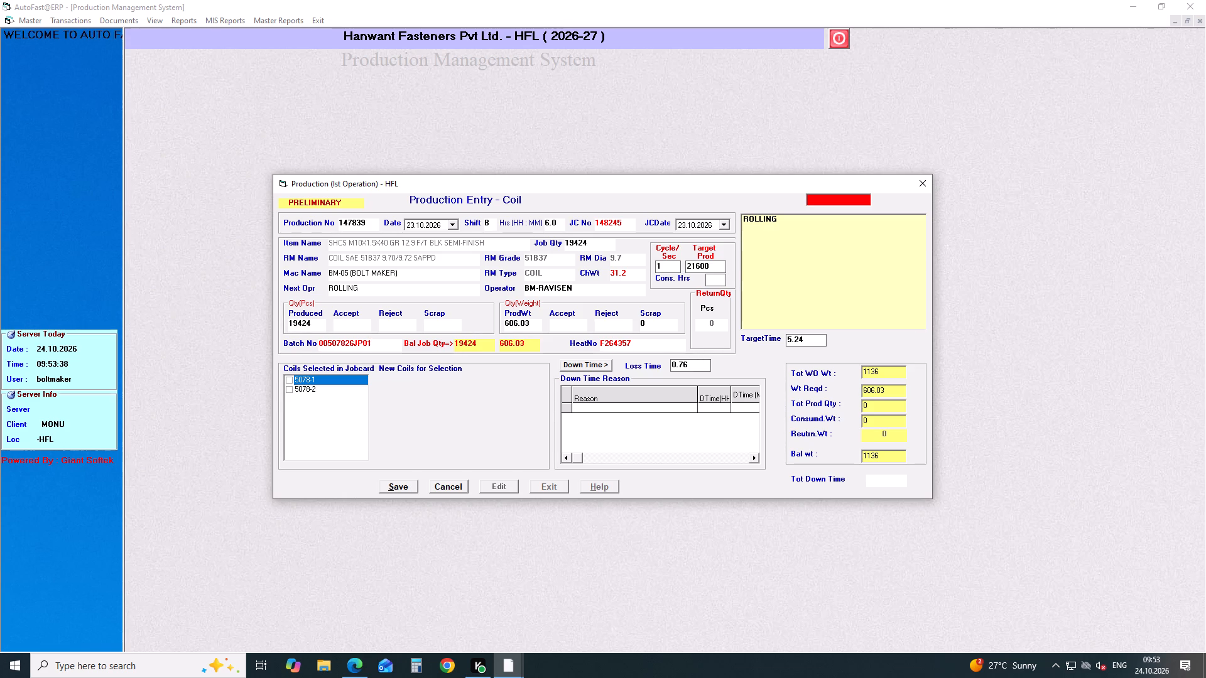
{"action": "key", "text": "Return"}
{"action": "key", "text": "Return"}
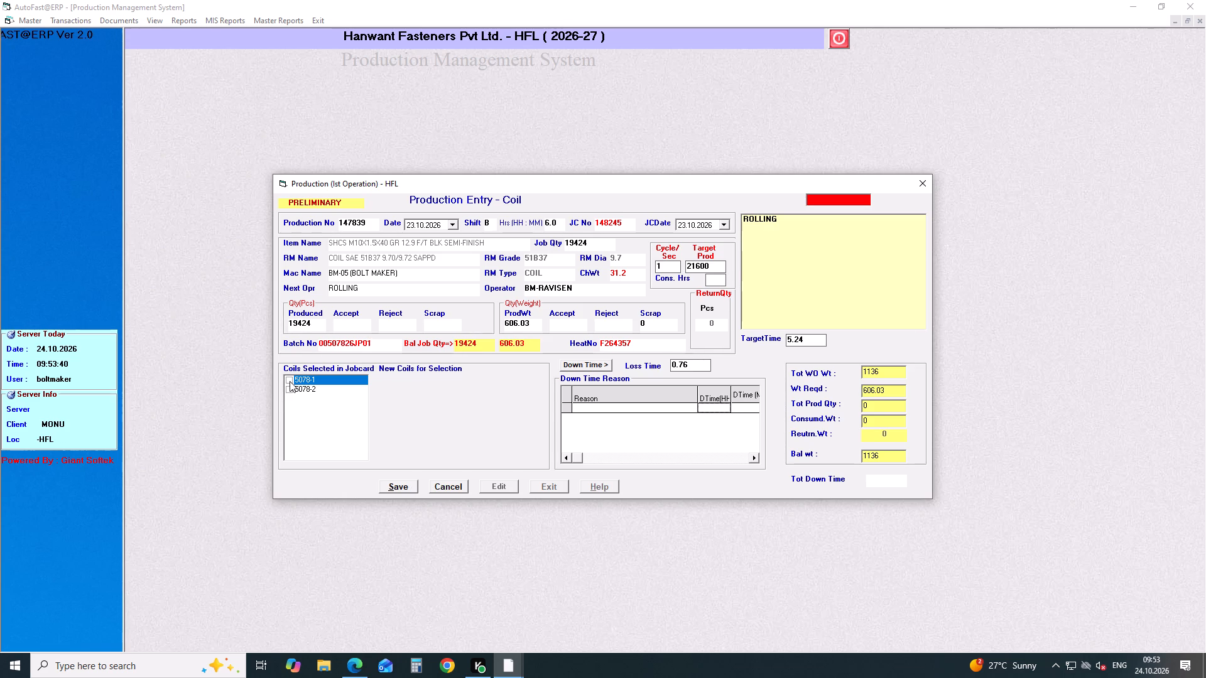
Select job card coils 5078-1 and 5078-2 and save the production entry.
{"action": "left_click", "coordinate": [290, 381]}
{"action": "left_click", "coordinate": [290, 389]}
{"action": "left_click", "coordinate": [405, 487]}
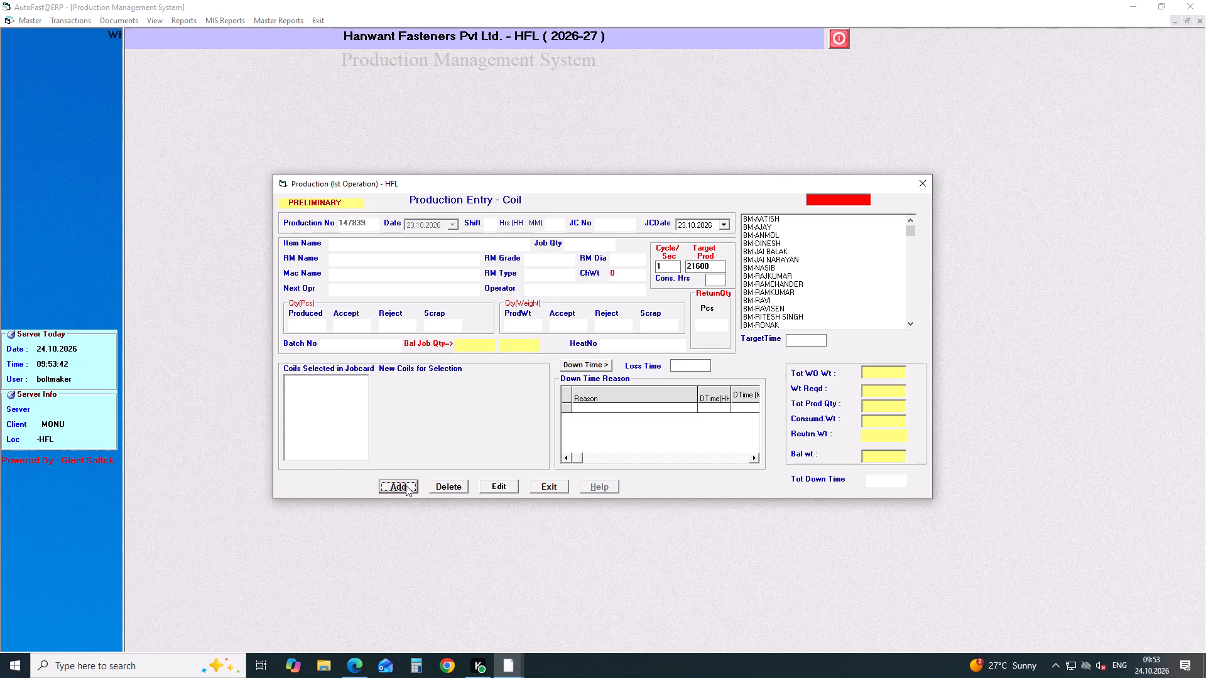
Start a production entry dated 23.10.2026, shift B, 11.5 hours, and load job card 148246.
{"action": "key", "text": "Return"}
{"action": "key", "text": "Return"}
{"action": "key", "text": "Down"}
{"action": "key", "text": "Return"}
{"action": "key", "text": "b"}
{"action": "key", "text": "Return"}
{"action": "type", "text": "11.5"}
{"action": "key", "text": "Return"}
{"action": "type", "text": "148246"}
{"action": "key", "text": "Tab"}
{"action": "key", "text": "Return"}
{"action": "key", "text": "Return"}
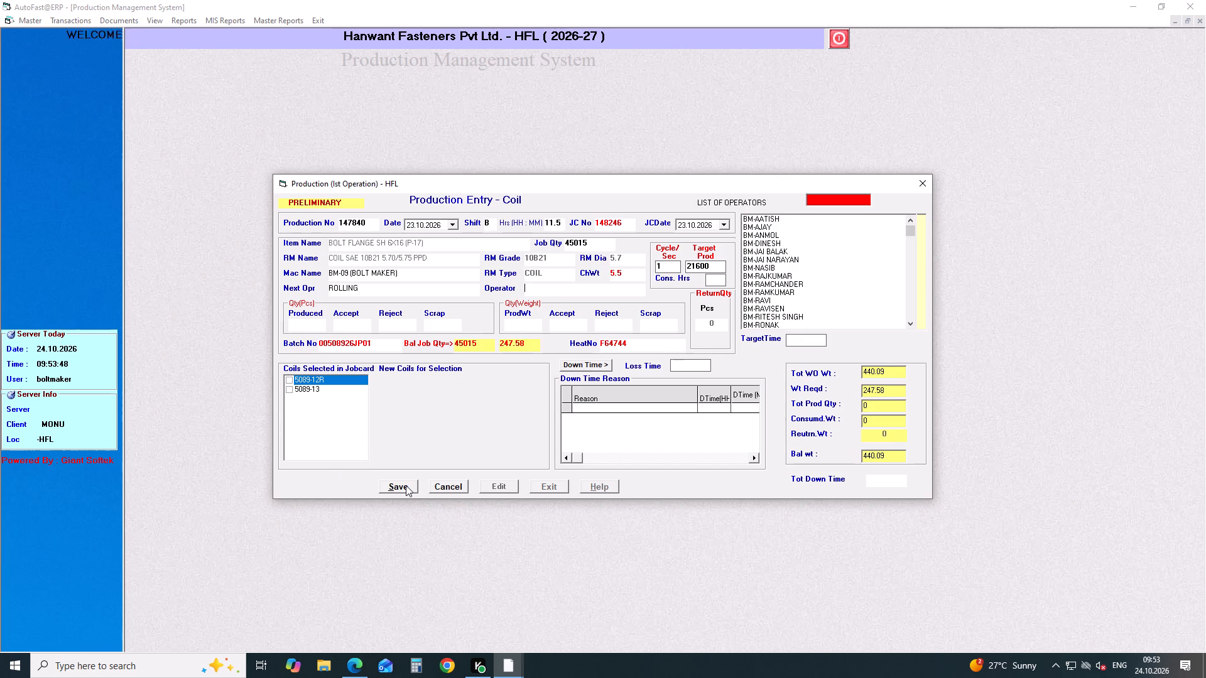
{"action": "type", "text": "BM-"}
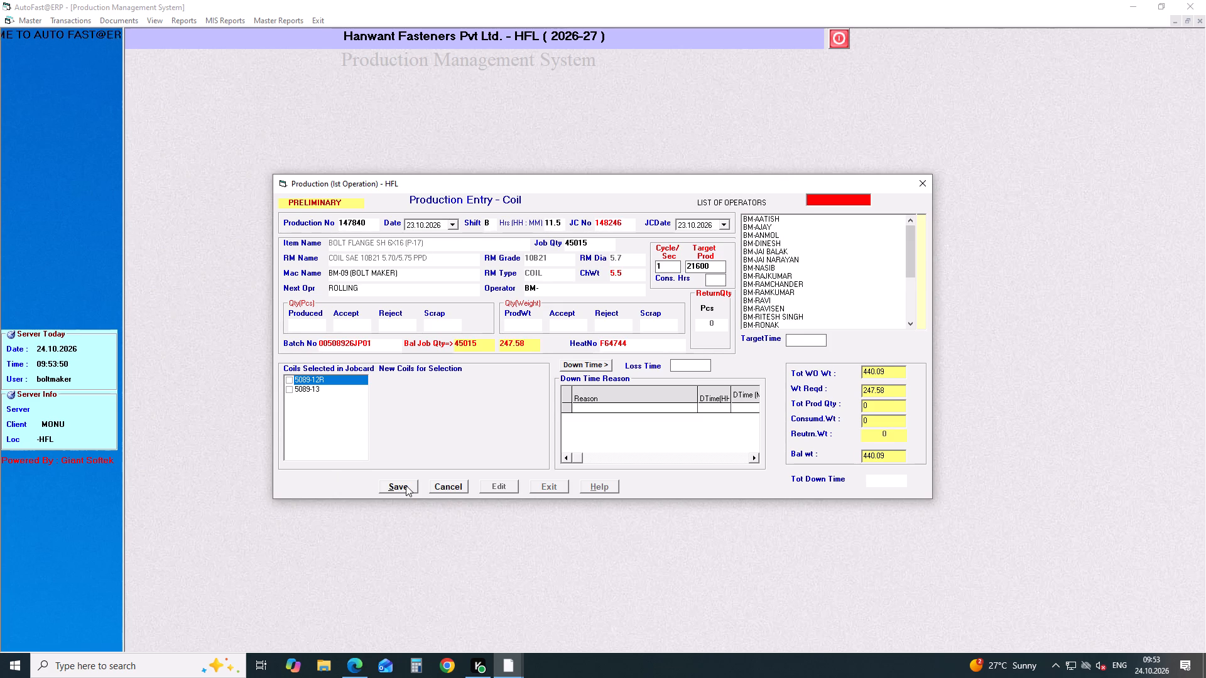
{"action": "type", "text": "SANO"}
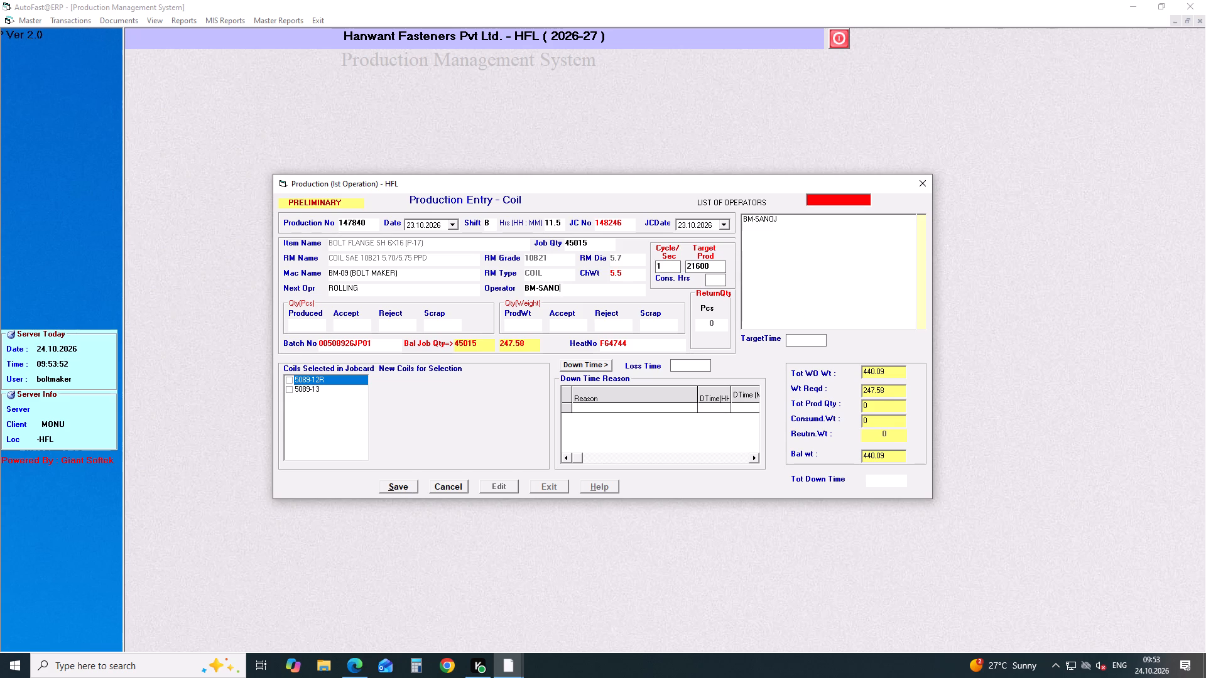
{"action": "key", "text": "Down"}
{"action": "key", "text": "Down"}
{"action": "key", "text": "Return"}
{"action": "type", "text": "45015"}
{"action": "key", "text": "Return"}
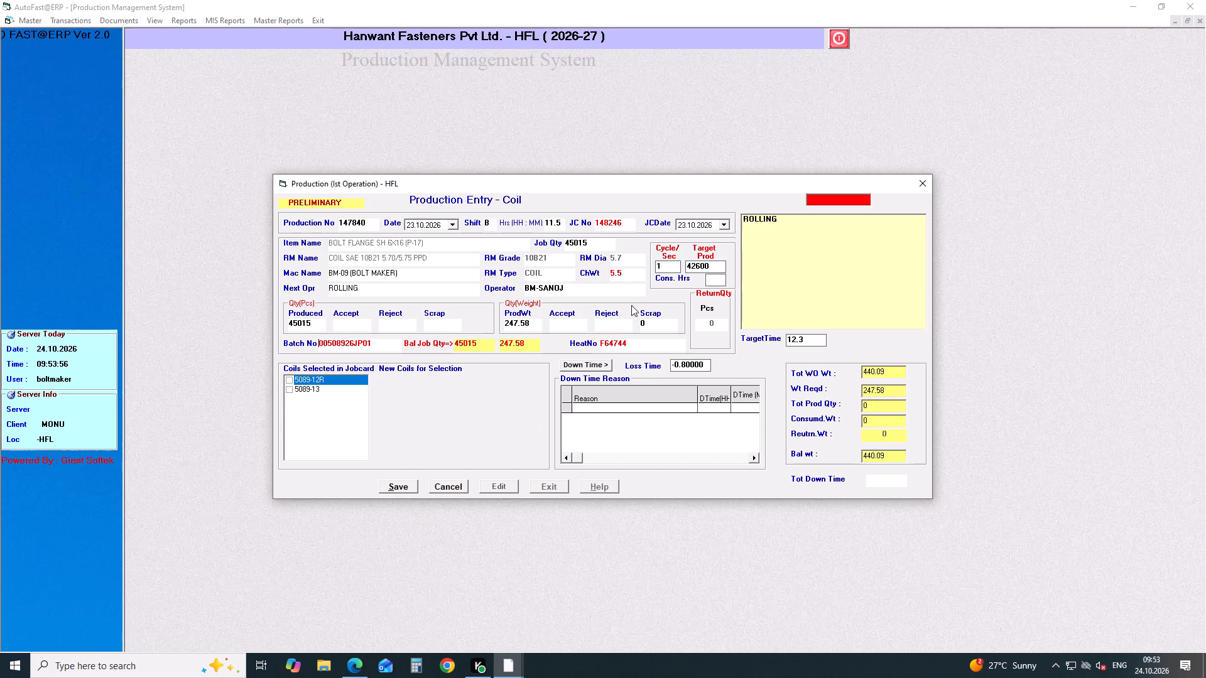
Set the cycle time to 0.90 sec for the job card 148246 entry.
{"action": "left_click_drag", "start_coordinate": [674, 267], "coordinate": [634, 274]}
{"action": "type", "text": "0.90"}
{"action": "key", "text": "Return"}
{"action": "key", "text": "Return"}
{"action": "key", "text": "Return"}
{"action": "key", "text": "Return"}
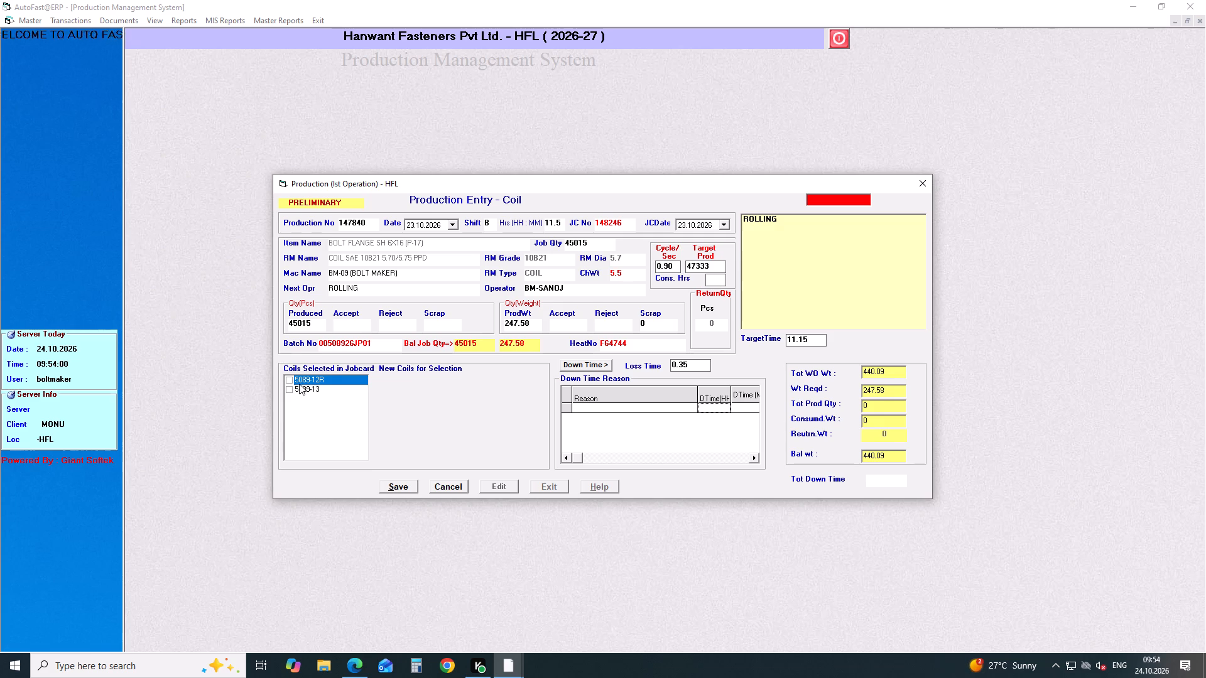
Select job card coils 5089-12R and 5089-13, save the production entry for job card 148246, and close the form.
{"action": "left_click", "coordinate": [289, 378]}
{"action": "left_click", "coordinate": [287, 389]}
{"action": "left_click", "coordinate": [393, 482]}
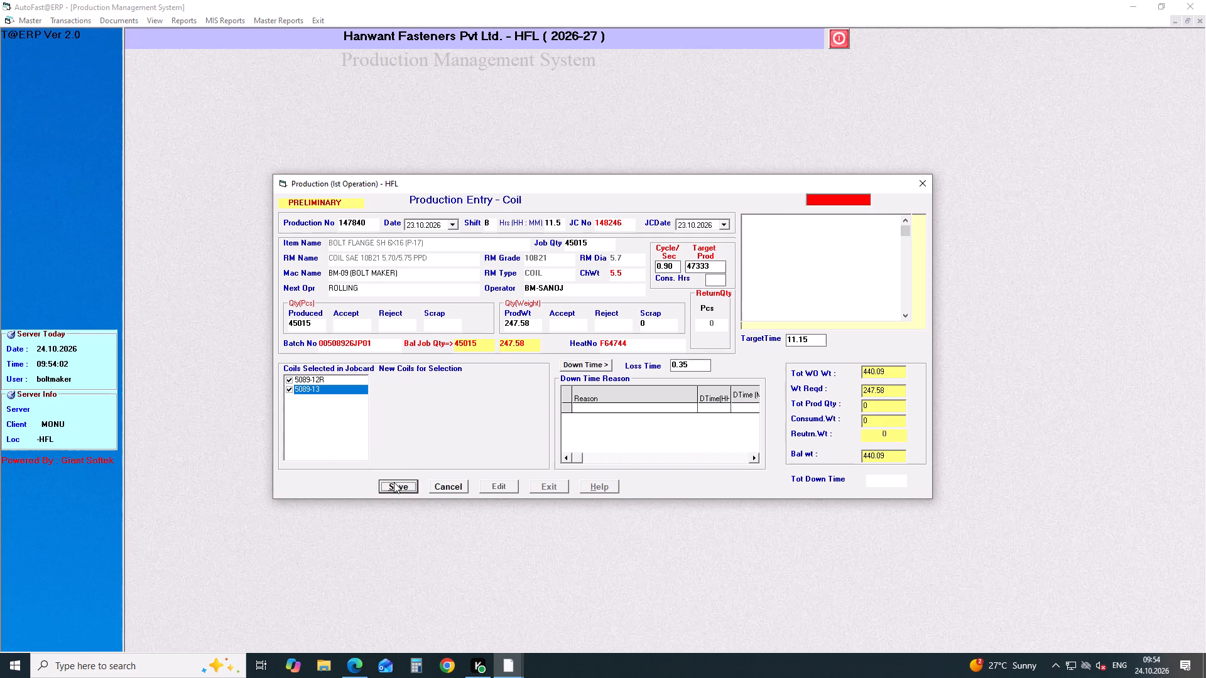
{"action": "left_click", "coordinate": [916, 184]}
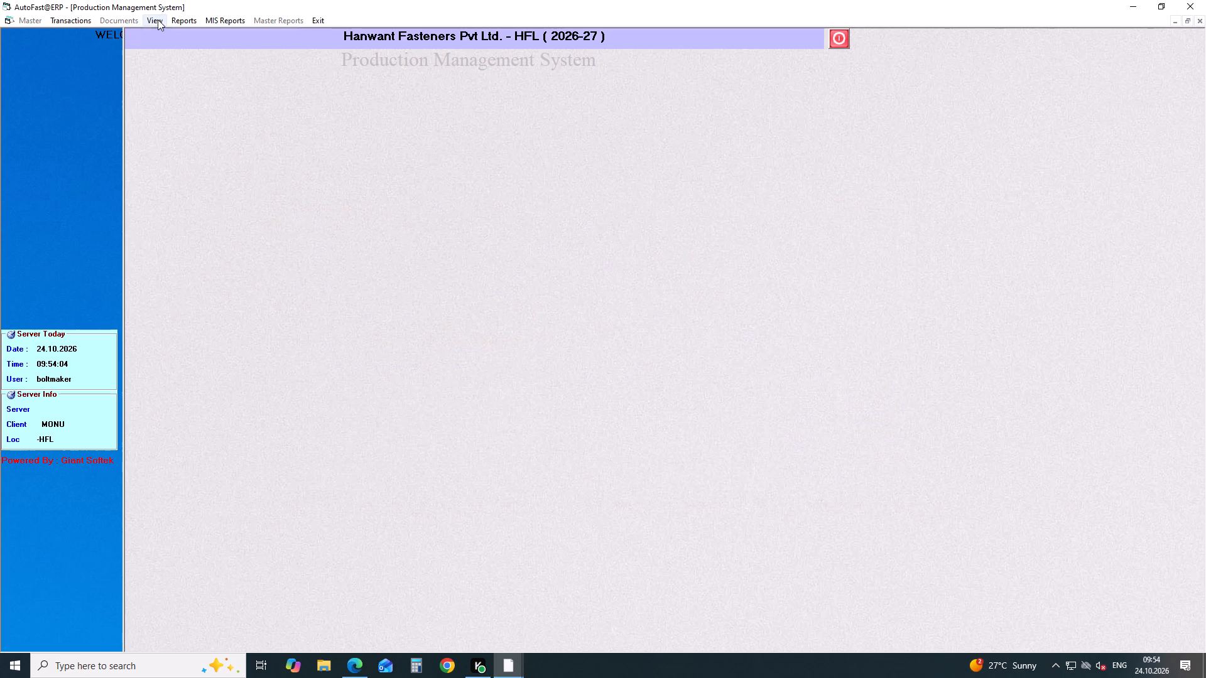
List all pending in-house item MRPs for inspection as on 24.10.2026.
{"action": "left_click", "coordinate": [158, 19]}
{"action": "left_click", "coordinate": [168, 37]}
{"action": "left_click", "coordinate": [315, 252]}
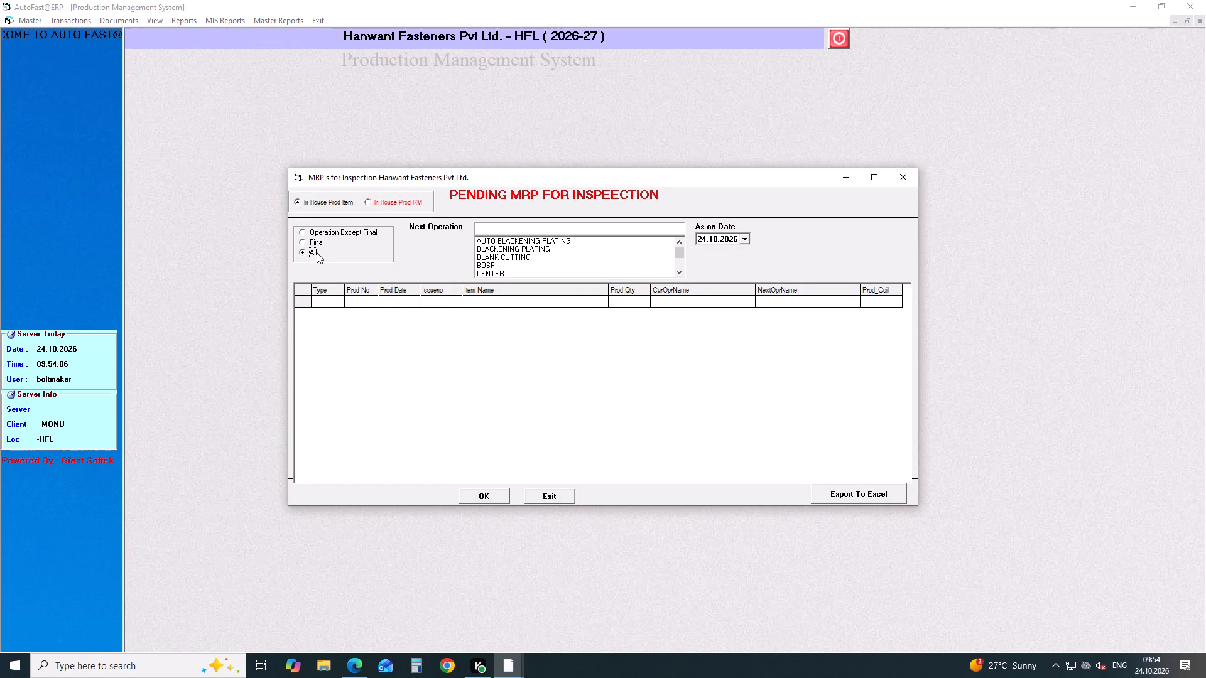
{"action": "key", "text": "Return"}
{"action": "key", "text": "Return"}
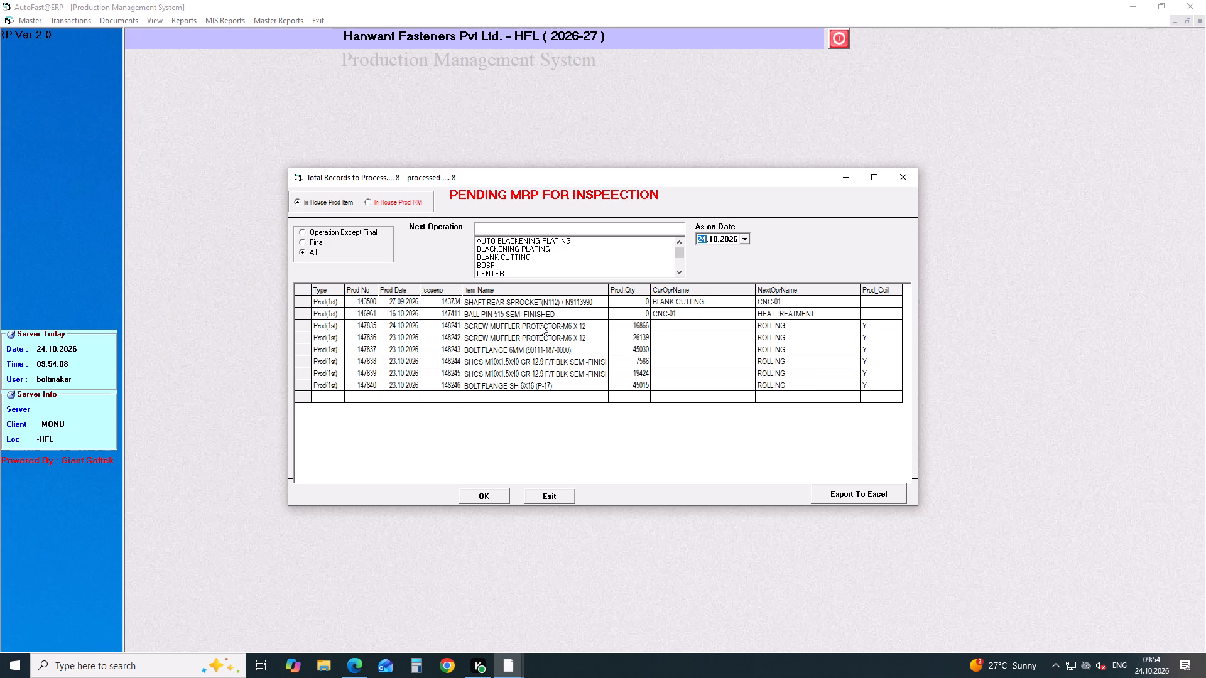
Open pending production 147835 for final entry and set its re-work quantity to 0.
{"action": "left_click", "coordinate": [541, 325]}
{"action": "key", "text": "Return"}
{"action": "key", "text": "Return"}
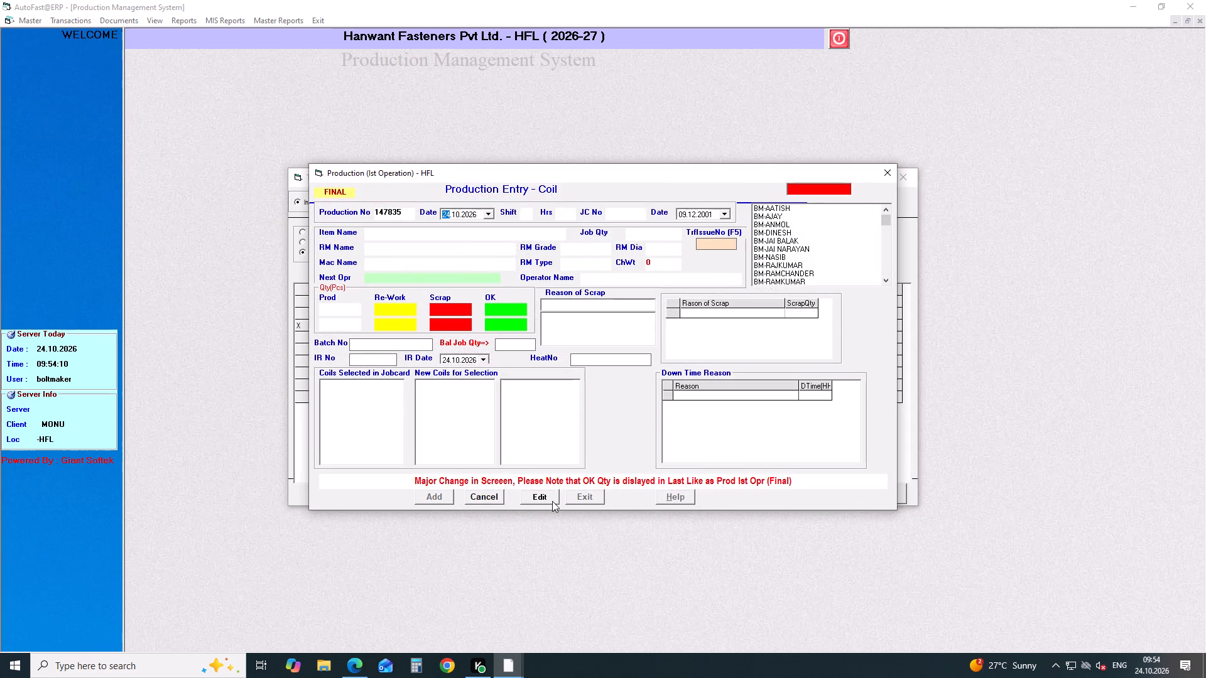
{"action": "left_click", "coordinate": [552, 501]}
{"action": "key", "text": "Return"}
{"action": "left_click_drag", "start_coordinate": [411, 311], "coordinate": [357, 313]}
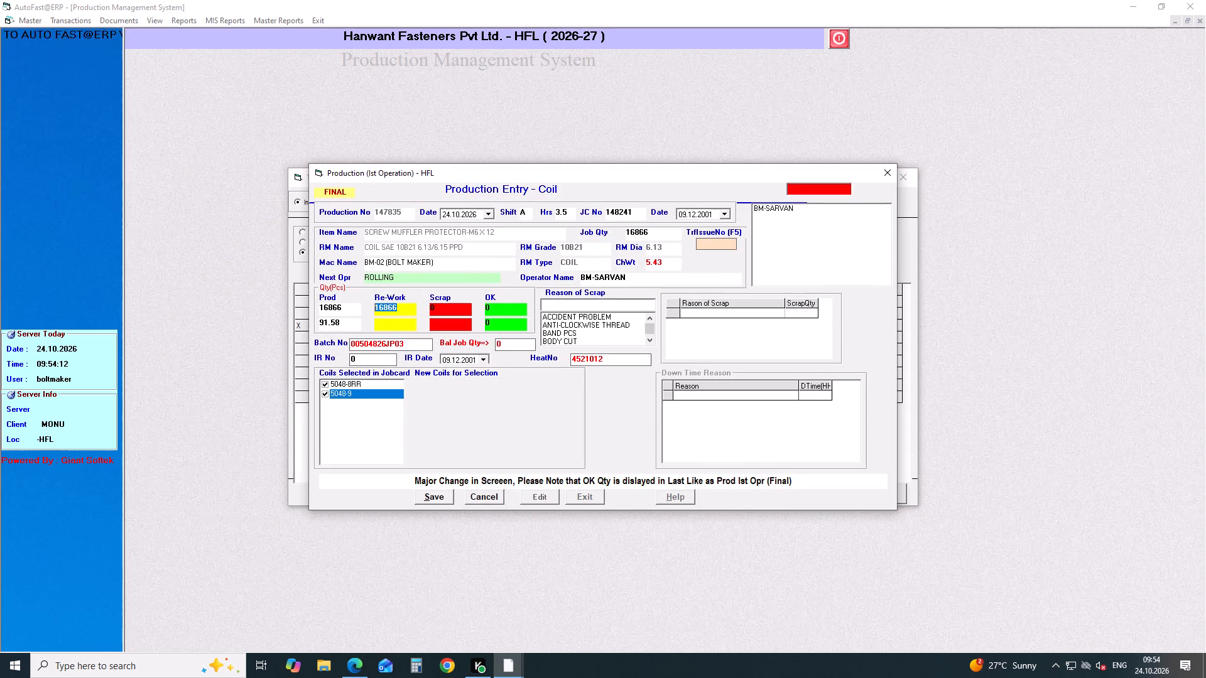
{"action": "key", "text": "0"}
{"action": "key", "text": "Return"}
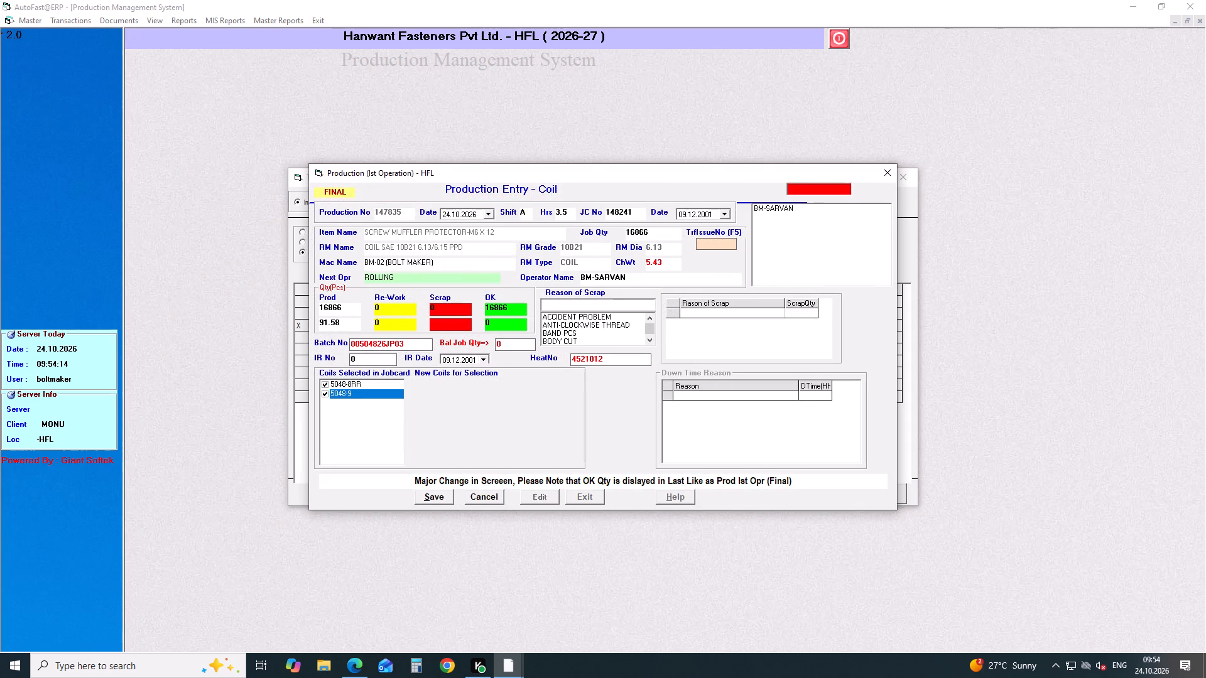
Keep zero scrap for production 147835, enter IR No 1 with IR date 23.10.2026, save, and exit the entry.
{"action": "key", "text": "Return"}
{"action": "key", "text": "Return"}
{"action": "key", "text": "Return"}
{"action": "key", "text": "Delete"}
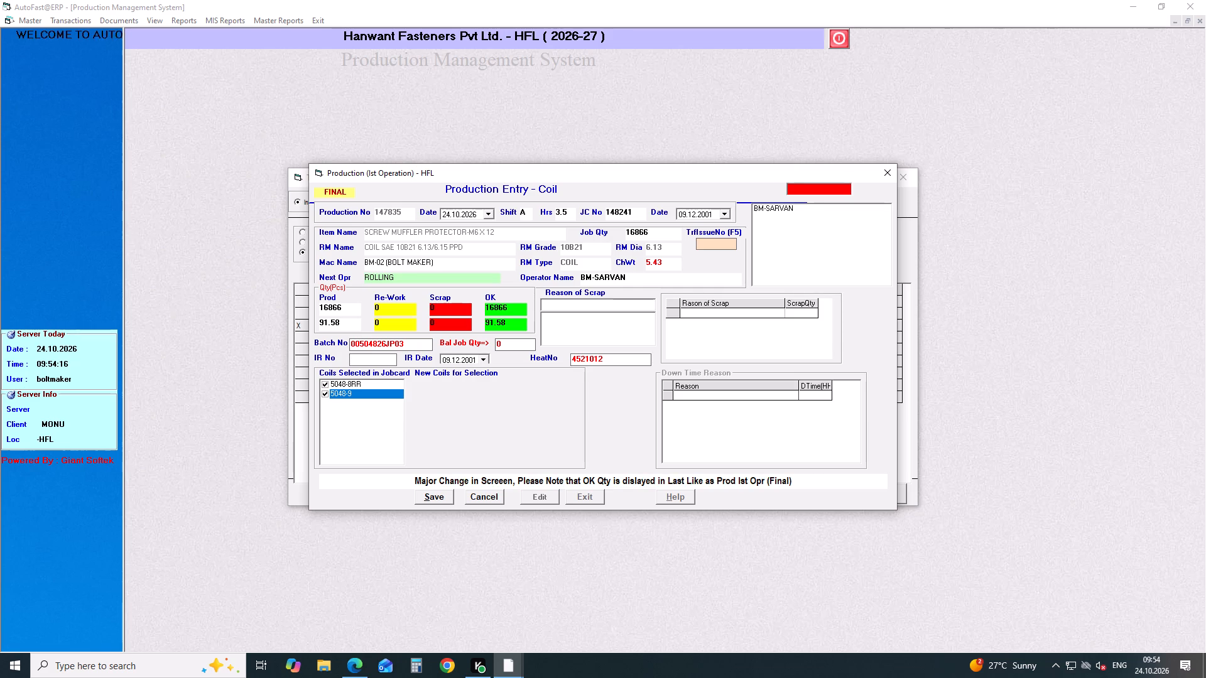
{"action": "key", "text": "1"}
{"action": "key", "text": "Return"}
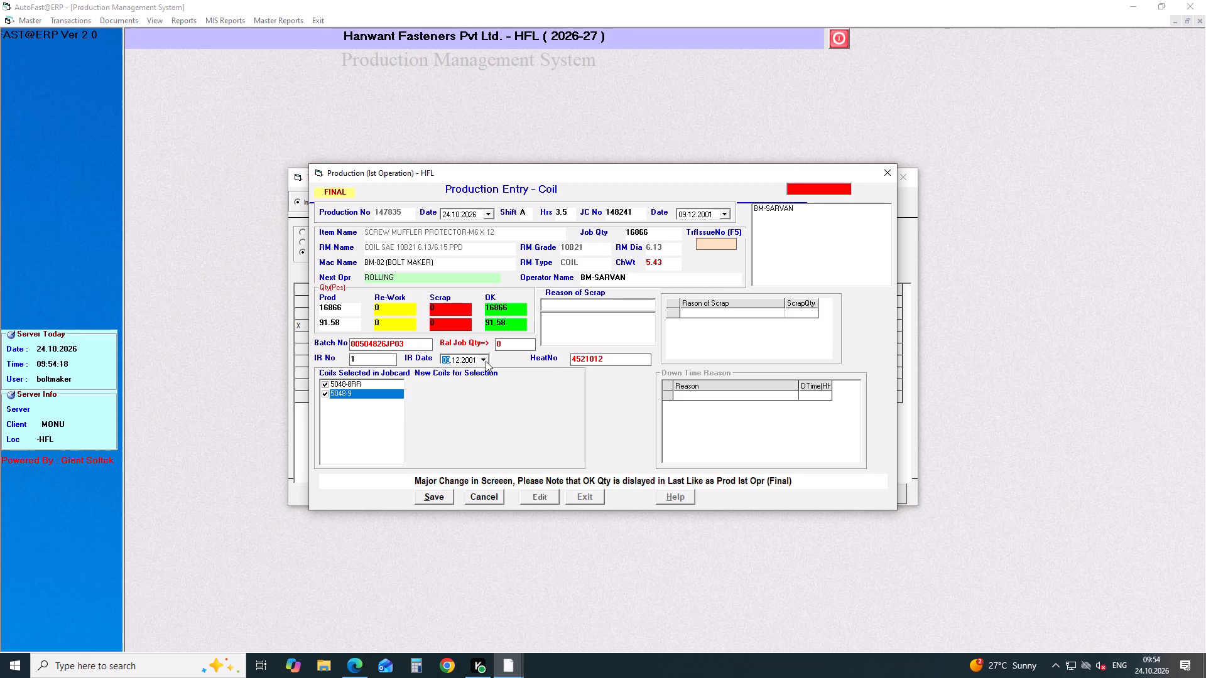
{"action": "left_click", "coordinate": [484, 361]}
{"action": "left_click", "coordinate": [512, 453]}
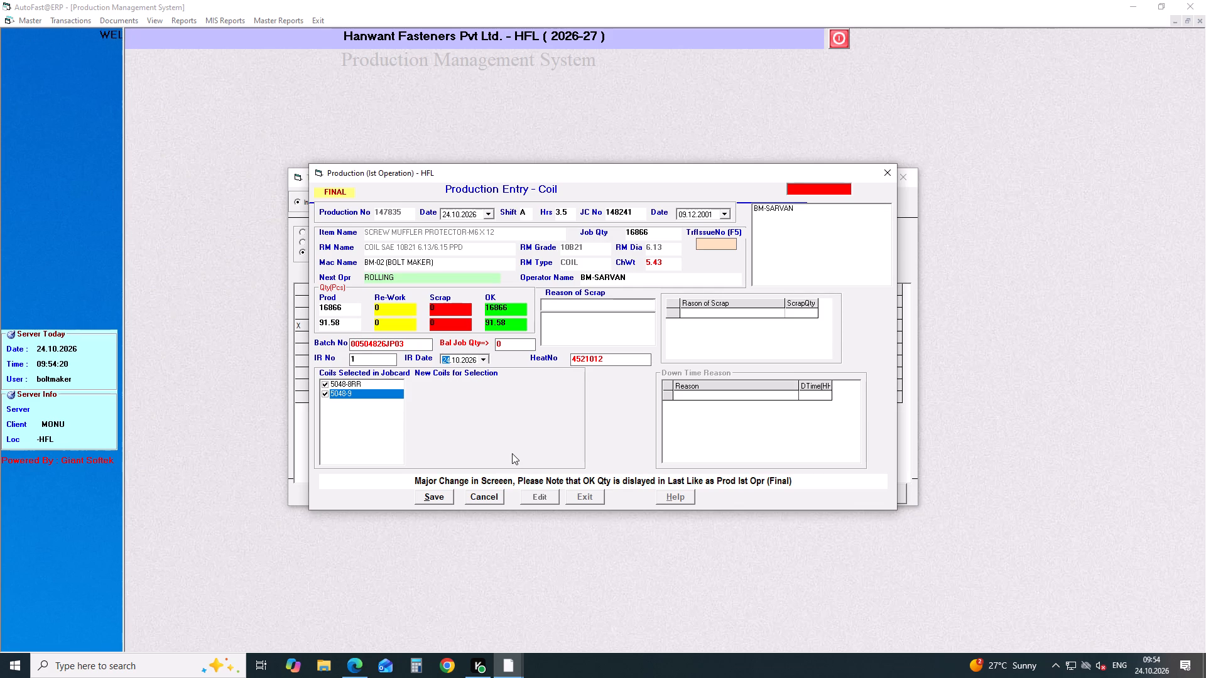
{"action": "key", "text": "Down"}
{"action": "key", "text": "Return"}
{"action": "key", "text": "Return"}
{"action": "key", "text": "Return"}
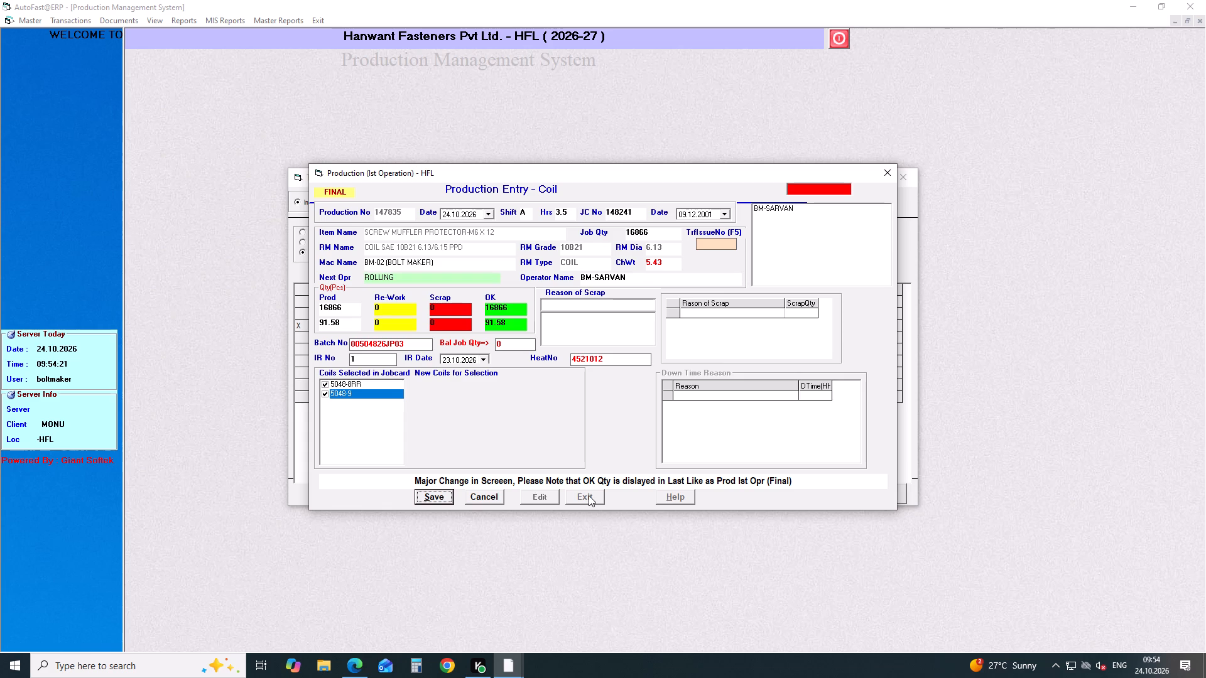
{"action": "left_click", "coordinate": [589, 495]}
Open pending production 147836 for final entry and set its re-work quantity to 0.
{"action": "left_click", "coordinate": [326, 338]}
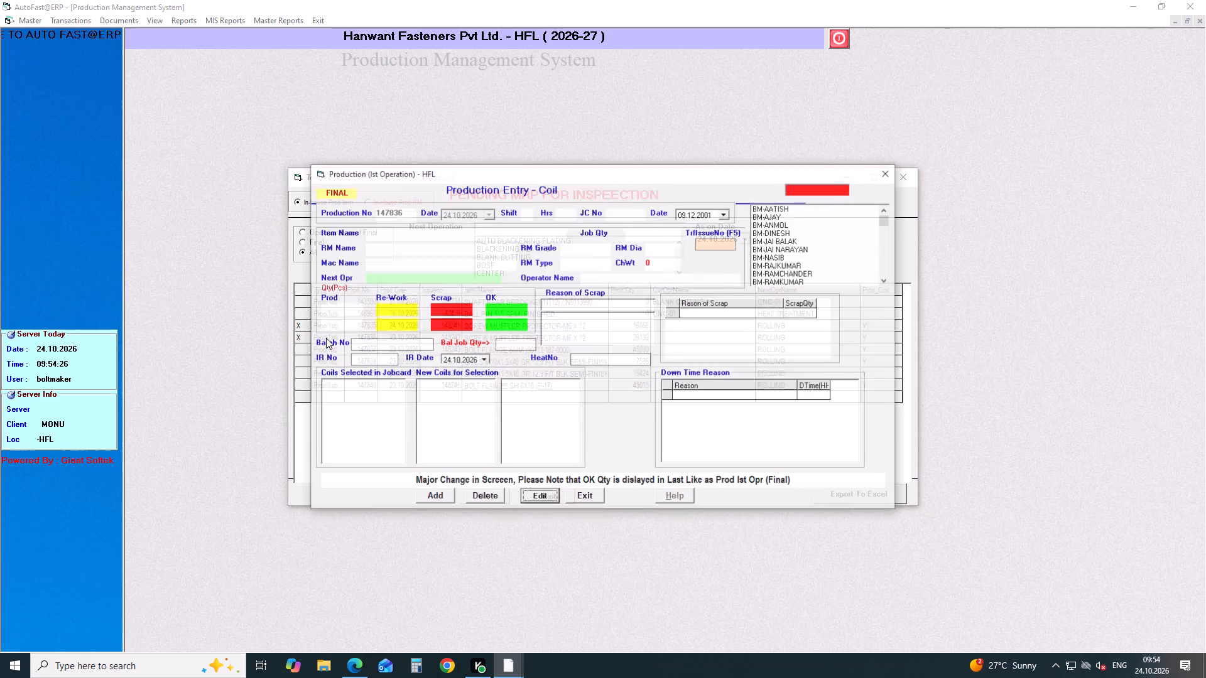
{"action": "key", "text": "Return"}
{"action": "key", "text": "Return"}
{"action": "left_click", "coordinate": [535, 499]}
{"action": "key", "text": "Return"}
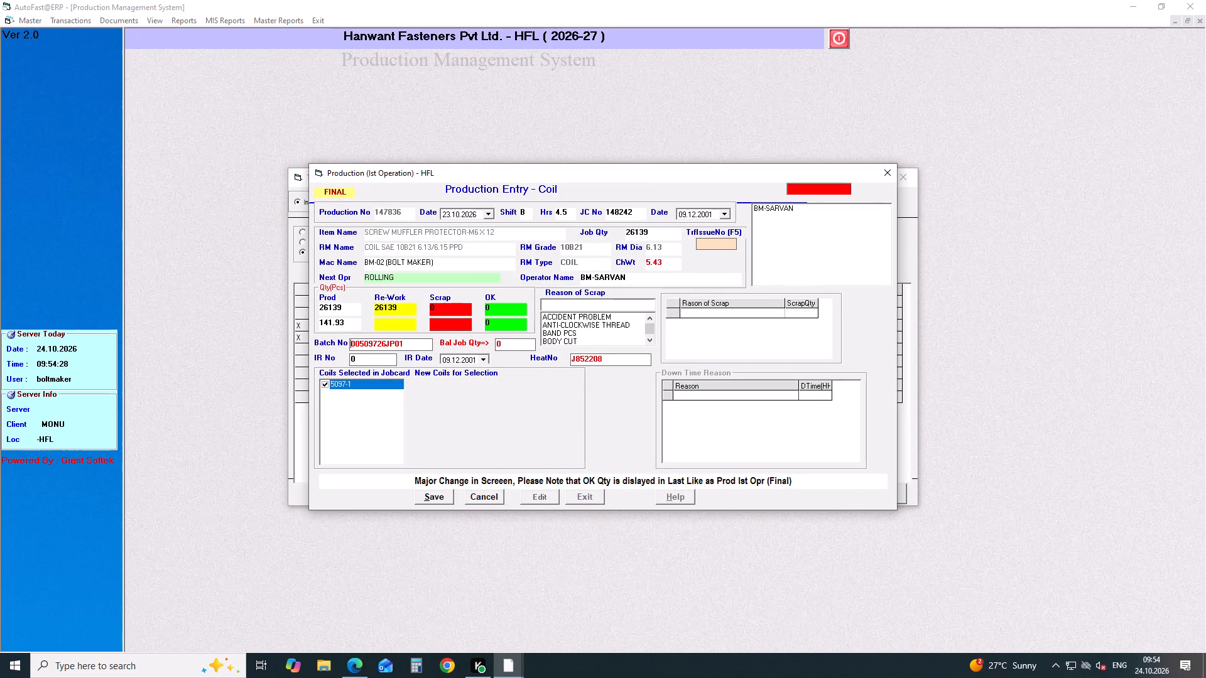
{"action": "left_click_drag", "start_coordinate": [410, 309], "coordinate": [325, 319]}
{"action": "key", "text": "0"}
{"action": "key", "text": "Return"}
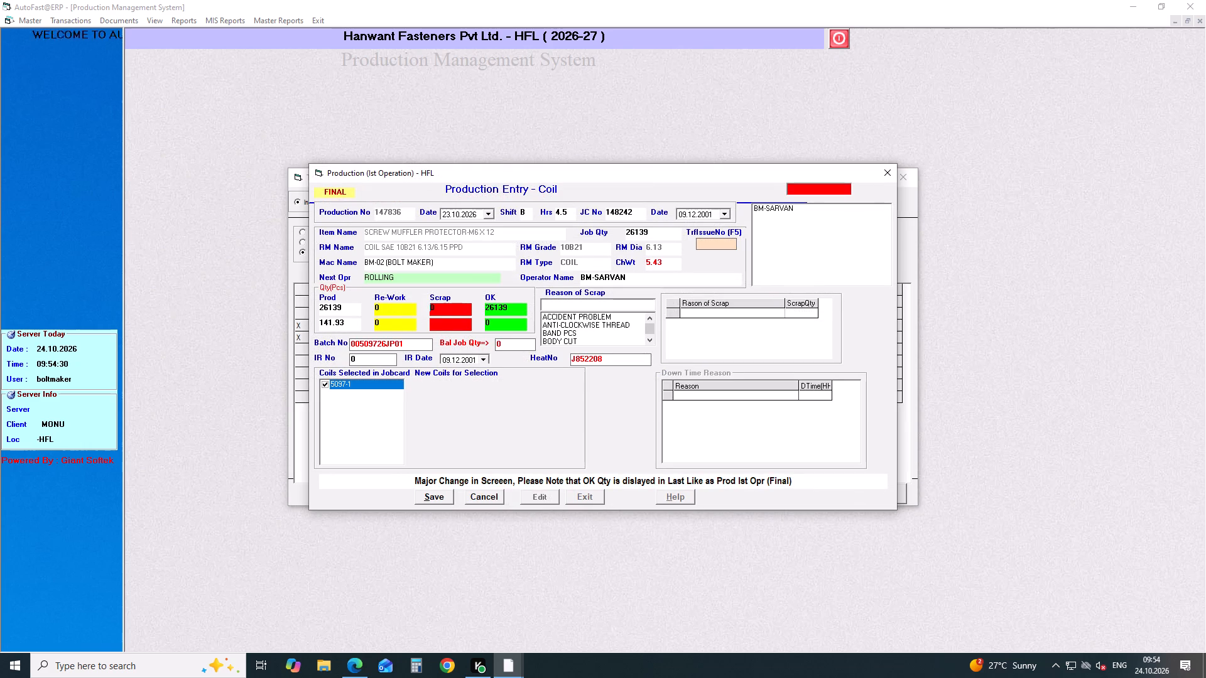
Record 5 scrap pieces for production 147836 with the reason CUTT OFF.
{"action": "key", "text": "Delete"}
{"action": "key", "text": "5"}
{"action": "key", "text": "Return"}
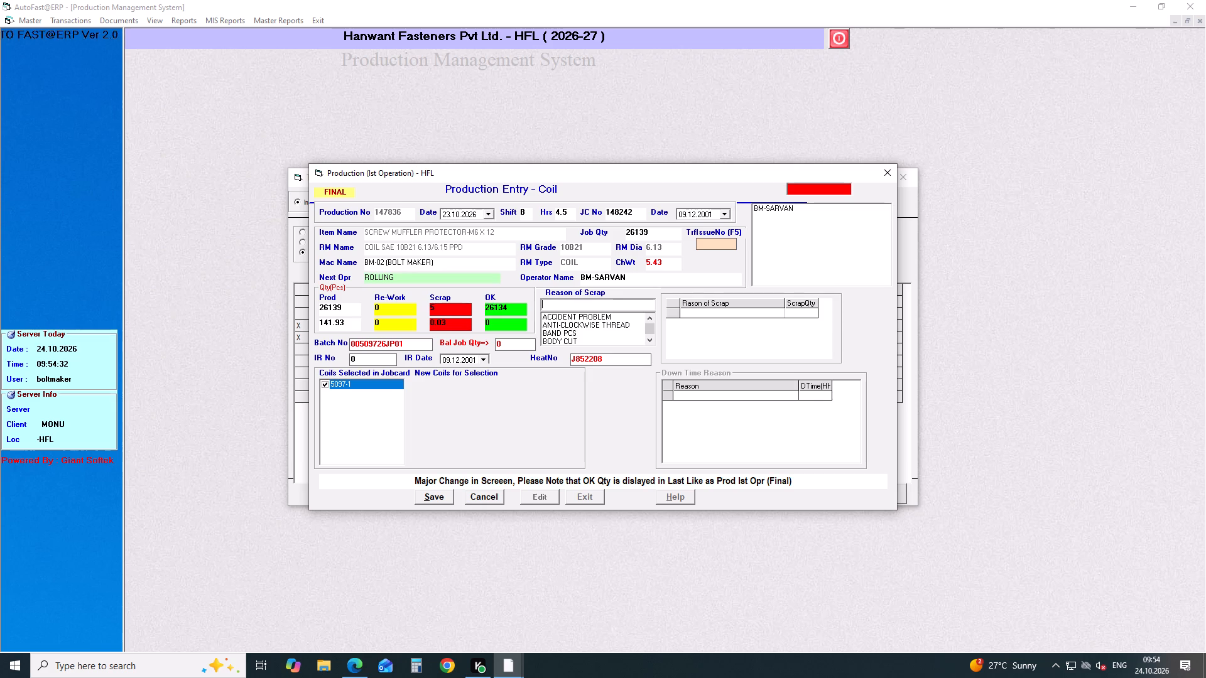
{"action": "type", "text": "CU"}
{"action": "key", "text": "Down"}
{"action": "key", "text": "Return"}
{"action": "key", "text": "5"}
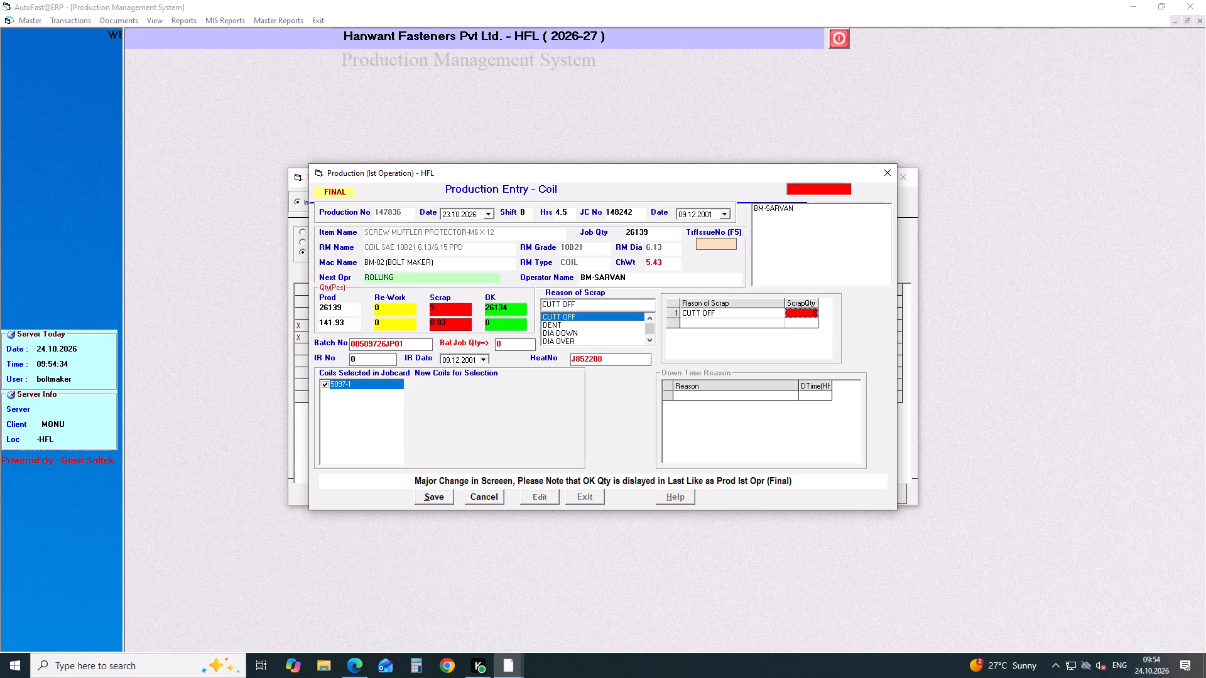
Enter IR No 01 with IR date 23.10.2026 for production 147836, save, and exit the entry.
{"action": "left_click", "coordinate": [367, 360]}
{"action": "key", "text": "1"}
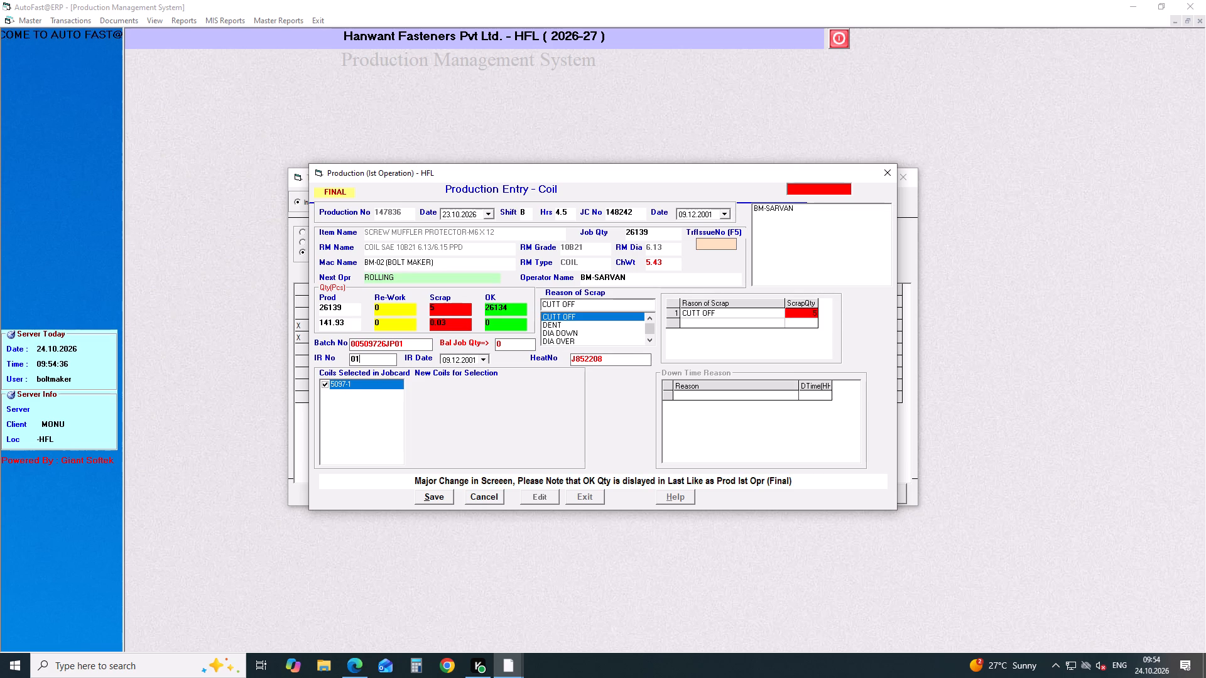
{"action": "key", "text": "Return"}
{"action": "left_click", "coordinate": [484, 361]}
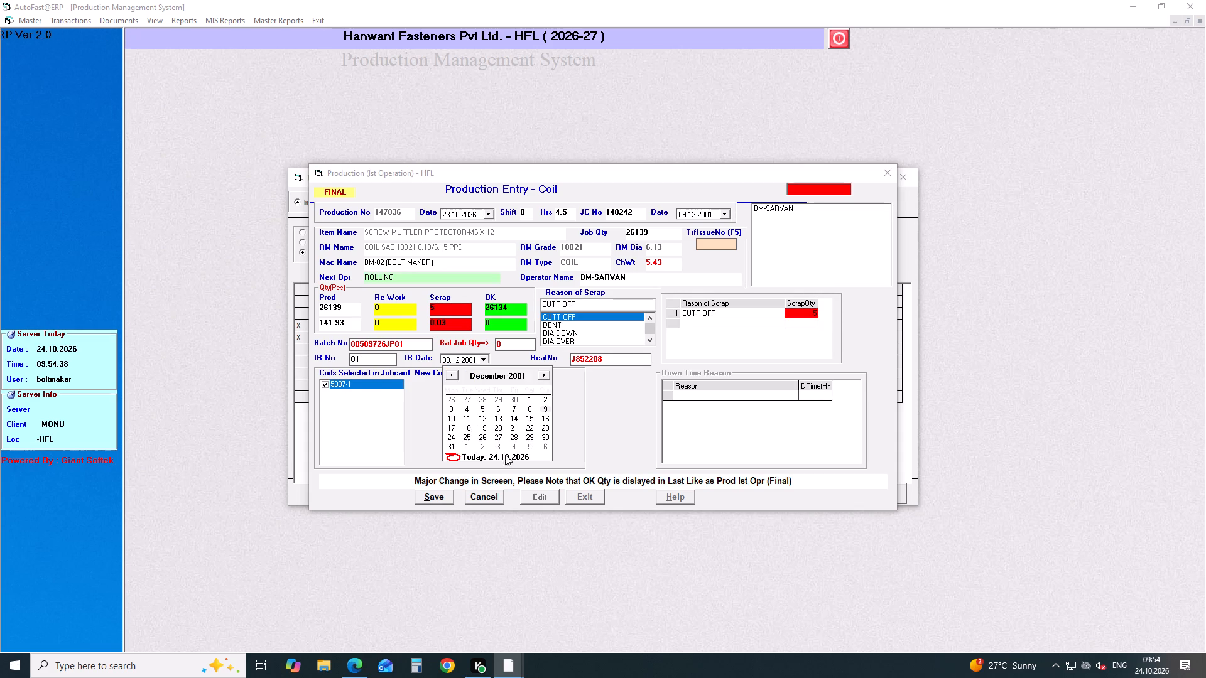
{"action": "left_click", "coordinate": [505, 455]}
{"action": "key", "text": "Down"}
{"action": "key", "text": "Return"}
{"action": "key", "text": "Return"}
{"action": "key", "text": "Return"}
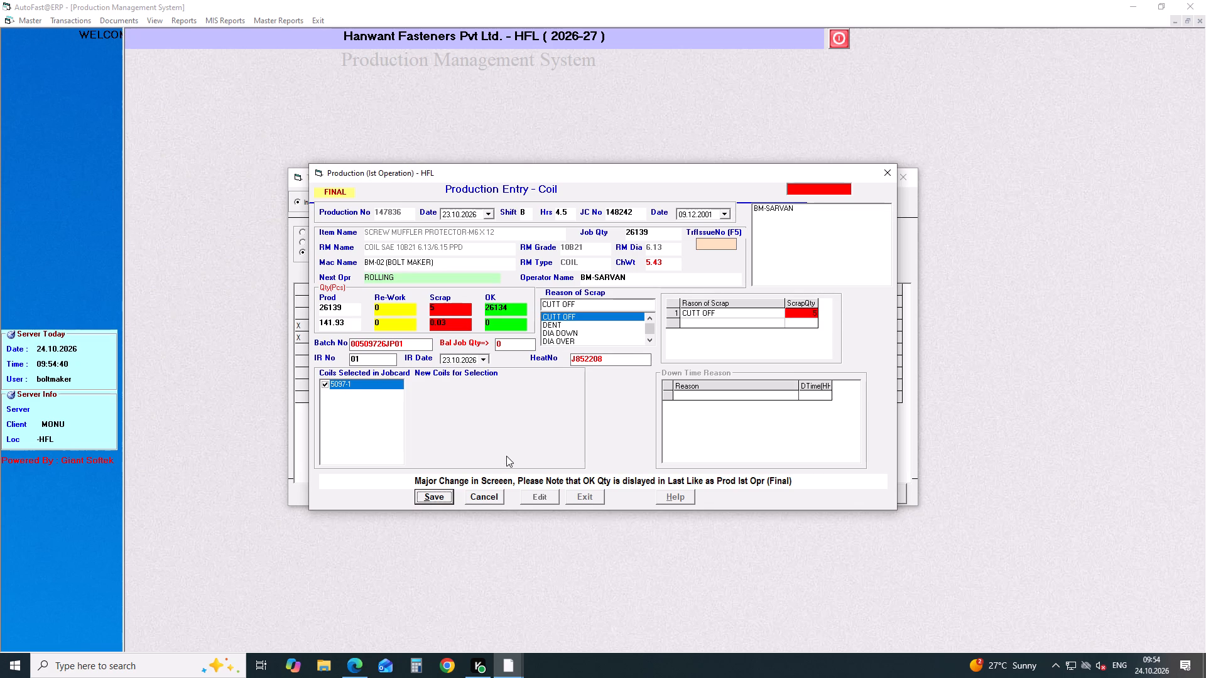
{"action": "left_click", "coordinate": [588, 496]}
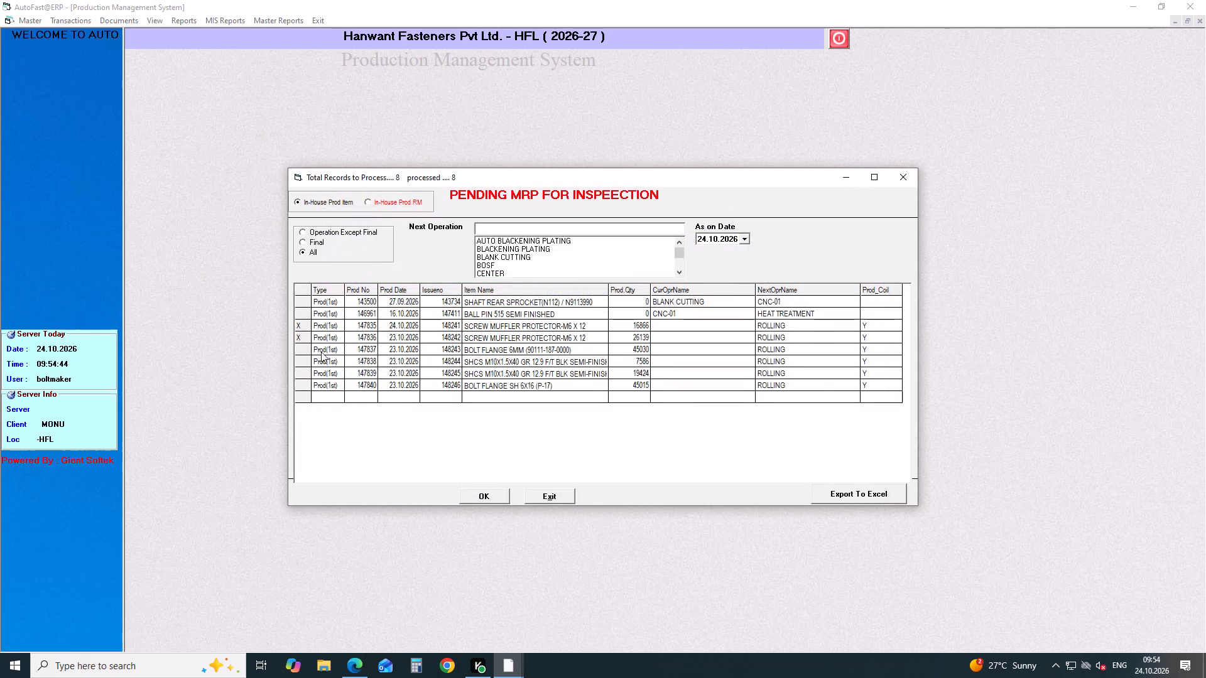
Open pending production 147837 for final entry and set its re-work quantity to 0.
{"action": "left_click", "coordinate": [324, 346]}
{"action": "key", "text": "Return"}
{"action": "key", "text": "Return"}
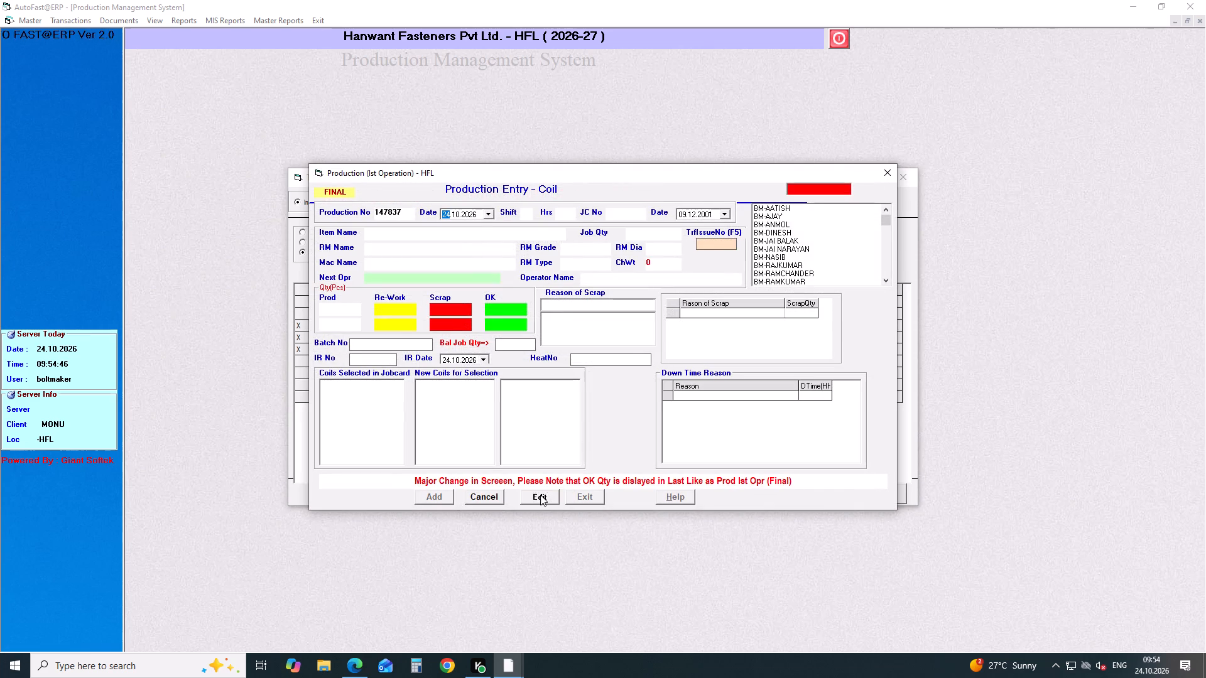
{"action": "left_click", "coordinate": [540, 495]}
{"action": "key", "text": "Return"}
{"action": "left_click_drag", "start_coordinate": [401, 308], "coordinate": [326, 313]}
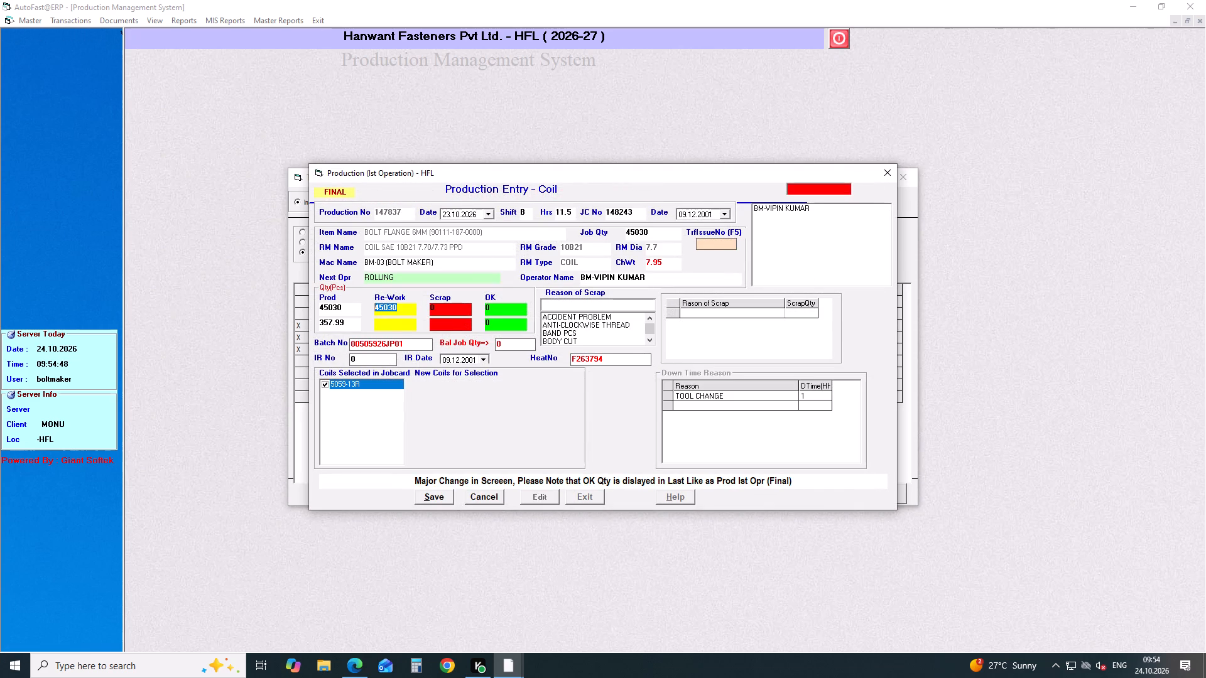
{"action": "key", "text": "0"}
{"action": "key", "text": "Return"}
Record 30 scrap pieces for production 147837 with the reason CUTT OFF.
{"action": "key", "text": "3"}
{"action": "key", "text": "Return"}
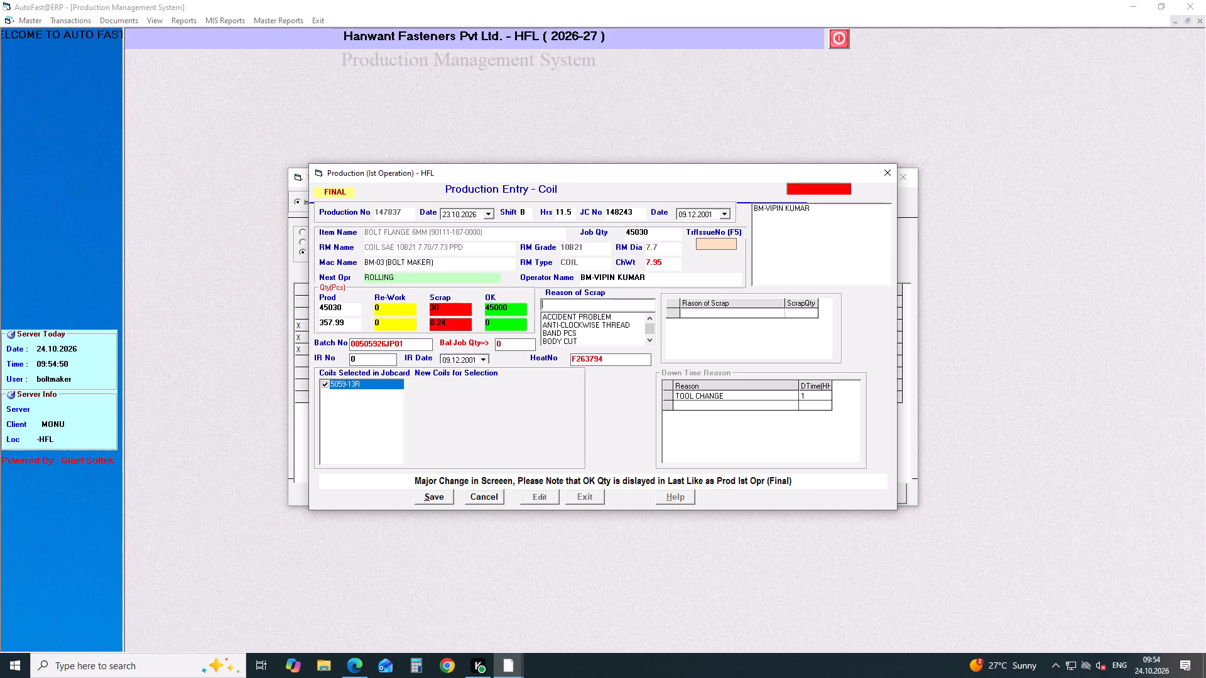
{"action": "type", "text": "CU"}
{"action": "key", "text": "Down"}
{"action": "key", "text": "Return"}
{"action": "type", "text": "30"}
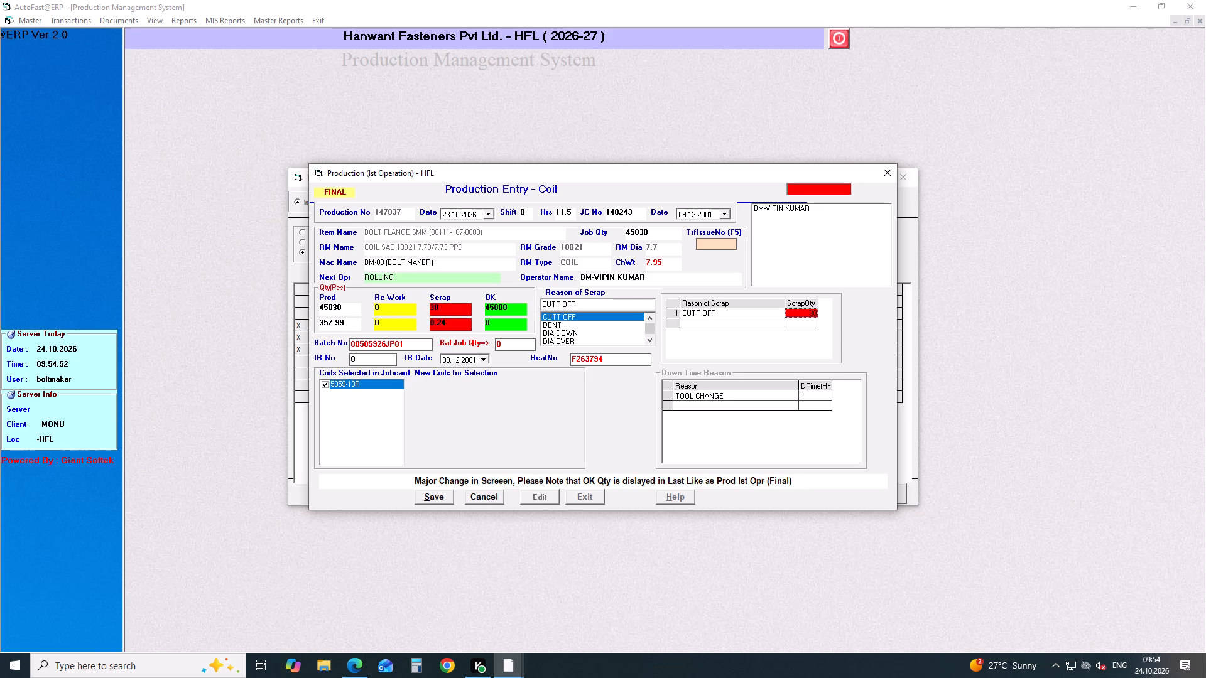
Enter IR No 01 with IR date 23.10.2026 for production 147837, save, and exit the entry.
{"action": "left_click", "coordinate": [362, 362]}
{"action": "key", "text": "1"}
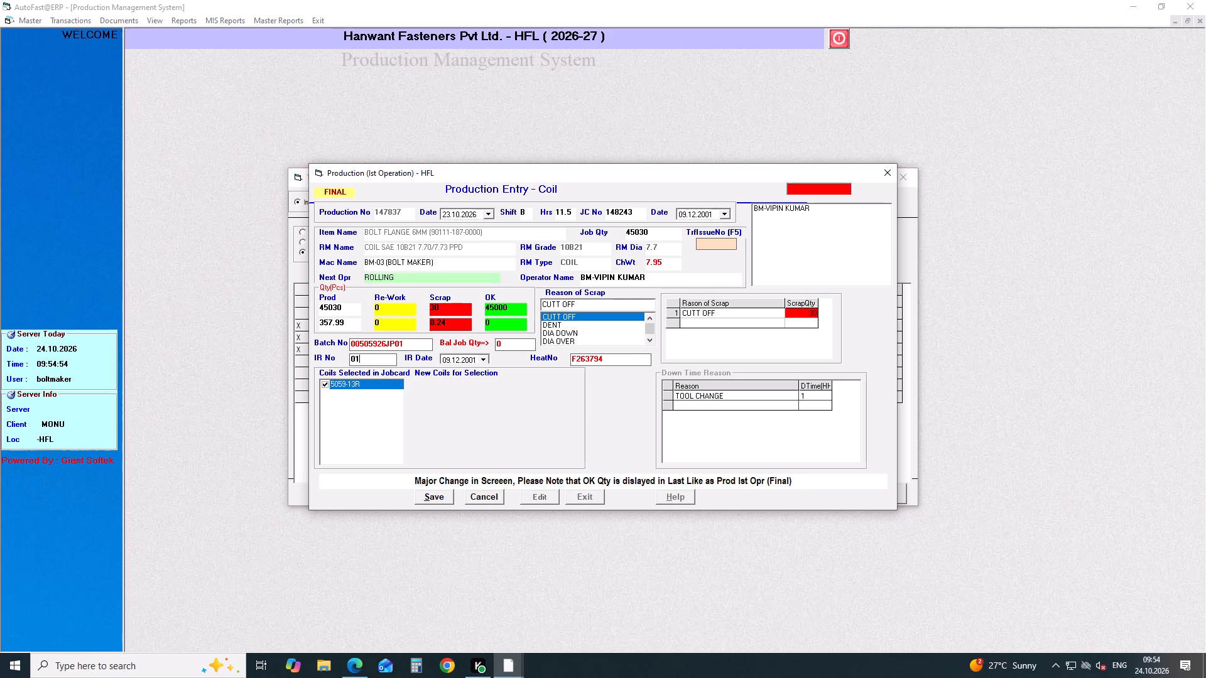
{"action": "key", "text": "Return"}
{"action": "left_click", "coordinate": [482, 360]}
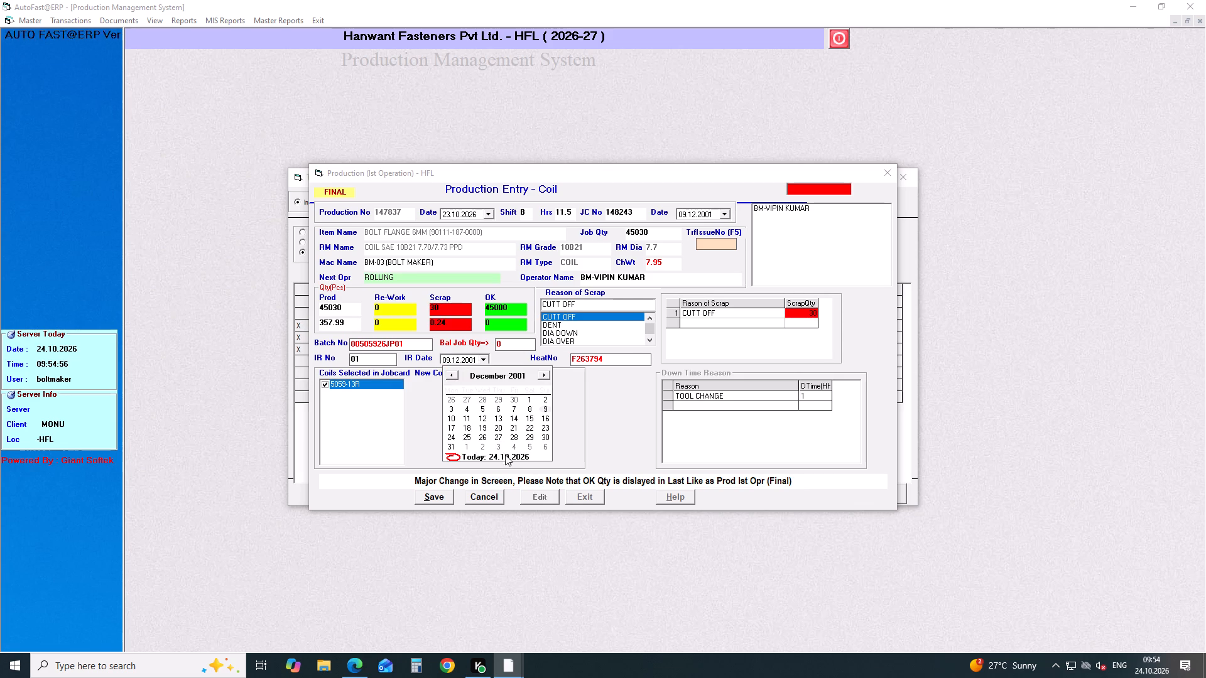
{"action": "left_click", "coordinate": [506, 458]}
{"action": "key", "text": "Down"}
{"action": "key", "text": "Return"}
{"action": "key", "text": "Return"}
{"action": "key", "text": "Return"}
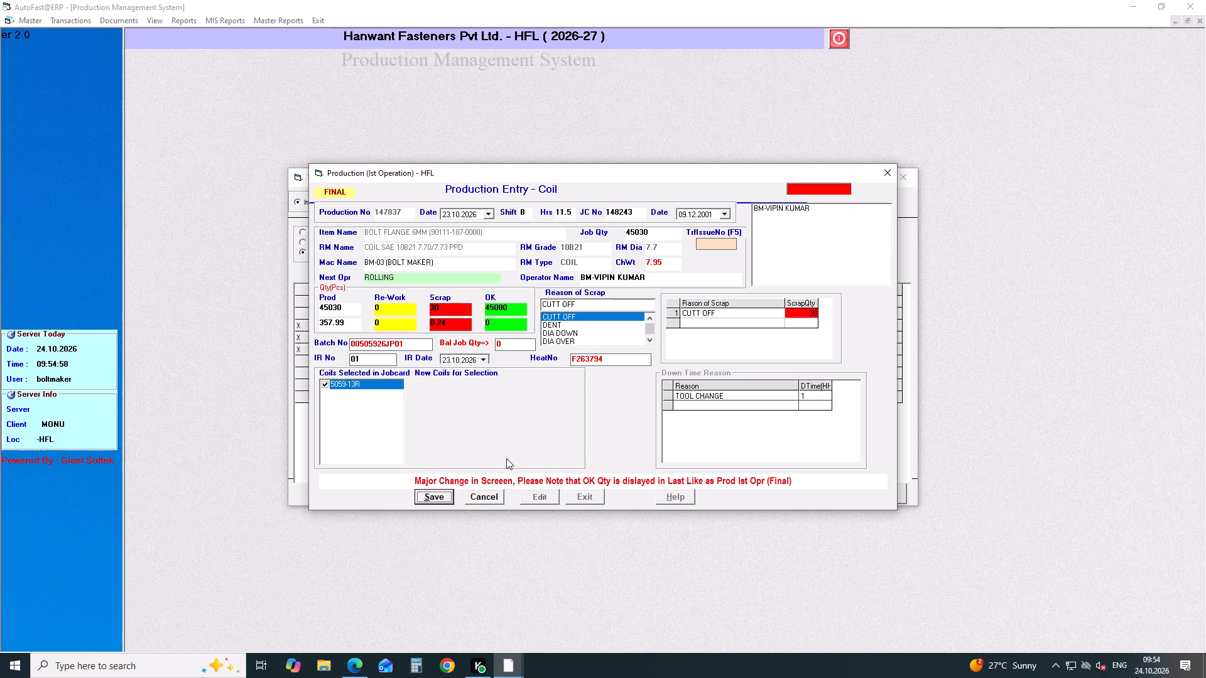
{"action": "left_click", "coordinate": [584, 496]}
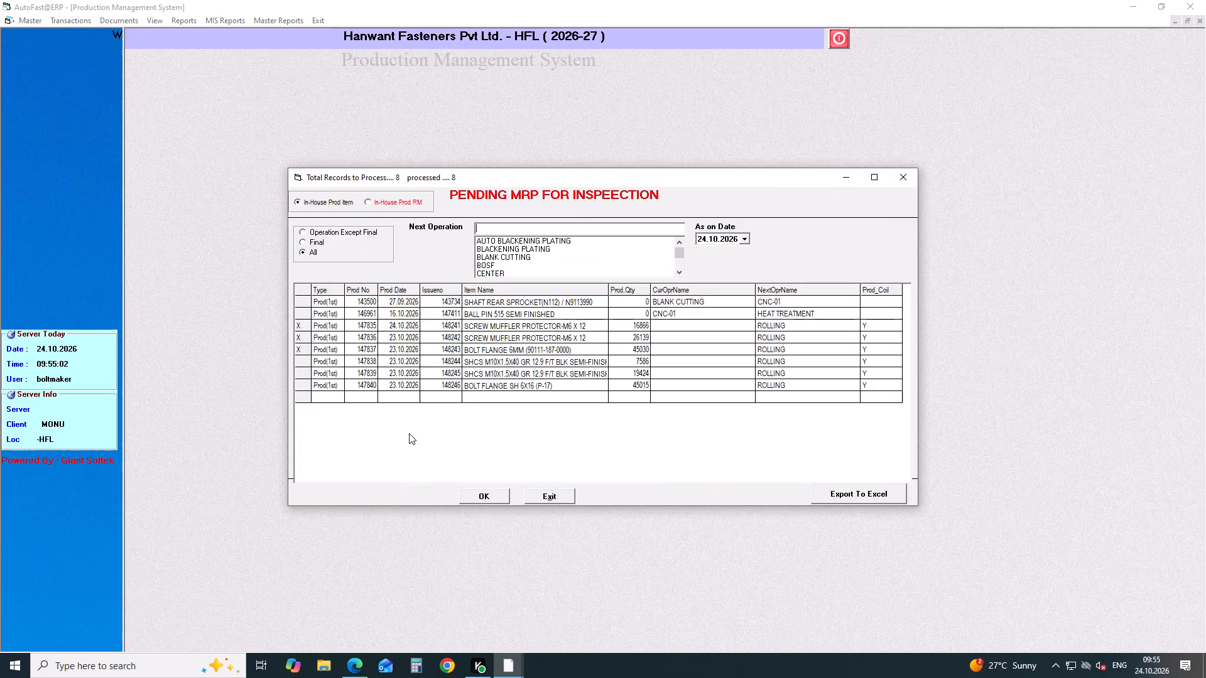
Open pending production 147838 for final entry and set its re-work quantity to 0.
{"action": "left_click", "coordinate": [322, 360]}
{"action": "key", "text": "Return"}
{"action": "key", "text": "Return"}
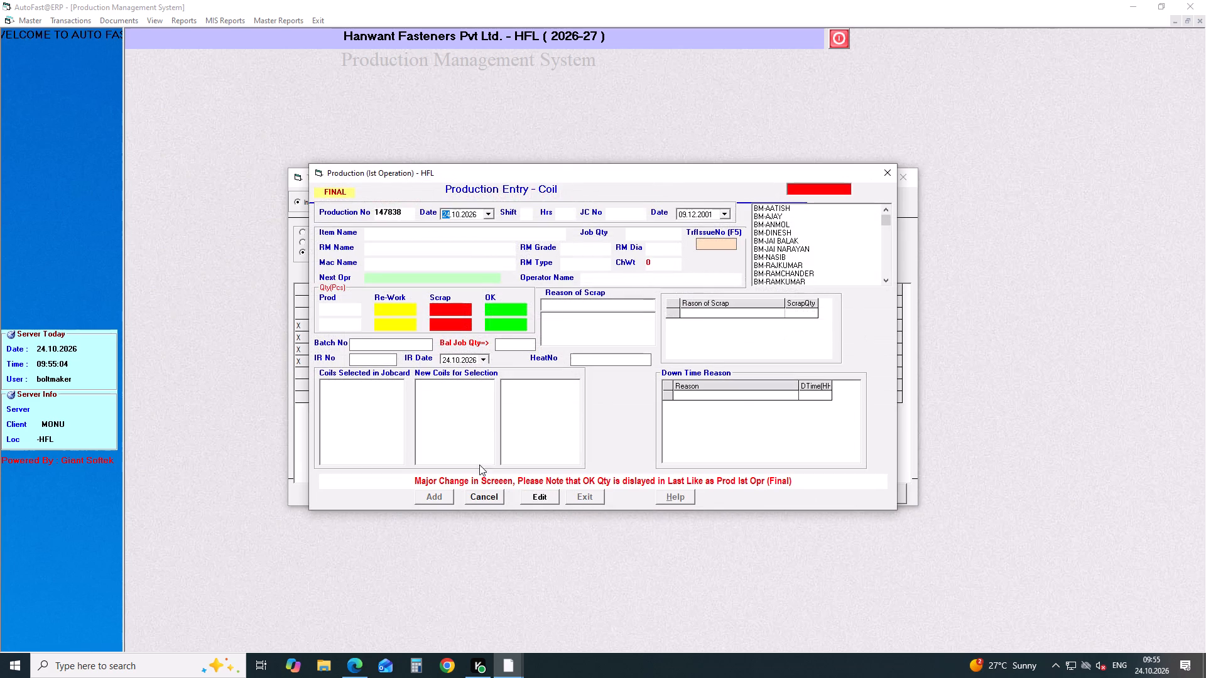
{"action": "left_click", "coordinate": [537, 501]}
{"action": "key", "text": "Return"}
{"action": "left_click_drag", "start_coordinate": [398, 311], "coordinate": [389, 311]}
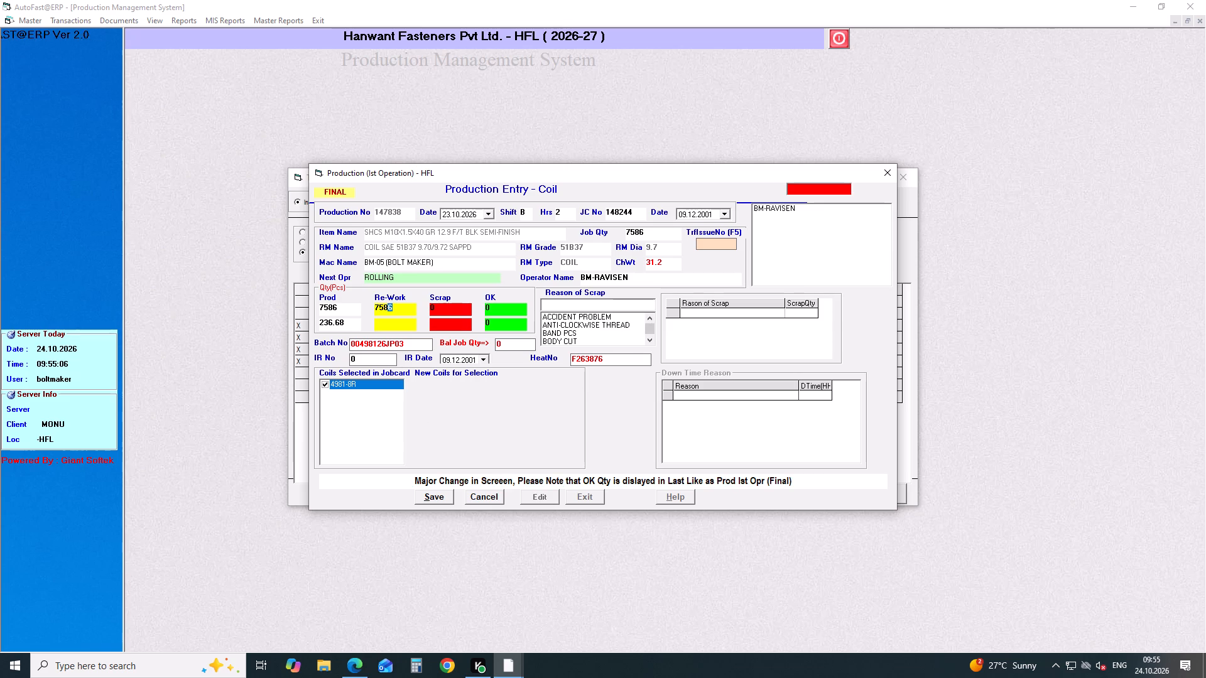
{"action": "left_click_drag", "start_coordinate": [389, 311], "coordinate": [326, 315]}
{"action": "key", "text": "0"}
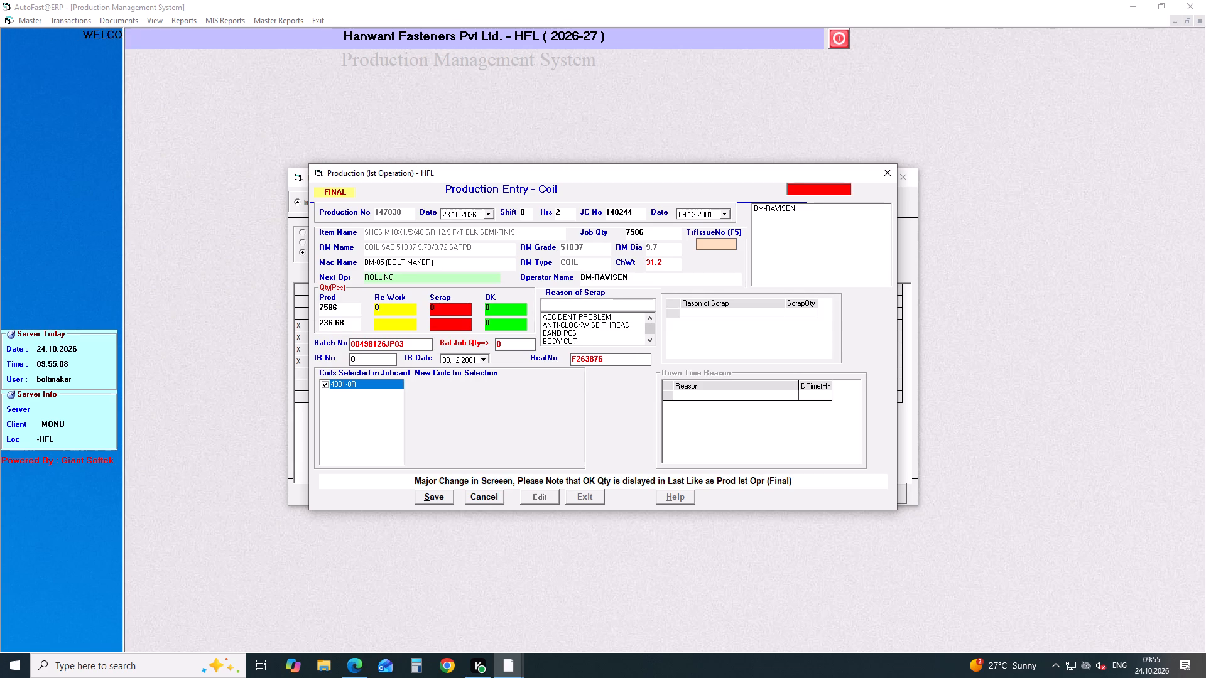
{"action": "key", "text": "Return"}
Enter IR No 1 with IR date 23.10.2026 for production 147838, save, and exit the entry.
{"action": "key", "text": "Return"}
{"action": "key", "text": "Return"}
{"action": "key", "text": "Return"}
{"action": "key", "text": "Delete"}
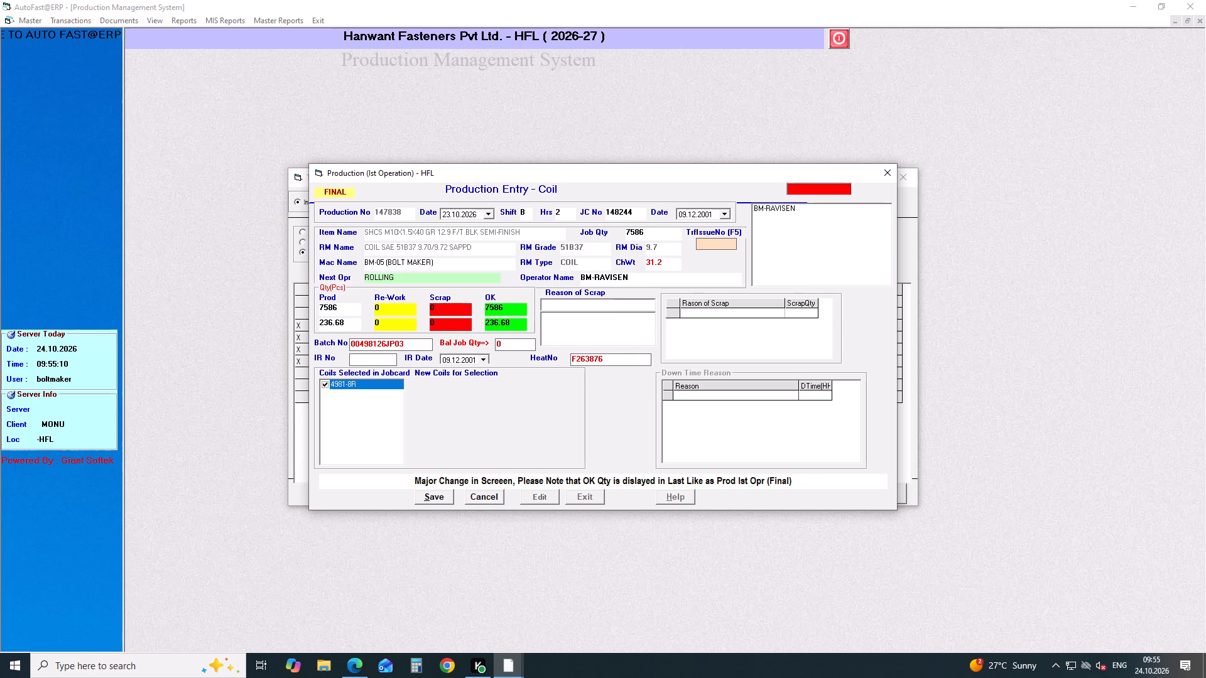
{"action": "key", "text": "1"}
{"action": "key", "text": "Return"}
{"action": "left_click", "coordinate": [482, 362]}
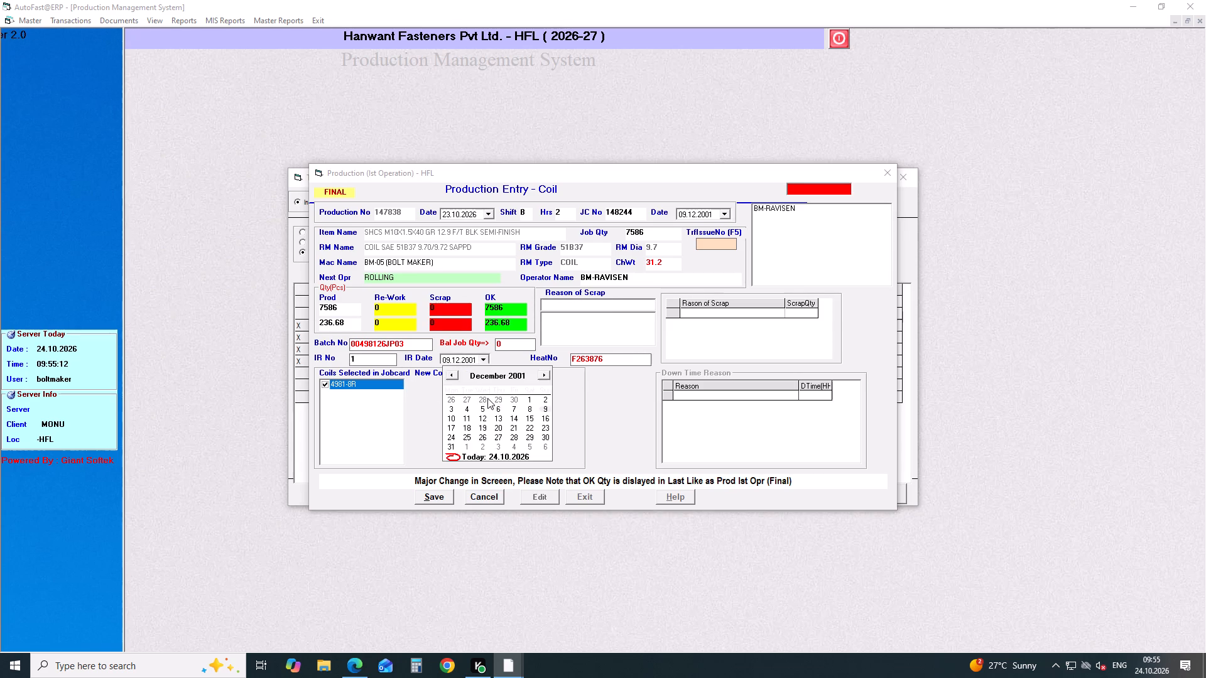
{"action": "left_click", "coordinate": [503, 458]}
{"action": "key", "text": "Down"}
{"action": "key", "text": "Return"}
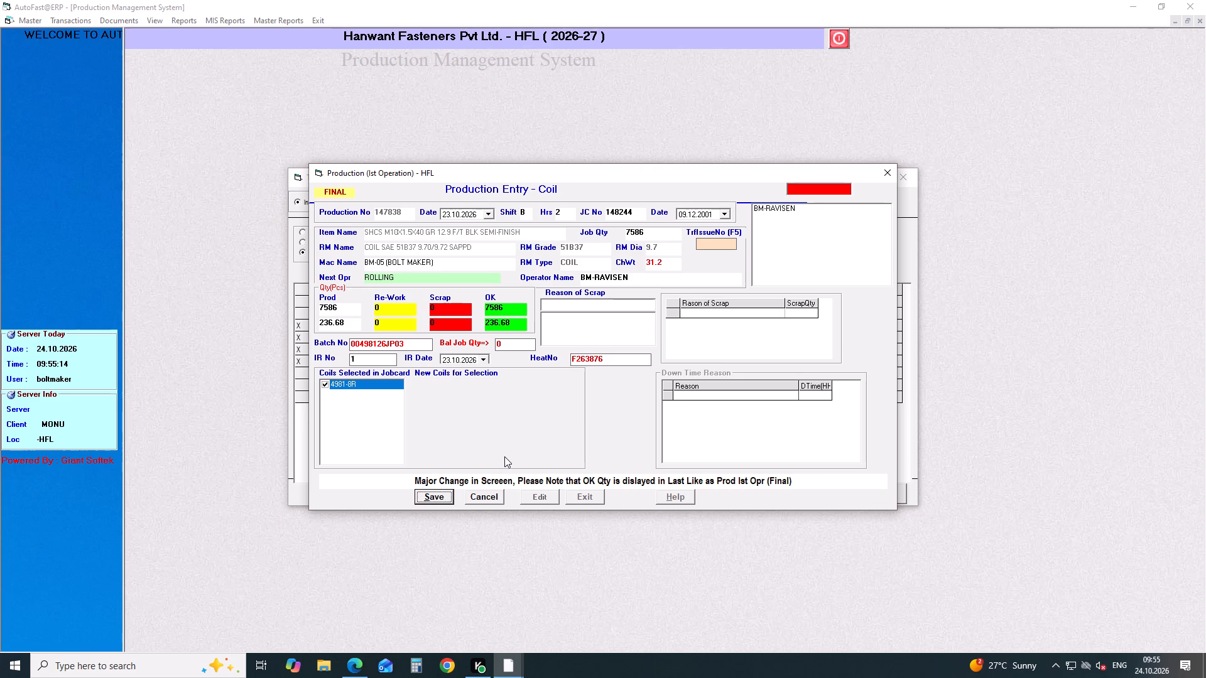
{"action": "key", "text": "Return"}
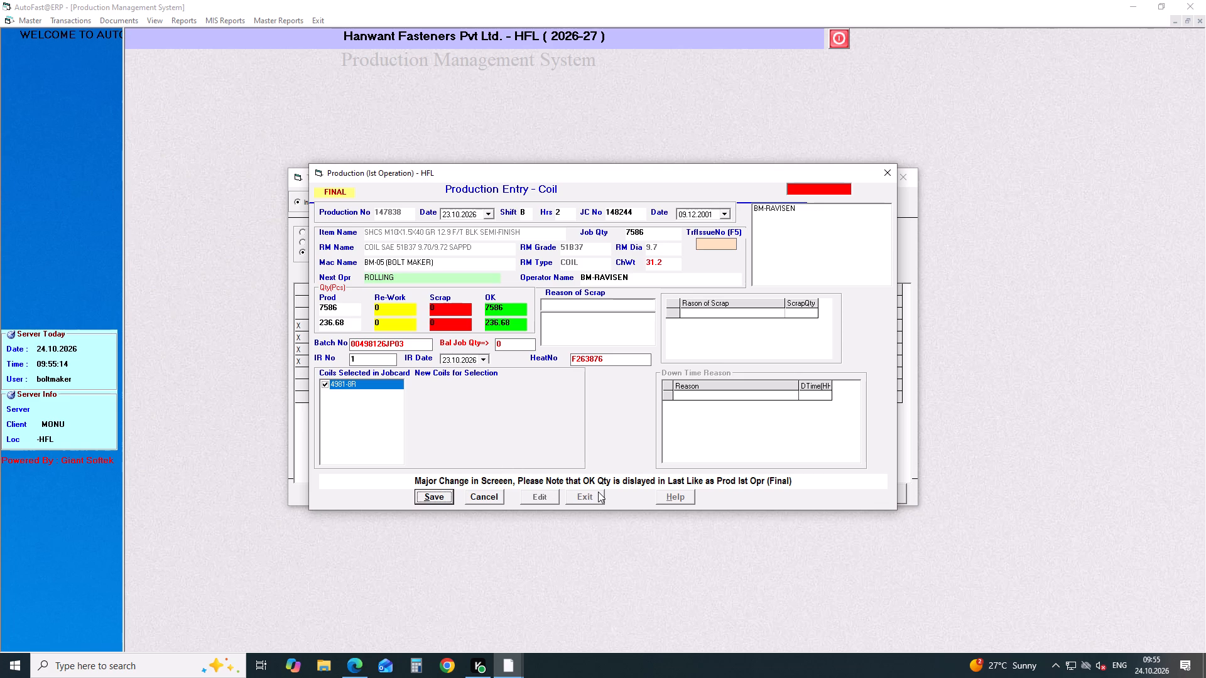
{"action": "left_click", "coordinate": [586, 495]}
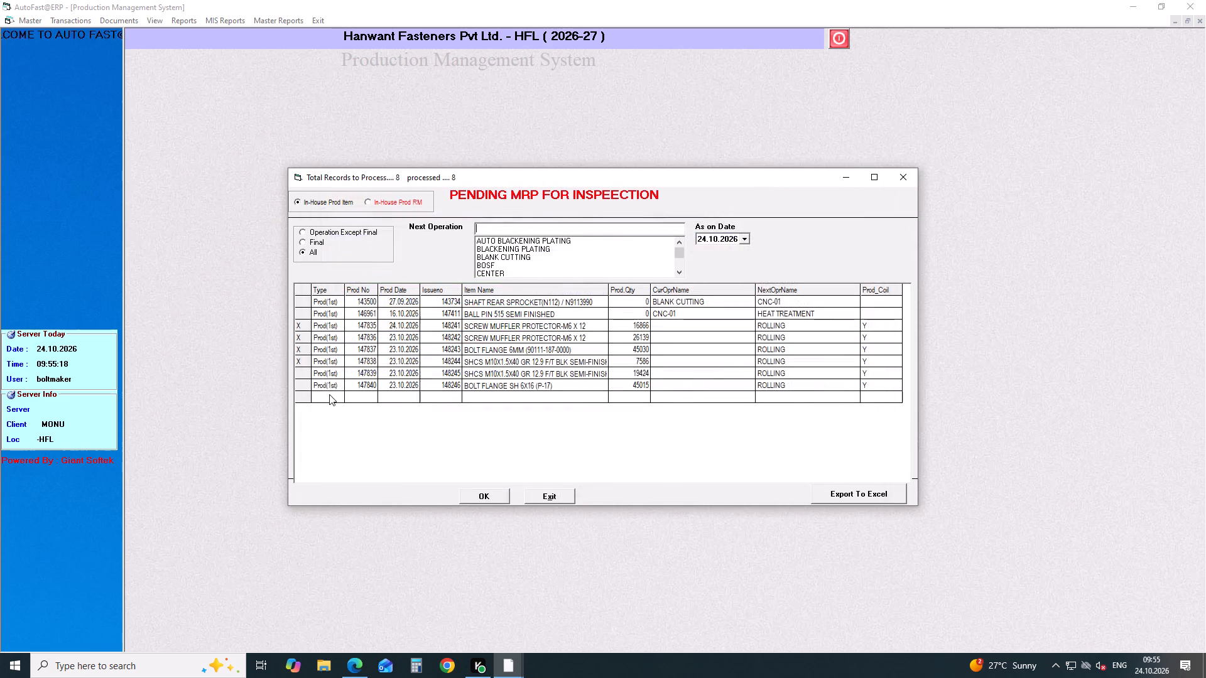
Open pending production 147839 for final entry and set its re-work quantity to 0.
{"action": "left_click", "coordinate": [325, 372]}
{"action": "key", "text": "Return"}
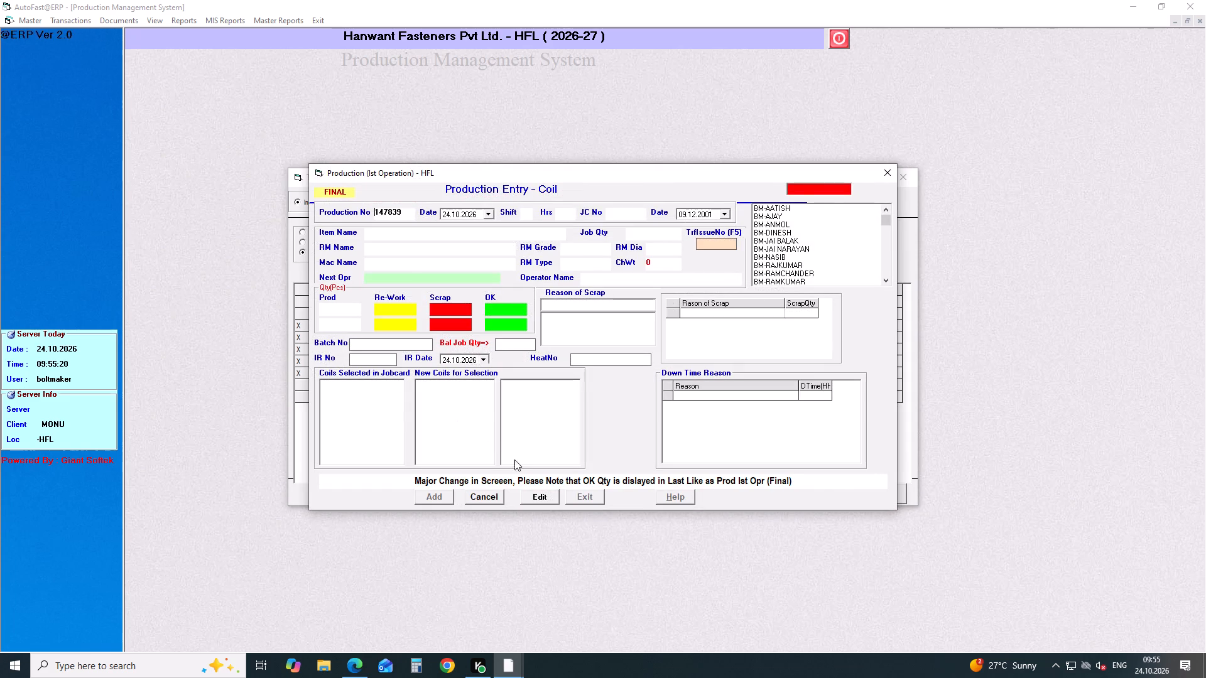
{"action": "left_click", "coordinate": [536, 493]}
{"action": "key", "text": "Return"}
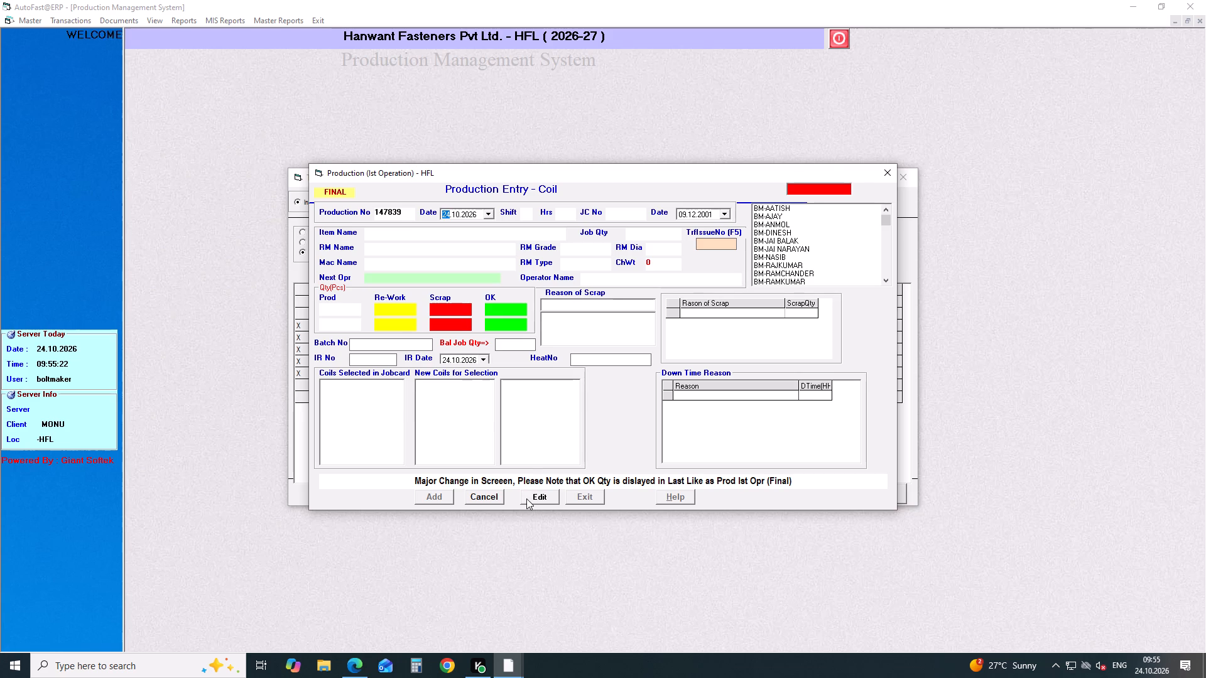
{"action": "left_click", "coordinate": [531, 500]}
{"action": "key", "text": "Return"}
{"action": "left_click_drag", "start_coordinate": [405, 315], "coordinate": [330, 318]}
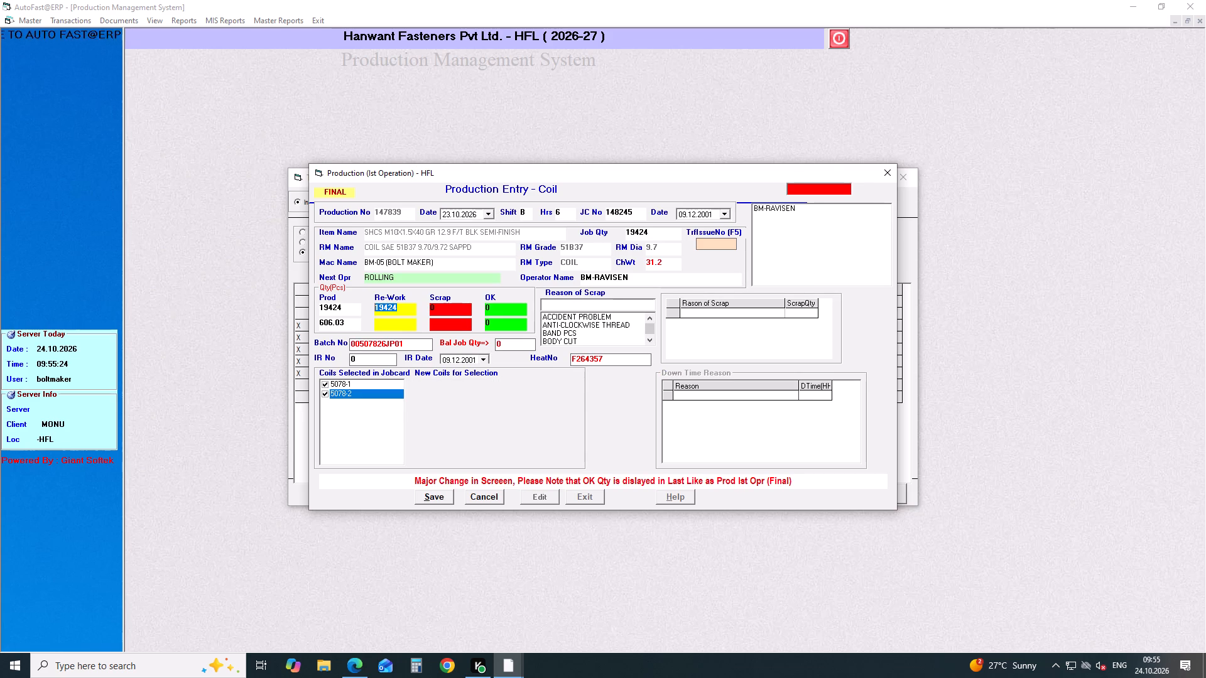
{"action": "key", "text": "0"}
{"action": "key", "text": "Return"}
Record 10 scrap pieces for production 147839 with the reason CUTT OFF.
{"action": "key", "text": "1"}
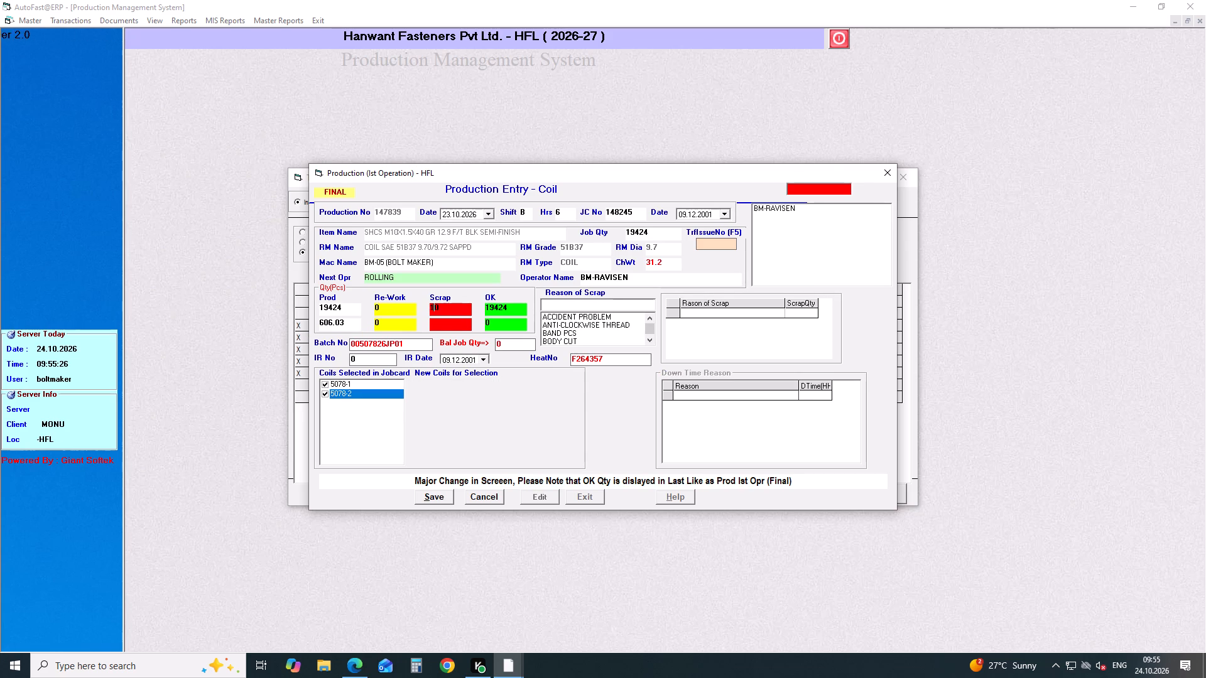
{"action": "key", "text": "Return"}
{"action": "type", "text": "CU"}
{"action": "key", "text": "Down"}
{"action": "key", "text": "Return"}
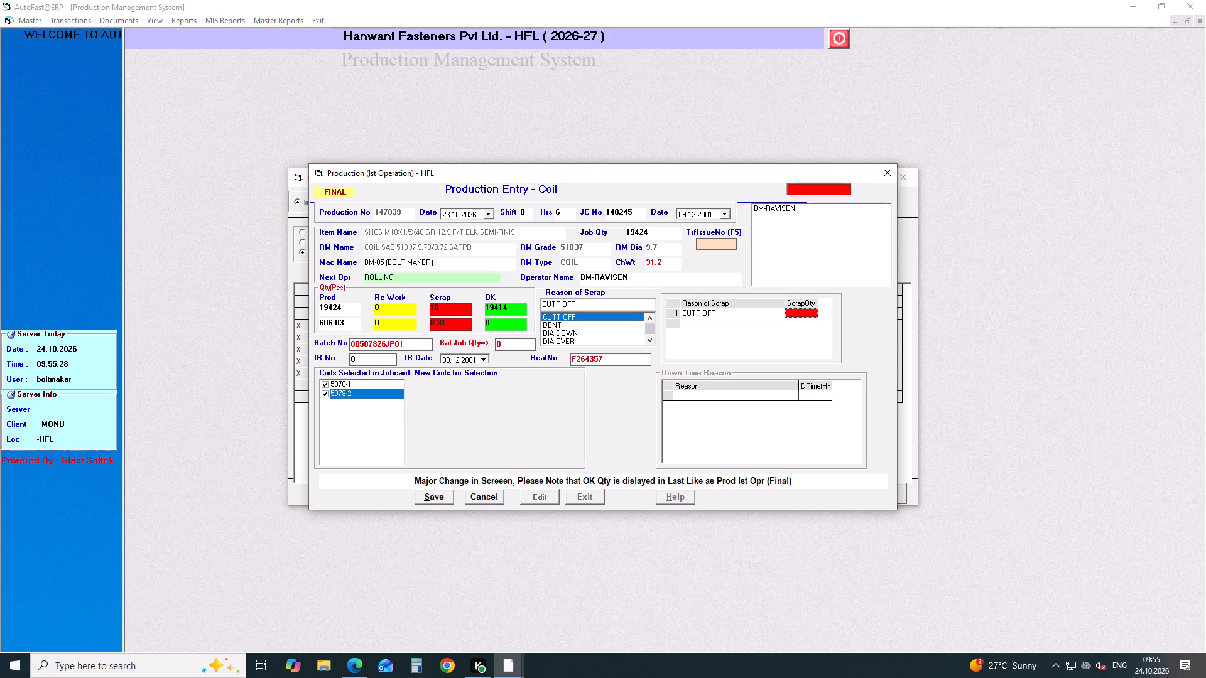
{"action": "type", "text": "10"}
Enter IR No 01 with IR date 23.10.2026 for production 147839, save, and exit the entry.
{"action": "left_click", "coordinate": [372, 362]}
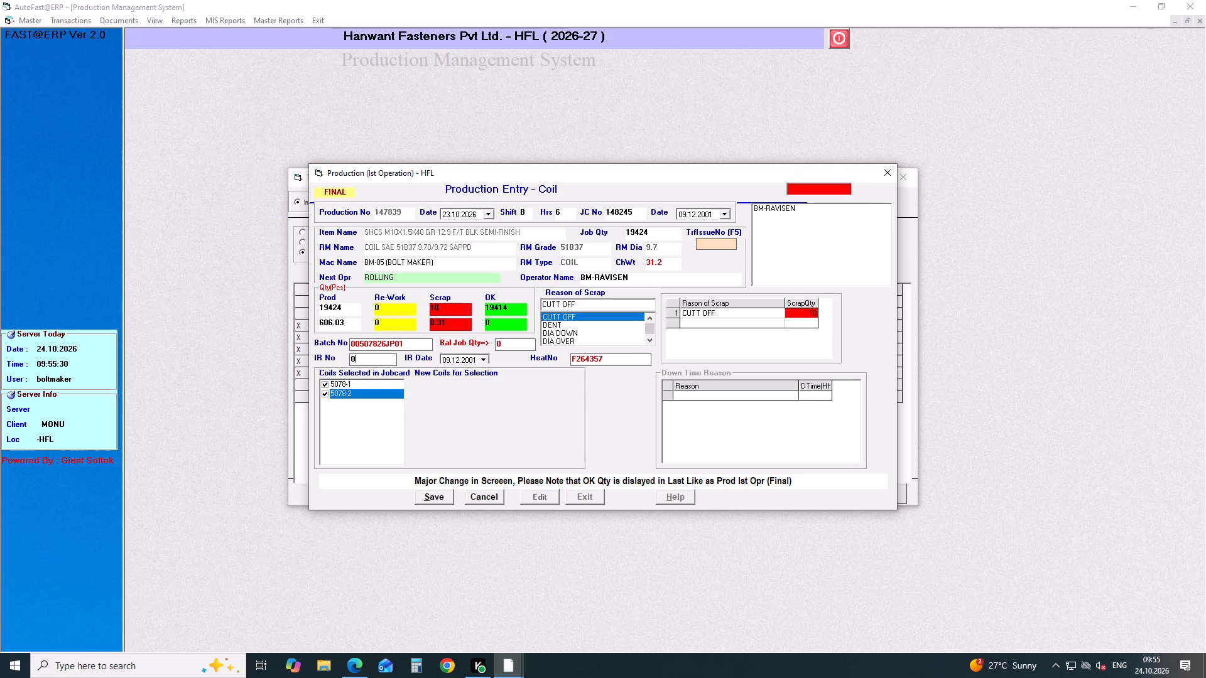
{"action": "key", "text": "1"}
{"action": "key", "text": "Return"}
{"action": "left_click", "coordinate": [486, 360]}
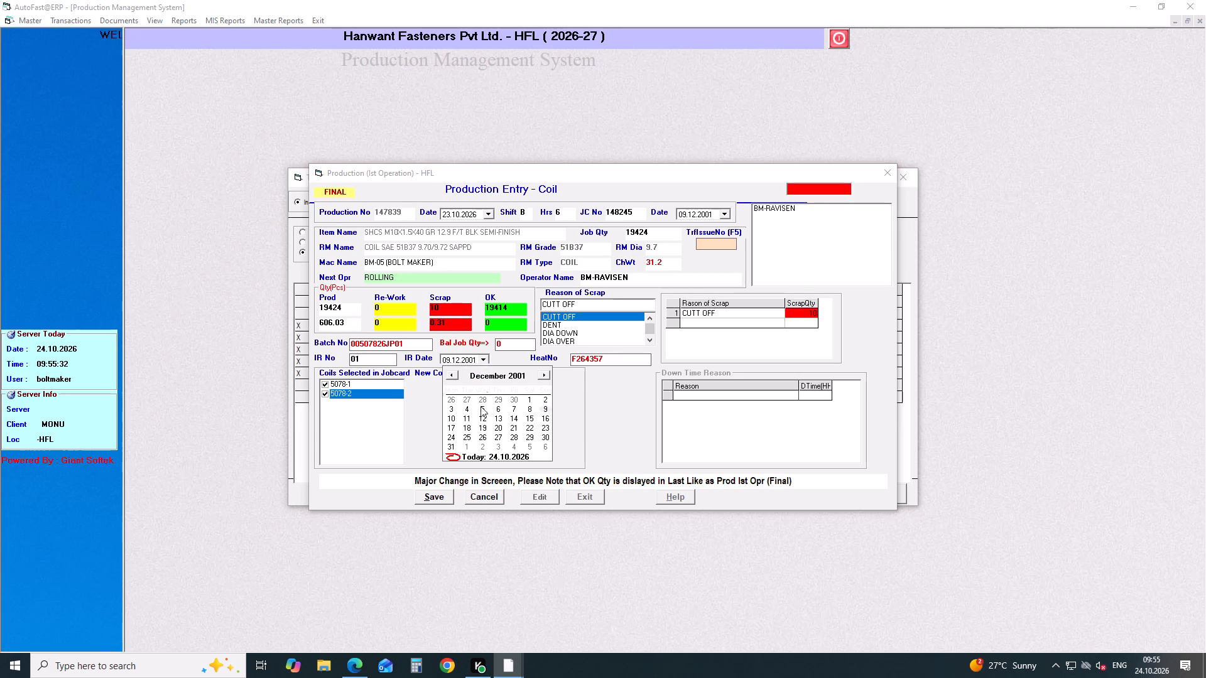
{"action": "left_click", "coordinate": [501, 456]}
{"action": "key", "text": "Down"}
{"action": "key", "text": "Return"}
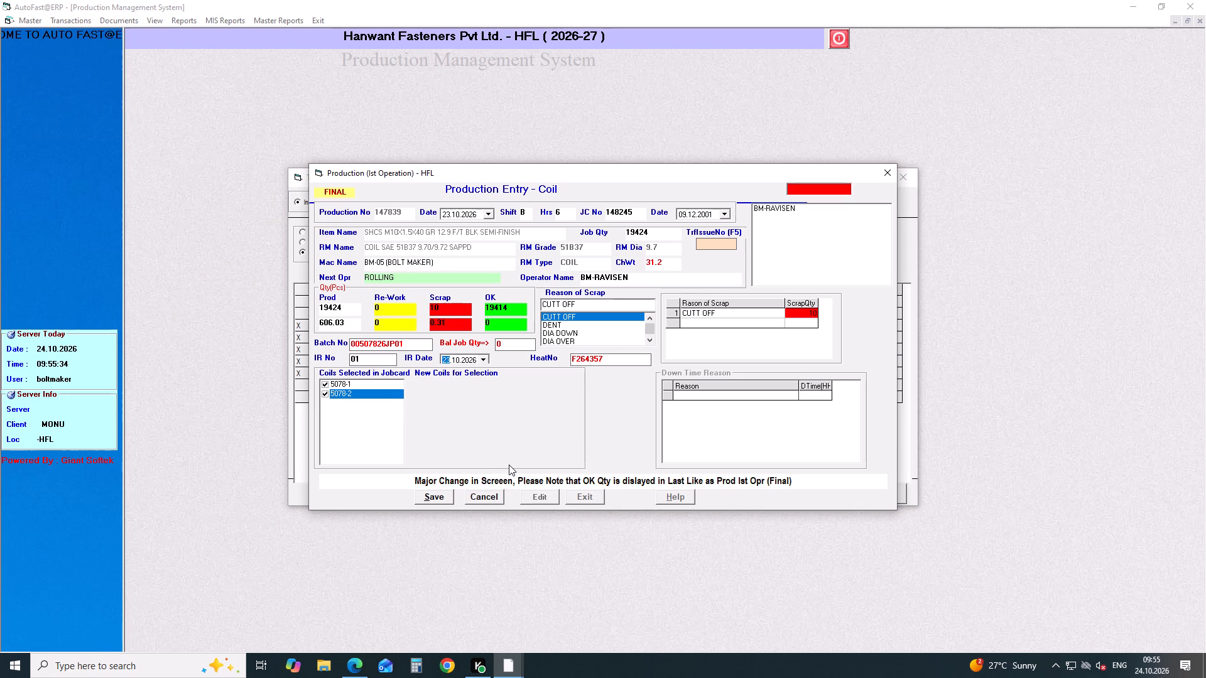
{"action": "key", "text": "Return"}
{"action": "key", "text": "Return"}
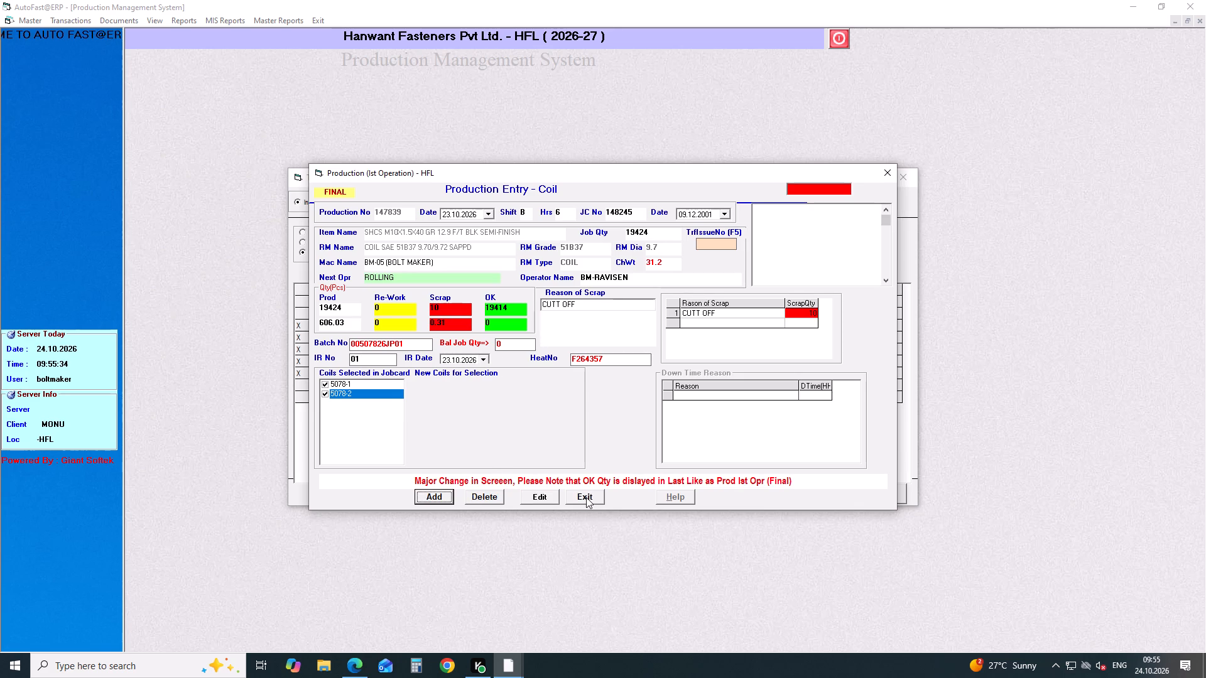
{"action": "left_click", "coordinate": [586, 497]}
Open pending production 147840 for final entry and set its re-work quantity to 0.
{"action": "left_click", "coordinate": [321, 382]}
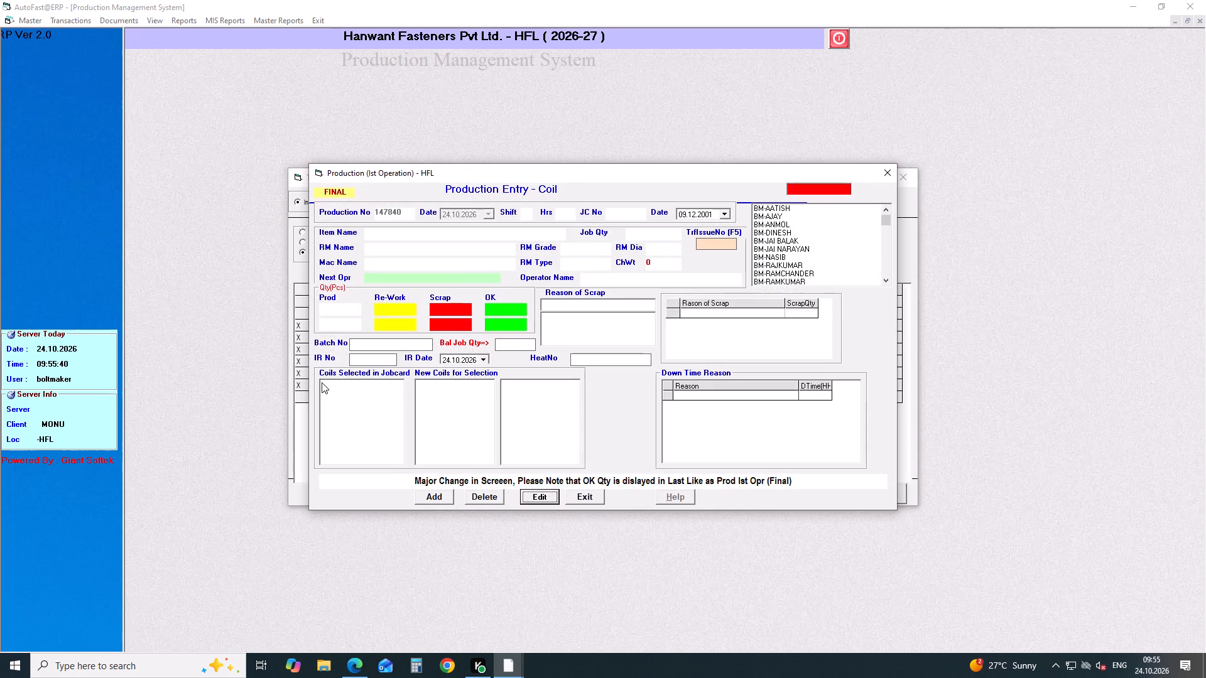
{"action": "key", "text": "Return"}
{"action": "key", "text": "Return"}
{"action": "key", "text": "Return"}
{"action": "left_click", "coordinate": [538, 498]}
{"action": "key", "text": "Return"}
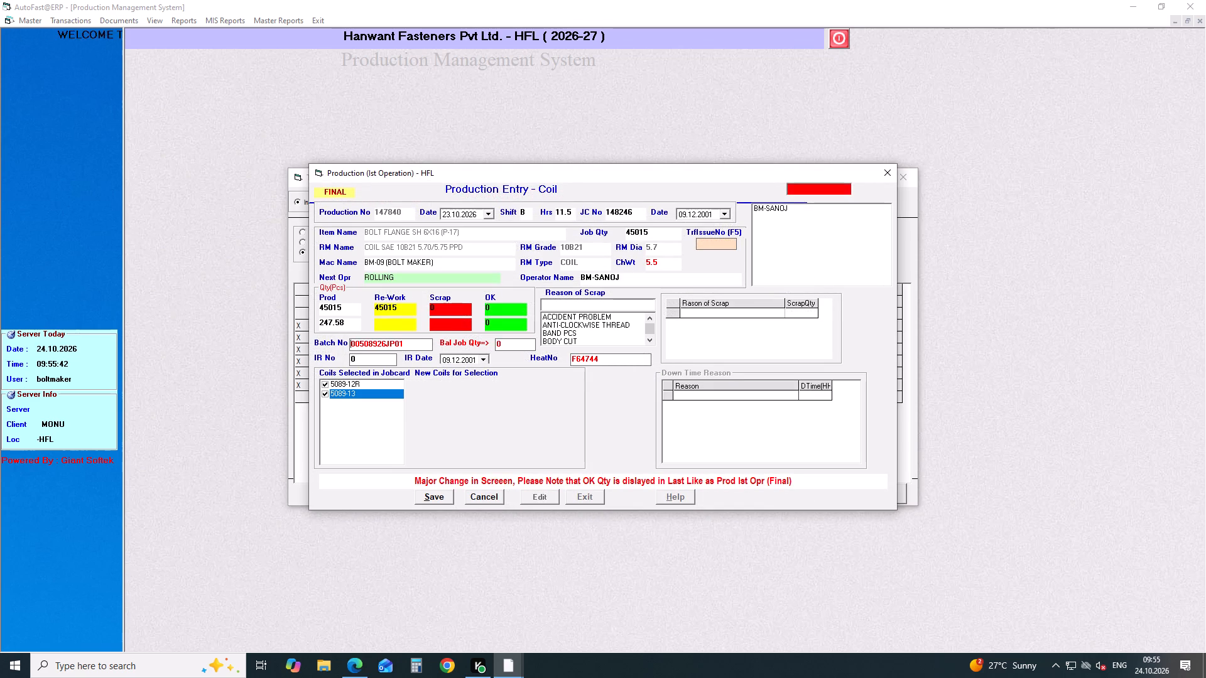
{"action": "left_click_drag", "start_coordinate": [406, 312], "coordinate": [328, 315]}
{"action": "key", "text": "0"}
{"action": "key", "text": "Return"}
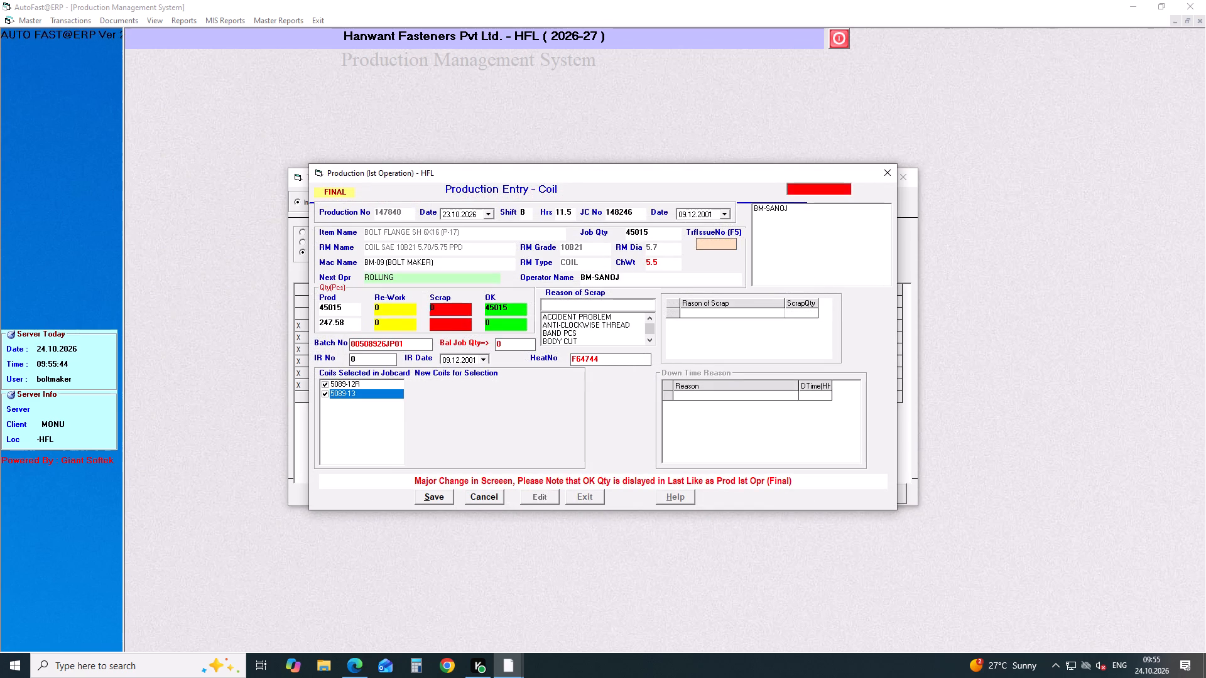
Record 15 scrap pieces for production 147840 with the reason CUTT OFF.
{"action": "key", "text": "Delete"}
{"action": "type", "text": "15"}
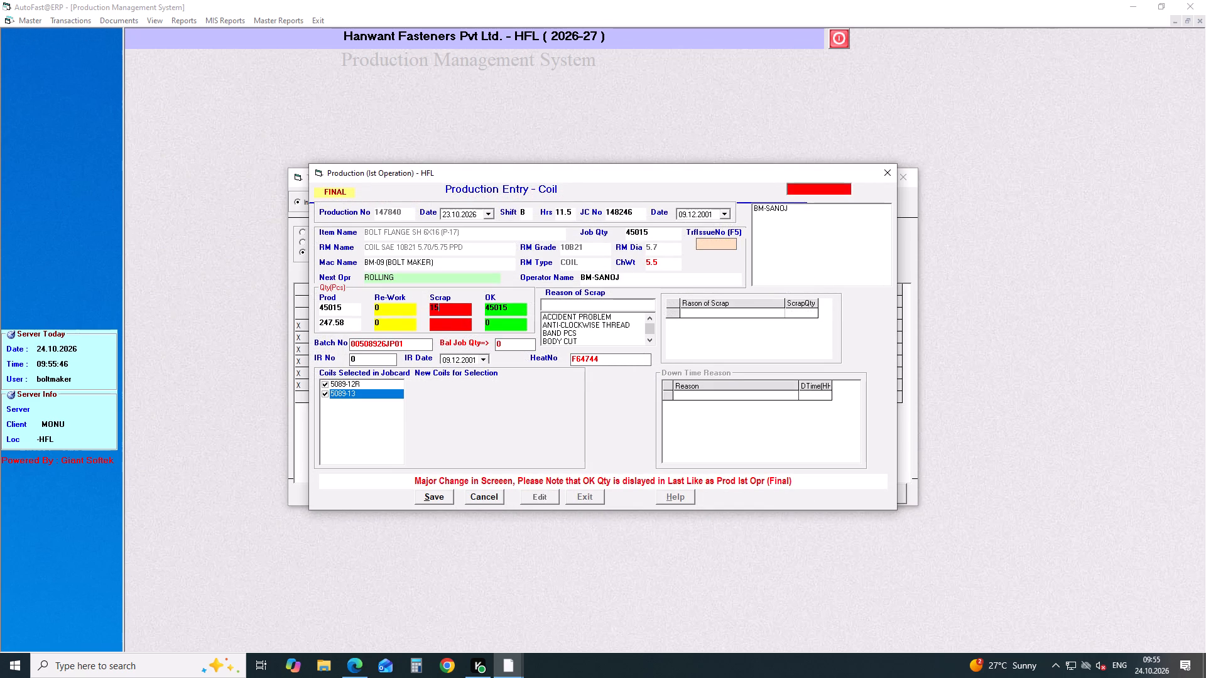
{"action": "key", "text": "Return"}
{"action": "type", "text": "CU"}
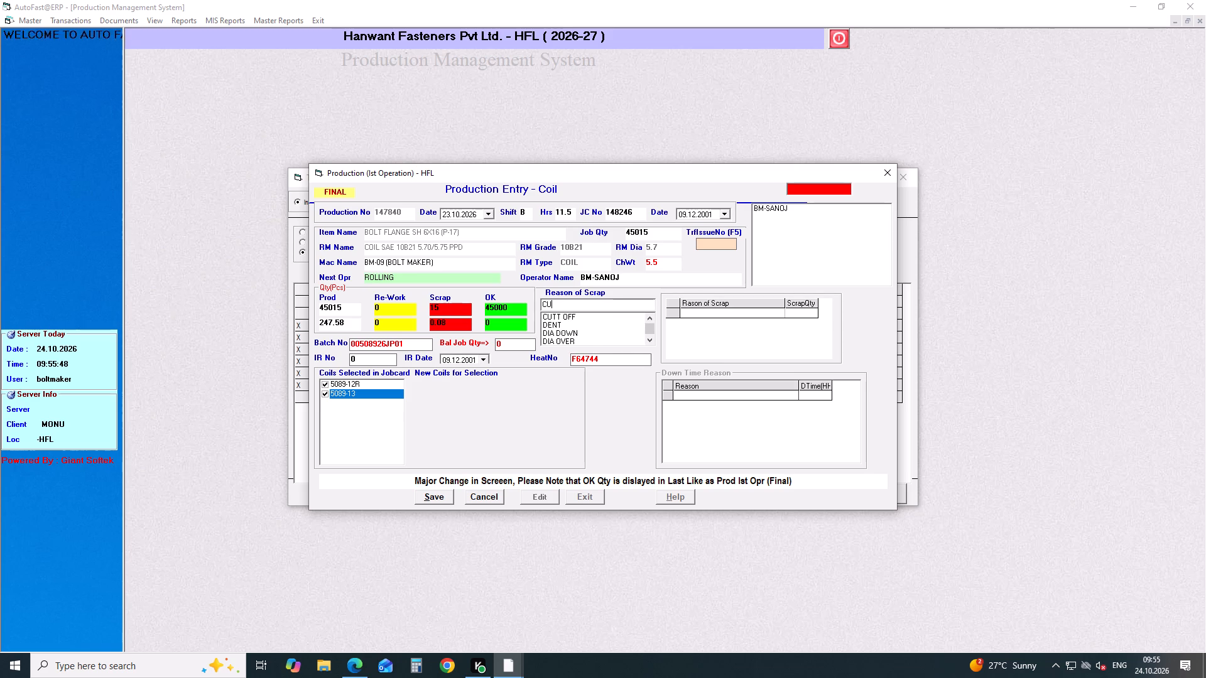
{"action": "key", "text": "Down"}
{"action": "key", "text": "Return"}
{"action": "type", "text": "15"}
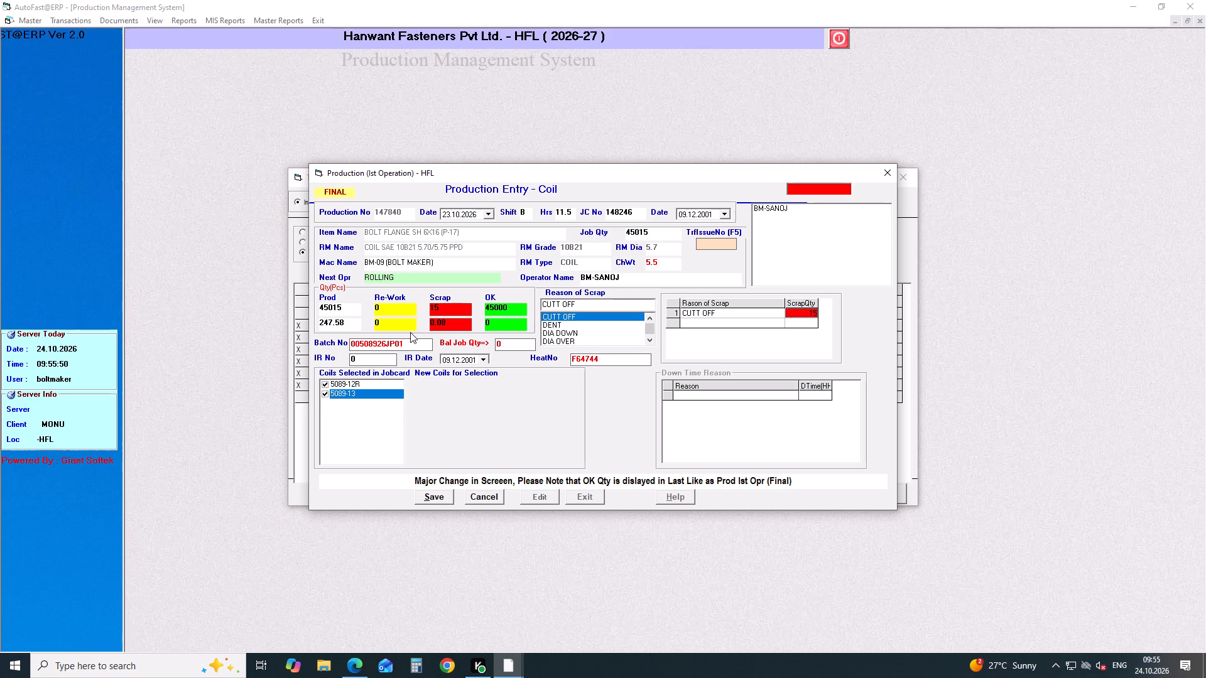
Save production 147840 with IR No 01 and IR date 23.10.2026, and close the entry and the pending inspection list.
{"action": "left_click", "coordinate": [361, 355]}
{"action": "key", "text": "1"}
{"action": "key", "text": "Return"}
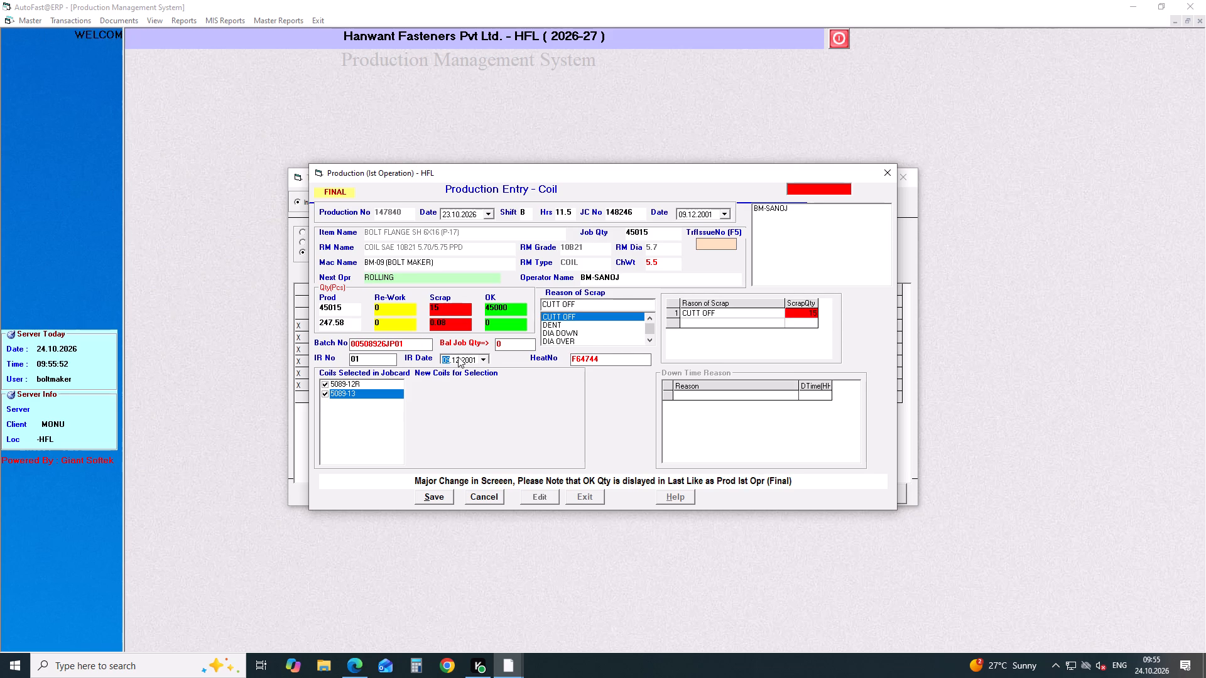
{"action": "left_click", "coordinate": [483, 357]}
{"action": "left_click", "coordinate": [504, 456]}
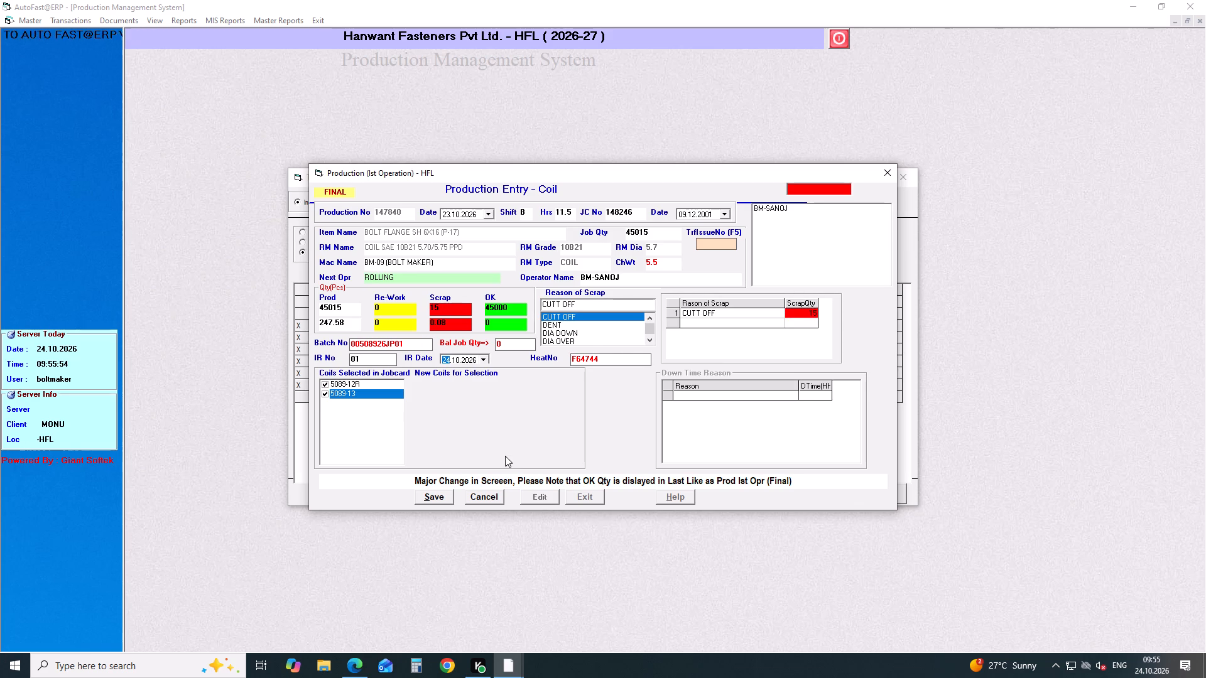
{"action": "key", "text": "Down"}
{"action": "key", "text": "Return"}
{"action": "key", "text": "Return"}
{"action": "key", "text": "Return"}
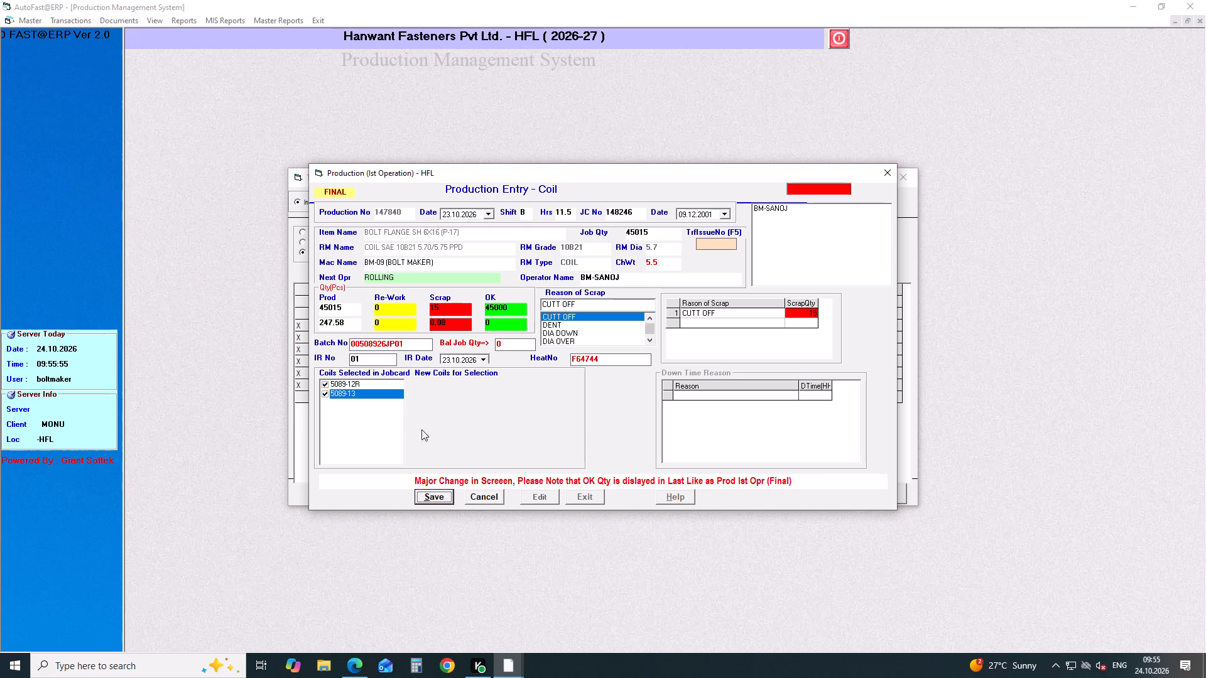
{"action": "left_click", "coordinate": [887, 177]}
{"action": "left_click", "coordinate": [908, 179]}
Start closing first-operation coil job cards and choose Planning Changed as the closing reason.
{"action": "left_click", "coordinate": [65, 23]}
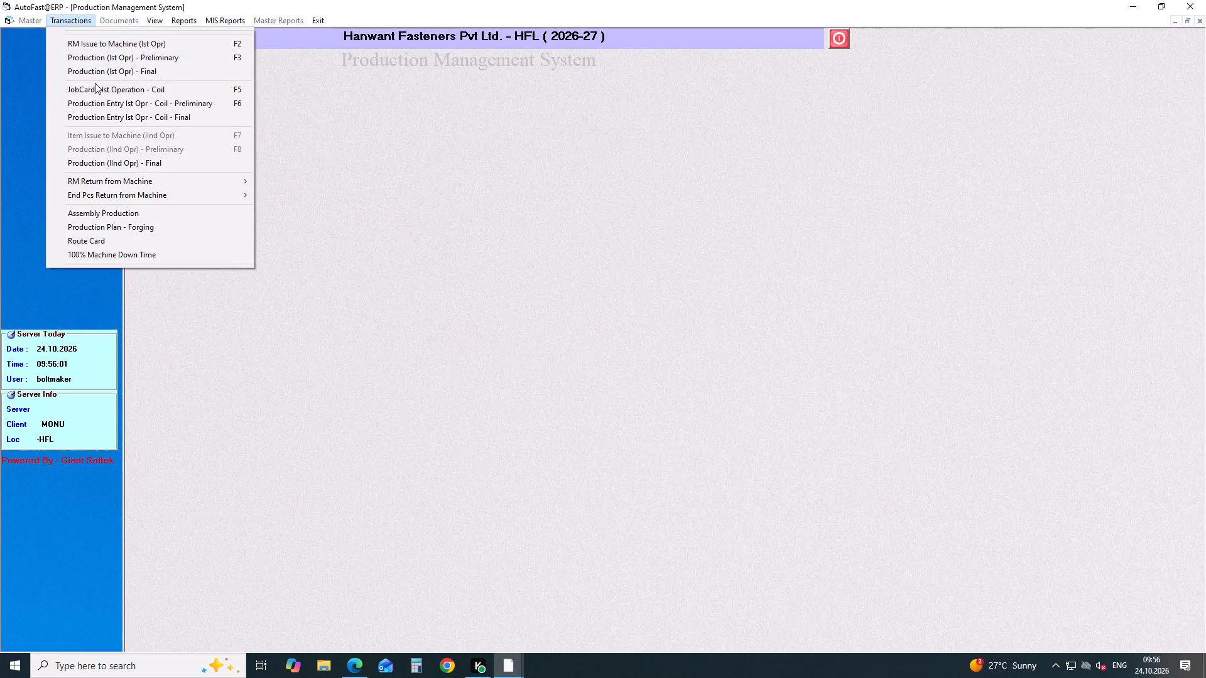
{"action": "left_click", "coordinate": [95, 90]}
{"action": "left_click", "coordinate": [570, 514]}
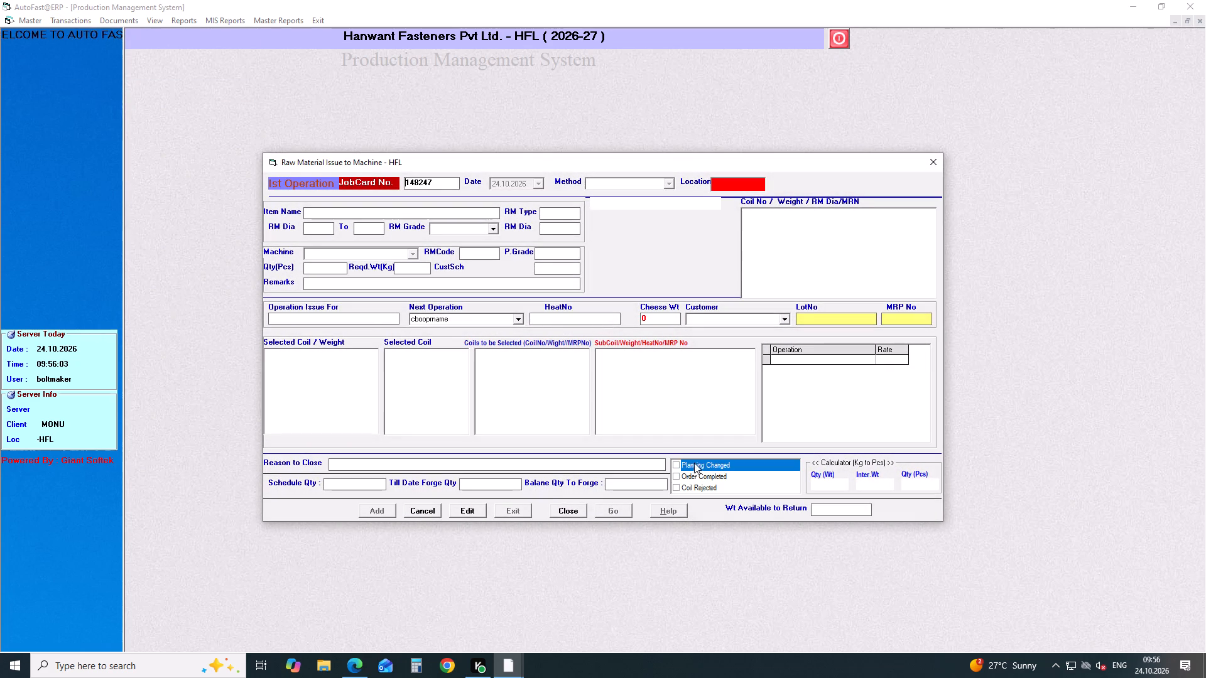
{"action": "left_click", "coordinate": [675, 465]}
Load job card 148241 for closing, check its weight available to return, and cancel out of it.
{"action": "left_click", "coordinate": [438, 187]}
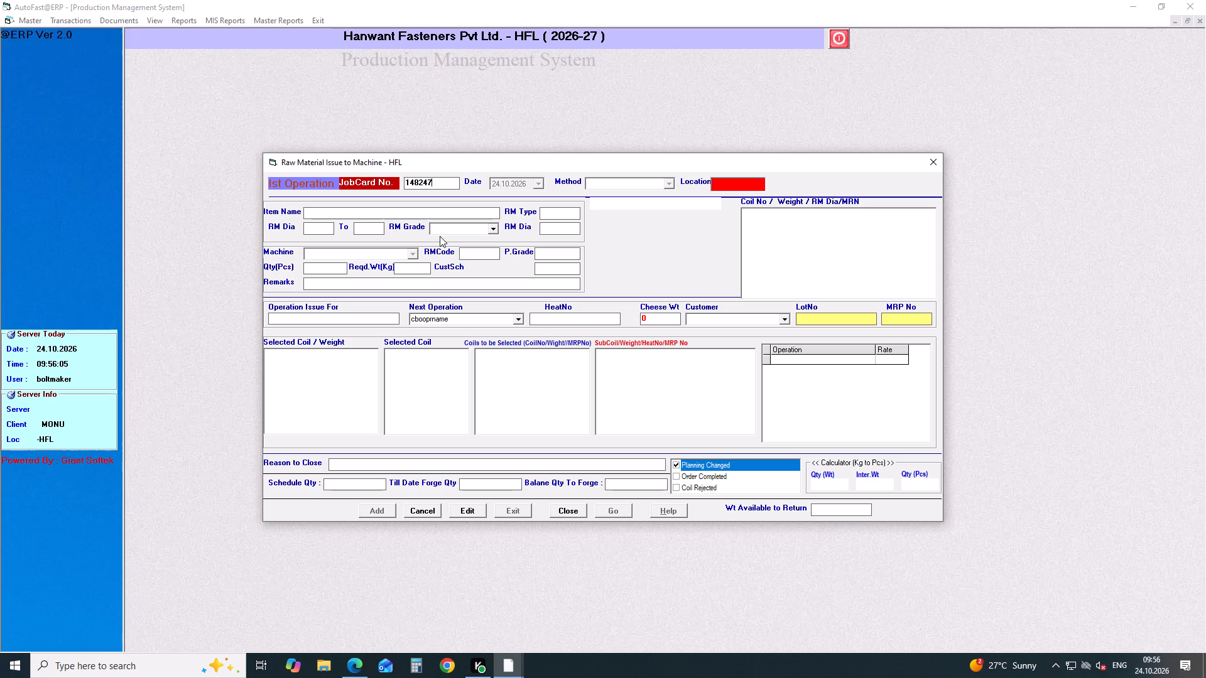
{"action": "key", "text": "BackSpace"}
{"action": "key", "text": "1"}
{"action": "key", "text": "Return"}
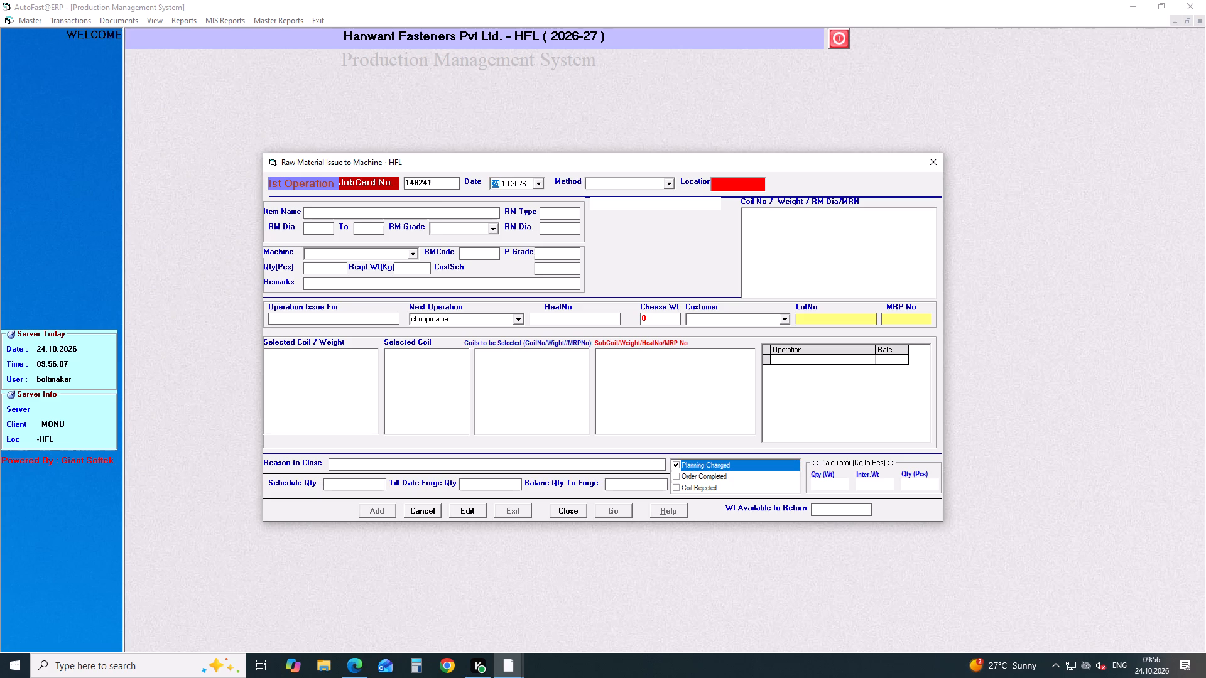
{"action": "left_click", "coordinate": [570, 508]}
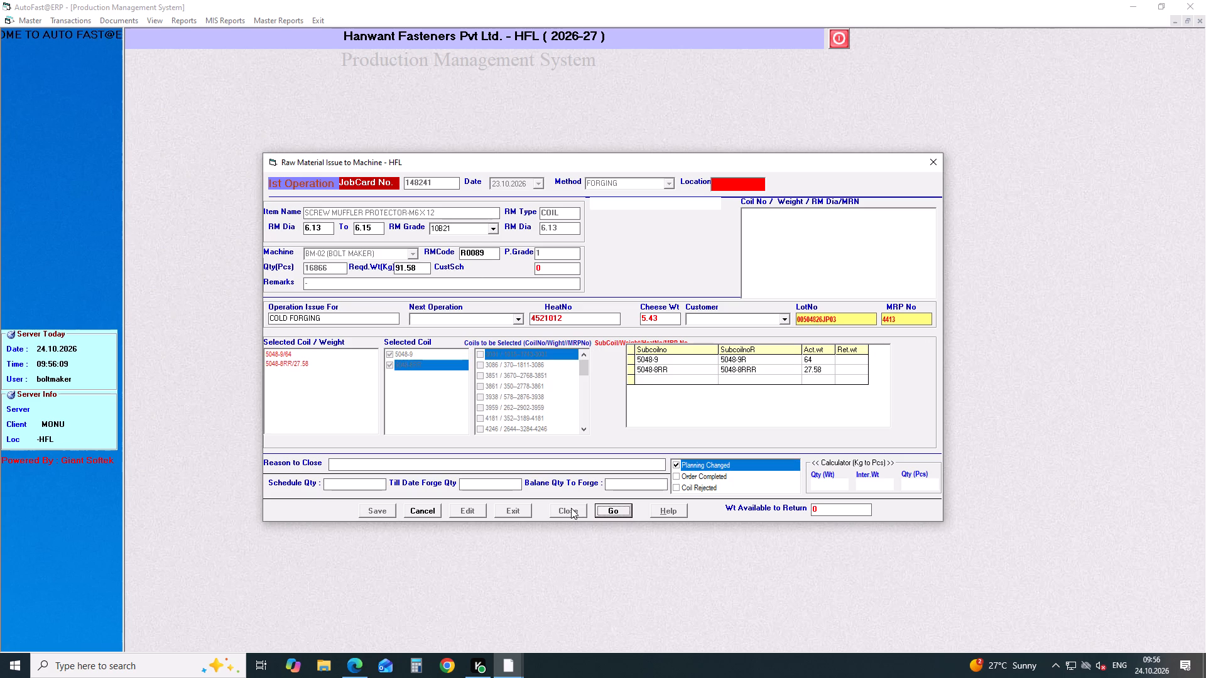
{"action": "left_click", "coordinate": [426, 511]}
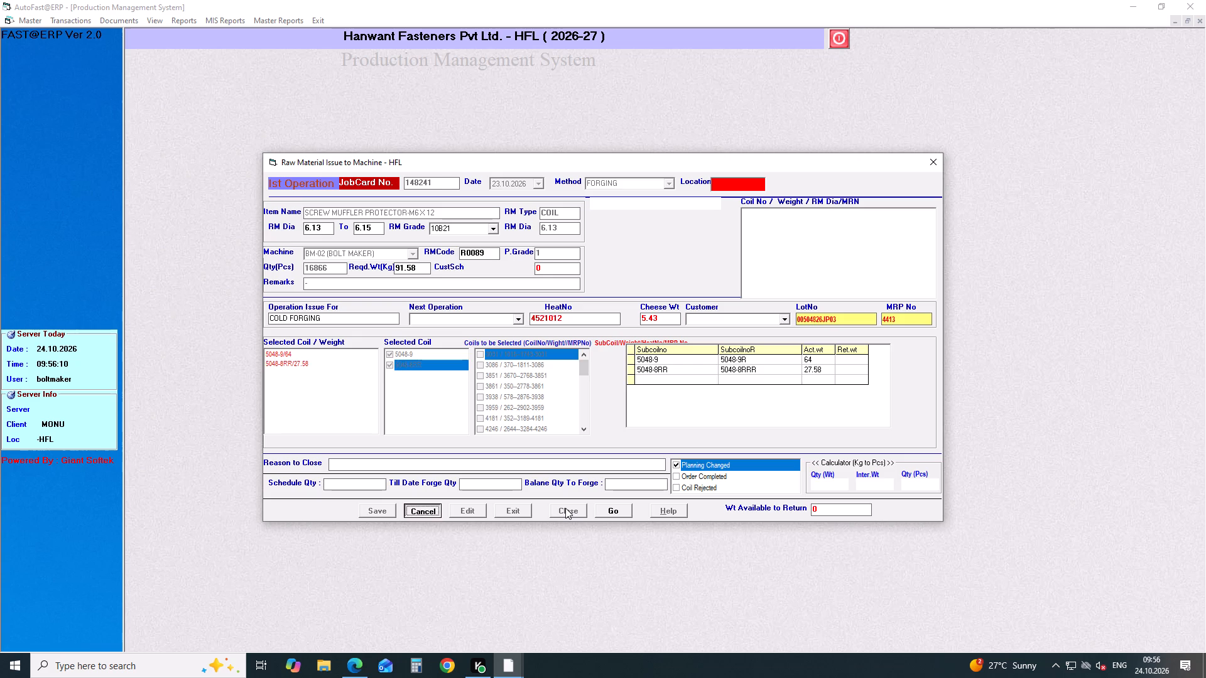
Load job card 148242 for closing, process a return weight of 142.07 for sub-coil 5097-1, and clear the form.
{"action": "left_click", "coordinate": [565, 508]}
{"action": "key", "text": "BackSpace"}
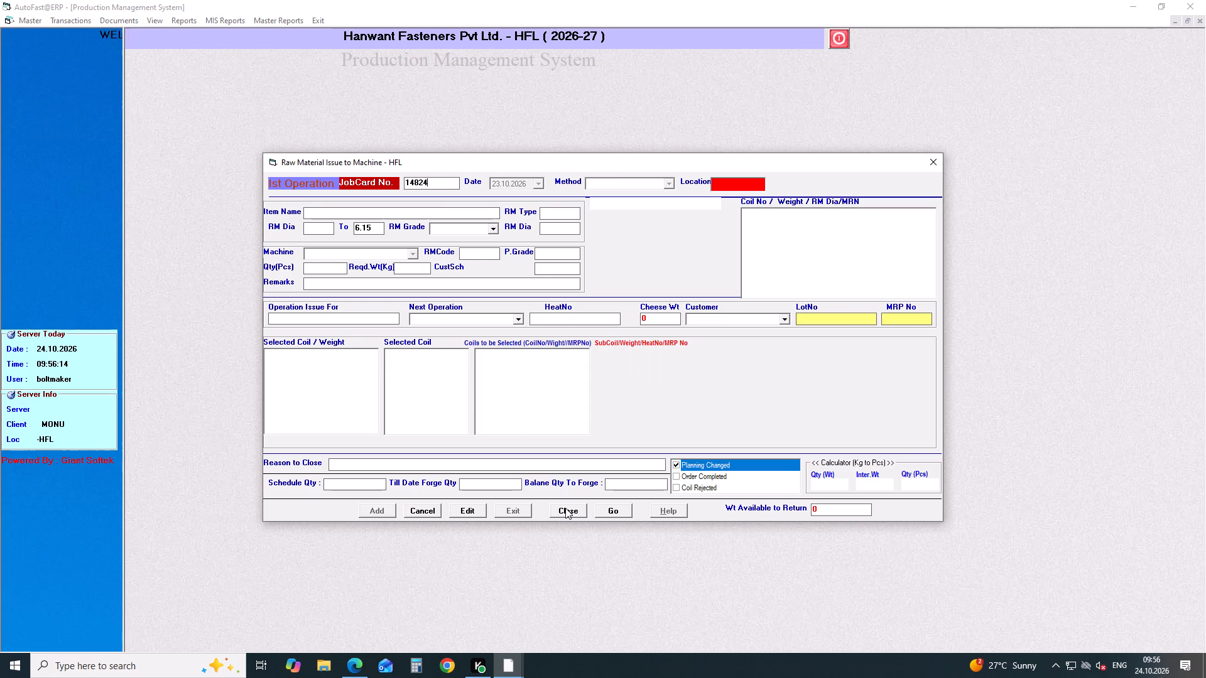
{"action": "key", "text": "2"}
{"action": "key", "text": "Return"}
{"action": "left_click", "coordinate": [563, 508]}
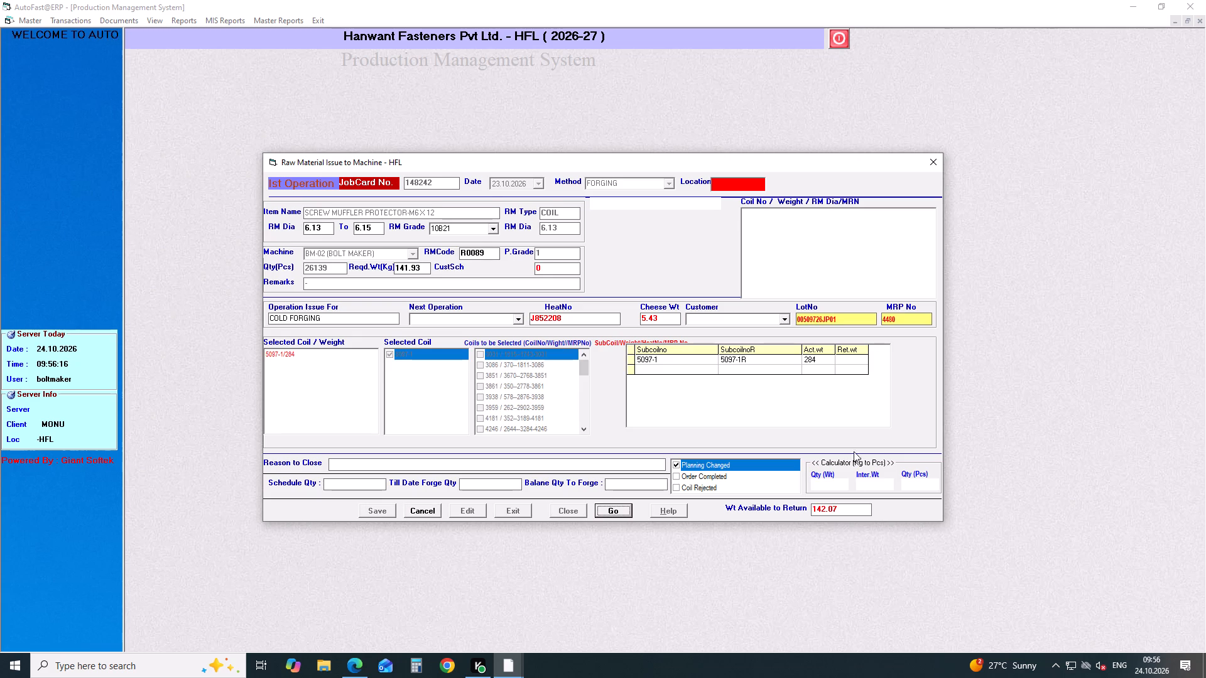
{"action": "left_click", "coordinate": [847, 361]}
{"action": "type", "text": "142.07"}
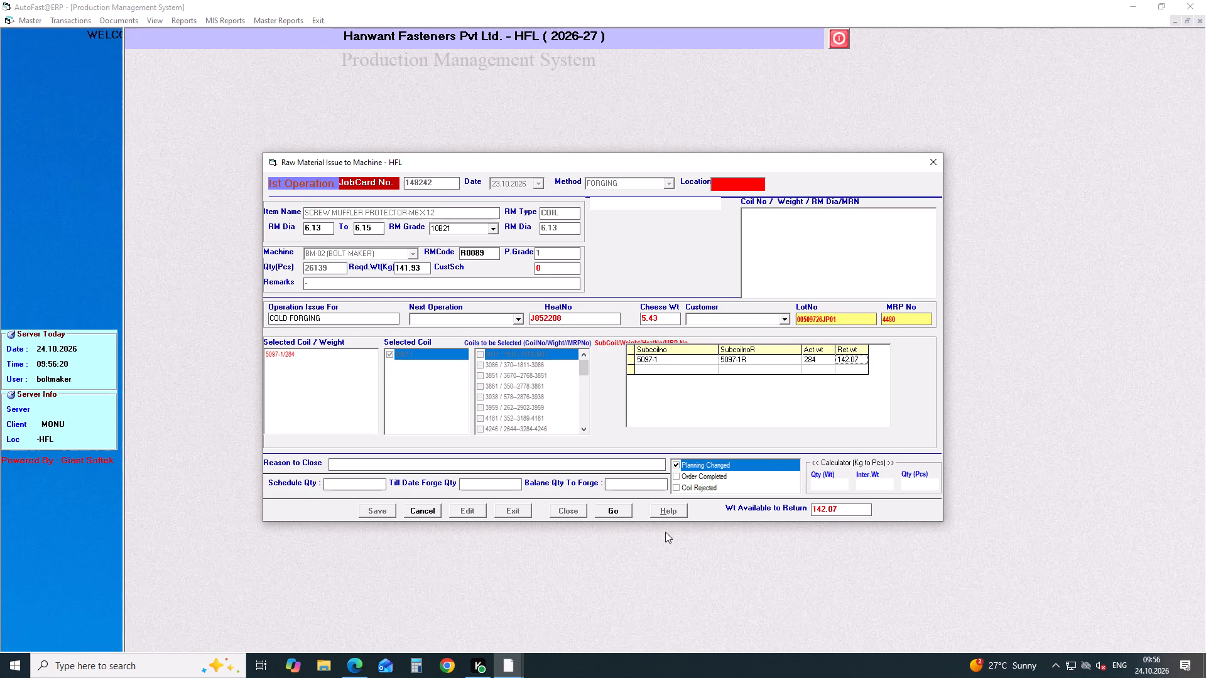
{"action": "left_click", "coordinate": [602, 510]}
{"action": "left_click", "coordinate": [592, 366]}
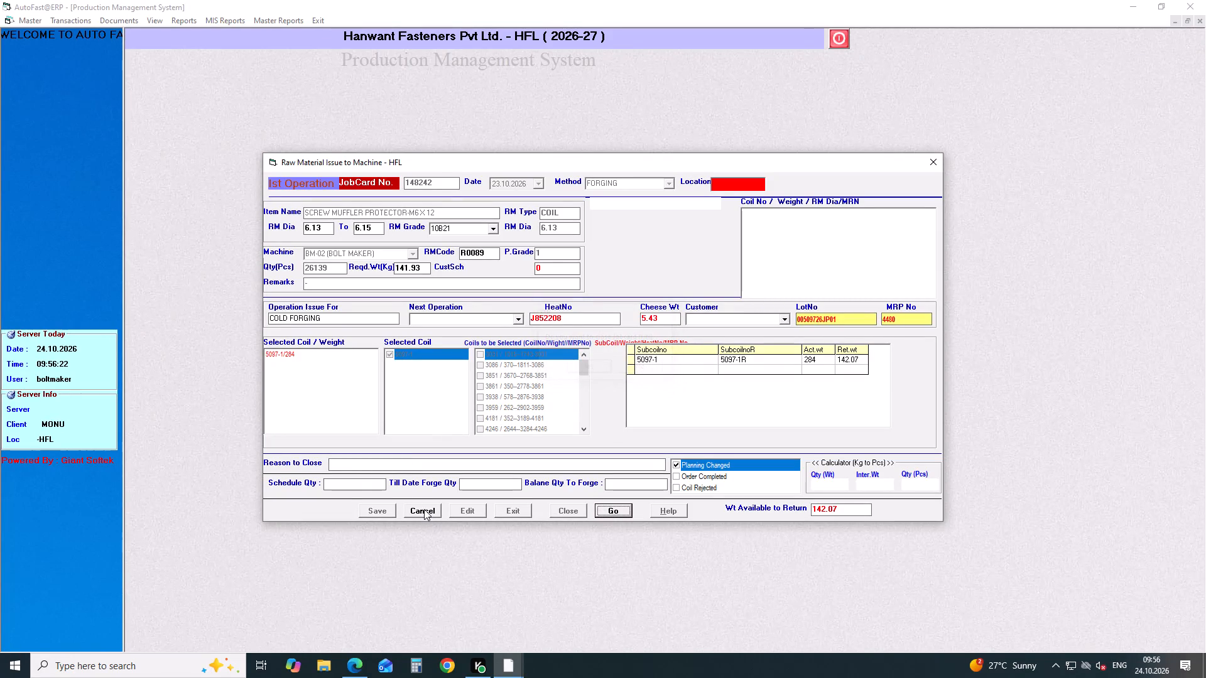
{"action": "left_click", "coordinate": [424, 509]}
Close job card 148243 with a return weight of 118.02 for sub-coil 5059-13R, and clear the form.
{"action": "left_click", "coordinate": [569, 512]}
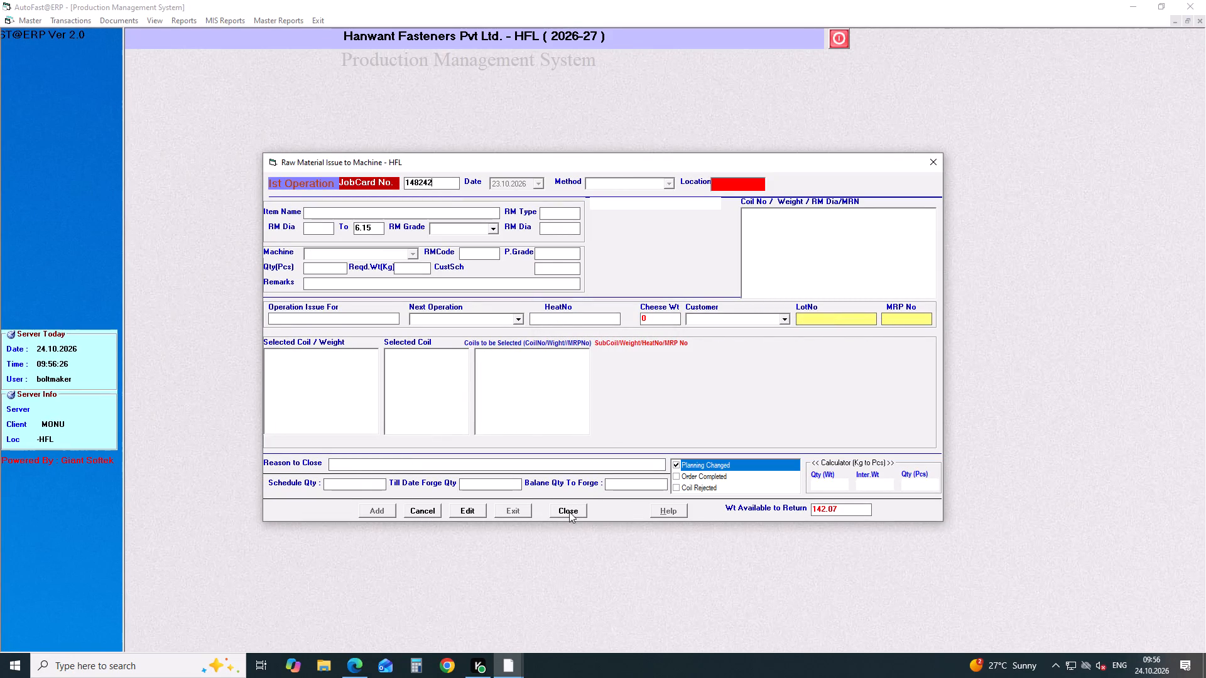
{"action": "key", "text": "BackSpace"}
{"action": "key", "text": "3"}
{"action": "key", "text": "Return"}
{"action": "left_click", "coordinate": [569, 512]}
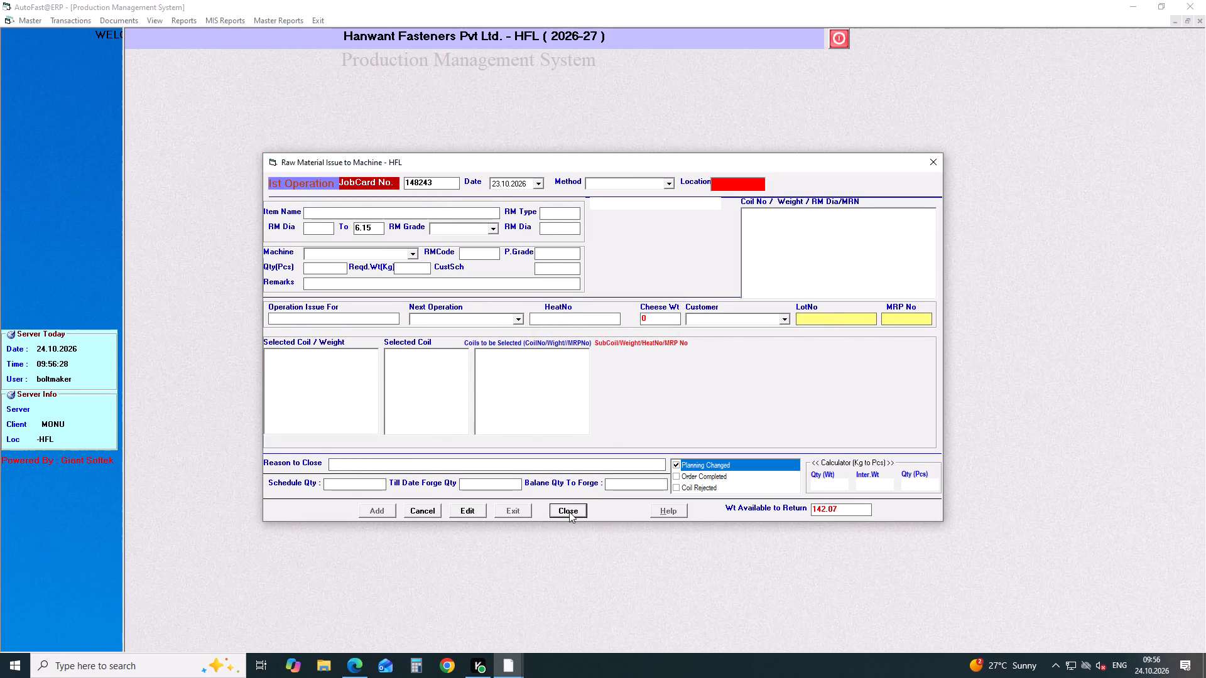
{"action": "left_click", "coordinate": [845, 358]}
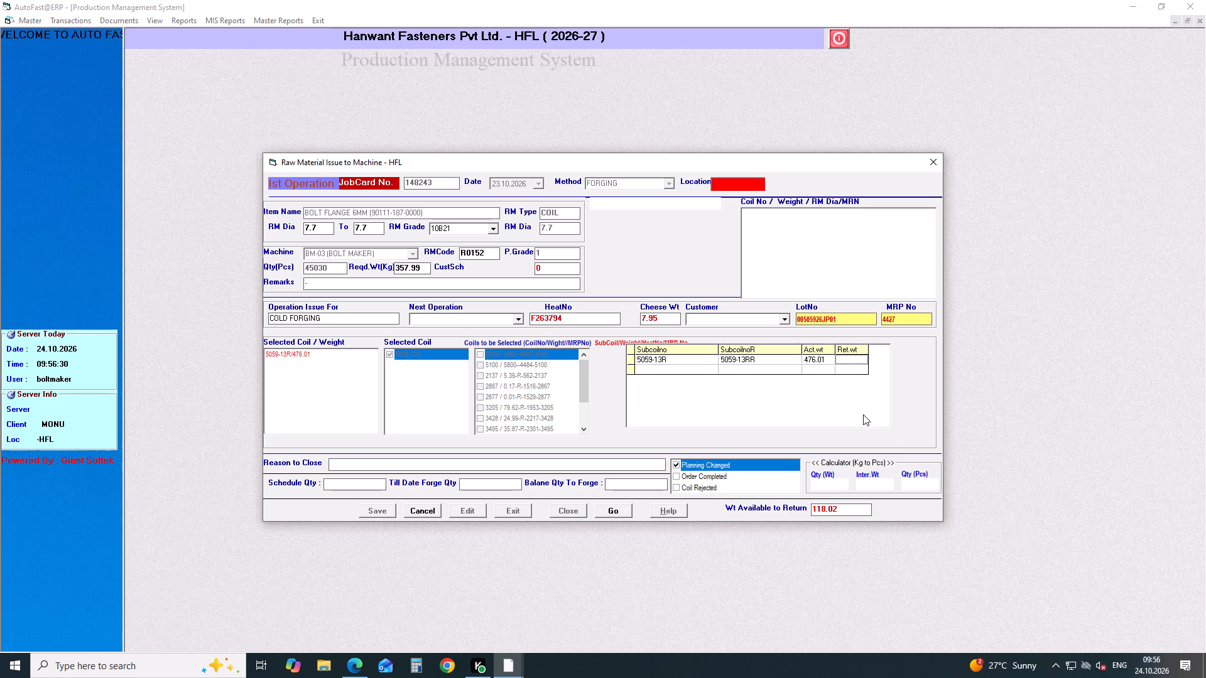
{"action": "type", "text": "118.02"}
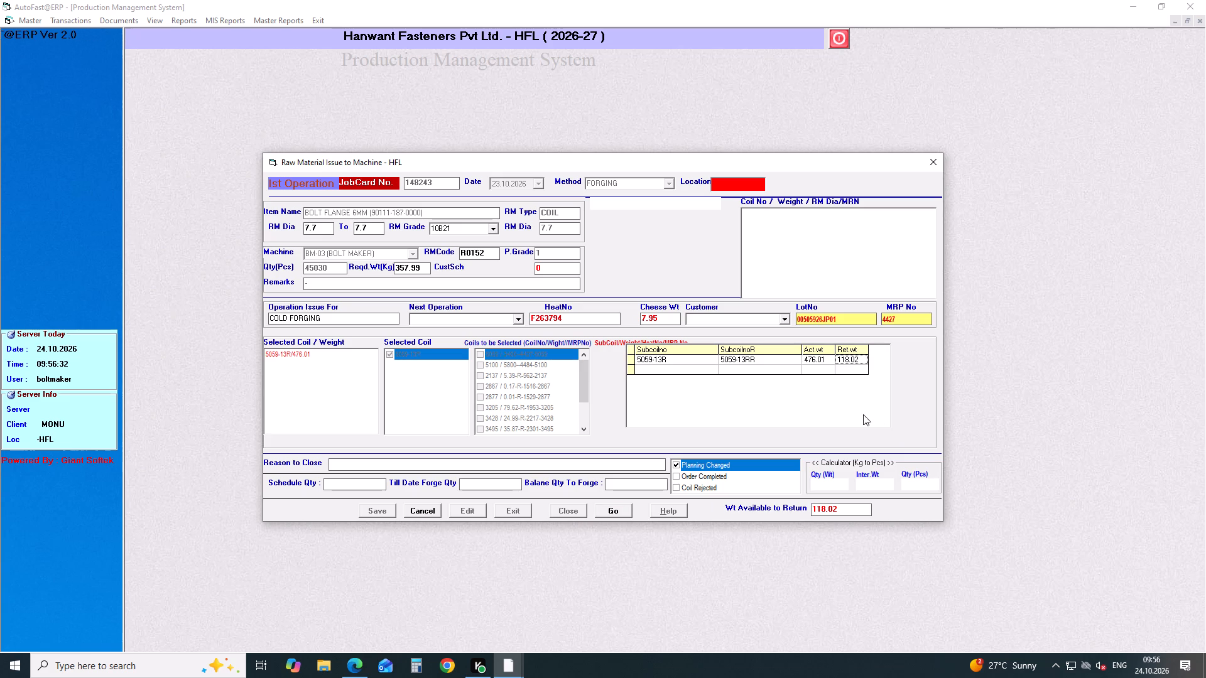
{"action": "left_click", "coordinate": [611, 508]}
{"action": "left_click", "coordinate": [584, 371]}
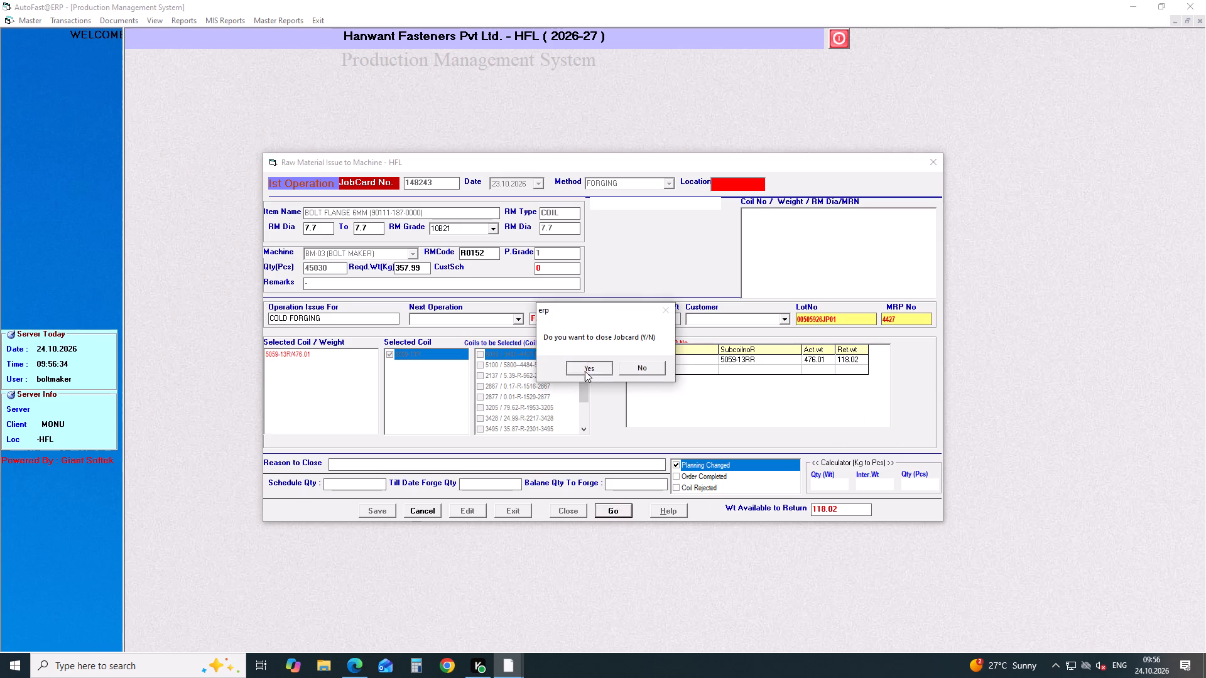
{"action": "left_click", "coordinate": [430, 512]}
Close job card 148244 with a return weight of 0.01 for sub-coil 4981-8R, and clear the form.
{"action": "left_click", "coordinate": [566, 508]}
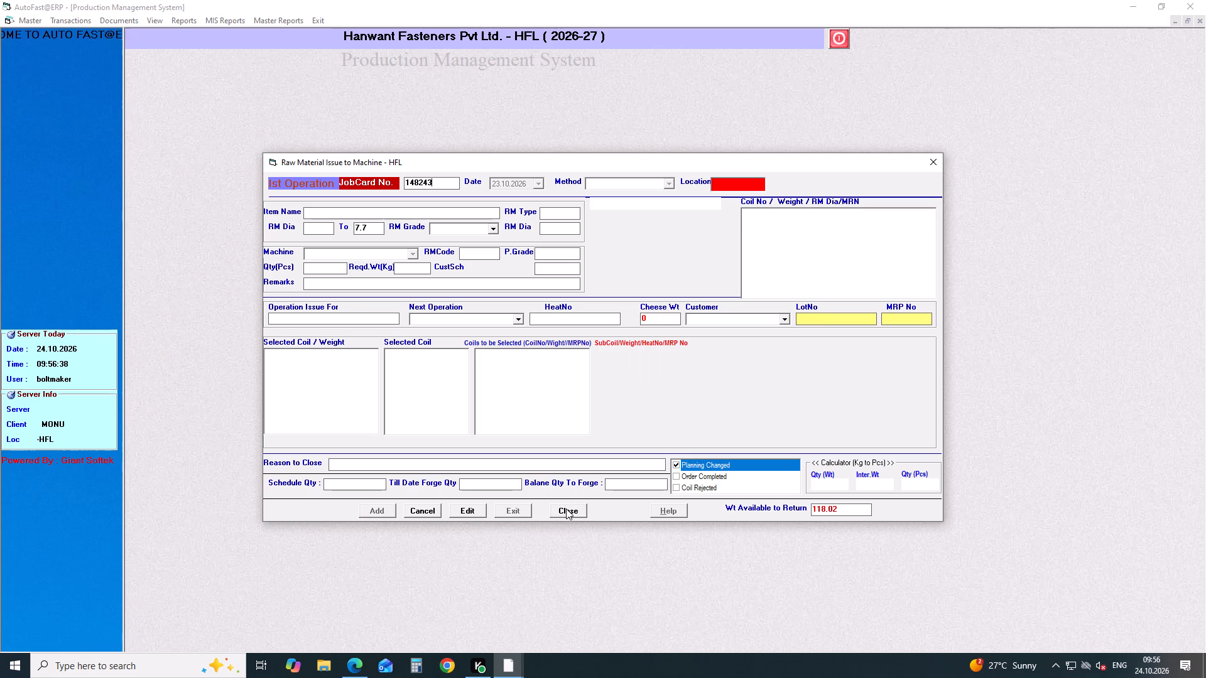
{"action": "key", "text": "BackSpace"}
{"action": "key", "text": "4"}
{"action": "key", "text": "Return"}
{"action": "left_click", "coordinate": [566, 508]}
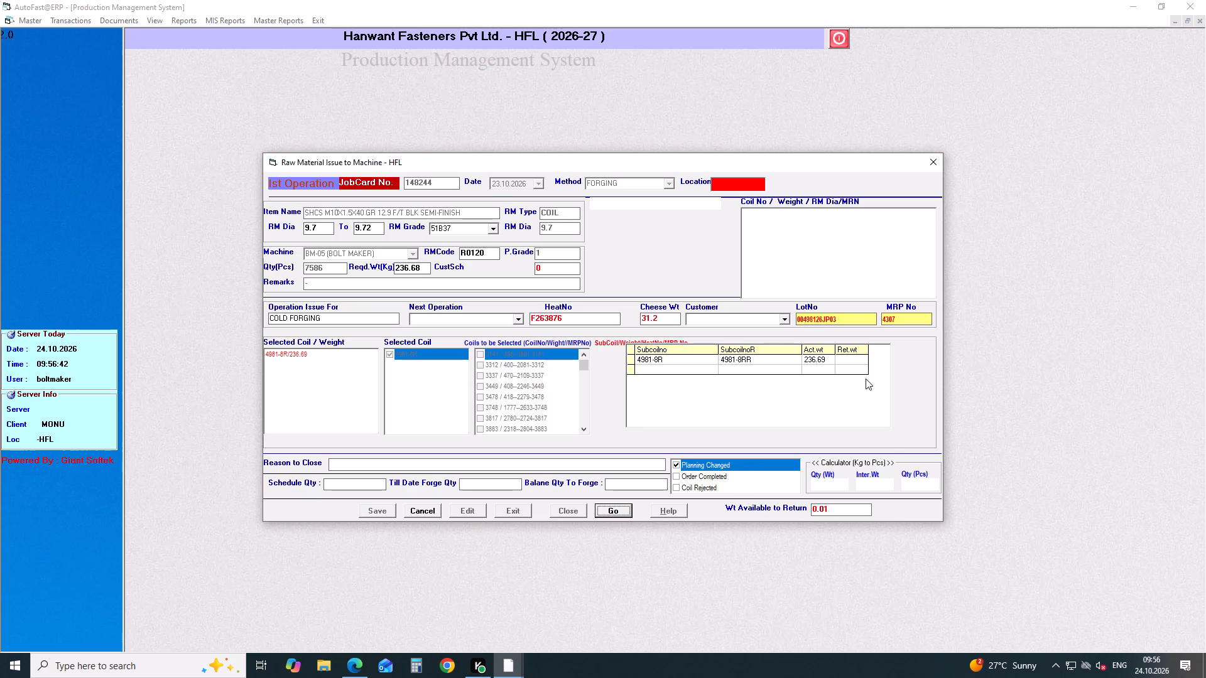
{"action": "left_click", "coordinate": [844, 358]}
{"action": "type", "text": "0.01"}
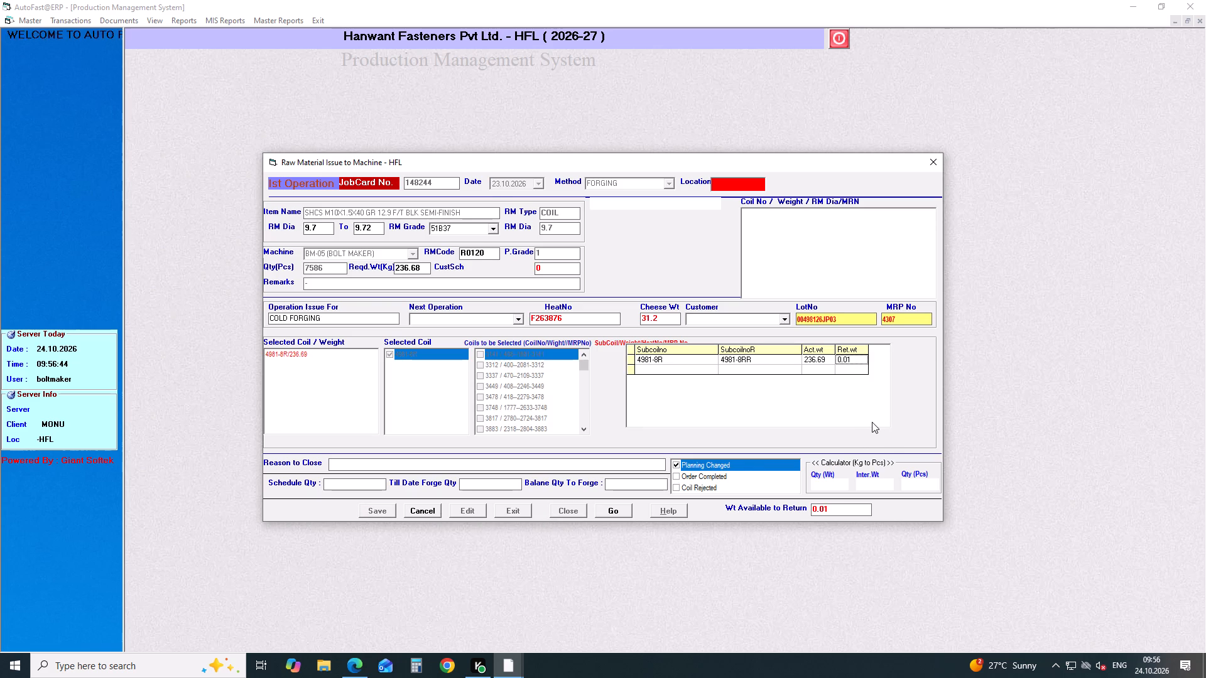
{"action": "left_click", "coordinate": [600, 507]}
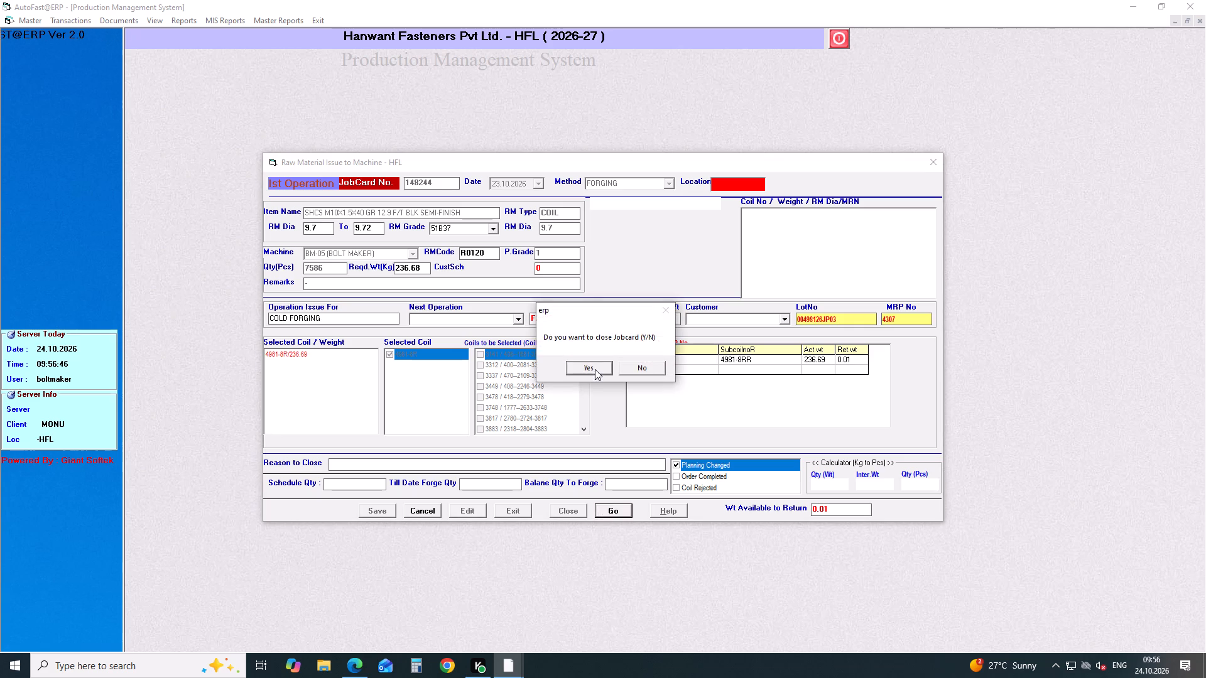
{"action": "left_click", "coordinate": [595, 369]}
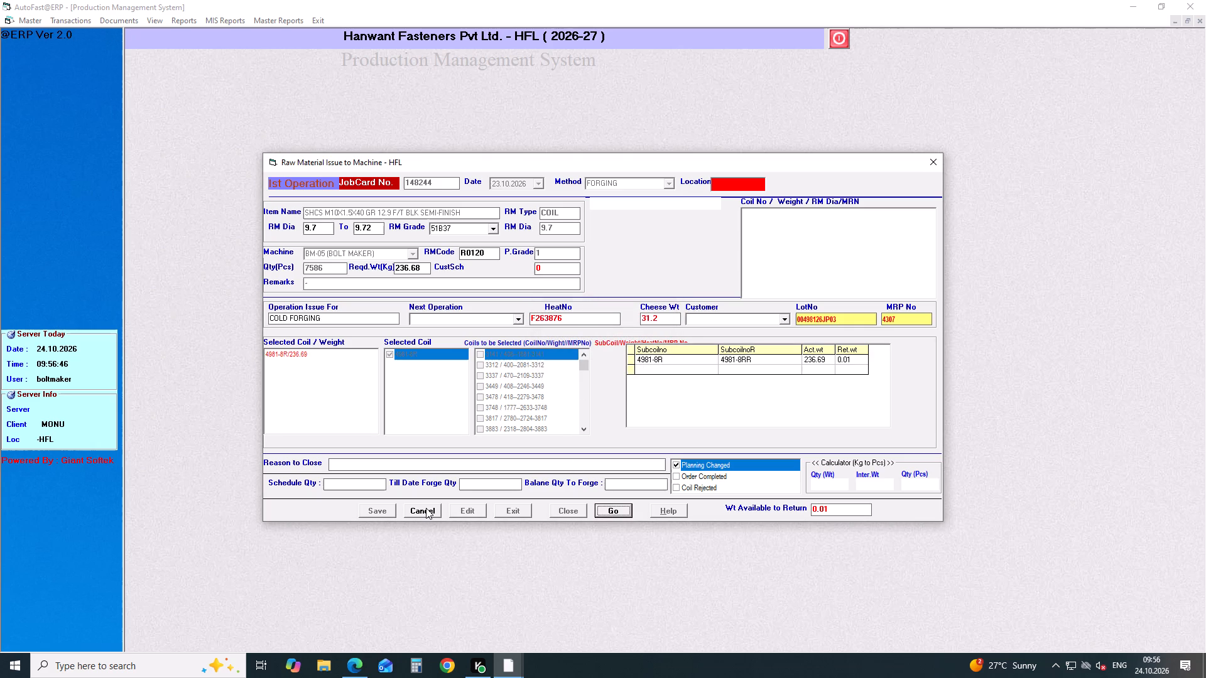
{"action": "left_click", "coordinate": [426, 508]}
Close job card 148245 with a return weight of 529.97 for sub-coil 5078-2, and clear the form.
{"action": "left_click", "coordinate": [557, 510]}
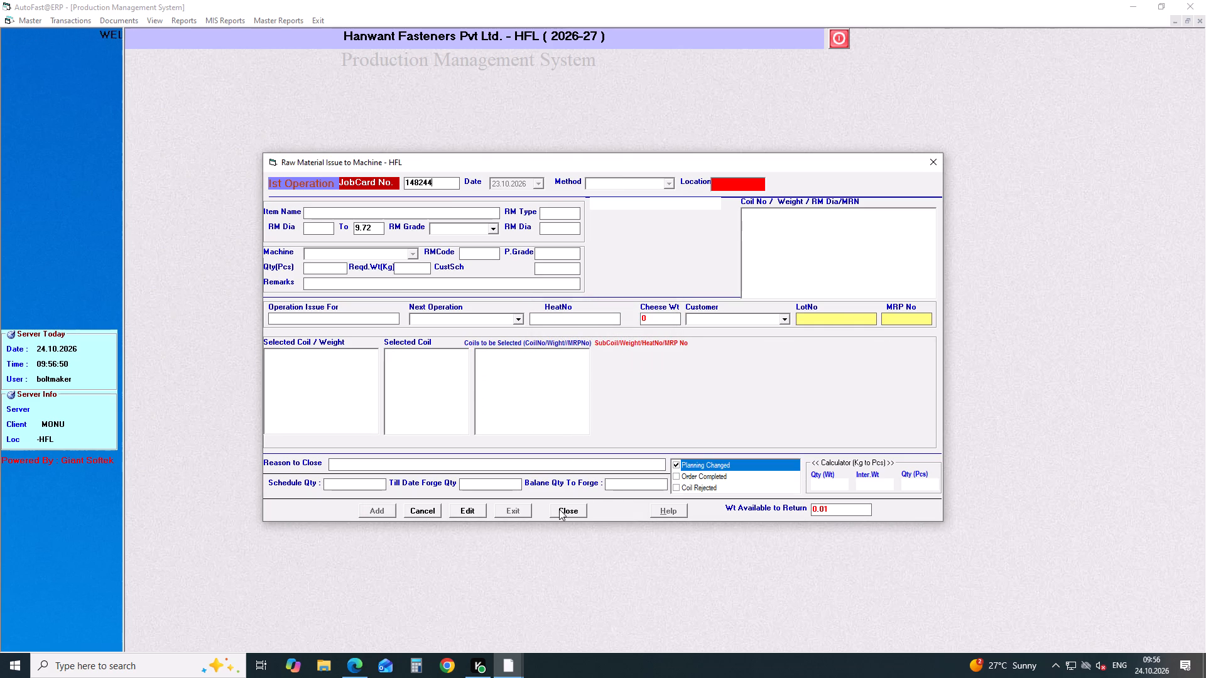
{"action": "key", "text": "BackSpace"}
{"action": "key", "text": "5"}
{"action": "key", "text": "Return"}
{"action": "left_click", "coordinate": [559, 509]}
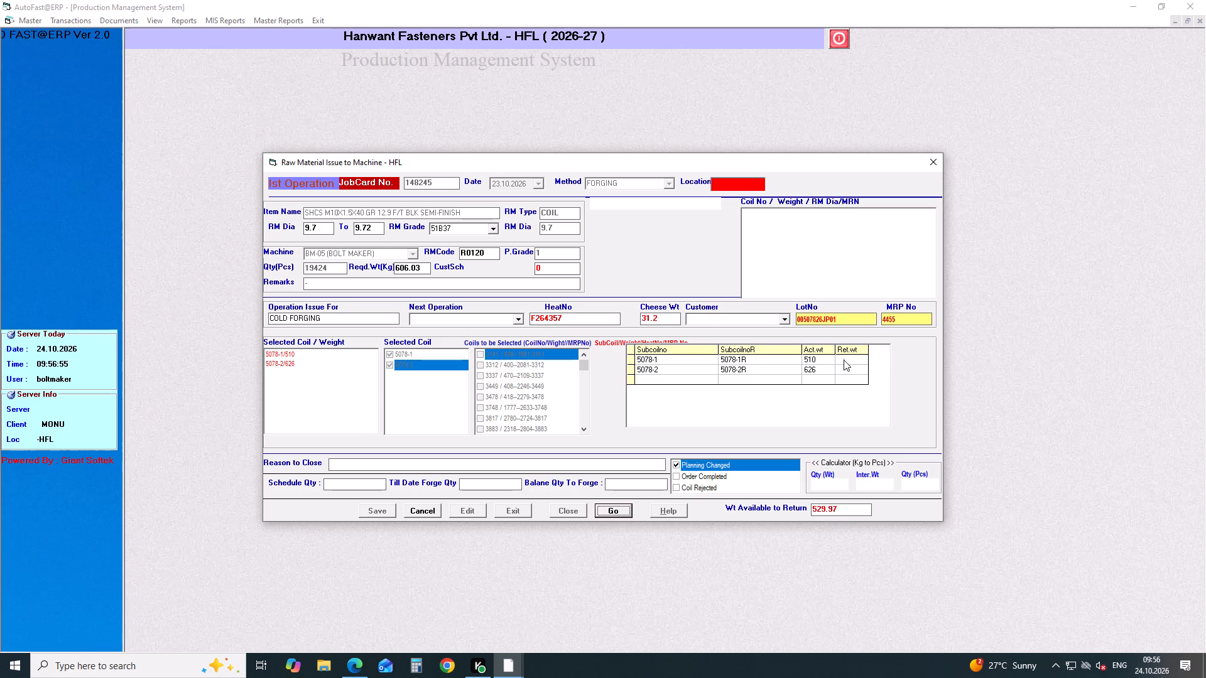
{"action": "left_click", "coordinate": [845, 370]}
{"action": "type", "text": "529."}
{"action": "type", "text": "97"}
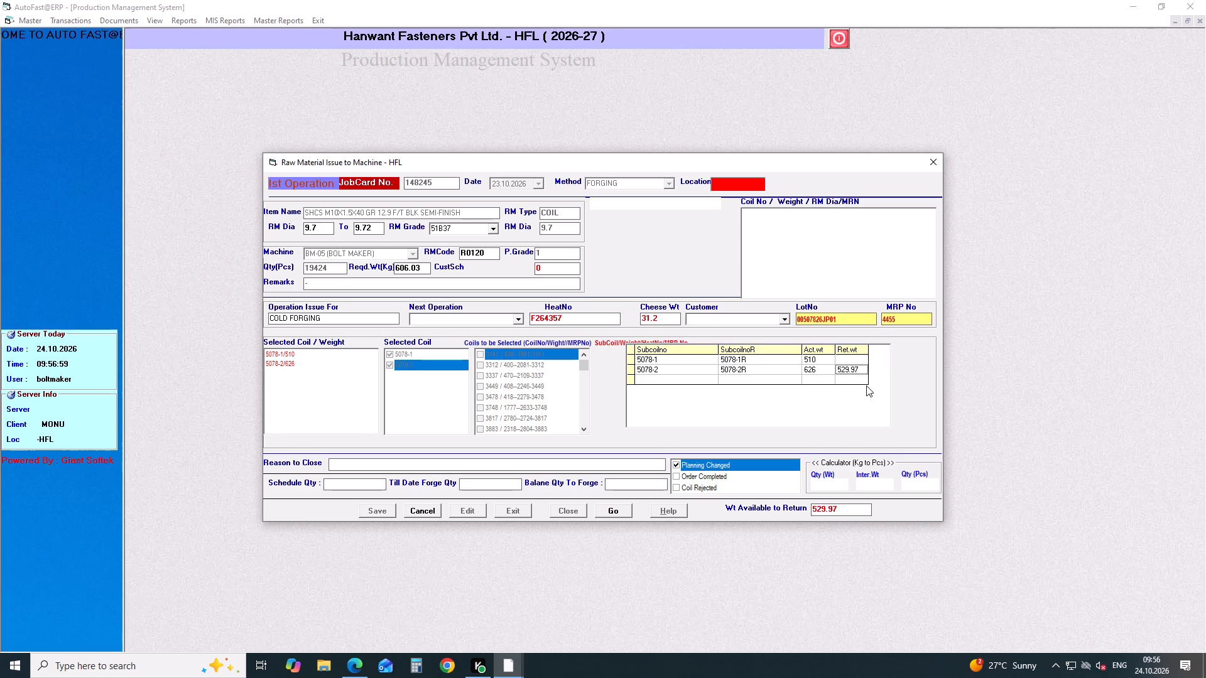
{"action": "left_click", "coordinate": [612, 513]}
{"action": "left_click", "coordinate": [589, 365]}
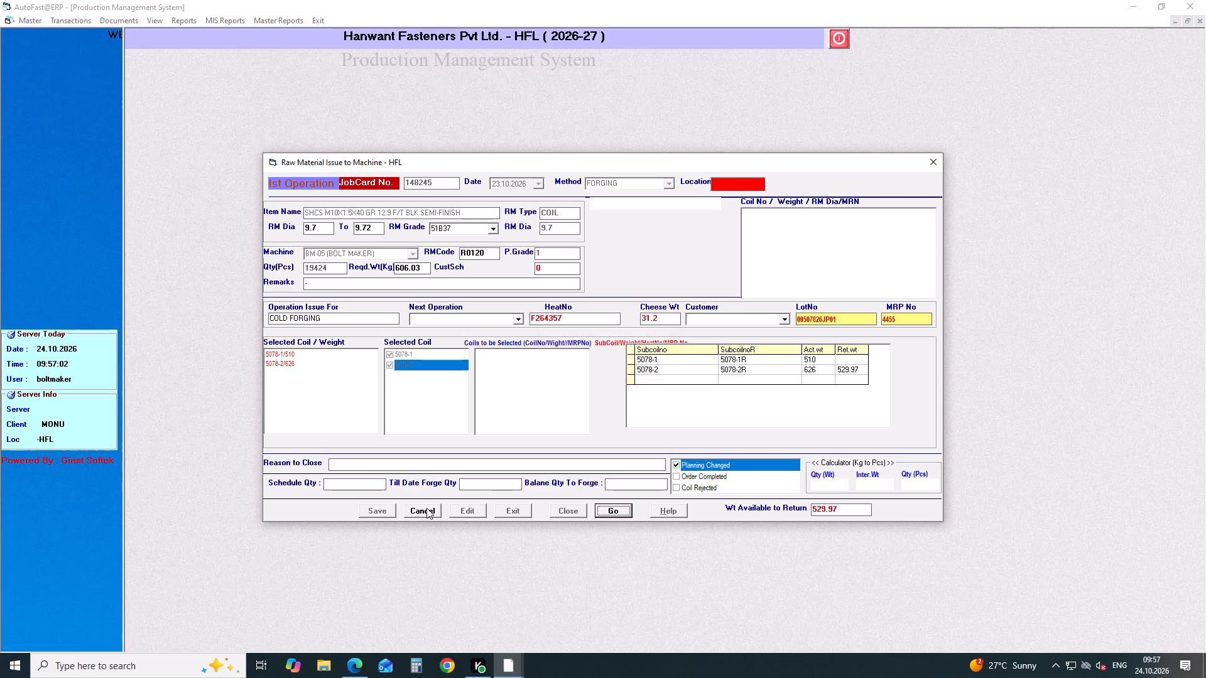
{"action": "left_click", "coordinate": [426, 508]}
Close job card 148246 with a return weight of 192.51 for sub-coil 5089-13, and exit the raw material issue form.
{"action": "left_click", "coordinate": [563, 507]}
{"action": "key", "text": "BackSpace"}
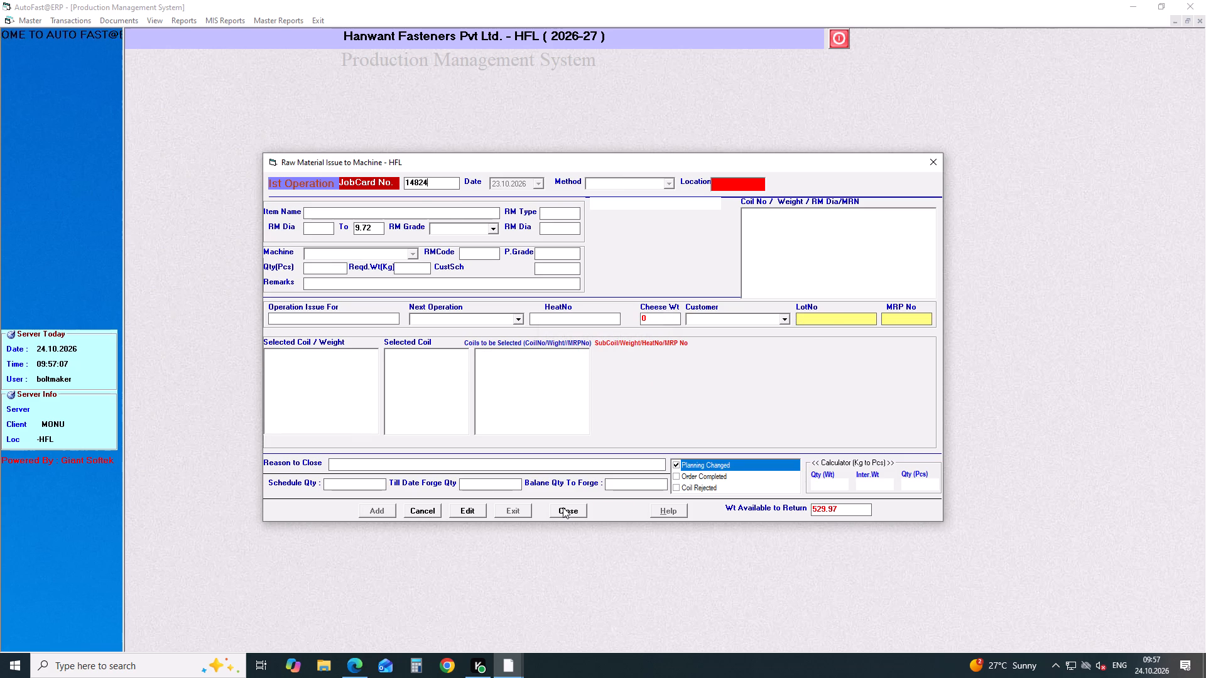
{"action": "key", "text": "6"}
{"action": "key", "text": "Return"}
{"action": "left_click", "coordinate": [563, 507]}
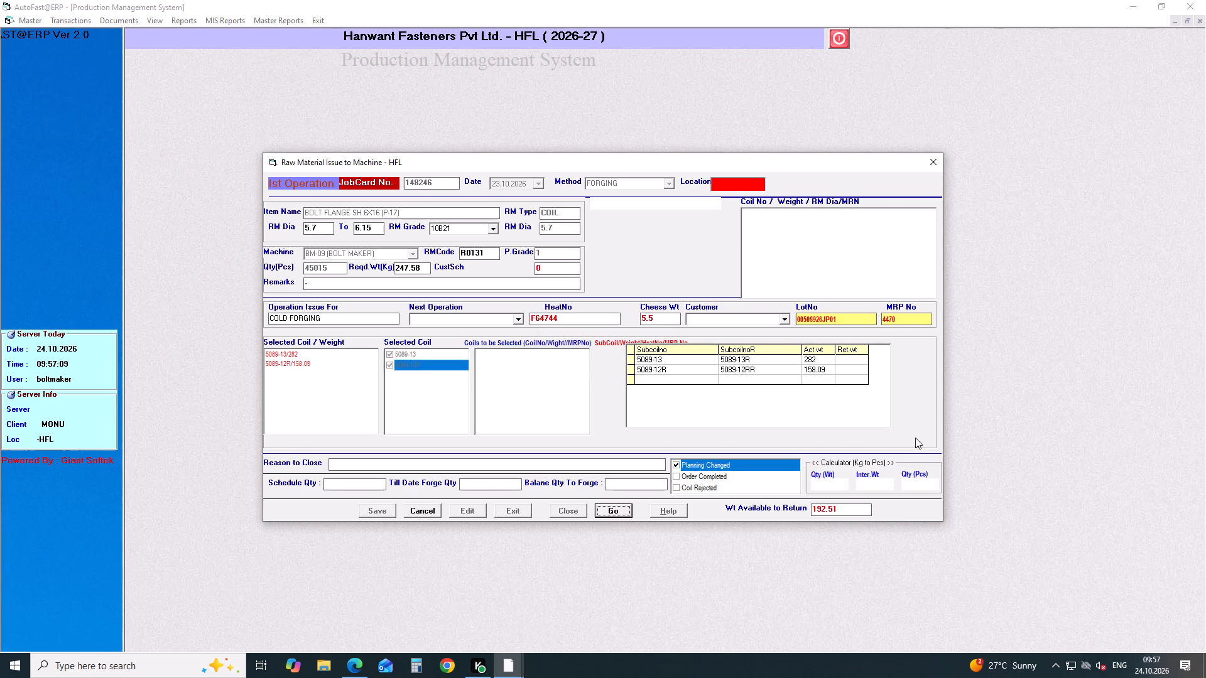
{"action": "left_click", "coordinate": [846, 358]}
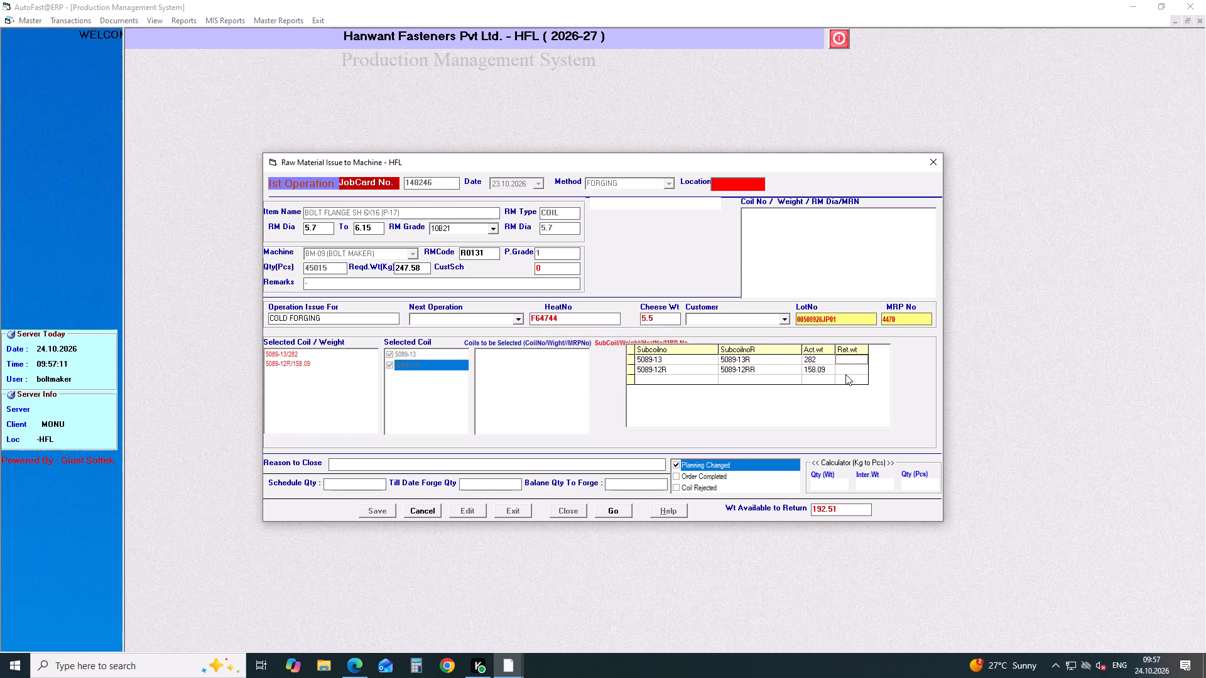
{"action": "type", "text": "192.51"}
{"action": "left_click", "coordinate": [613, 510]}
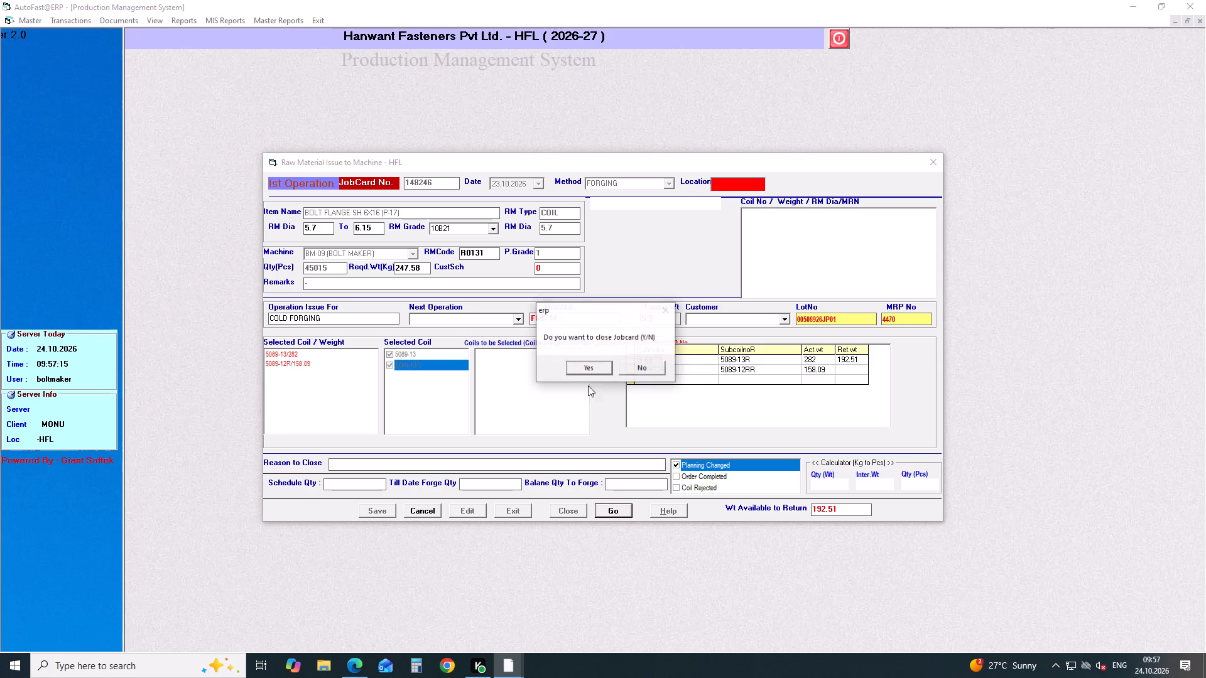
{"action": "left_click", "coordinate": [588, 370]}
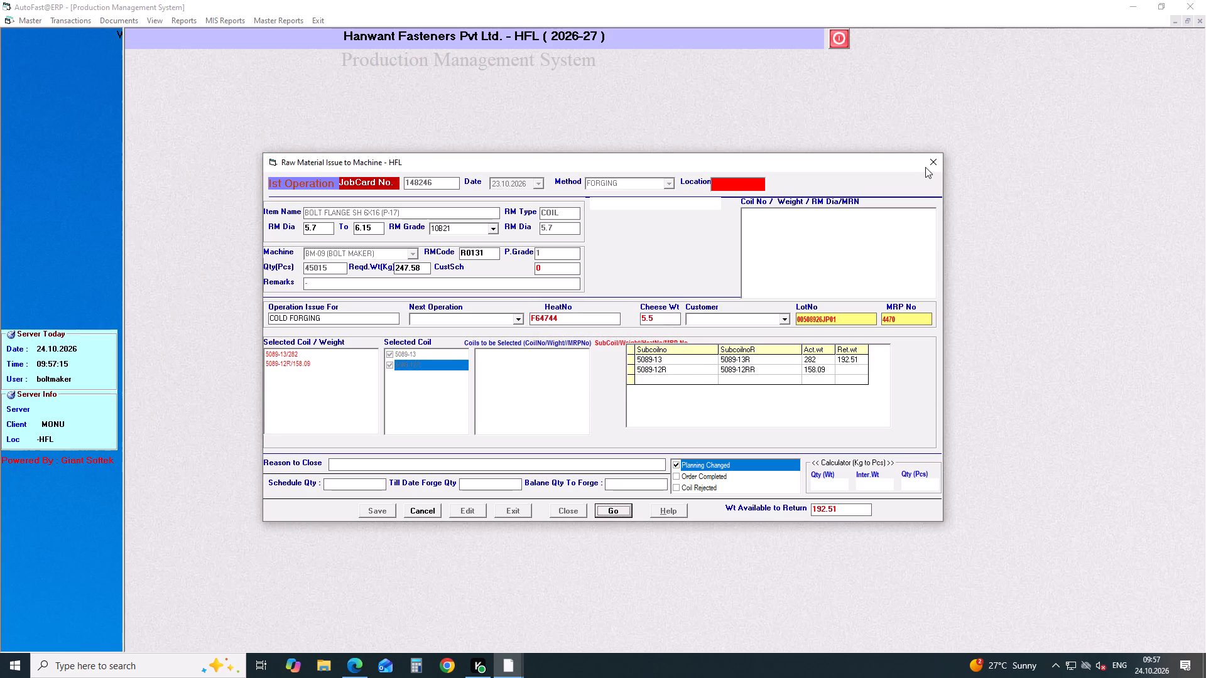
{"action": "left_click", "coordinate": [933, 158]}
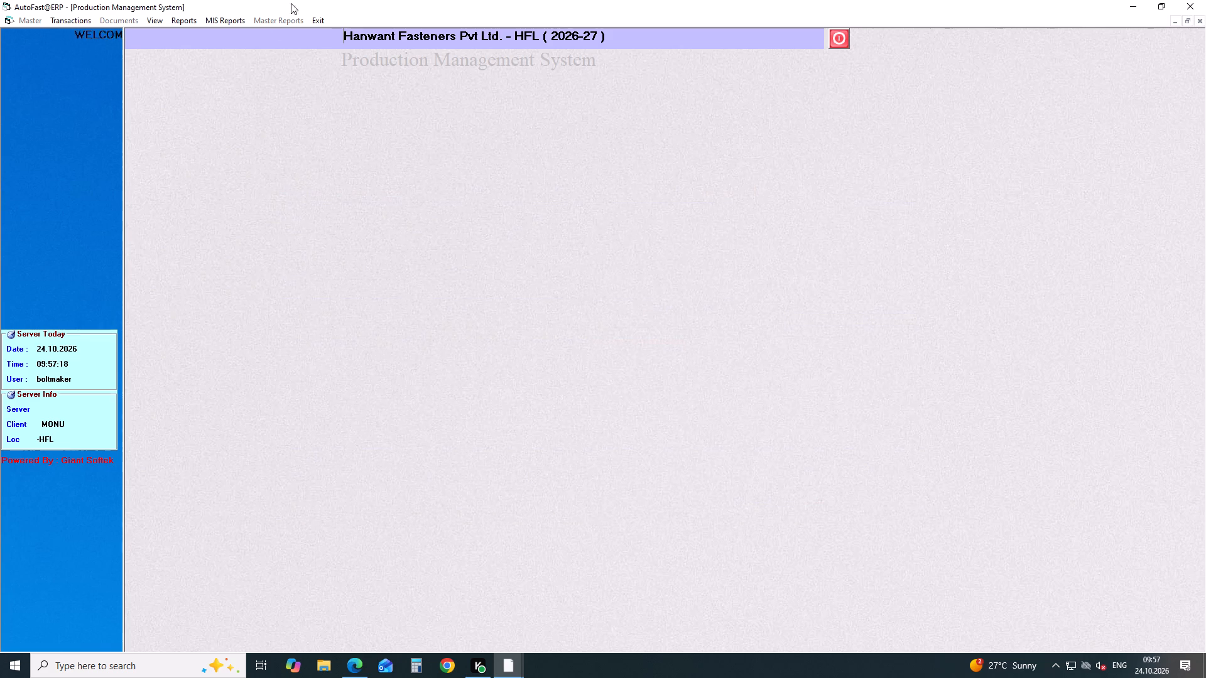
View the status report of pending first-operation job cards from 20.10.2026 to 24.10.2026, and close the report and the ERP window.
{"action": "left_click", "coordinate": [193, 21]}
{"action": "left_click", "coordinate": [213, 105]}
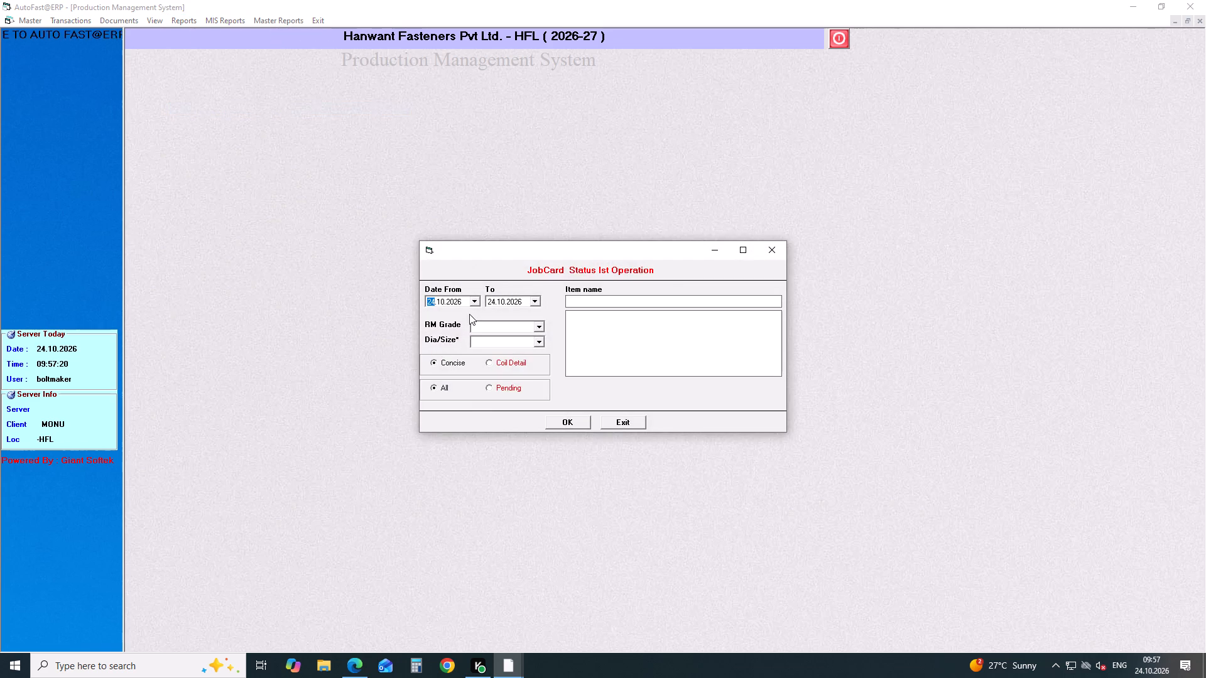
{"action": "left_click", "coordinate": [474, 297]}
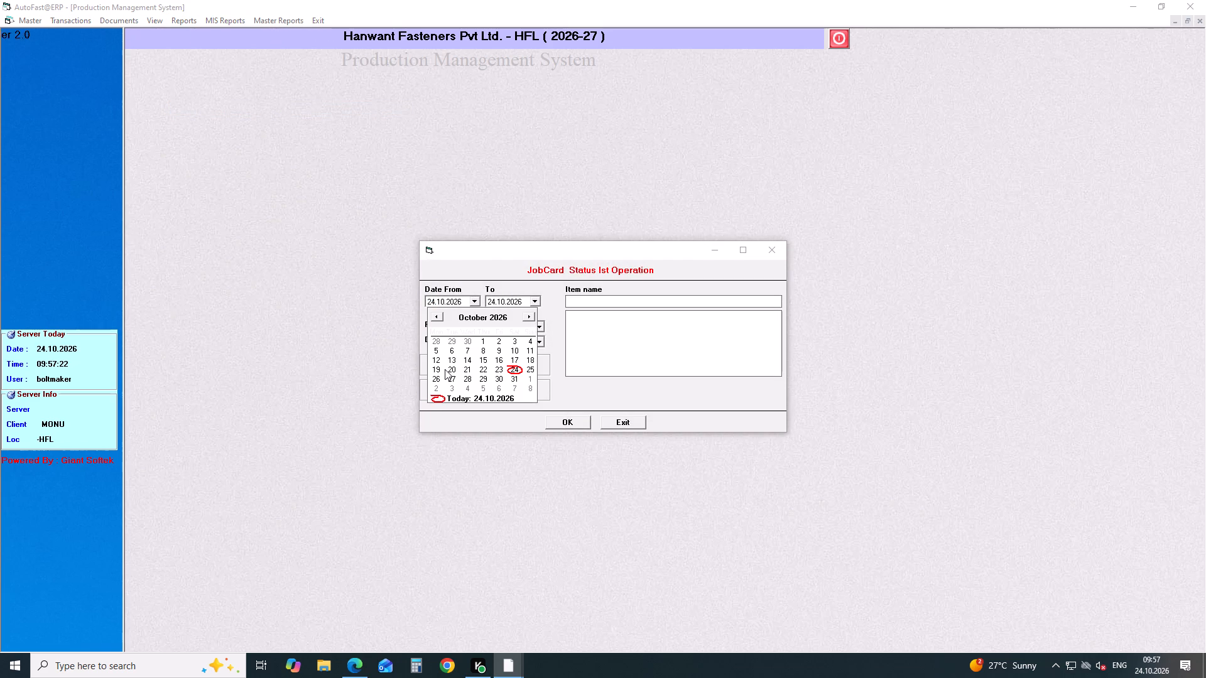
{"action": "left_click", "coordinate": [450, 370]}
{"action": "left_click", "coordinate": [512, 388]}
{"action": "left_click", "coordinate": [582, 424]}
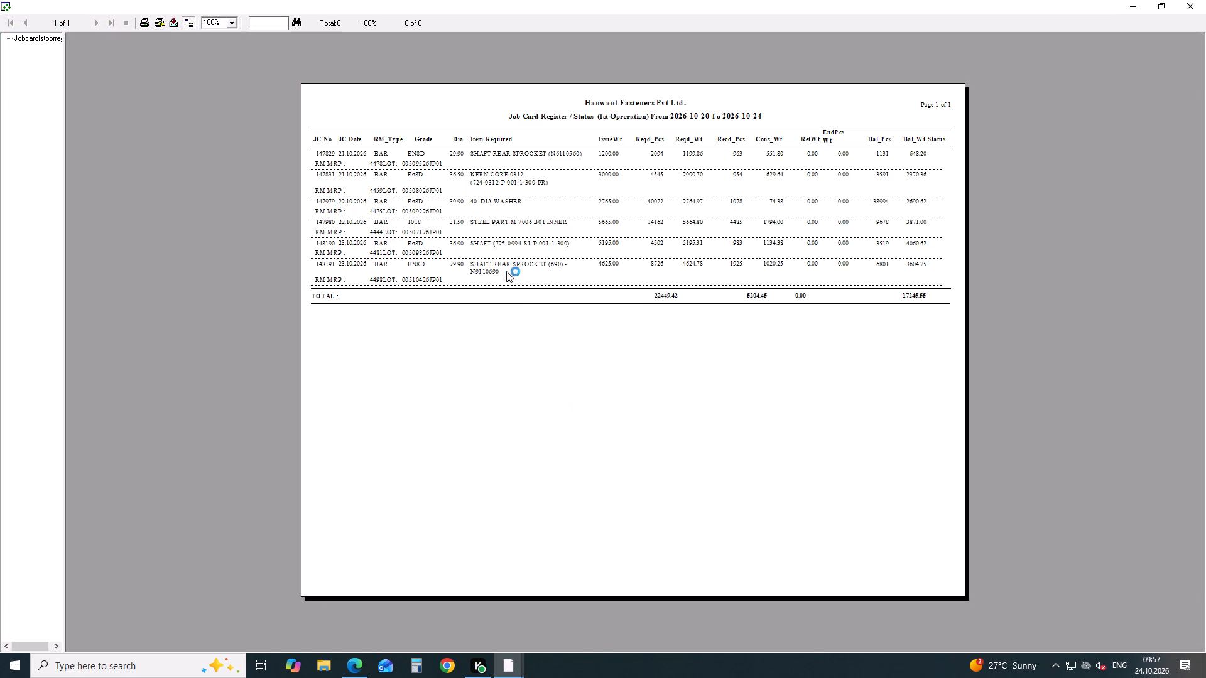
{"action": "left_click", "coordinate": [1205, 0]}
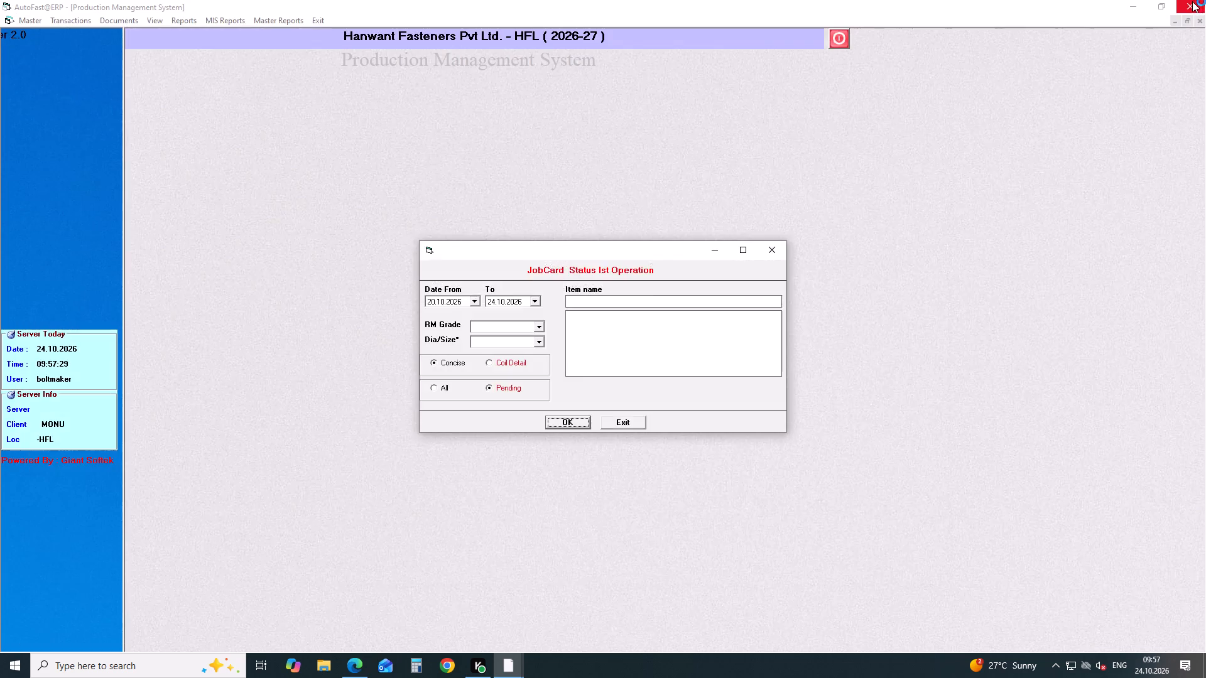
{"action": "left_click", "coordinate": [1192, 1]}
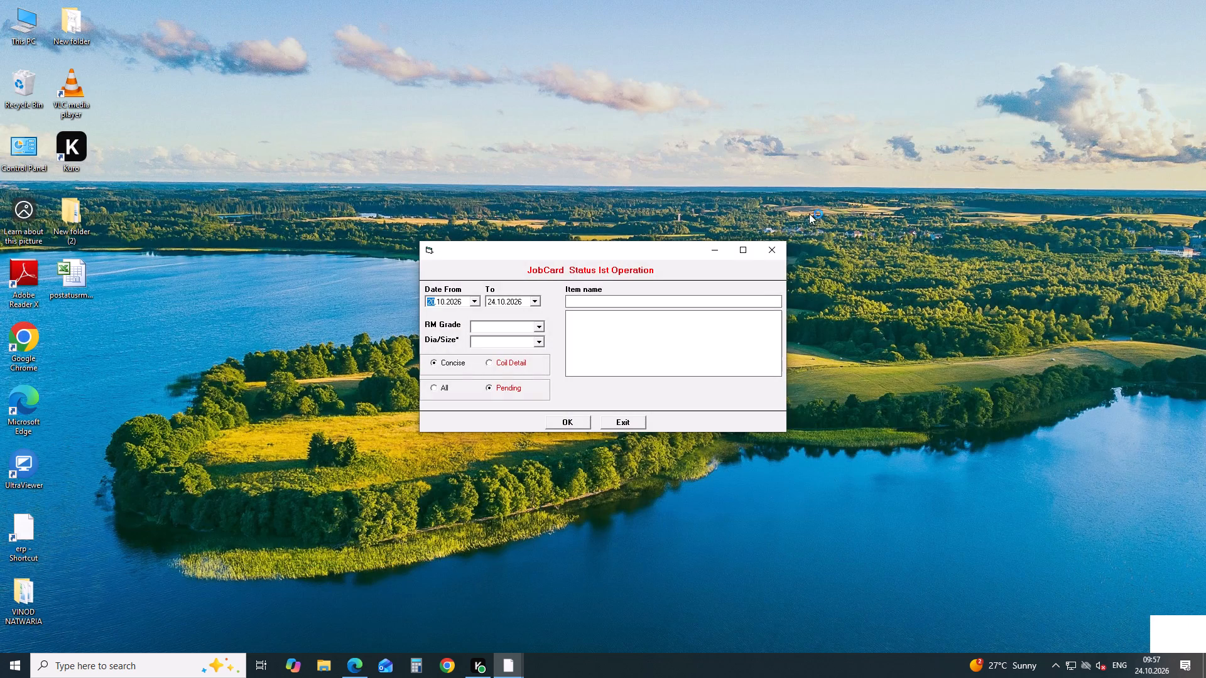
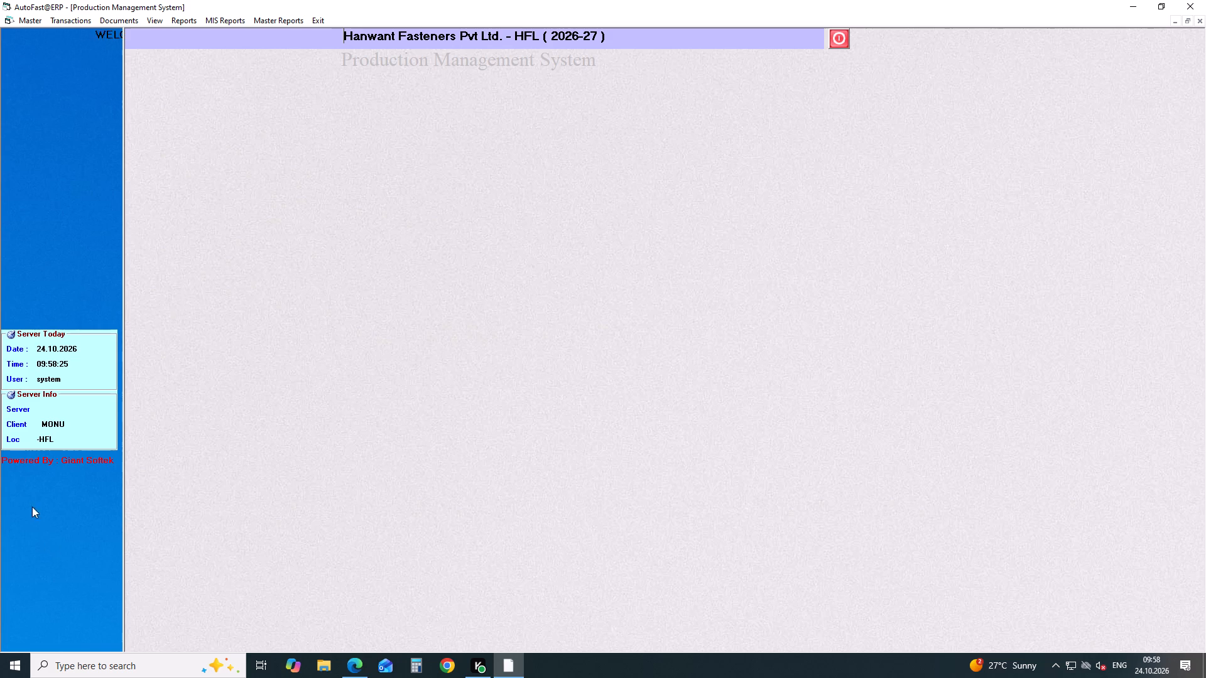
Open the in-house second-operation item issue form and start a new entry, accepting the date 23.10.2026.
{"action": "left_click", "coordinate": [85, 17]}
{"action": "left_click", "coordinate": [230, 137]}
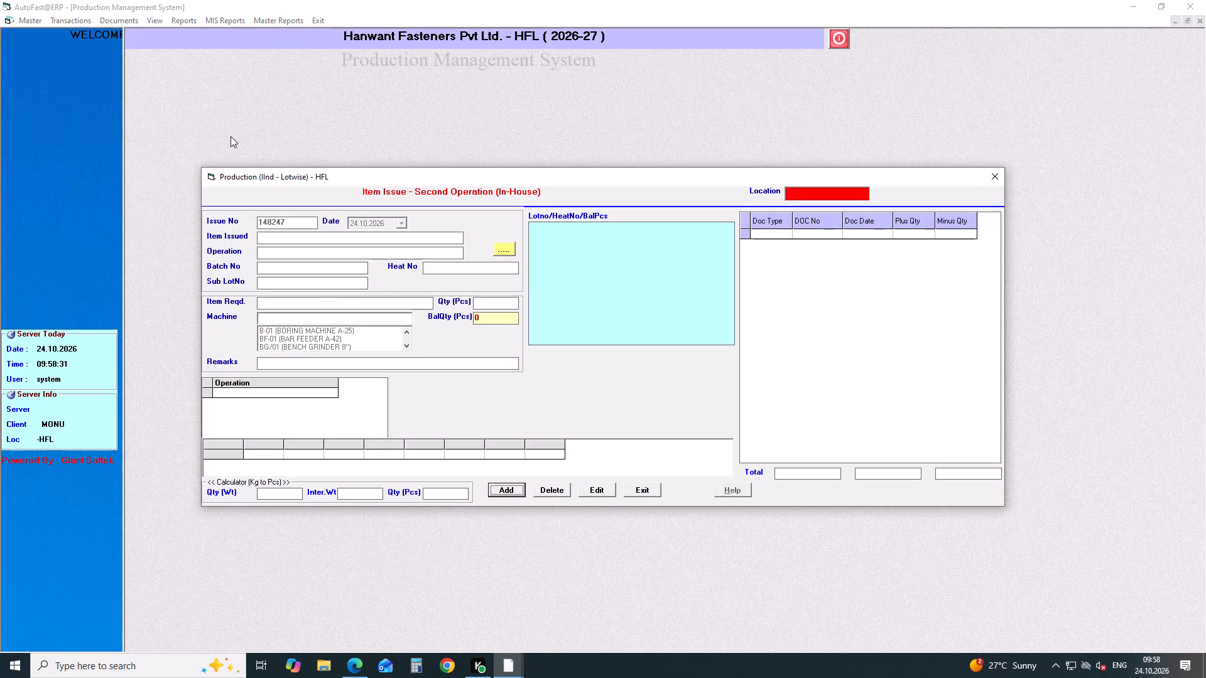
{"action": "key", "text": "Return"}
{"action": "key", "text": "Return"}
{"action": "key", "text": "Return"}
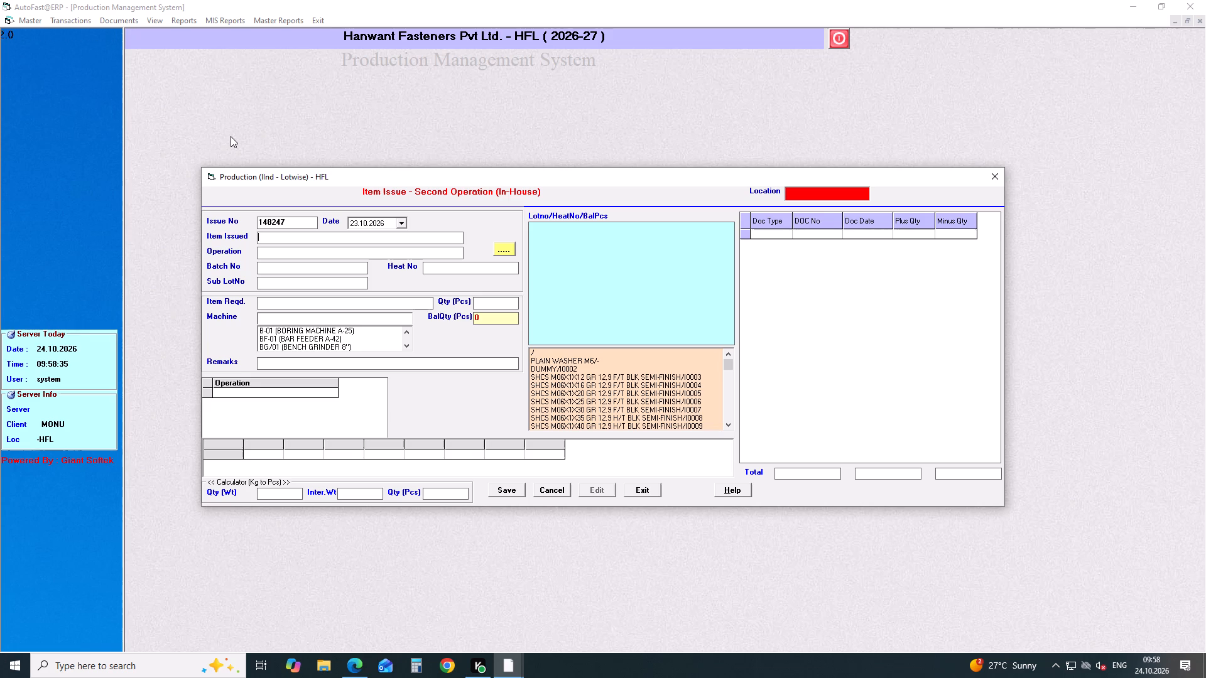
Look up BOLT FLANGE SH 6 and choose BOLT FLANGE SH 6X16 (P-17)/I0195 as the issued item.
{"action": "type", "text": "BOLT FLANGE"}
{"action": "key", "text": "space"}
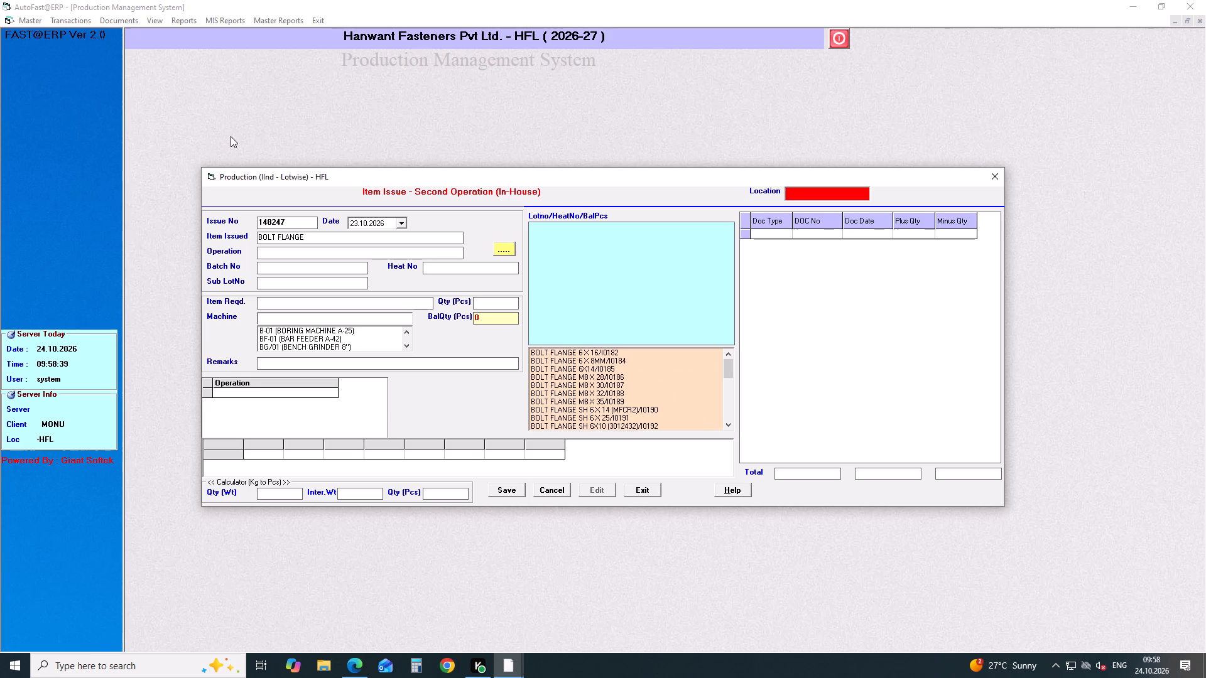
{"action": "key", "text": "6"}
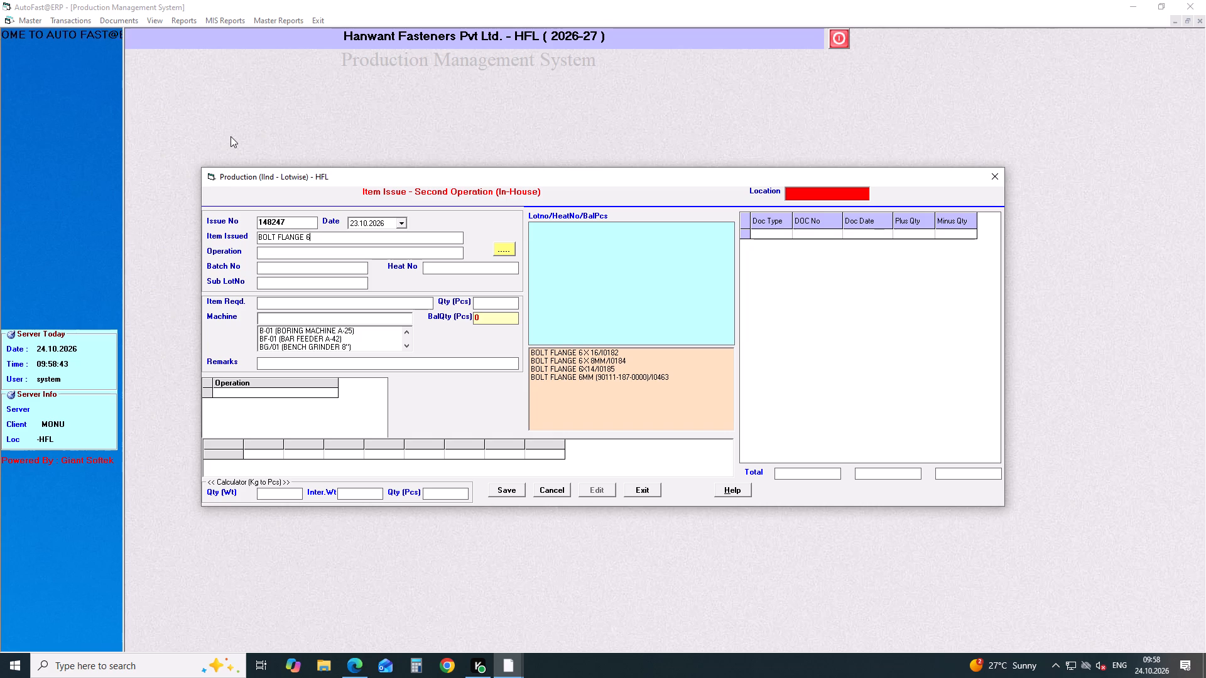
{"action": "key", "text": "Down"}
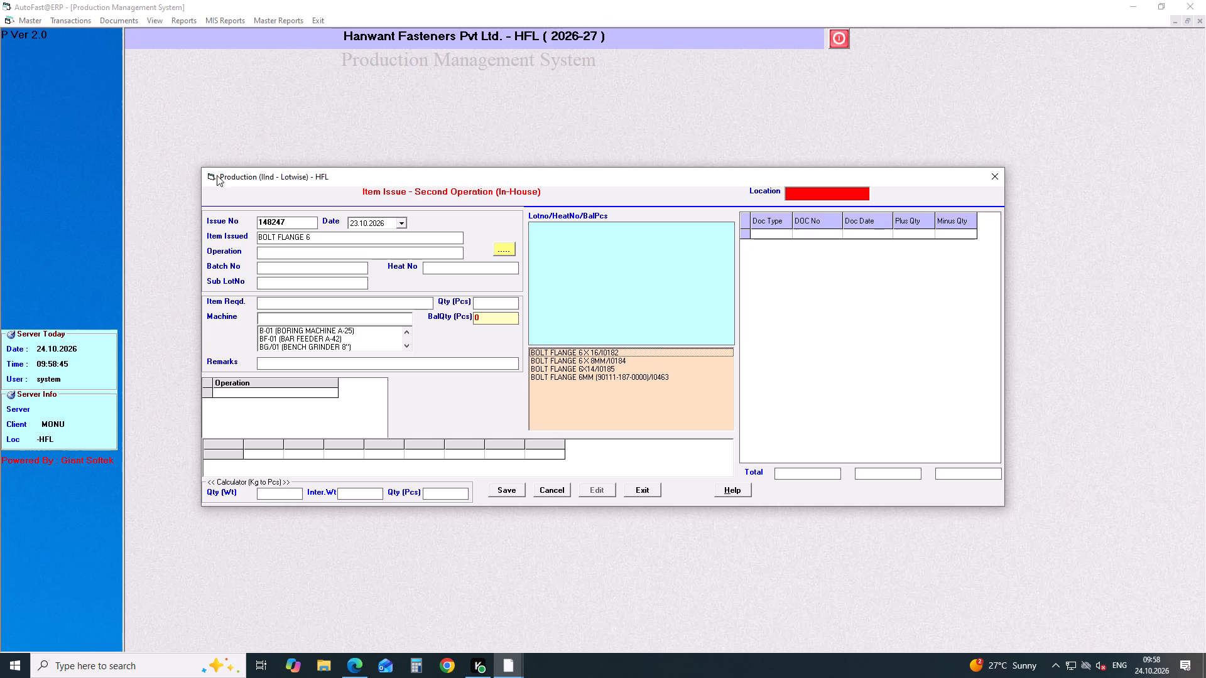
{"action": "left_click", "coordinate": [307, 237]}
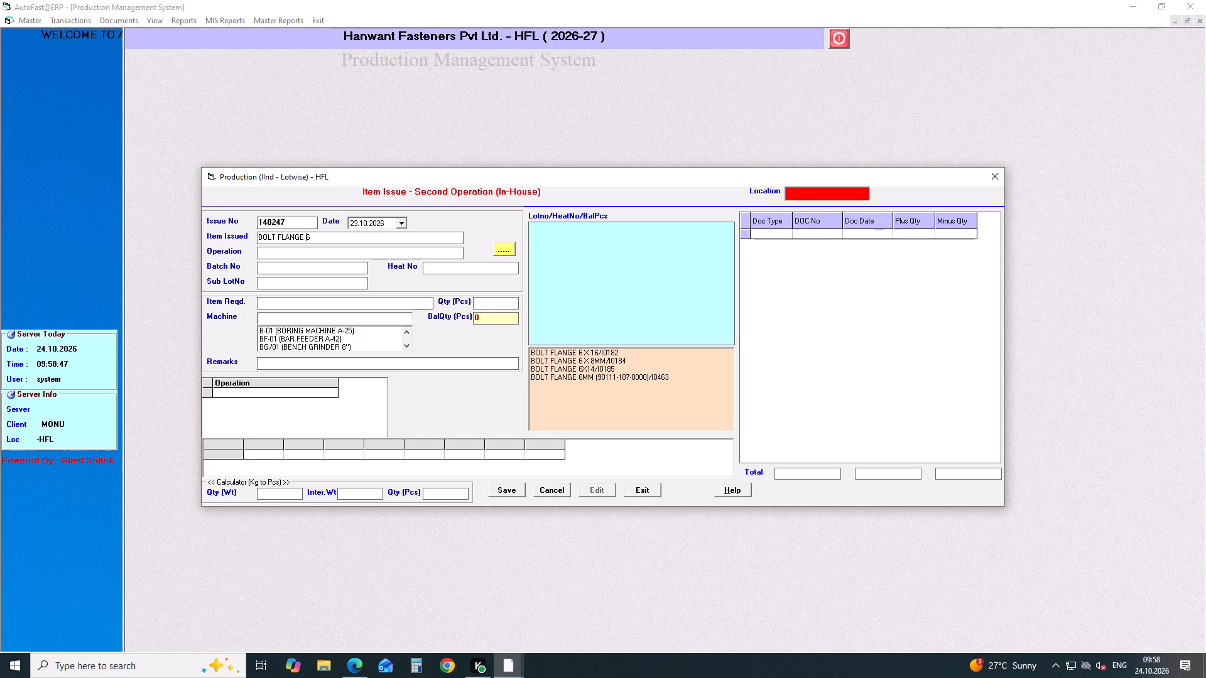
{"action": "type", "text": "SH"}
{"action": "key", "text": "space"}
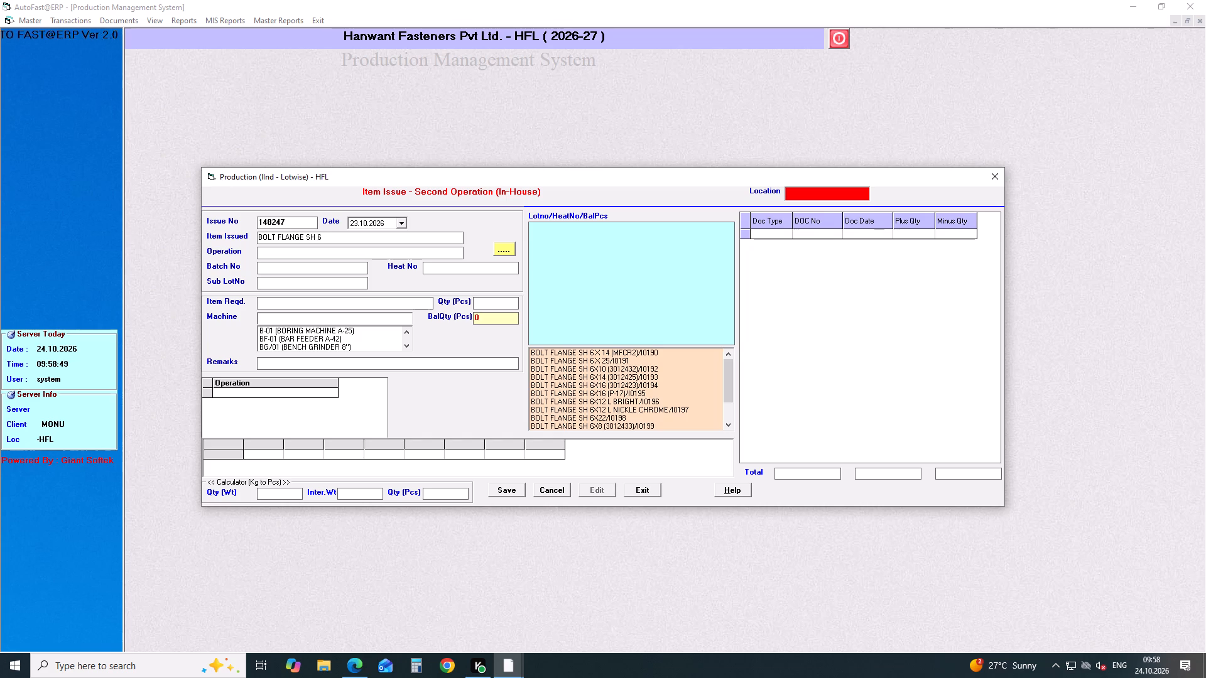
{"action": "key", "text": "Down"}
{"action": "key", "text": "Down"}
{"action": "key", "text": "Down"}
{"action": "key", "text": "Down"}
{"action": "key", "text": "Down"}
{"action": "key", "text": "Down"}
{"action": "key", "text": "Down"}
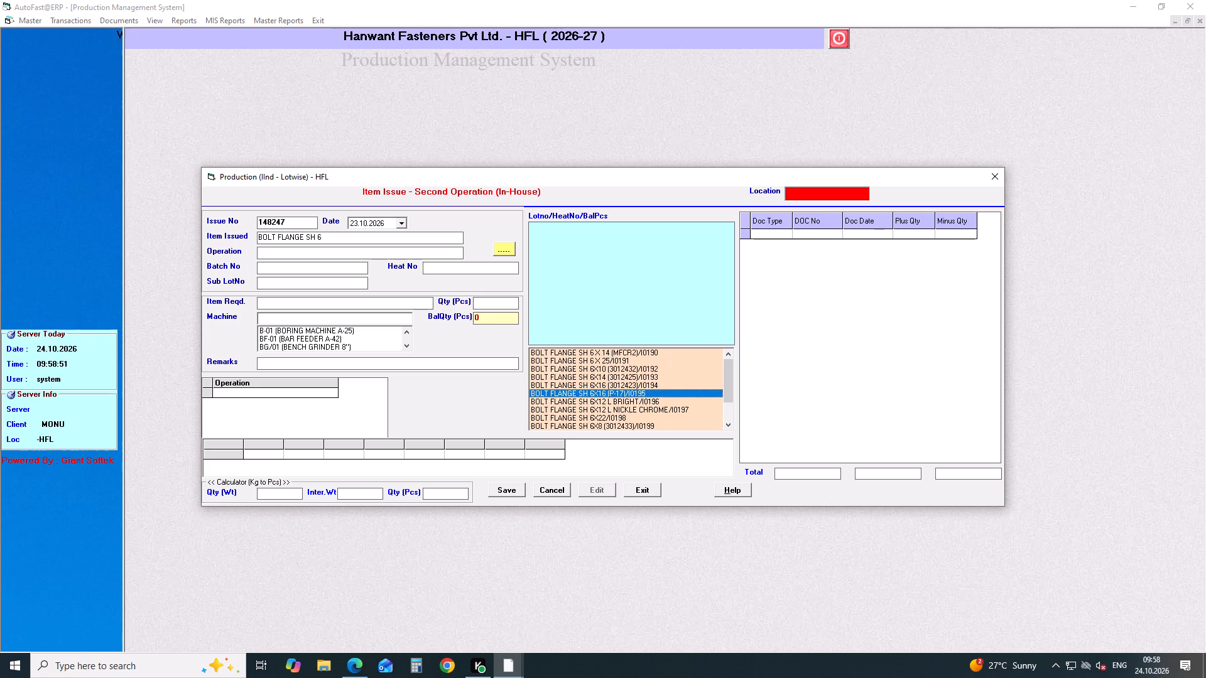
{"action": "key", "text": "Return"}
Set the operation of the issued item to ROLLING.
{"action": "key", "text": "Return"}
{"action": "key", "text": "Down"}
{"action": "key", "text": "Down"}
{"action": "key", "text": "Down"}
{"action": "key", "text": "Down"}
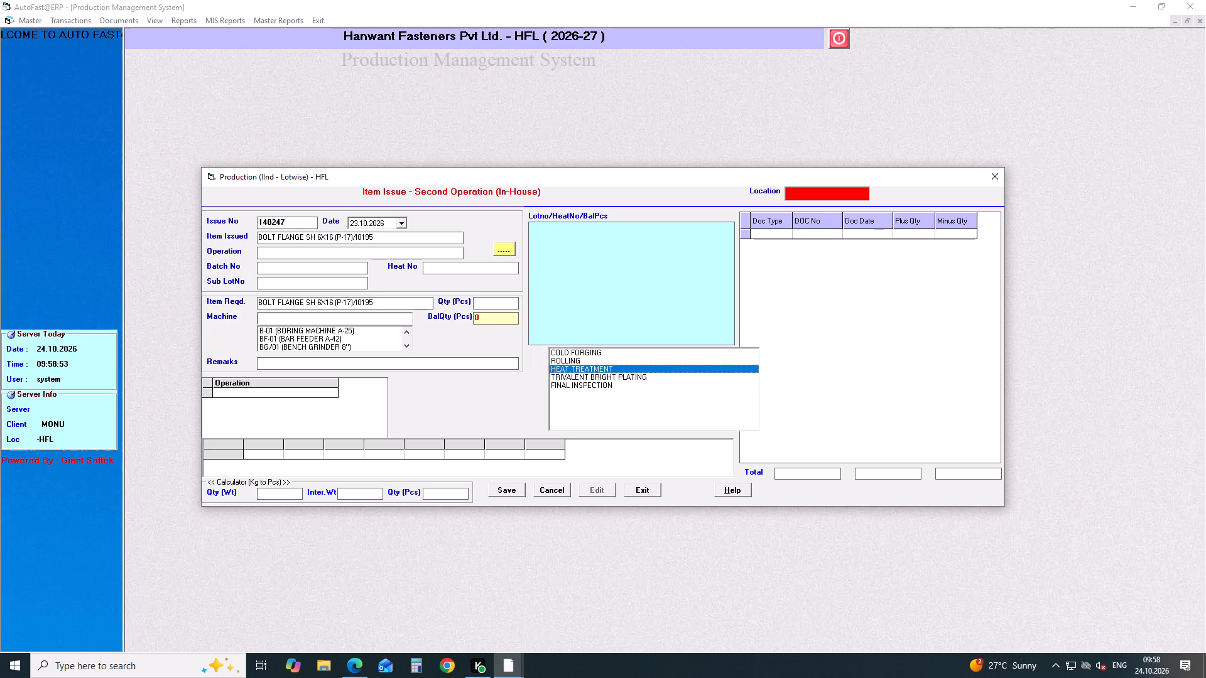
{"action": "key", "text": "Up"}
{"action": "key", "text": "Return"}
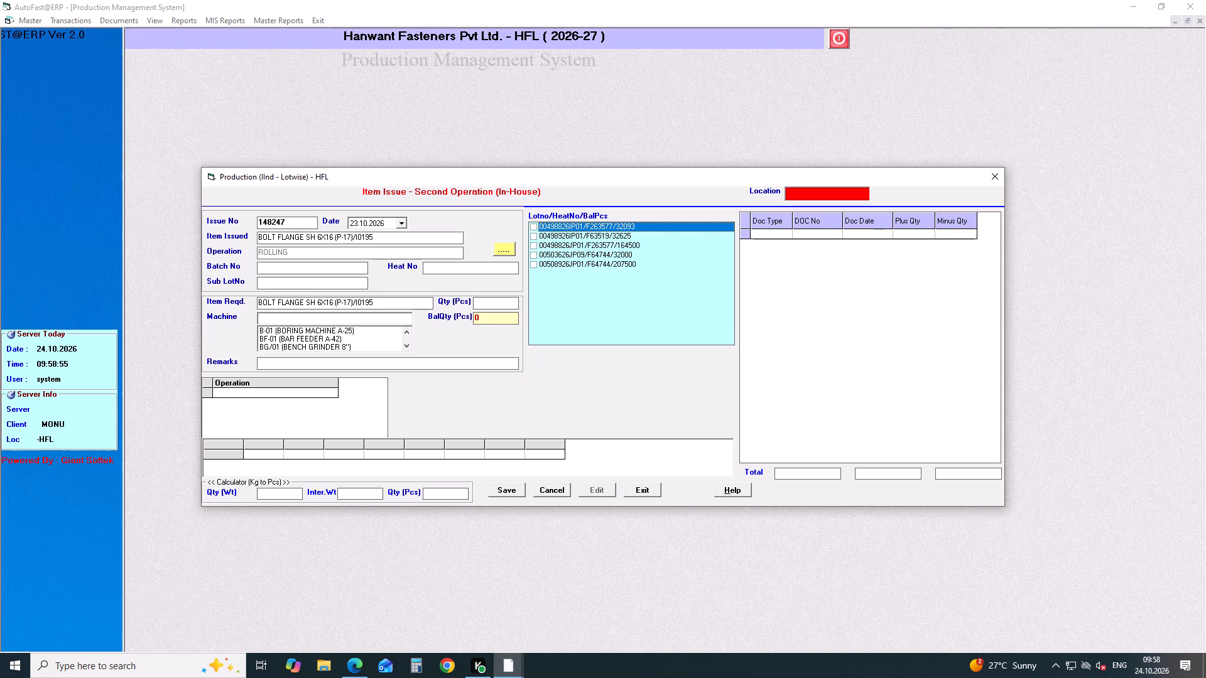
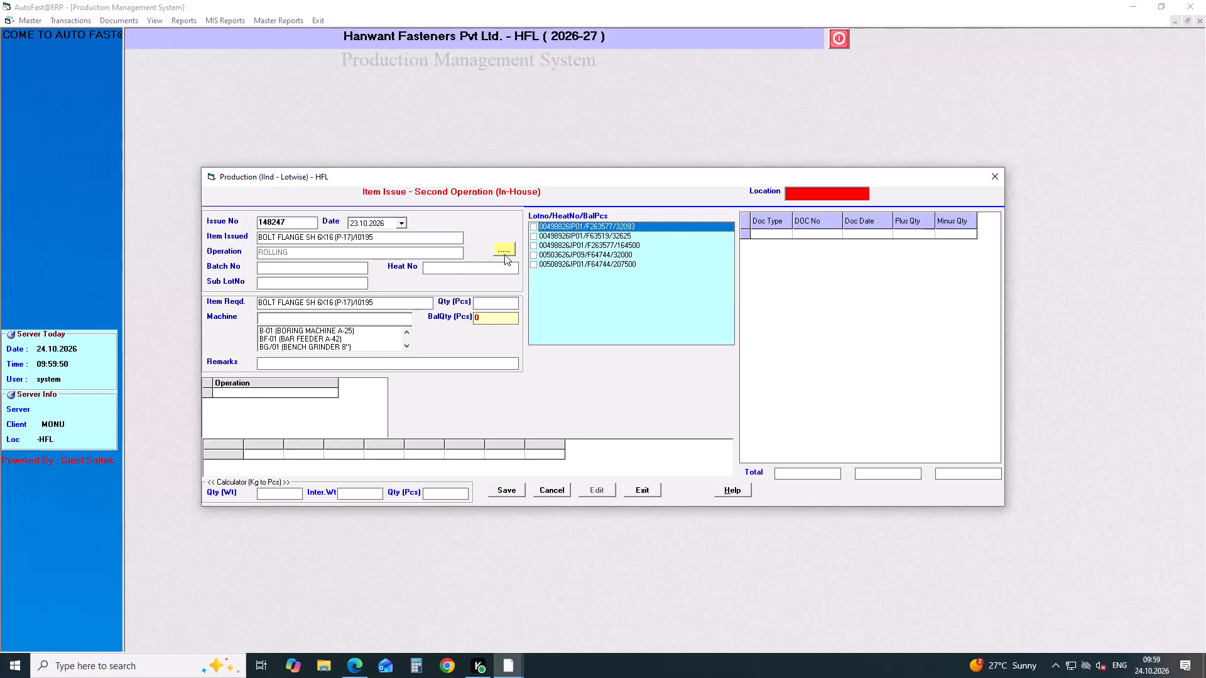
Select lot 00498826IP01 with heat number F263577 and 32093 pieces for the ROLLING issue.
{"action": "left_click", "coordinate": [535, 228]}
{"action": "left_click", "coordinate": [503, 298]}
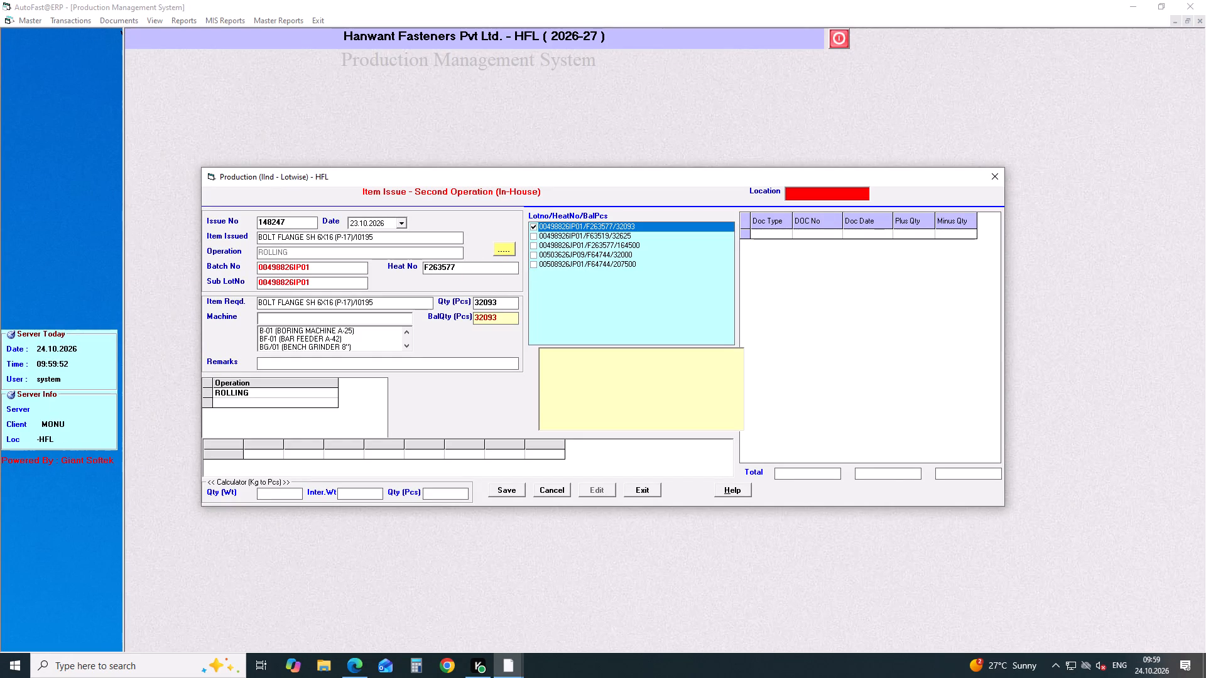
Assign machine TRM-16 (ROLLING 6MM) to the issue of lot 00498826IP01 and save the entry.
{"action": "key", "text": "Return"}
{"action": "type", "text": "TRM"}
{"action": "key", "text": "Down"}
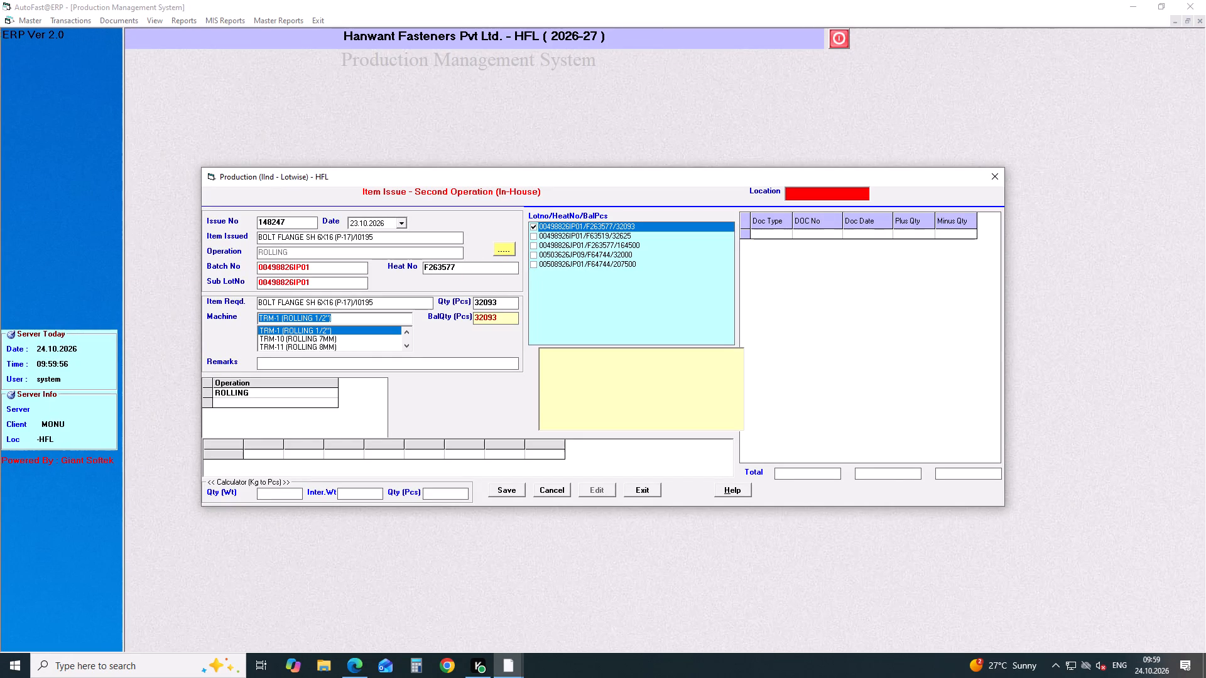
{"action": "key", "text": "Down"}
{"action": "key", "text": "Down"}
{"action": "key", "text": "Down"}
{"action": "key", "text": "Down"}
{"action": "key", "text": "Down"}
{"action": "key", "text": "Down"}
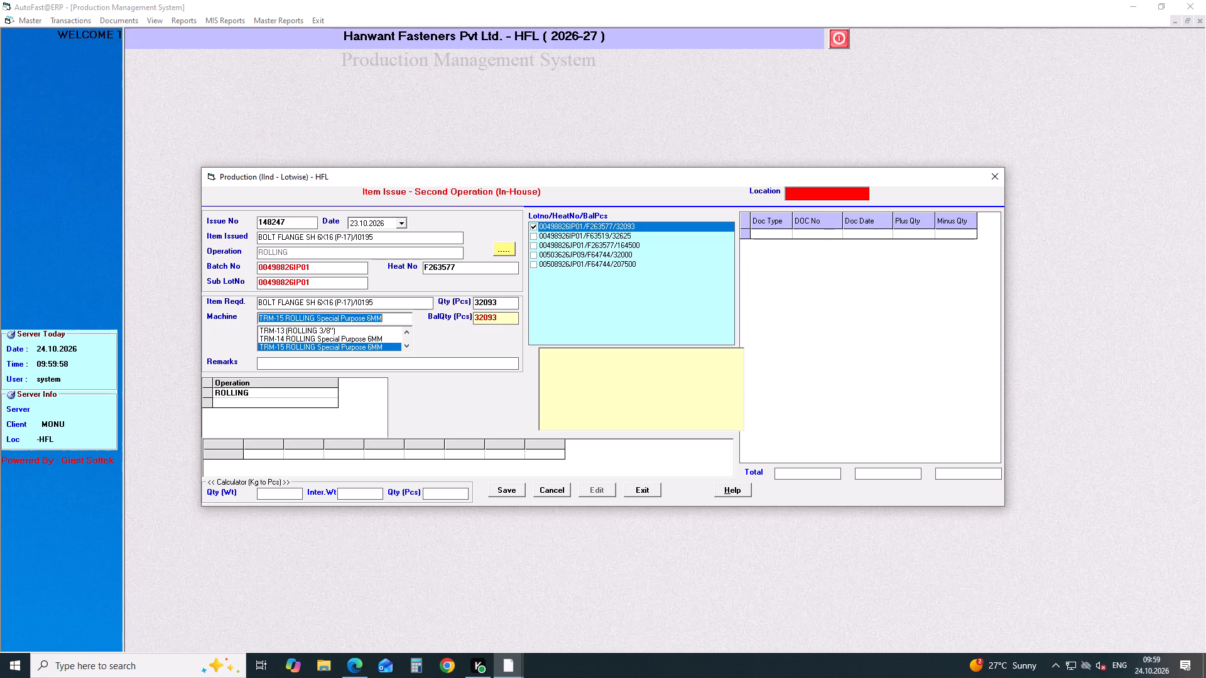
{"action": "key", "text": "Down"}
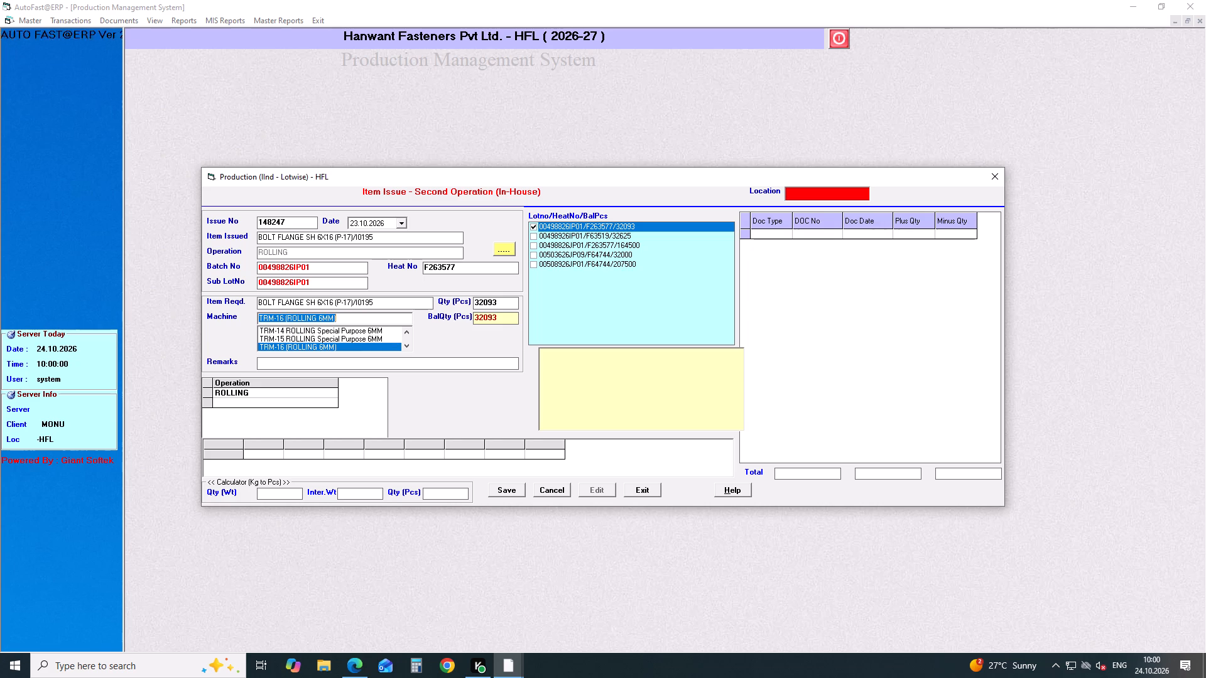
{"action": "key", "text": "Return"}
{"action": "key", "text": "Return"}
{"action": "key", "text": "Return"}
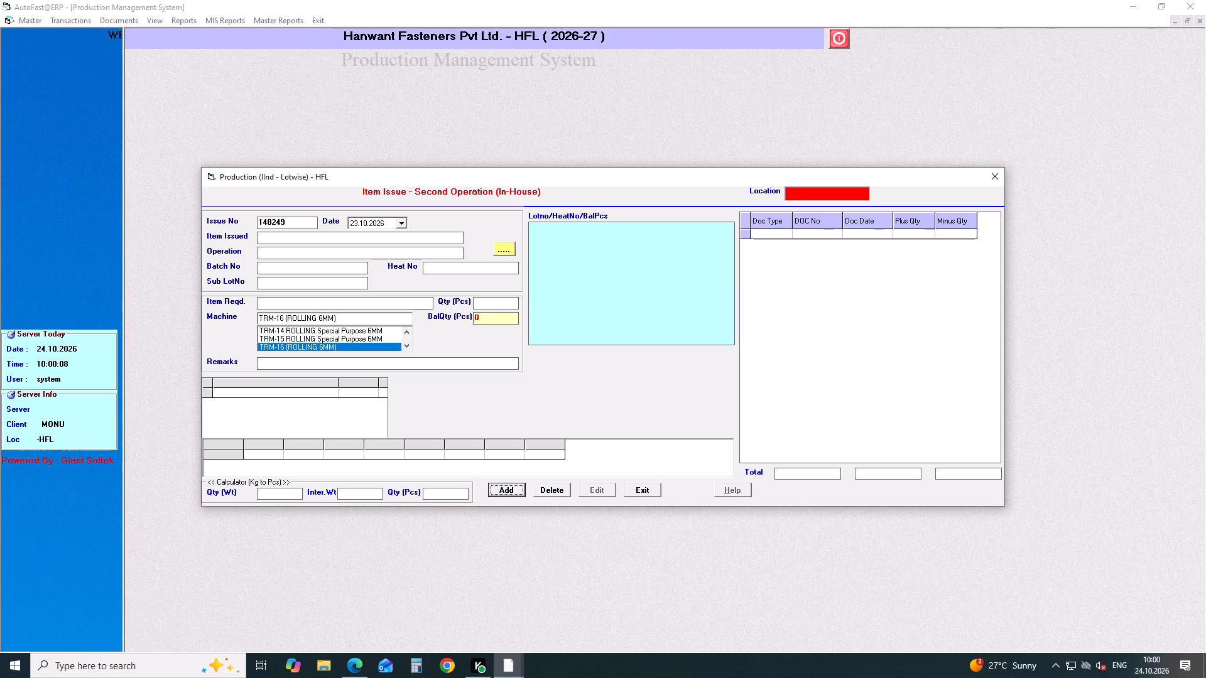
Start a new issue entry dated 23.10.2026 and choose BOLT FLANGE SH 6X16 (P-17)/I0195 as the issued item.
{"action": "key", "text": "Return"}
{"action": "key", "text": "Return"}
{"action": "key", "text": "Return"}
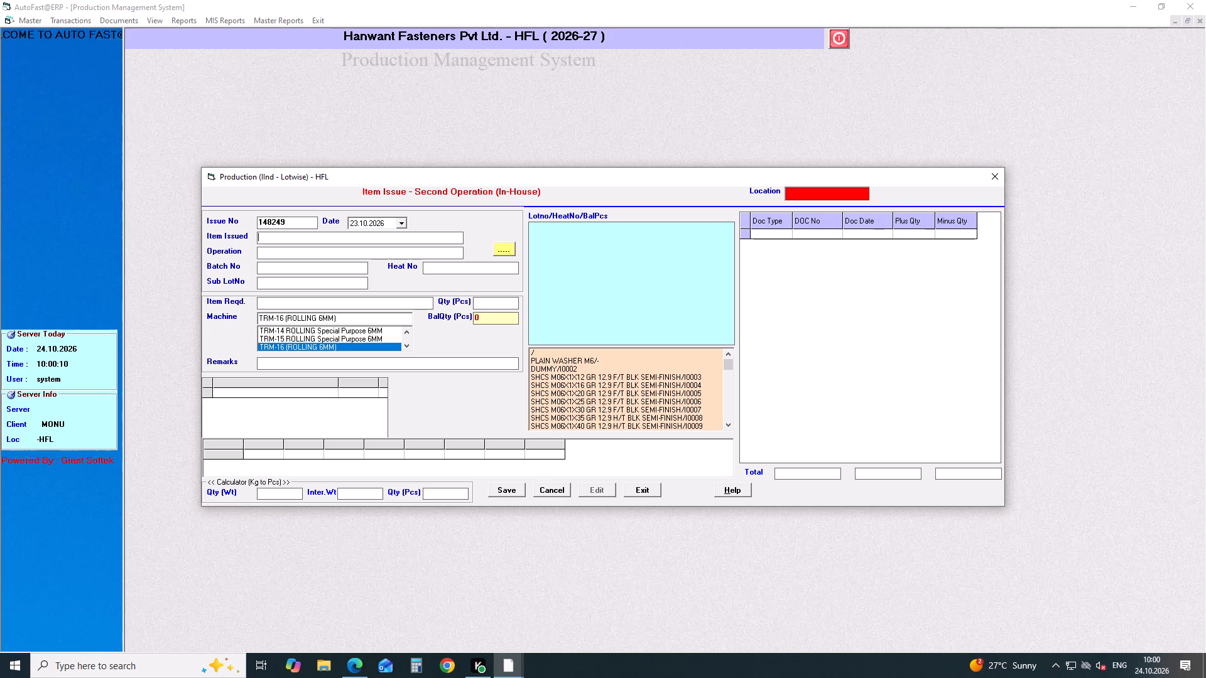
{"action": "type", "text": "BOLT"}
{"action": "key", "text": "space"}
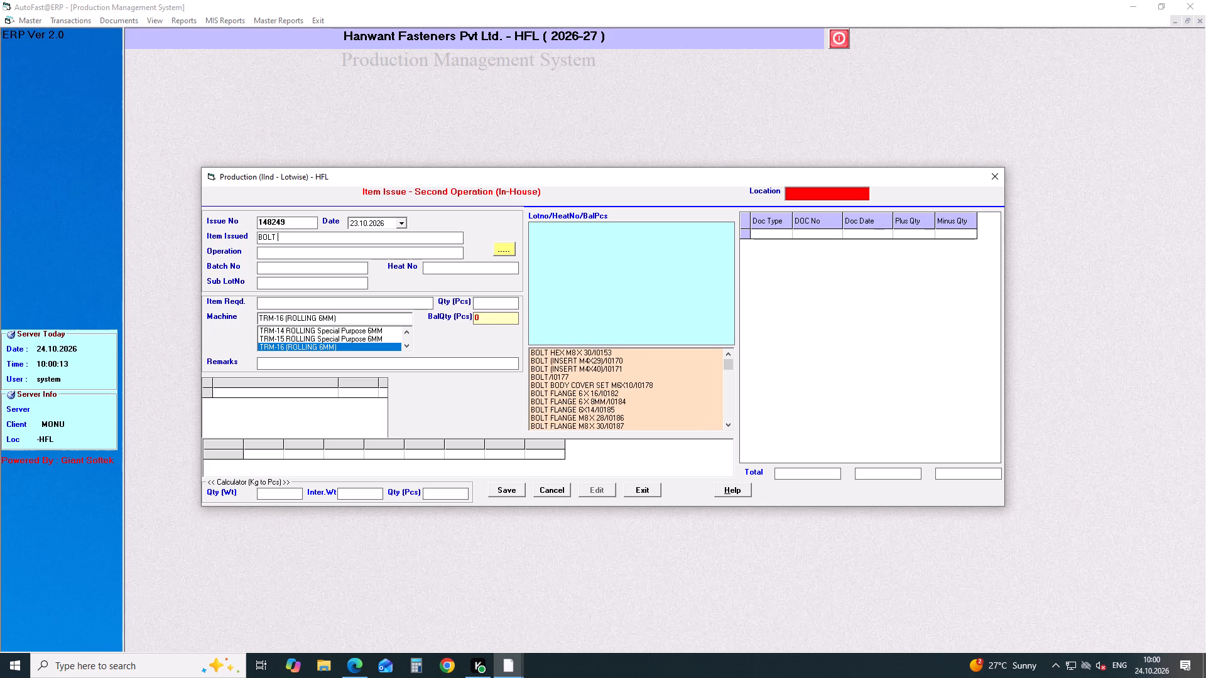
{"action": "type", "text": "FK"}
{"action": "key", "text": "BackSpace"}
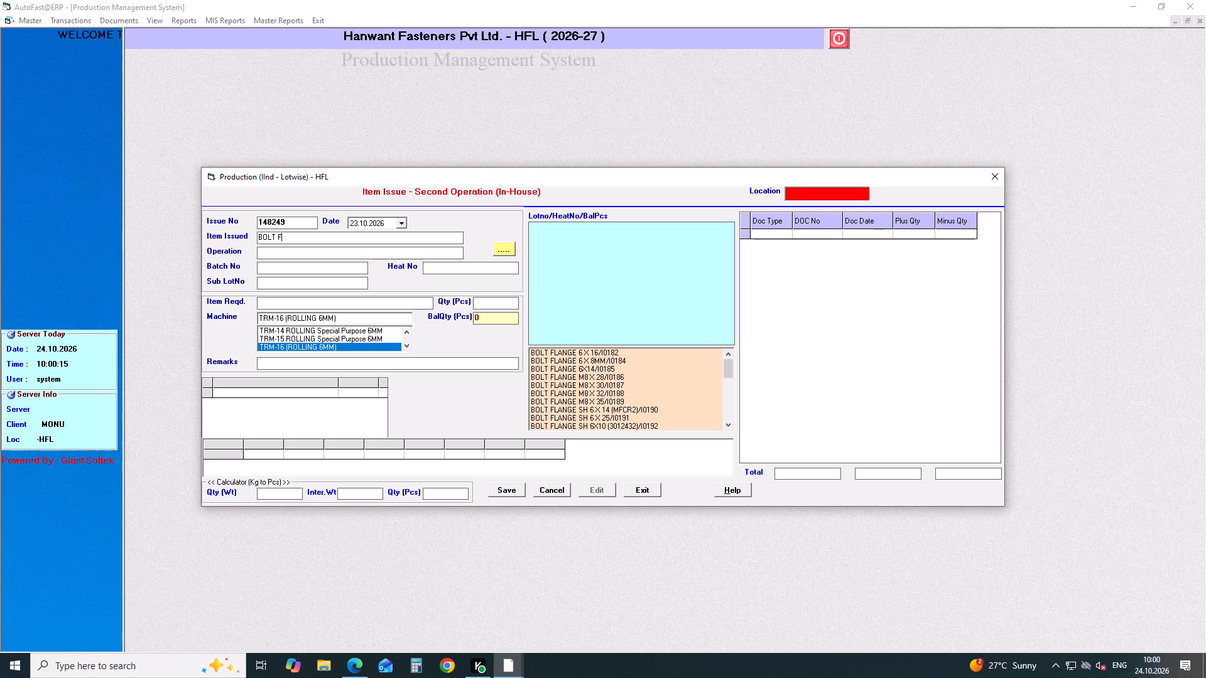
{"action": "type", "text": "LANGE SH 6"}
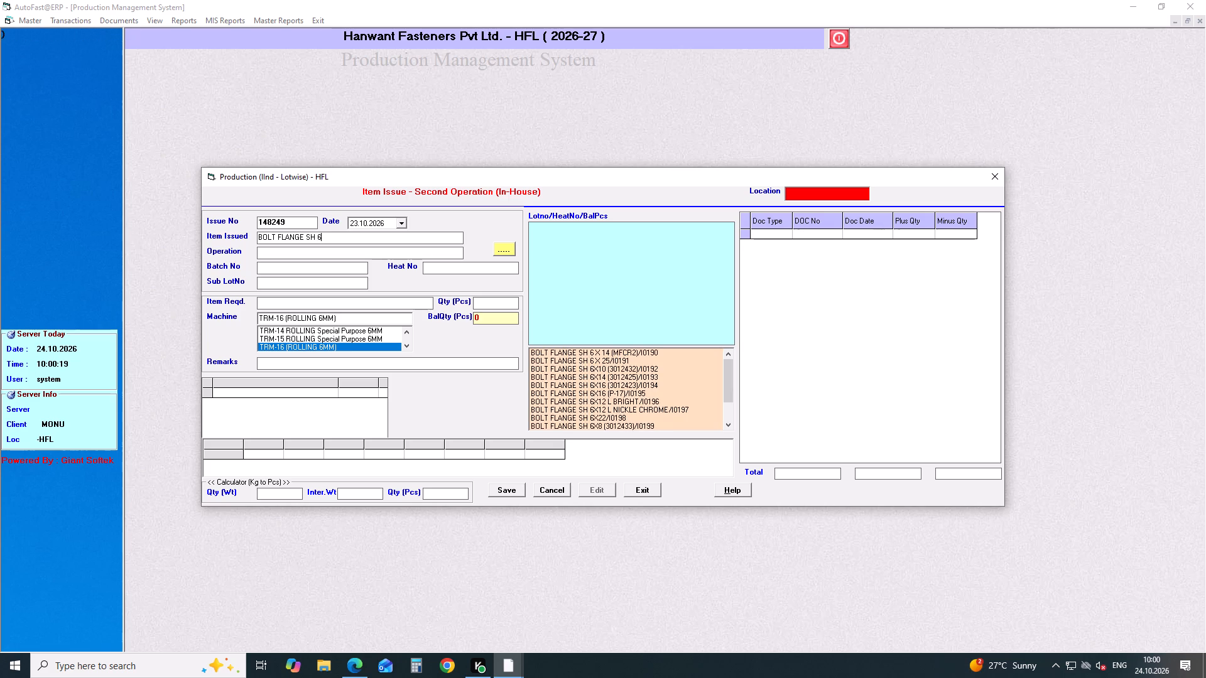
{"action": "key", "text": "Down"}
{"action": "key", "text": "Down"}
{"action": "key", "text": "Down"}
{"action": "key", "text": "Down"}
{"action": "key", "text": "Down"}
{"action": "key", "text": "Down"}
{"action": "key", "text": "Down"}
{"action": "key", "text": "Return"}
{"action": "key", "text": "Return"}
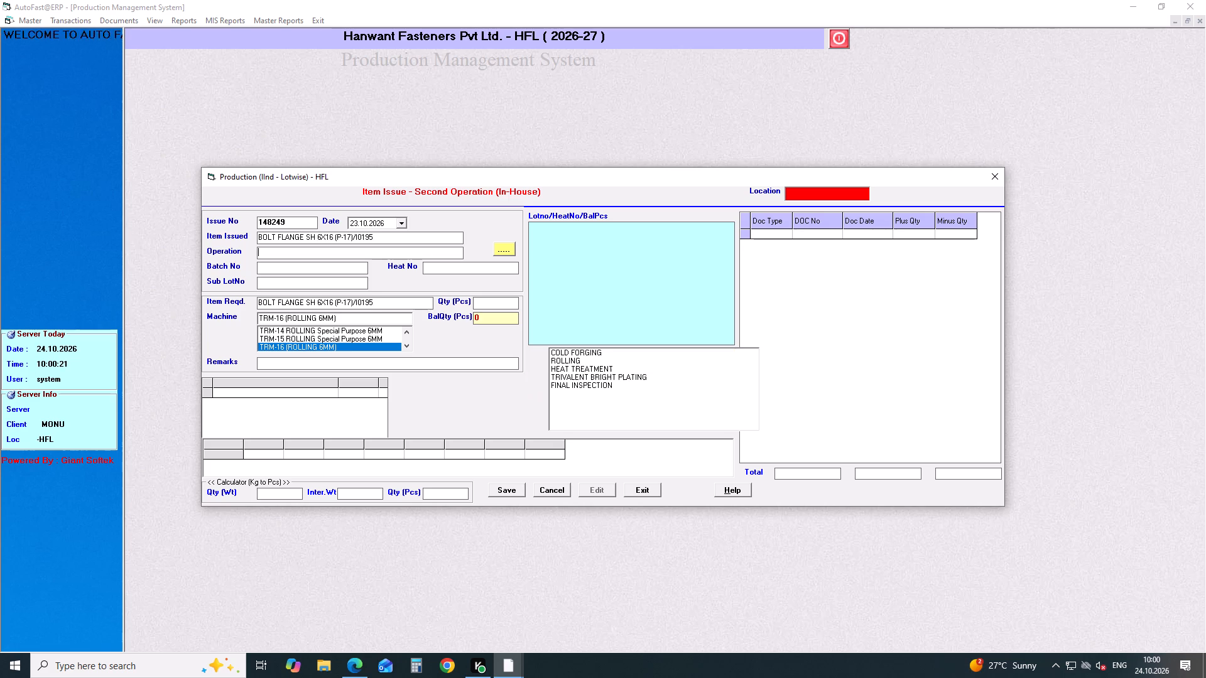
Set the operation to ROLLING and select lot 00498926IP01 with heat number F63519.
{"action": "key", "text": "Down"}
{"action": "key", "text": "Down"}
{"action": "key", "text": "Down"}
{"action": "key", "text": "Return"}
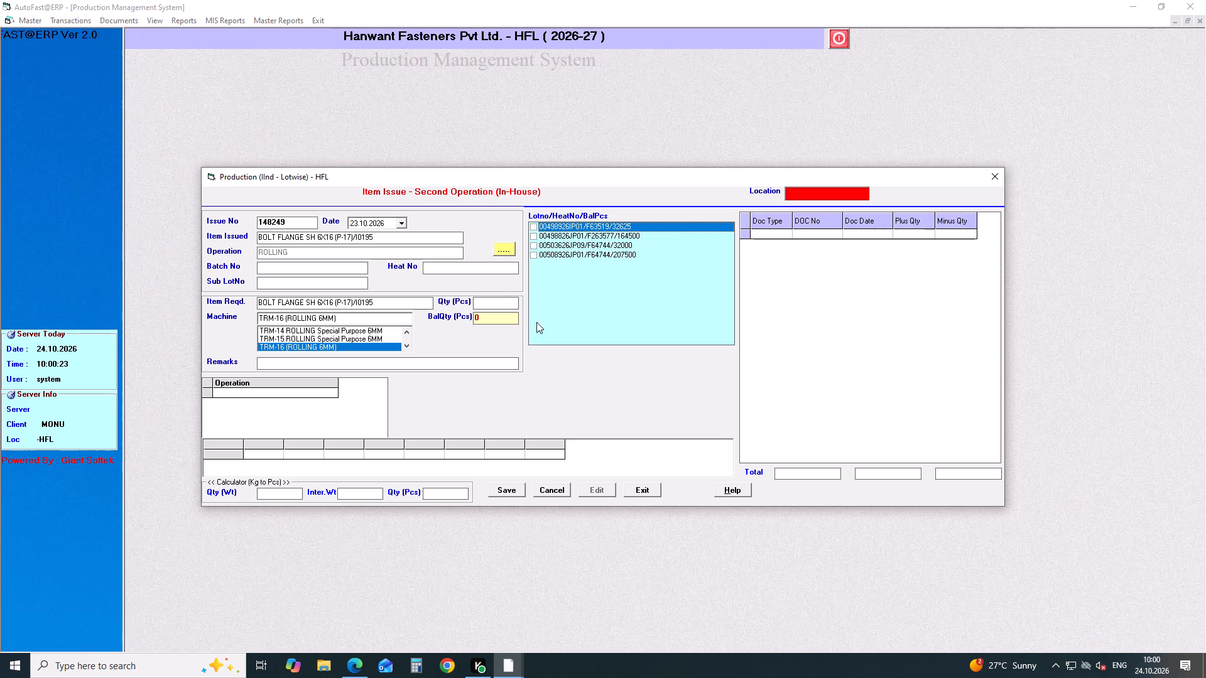
{"action": "left_click", "coordinate": [538, 226]}
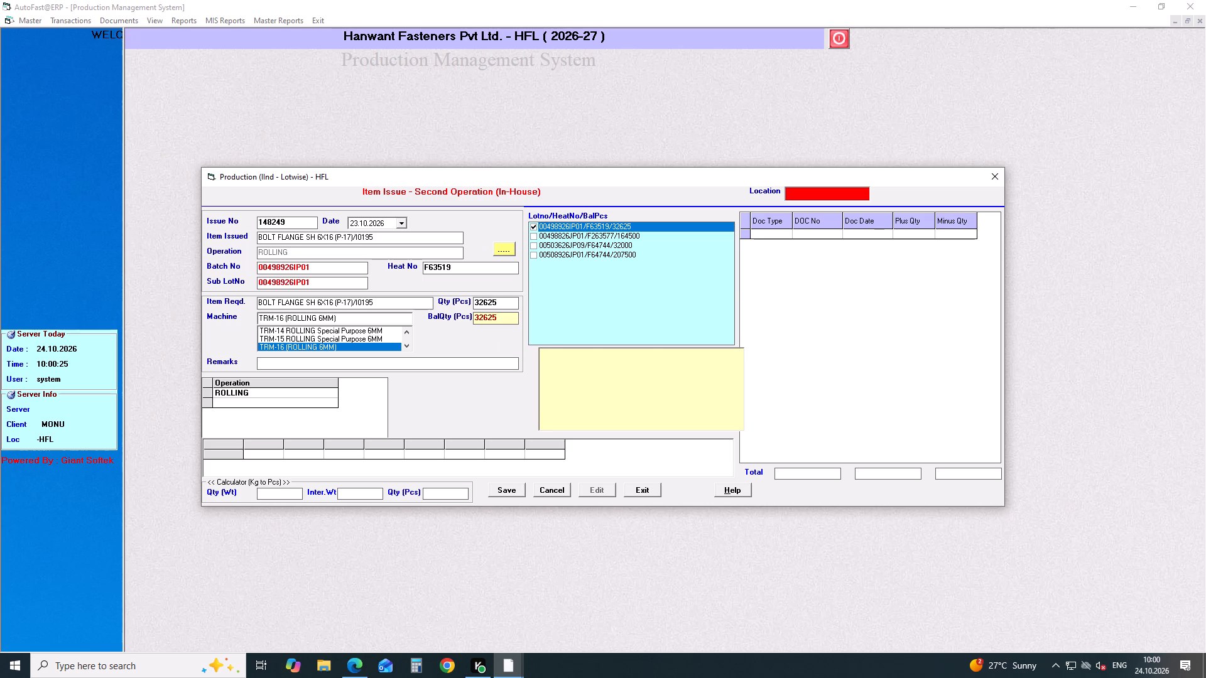
Copy the issued item's name from BOLT through the start of its P-17 code for reuse.
{"action": "left_click_drag", "start_coordinate": [347, 238], "coordinate": [242, 257]}
{"action": "left_click_drag", "start_coordinate": [344, 240], "coordinate": [321, 241]}
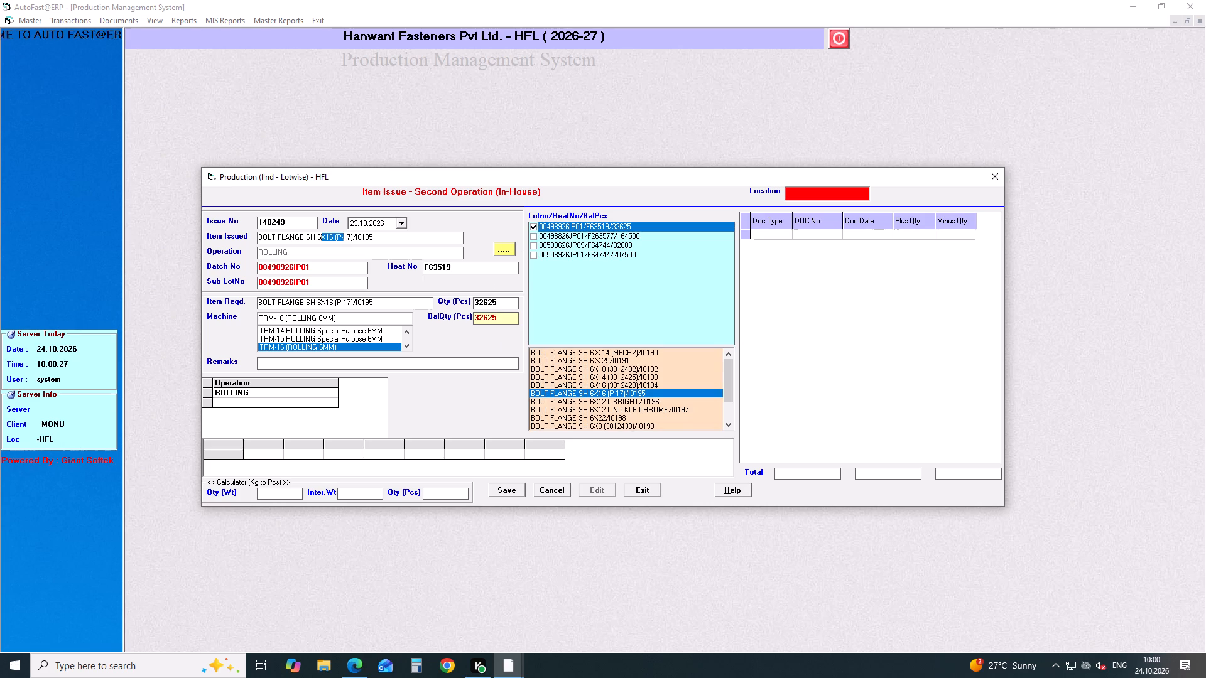
{"action": "left_click_drag", "start_coordinate": [321, 241], "coordinate": [193, 250]}
{"action": "key", "text": "ctrl+c"}
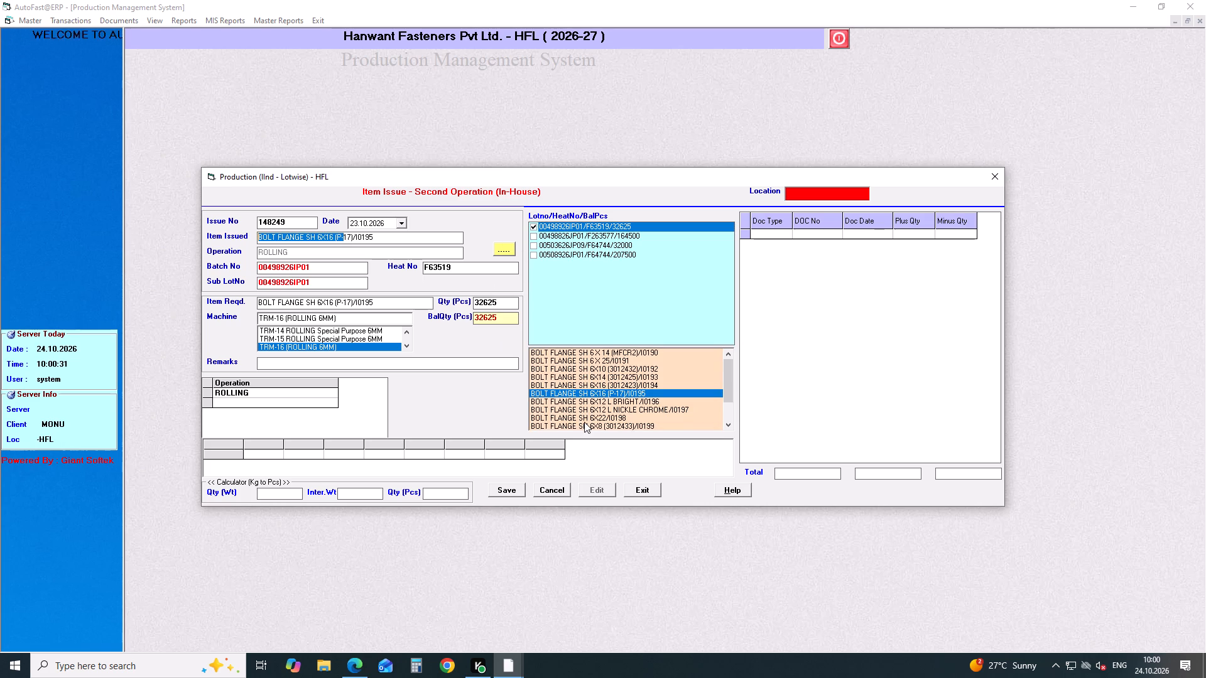
Reconfirm the issued item and its ROLLING operation, and tick lot 00498926IP01 with heat number F63519 again.
{"action": "key", "text": "Return"}
{"action": "key", "text": "Return"}
{"action": "key", "text": "Return"}
{"action": "key", "text": "Return"}
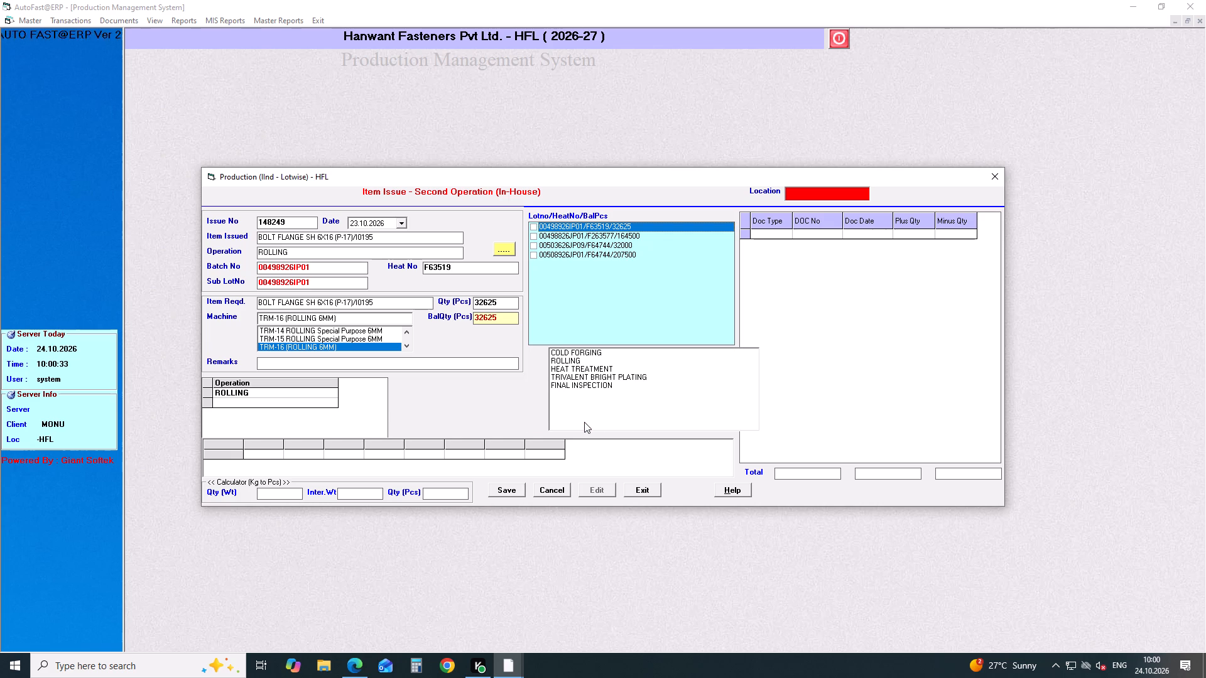
{"action": "left_click", "coordinate": [534, 229]}
{"action": "left_click", "coordinate": [623, 370]}
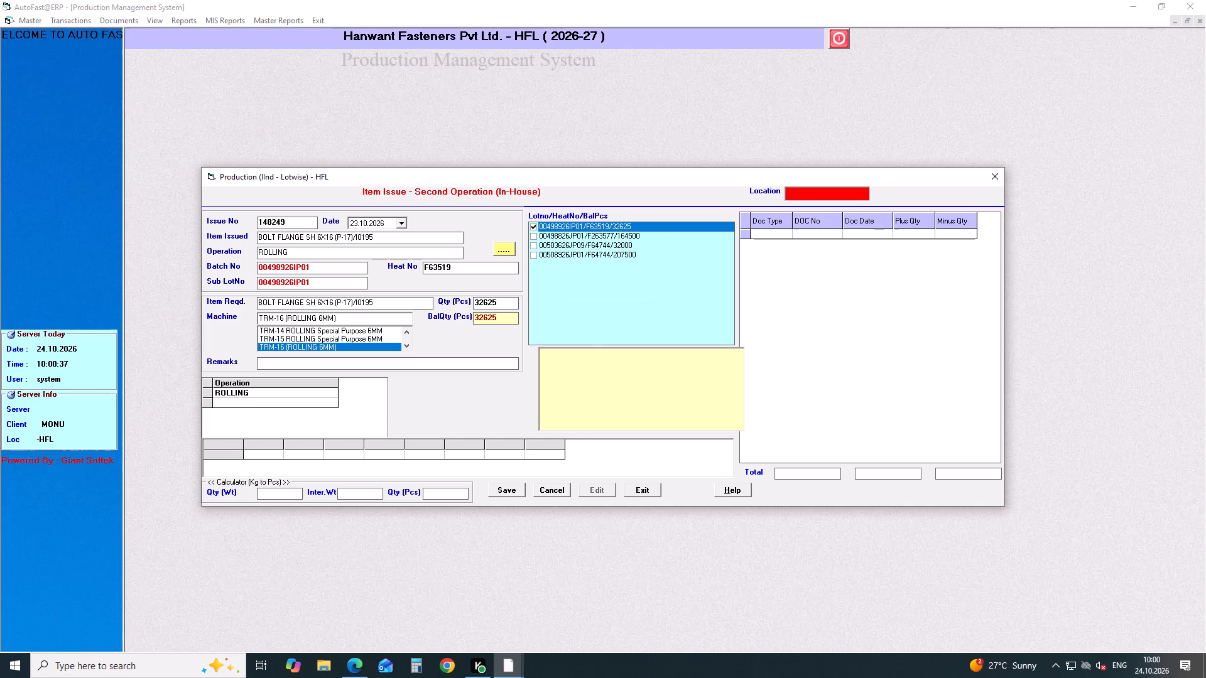
Save the issue of 32625 pieces from lot 00498926IP01 on machine TRM-16 (ROLLING 6MM).
{"action": "left_click", "coordinate": [497, 305]}
{"action": "key", "text": "Return"}
{"action": "key", "text": "Return"}
{"action": "key", "text": "Return"}
{"action": "key", "text": "Return"}
{"action": "key", "text": "Return"}
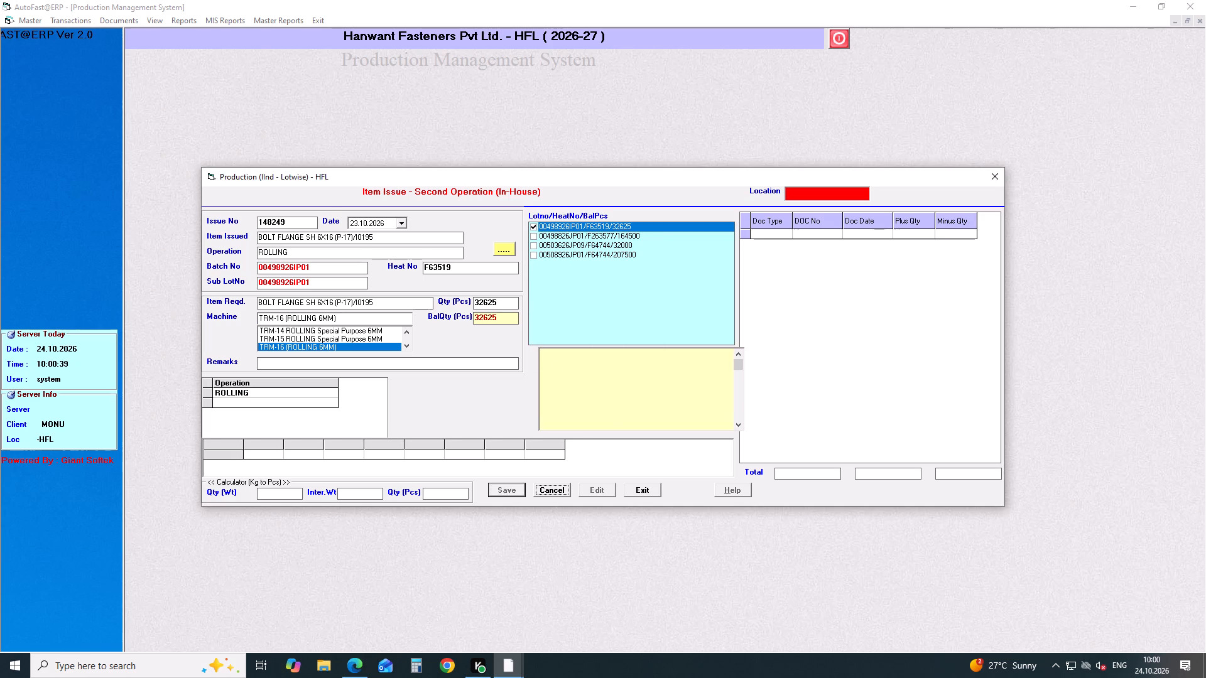
Start another issue entry dated 23.10.2026 and use the copied name to choose BOLT FLANGE SH 6X16 (P-17)/I0195.
{"action": "key", "text": "Return"}
{"action": "key", "text": "Return"}
{"action": "key", "text": "Return"}
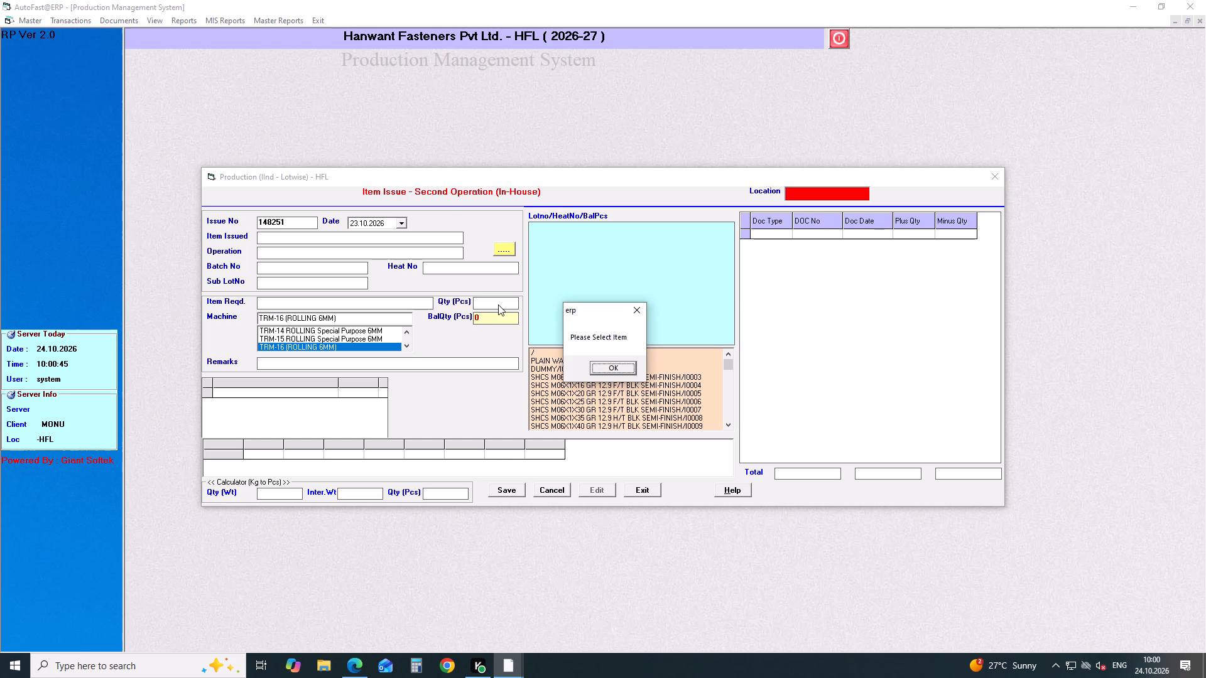
{"action": "key", "text": "Return"}
{"action": "key", "text": "Return"}
{"action": "key", "text": "Return"}
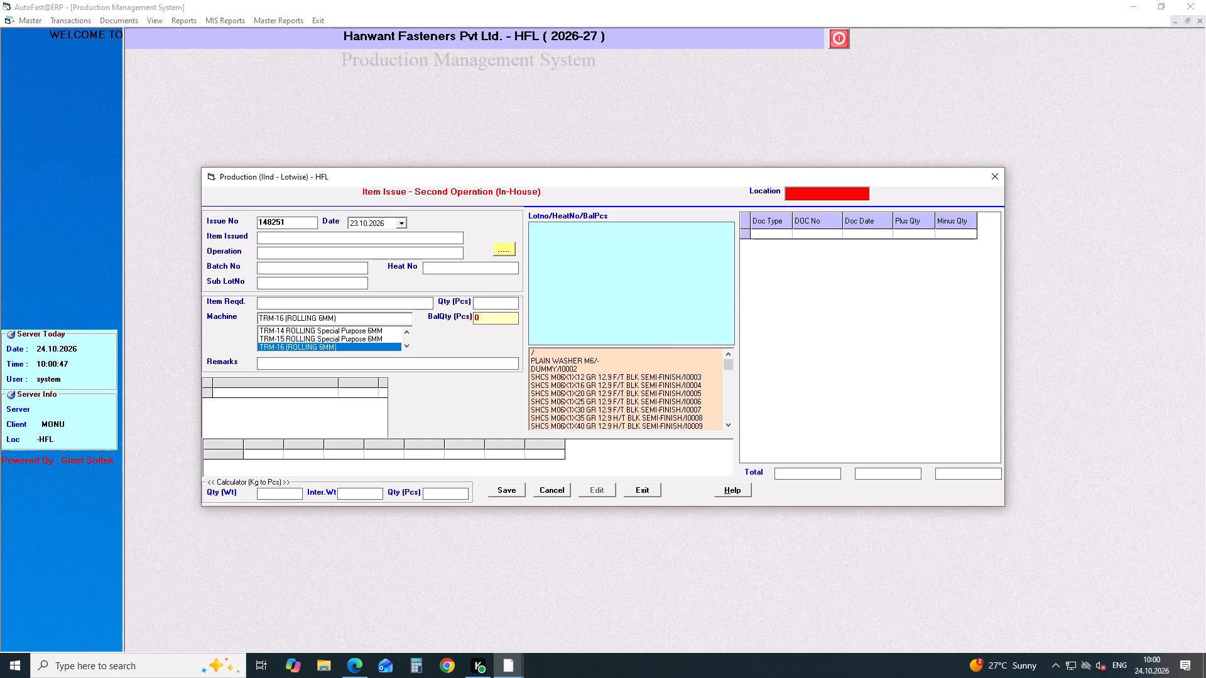
{"action": "key", "text": "ctrl+v"}
{"action": "key", "text": "Down"}
{"action": "key", "text": "Down"}
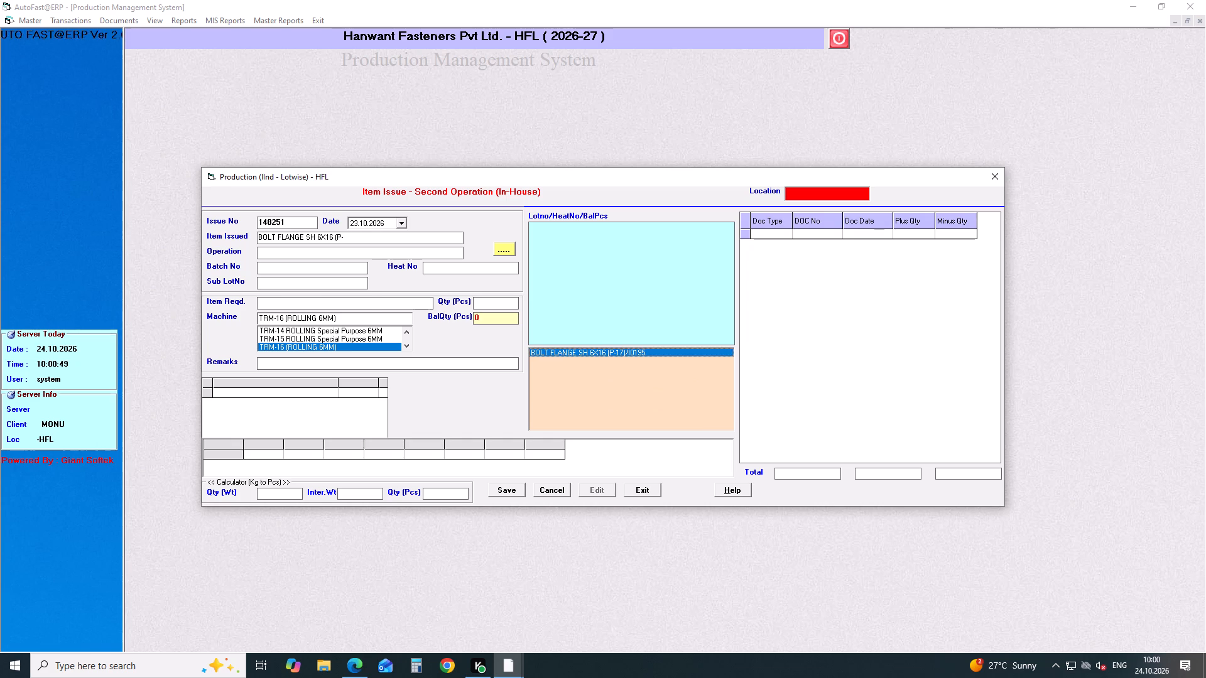
{"action": "key", "text": "Return"}
{"action": "key", "text": "Return"}
Set the operation of this bolt flange issue to ROLLING.
{"action": "key", "text": "Down"}
{"action": "key", "text": "Down"}
{"action": "key", "text": "Down"}
{"action": "key", "text": "Return"}
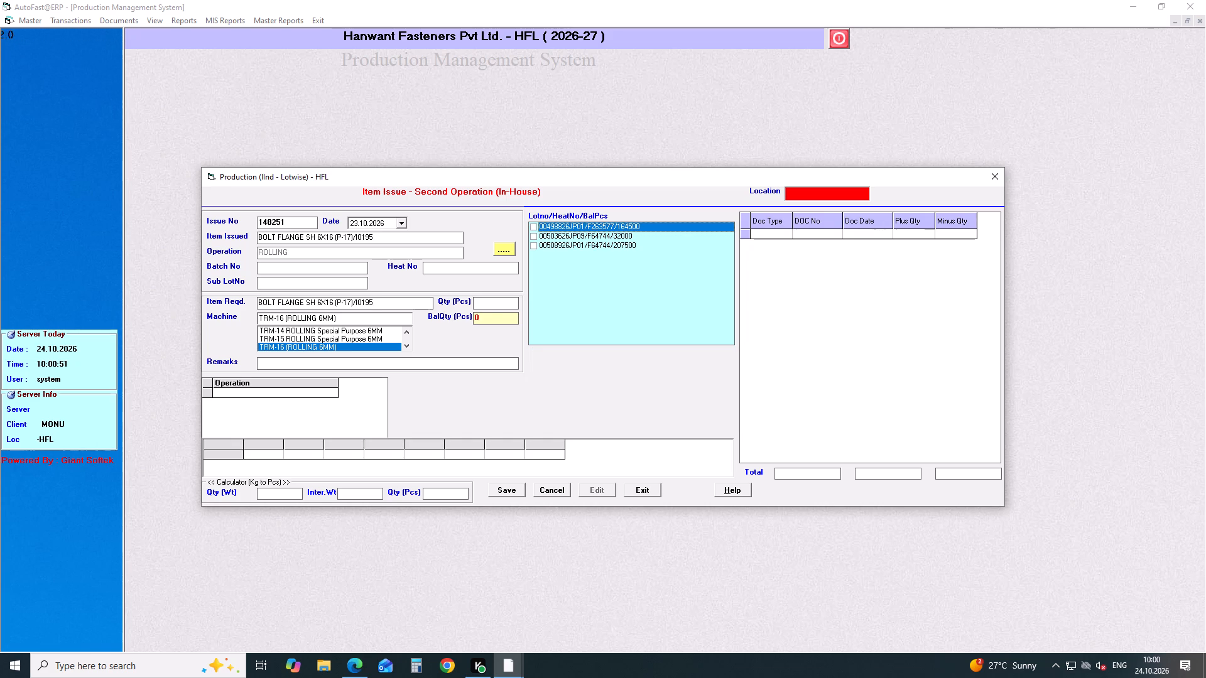
Issue 10000 pieces from lot 00498826JP01, heat number F263577, on machine TRM-16 (ROLLING 6MM) and save the entry.
{"action": "left_click", "coordinate": [533, 228]}
{"action": "left_click_drag", "start_coordinate": [503, 306], "coordinate": [384, 306]}
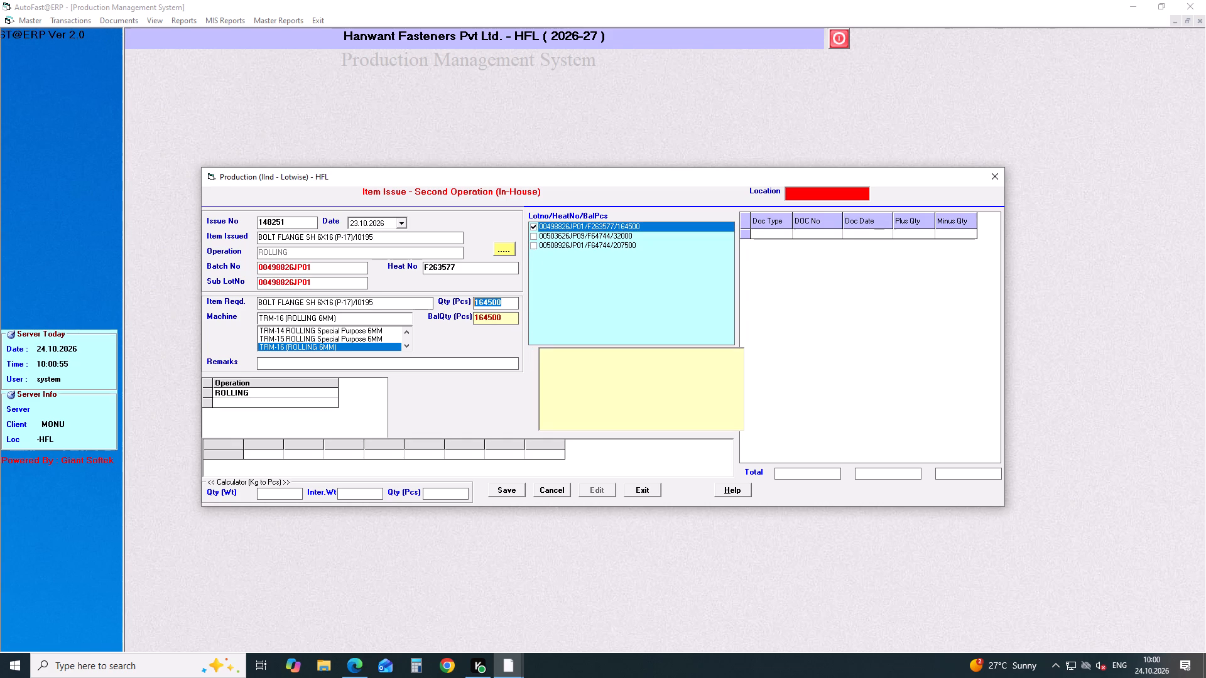
{"action": "type", "text": "10000"}
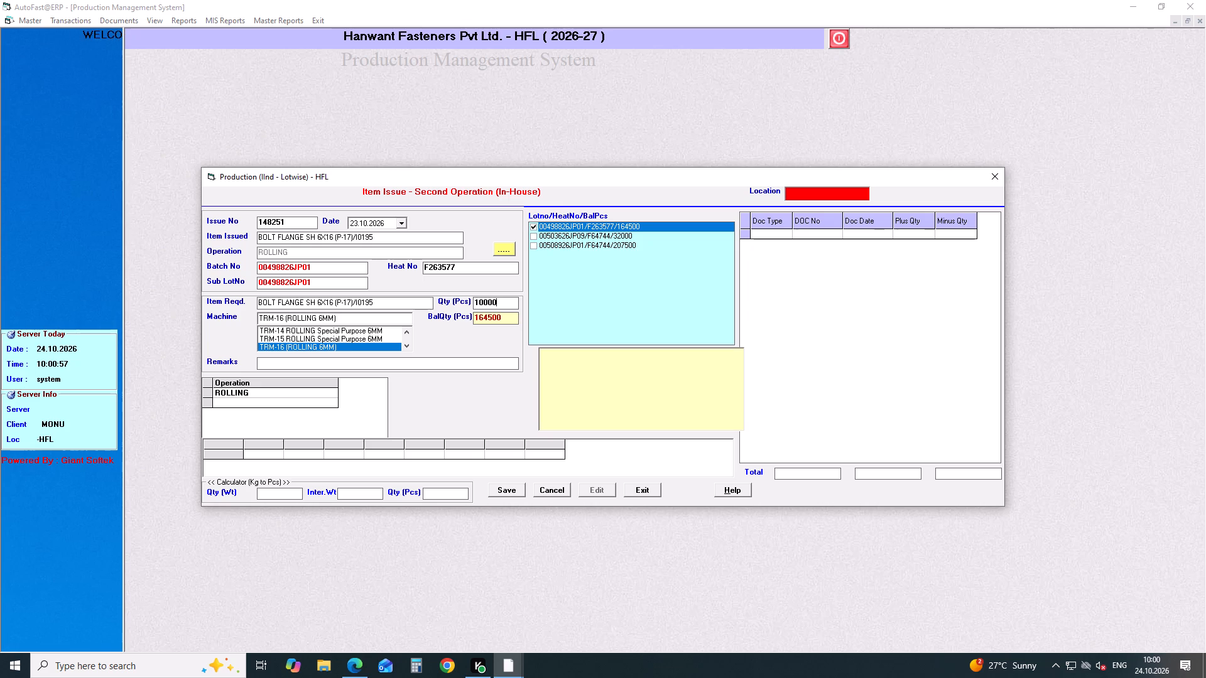
{"action": "key", "text": "Return"}
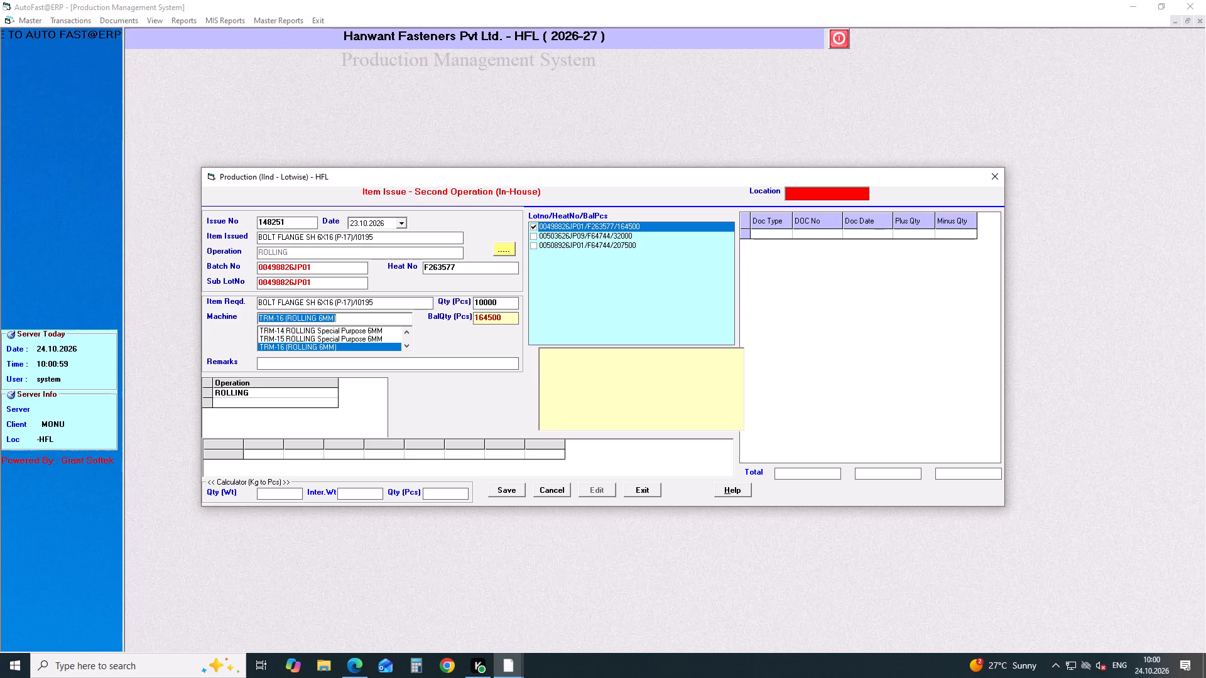
{"action": "key", "text": "Return"}
{"action": "key", "text": "Return"}
{"action": "key", "text": "Return"}
Start a new issue entry dated 23.10.2026, look up HT INT and choose HT INTEGRATED BUTTON SCR M6 X 35/I0231.
{"action": "key", "text": "Return"}
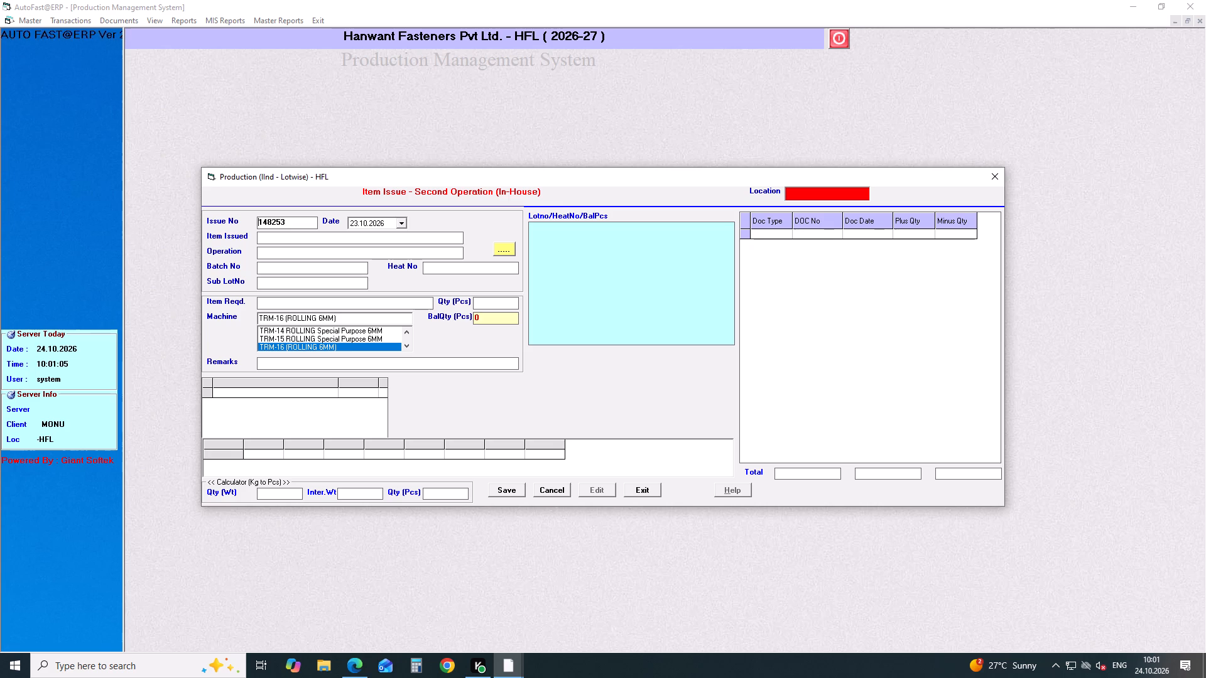
{"action": "key", "text": "Return"}
{"action": "key", "text": "Return"}
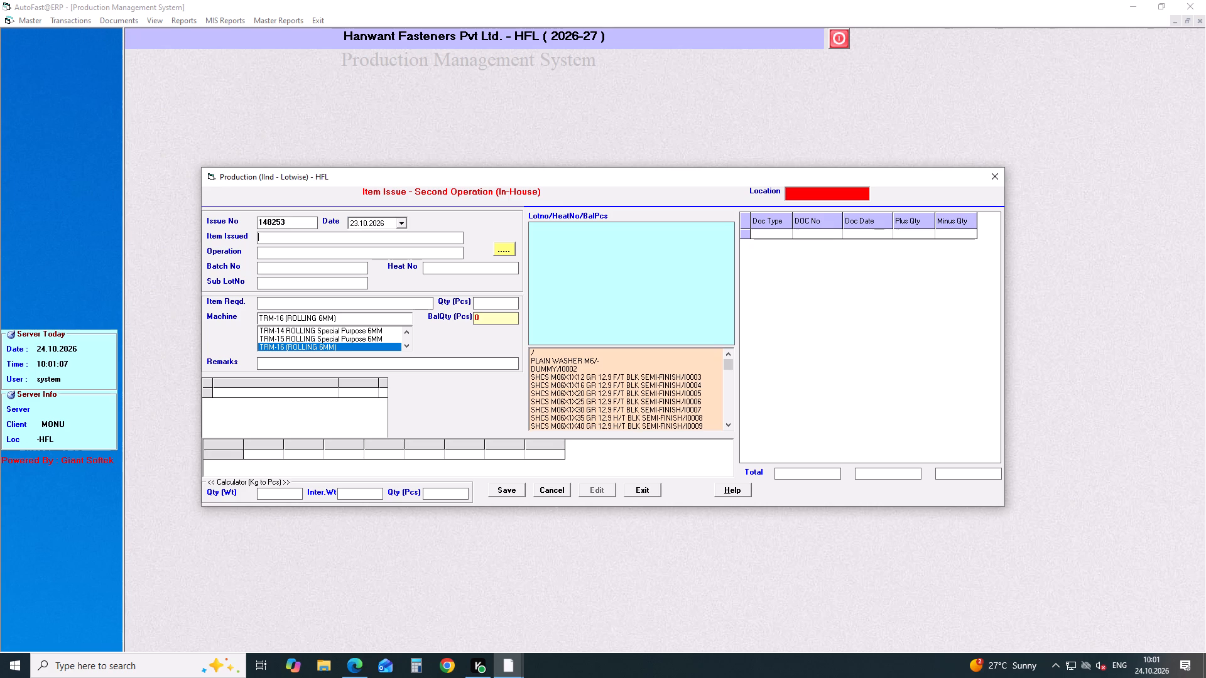
{"action": "type", "text": "HT"}
{"action": "key", "text": "space"}
{"action": "type", "text": "INT"}
{"action": "key", "text": "space"}
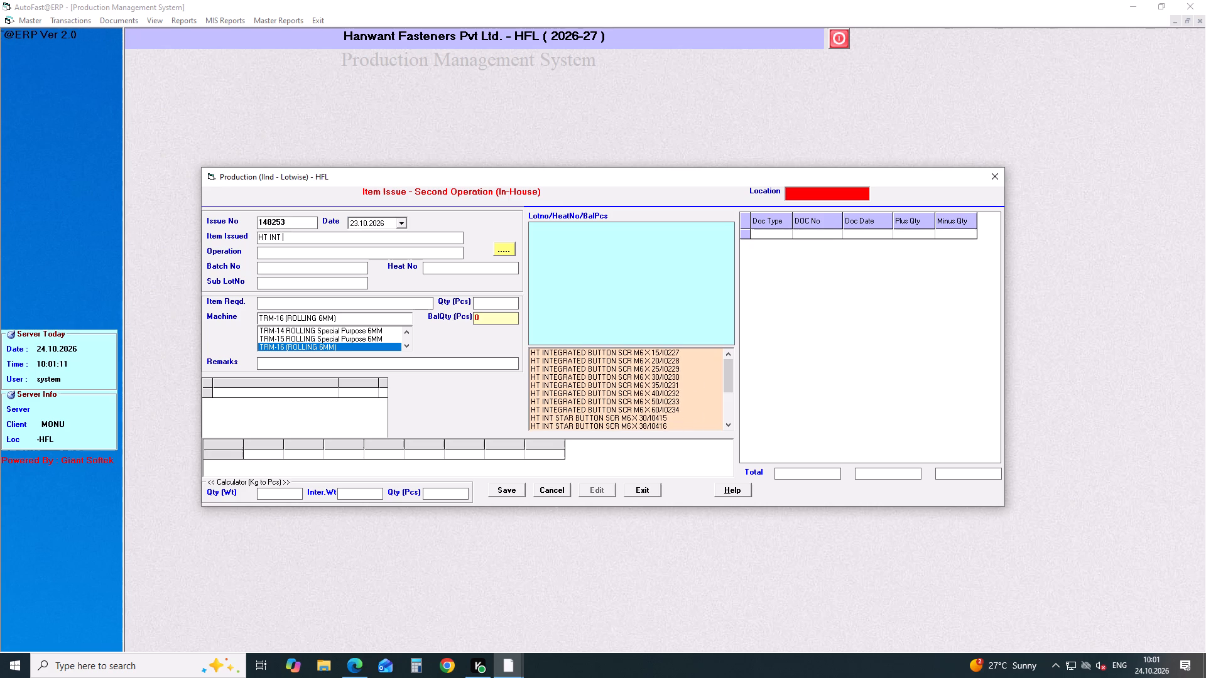
{"action": "key", "text": "Down"}
{"action": "key", "text": "Down"}
{"action": "key", "text": "Down"}
{"action": "key", "text": "Down"}
{"action": "key", "text": "Down"}
{"action": "key", "text": "Down"}
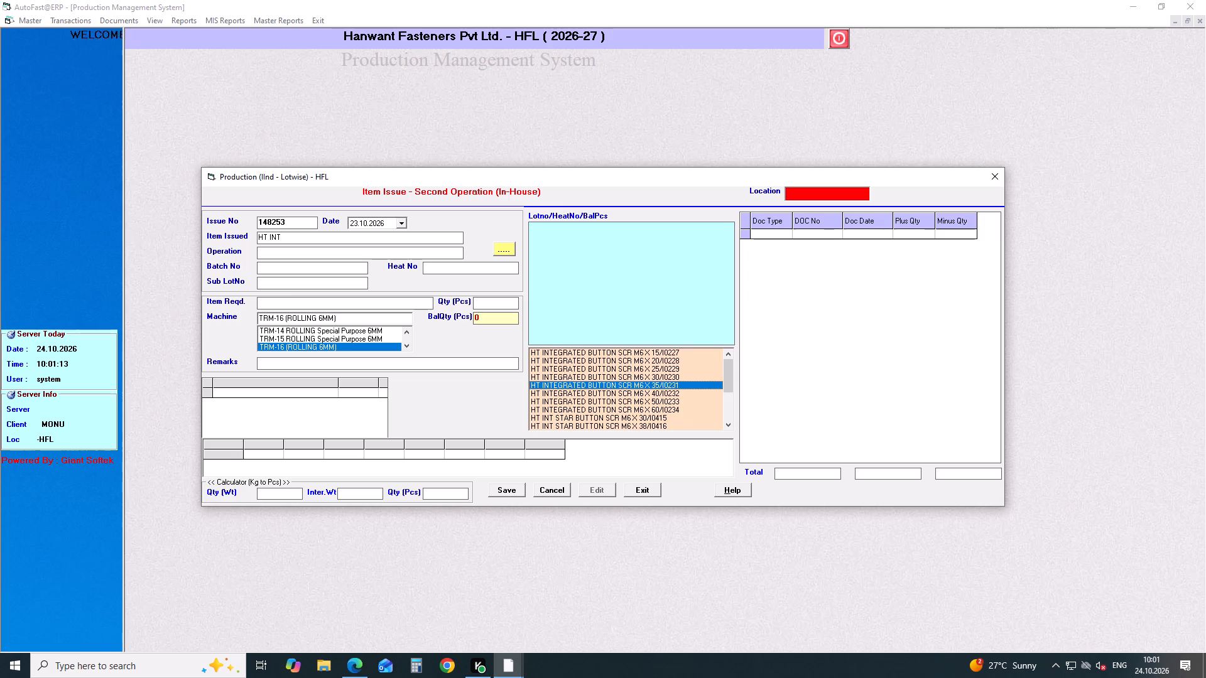
{"action": "key", "text": "Return"}
{"action": "key", "text": "Return"}
Set the operation of the button screw issue to WASHER + ROLLING.
{"action": "key", "text": "Down"}
{"action": "key", "text": "Down"}
{"action": "key", "text": "Down"}
{"action": "key", "text": "Return"}
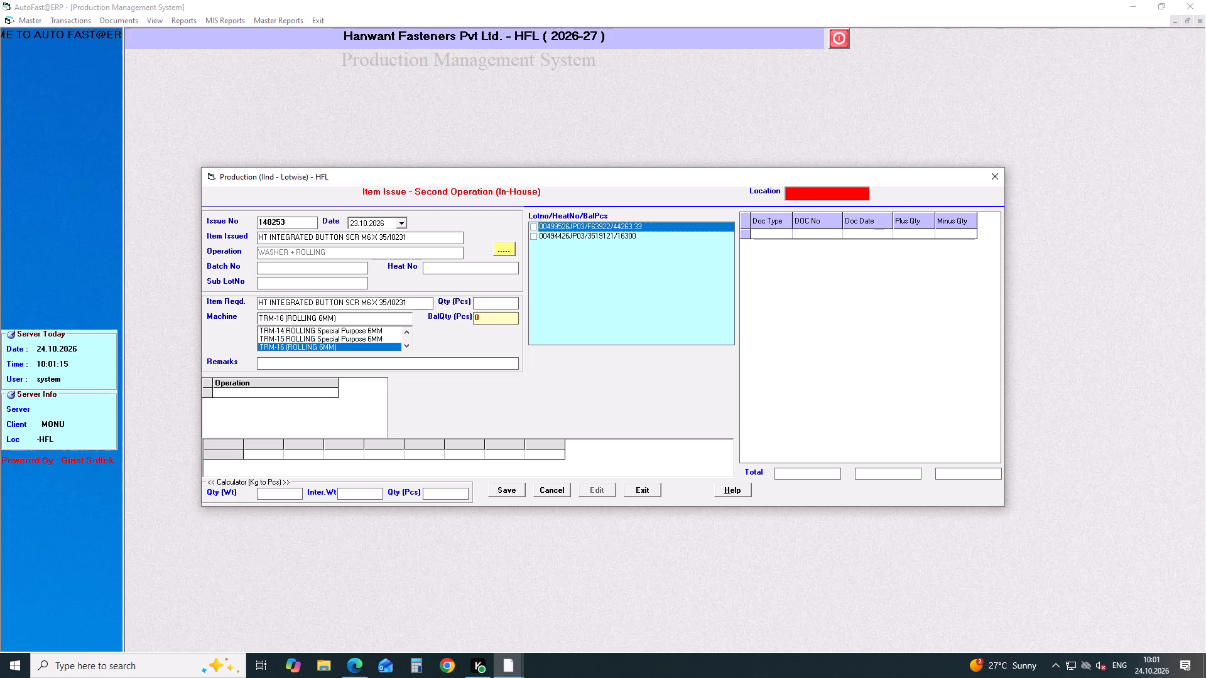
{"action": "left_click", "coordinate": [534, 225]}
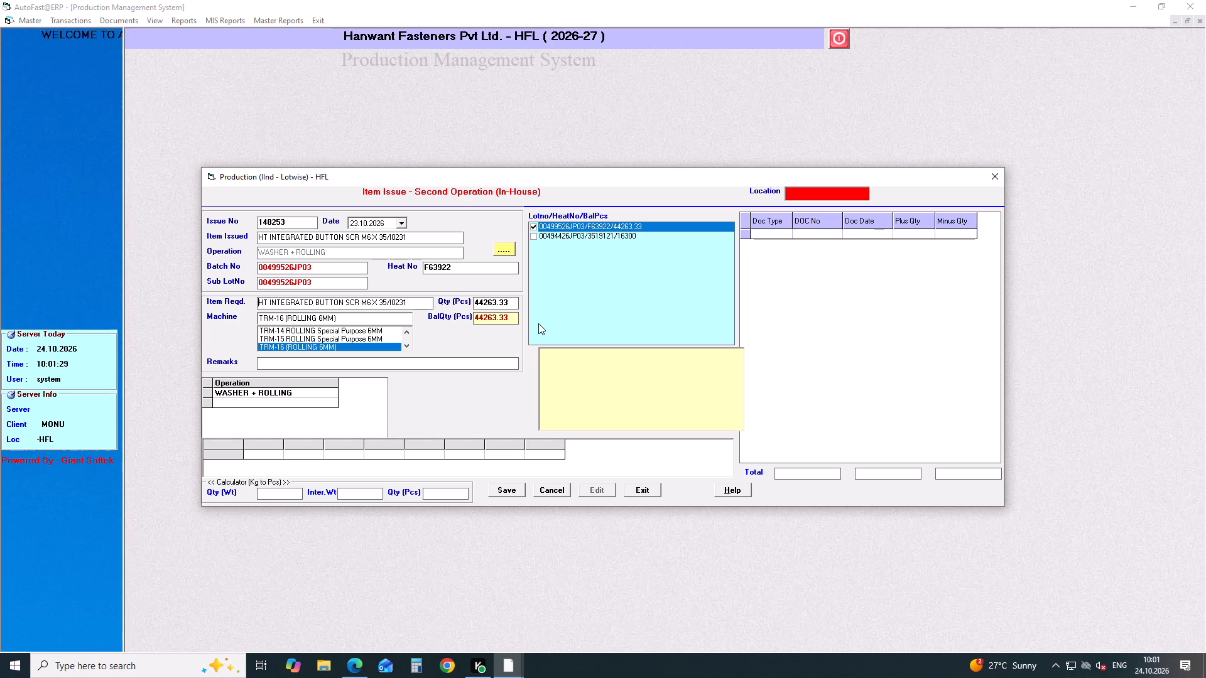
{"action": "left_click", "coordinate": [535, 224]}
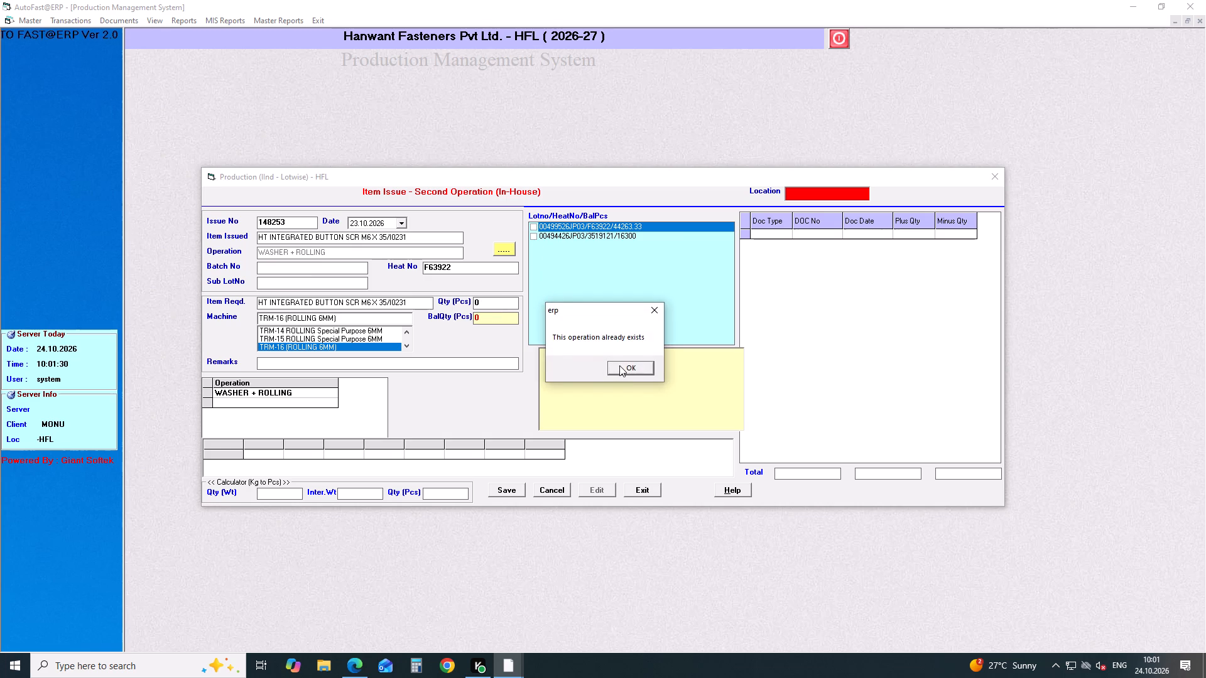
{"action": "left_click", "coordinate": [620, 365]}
Select lot 00494426JP03 with heat number 3519121 for the button screw issue.
{"action": "left_click", "coordinate": [534, 237]}
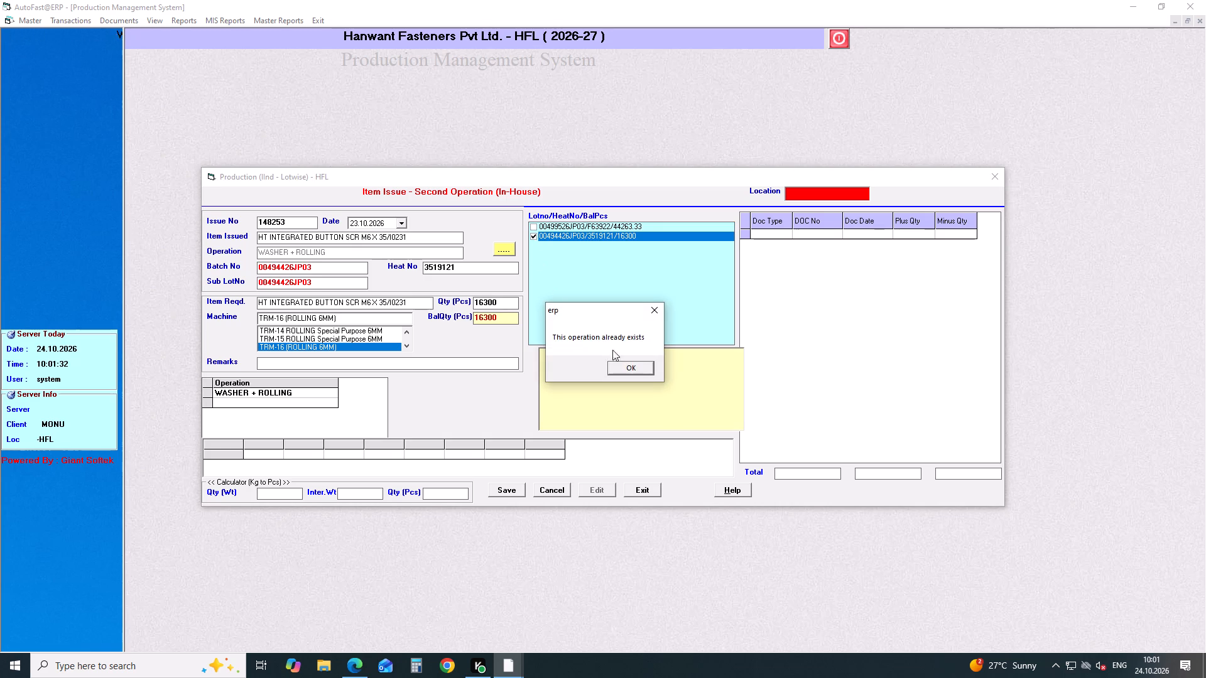
{"action": "left_click", "coordinate": [632, 368]}
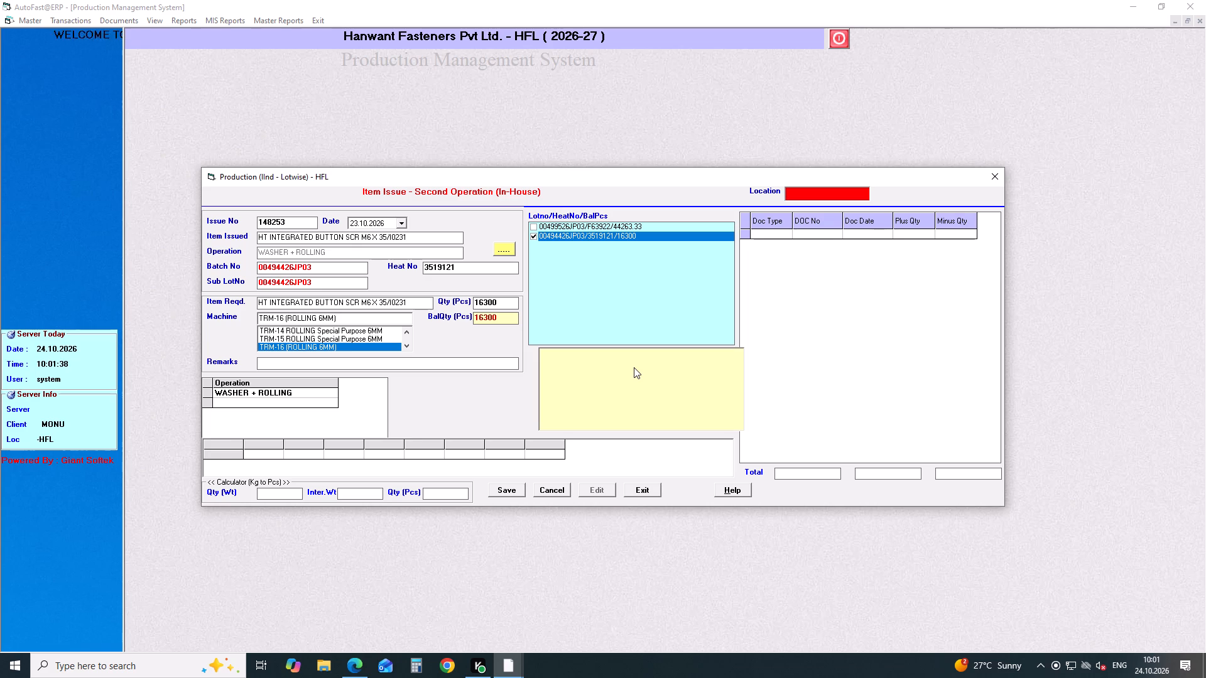
Calculate 30210 minus 16300 in the Calculator app and close it.
{"action": "left_click", "coordinate": [425, 662]}
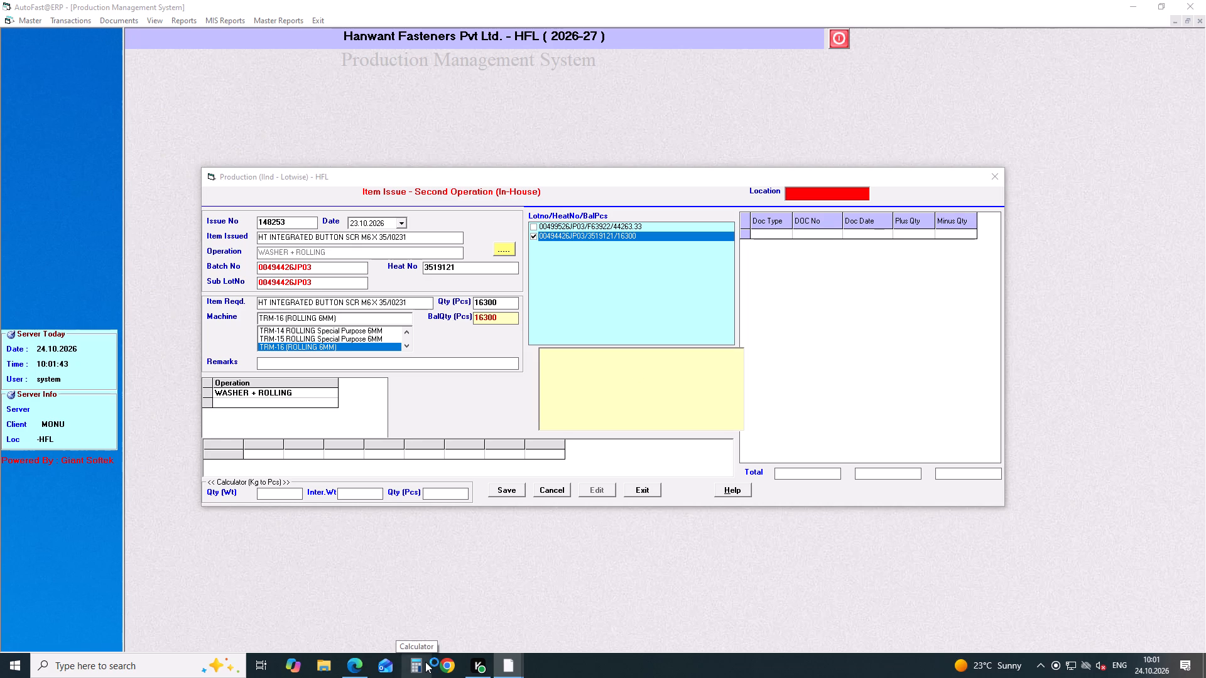
{"action": "key", "text": "3"}
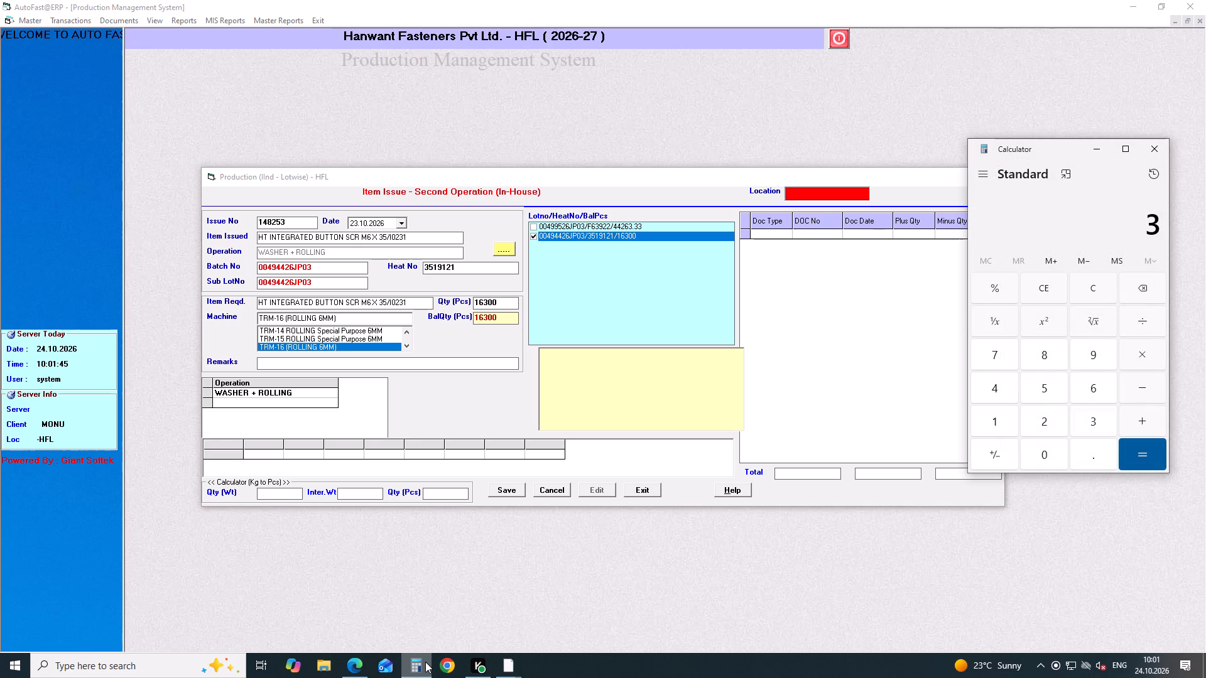
{"action": "type", "text": "0210+-"}
{"action": "type", "text": "16300"}
{"action": "key", "text": "Return"}
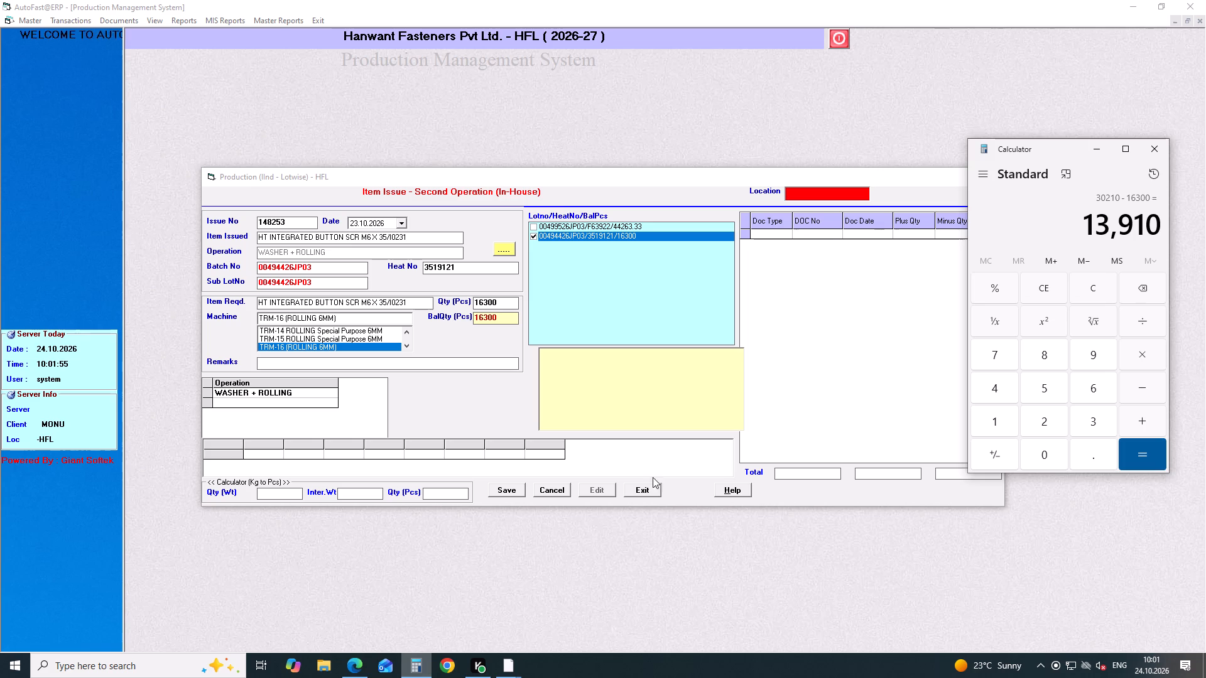
{"action": "left_click", "coordinate": [1166, 142]}
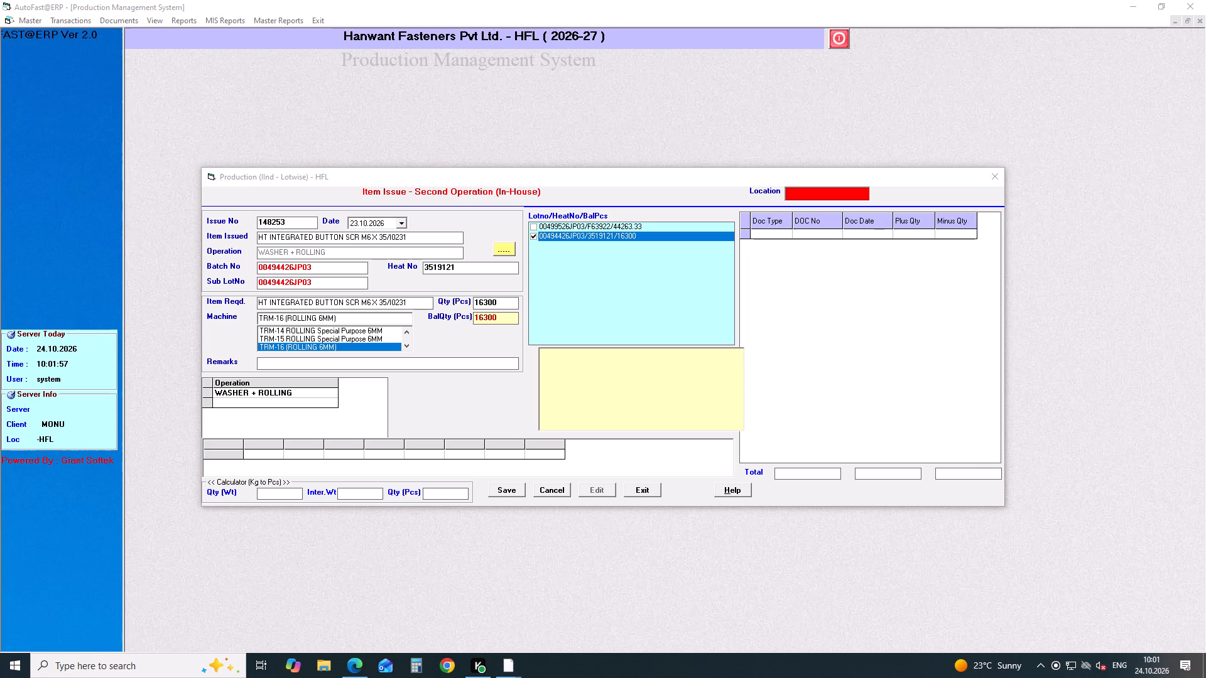
Issue the 16300 pieces of the button screw lot on machine TRM-17 (ROLLING 1/2") and save the entry.
{"action": "left_click", "coordinate": [512, 303]}
{"action": "key", "text": "Return"}
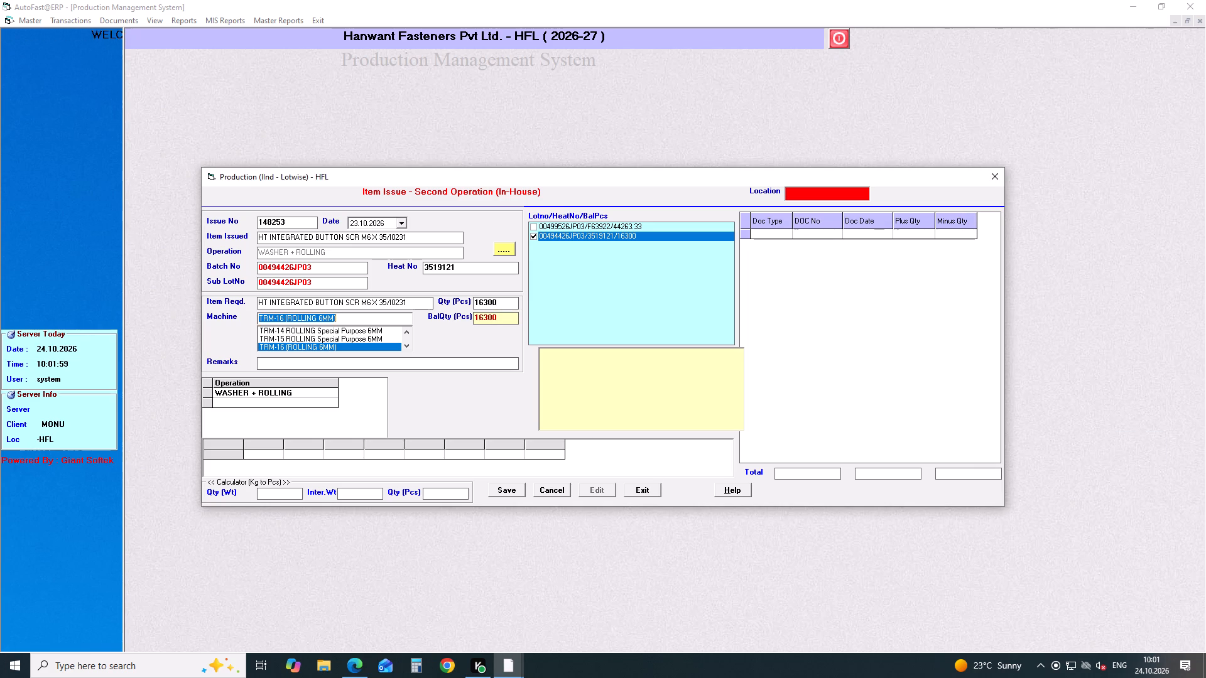
{"action": "key", "text": "Return"}
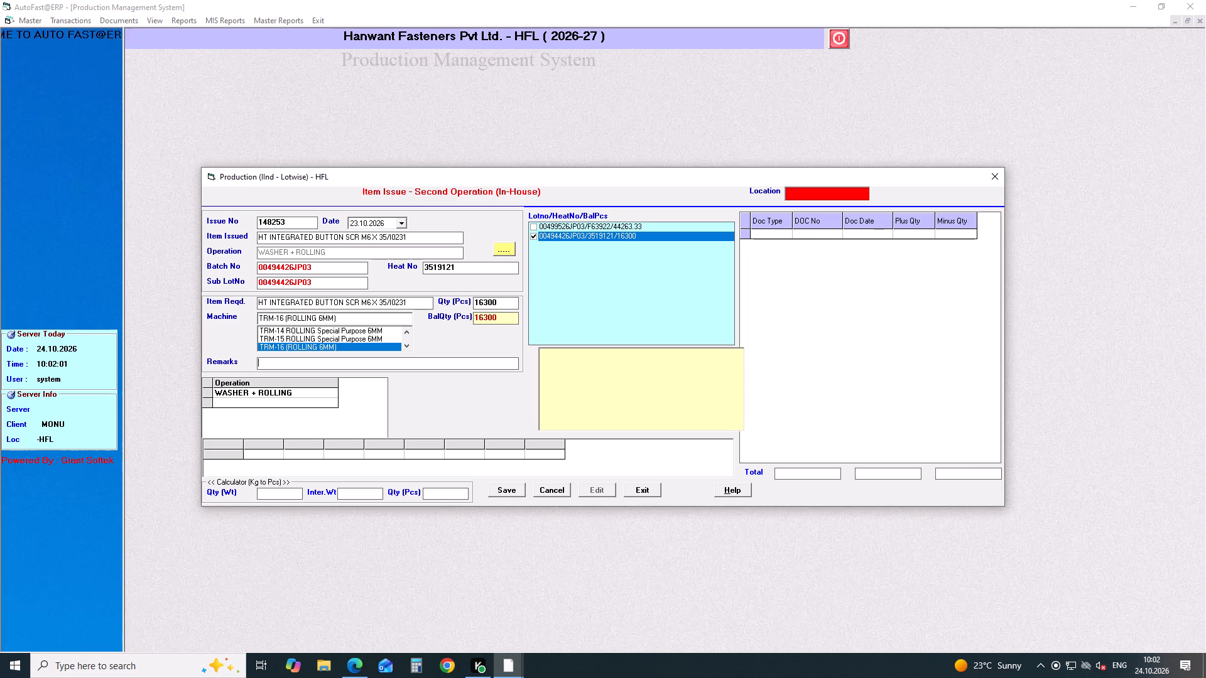
{"action": "left_click", "coordinate": [344, 320]}
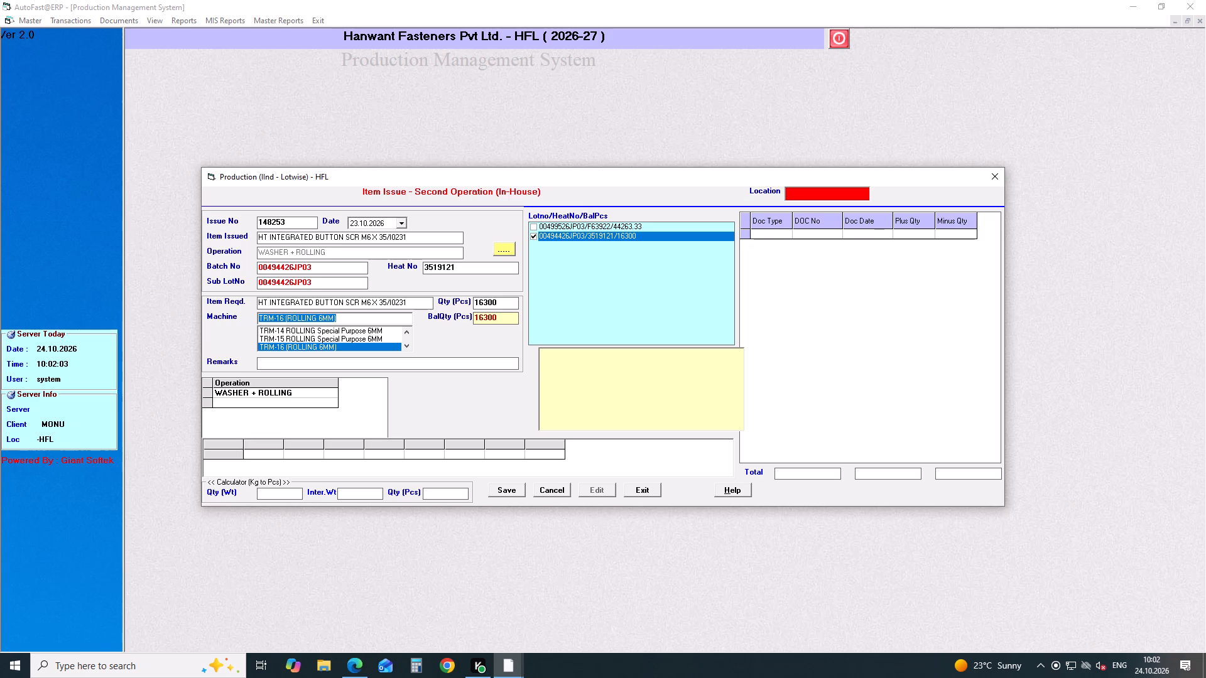
{"action": "key", "text": "Down"}
{"action": "key", "text": "Return"}
{"action": "key", "text": "Return"}
{"action": "key", "text": "Return"}
{"action": "key", "text": "Return"}
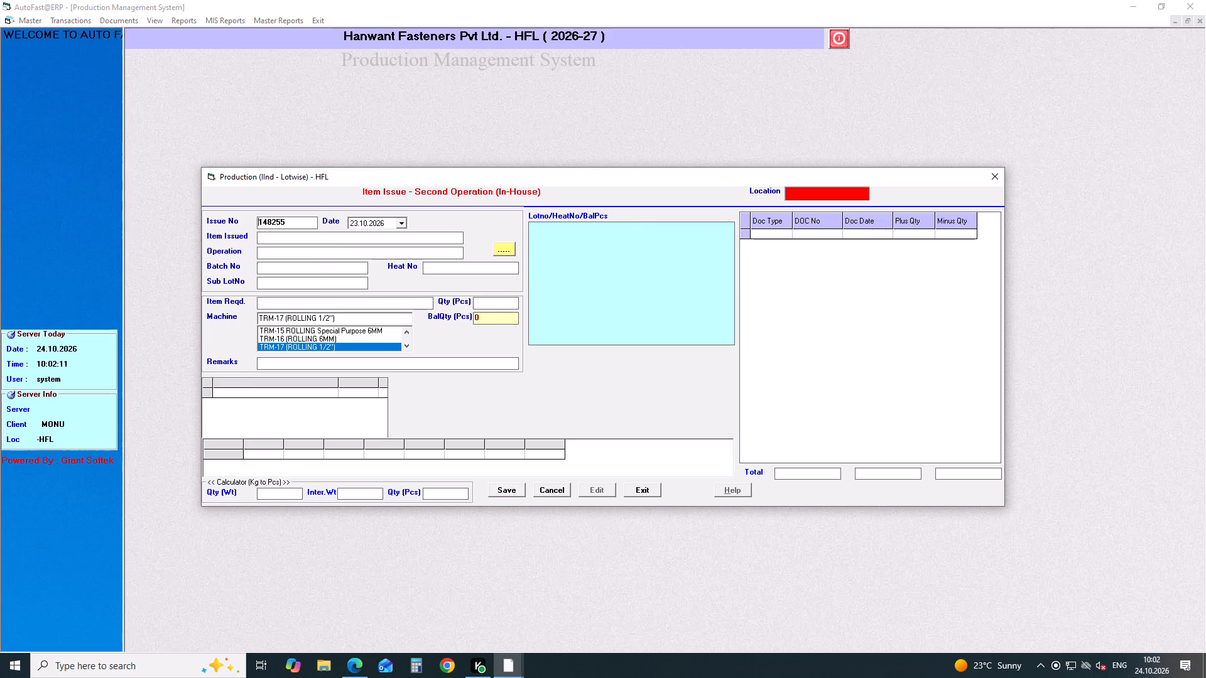
Start a new issue entry dated 23.10.2026, look up HT and choose HT INTEGRATED BUTTON SCR M6 X 35/I0231.
{"action": "key", "text": "Return"}
{"action": "key", "text": "Return"}
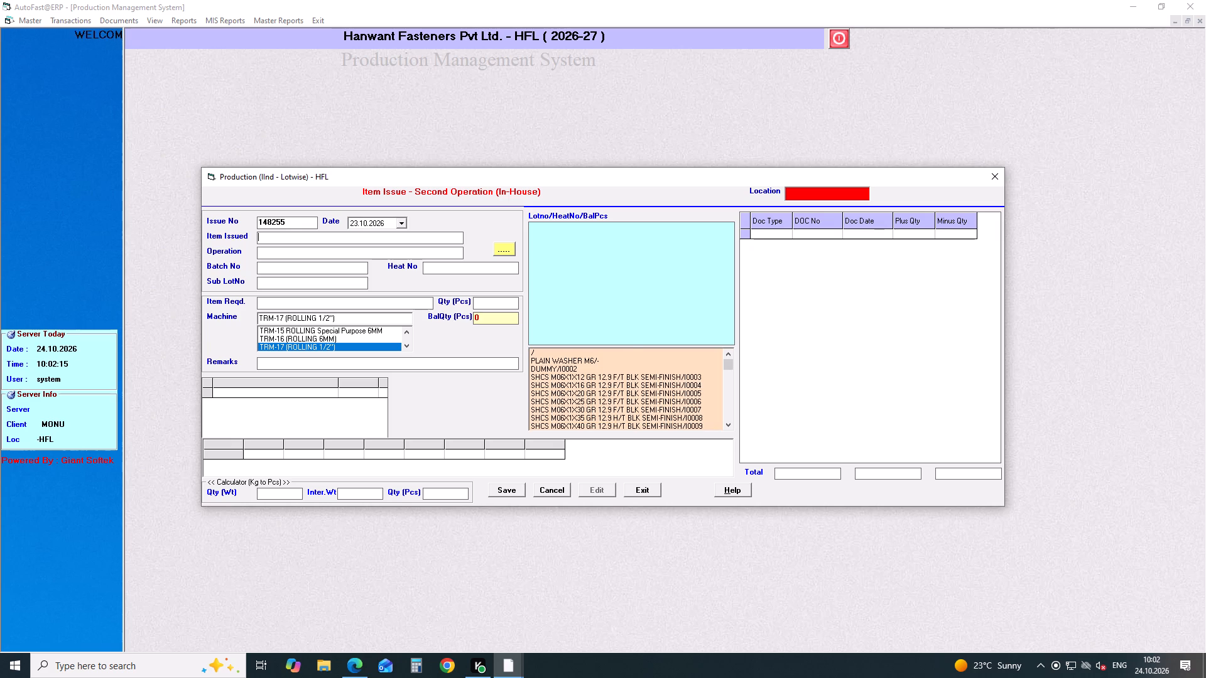
{"action": "type", "text": "HT"}
{"action": "key", "text": "space"}
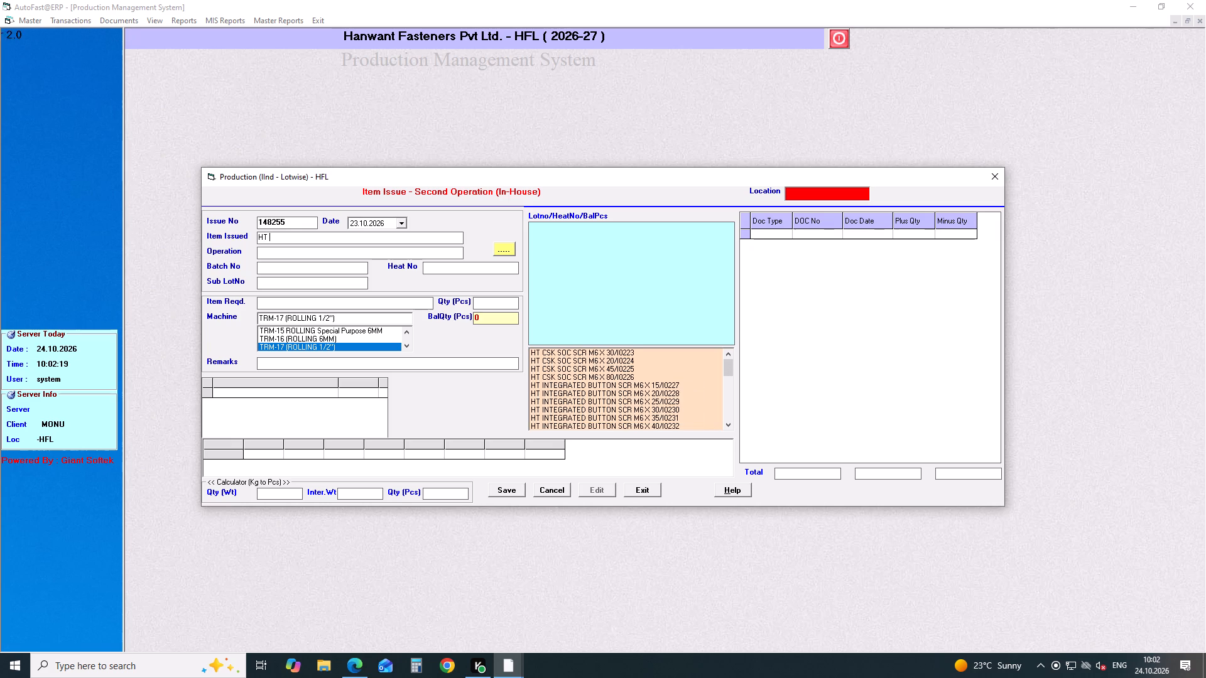
{"action": "key", "text": "Down"}
{"action": "key", "text": "Down"}
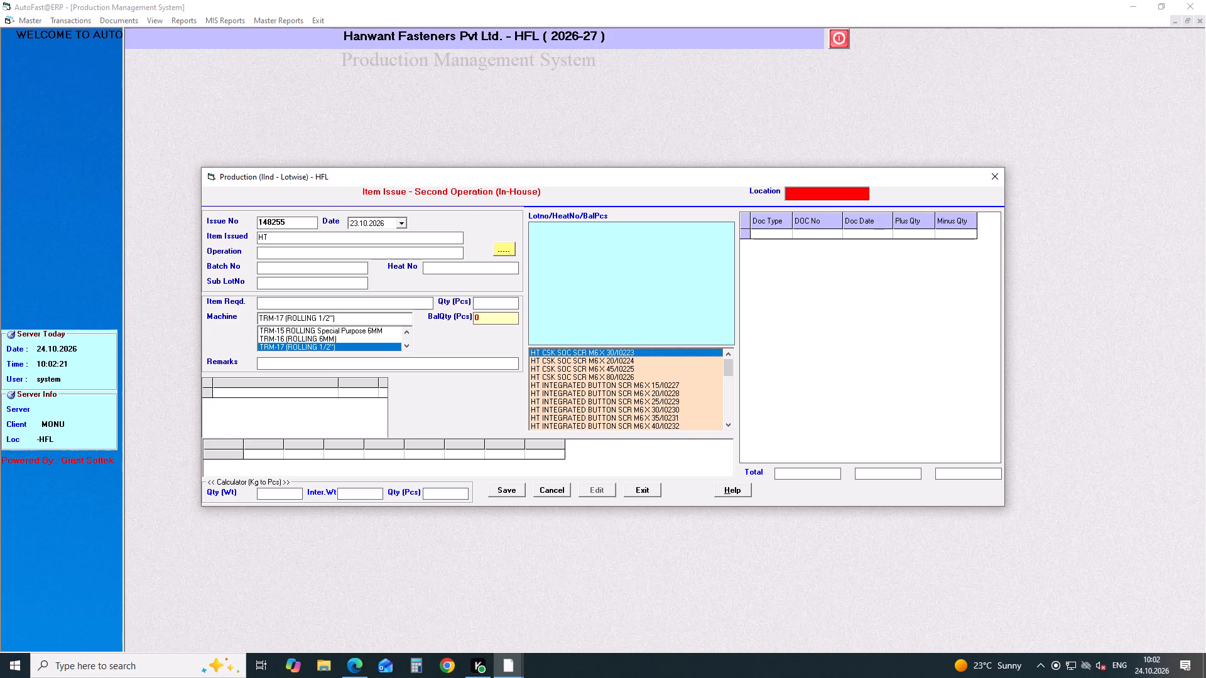
{"action": "key", "text": "Down"}
{"action": "key", "text": "Down"}
{"action": "key", "text": "Down"}
{"action": "key", "text": "Down"}
{"action": "key", "text": "Down"}
{"action": "key", "text": "Down"}
{"action": "key", "text": "Down"}
{"action": "key", "text": "Down"}
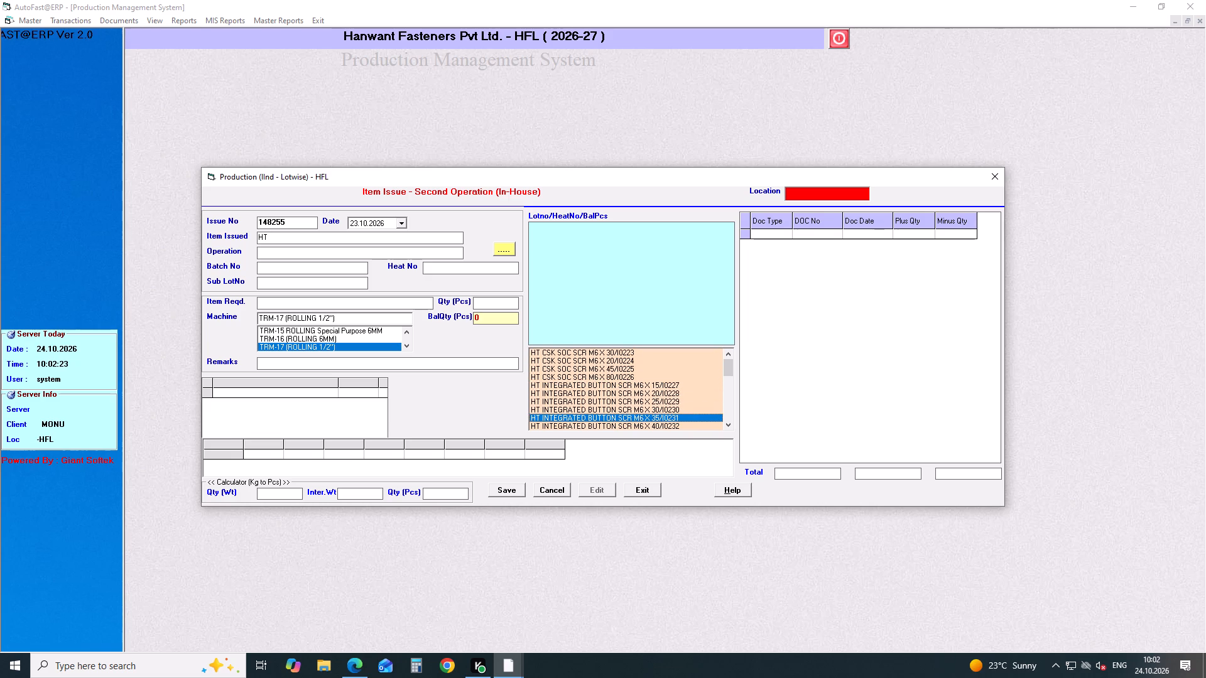
{"action": "key", "text": "Return"}
Set the operation of the new button screw issue to WASHER + ROLLING.
{"action": "key", "text": "Return"}
{"action": "key", "text": "Down"}
{"action": "key", "text": "Down"}
{"action": "key", "text": "Down"}
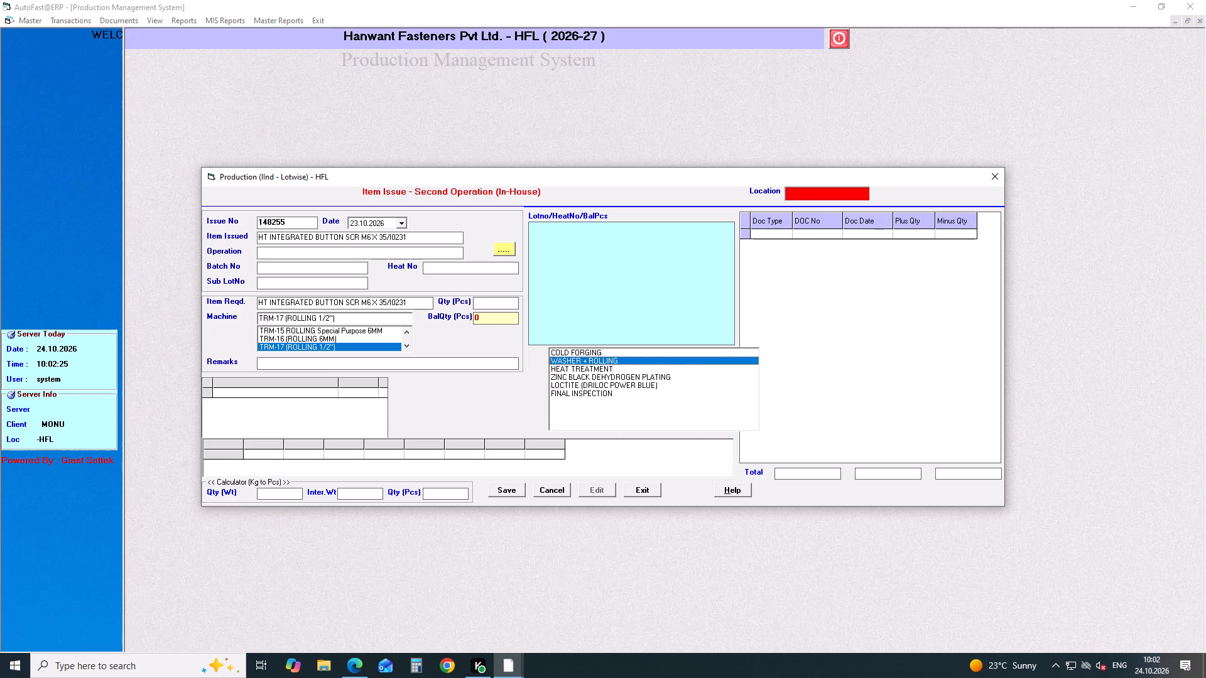
{"action": "key", "text": "Return"}
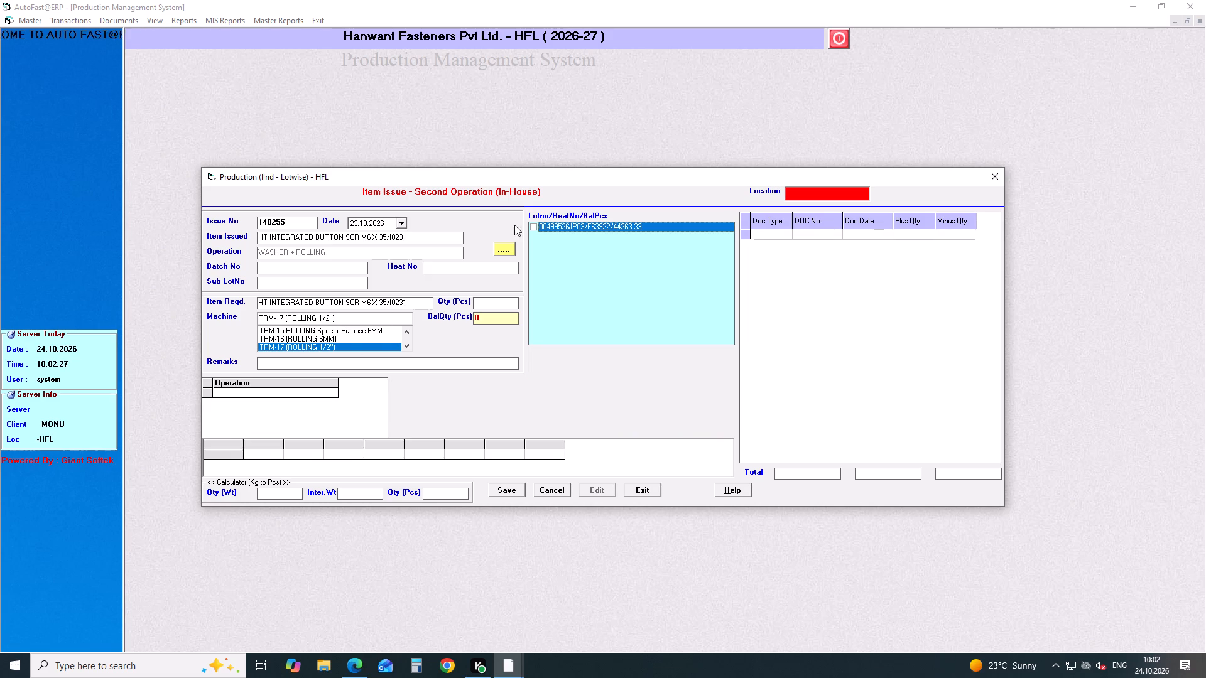
Issue 13910 pieces from lot 00499526JP03, heat number F63922, on machine TRM-17 (ROLLING 1/2") and save the entry.
{"action": "left_click", "coordinate": [536, 227]}
{"action": "left_click_drag", "start_coordinate": [509, 305], "coordinate": [432, 305]}
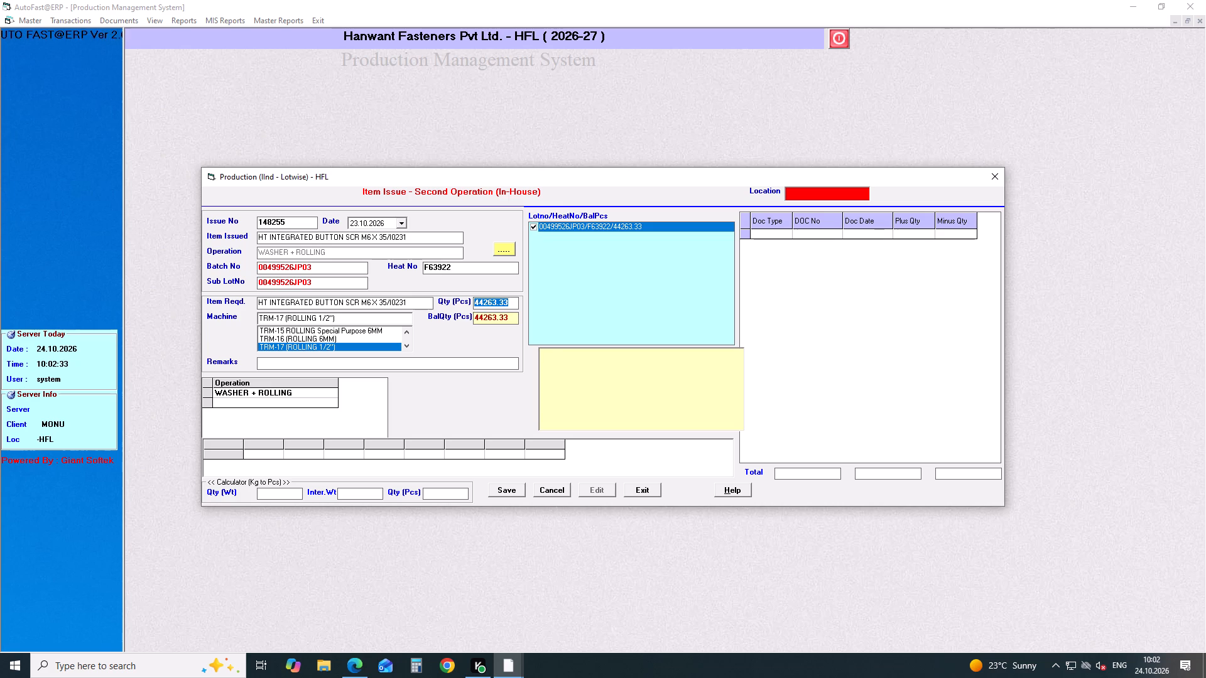
{"action": "type", "text": "13910"}
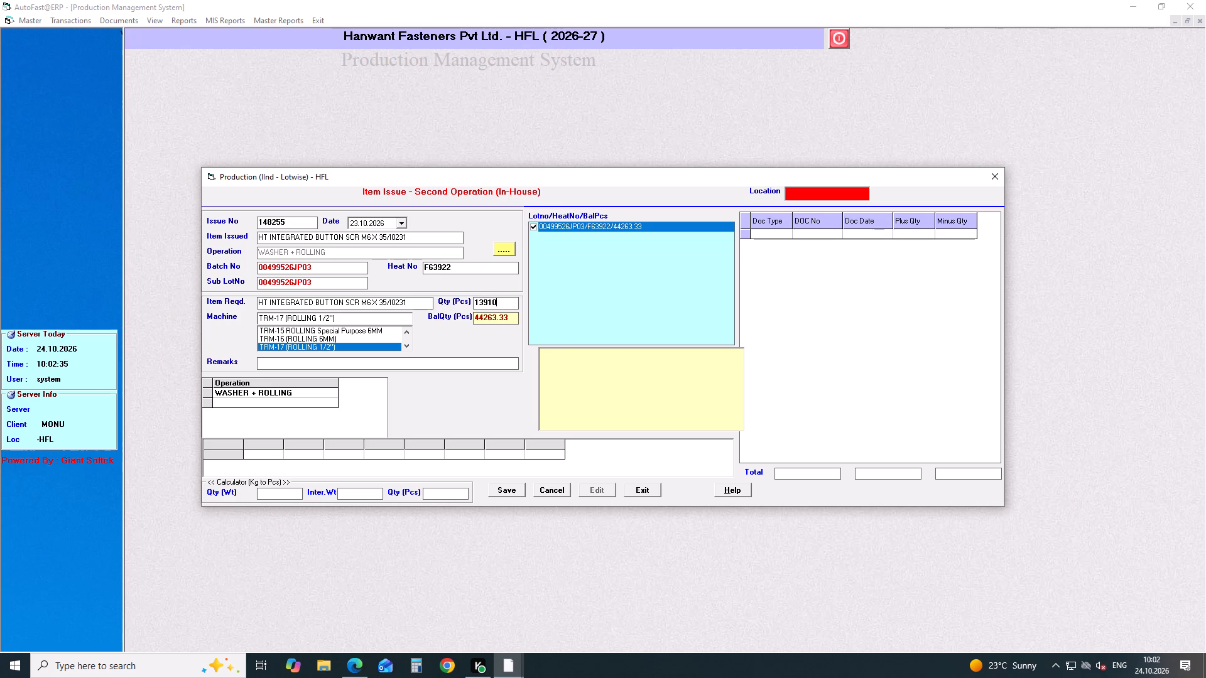
{"action": "key", "text": "Return"}
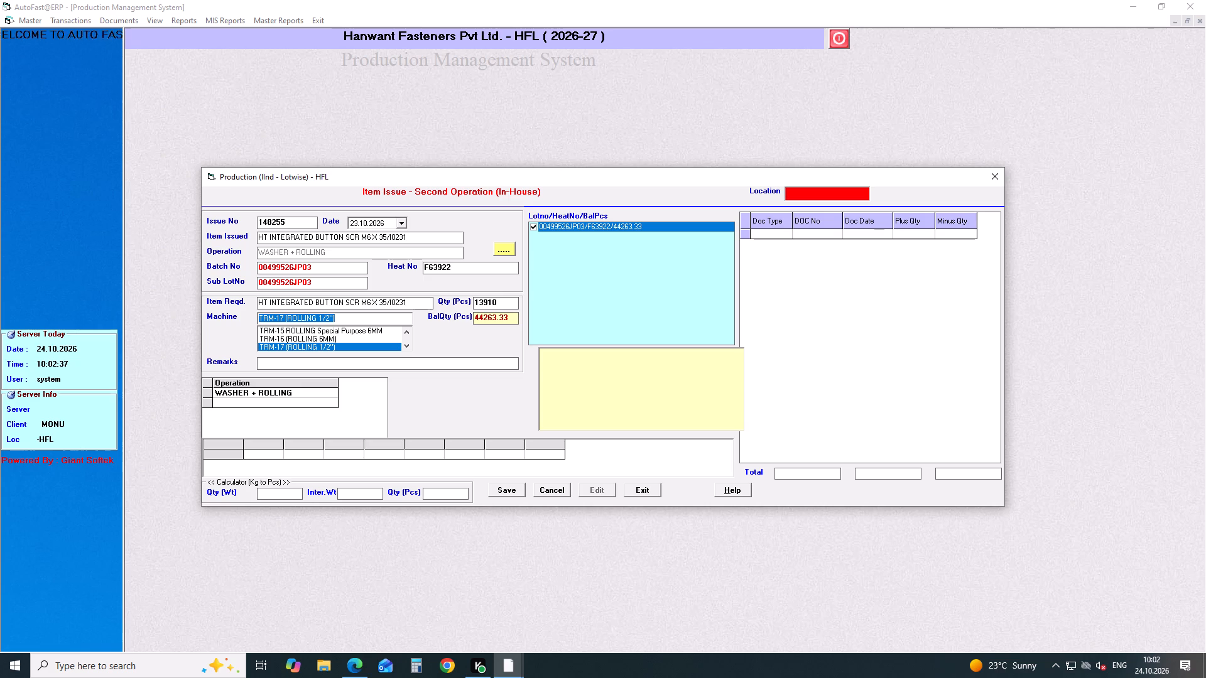
{"action": "key", "text": "Return"}
{"action": "key", "text": "Return"}
{"action": "key", "text": "Return"}
{"action": "key", "text": "Return"}
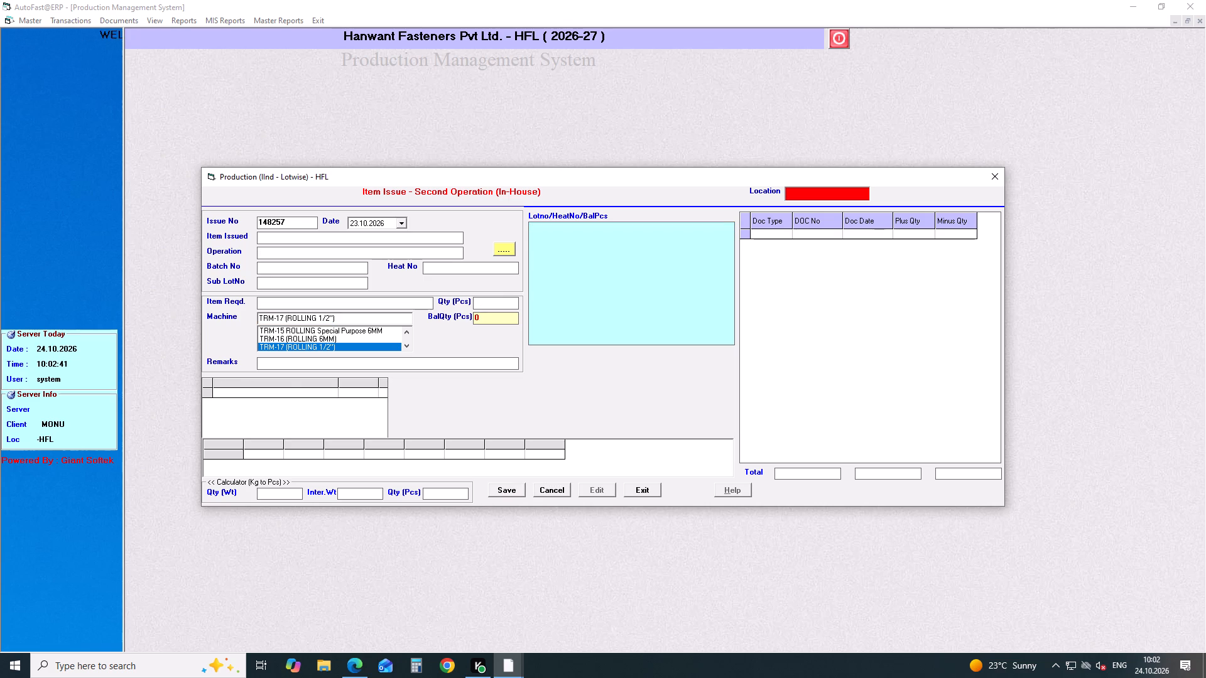
Start a new issue entry dated 23.10.2026 and look up items matching SHCS M10.
{"action": "key", "text": "Return"}
{"action": "key", "text": "Return"}
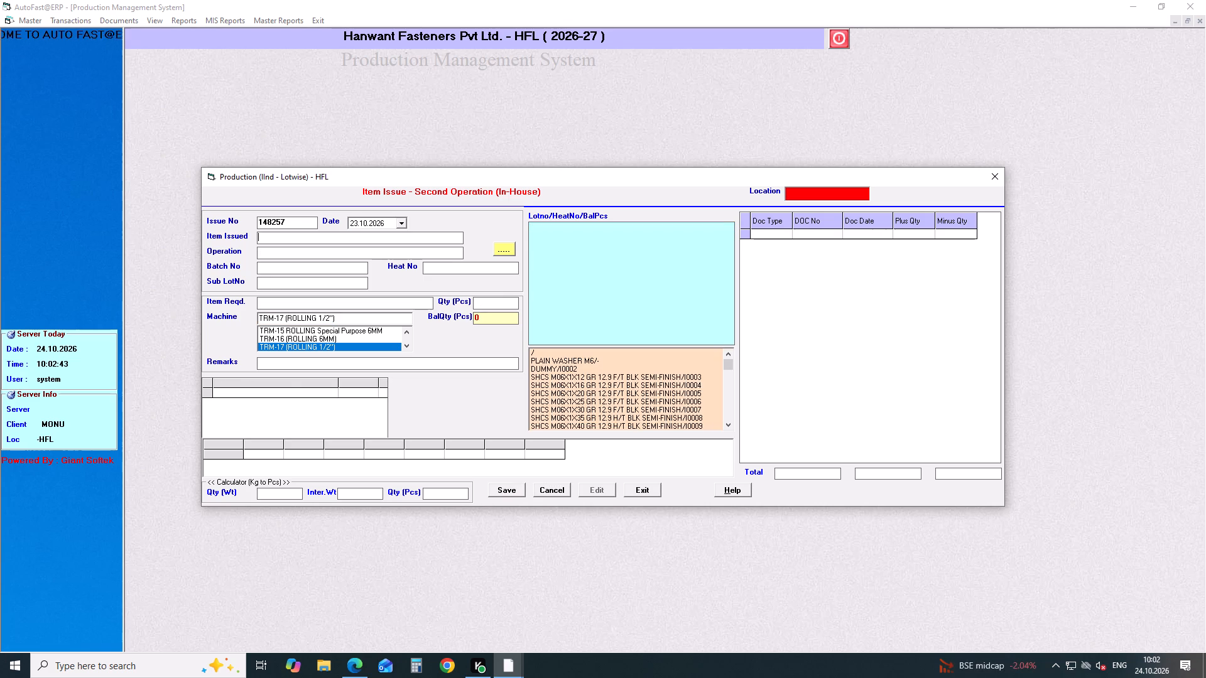
{"action": "type", "text": "SHCS"}
{"action": "key", "text": "space"}
{"action": "key", "text": "comma"}
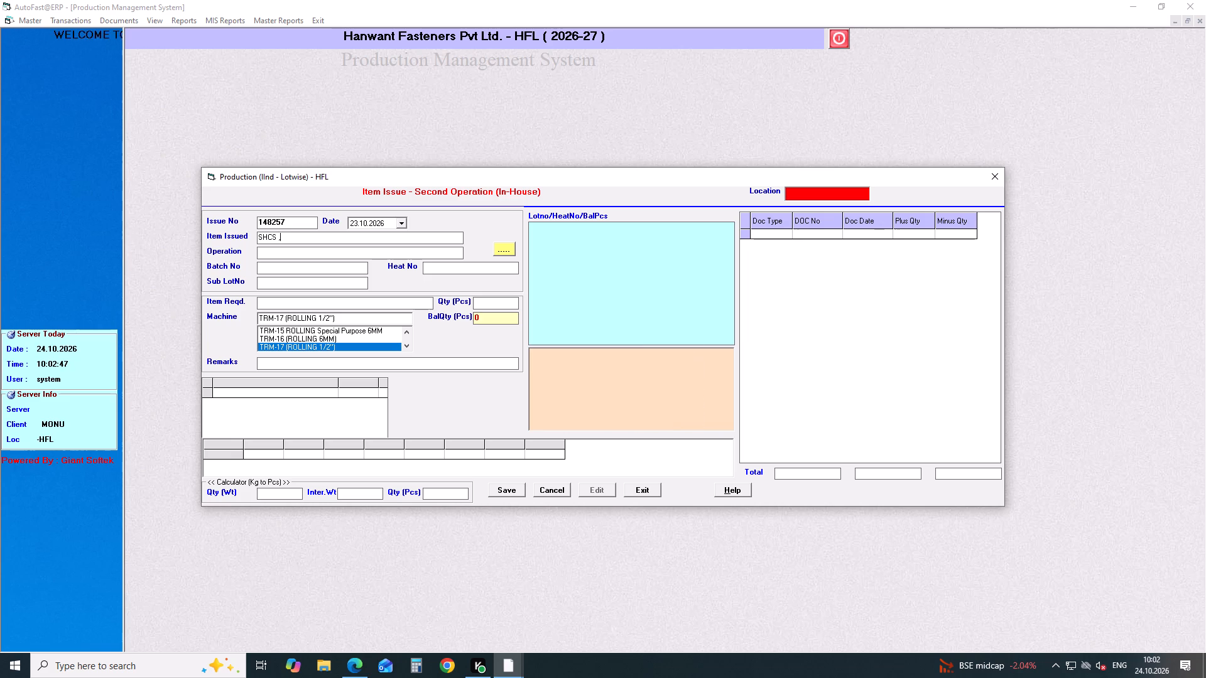
{"action": "key", "text": "BackSpace"}
{"action": "key", "text": "m"}
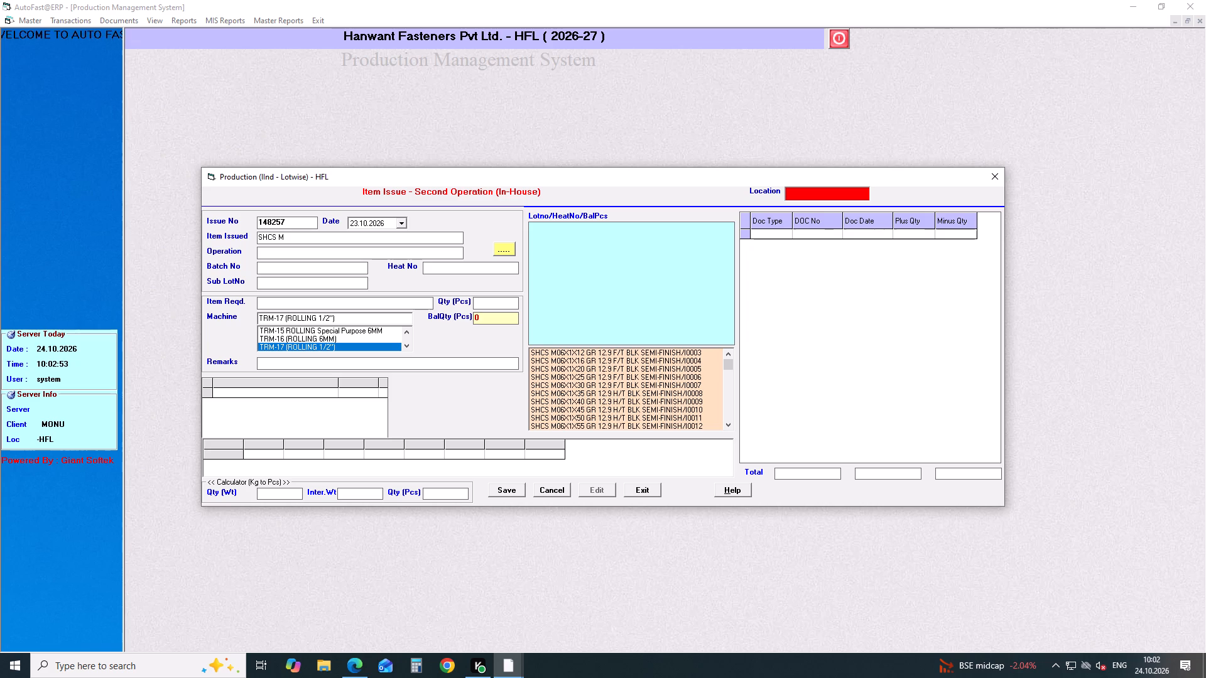
{"action": "type", "text": "13"}
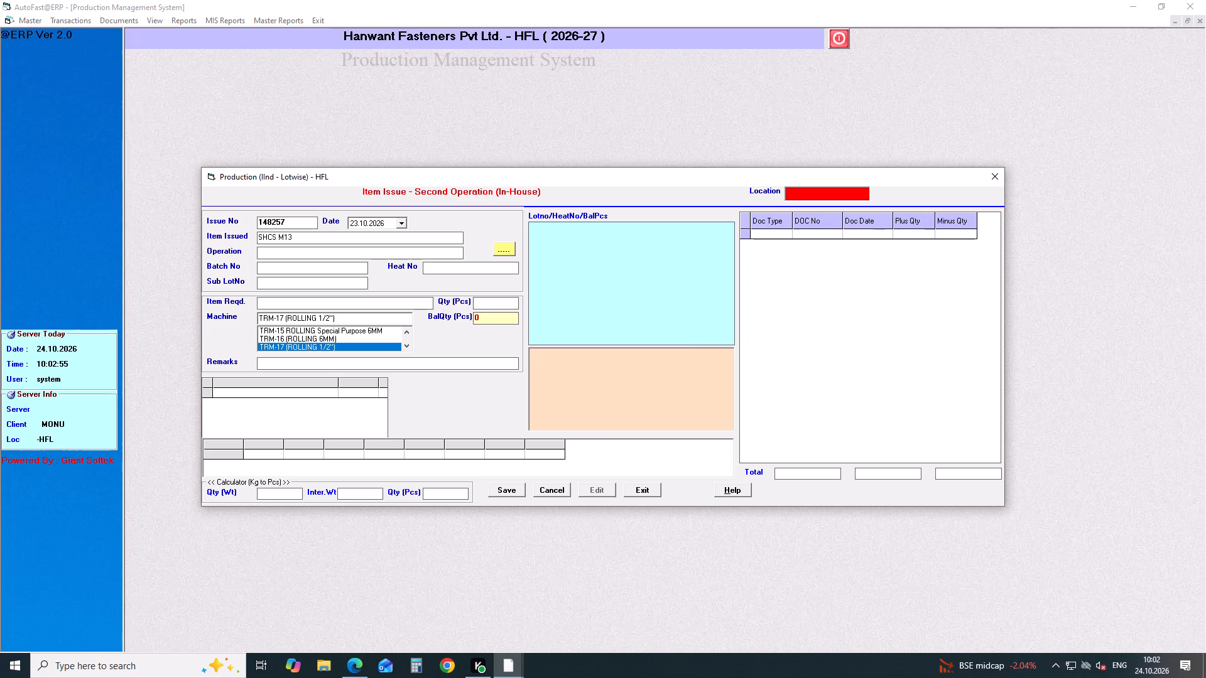
{"action": "key", "text": "0"}
{"action": "key", "text": "BackSpace"}
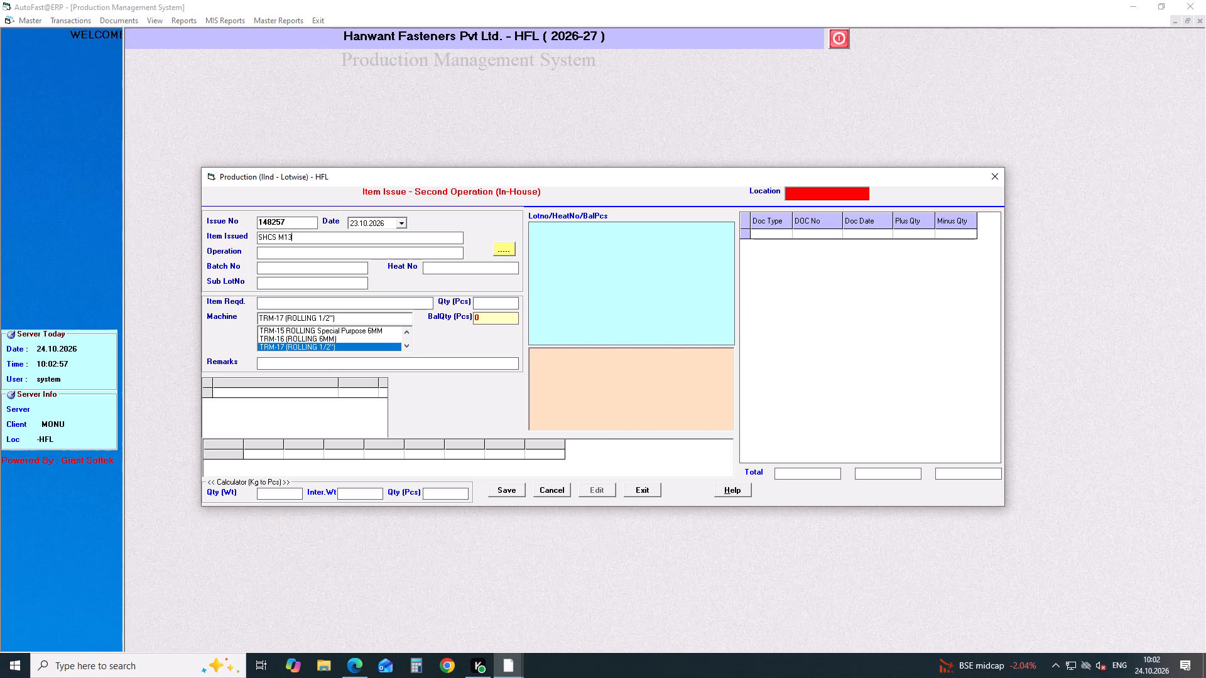
{"action": "key", "text": "BackSpace"}
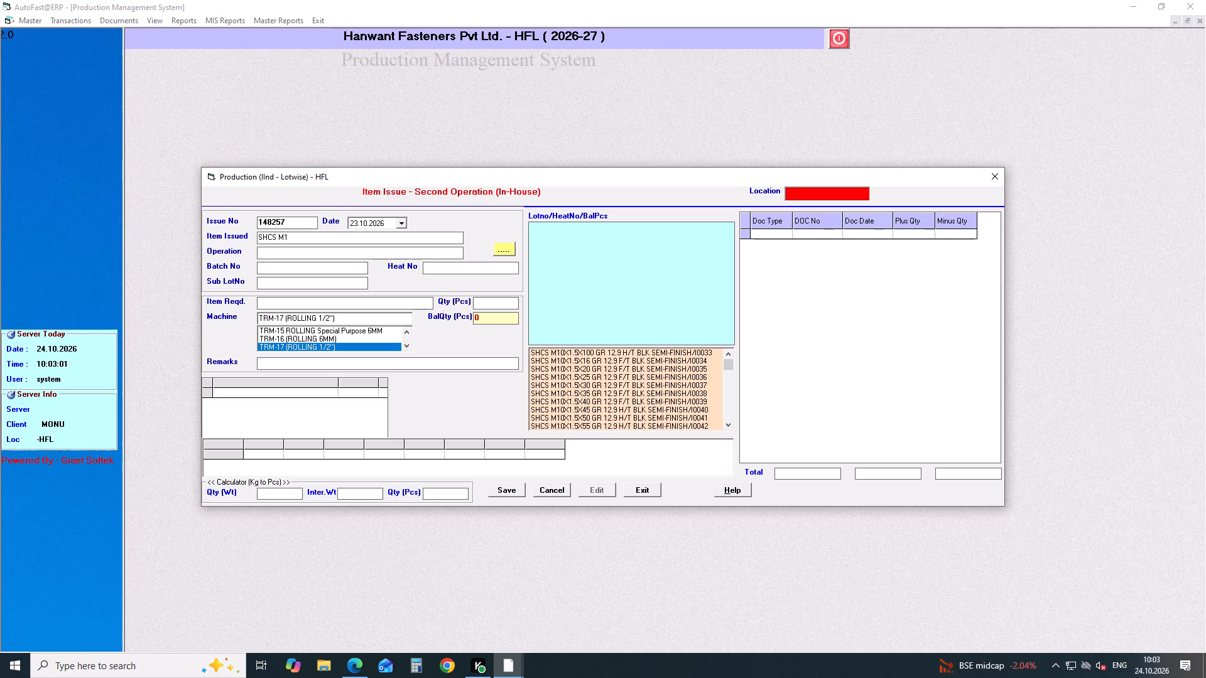
{"action": "key", "text": "0"}
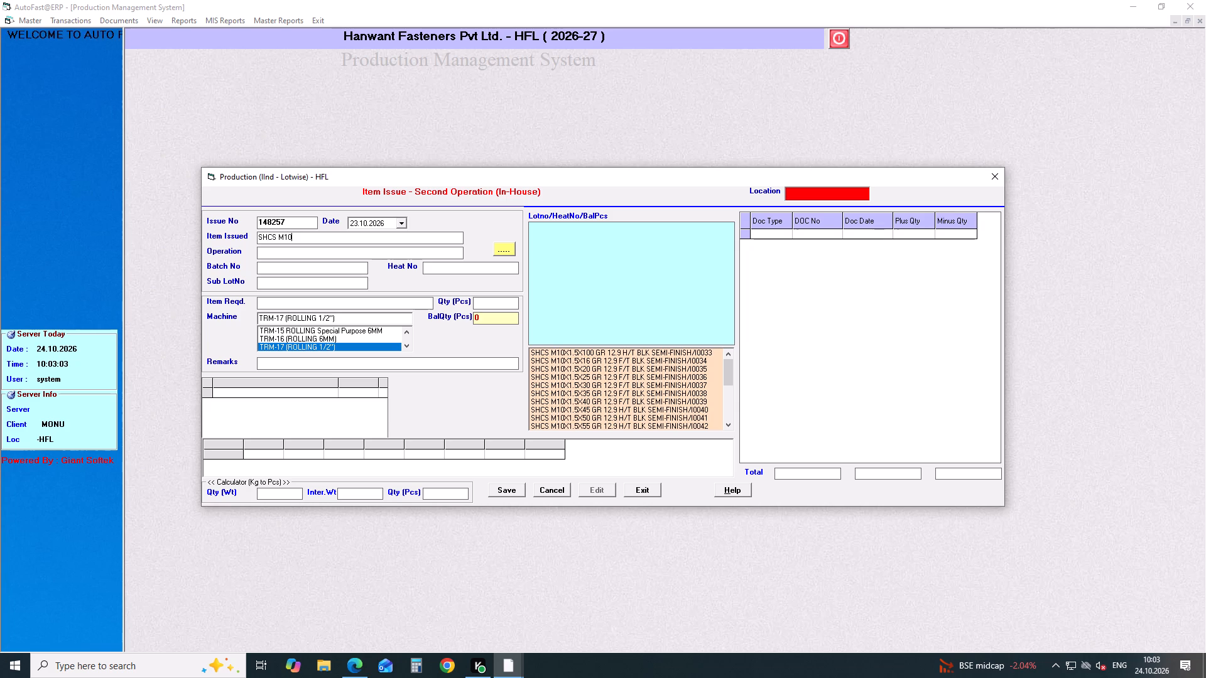
Choose SHCS M10X1.5X130 GR 12.9 H/T BLK SEMI-FINISH/I0075 as the issued and required item.
{"action": "key", "text": "Down"}
{"action": "key", "text": "Down"}
{"action": "key", "text": "Down"}
{"action": "key", "text": "Down"}
{"action": "key", "text": "Down"}
{"action": "key", "text": "Down"}
{"action": "key", "text": "Down"}
{"action": "key", "text": "Down"}
{"action": "key", "text": "Down"}
{"action": "key", "text": "Down"}
{"action": "key", "text": "Down"}
{"action": "key", "text": "Down"}
{"action": "key", "text": "Down"}
{"action": "key", "text": "Down"}
{"action": "key", "text": "Down"}
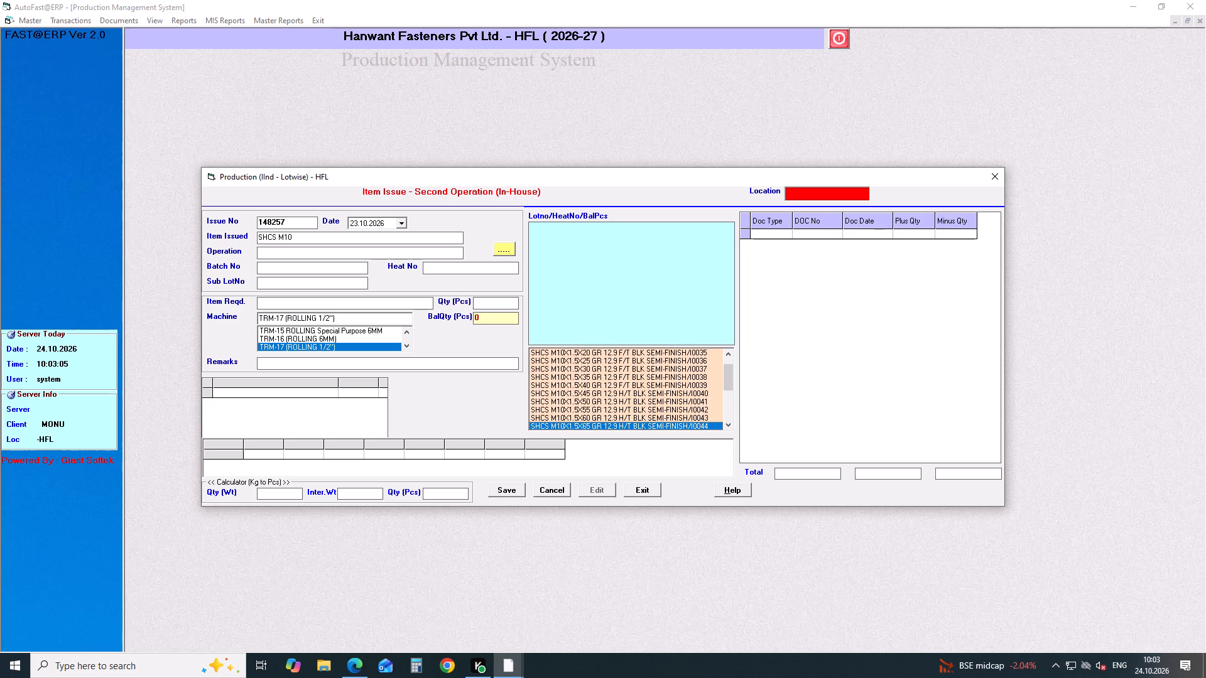
{"action": "key", "text": "Down"}
{"action": "key", "text": "Down"}
{"action": "key", "text": "Down"}
{"action": "key", "text": "Down"}
{"action": "key", "text": "Down"}
{"action": "key", "text": "Down"}
{"action": "key", "text": "Down"}
{"action": "key", "text": "Down"}
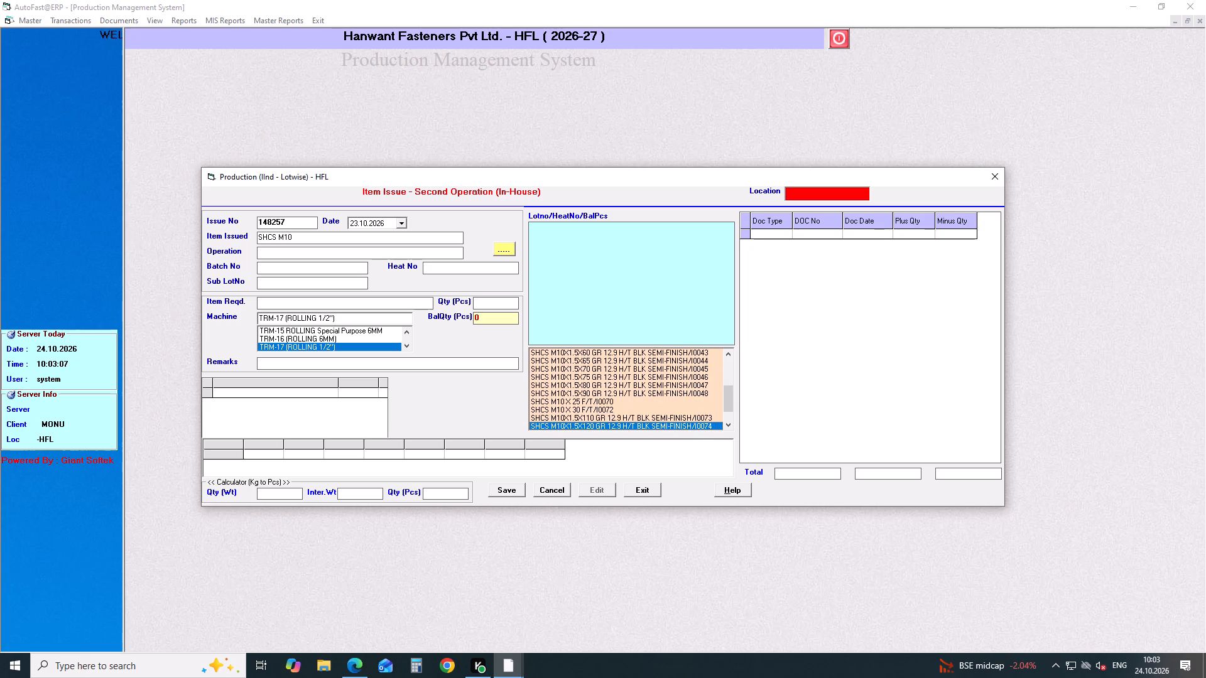
{"action": "key", "text": "Down"}
{"action": "key", "text": "Return"}
{"action": "key", "text": "Return"}
{"action": "key", "text": "Return"}
{"action": "key", "text": "Return"}
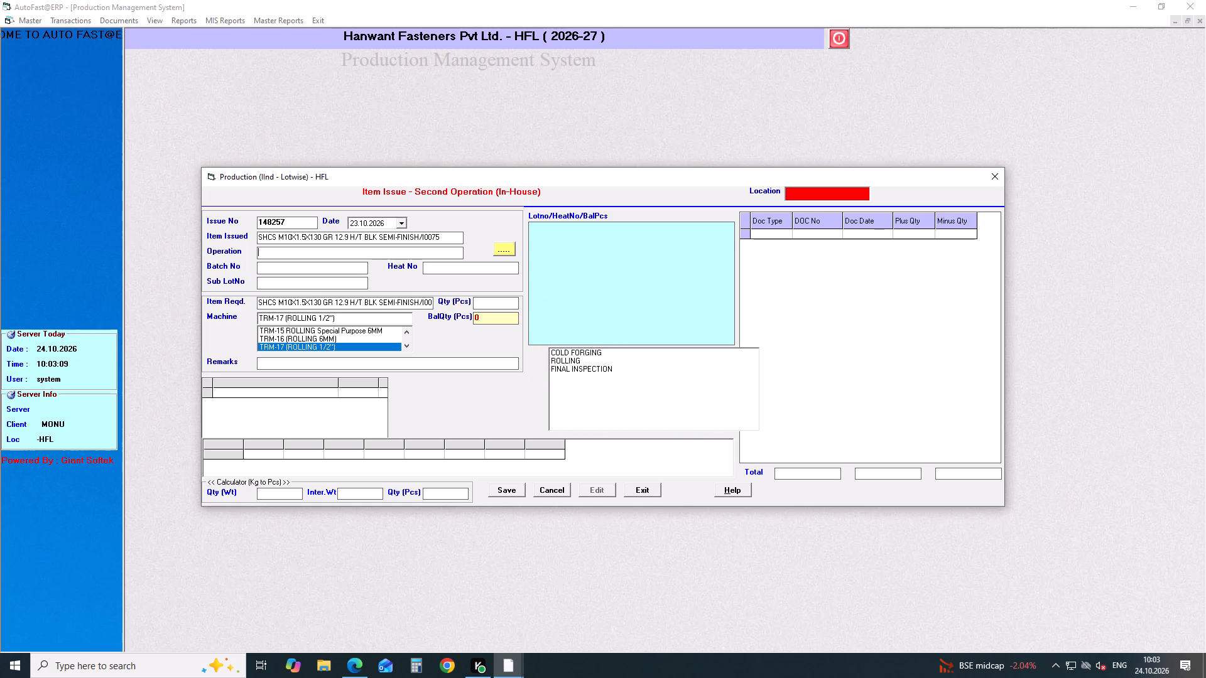
Set the operation of the SHCS M10X1.5X130 issue to ROLLING.
{"action": "key", "text": "Down"}
{"action": "key", "text": "Down"}
{"action": "key", "text": "Down"}
{"action": "key", "text": "Return"}
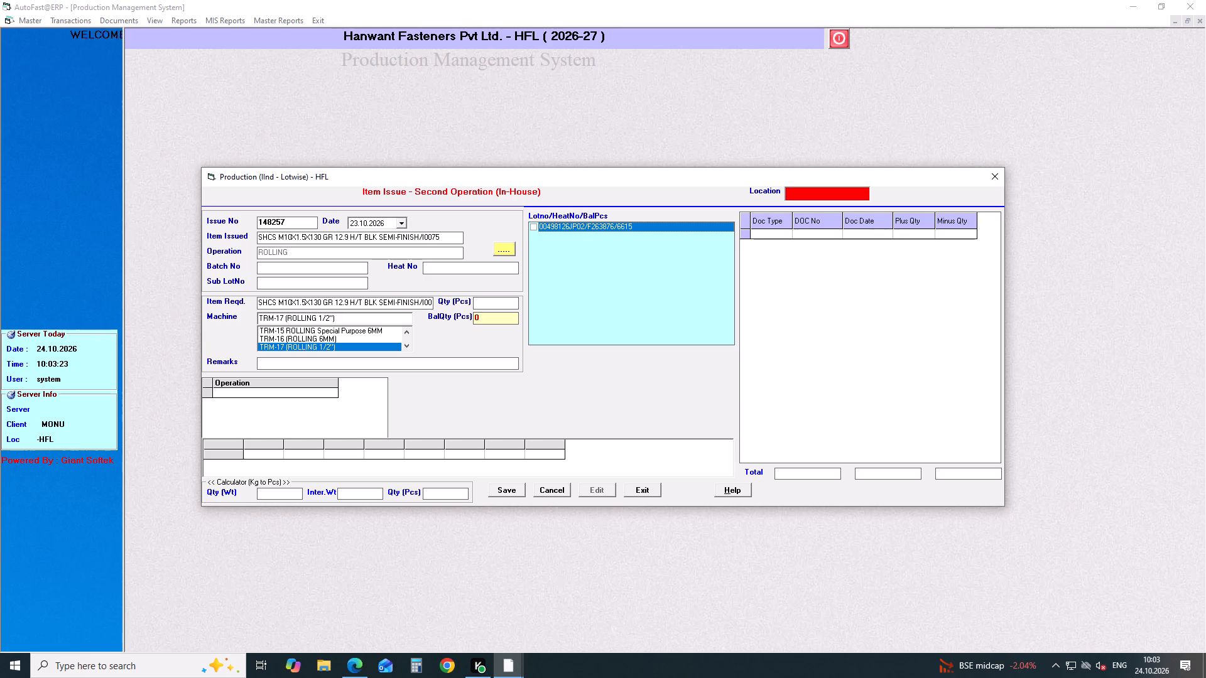
Issue 6615 pieces from lot 00498126JP02, heat number F263876, on machine TRM-18 (ROLLING 12.7 MM), save the entry and close the issue form.
{"action": "left_click", "coordinate": [536, 229]}
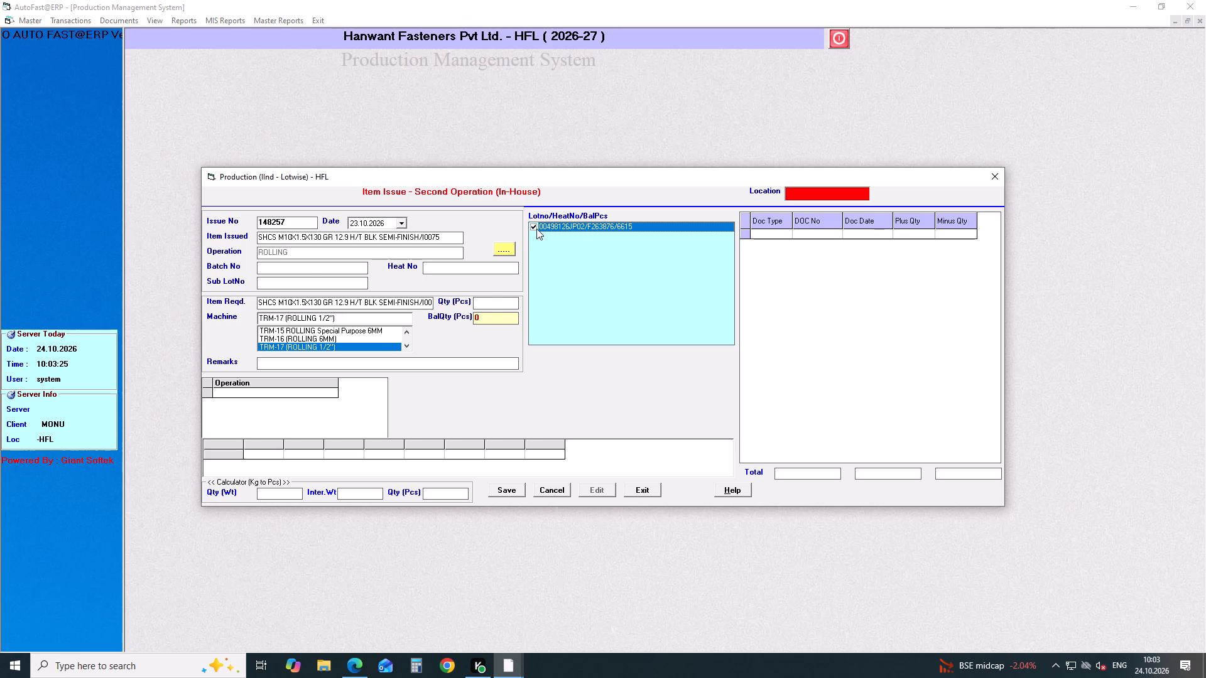
{"action": "left_click", "coordinate": [506, 301]}
{"action": "key", "text": "Return"}
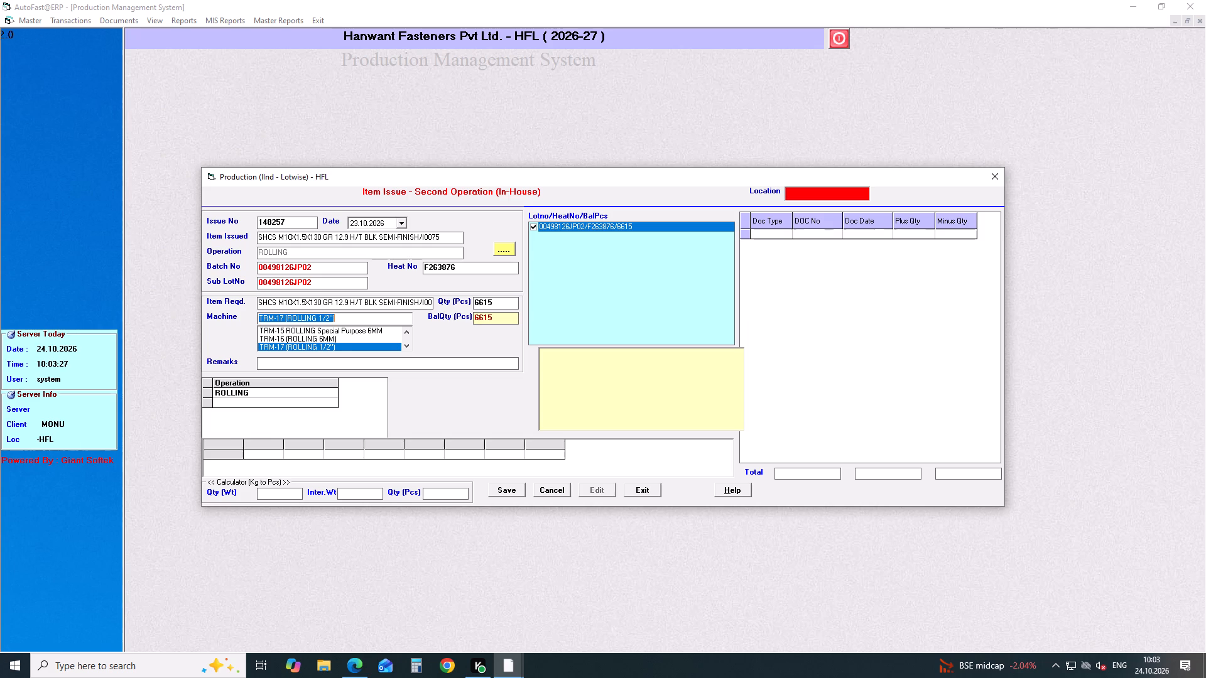
{"action": "key", "text": "Down"}
{"action": "key", "text": "Return"}
{"action": "key", "text": "Return"}
{"action": "key", "text": "Return"}
{"action": "key", "text": "Return"}
{"action": "key", "text": "Return"}
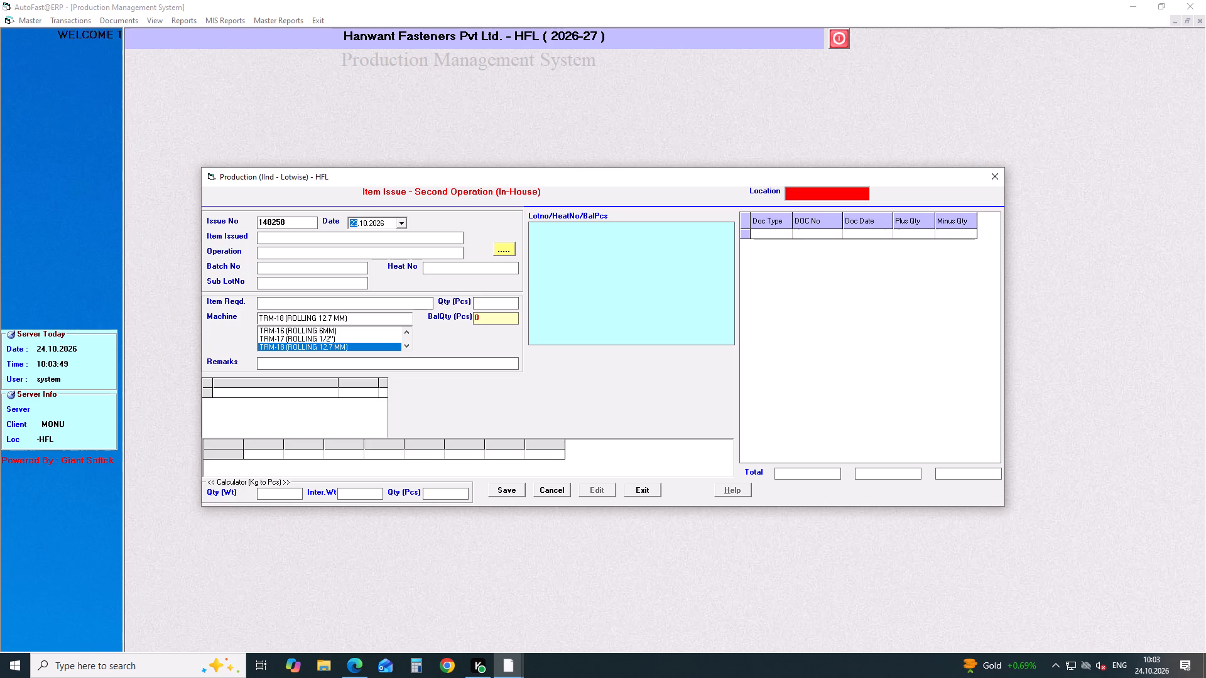
{"action": "left_click", "coordinate": [1003, 180]}
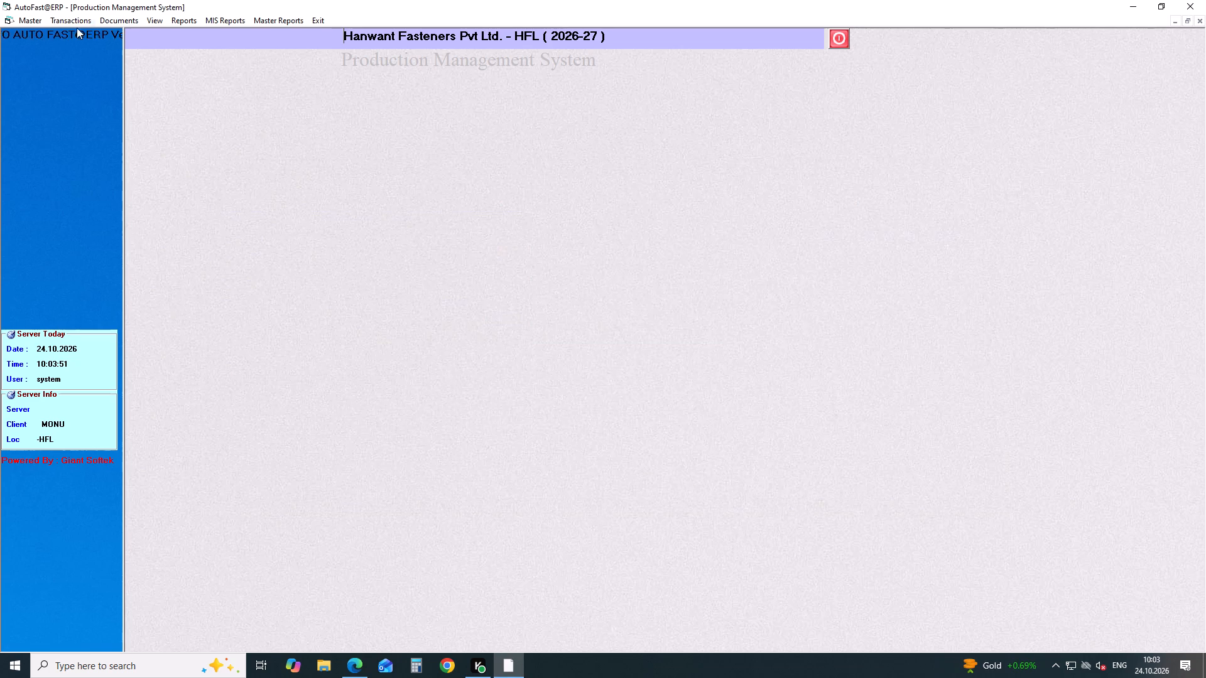
Open the Production (IInd Opr) Preliminary entry form.
{"action": "left_click", "coordinate": [66, 21]}
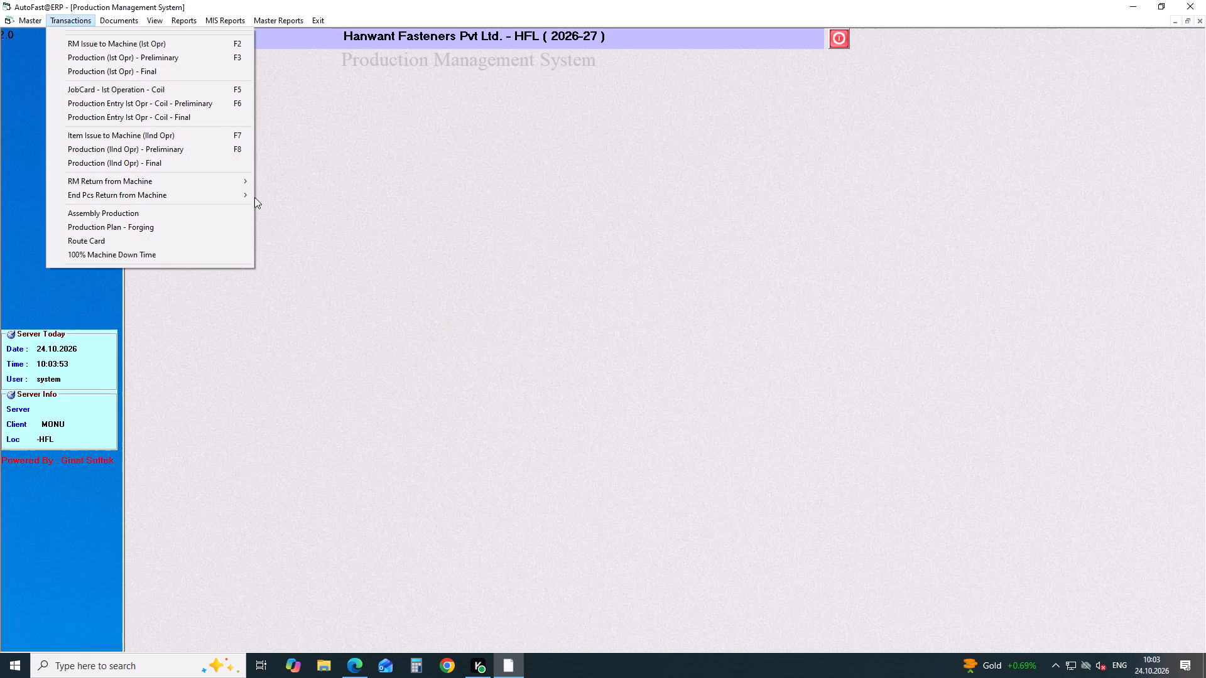
{"action": "left_click", "coordinate": [228, 144]}
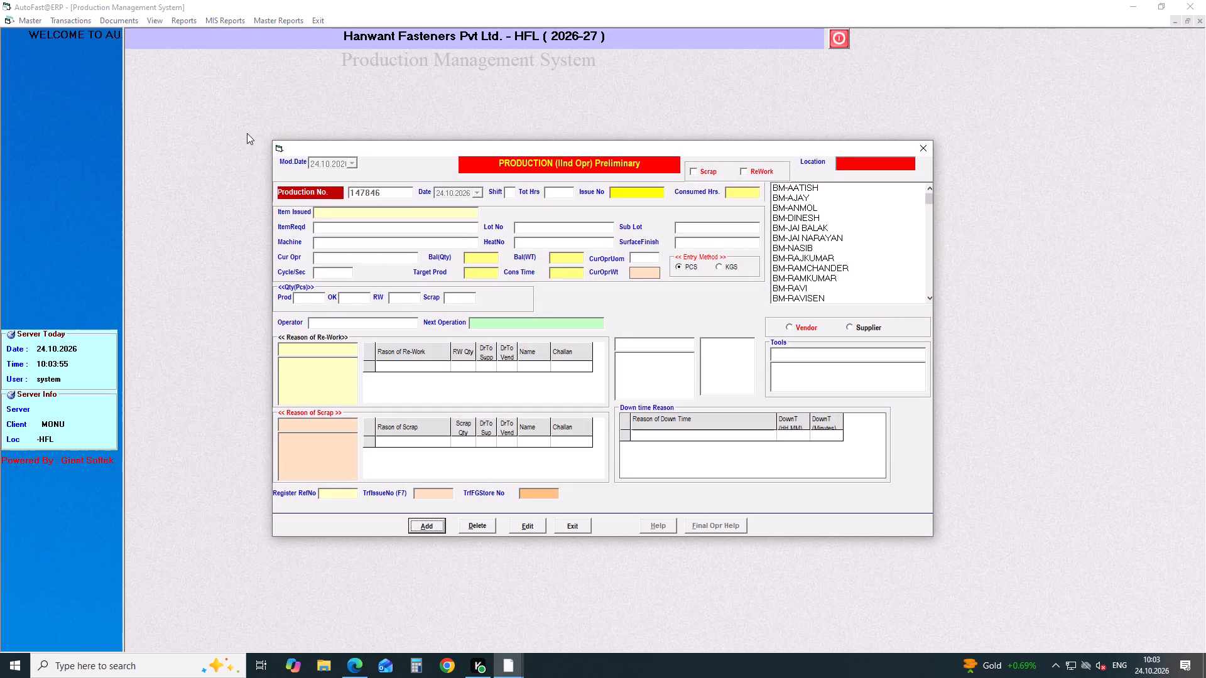
Add a production entry dated 23.10.2026 for shift A with 8 total hours and load issue number 148224.
{"action": "key", "text": "Return"}
{"action": "key", "text": "Return"}
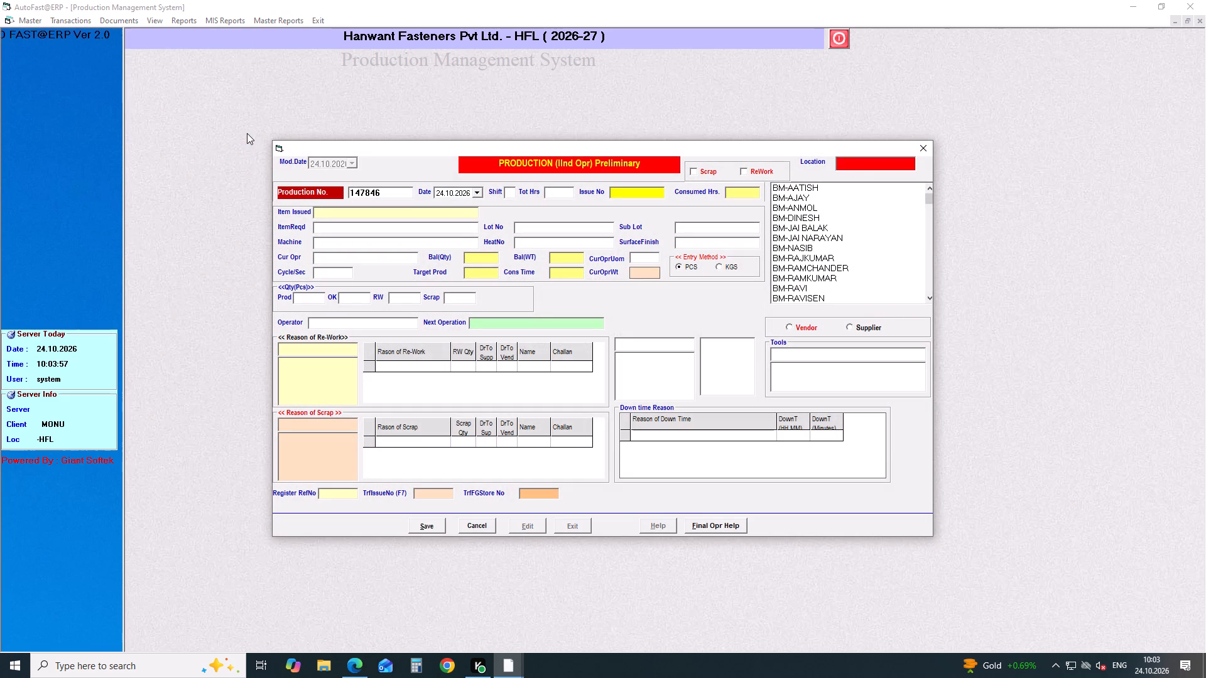
{"action": "left_click", "coordinate": [442, 197]}
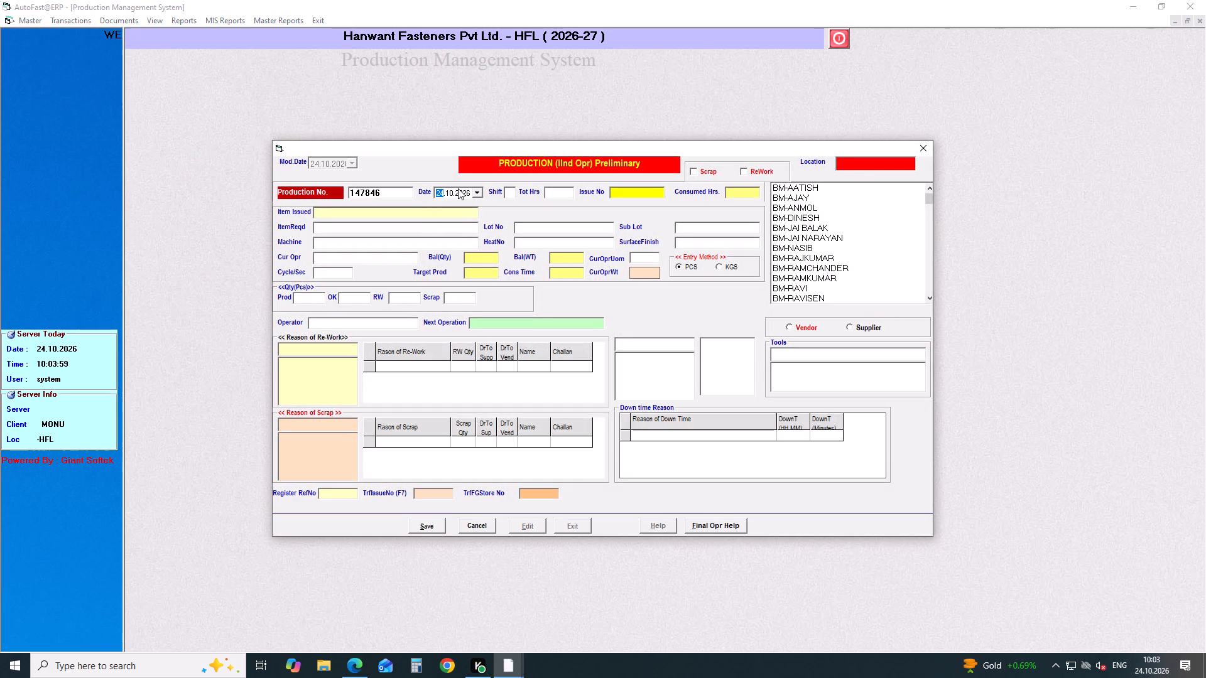
{"action": "key", "text": "Down"}
{"action": "key", "text": "Return"}
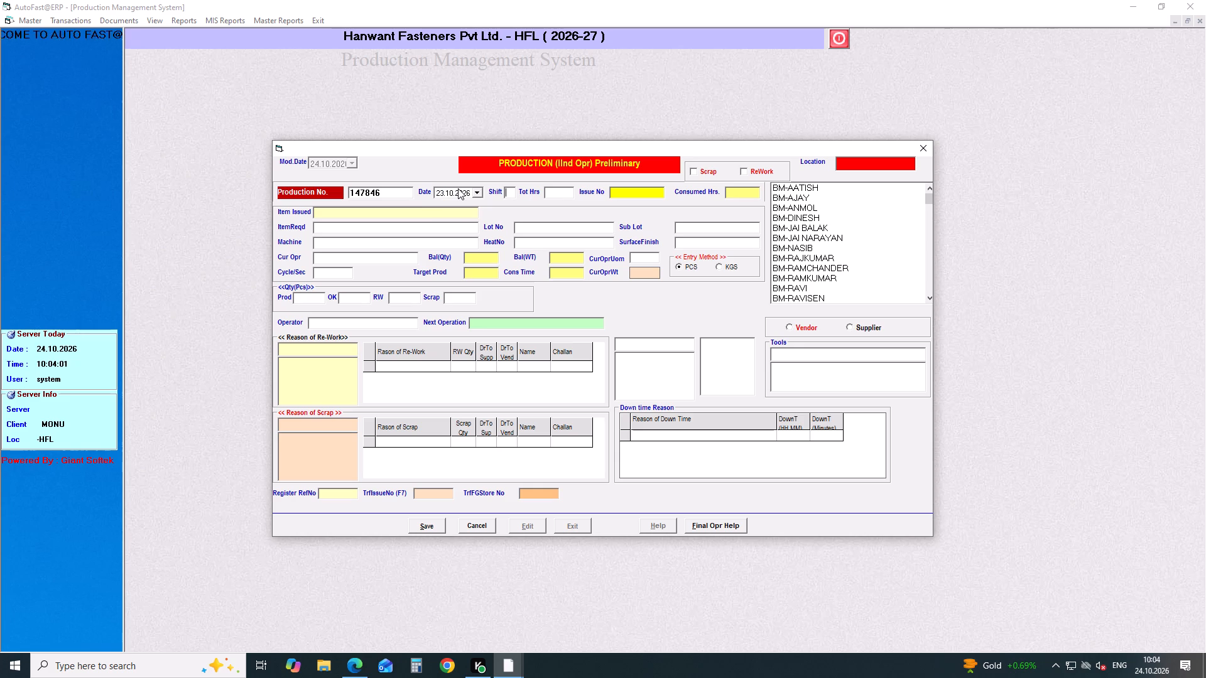
{"action": "key", "text": "a"}
{"action": "key", "text": "Return"}
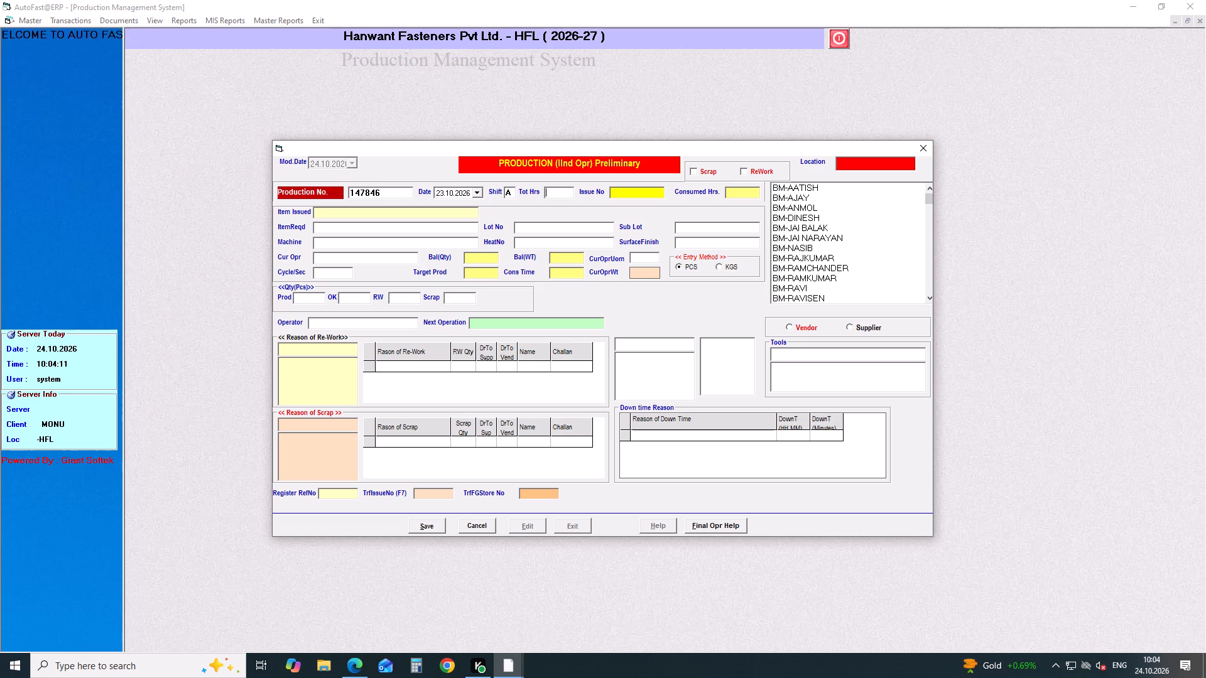
{"action": "key", "text": "8"}
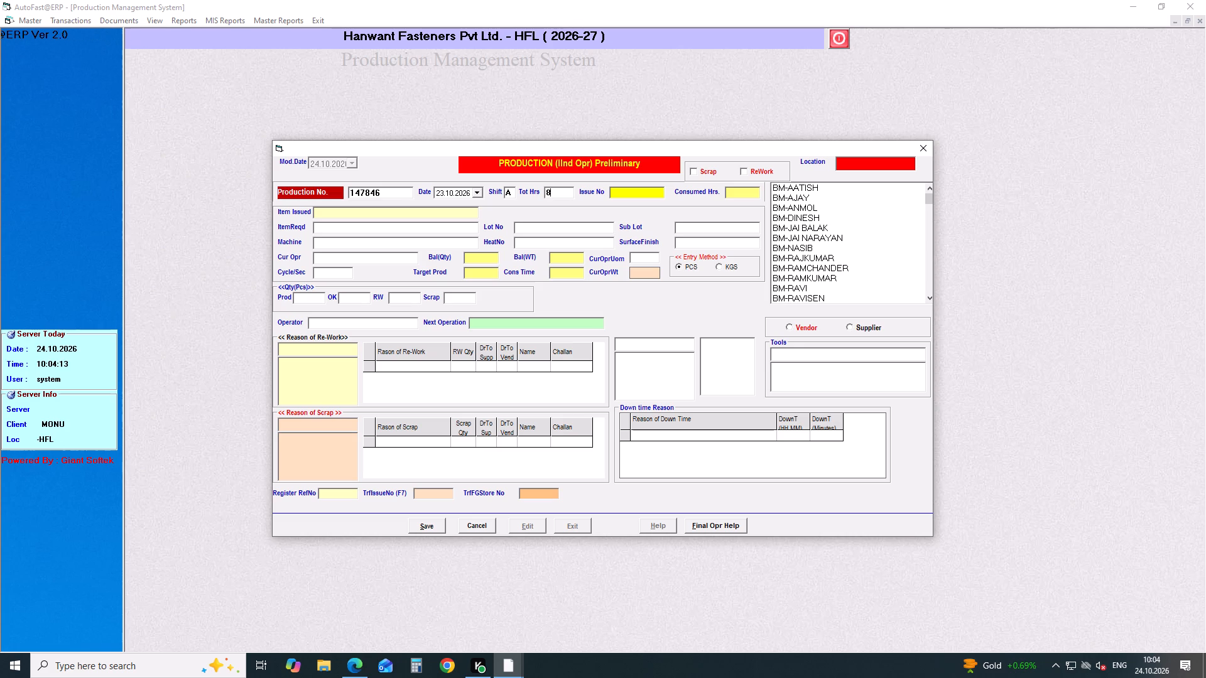
{"action": "key", "text": "Return"}
{"action": "key", "text": "1"}
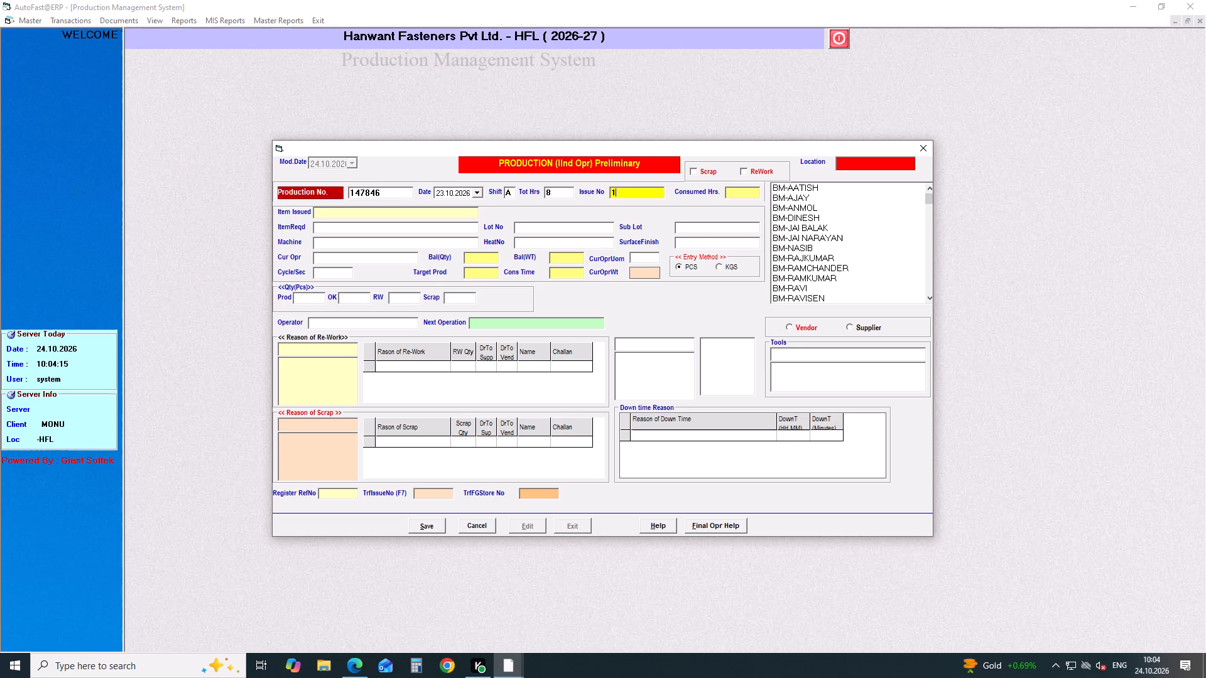
{"action": "type", "text": "482"}
{"action": "type", "text": "24"}
{"action": "key", "text": "Return"}
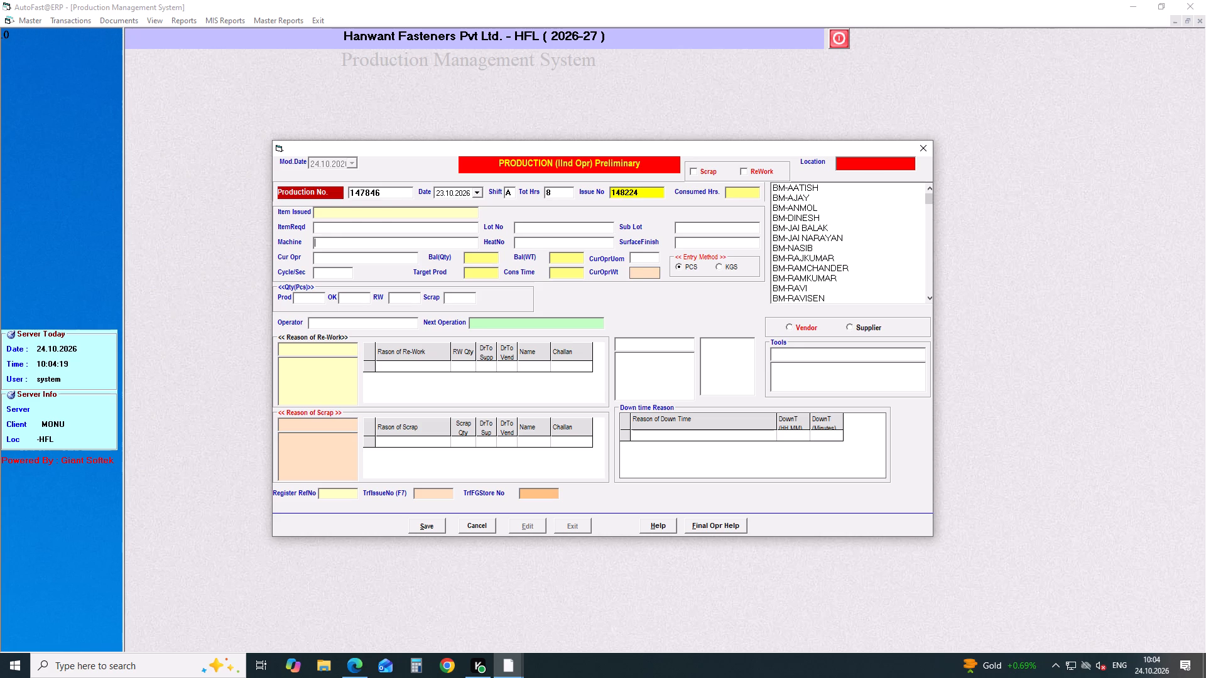
{"action": "key", "text": "Return"}
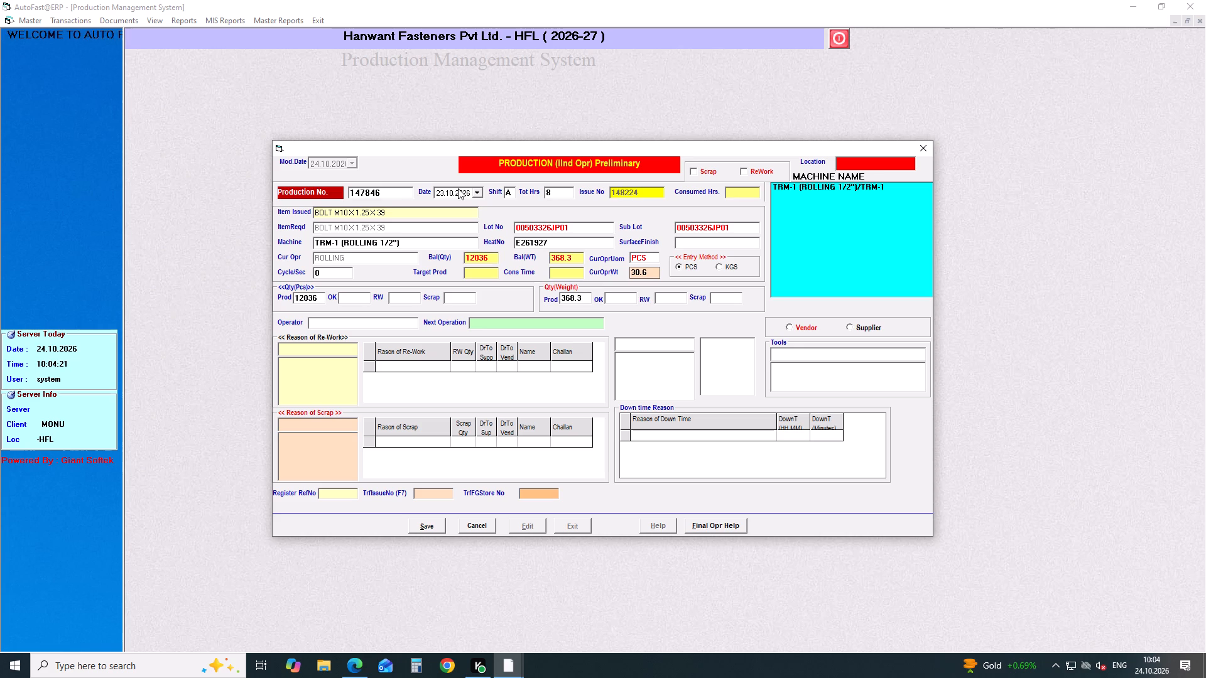
Set the cycle time of the issue 148224 entry to 01 second, choose operator H-ROHIT, and save the entry.
{"action": "key", "text": "Right"}
{"action": "key", "text": "1"}
{"action": "key", "text": "Return"}
{"action": "key", "text": "Return"}
{"action": "type", "text": "H-"}
{"action": "type", "text": "RO"}
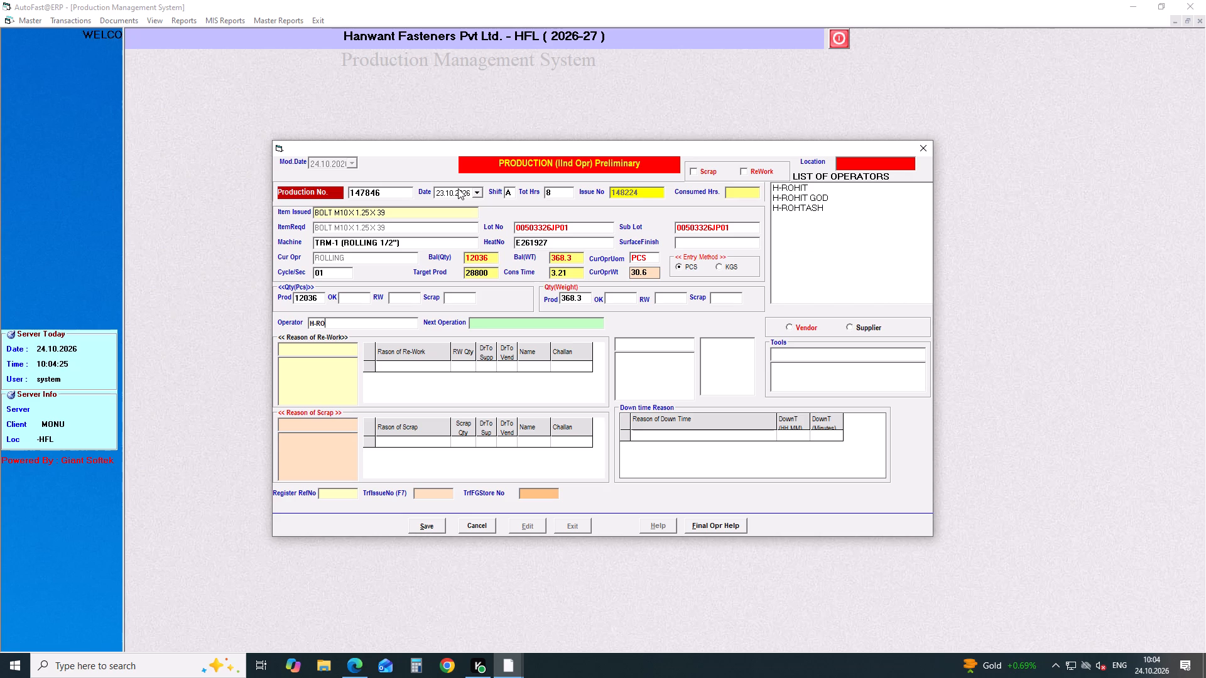
{"action": "key", "text": "Down"}
{"action": "key", "text": "Down"}
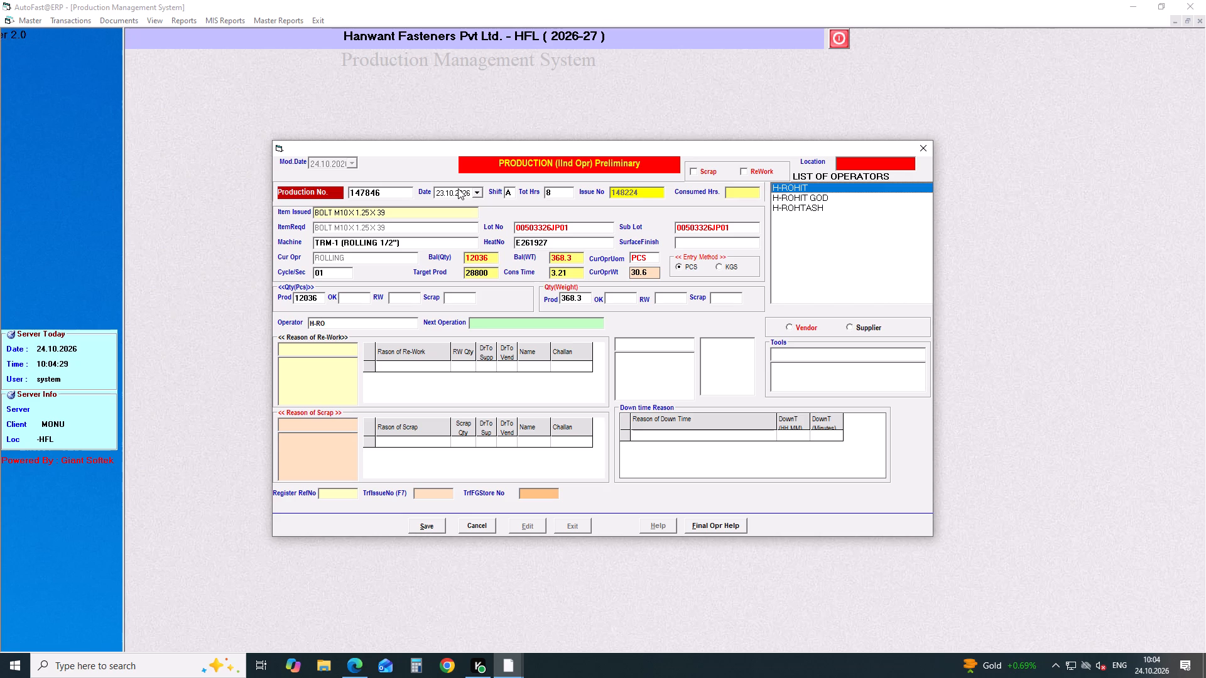
{"action": "key", "text": "Return"}
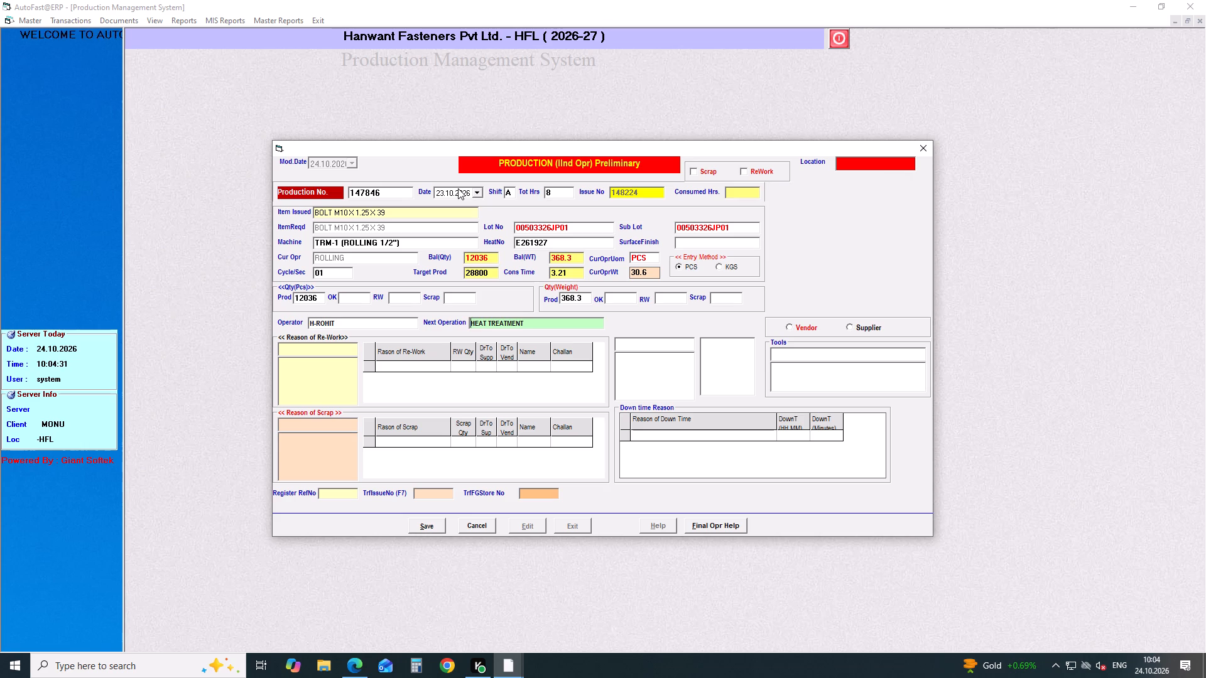
{"action": "key", "text": "Return"}
{"action": "key", "text": "Return"}
{"action": "key", "text": "Return"}
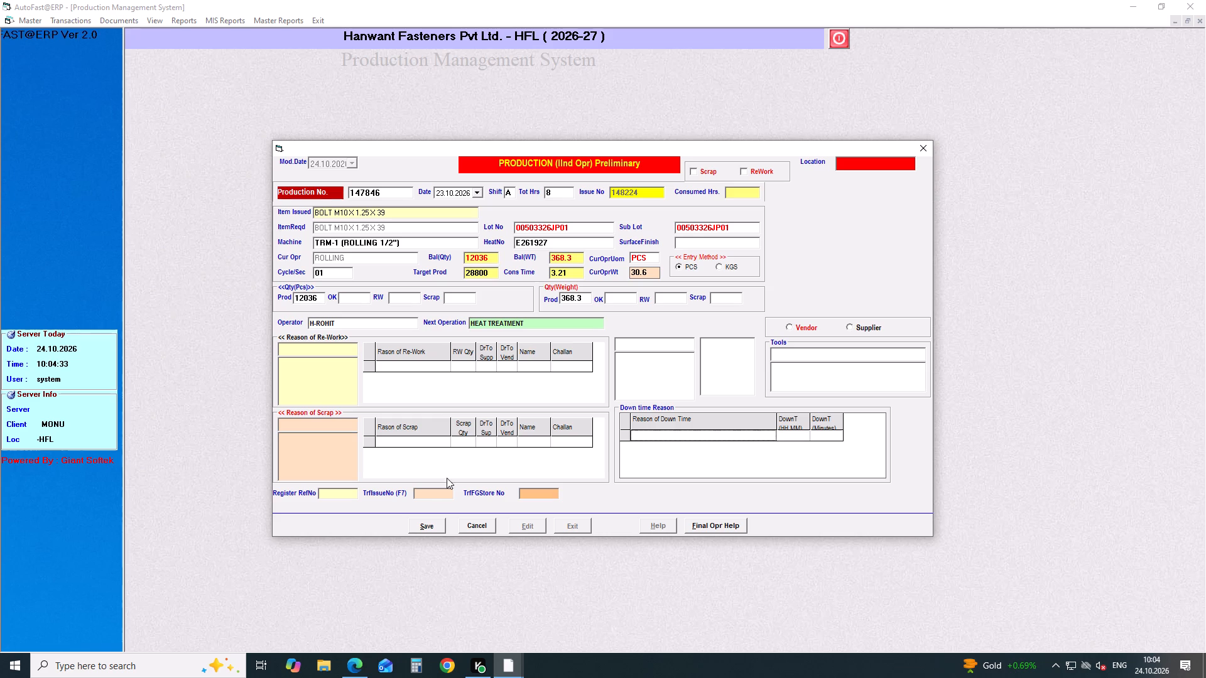
{"action": "left_click", "coordinate": [428, 527]}
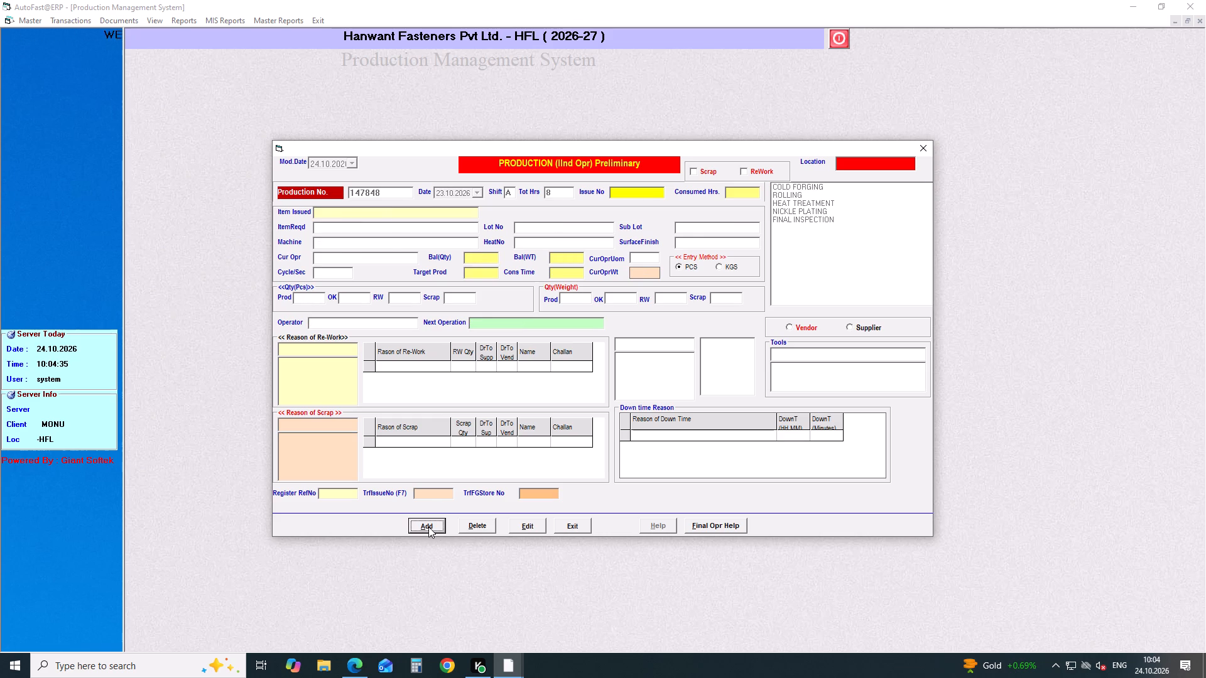
Add a production entry dated 23.10.2026 for shift A with 1.5 total hours and load issue number 148225.
{"action": "key", "text": "Return"}
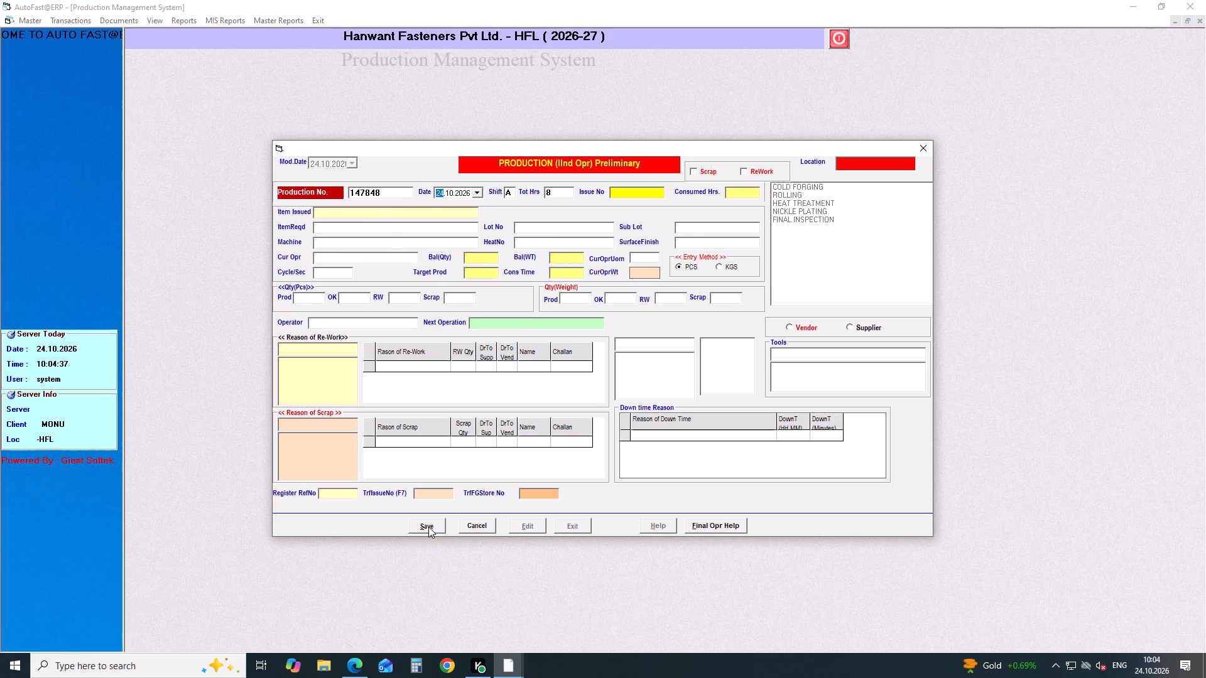
{"action": "key", "text": "Down"}
{"action": "key", "text": "Return"}
{"action": "key", "text": "Return"}
{"action": "key", "text": "BackSpace"}
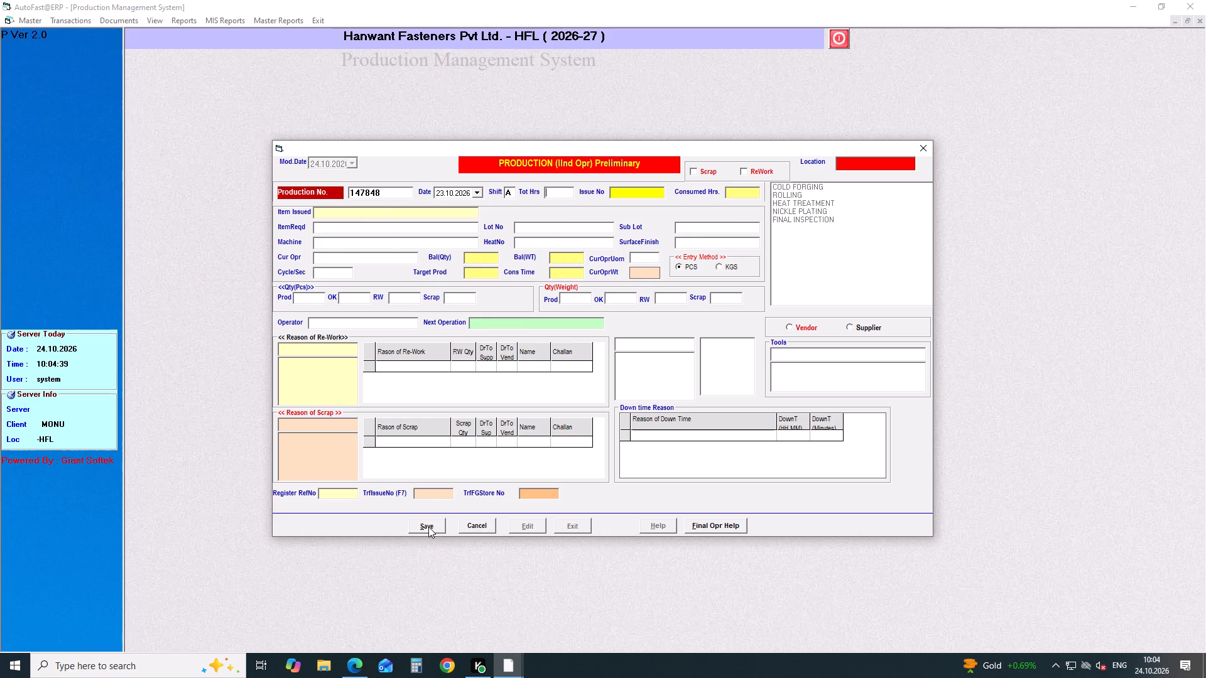
{"action": "type", "text": "1.5"}
{"action": "key", "text": "Return"}
{"action": "type", "text": "147"}
{"action": "key", "text": "Insert"}
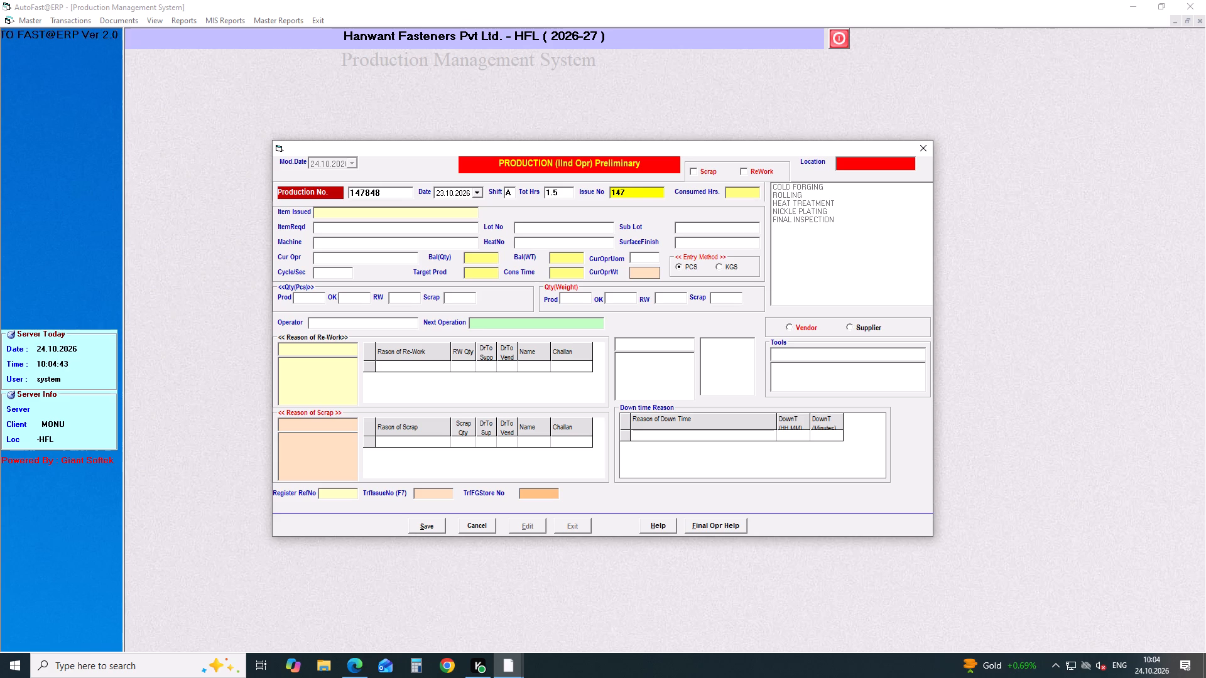
{"action": "key", "text": "BackSpace"}
{"action": "key", "text": "8"}
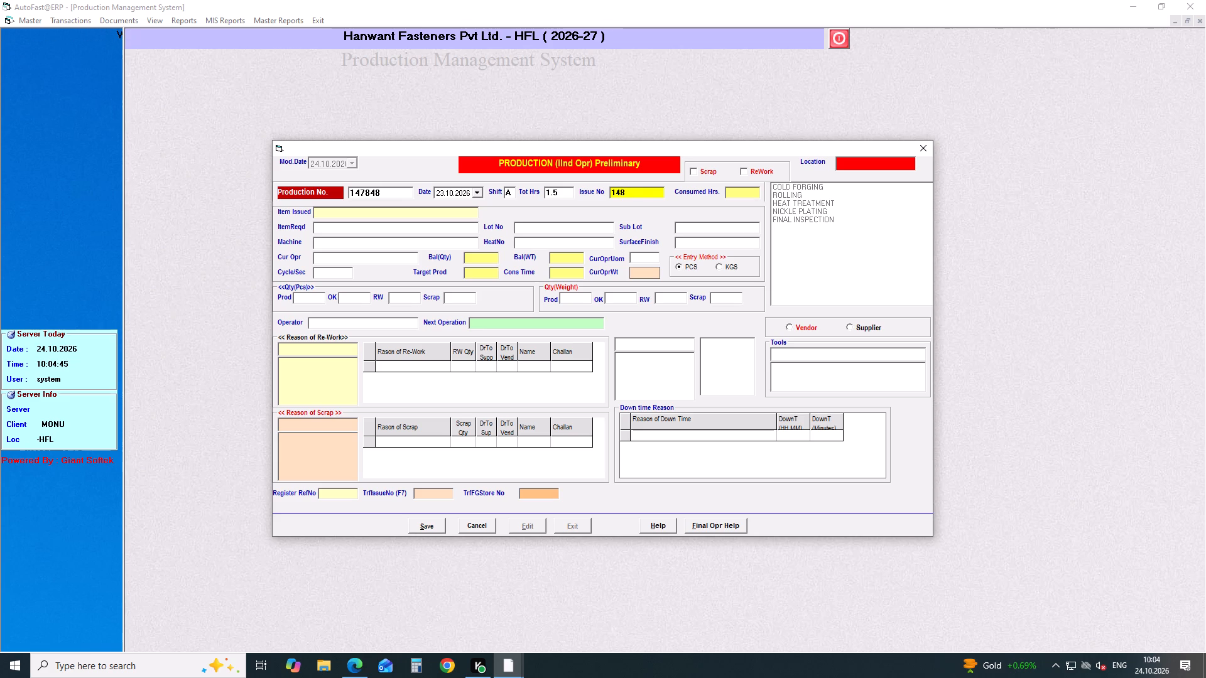
{"action": "type", "text": "225"}
{"action": "key", "text": "Return"}
{"action": "key", "text": "Return"}
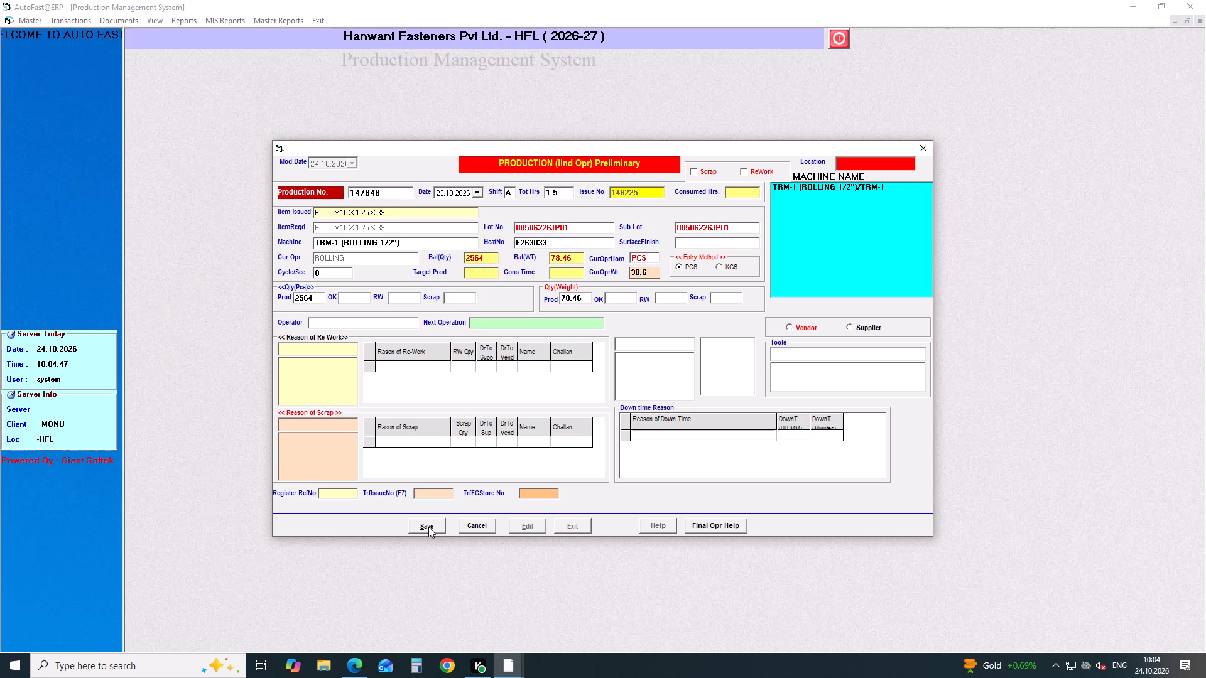
{"action": "key", "text": "Right"}
{"action": "key", "text": "1"}
{"action": "key", "text": "Return"}
{"action": "key", "text": "Return"}
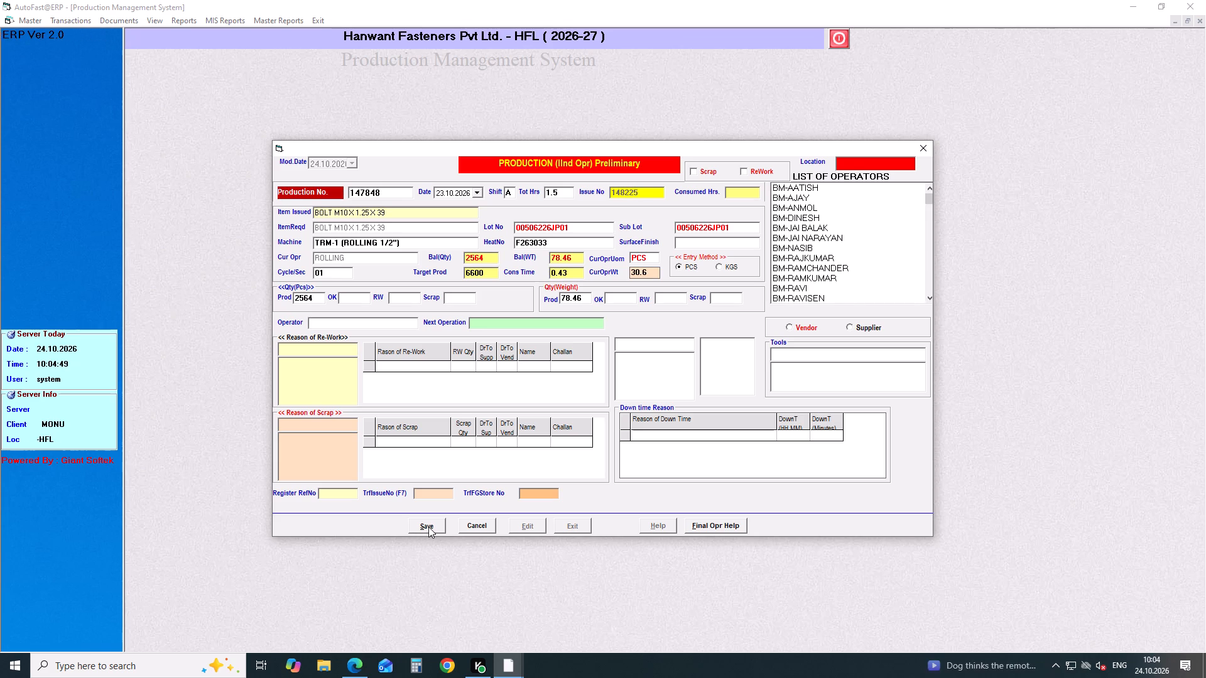
{"action": "type", "text": "H-"}
{"action": "type", "text": "RO"}
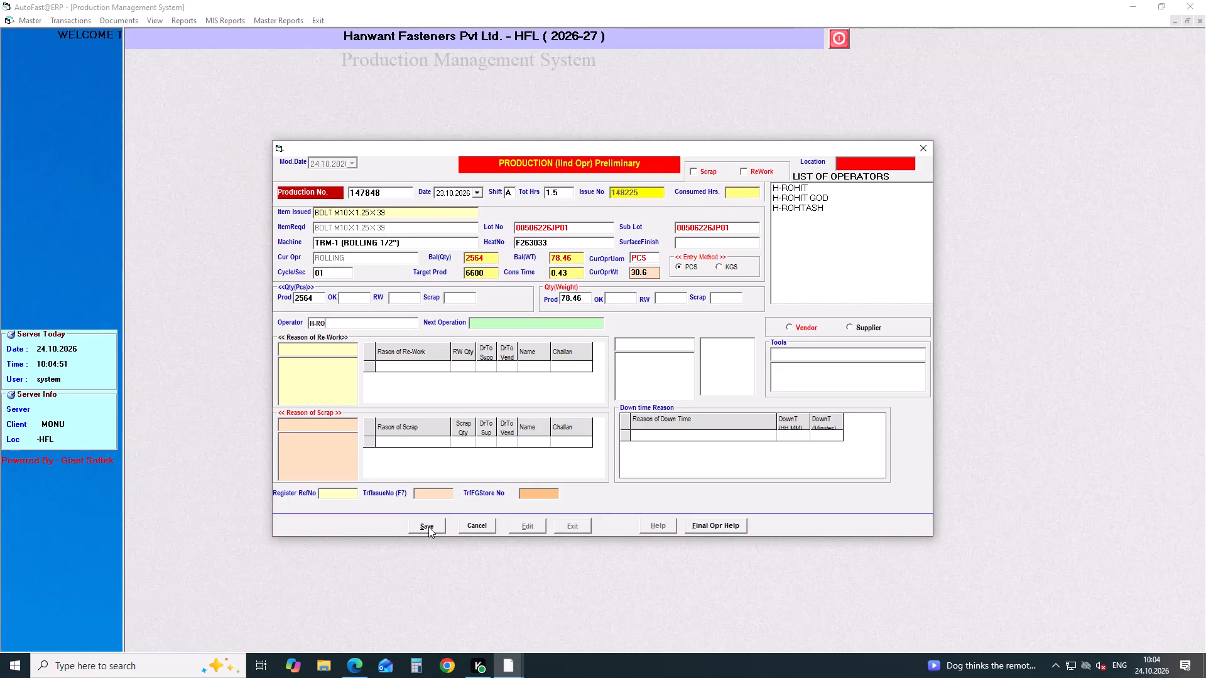
{"action": "key", "text": "Down"}
{"action": "key", "text": "Down"}
{"action": "key", "text": "Return"}
{"action": "key", "text": "Return"}
{"action": "key", "text": "Return"}
{"action": "key", "text": "Return"}
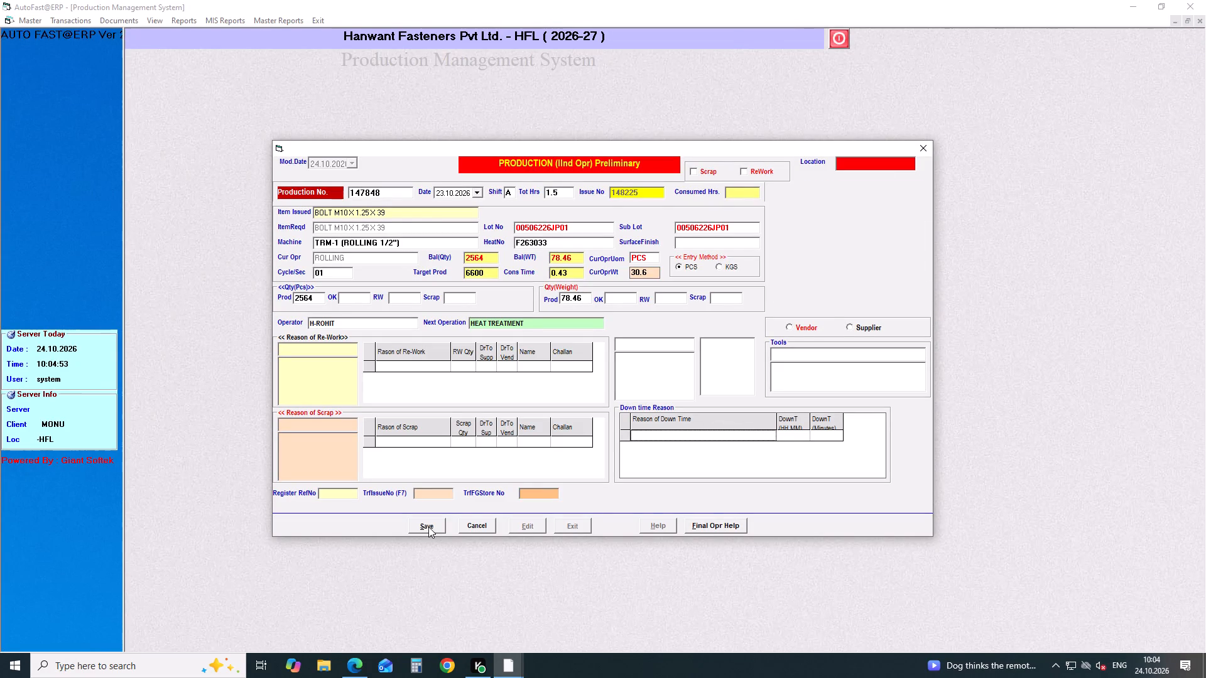
{"action": "left_click", "coordinate": [429, 527]}
Add a production entry dated 23.10.2026 for shift A with 9.5 total hours and load issue number 148227.
{"action": "key", "text": "Return"}
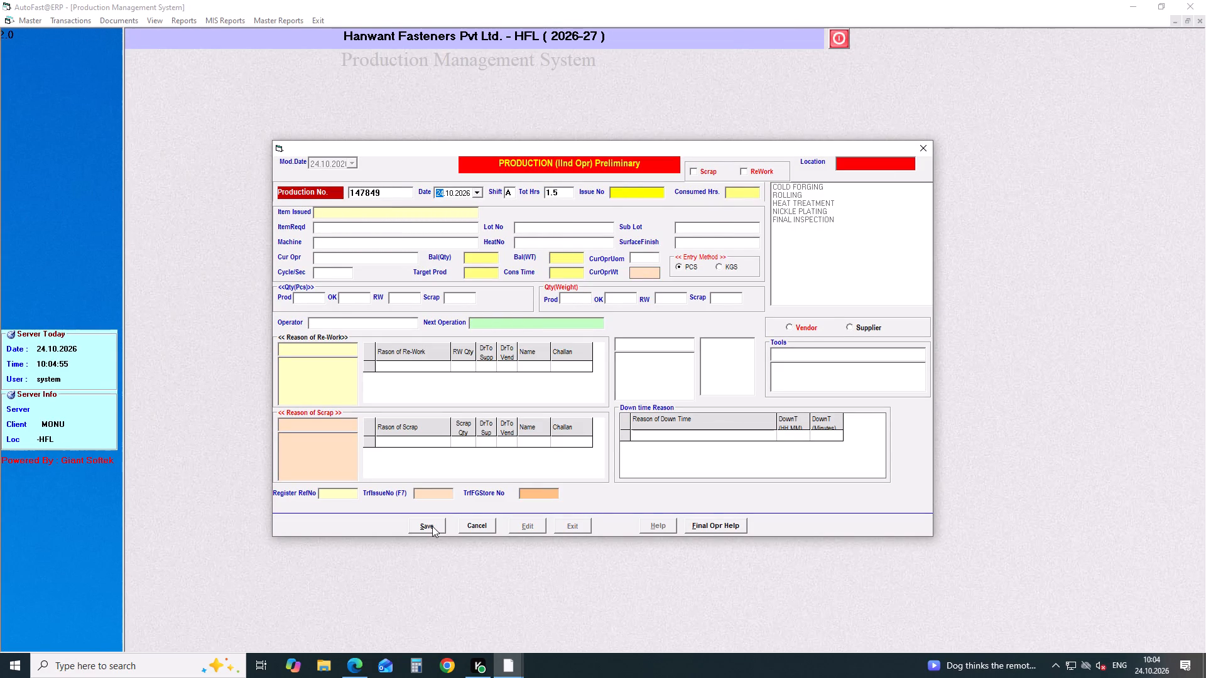
{"action": "key", "text": "Down"}
{"action": "key", "text": "Return"}
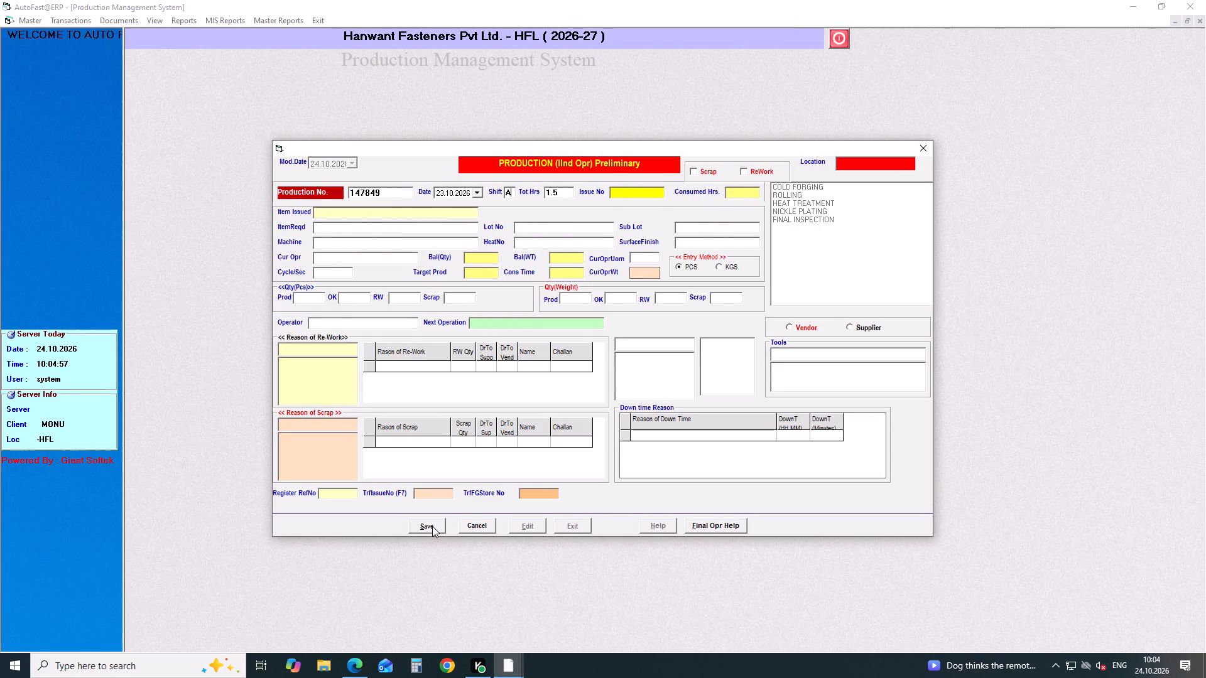
{"action": "key", "text": "Return"}
{"action": "key", "text": "BackSpace"}
{"action": "key", "text": "BackSpace"}
{"action": "key", "text": "BackSpace"}
{"action": "key", "text": "BackSpace"}
{"action": "key", "text": "BackSpace"}
{"action": "key", "text": "BackSpace"}
{"action": "key", "text": "BackSpace"}
{"action": "key", "text": "BackSpace"}
{"action": "key", "text": "BackSpace"}
{"action": "key", "text": "BackSpace"}
{"action": "key", "text": "BackSpace"}
{"action": "key", "text": "BackSpace"}
{"action": "key", "text": "BackSpace"}
{"action": "key", "text": "BackSpace"}
{"action": "key", "text": "BackSpace"}
{"action": "key", "text": "BackSpace"}
{"action": "key", "text": "BackSpace"}
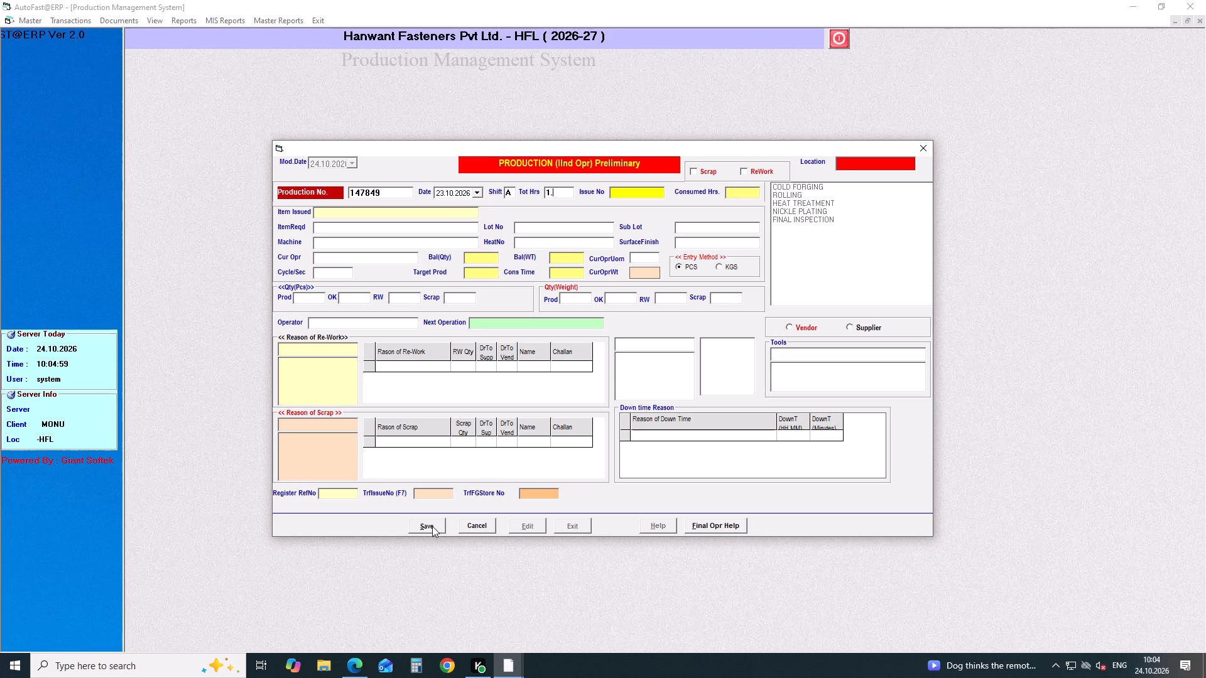
{"action": "type", "text": "9.5"}
{"action": "key", "text": "Return"}
{"action": "type", "text": "147"}
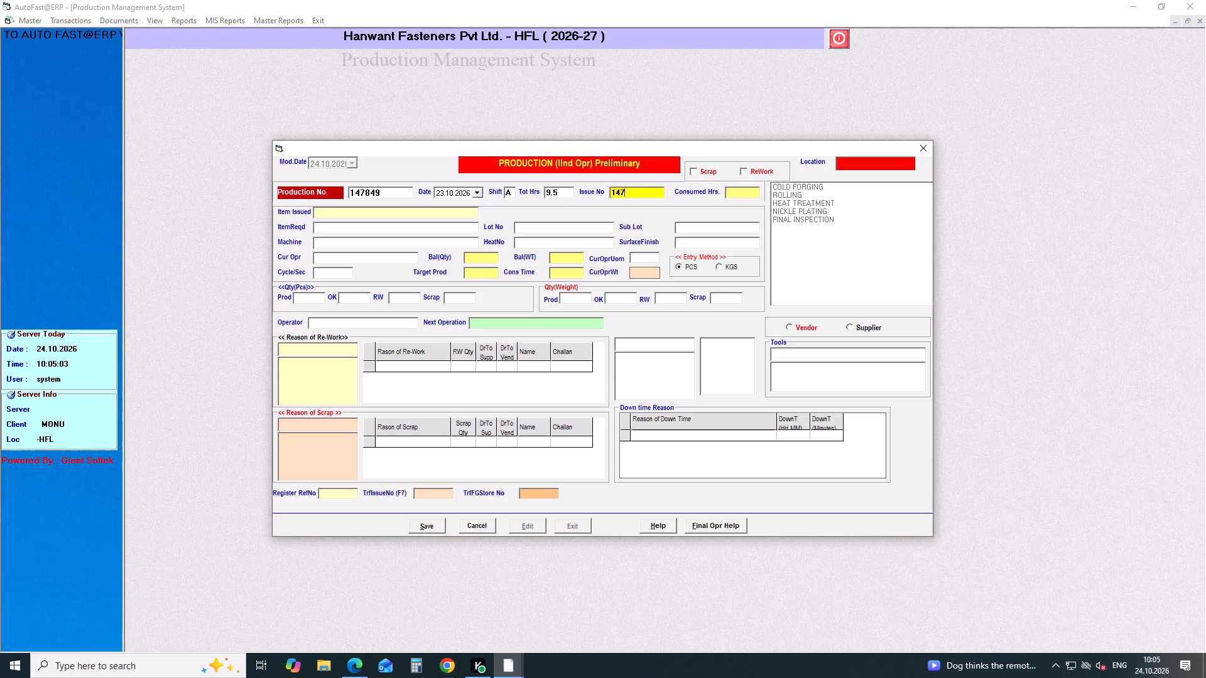
{"action": "key", "text": "BackSpace"}
{"action": "key", "text": "8"}
{"action": "type", "text": "227"}
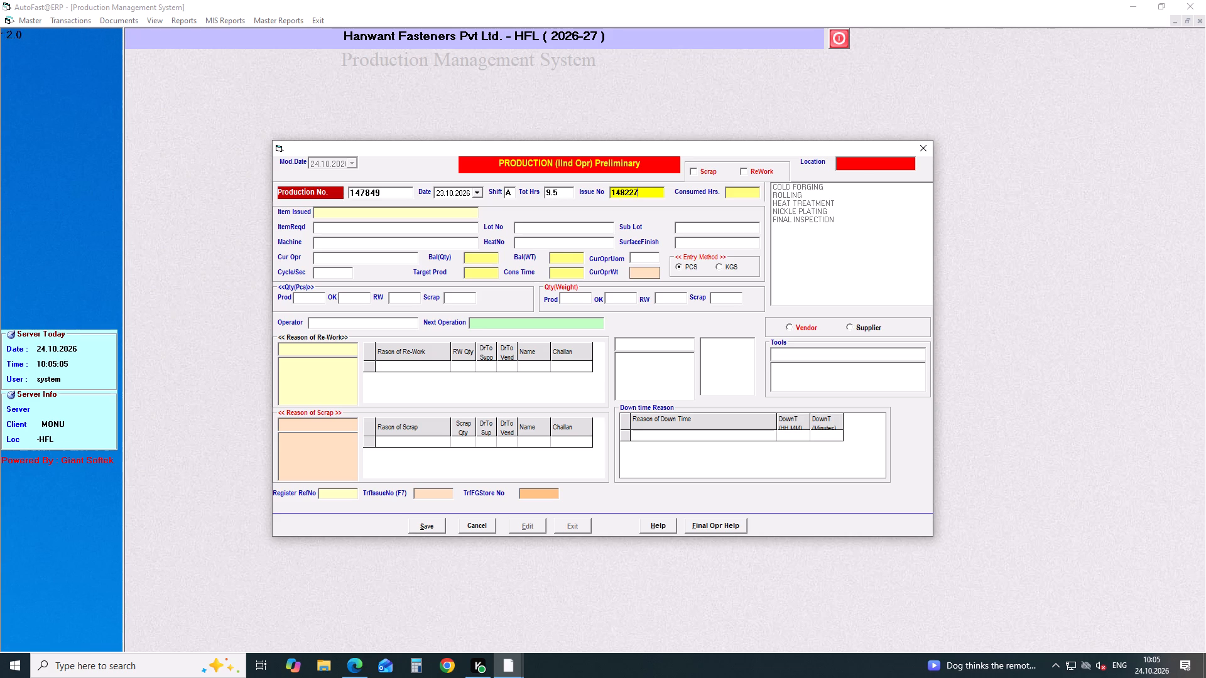
{"action": "key", "text": "Return"}
{"action": "key", "text": "Return"}
{"action": "key", "text": "Right"}
{"action": "key", "text": "1"}
{"action": "key", "text": "Return"}
{"action": "key", "text": "Return"}
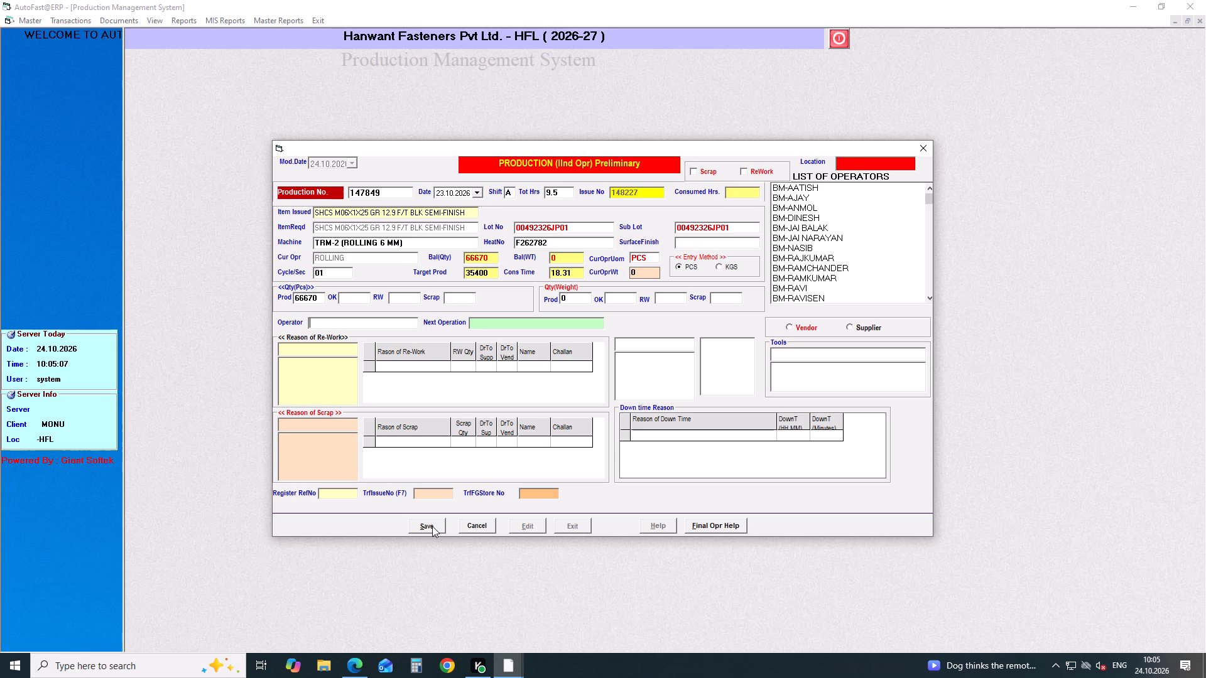
{"action": "type", "text": "H-L"}
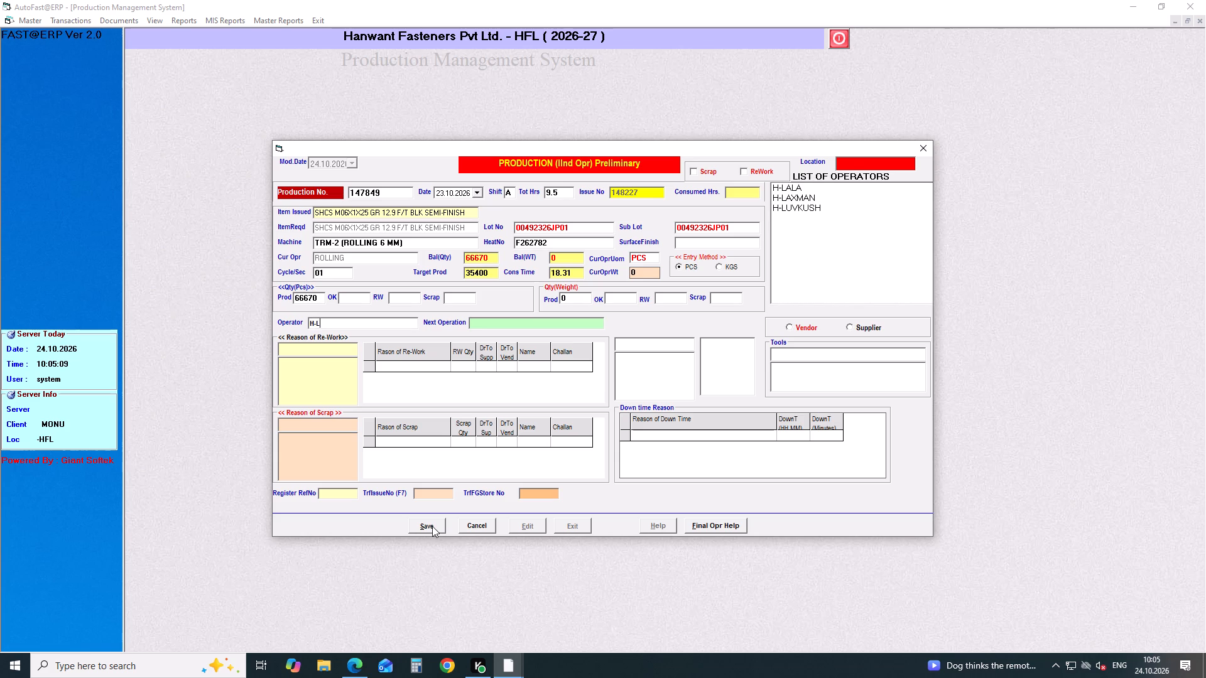
{"action": "key", "text": "Down"}
{"action": "key", "text": "Down"}
{"action": "key", "text": "Down"}
{"action": "key", "text": "Return"}
{"action": "key", "text": "Return"}
{"action": "key", "text": "Return"}
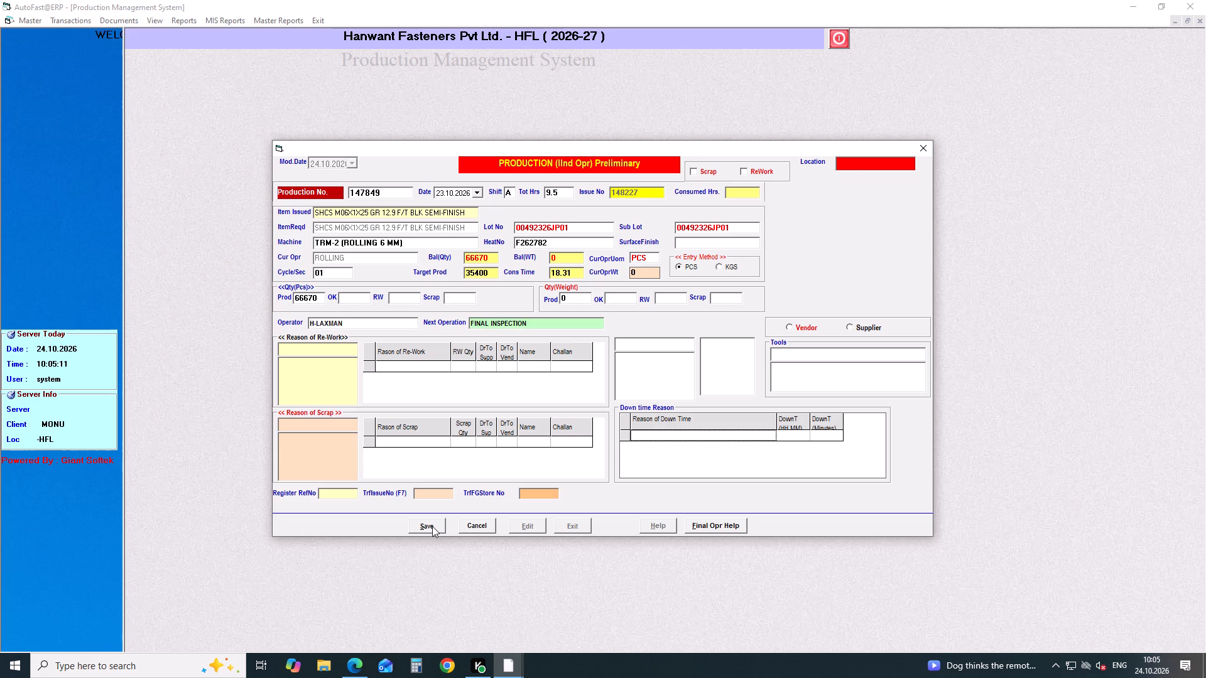
{"action": "left_click", "coordinate": [432, 526]}
Add a production entry dated 23.10.2026 for shift A, keeping 9.5 total hours, and load issue number 148229.
{"action": "key", "text": "Return"}
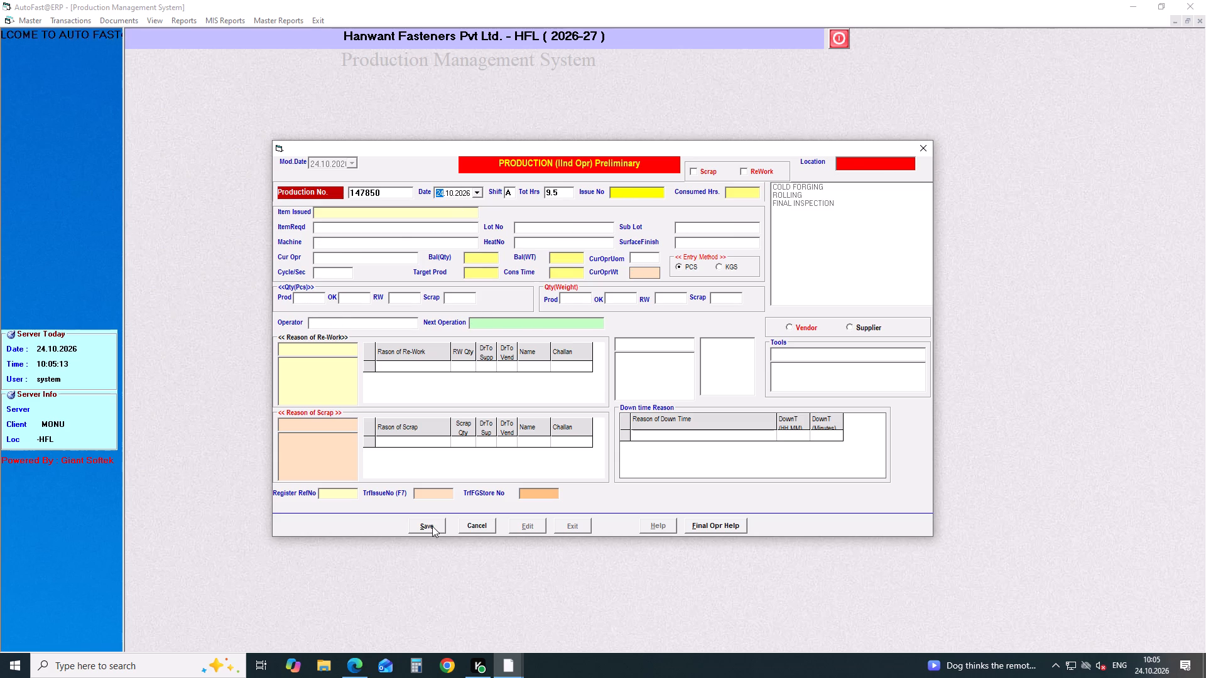
{"action": "key", "text": "Down"}
{"action": "key", "text": "Return"}
{"action": "key", "text": "Return"}
{"action": "key", "text": "Return"}
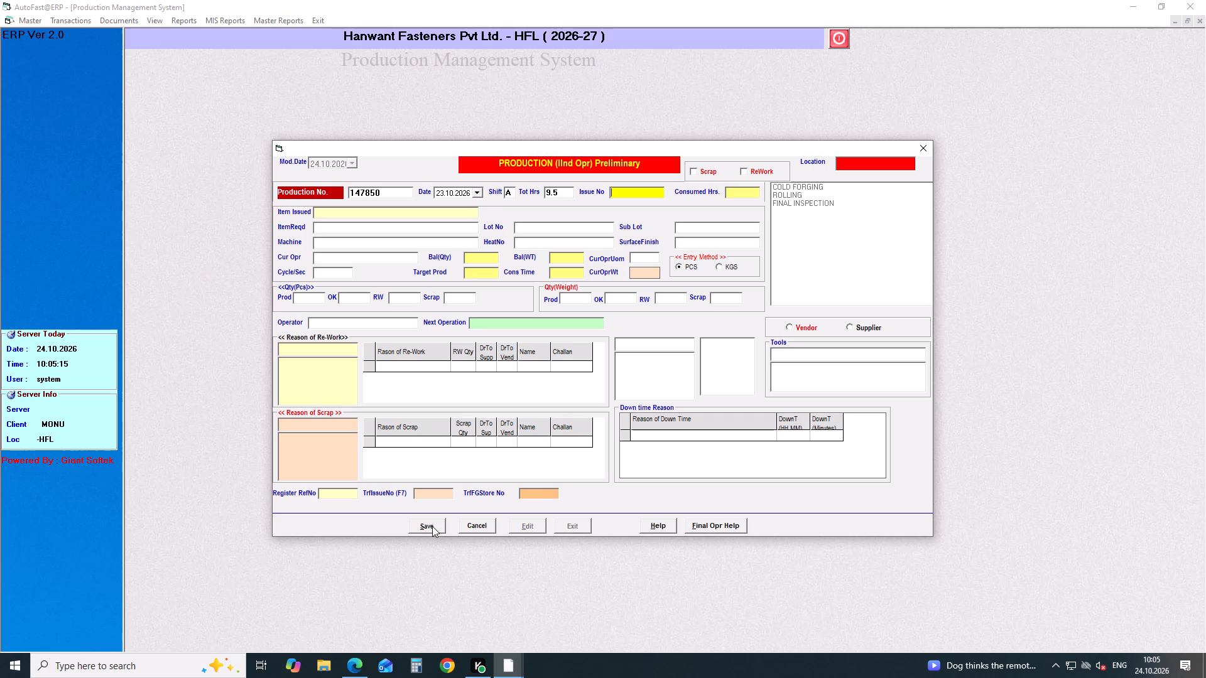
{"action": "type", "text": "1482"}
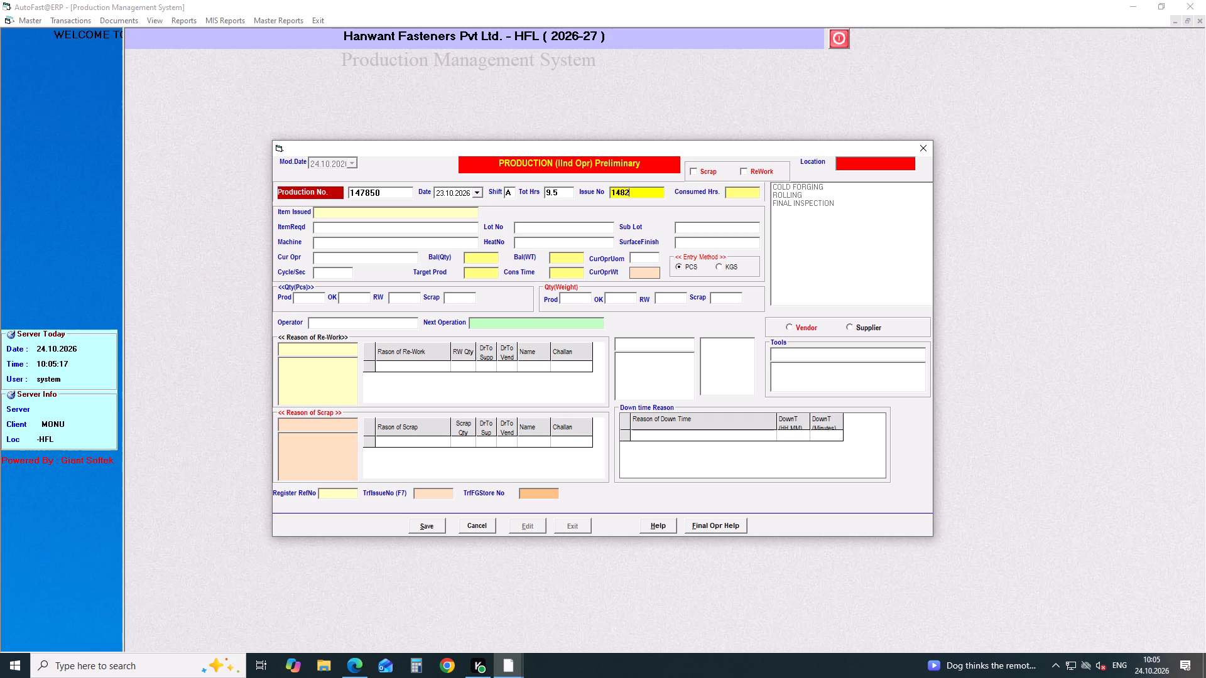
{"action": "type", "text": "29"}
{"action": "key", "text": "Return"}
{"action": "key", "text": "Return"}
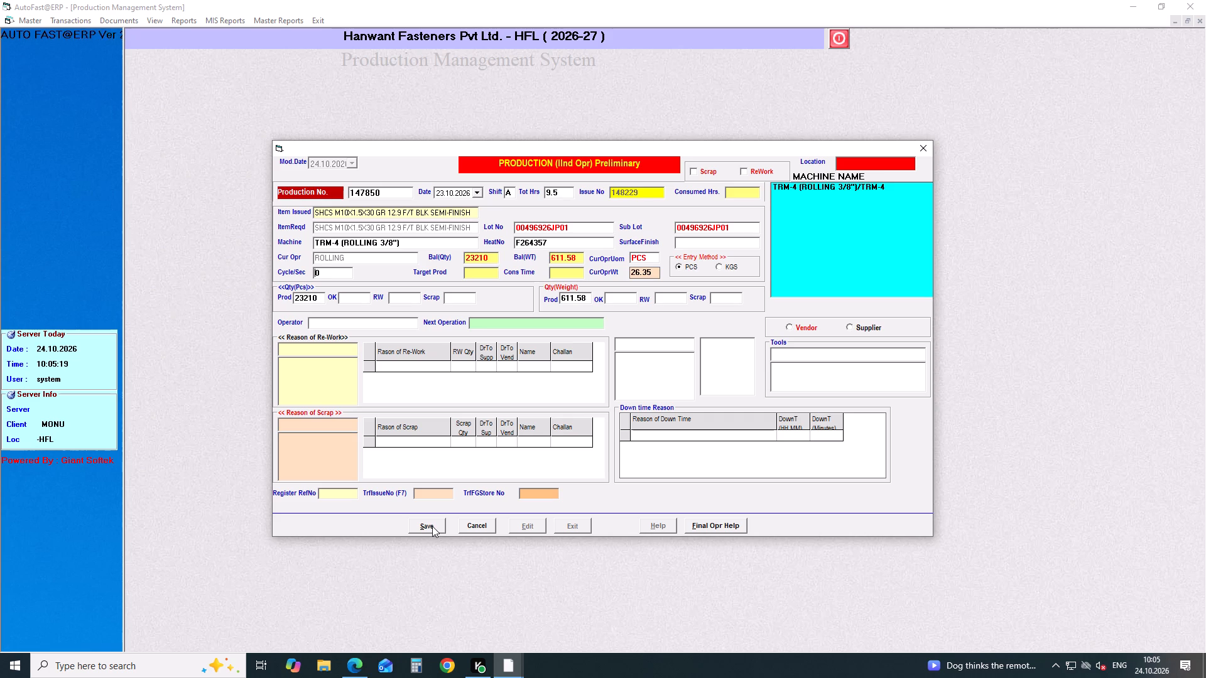
Set the cycle time of the issue 148229 entry to 01 second, choose operator H-LALA, and save the entry.
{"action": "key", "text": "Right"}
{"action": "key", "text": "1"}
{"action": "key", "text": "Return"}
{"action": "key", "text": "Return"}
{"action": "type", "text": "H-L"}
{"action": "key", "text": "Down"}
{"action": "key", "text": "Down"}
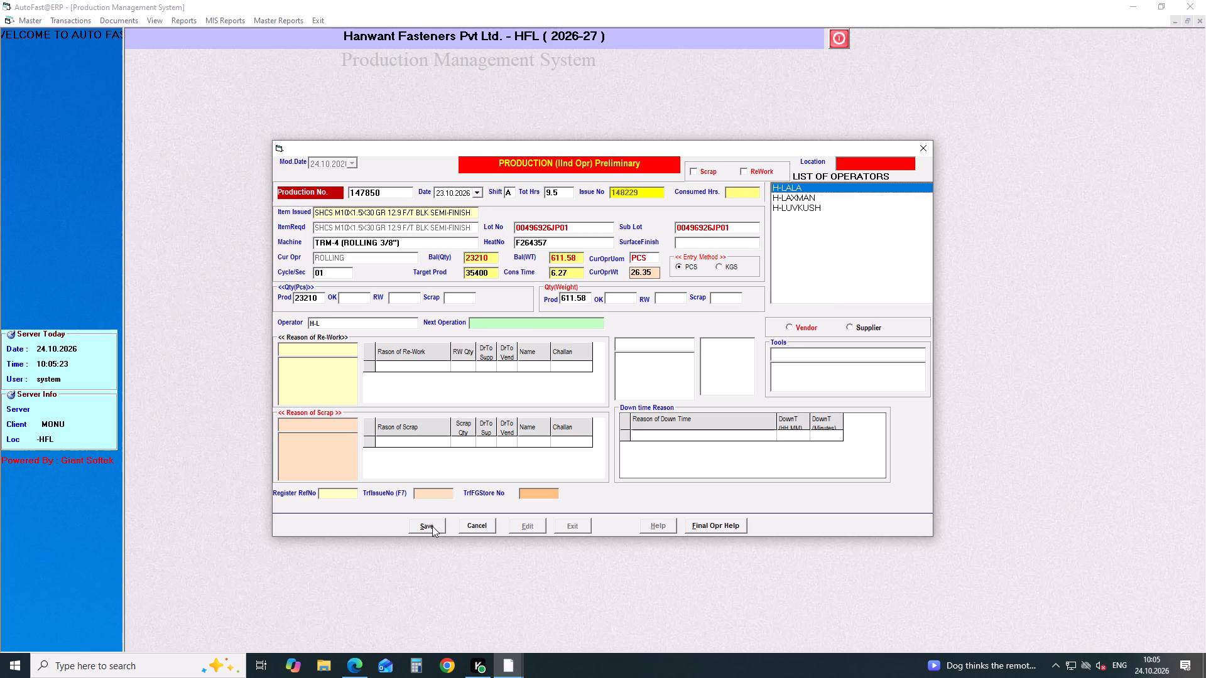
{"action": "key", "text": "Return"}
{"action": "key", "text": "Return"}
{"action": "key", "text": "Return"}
{"action": "left_click", "coordinate": [432, 526]}
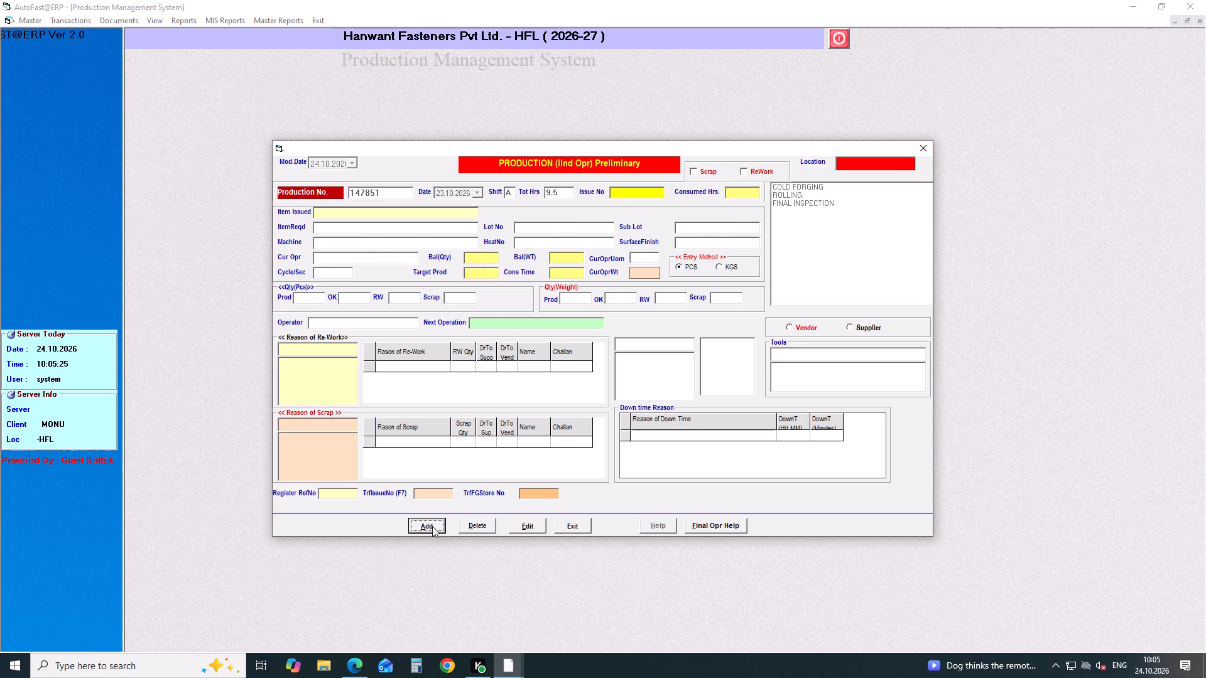
Add a production entry dated 23.10.2026 for shift A, keeping 9.5 total hours, and load issue number 148230.
{"action": "key", "text": "Return"}
{"action": "key", "text": "Down"}
{"action": "key", "text": "Return"}
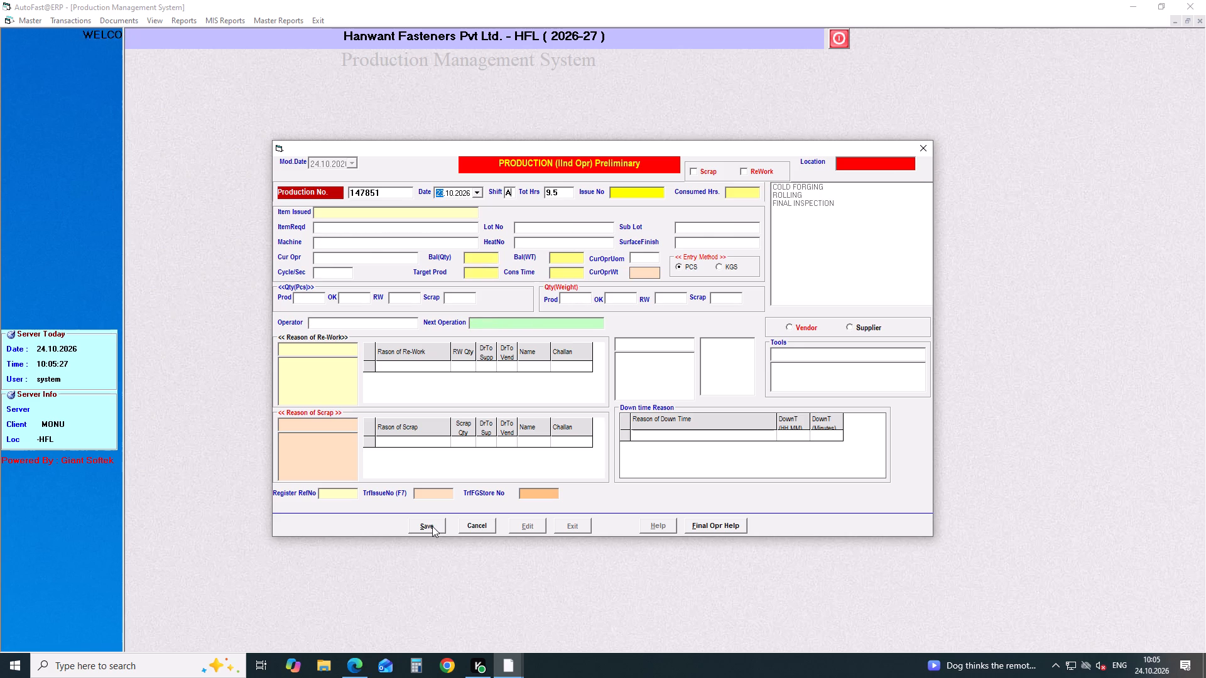
{"action": "key", "text": "Return"}
{"action": "key", "text": "Return"}
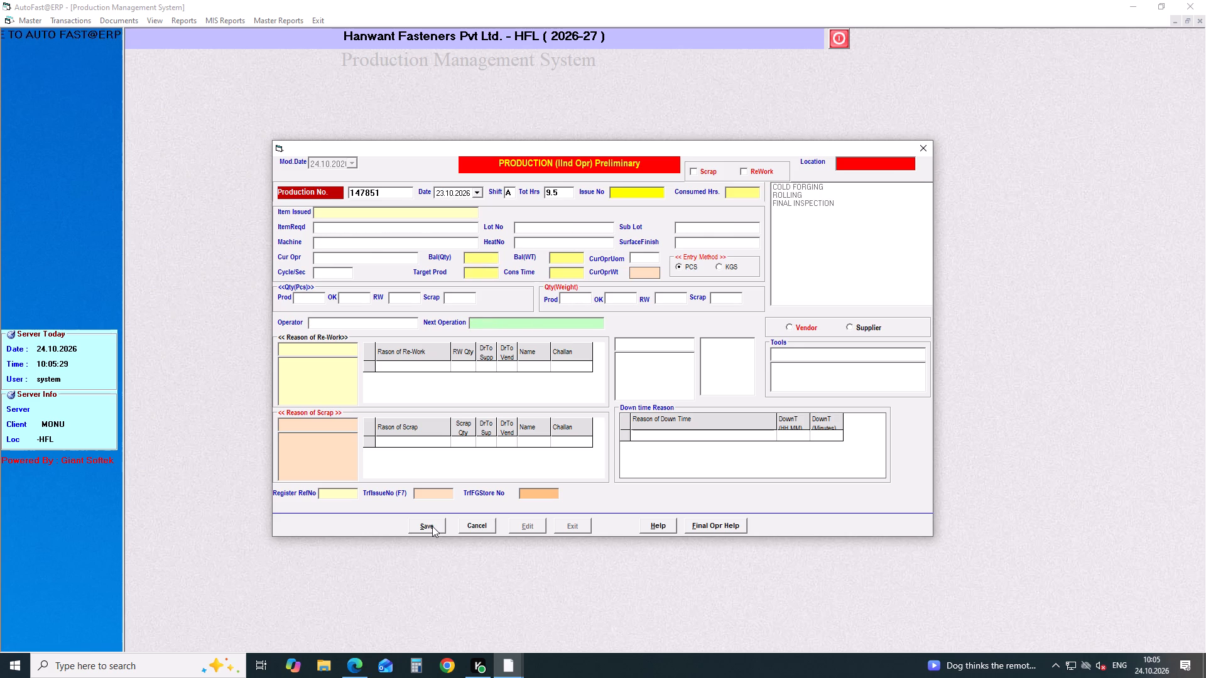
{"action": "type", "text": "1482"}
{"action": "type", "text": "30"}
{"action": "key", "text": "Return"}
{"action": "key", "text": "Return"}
Set the cycle time of the issue 148230 entry to 01 second, choose operator H-ALOK, and save the entry.
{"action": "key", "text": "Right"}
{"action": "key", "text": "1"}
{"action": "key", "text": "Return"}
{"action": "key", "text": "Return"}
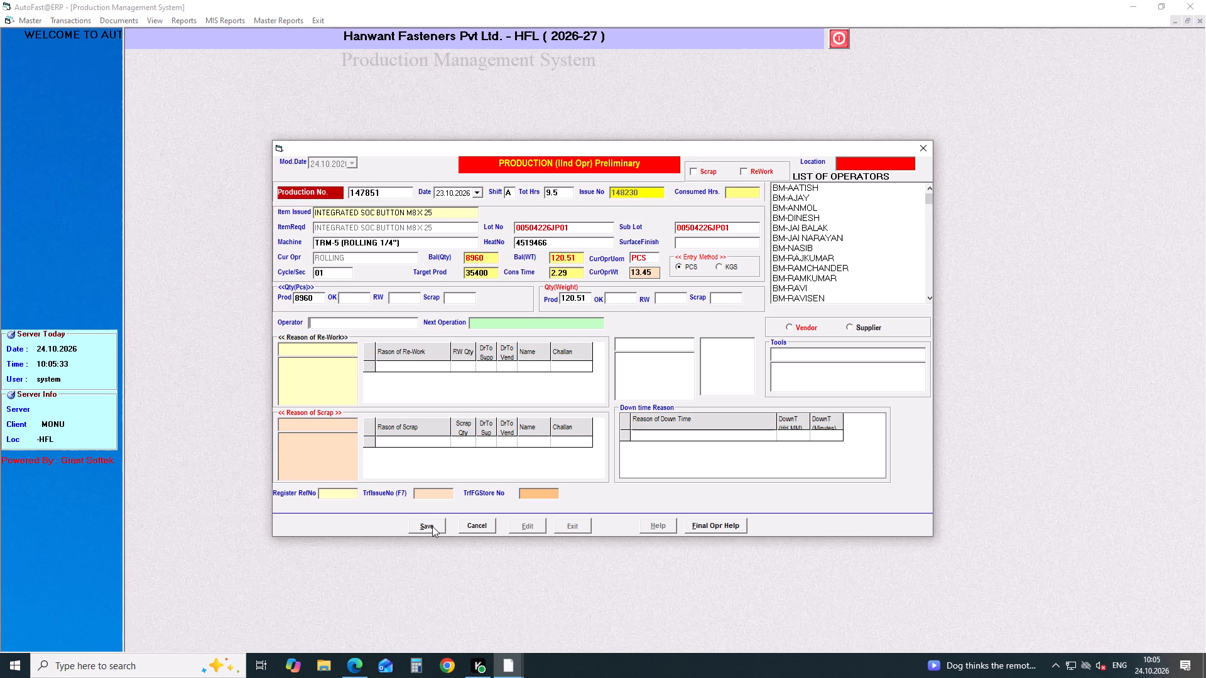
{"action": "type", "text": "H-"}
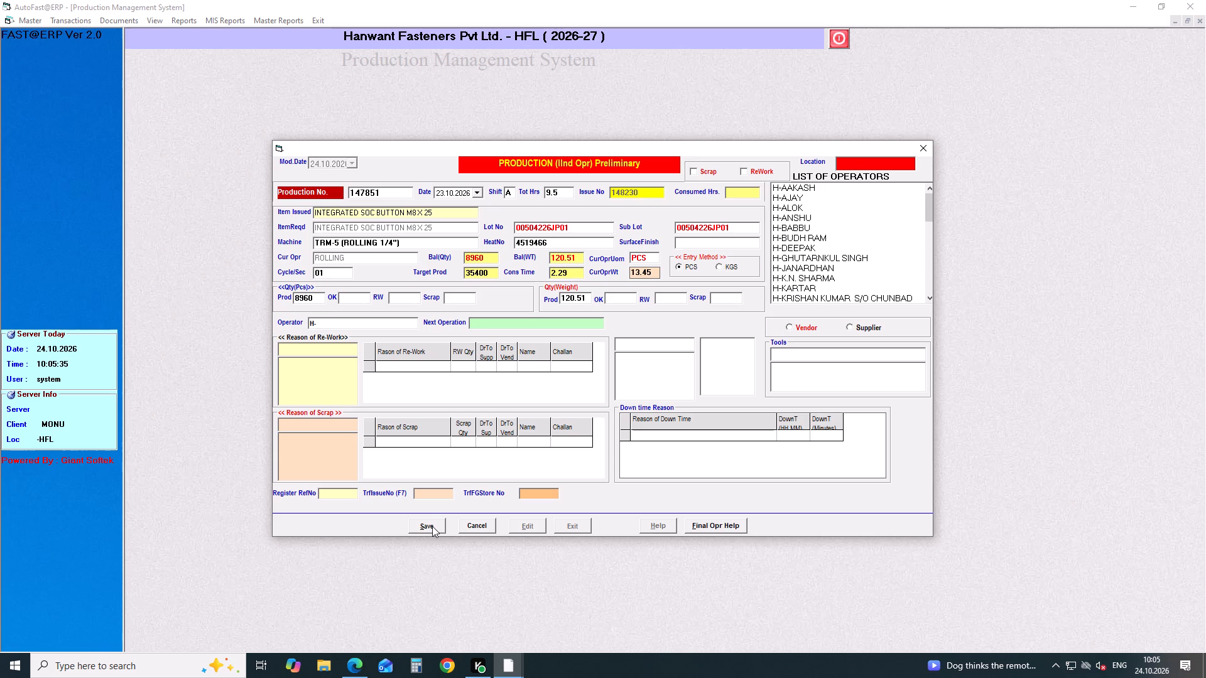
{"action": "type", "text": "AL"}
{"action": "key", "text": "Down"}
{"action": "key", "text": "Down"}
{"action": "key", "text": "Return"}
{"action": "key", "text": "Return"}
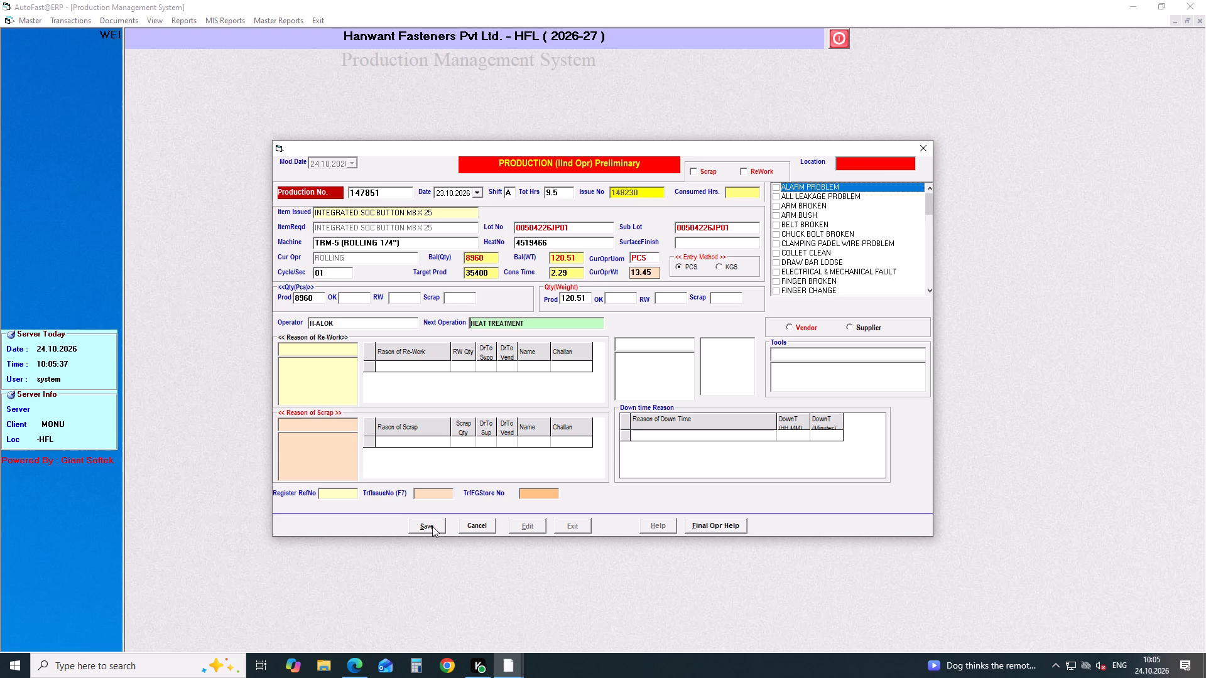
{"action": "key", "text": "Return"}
{"action": "left_click", "coordinate": [433, 526]}
Add a production entry dated 23.10.2026 for shift A with 2.5 total hours and load issue number 148231.
{"action": "key", "text": "Return"}
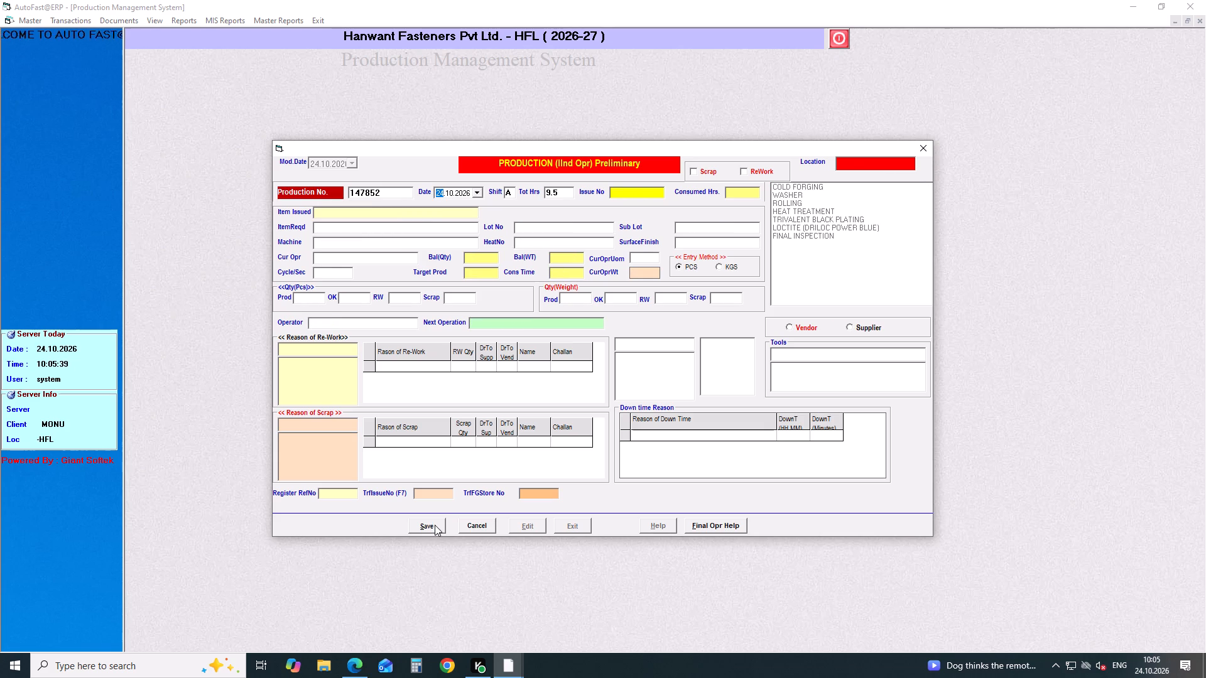
{"action": "key", "text": "Down"}
{"action": "key", "text": "Return"}
{"action": "key", "text": "Return"}
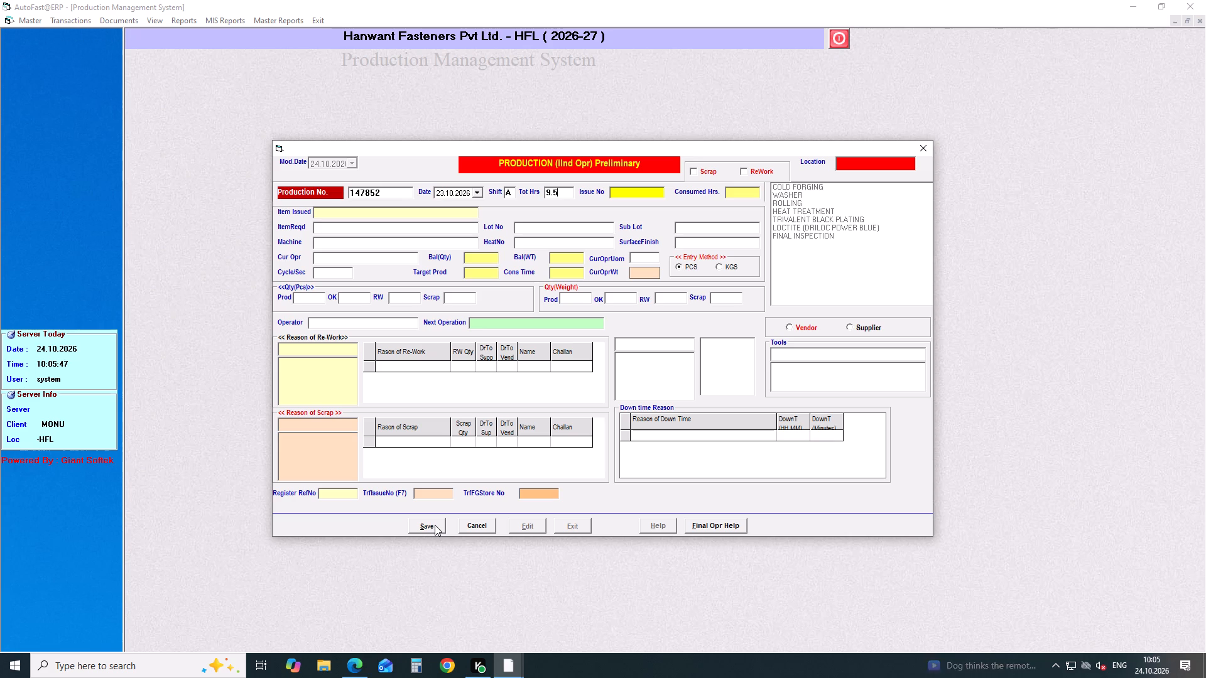
{"action": "type", "text": "2.5"}
{"action": "key", "text": "Return"}
{"action": "key", "text": "1"}
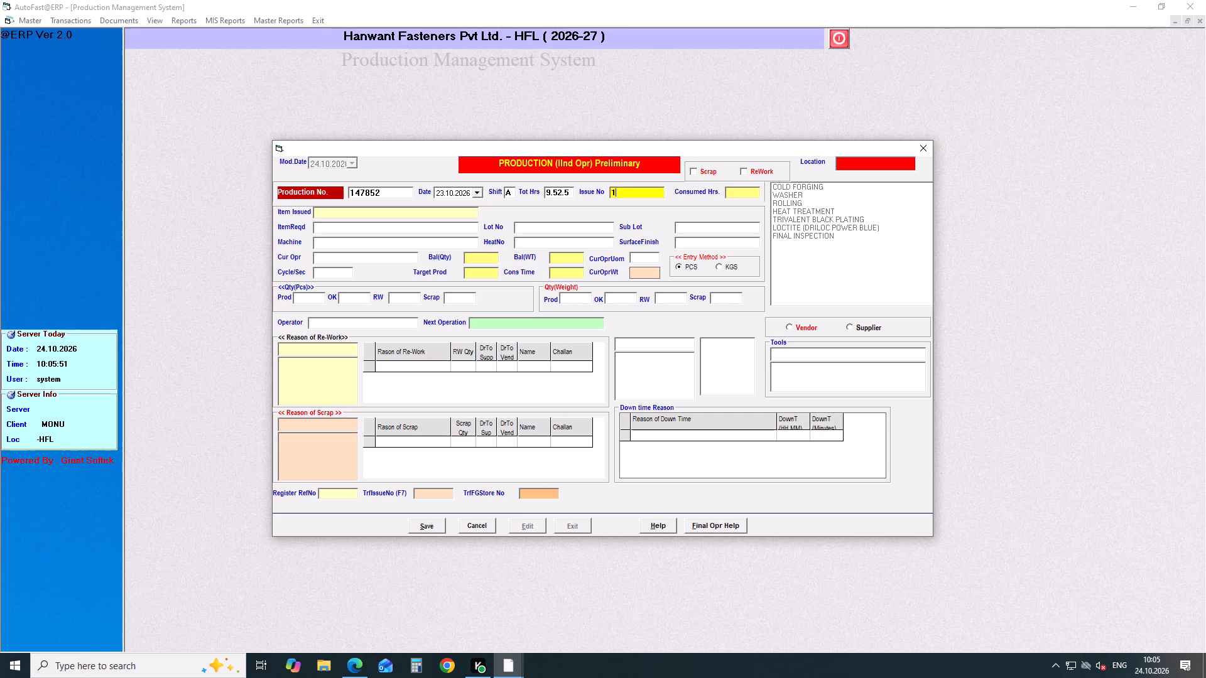
{"action": "left_click_drag", "start_coordinate": [572, 195], "coordinate": [521, 195]}
{"action": "key", "text": "2"}
{"action": "key", "text": "Return"}
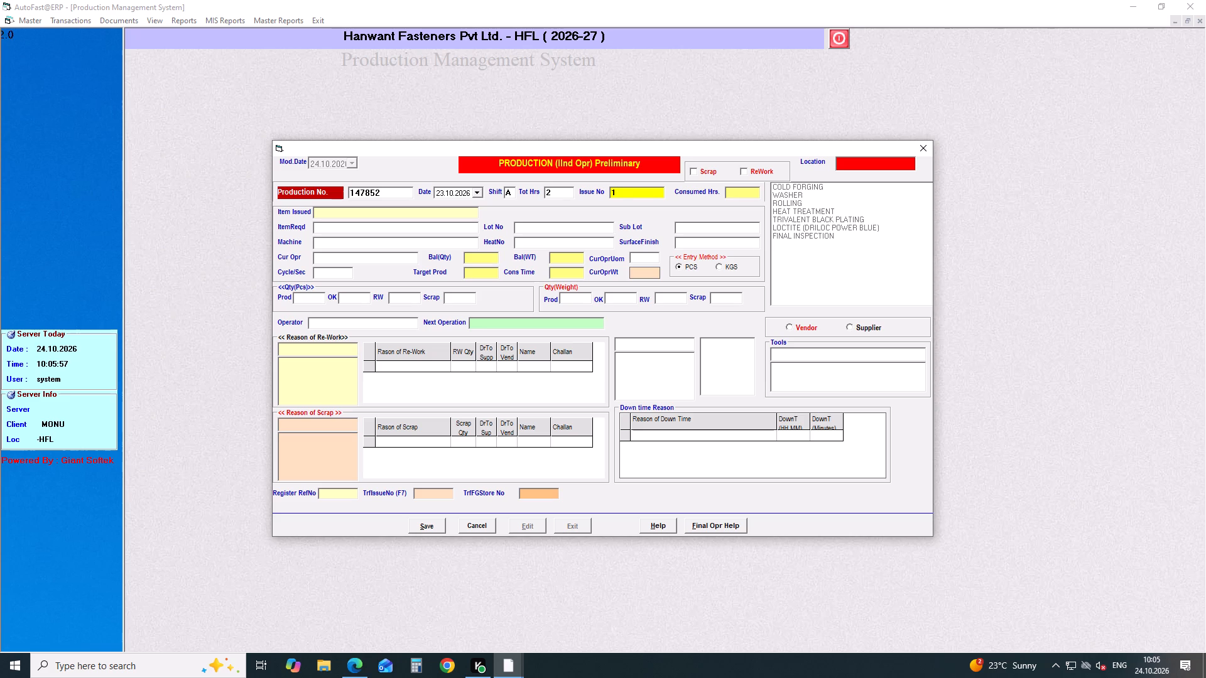
{"action": "left_click", "coordinate": [556, 197]}
{"action": "key", "text": "BackSpace"}
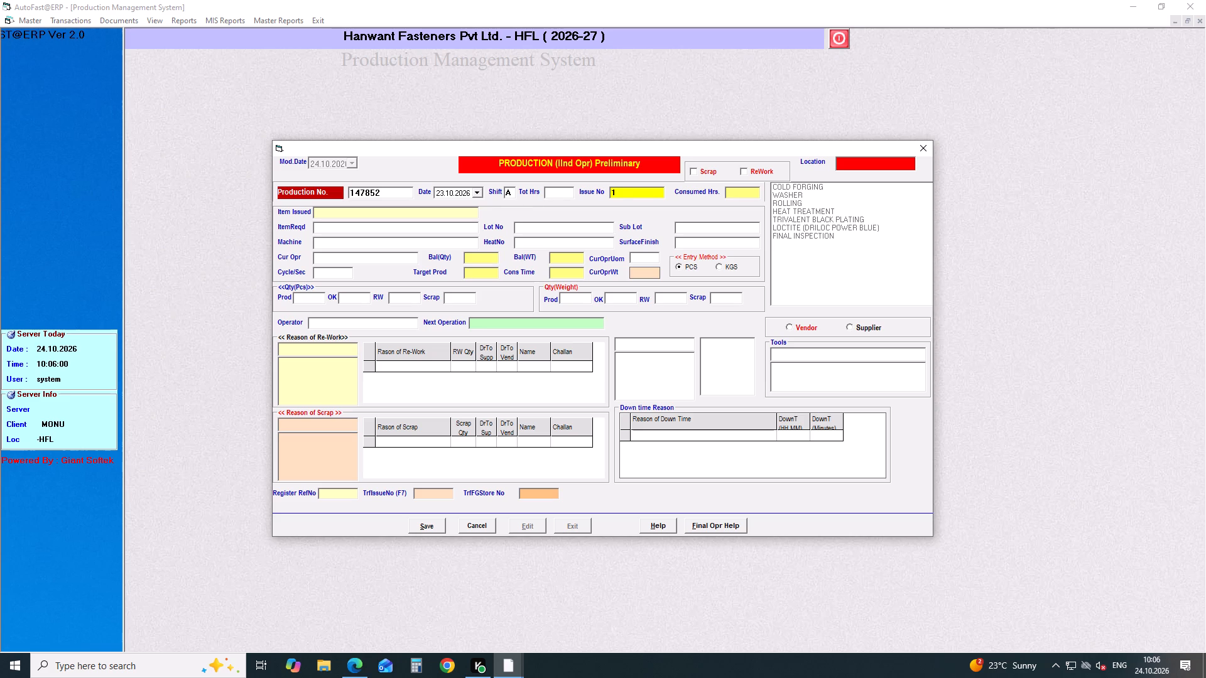
{"action": "type", "text": "2."}
{"action": "key", "text": "5"}
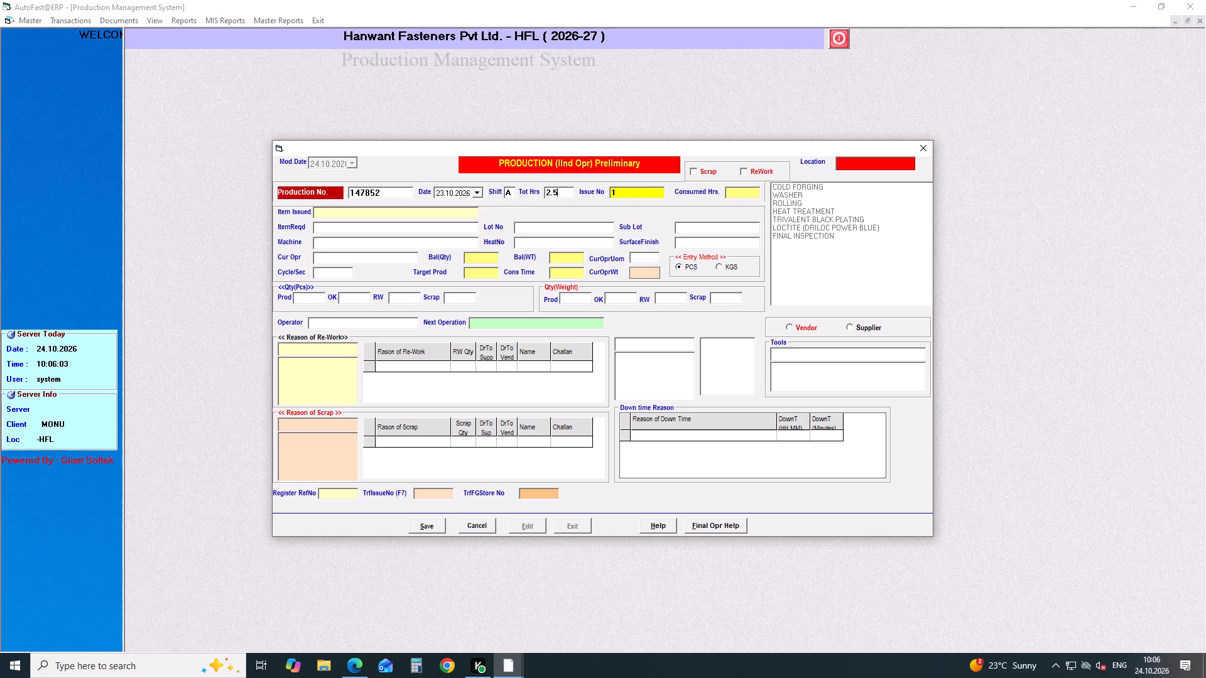
{"action": "key", "text": "Return"}
{"action": "type", "text": "48"}
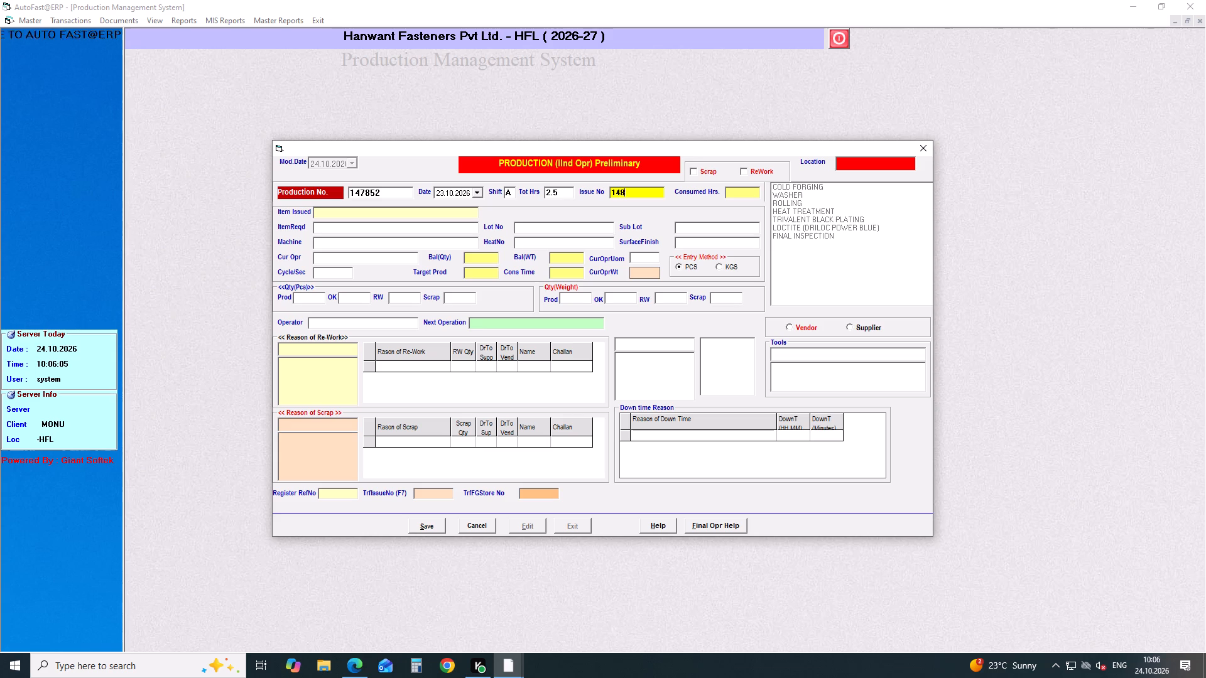
{"action": "type", "text": "231"}
{"action": "key", "text": "Return"}
{"action": "key", "text": "Return"}
Set the cycle time of the issue 148231 entry to 01 second, choose operator H-PINTU, and save the entry.
{"action": "key", "text": "Right"}
{"action": "key", "text": "1"}
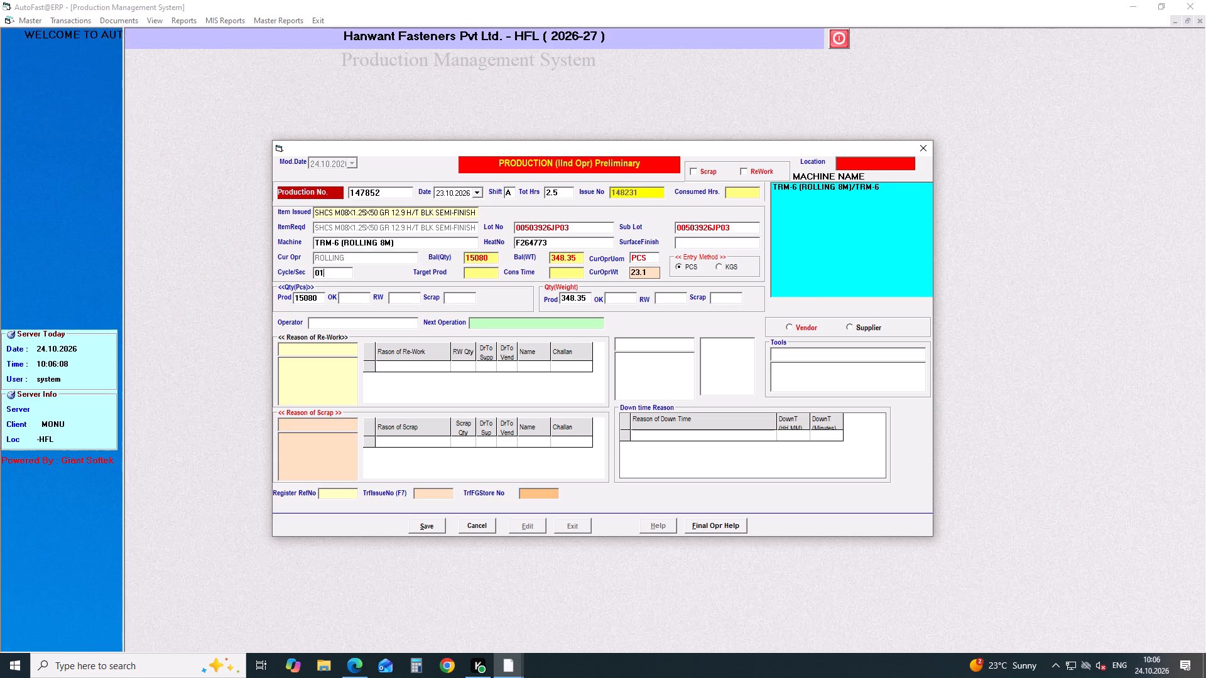
{"action": "key", "text": "Return"}
{"action": "key", "text": "Return"}
{"action": "type", "text": "H-"}
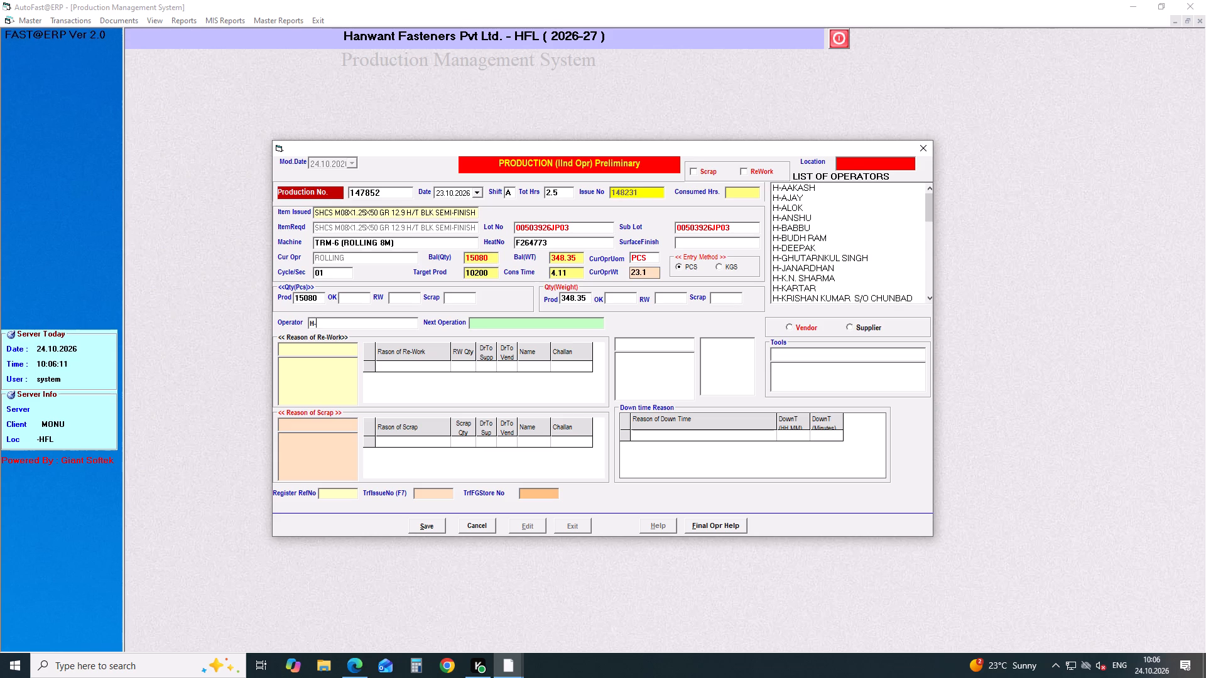
{"action": "type", "text": "PI"}
{"action": "key", "text": "Down"}
{"action": "key", "text": "Down"}
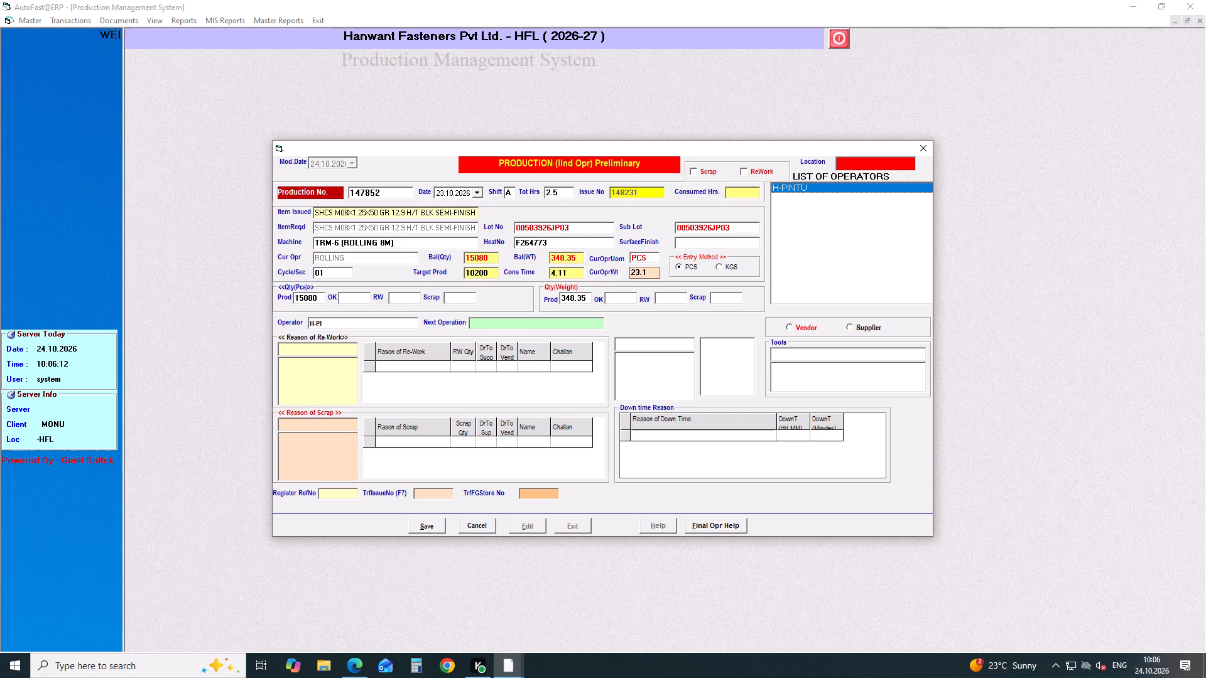
{"action": "key", "text": "Return"}
{"action": "key", "text": "Return"}
{"action": "key", "text": "Return"}
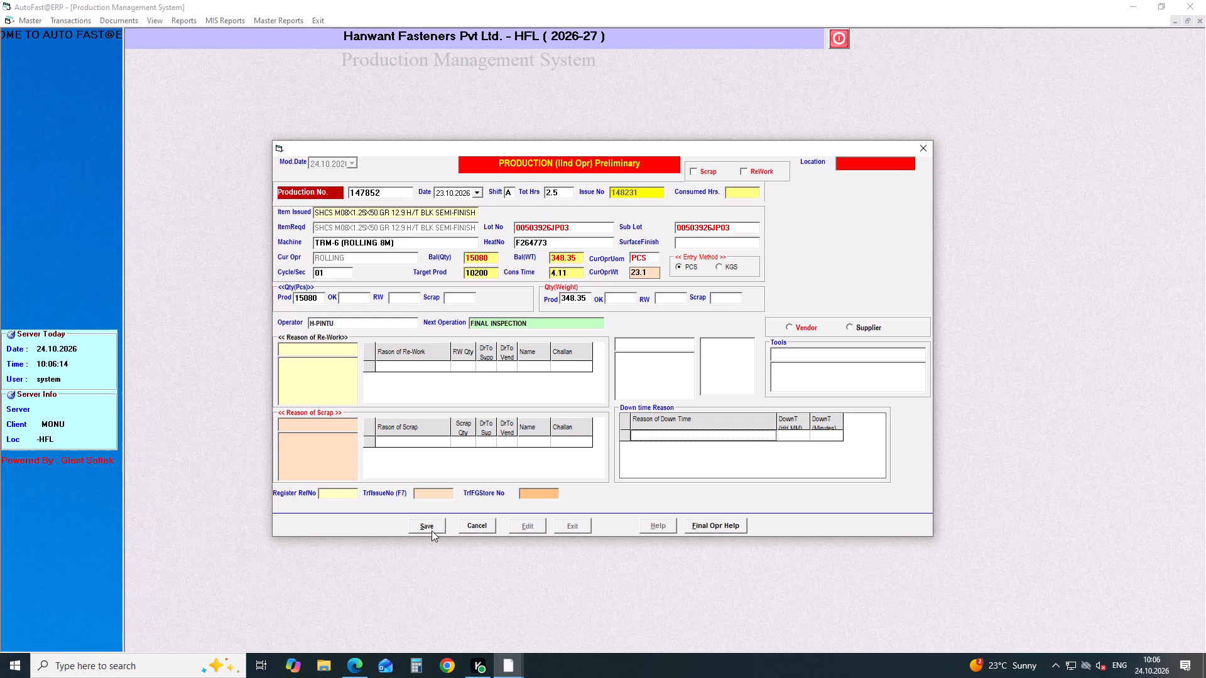
{"action": "left_click", "coordinate": [432, 530]}
Add a production entry dated 23.10.2026 for shift A with 3.5 total hours.
{"action": "key", "text": "Return"}
{"action": "key", "text": "Down"}
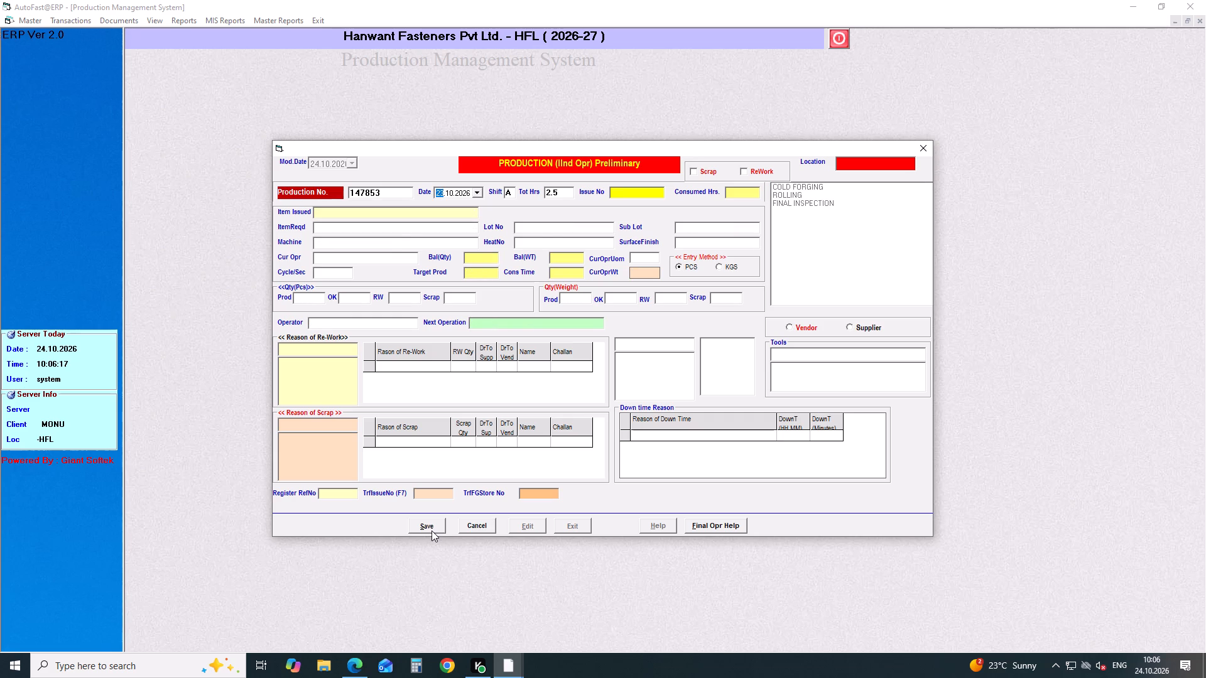
{"action": "key", "text": "Return"}
{"action": "key", "text": "Return"}
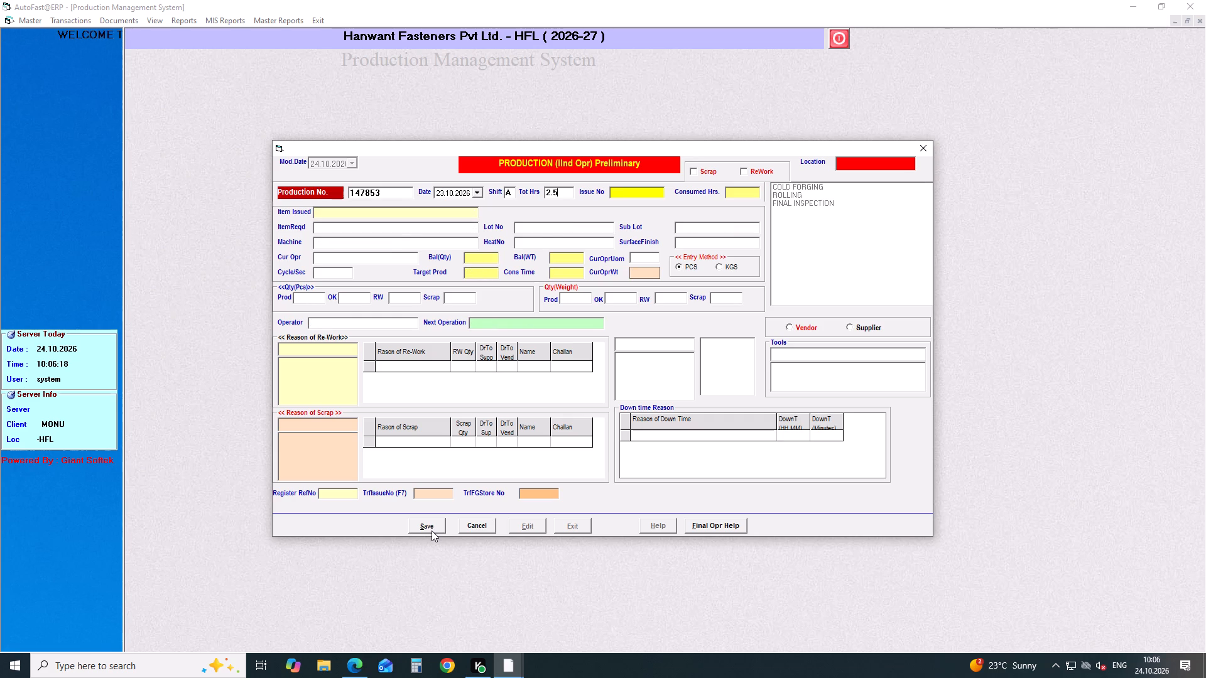
{"action": "key", "text": "BackSpace"}
{"action": "key", "text": "BackSpace"}
{"action": "key", "text": "BackSpace"}
{"action": "key", "text": "BackSpace"}
{"action": "key", "text": "BackSpace"}
{"action": "key", "text": "BackSpace"}
{"action": "key", "text": "BackSpace"}
{"action": "key", "text": "BackSpace"}
{"action": "key", "text": "BackSpace"}
{"action": "key", "text": "BackSpace"}
{"action": "key", "text": "BackSpace"}
{"action": "key", "text": "BackSpace"}
{"action": "key", "text": "BackSpace"}
{"action": "key", "text": "BackSpace"}
{"action": "key", "text": "BackSpace"}
{"action": "key", "text": "BackSpace"}
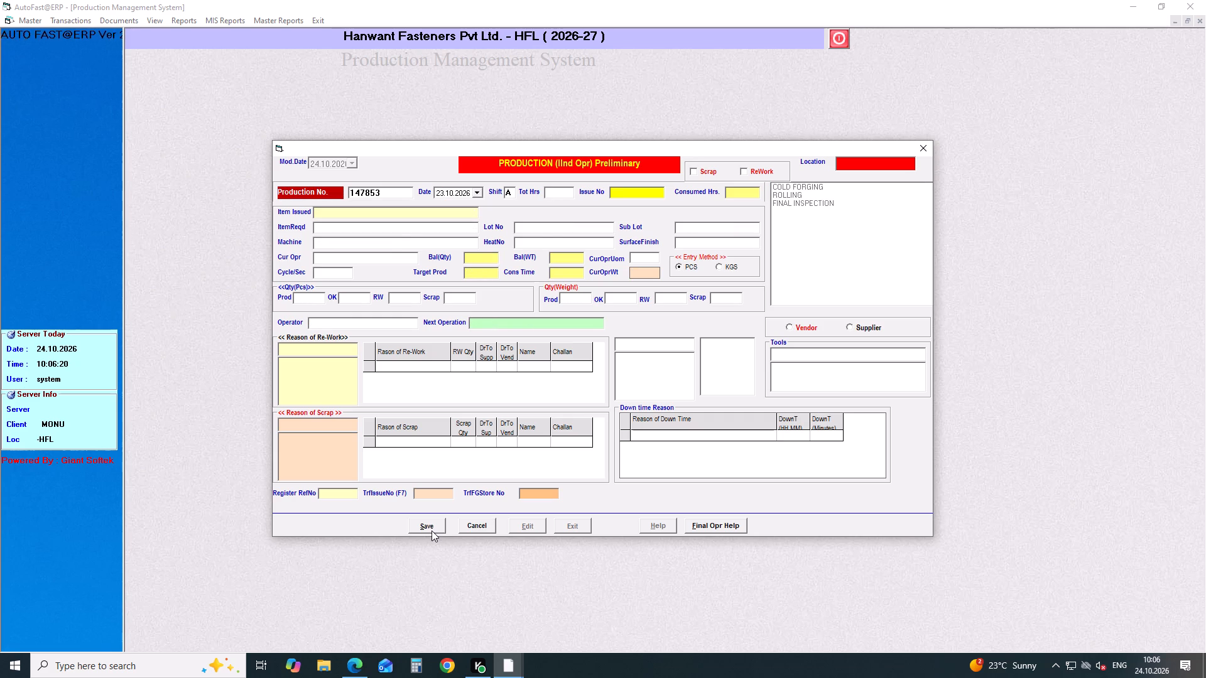
{"action": "type", "text": "3.5"}
{"action": "key", "text": "Return"}
{"action": "type", "text": "147"}
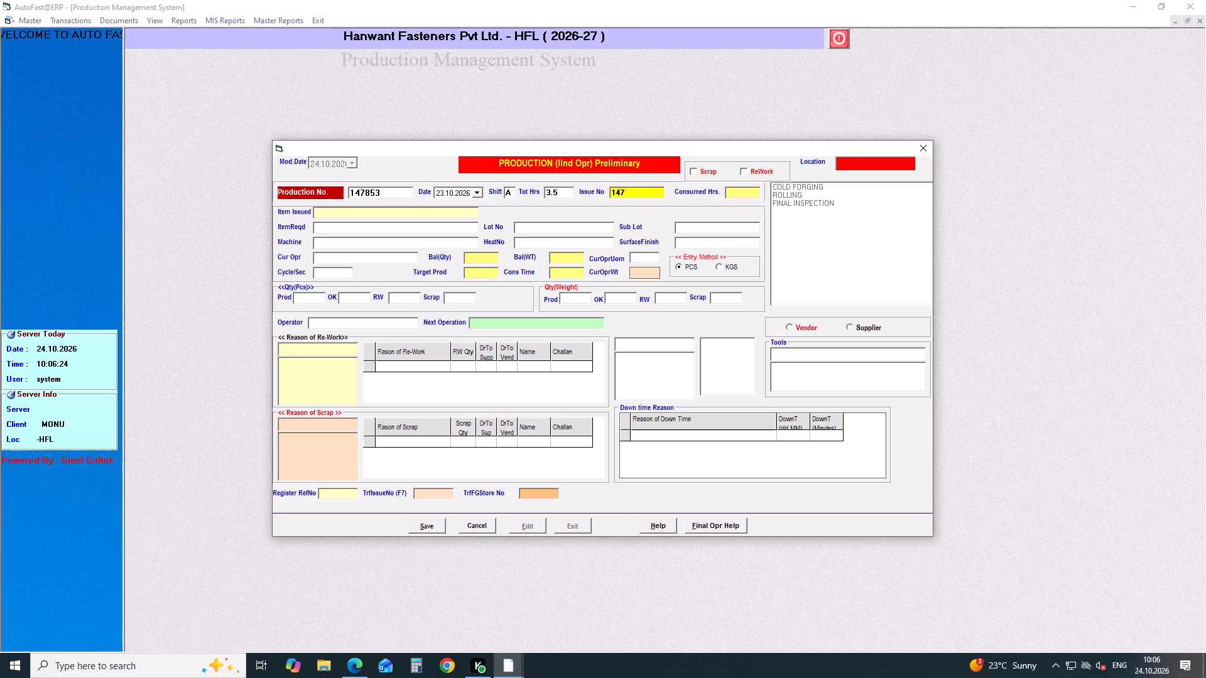
{"action": "key", "text": "BackSpace"}
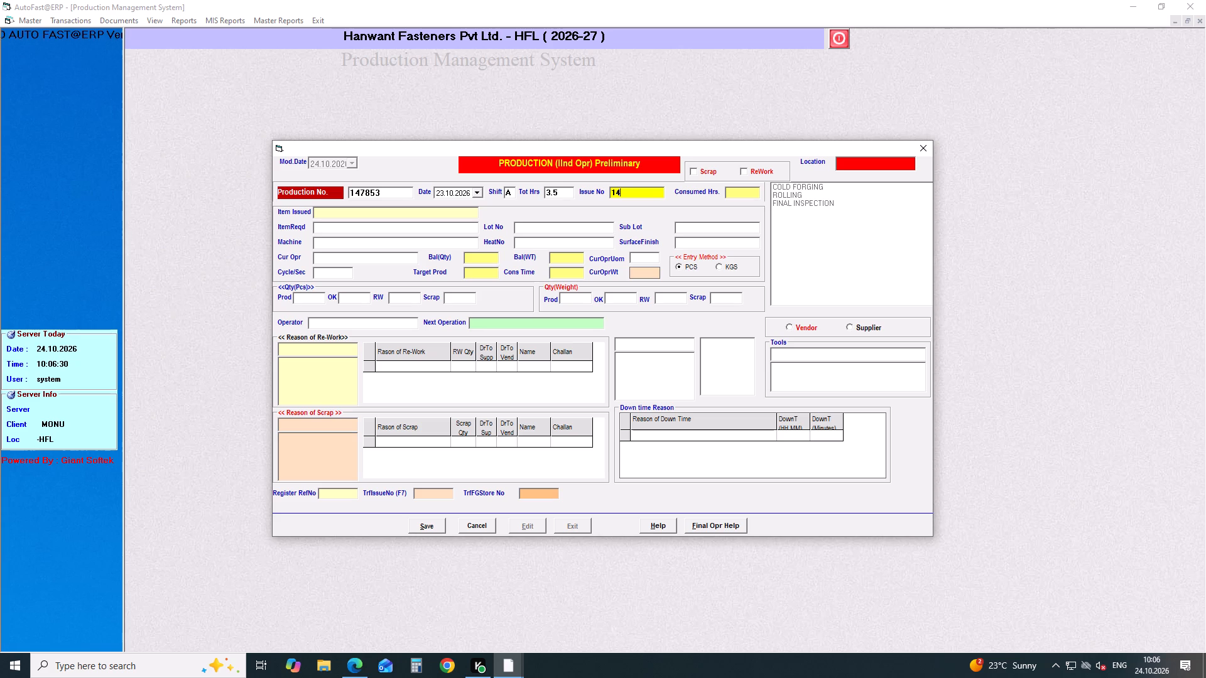
Change the new entry's total hours to 4.5 and load issue number 148232.
{"action": "left_click_drag", "start_coordinate": [564, 192], "coordinate": [511, 202]}
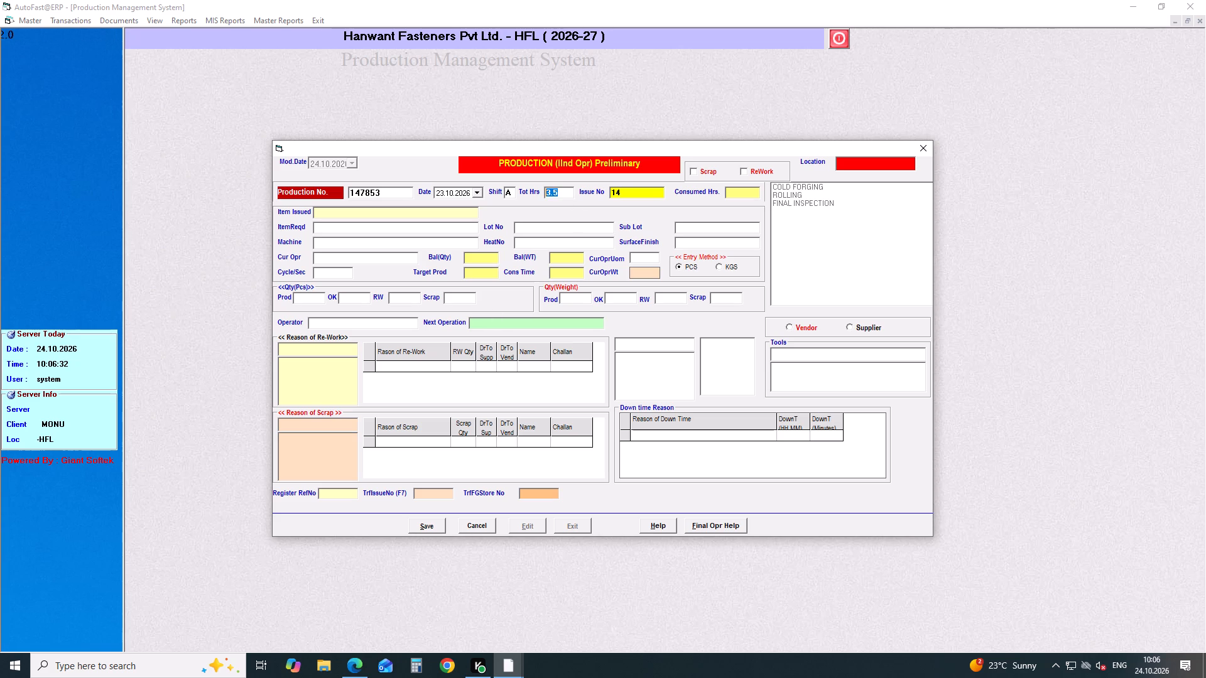
{"action": "left_click_drag", "start_coordinate": [511, 202], "coordinate": [509, 203]}
{"action": "type", "text": "4.5"}
{"action": "key", "text": "Return"}
{"action": "type", "text": "14"}
{"action": "key", "text": "BackSpace"}
{"action": "key", "text": "BackSpace"}
{"action": "key", "text": "8"}
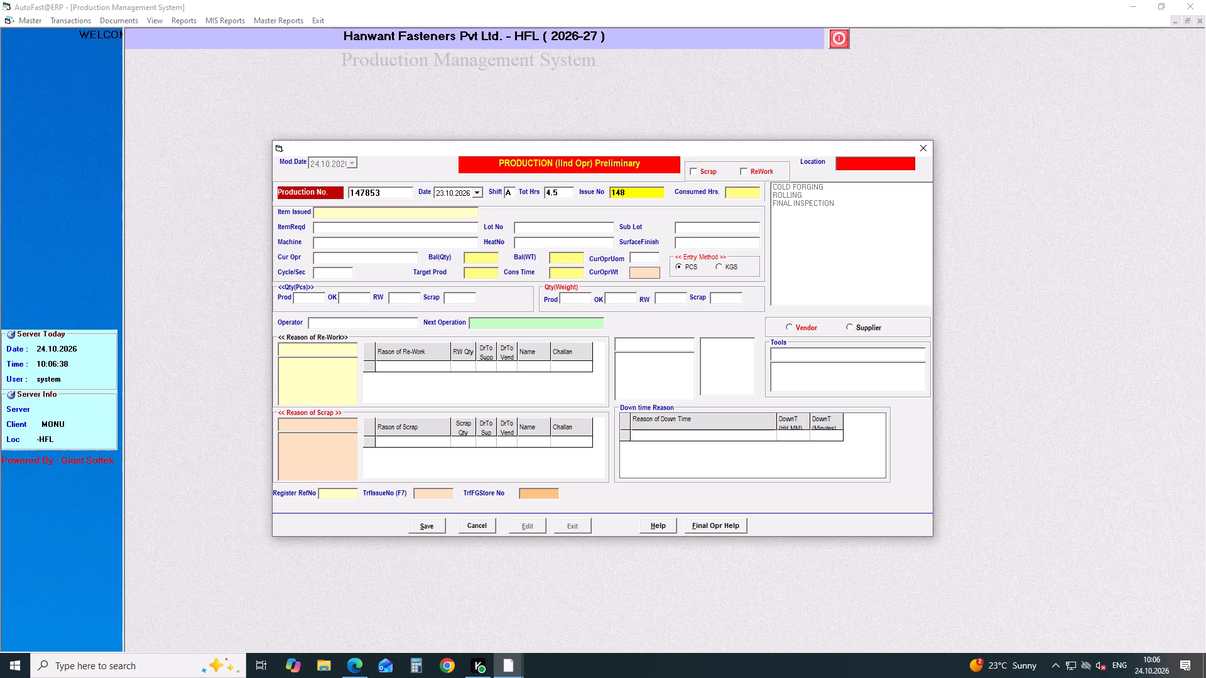
{"action": "type", "text": "232"}
{"action": "key", "text": "Return"}
{"action": "key", "text": "Return"}
Set the cycle time of the issue 148232 entry to 01 second, choose operator H-PINTU, and save the entry.
{"action": "key", "text": "Right"}
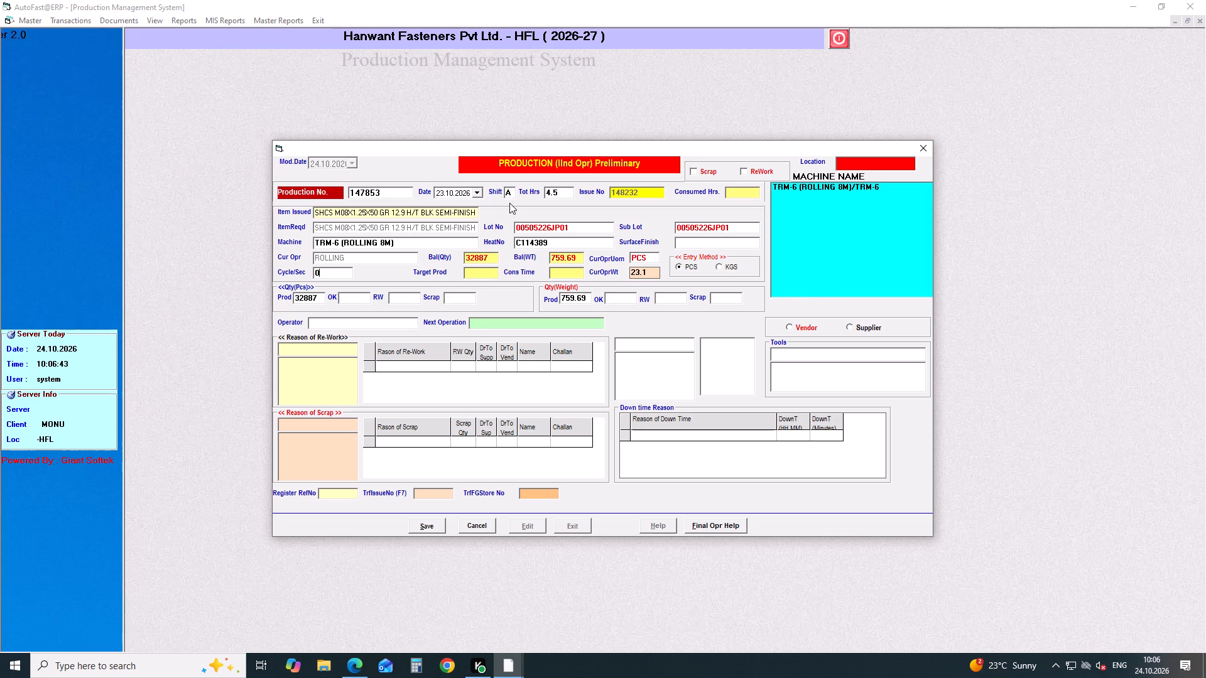
{"action": "key", "text": "1"}
{"action": "key", "text": "Return"}
{"action": "key", "text": "Return"}
{"action": "key", "text": "h"}
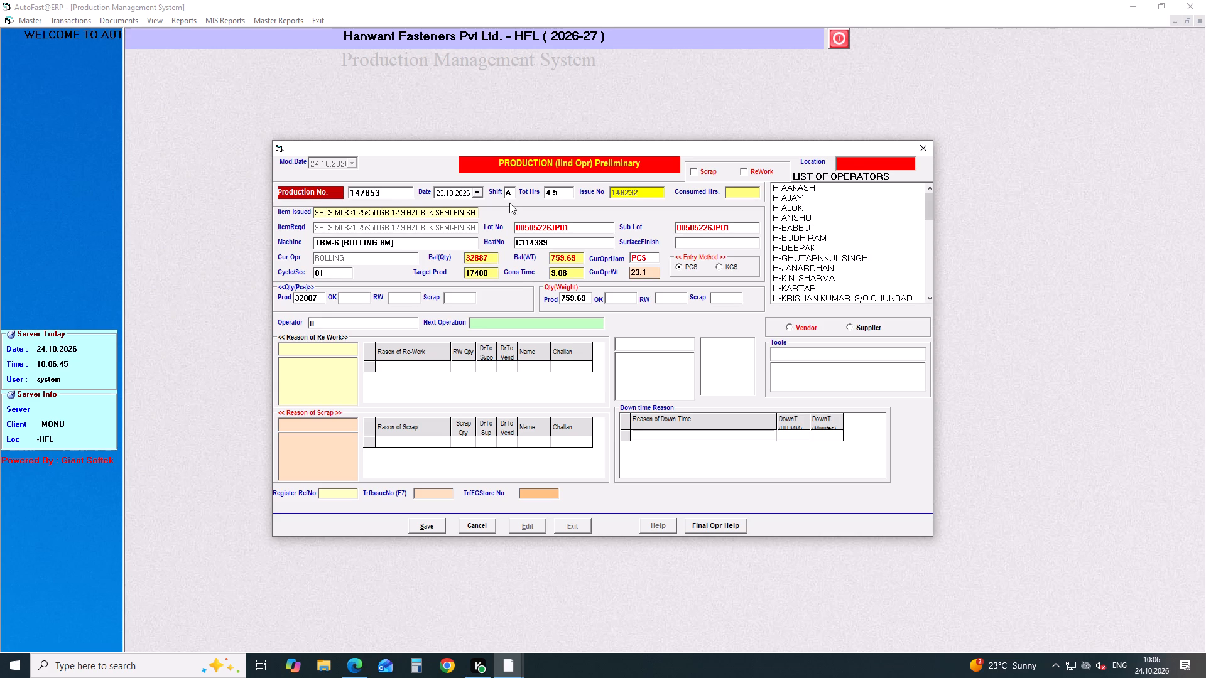
{"action": "key", "text": "minus"}
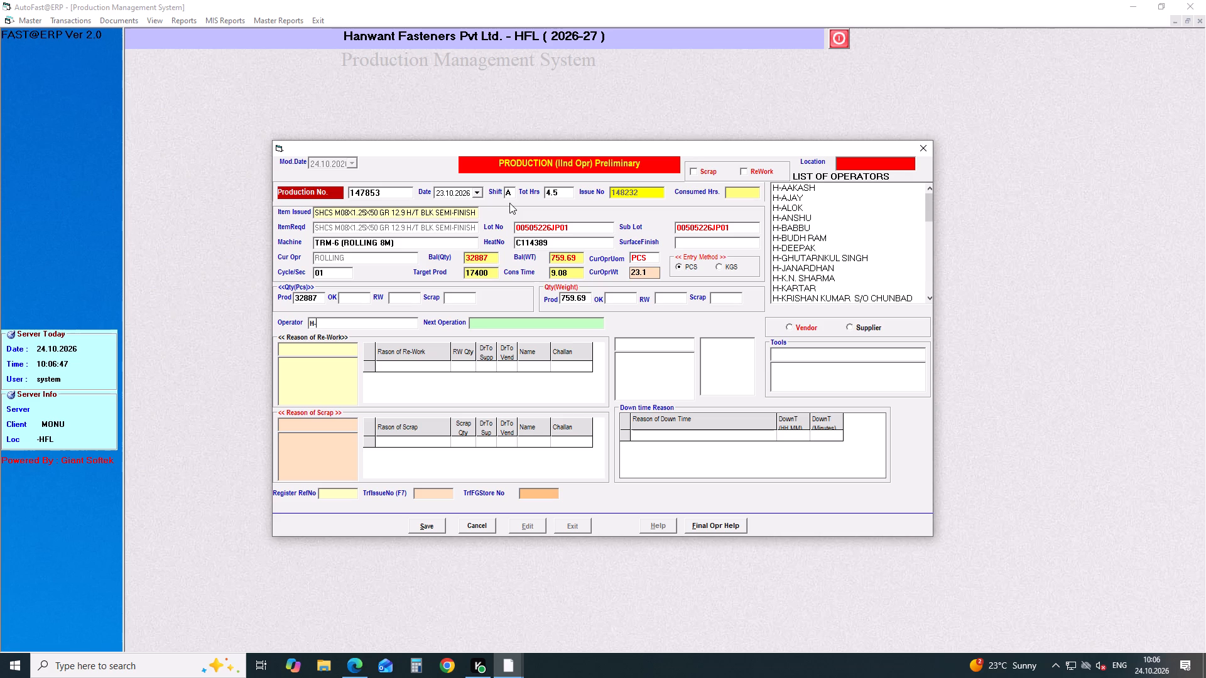
{"action": "type", "text": "PI"}
{"action": "key", "text": "Down"}
{"action": "key", "text": "Down"}
{"action": "key", "text": "Return"}
{"action": "key", "text": "Return"}
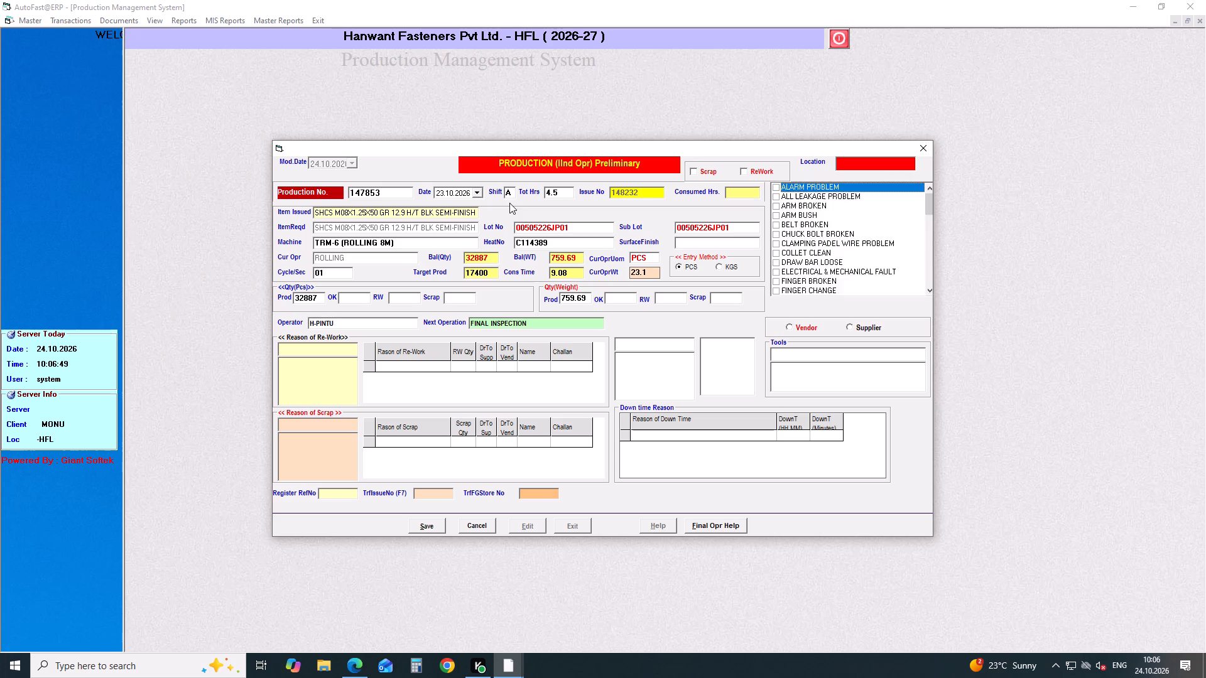
{"action": "key", "text": "Return"}
{"action": "left_click", "coordinate": [439, 528]}
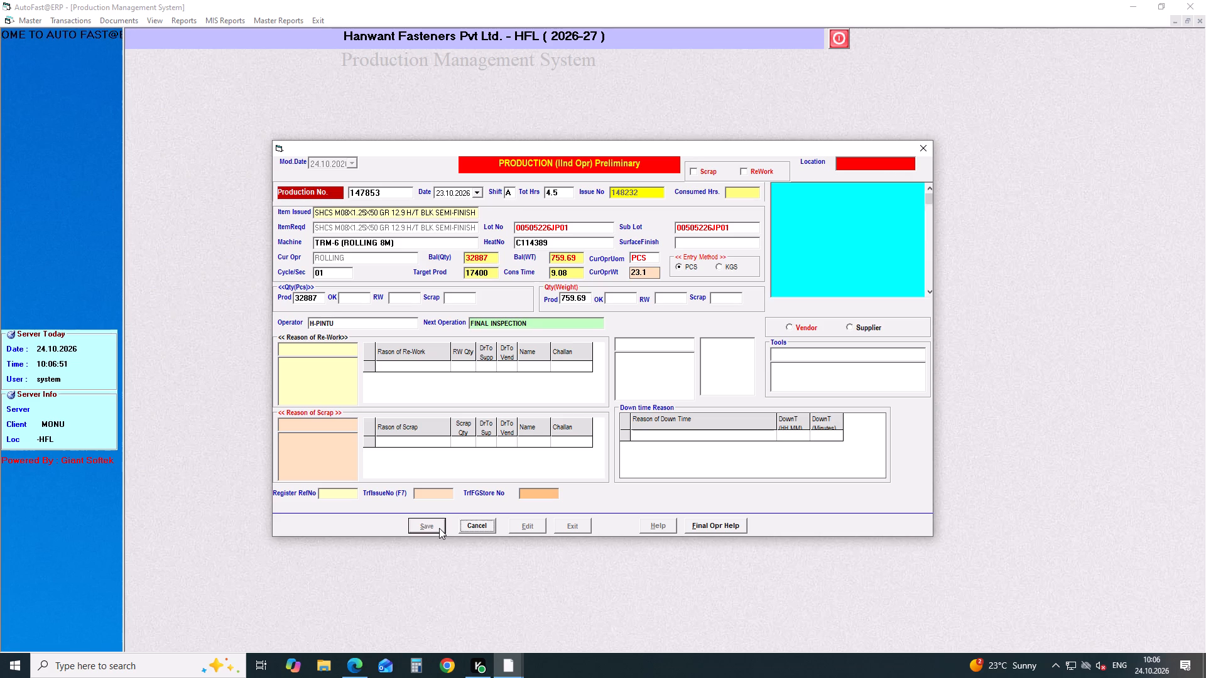
Add a production entry dated 23.10.2026 for shift A with 9.5 total hours.
{"action": "key", "text": "Return"}
{"action": "key", "text": "Down"}
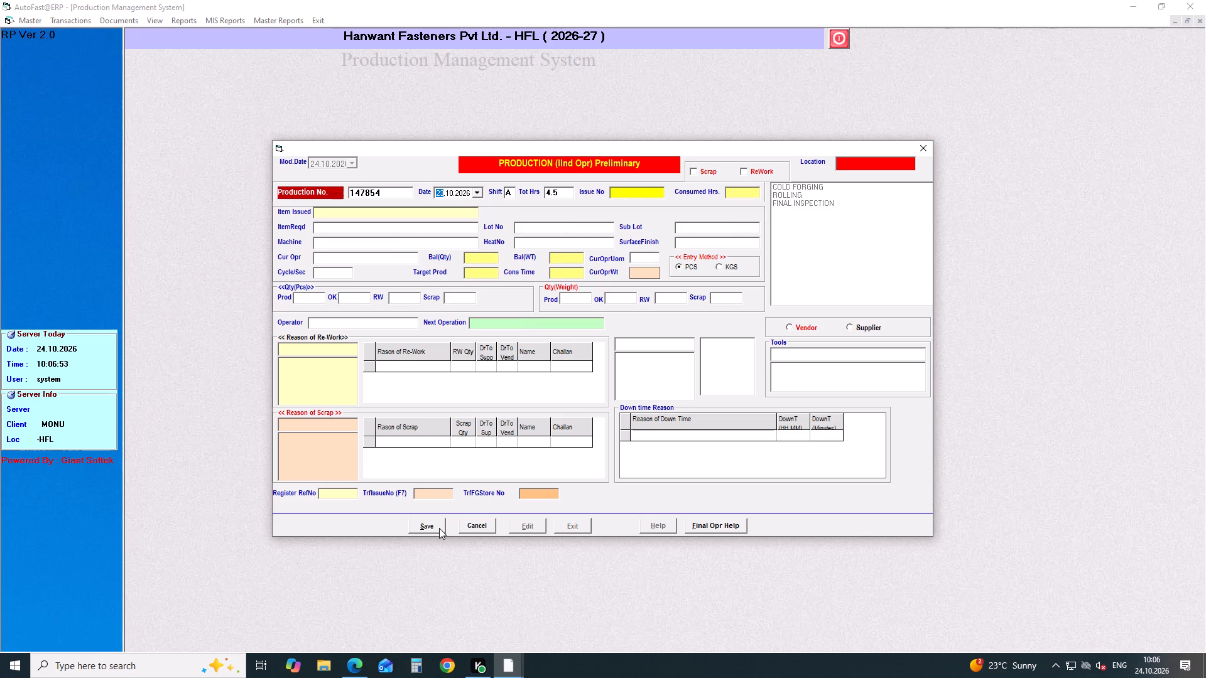
{"action": "key", "text": "Return"}
{"action": "key", "text": "Return"}
{"action": "key", "text": "BackSpace"}
{"action": "key", "text": "BackSpace"}
{"action": "key", "text": "BackSpace"}
{"action": "key", "text": "BackSpace"}
{"action": "key", "text": "BackSpace"}
{"action": "key", "text": "BackSpace"}
{"action": "key", "text": "BackSpace"}
{"action": "key", "text": "BackSpace"}
{"action": "key", "text": "BackSpace"}
{"action": "key", "text": "BackSpace"}
{"action": "key", "text": "BackSpace"}
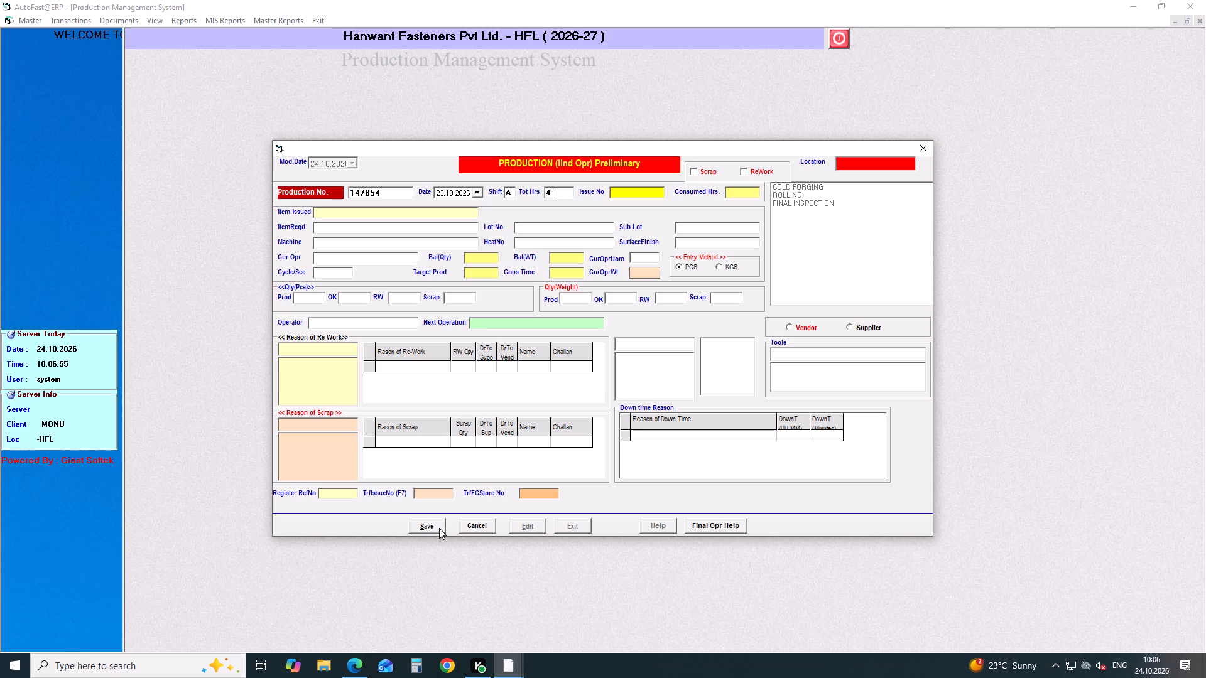
{"action": "type", "text": "9.5"}
{"action": "key", "text": "Return"}
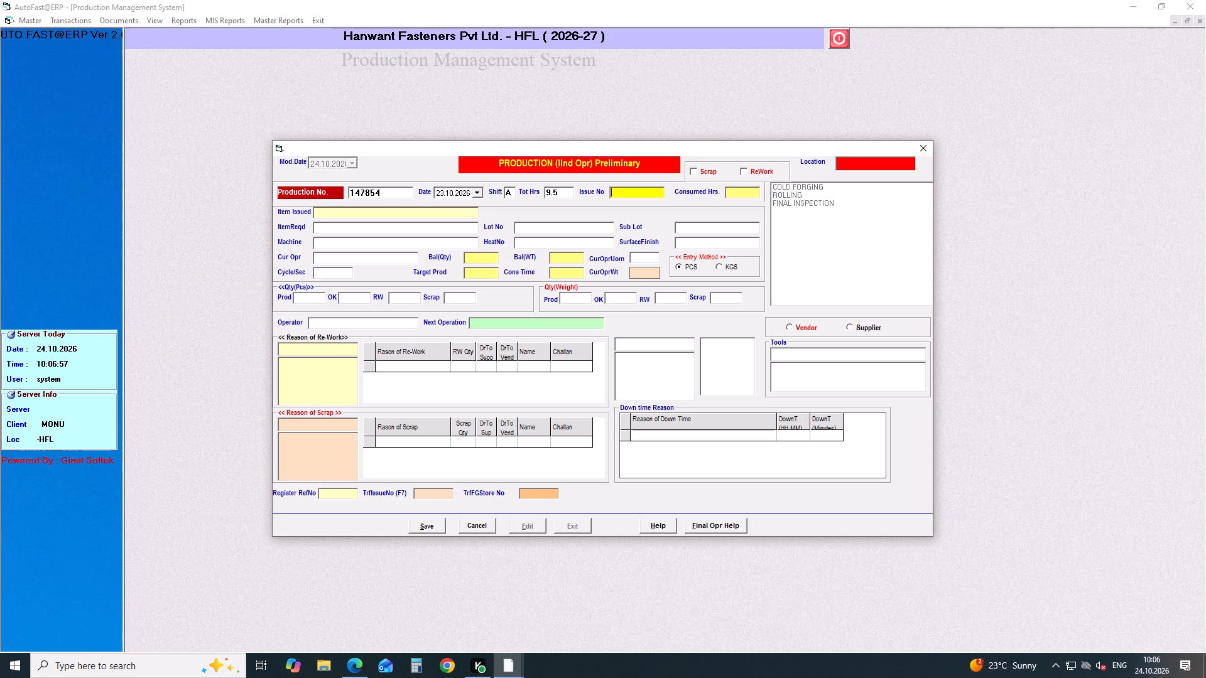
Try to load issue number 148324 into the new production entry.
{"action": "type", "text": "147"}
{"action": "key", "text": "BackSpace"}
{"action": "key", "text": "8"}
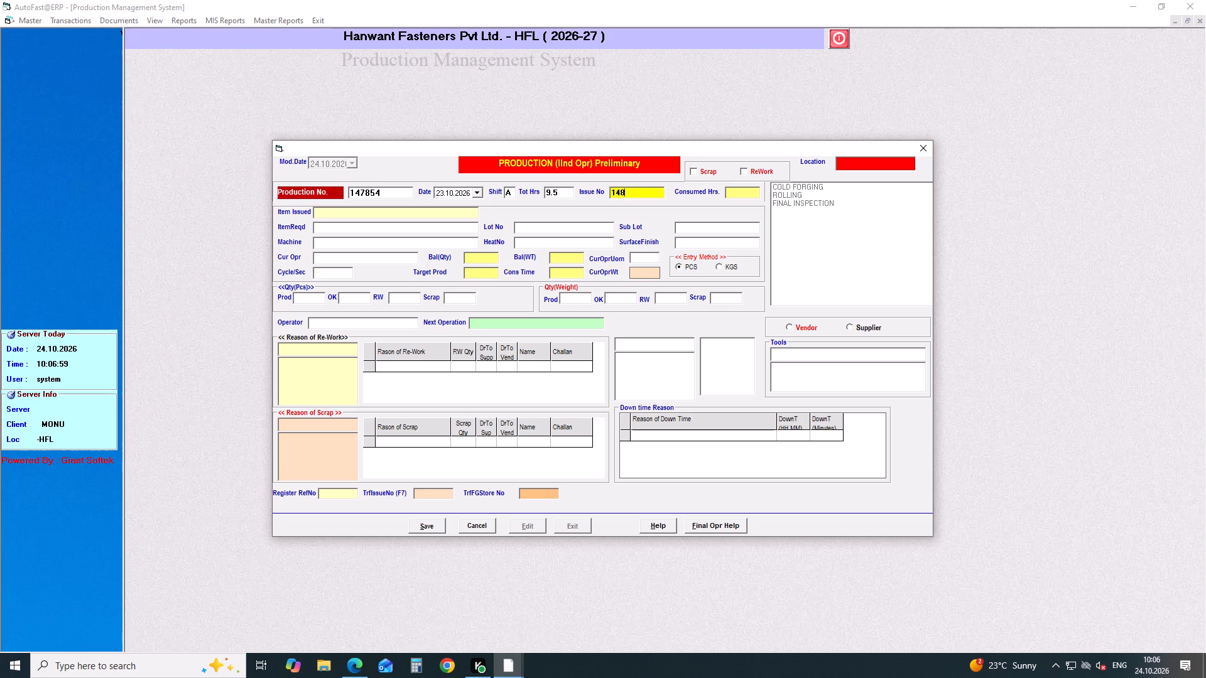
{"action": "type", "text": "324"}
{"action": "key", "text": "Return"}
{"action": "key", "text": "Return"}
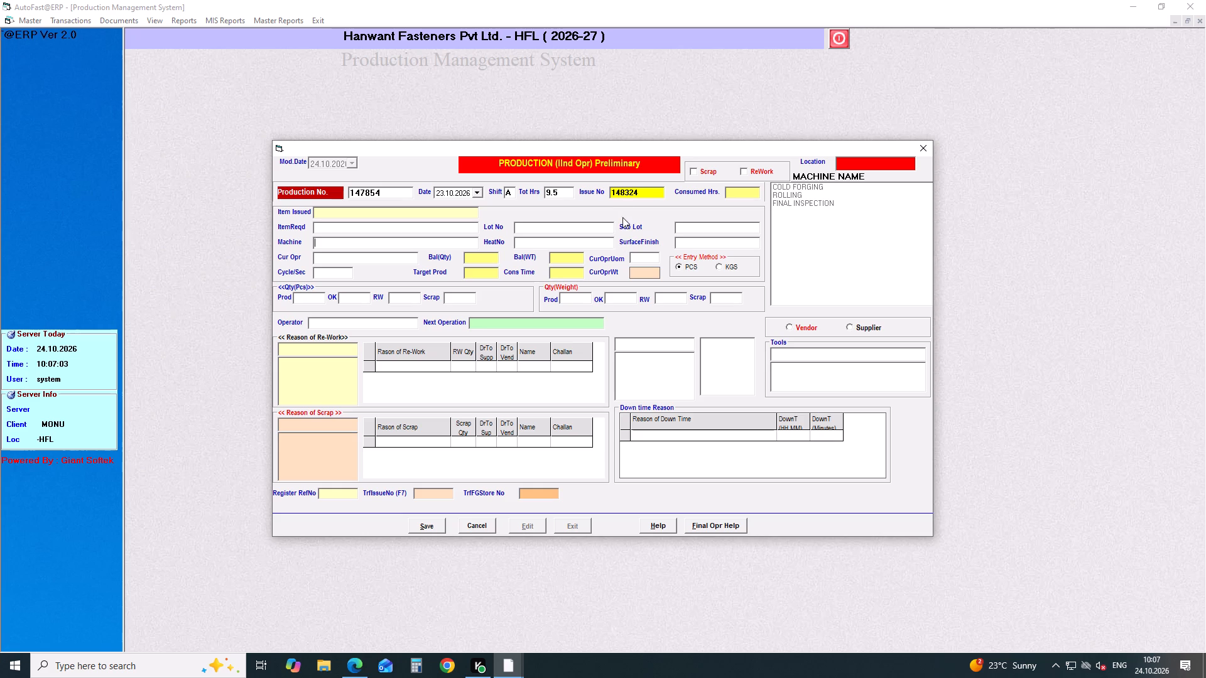
Correct the entry's issue number to 148234 and load its item and machine details.
{"action": "left_click", "coordinate": [638, 193]}
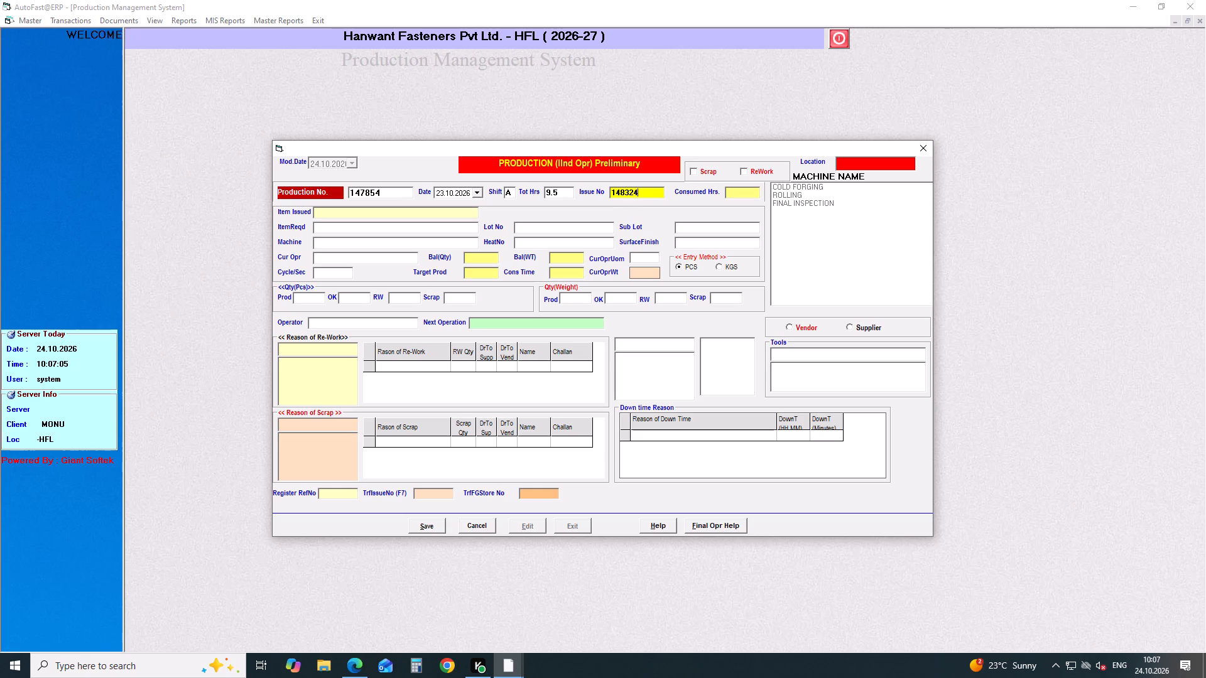
{"action": "key", "text": "BackSpace"}
{"action": "key", "text": "BackSpace"}
{"action": "key", "text": "BackSpace"}
{"action": "type", "text": "234"}
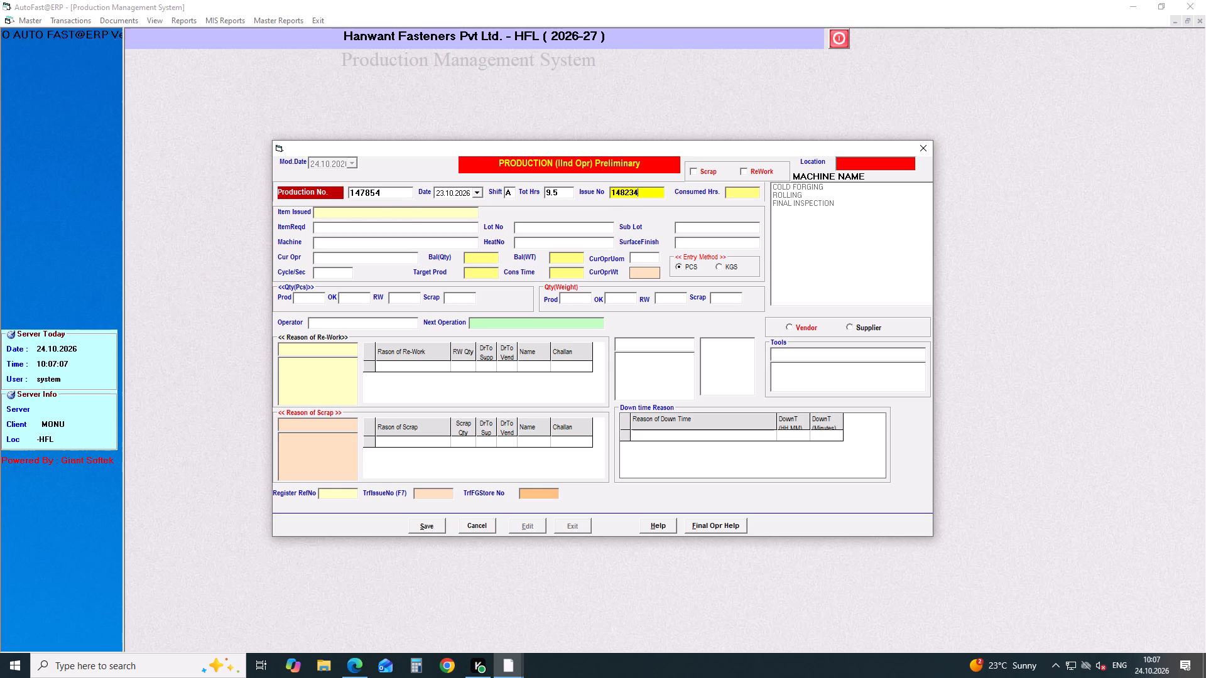
{"action": "key", "text": "Return"}
{"action": "key", "text": "Return"}
{"action": "key", "text": "Right"}
{"action": "key", "text": "1"}
{"action": "key", "text": "Return"}
{"action": "key", "text": "Return"}
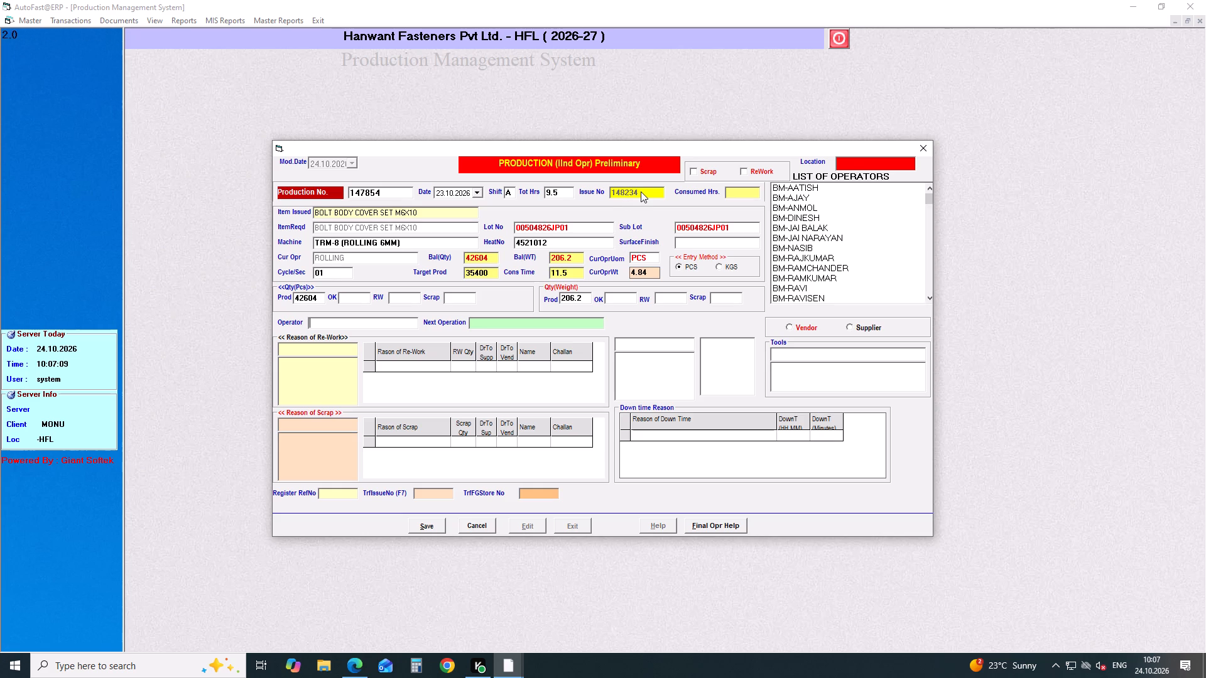
{"action": "type", "text": "H-"}
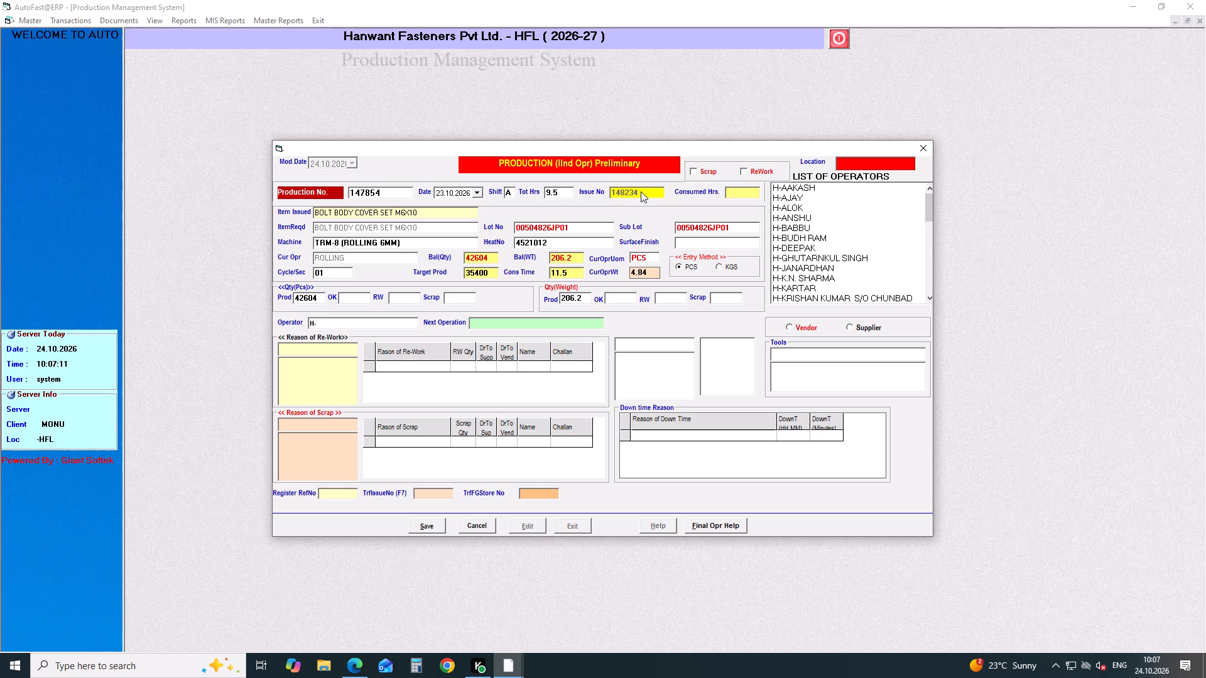
{"action": "type", "text": "KU"}
{"action": "key", "text": "Down"}
{"action": "key", "text": "Down"}
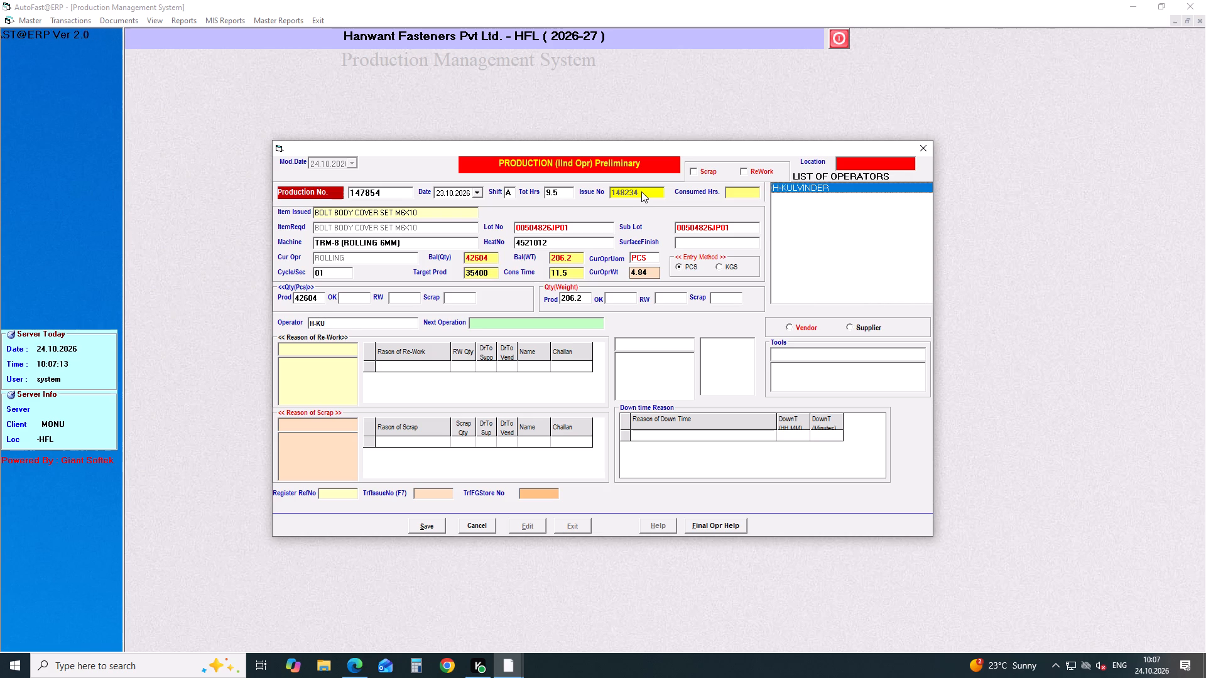
{"action": "key", "text": "Return"}
{"action": "key", "text": "Return"}
{"action": "key", "text": "Return"}
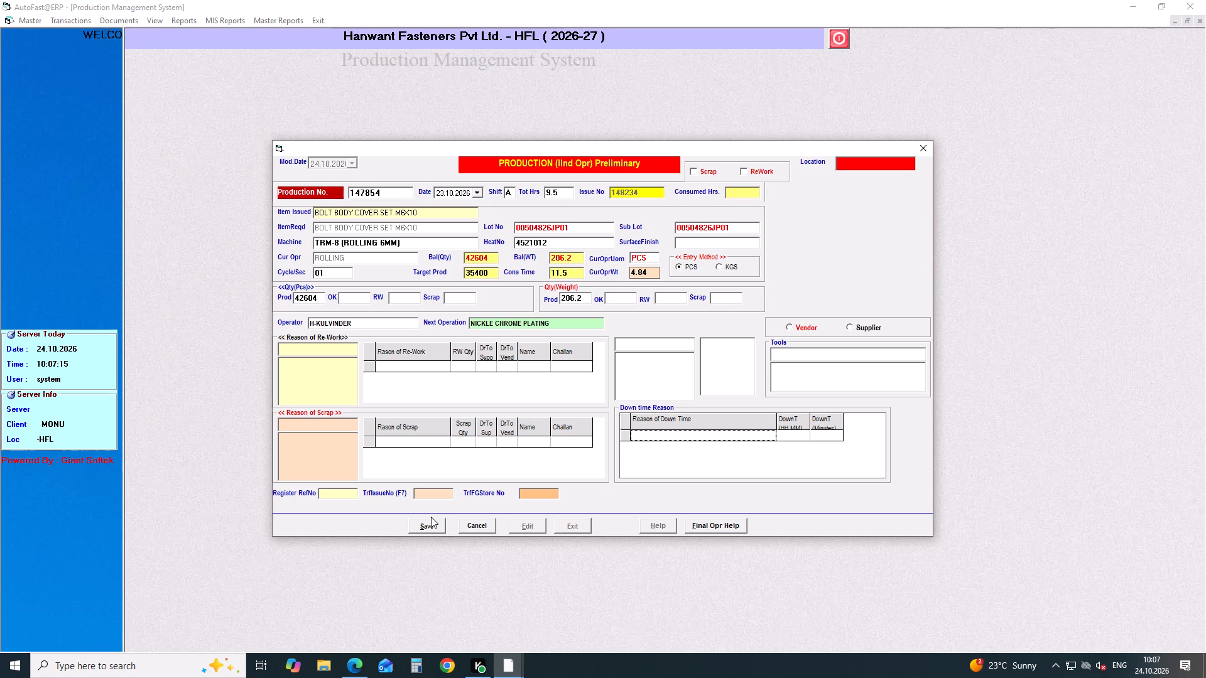
{"action": "left_click", "coordinate": [430, 521]}
Add a production entry dated 23.10.2026 for shift A with 1 total hour.
{"action": "key", "text": "Return"}
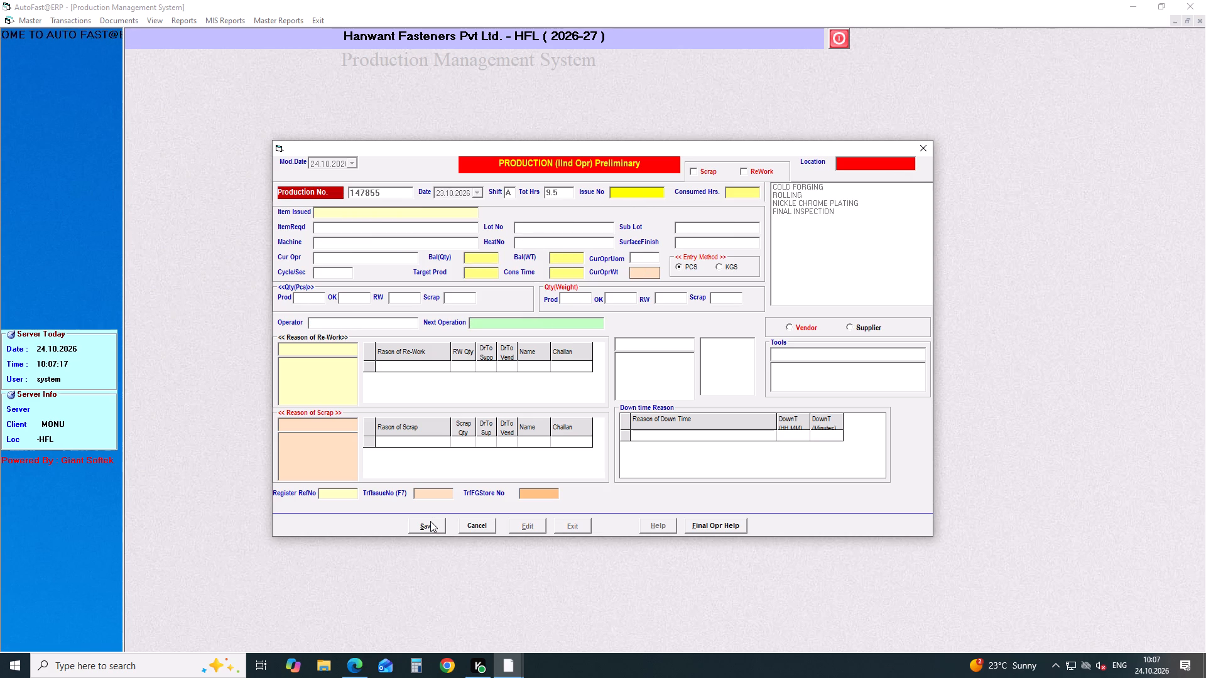
{"action": "key", "text": "Down"}
{"action": "key", "text": "Return"}
{"action": "key", "text": "Return"}
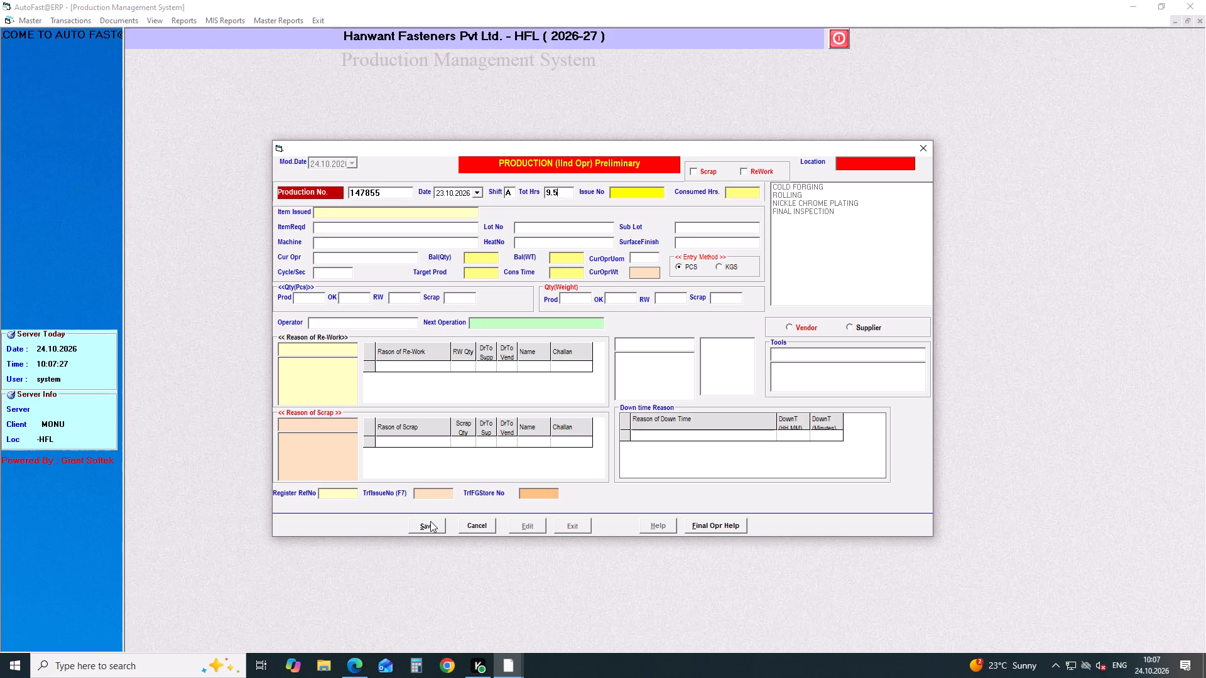
{"action": "key", "text": "1"}
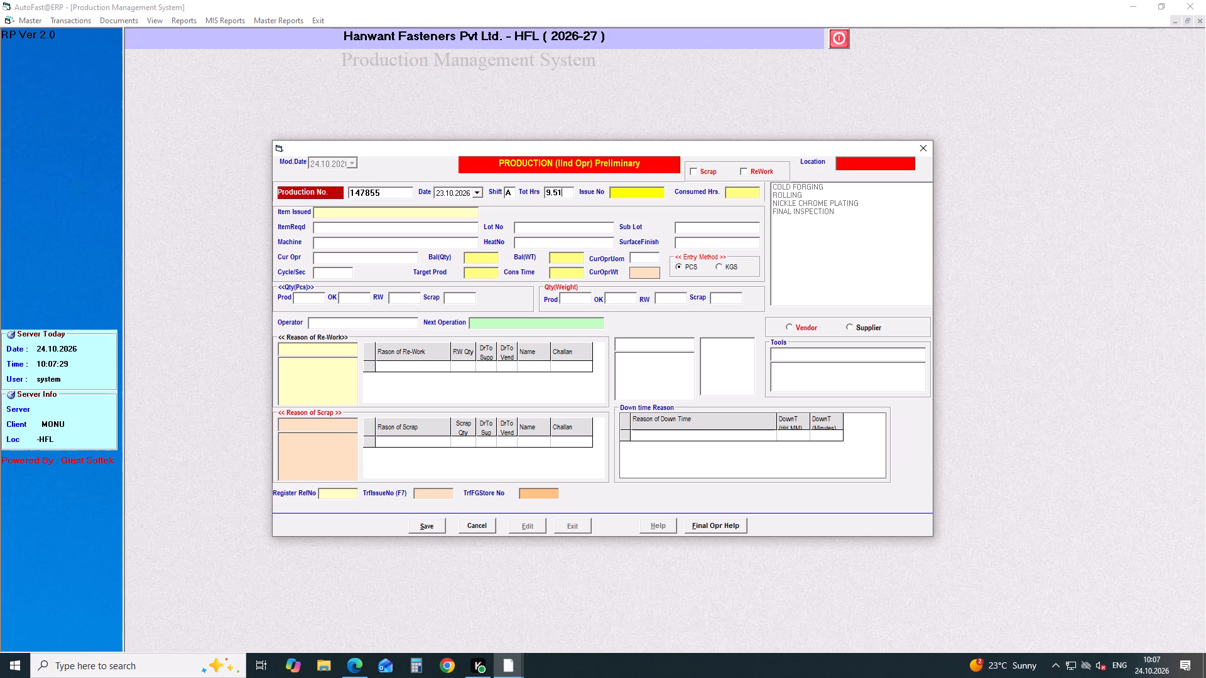
{"action": "key", "text": "BackSpace"}
{"action": "key", "text": "BackSpace"}
{"action": "key", "text": "BackSpace"}
{"action": "key", "text": "BackSpace"}
{"action": "key", "text": "BackSpace"}
{"action": "key", "text": "BackSpace"}
{"action": "key", "text": "BackSpace"}
{"action": "key", "text": "BackSpace"}
{"action": "key", "text": "BackSpace"}
{"action": "key", "text": "BackSpace"}
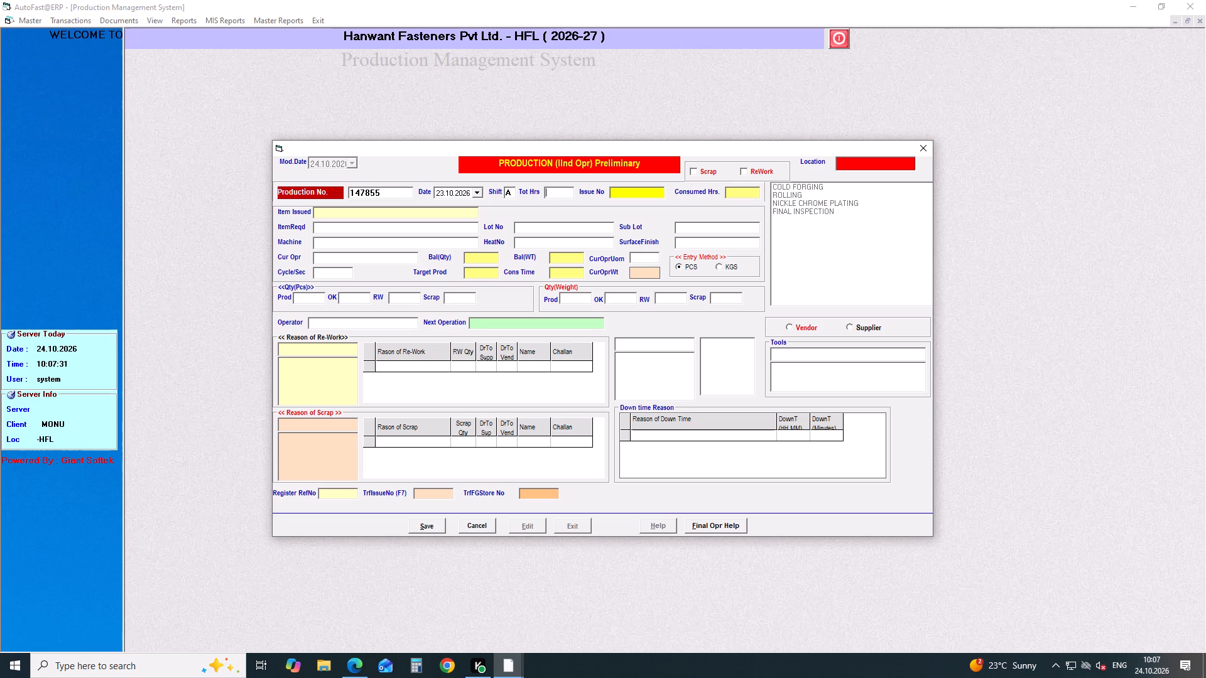
{"action": "key", "text": "1"}
{"action": "key", "text": "Return"}
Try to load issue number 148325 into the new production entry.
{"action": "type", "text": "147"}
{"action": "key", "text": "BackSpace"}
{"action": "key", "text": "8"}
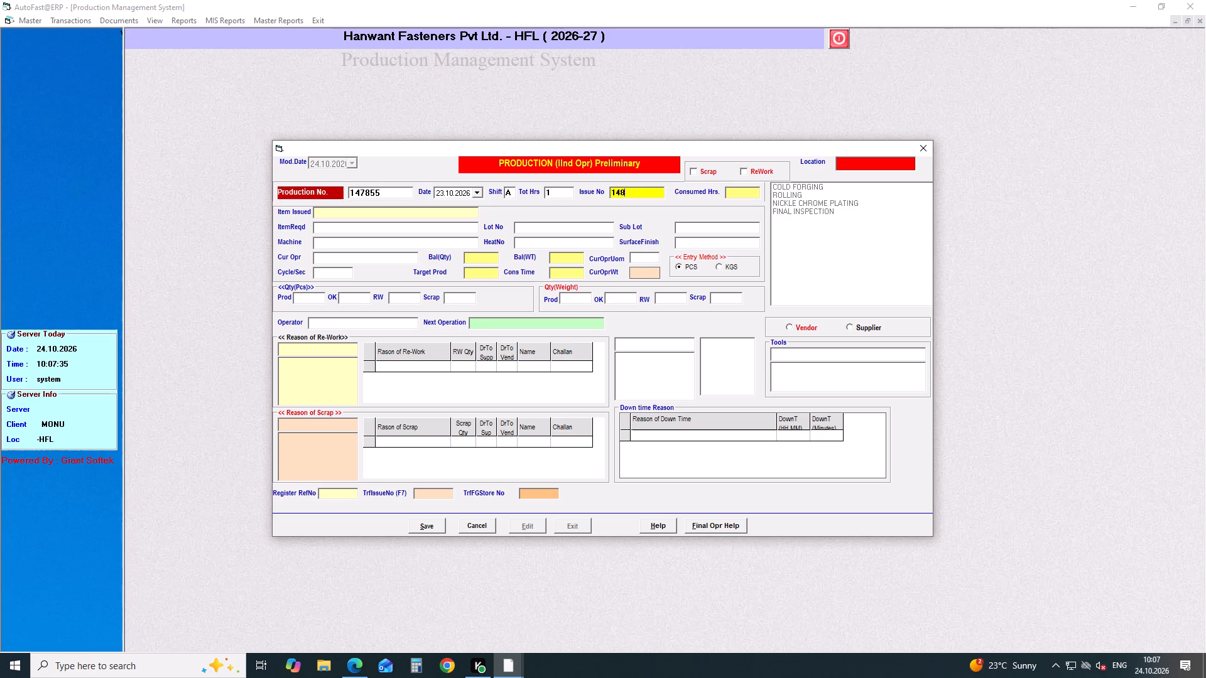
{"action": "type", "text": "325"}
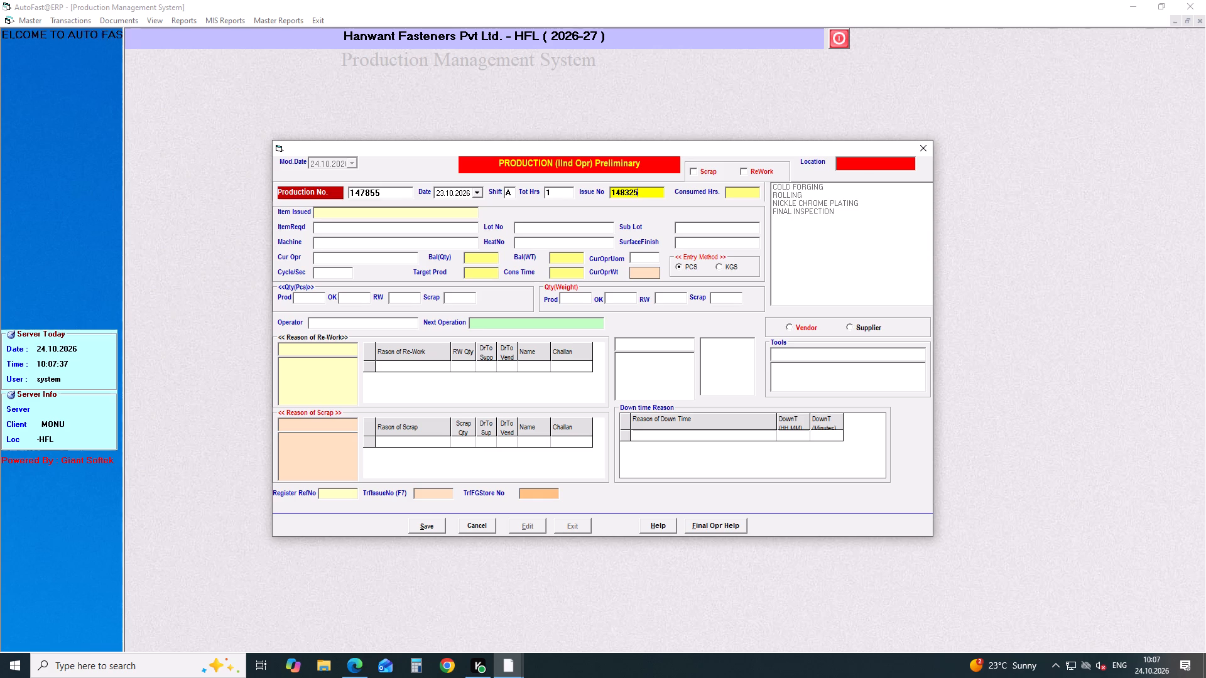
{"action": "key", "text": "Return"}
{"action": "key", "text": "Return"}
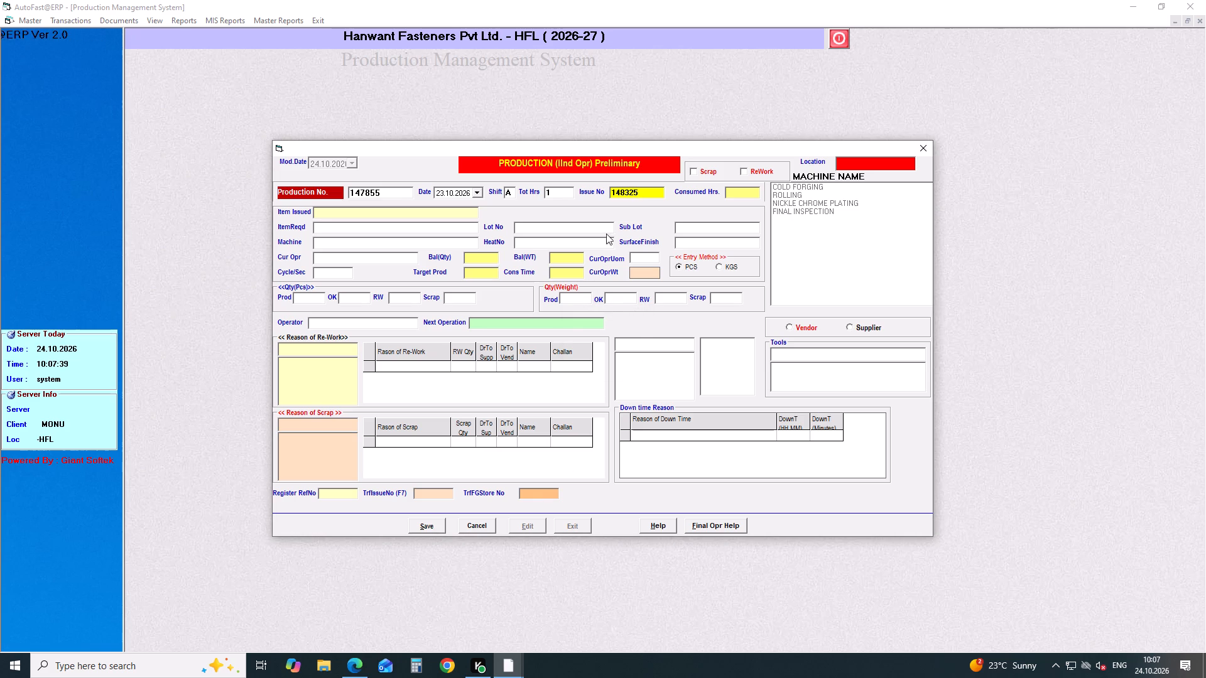
Correct the entry's issue number to 148235 and load its item and machine details.
{"action": "left_click", "coordinate": [647, 195]}
{"action": "key", "text": "BackSpace"}
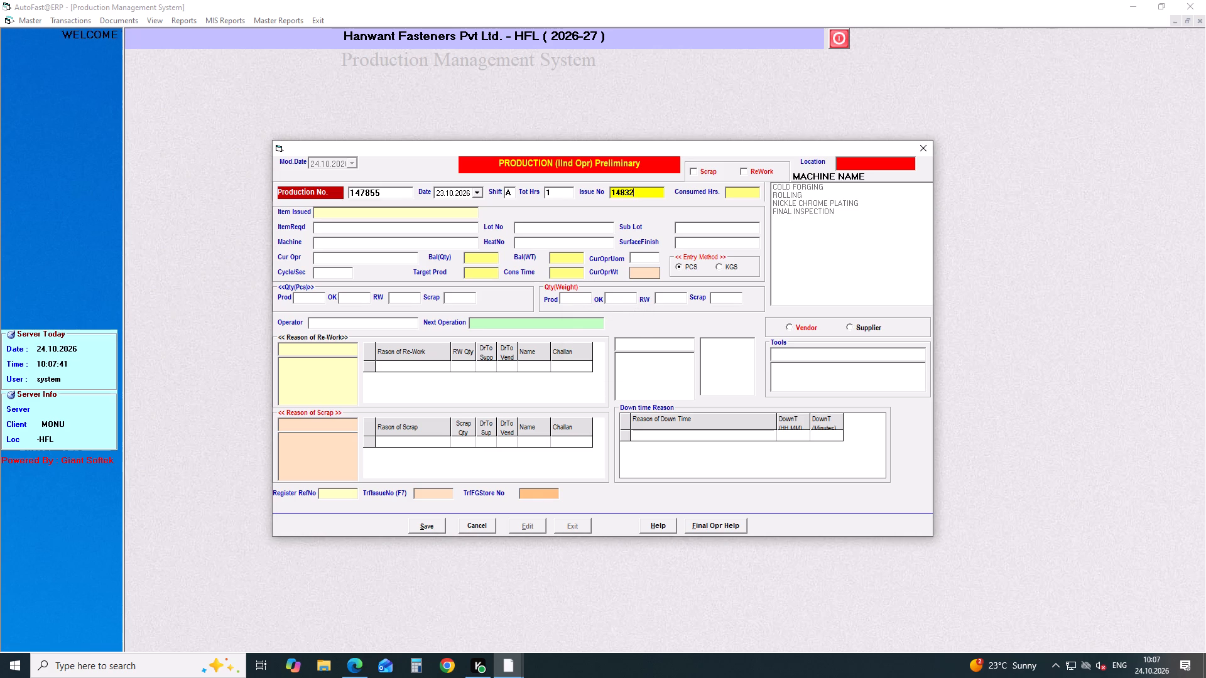
{"action": "key", "text": "BackSpace"}
{"action": "key", "text": "BackSpace"}
{"action": "type", "text": "235"}
{"action": "key", "text": "Return"}
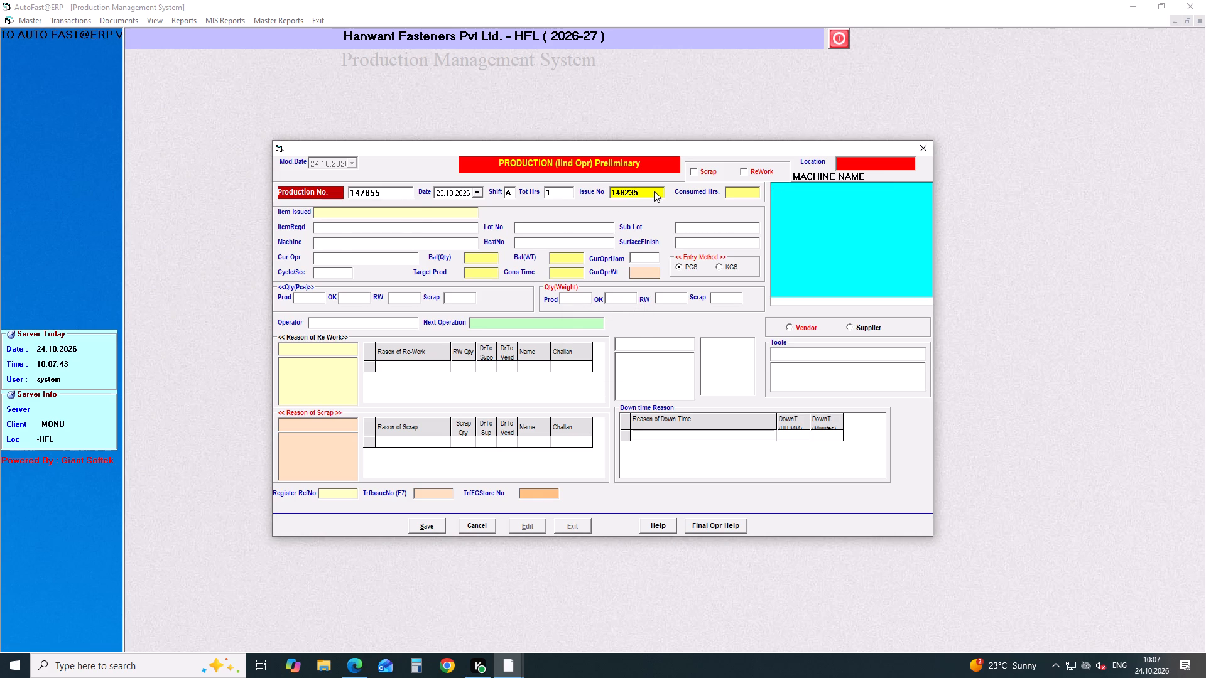
{"action": "key", "text": "Return"}
Set the cycle time of the issue 148235 entry to 01 second, choose the first-listed H-SANJAY operator, and save the entry.
{"action": "key", "text": "Right"}
{"action": "key", "text": "1"}
{"action": "key", "text": "Return"}
{"action": "key", "text": "Return"}
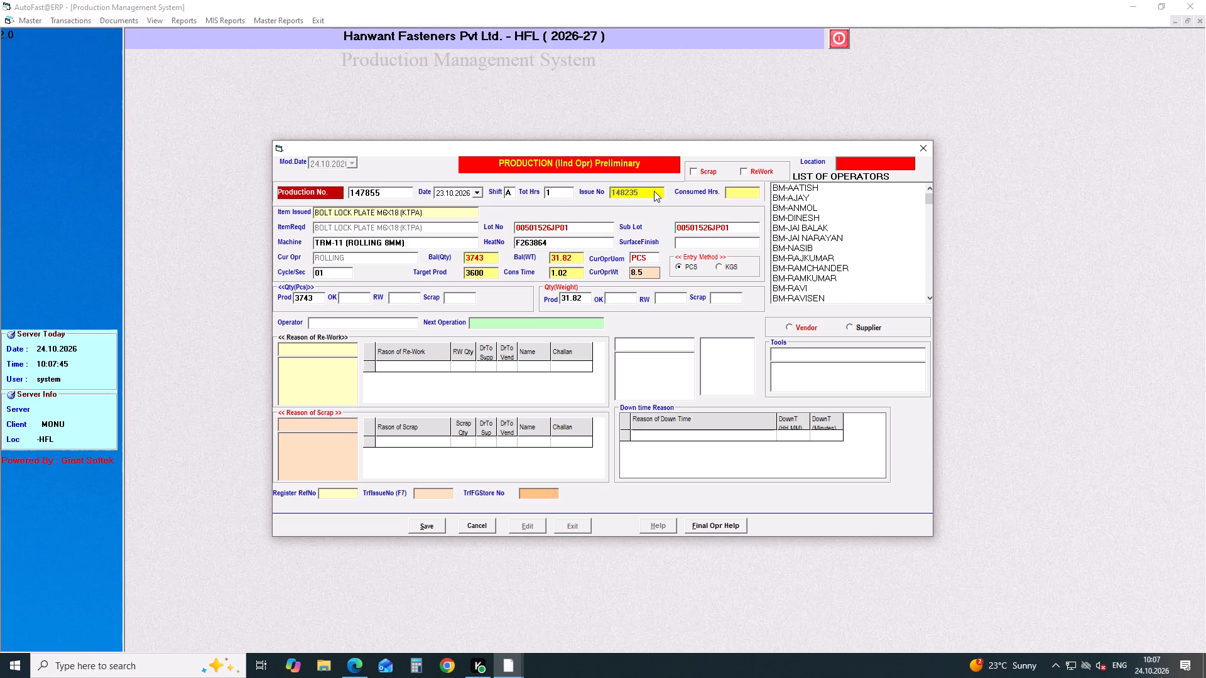
{"action": "type", "text": "H-SA"}
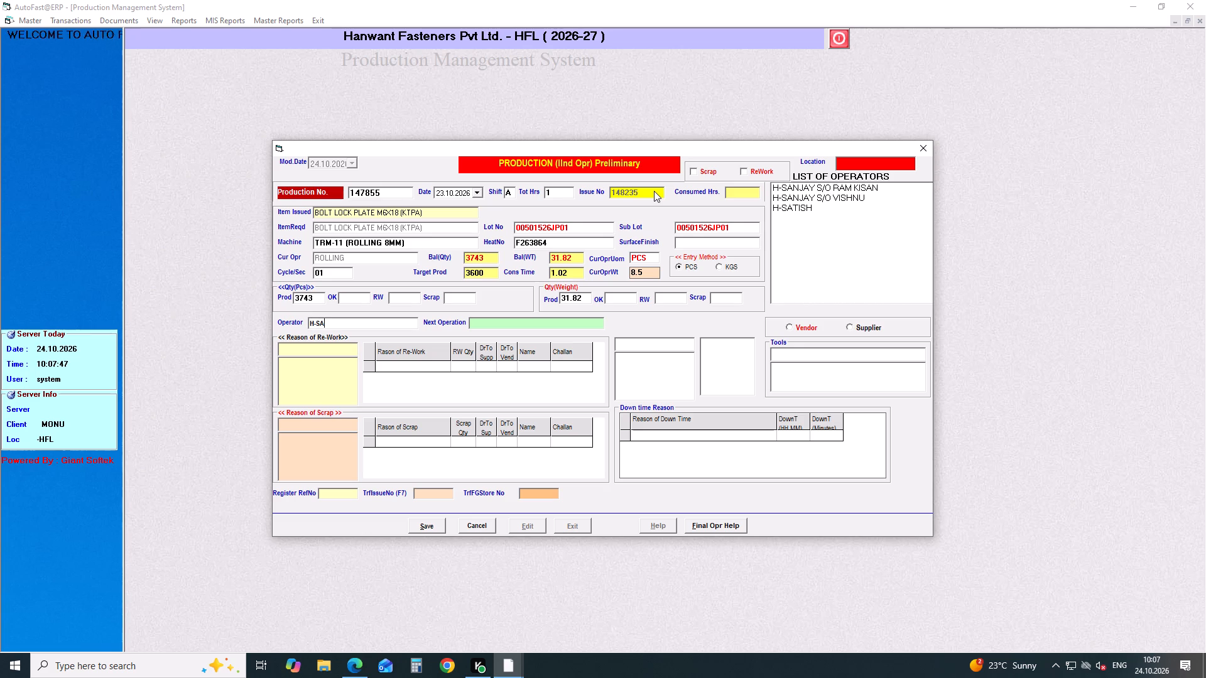
{"action": "key", "text": "Down"}
{"action": "key", "text": "Down"}
{"action": "key", "text": "Return"}
{"action": "key", "text": "Return"}
{"action": "key", "text": "Return"}
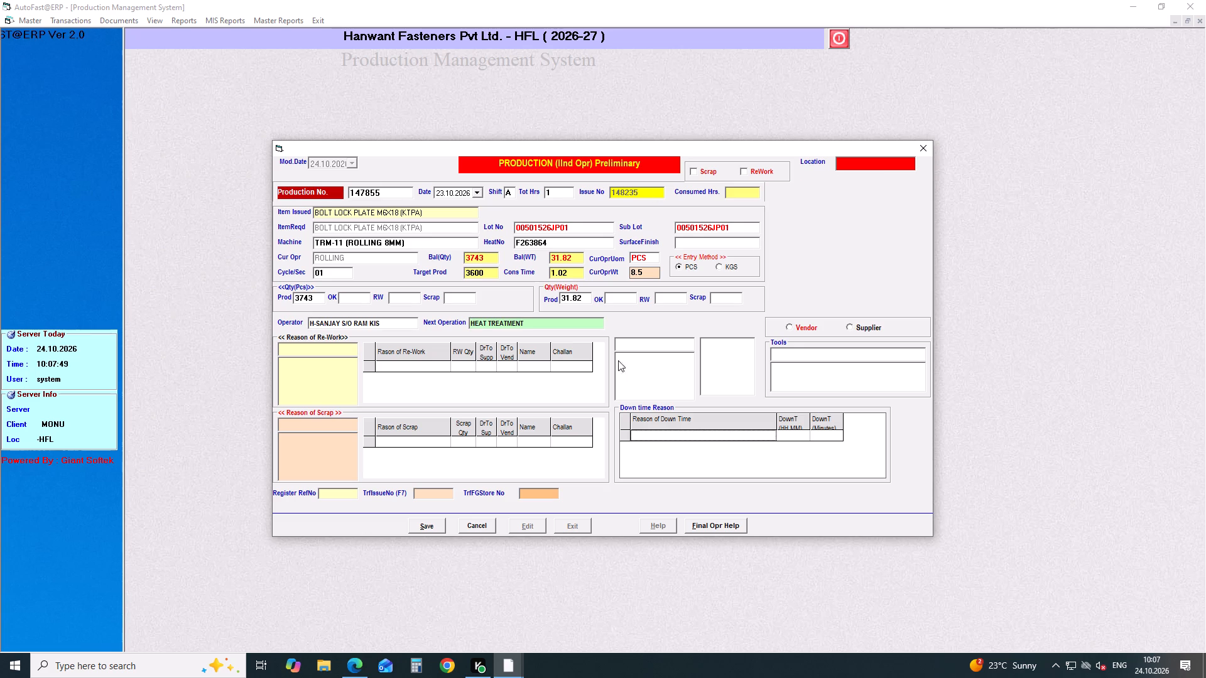
{"action": "left_click", "coordinate": [425, 524]}
Add a production entry dated 23.10.2026 for shift A with 8.5 total hours.
{"action": "key", "text": "Return"}
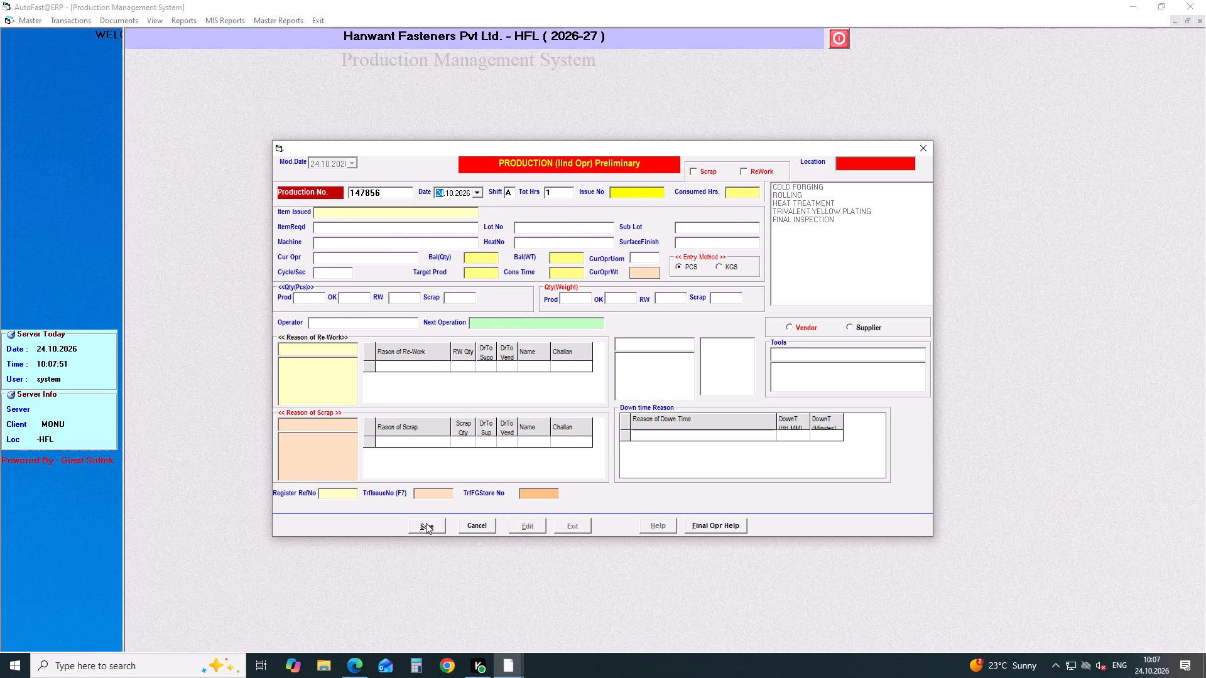
{"action": "key", "text": "Down"}
{"action": "key", "text": "Return"}
{"action": "key", "text": "Return"}
{"action": "key", "text": "BackSpace"}
{"action": "key", "text": "BackSpace"}
{"action": "key", "text": "BackSpace"}
{"action": "key", "text": "BackSpace"}
{"action": "key", "text": "BackSpace"}
{"action": "key", "text": "BackSpace"}
{"action": "key", "text": "BackSpace"}
{"action": "key", "text": "BackSpace"}
{"action": "key", "text": "BackSpace"}
{"action": "key", "text": "BackSpace"}
{"action": "key", "text": "BackSpace"}
{"action": "key", "text": "BackSpace"}
{"action": "key", "text": "BackSpace"}
{"action": "key", "text": "BackSpace"}
{"action": "key", "text": "BackSpace"}
{"action": "key", "text": "BackSpace"}
{"action": "key", "text": "BackSpace"}
{"action": "key", "text": "BackSpace"}
{"action": "key", "text": "BackSpace"}
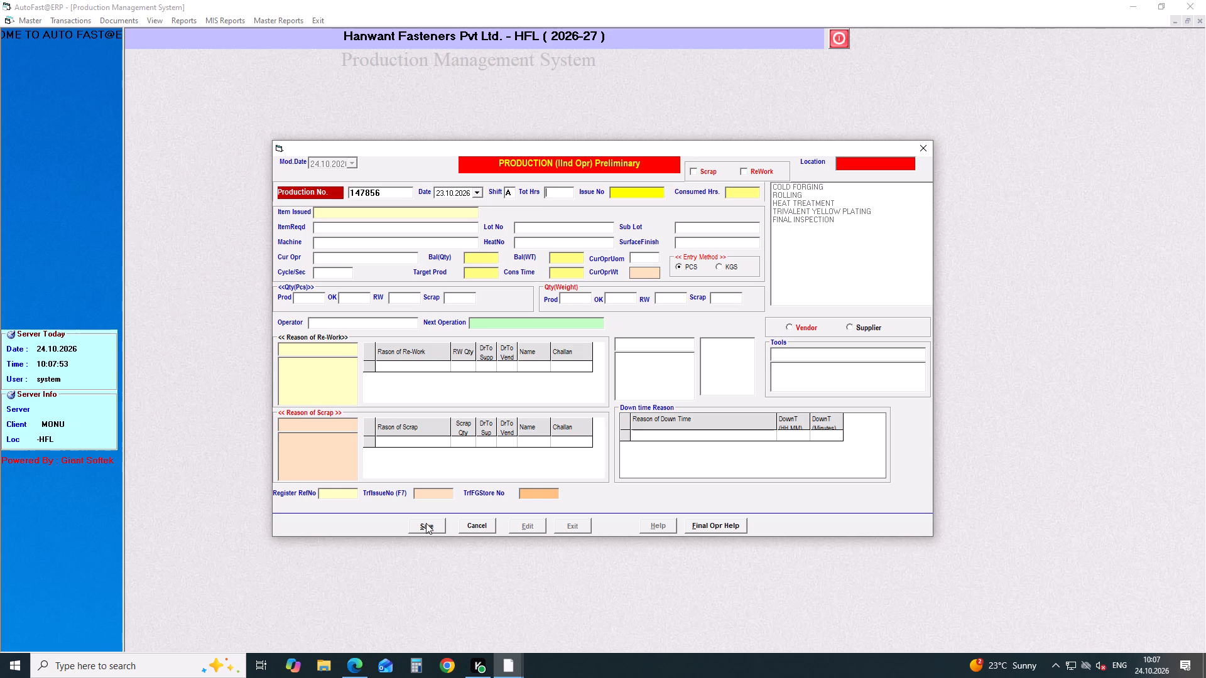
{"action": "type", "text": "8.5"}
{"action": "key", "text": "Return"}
Load issue number 148236 with its item and machine details into the new production entry.
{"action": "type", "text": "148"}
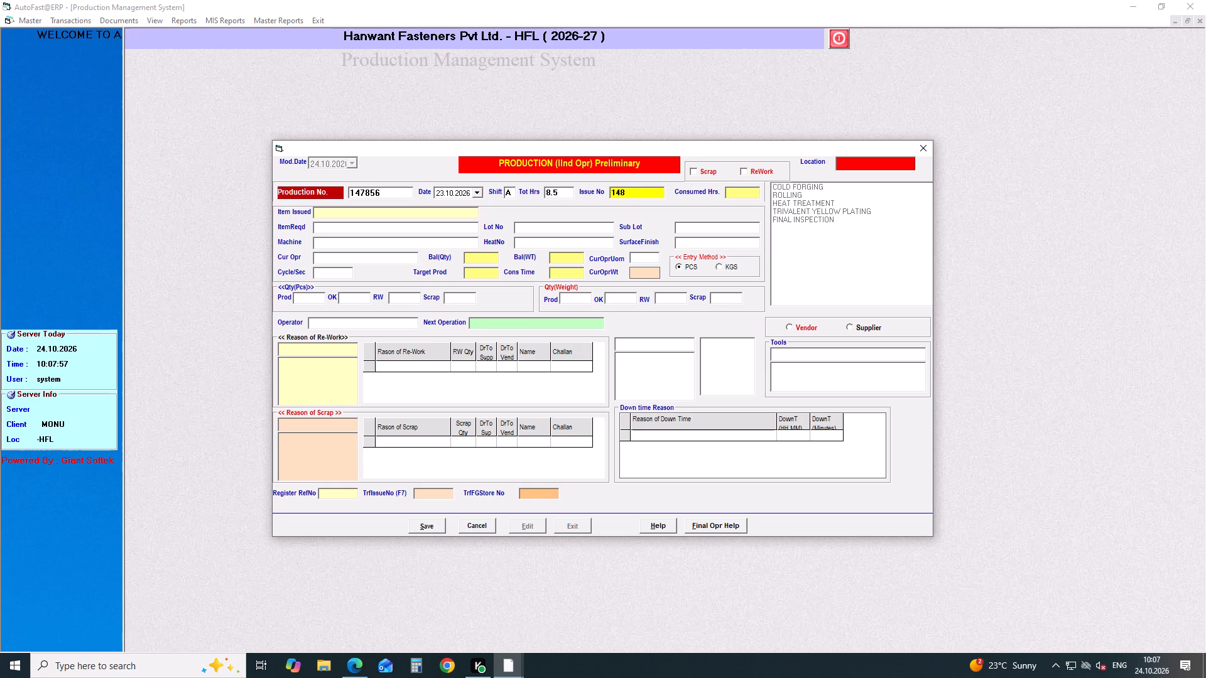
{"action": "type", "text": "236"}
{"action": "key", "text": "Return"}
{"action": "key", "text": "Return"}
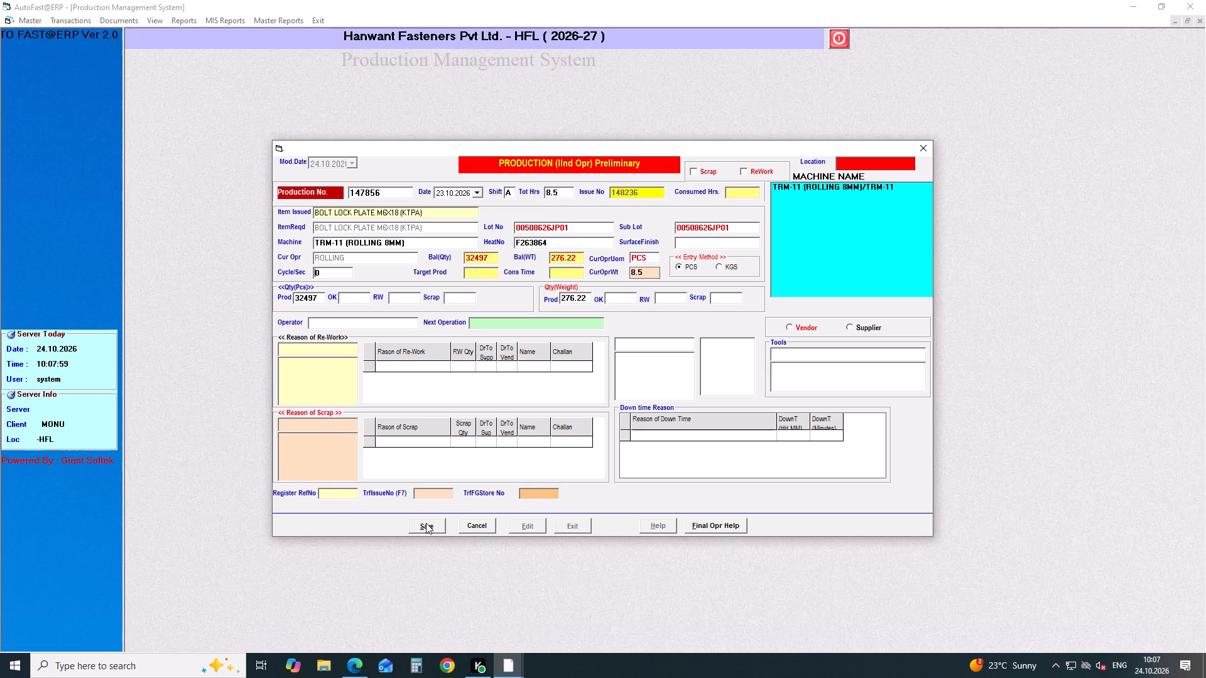
Set the cycle time of the issue 148236 entry to 01 second, choose the first-listed H-SANJAY operator, and save the entry.
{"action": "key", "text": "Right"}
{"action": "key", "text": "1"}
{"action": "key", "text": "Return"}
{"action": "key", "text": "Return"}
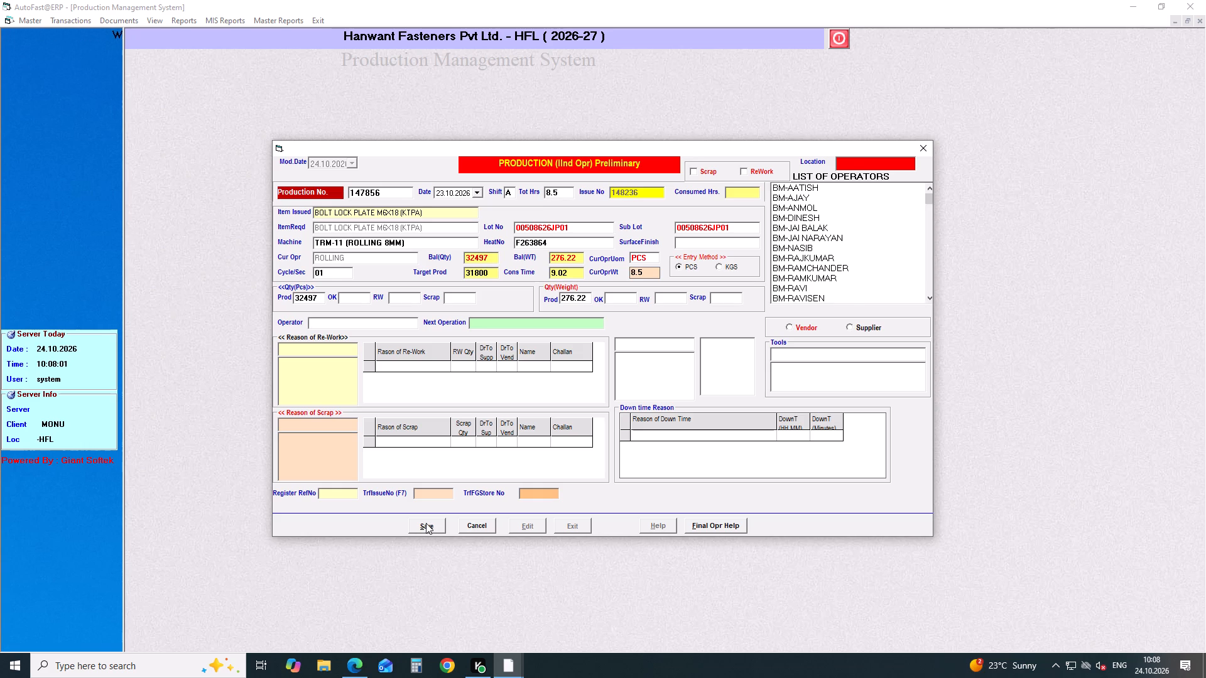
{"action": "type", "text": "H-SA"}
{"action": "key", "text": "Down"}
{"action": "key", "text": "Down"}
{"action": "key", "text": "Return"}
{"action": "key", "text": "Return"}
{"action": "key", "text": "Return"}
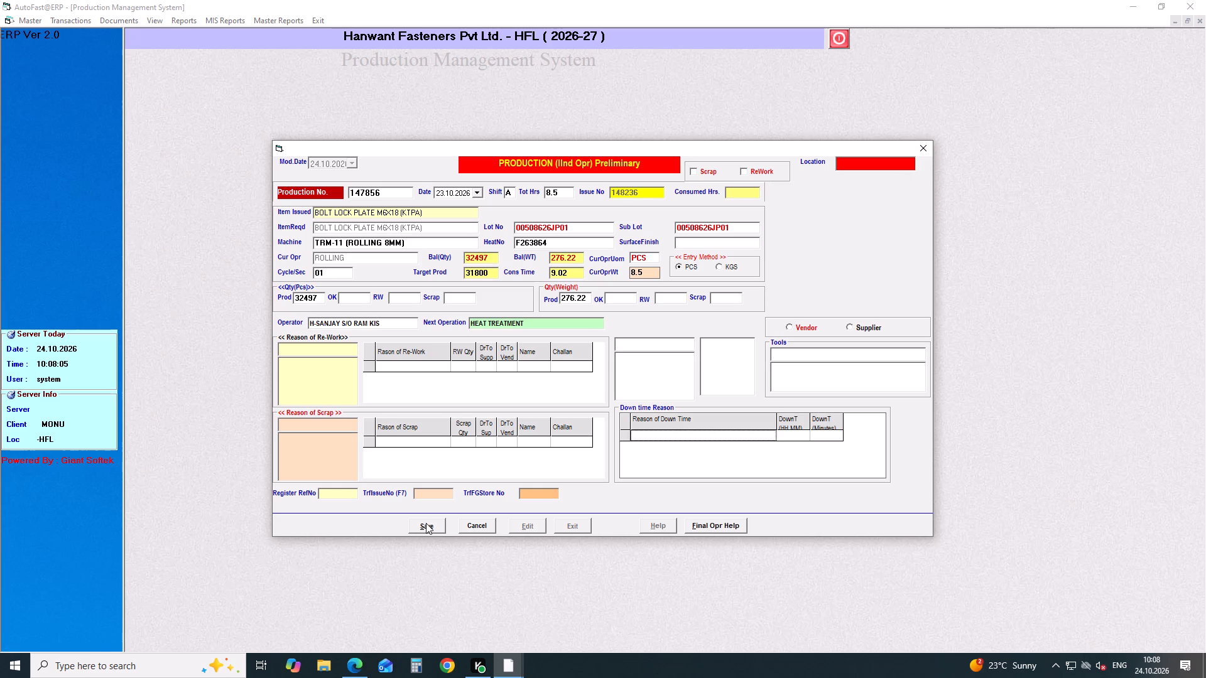
{"action": "left_click", "coordinate": [426, 523]}
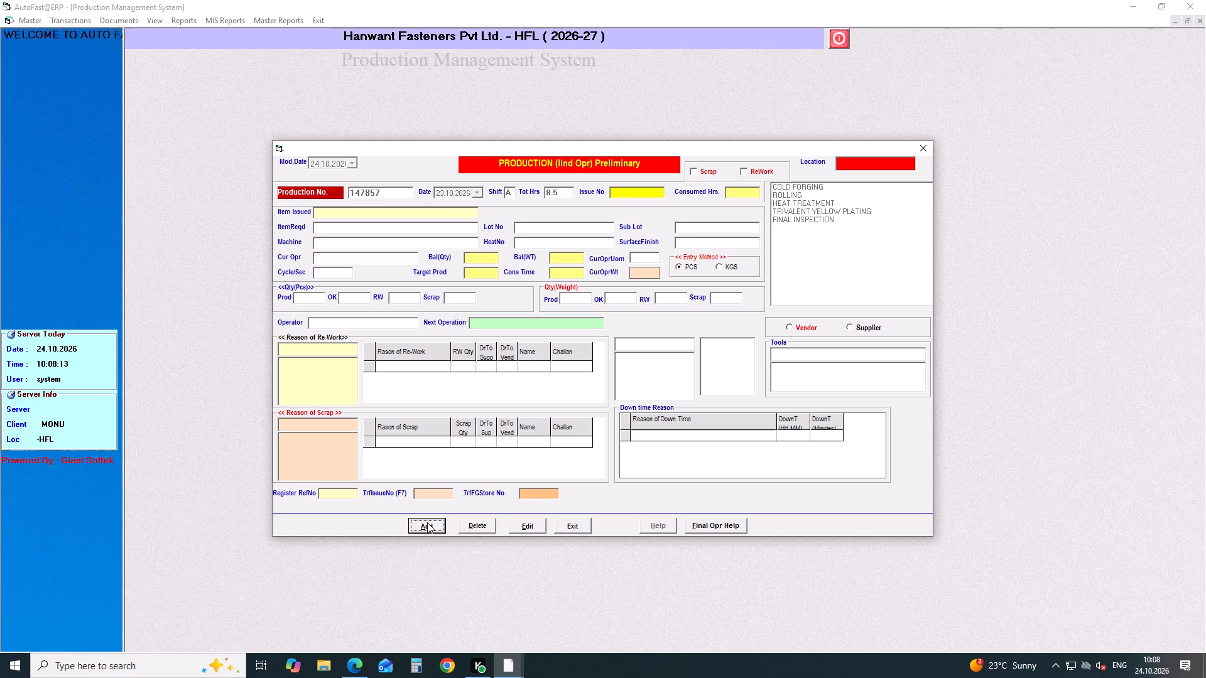
Add a production entry dated 23.10.2026 for shift A with 2 total hours.
{"action": "key", "text": "Return"}
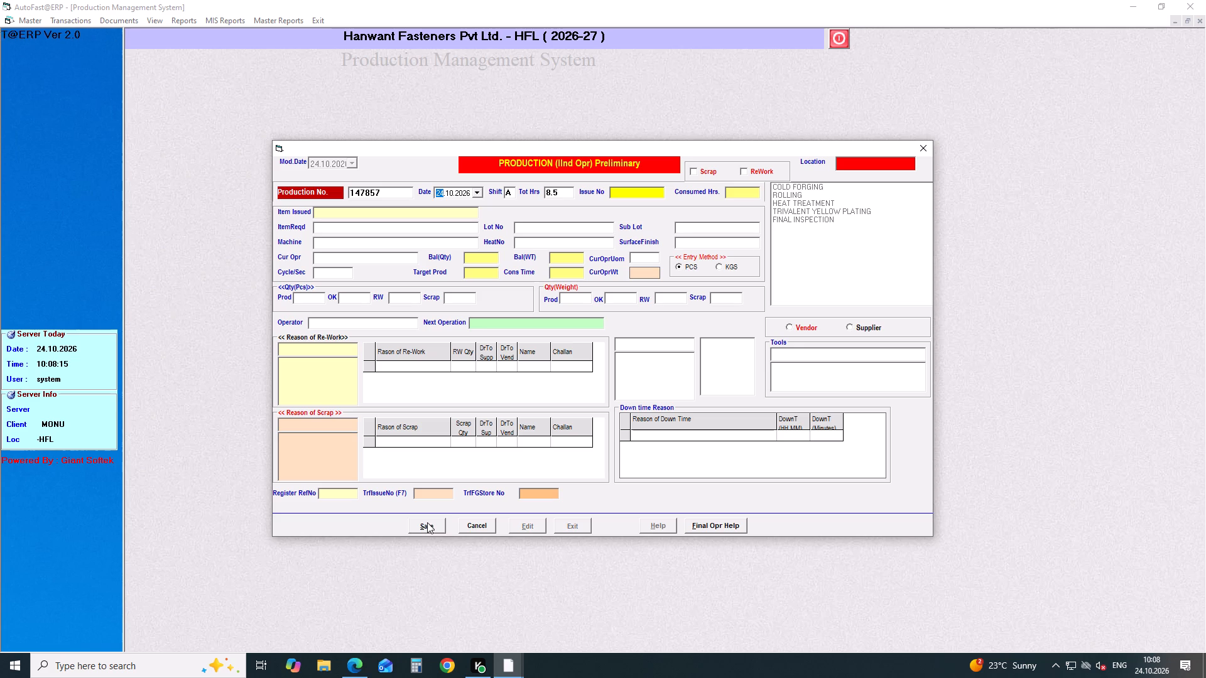
{"action": "key", "text": "Down"}
{"action": "key", "text": "Return"}
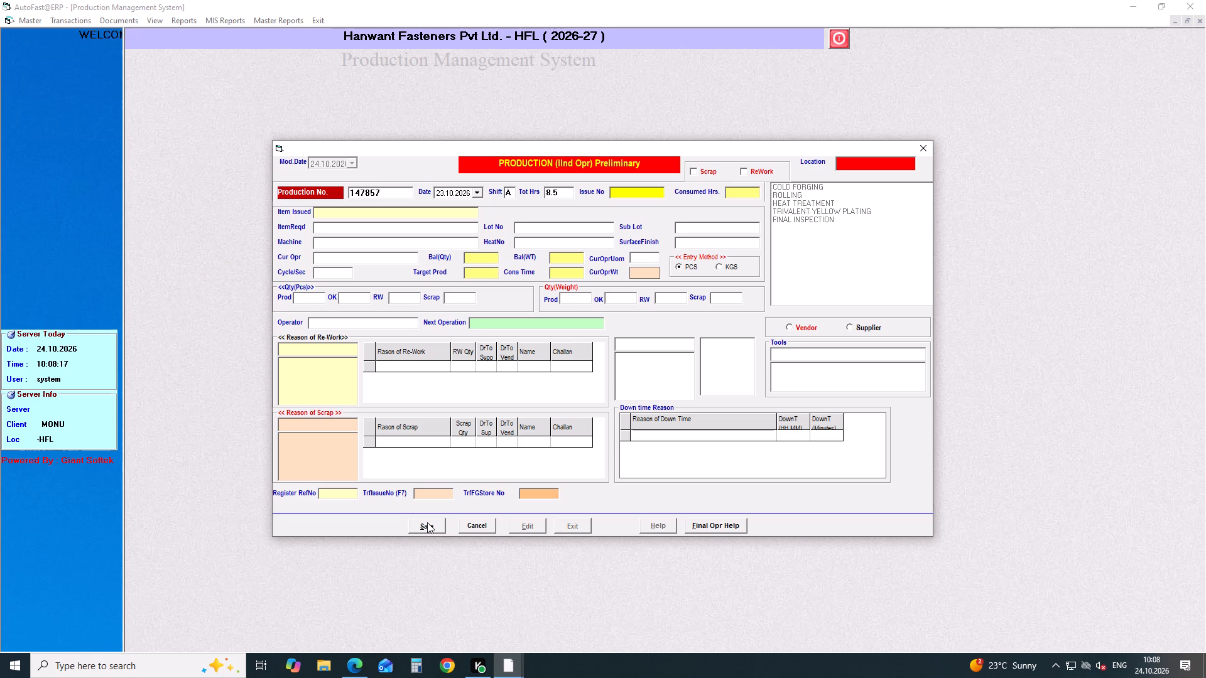
{"action": "key", "text": "Return"}
{"action": "key", "text": "BackSpace"}
{"action": "key", "text": "BackSpace"}
{"action": "key", "text": "BackSpace"}
{"action": "key", "text": "BackSpace"}
{"action": "key", "text": "BackSpace"}
{"action": "key", "text": "BackSpace"}
{"action": "key", "text": "BackSpace"}
{"action": "key", "text": "BackSpace"}
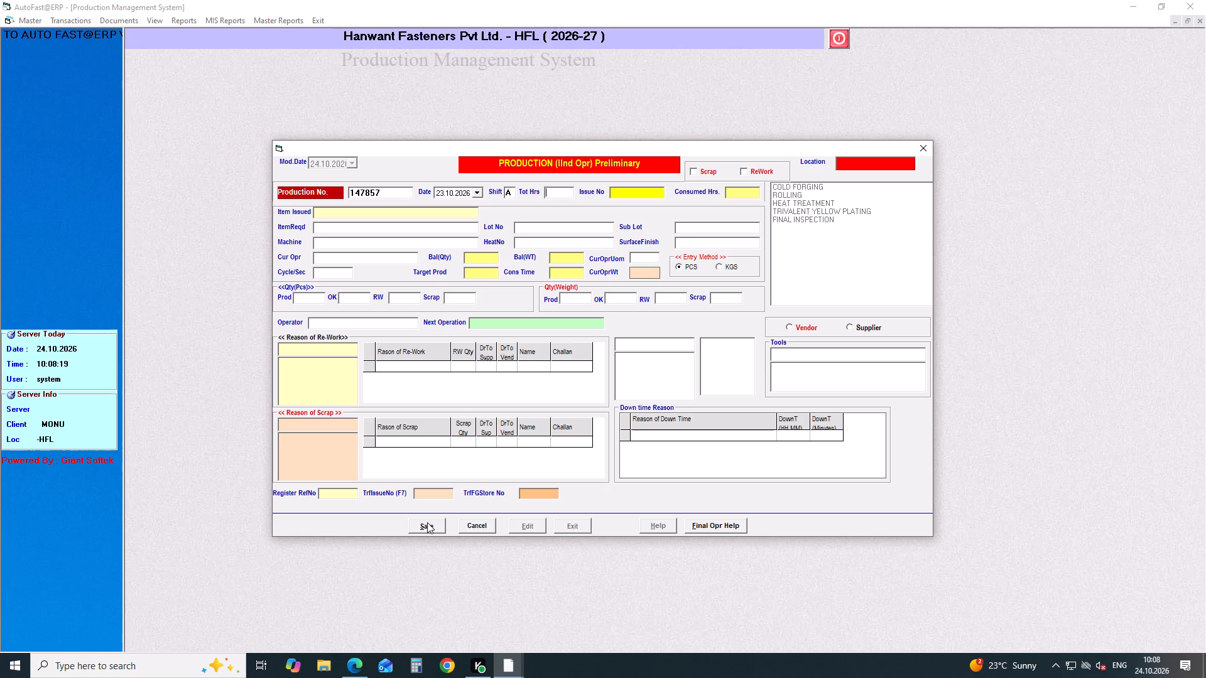
{"action": "key", "text": "2"}
{"action": "key", "text": "Return"}
Load issue number 148237 with its item and machine details into the new production entry.
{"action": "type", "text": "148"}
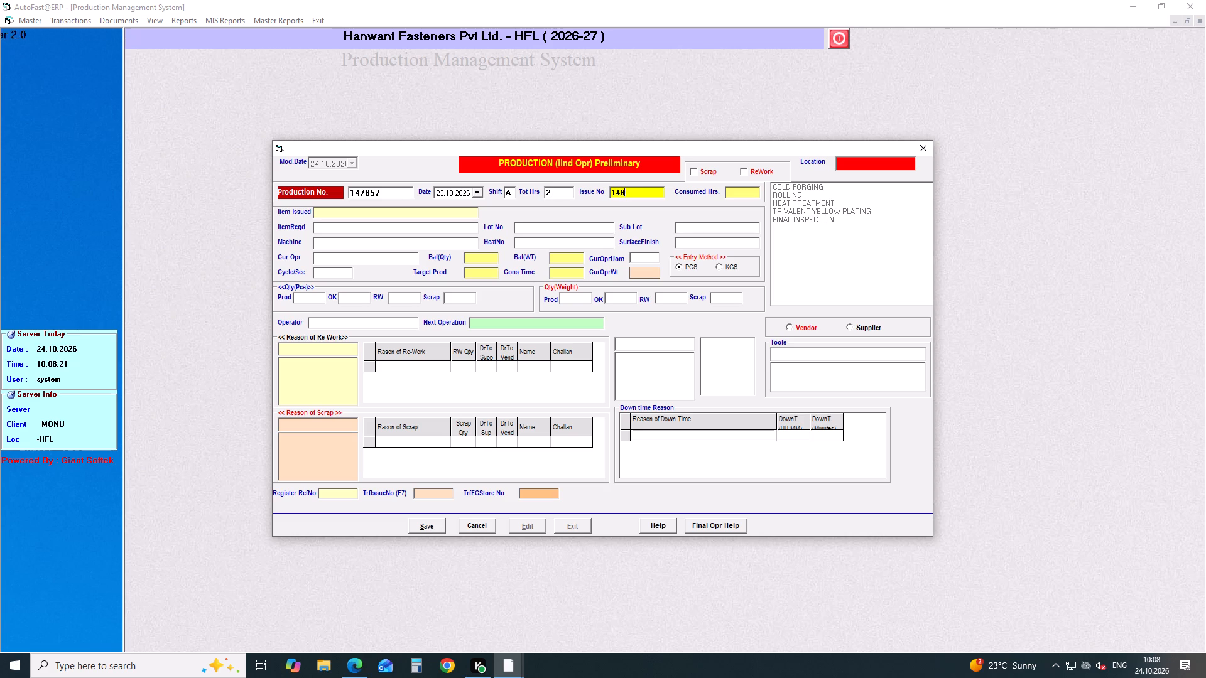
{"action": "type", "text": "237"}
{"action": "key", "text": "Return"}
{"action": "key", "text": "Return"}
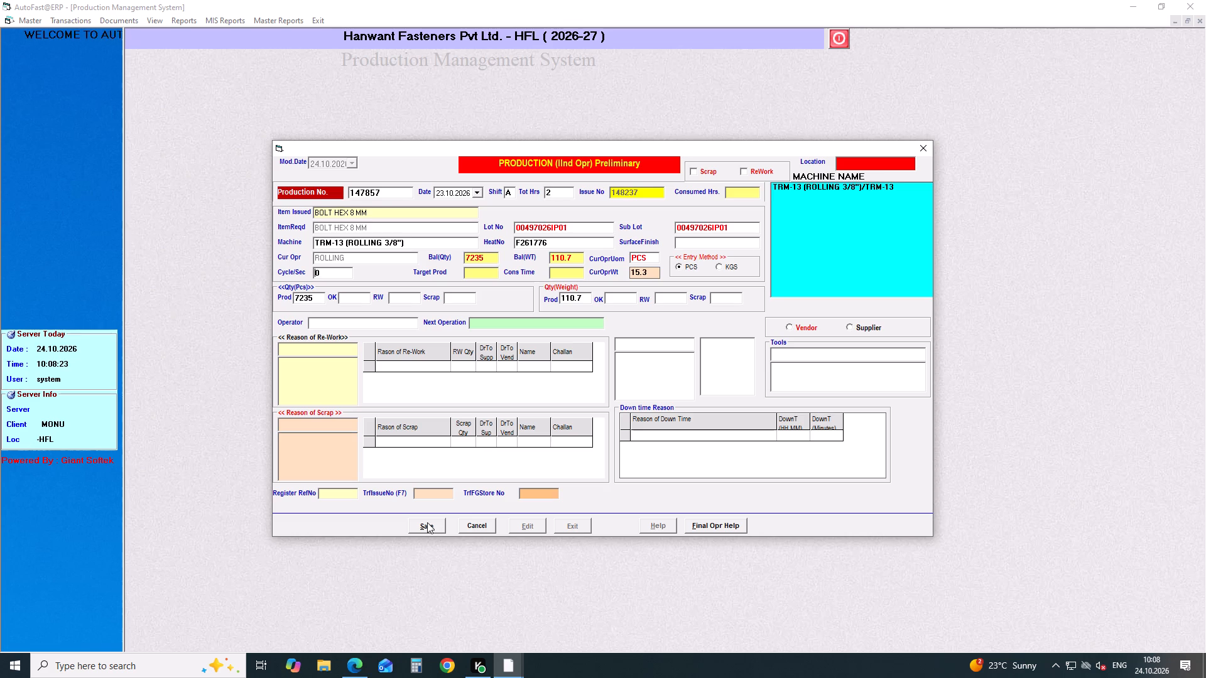
Set the cycle time of the issue 148237 entry to 01 second, choose operator H-MANPAL, and save the entry.
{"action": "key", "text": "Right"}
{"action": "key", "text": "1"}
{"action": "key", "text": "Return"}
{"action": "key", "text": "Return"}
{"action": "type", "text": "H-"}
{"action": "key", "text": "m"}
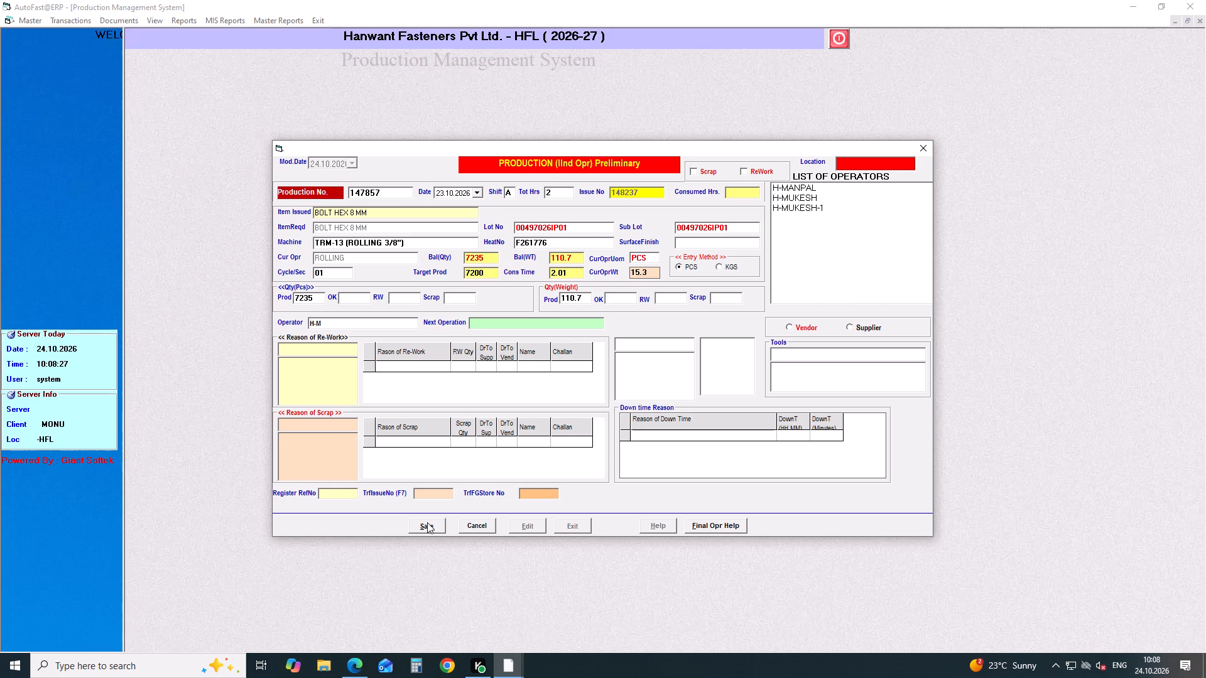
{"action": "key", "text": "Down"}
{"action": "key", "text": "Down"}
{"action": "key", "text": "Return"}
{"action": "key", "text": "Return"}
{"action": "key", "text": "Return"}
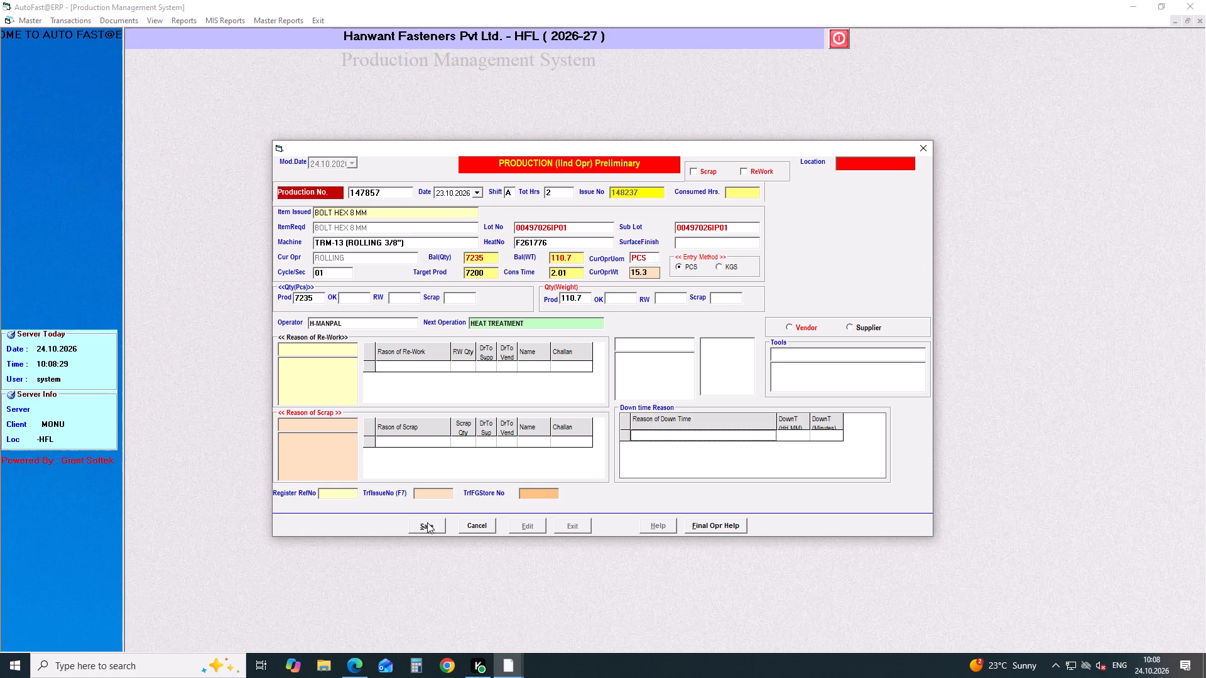
{"action": "left_click", "coordinate": [427, 522]}
Add a production entry dated 23.10.2026 for shift A with 7.5 total hours.
{"action": "key", "text": "Return"}
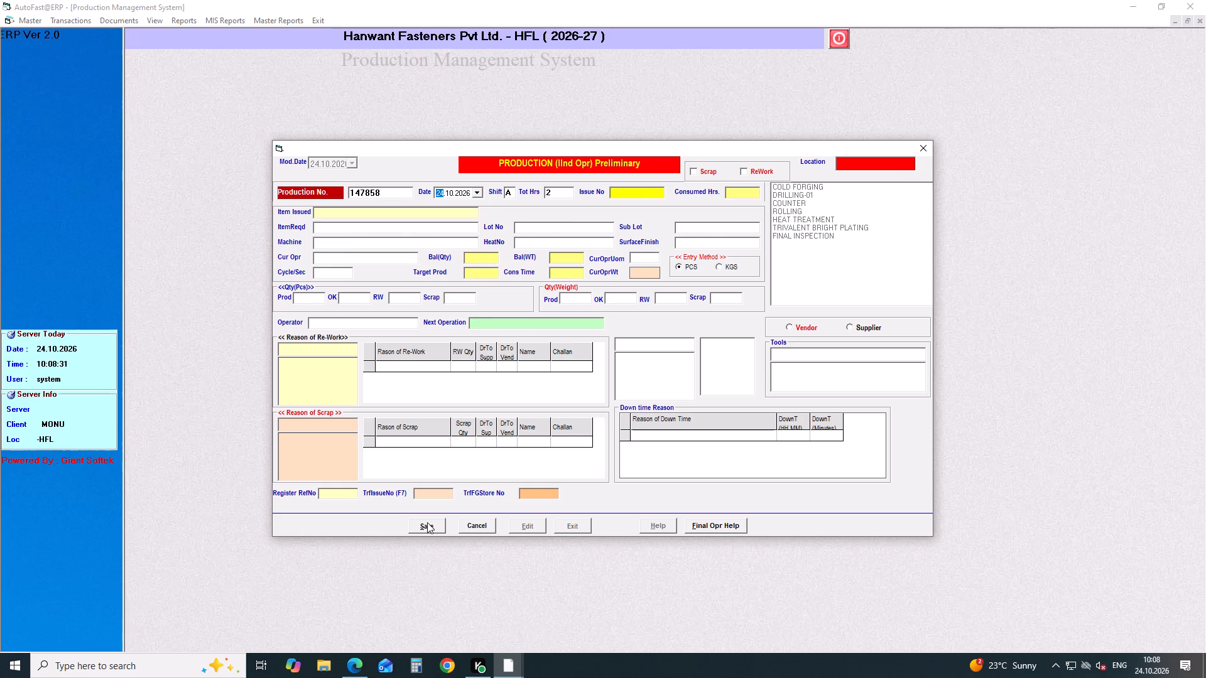
{"action": "key", "text": "Down"}
{"action": "key", "text": "Return"}
{"action": "key", "text": "Return"}
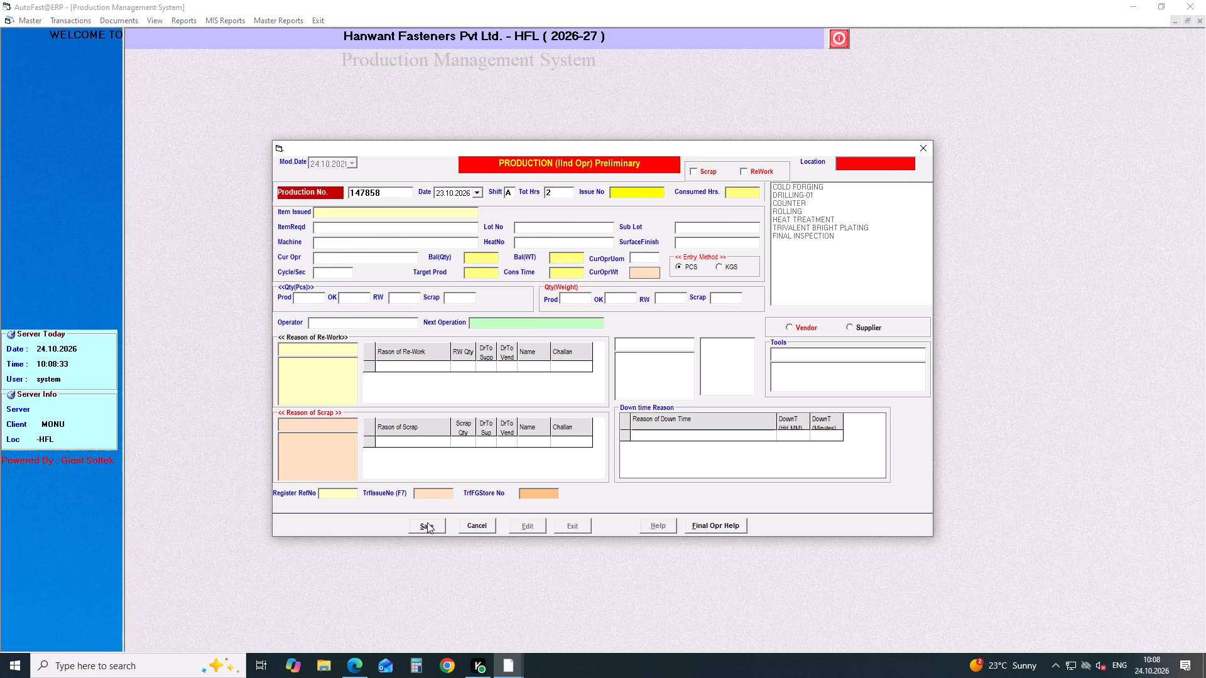
{"action": "key", "text": "BackSpace"}
{"action": "key", "text": "BackSpace"}
{"action": "key", "text": "BackSpace"}
{"action": "key", "text": "BackSpace"}
{"action": "key", "text": "BackSpace"}
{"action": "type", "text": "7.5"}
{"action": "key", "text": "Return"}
Load issue number 148238 with its item and machine details into the new production entry.
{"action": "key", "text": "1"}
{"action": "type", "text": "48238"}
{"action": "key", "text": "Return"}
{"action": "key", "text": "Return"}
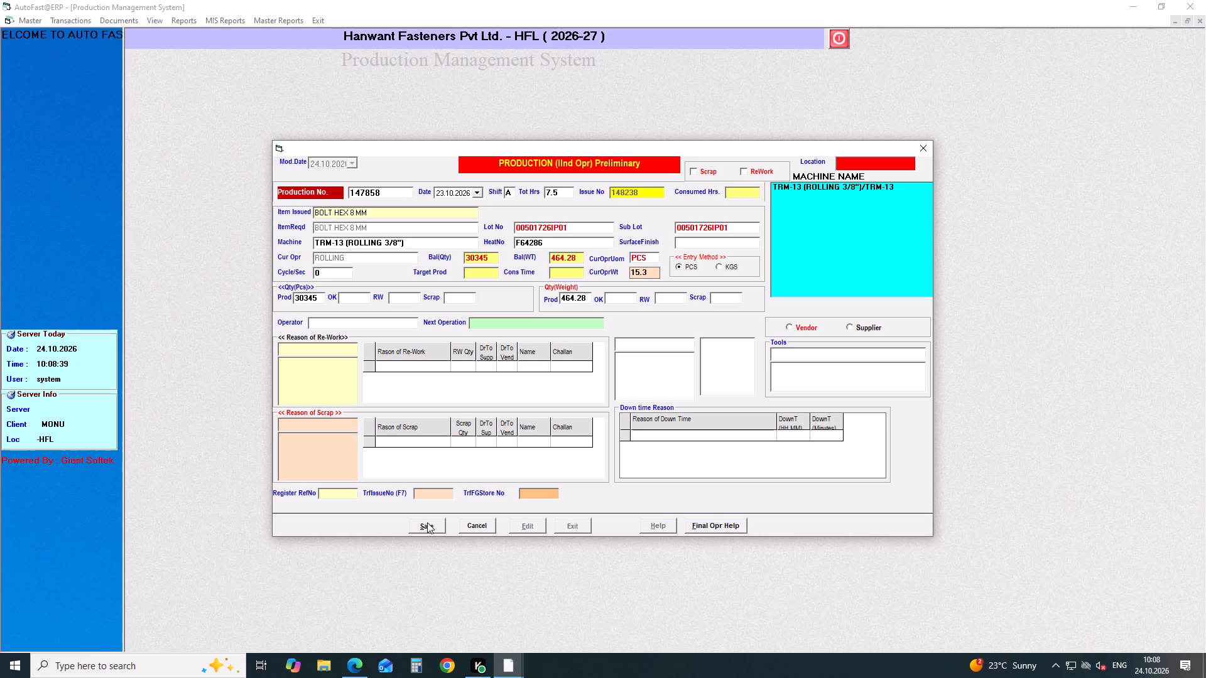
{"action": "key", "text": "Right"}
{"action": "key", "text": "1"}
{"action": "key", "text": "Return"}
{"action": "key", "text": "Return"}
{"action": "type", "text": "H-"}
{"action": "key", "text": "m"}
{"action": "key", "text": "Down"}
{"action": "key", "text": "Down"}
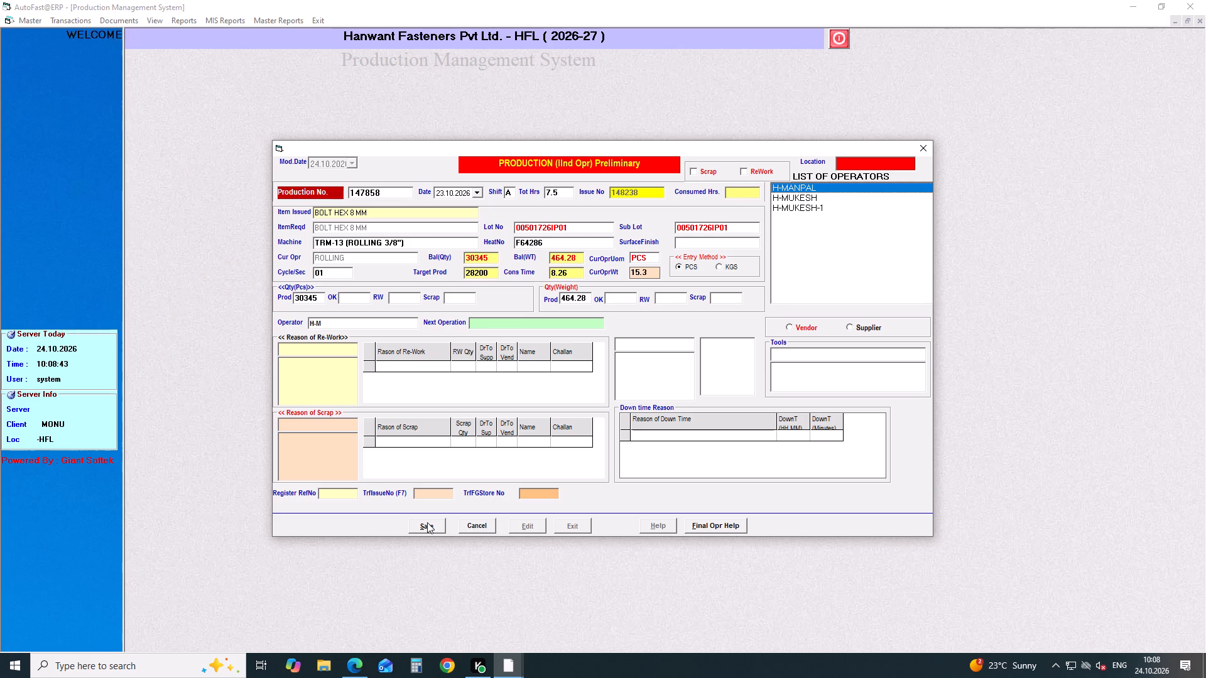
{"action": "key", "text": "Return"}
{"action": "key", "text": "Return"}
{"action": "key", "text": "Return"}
{"action": "left_click", "coordinate": [427, 521]}
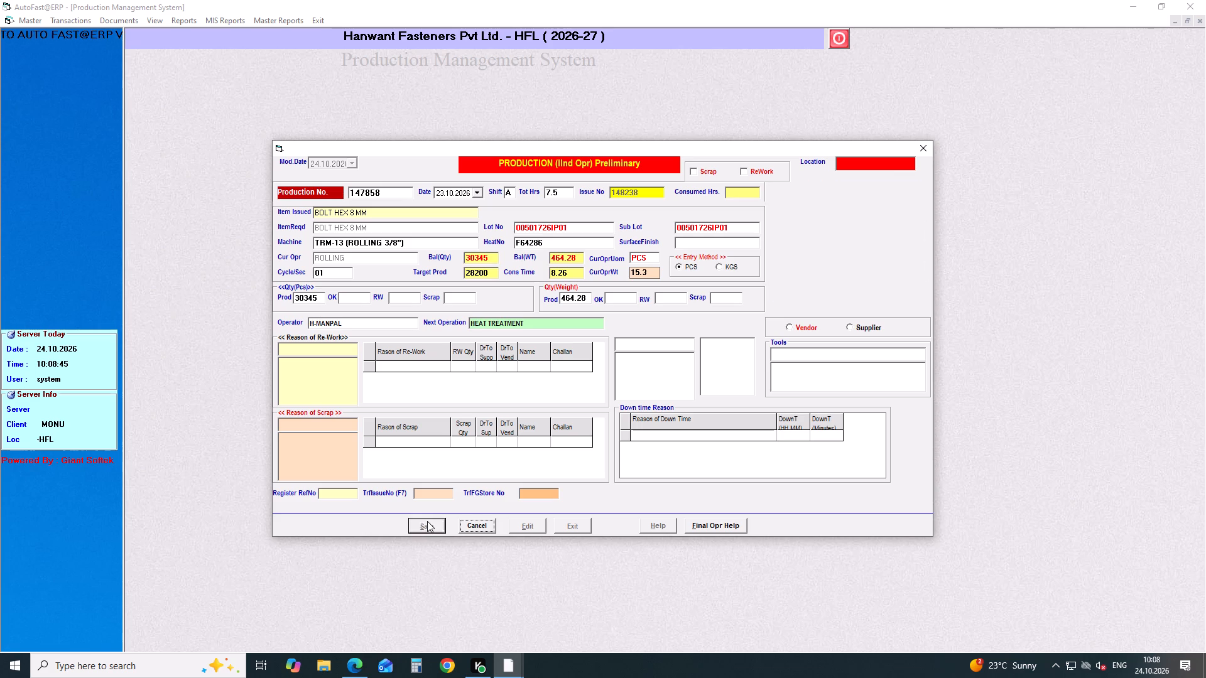
Add a production entry dated 23.10.2026 for shift A with 9.5 total hours.
{"action": "key", "text": "Return"}
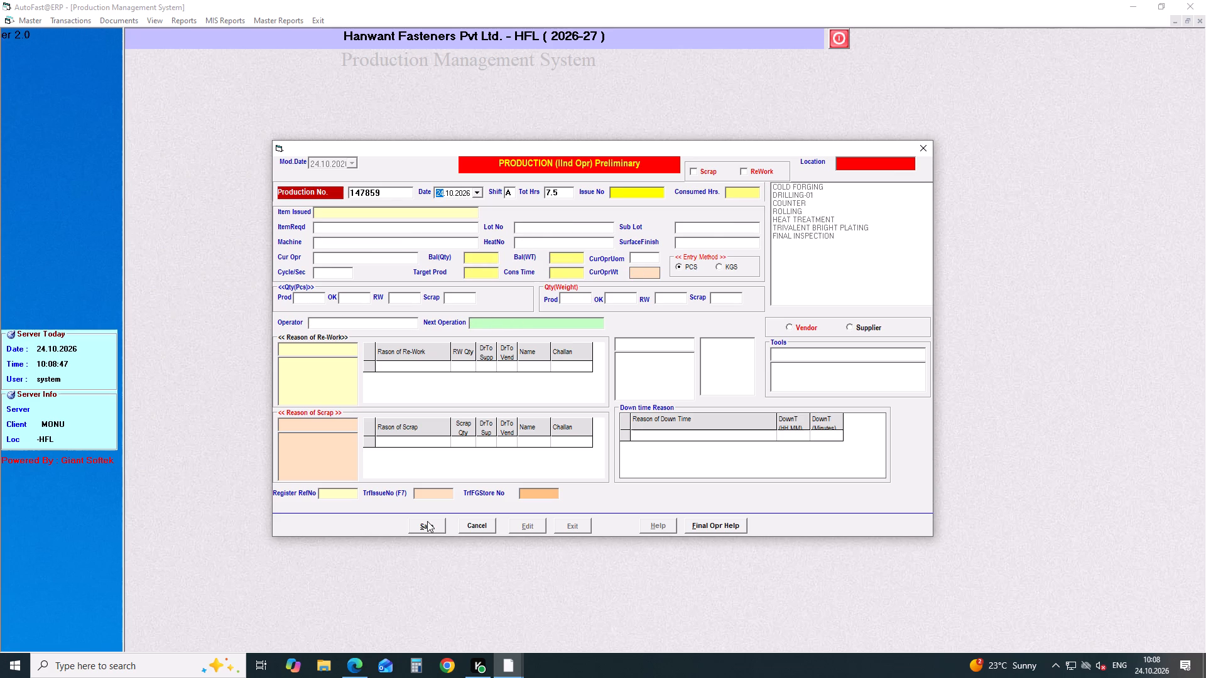
{"action": "key", "text": "Down"}
{"action": "key", "text": "Return"}
{"action": "key", "text": "Return"}
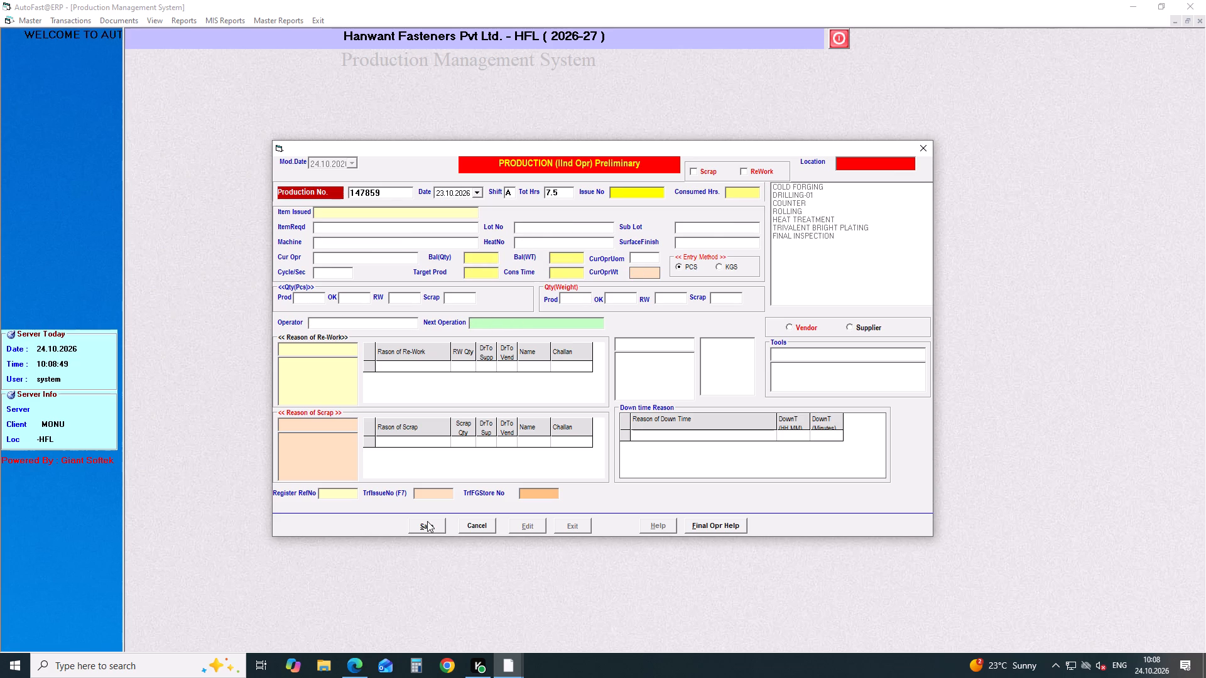
{"action": "key", "text": "BackSpace"}
{"action": "key", "text": "BackSpace"}
{"action": "key", "text": "BackSpace"}
{"action": "key", "text": "BackSpace"}
{"action": "key", "text": "BackSpace"}
{"action": "key", "text": "BackSpace"}
{"action": "key", "text": "BackSpace"}
{"action": "key", "text": "BackSpace"}
{"action": "key", "text": "BackSpace"}
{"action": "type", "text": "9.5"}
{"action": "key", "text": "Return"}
Load issue number 148239 with its item and machine details into the new production entry.
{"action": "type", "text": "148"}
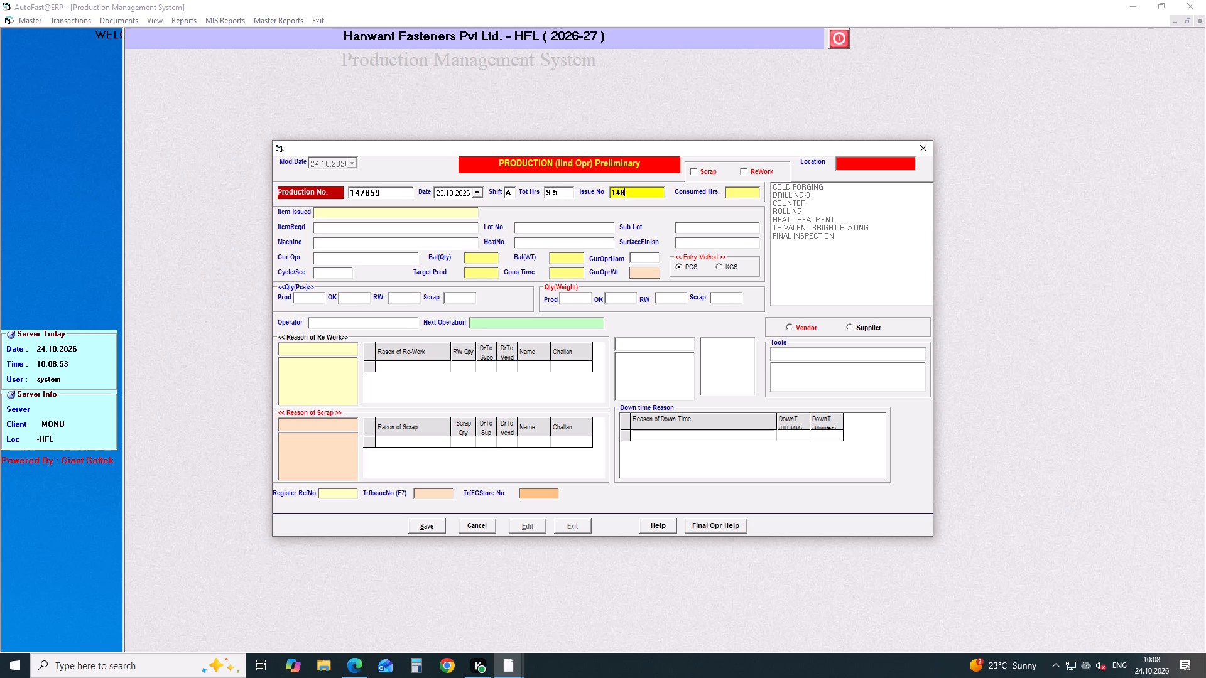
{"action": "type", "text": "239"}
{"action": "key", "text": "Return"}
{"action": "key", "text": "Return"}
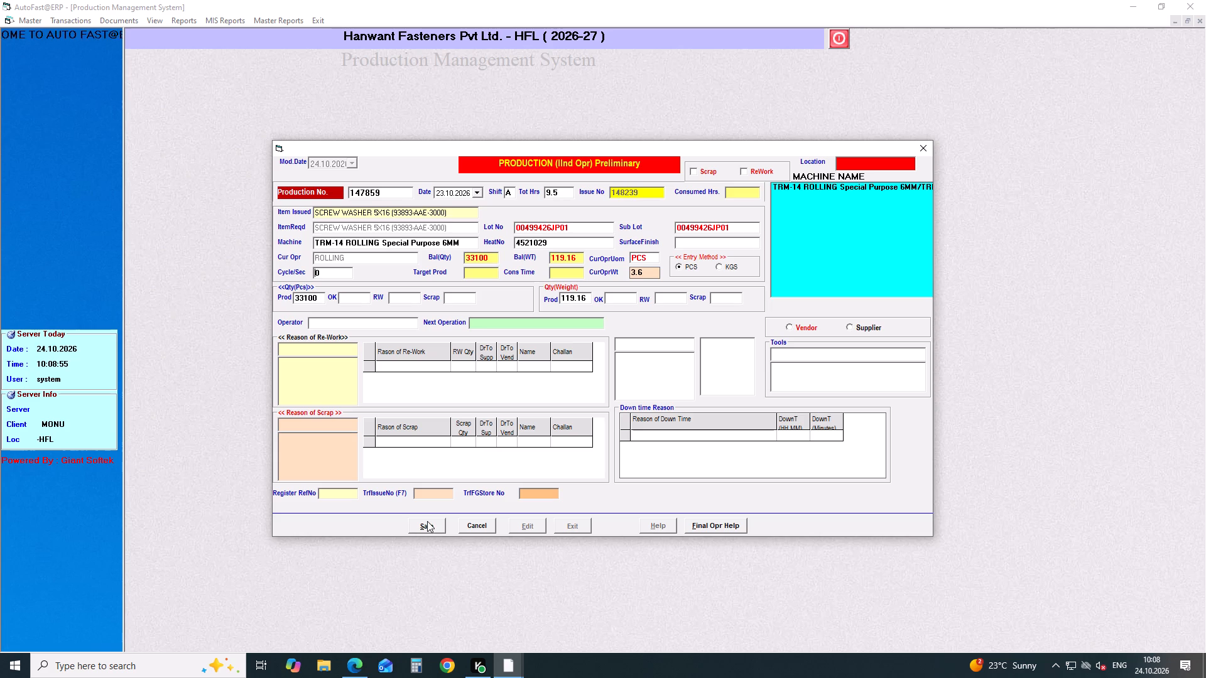
Set the cycle time of the issue 148239 entry to 01 second, choose the first-listed H-KR operator, and save the entry.
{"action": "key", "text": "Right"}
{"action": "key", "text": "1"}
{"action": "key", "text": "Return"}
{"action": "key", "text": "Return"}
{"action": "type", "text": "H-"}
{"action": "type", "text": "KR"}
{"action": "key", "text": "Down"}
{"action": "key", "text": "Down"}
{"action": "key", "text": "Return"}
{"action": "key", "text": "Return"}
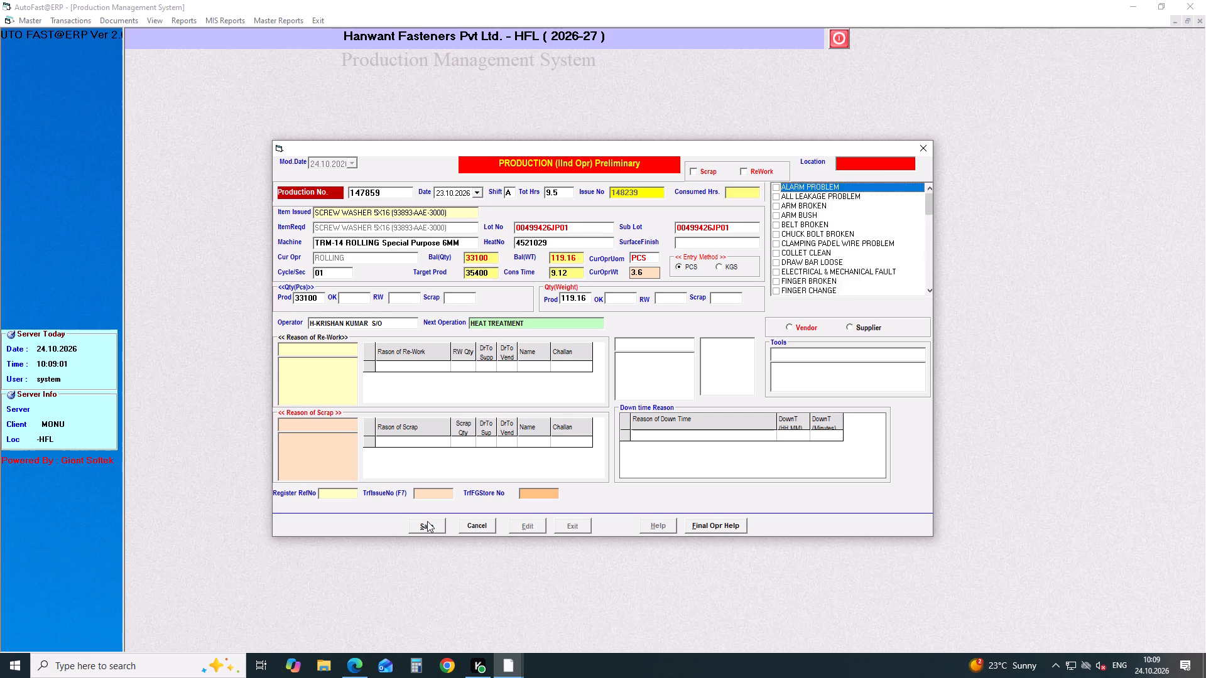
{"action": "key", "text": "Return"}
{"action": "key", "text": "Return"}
{"action": "left_click", "coordinate": [428, 521]}
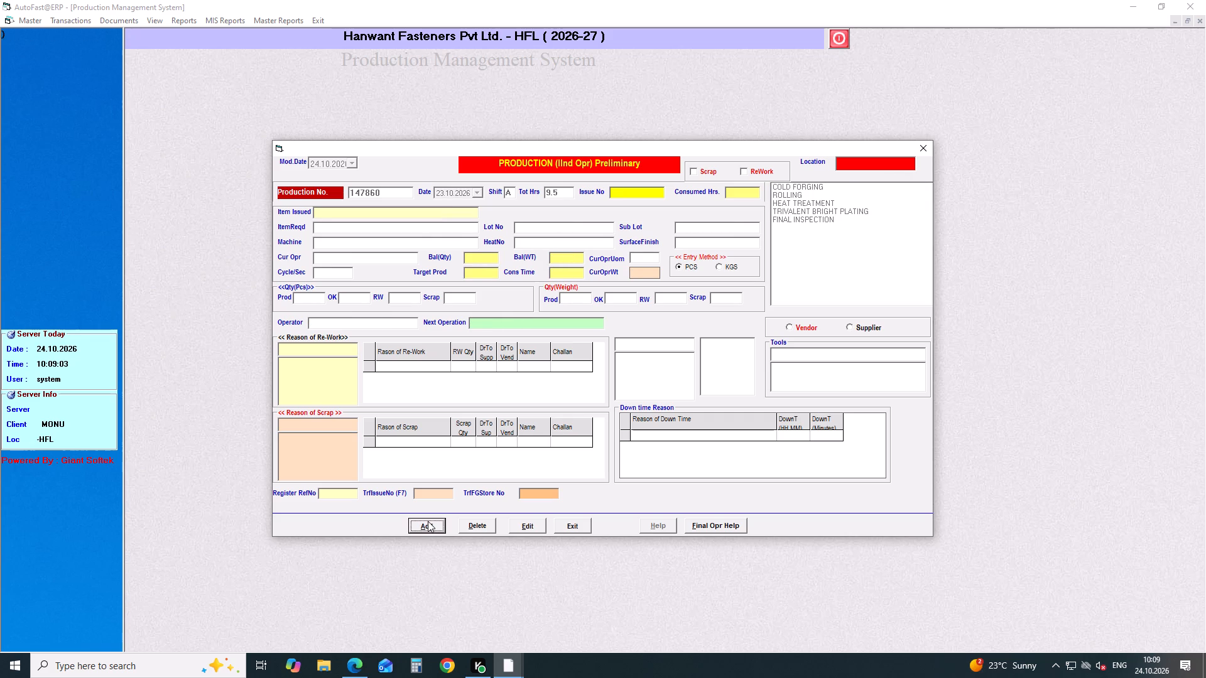
Add a production entry dated 23.10.2026 for shift A with 9.5 total hours and load issue number 148240 into it.
{"action": "key", "text": "Return"}
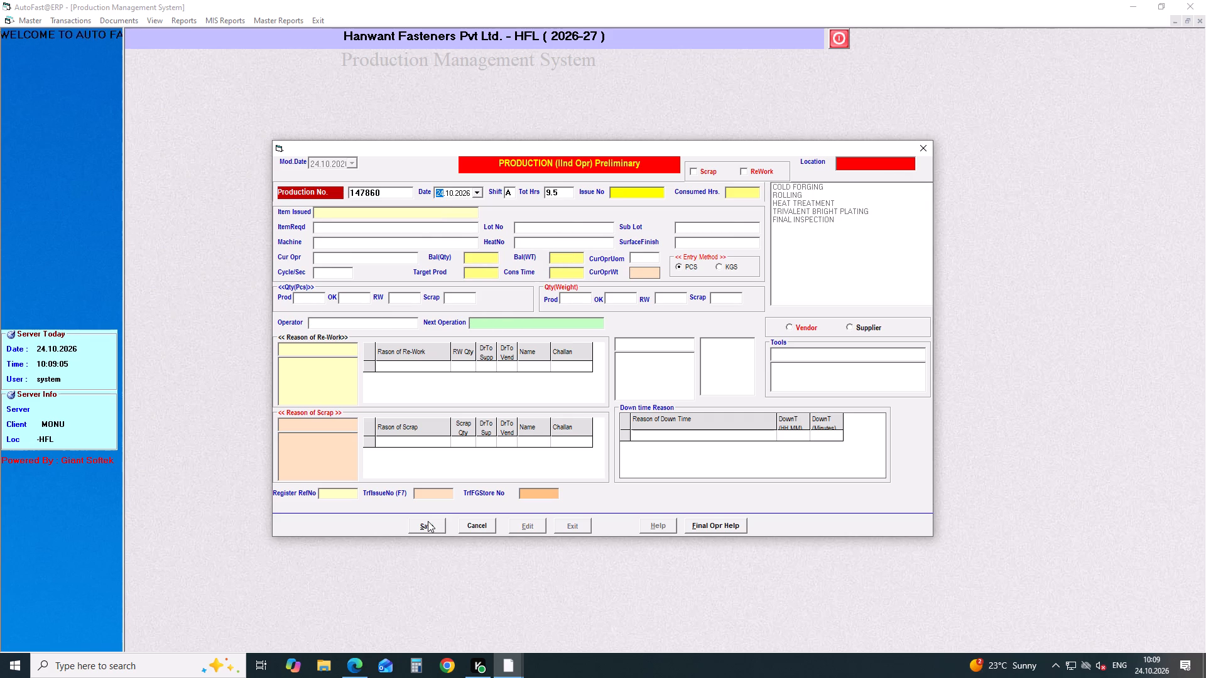
{"action": "key", "text": "Down"}
{"action": "key", "text": "Return"}
{"action": "key", "text": "Return"}
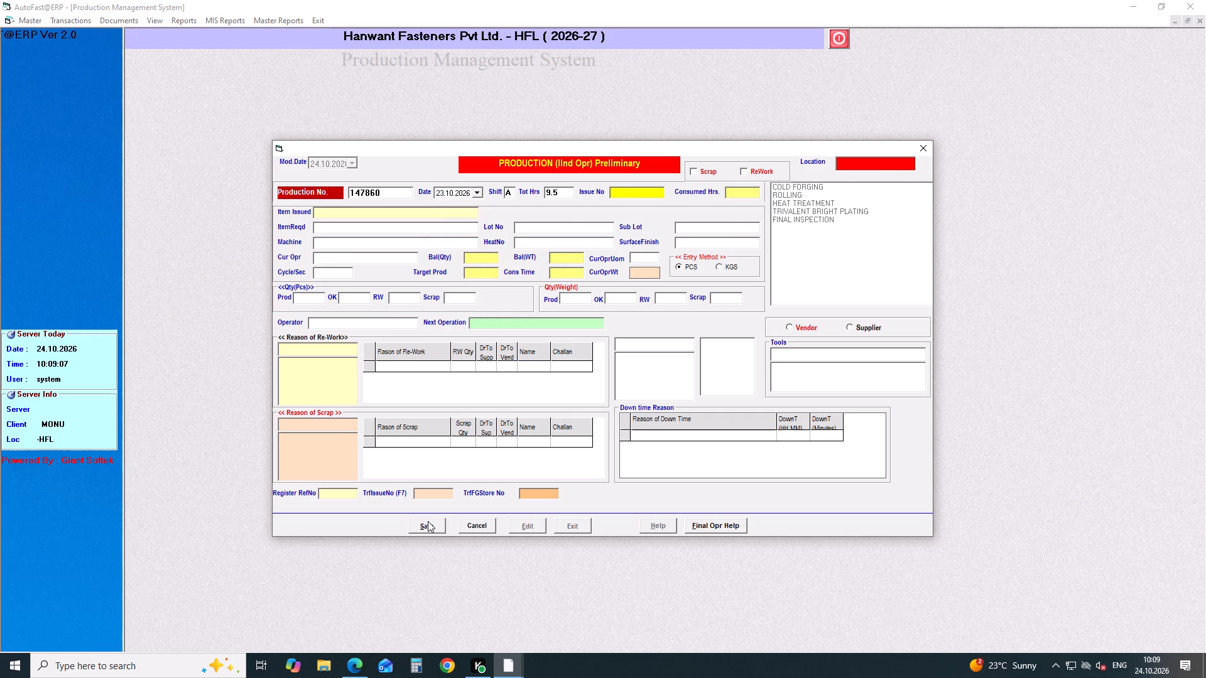
{"action": "key", "text": "Return"}
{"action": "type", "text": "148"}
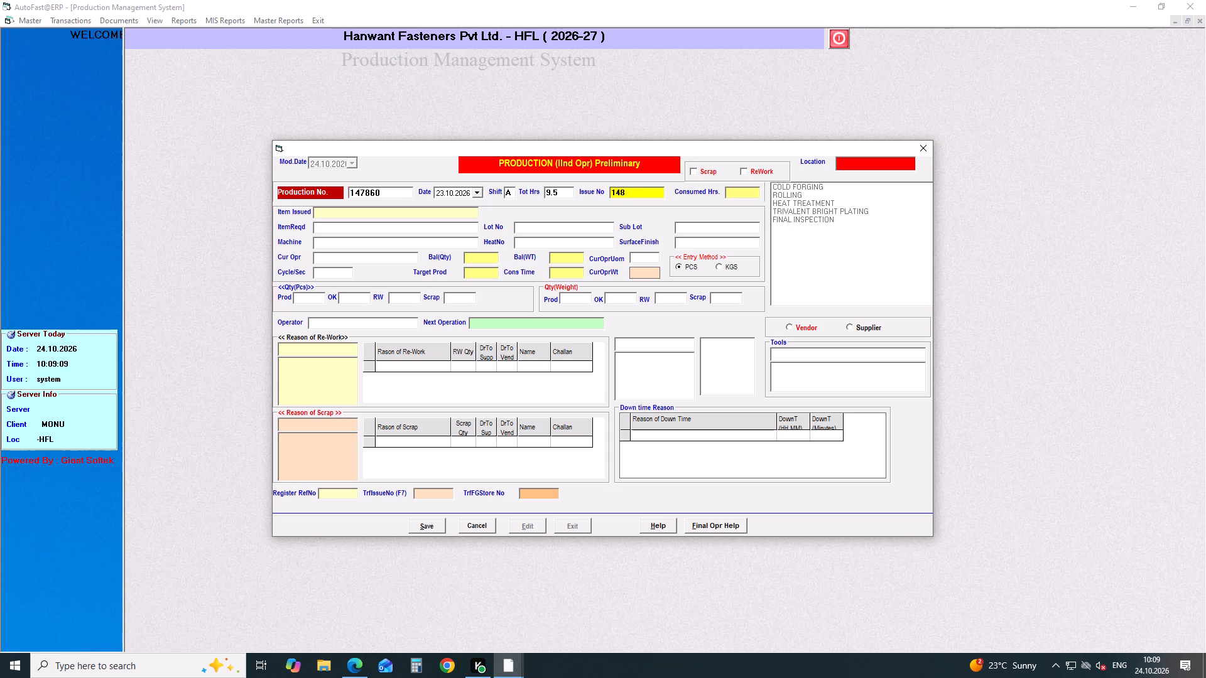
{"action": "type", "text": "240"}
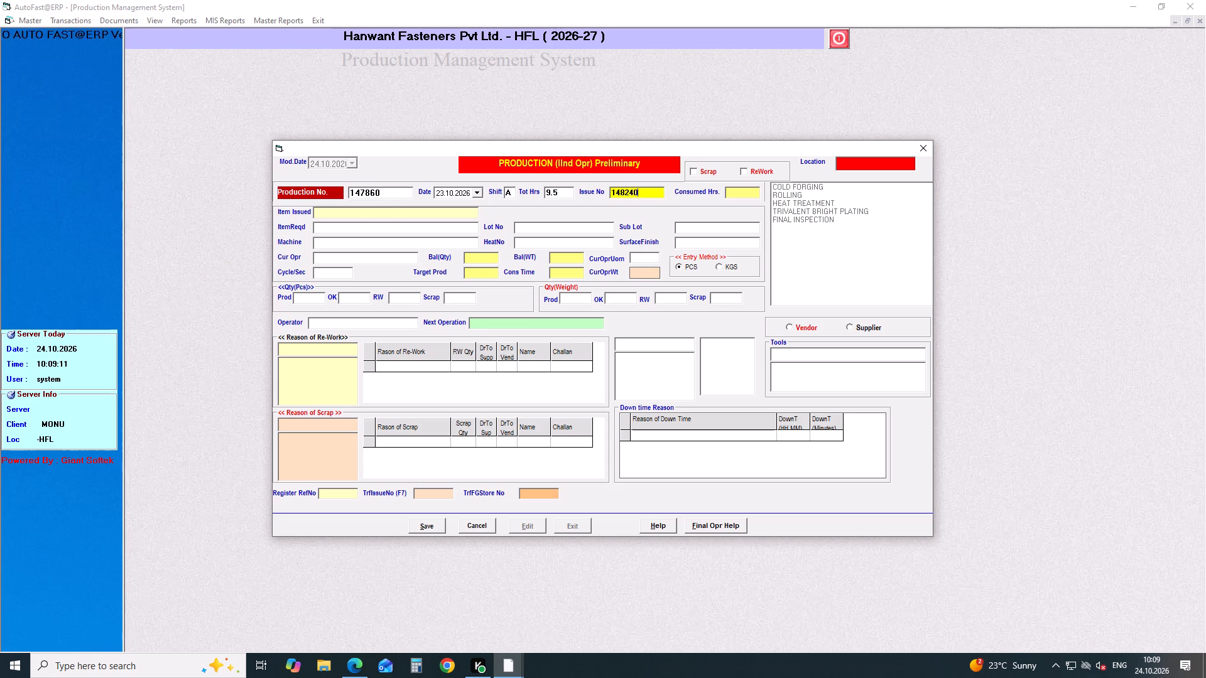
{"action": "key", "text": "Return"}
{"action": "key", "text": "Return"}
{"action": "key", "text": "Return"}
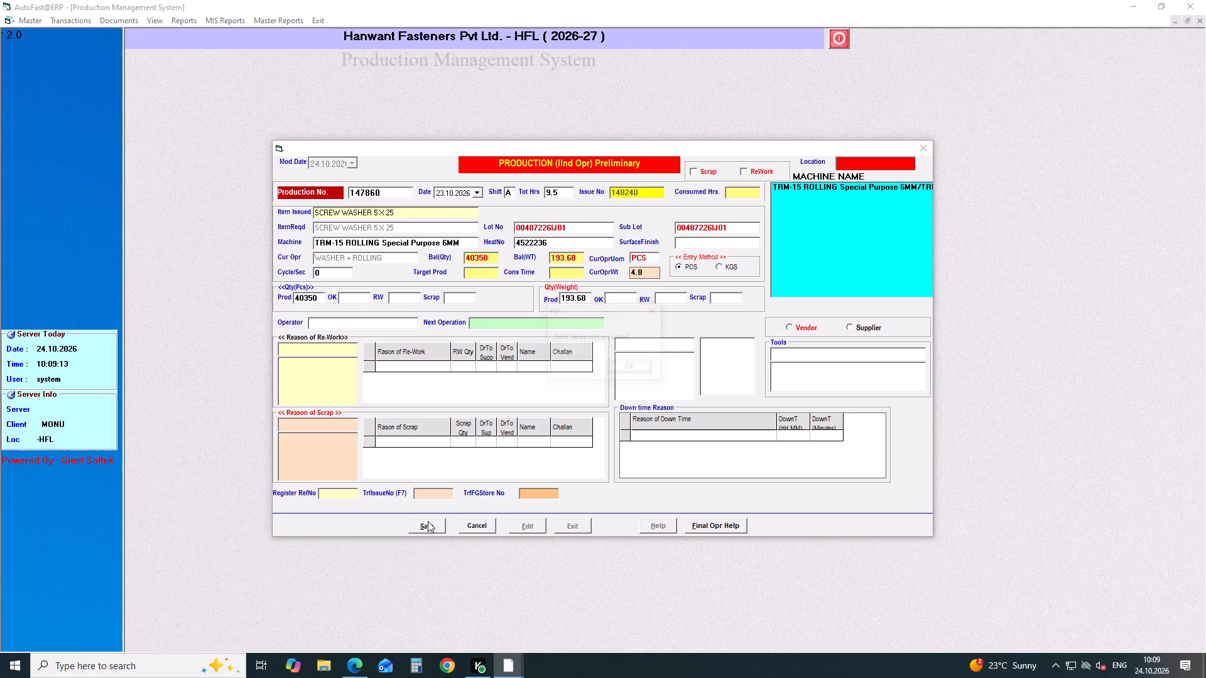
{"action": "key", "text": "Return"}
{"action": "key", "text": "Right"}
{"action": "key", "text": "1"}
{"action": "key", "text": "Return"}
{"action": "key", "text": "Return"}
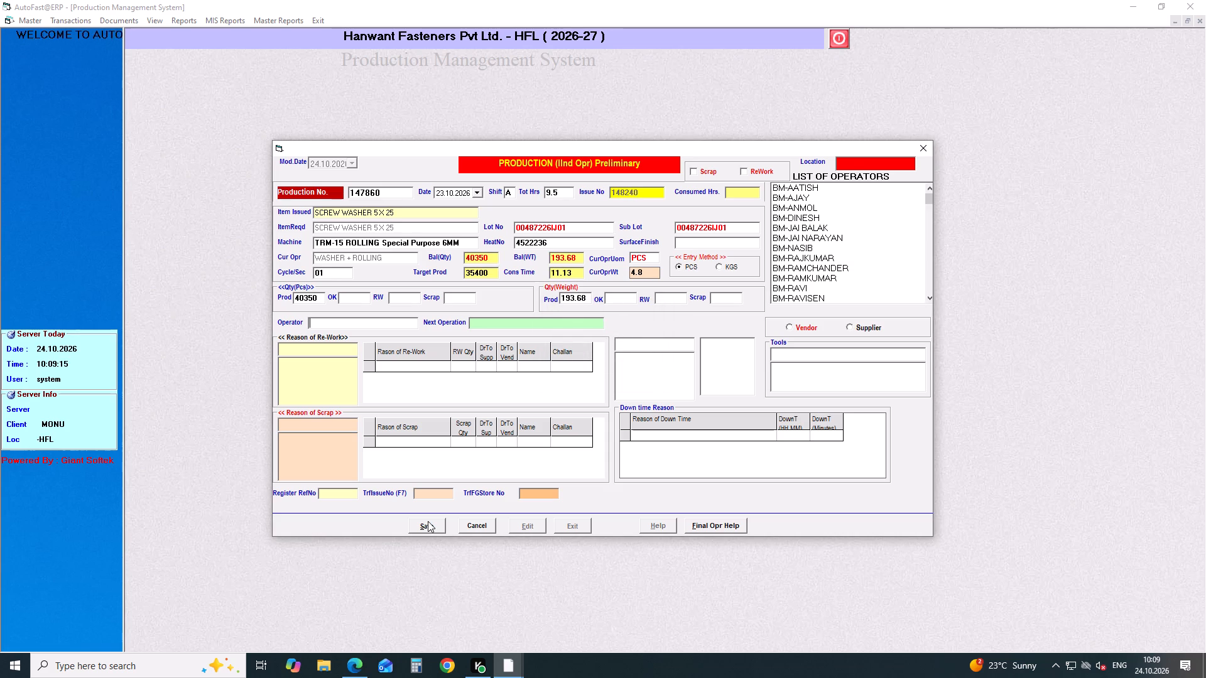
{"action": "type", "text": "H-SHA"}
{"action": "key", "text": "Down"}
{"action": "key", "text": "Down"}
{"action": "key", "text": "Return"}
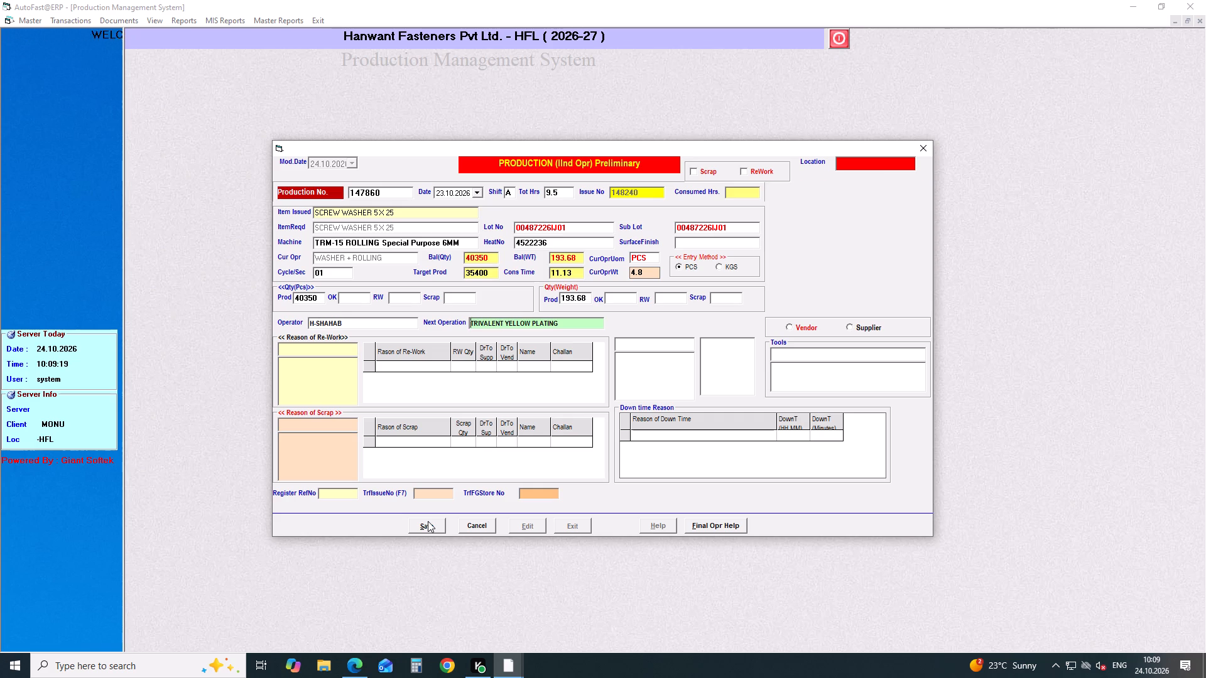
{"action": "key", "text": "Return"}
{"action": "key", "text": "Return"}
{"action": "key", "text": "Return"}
{"action": "left_click", "coordinate": [428, 521]}
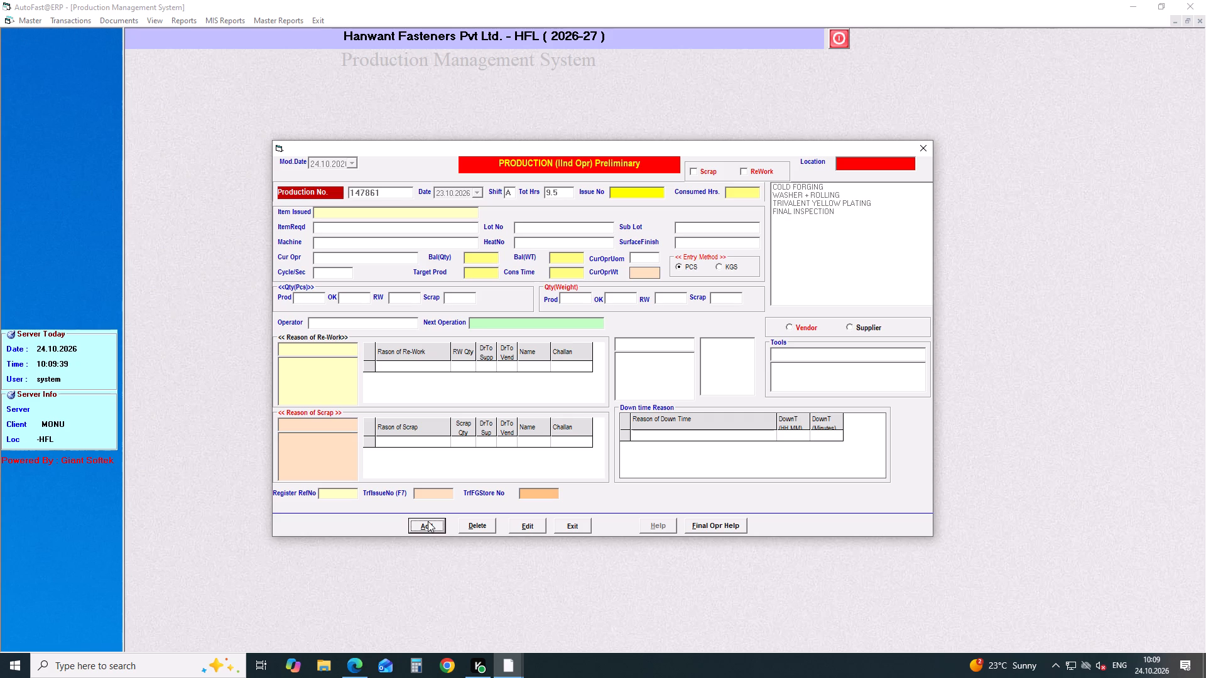
Add a production entry dated 23.10.2026 for shift A with 4 total hours.
{"action": "key", "text": "Return"}
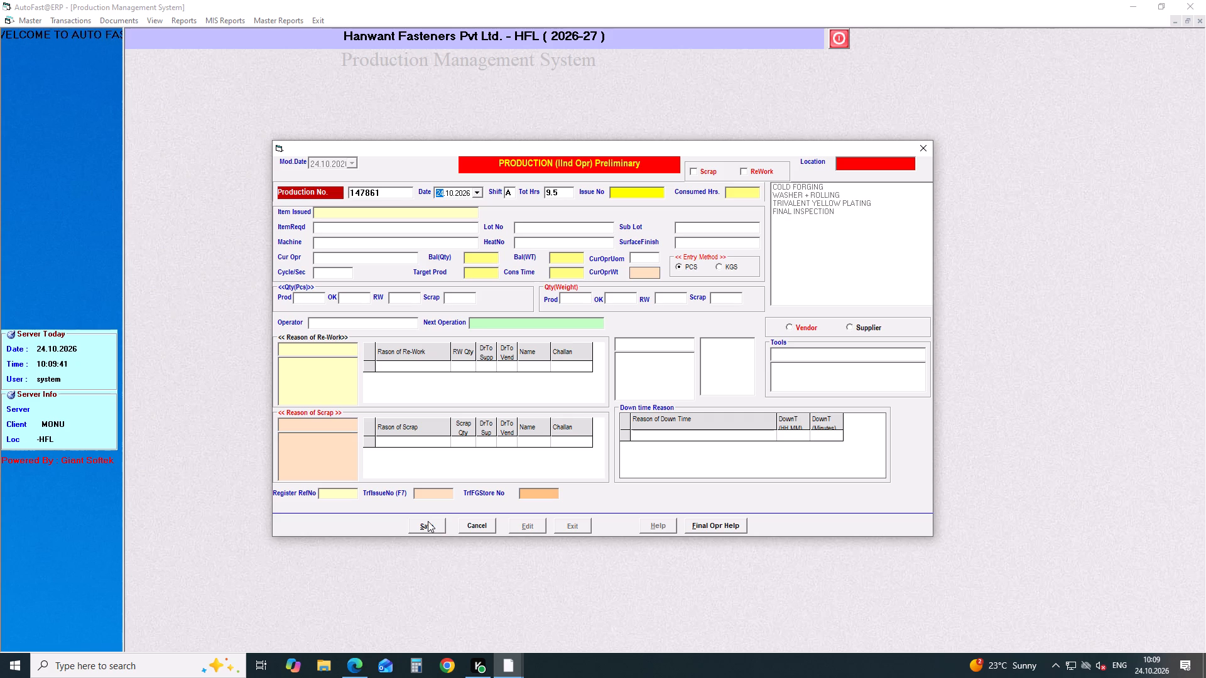
{"action": "key", "text": "Down"}
{"action": "key", "text": "Return"}
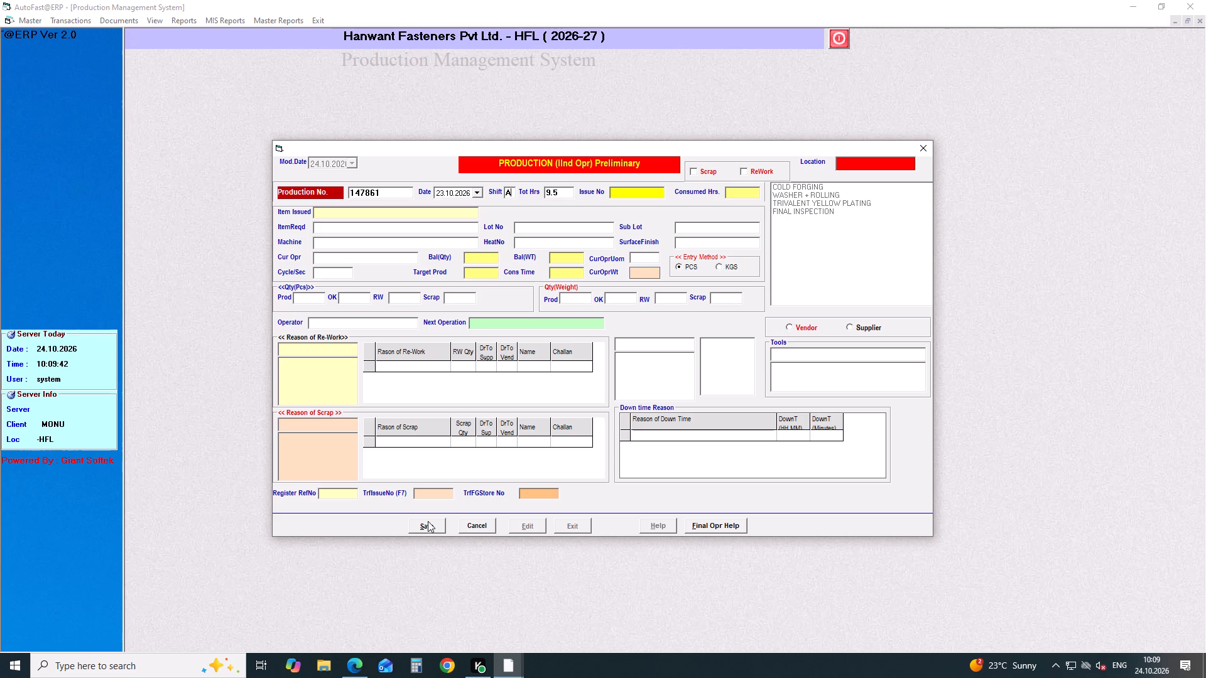
{"action": "key", "text": "Return"}
{"action": "key", "text": "BackSpace"}
{"action": "key", "text": "BackSpace"}
{"action": "key", "text": "BackSpace"}
{"action": "key", "text": "BackSpace"}
{"action": "key", "text": "BackSpace"}
{"action": "key", "text": "BackSpace"}
{"action": "key", "text": "BackSpace"}
{"action": "key", "text": "4"}
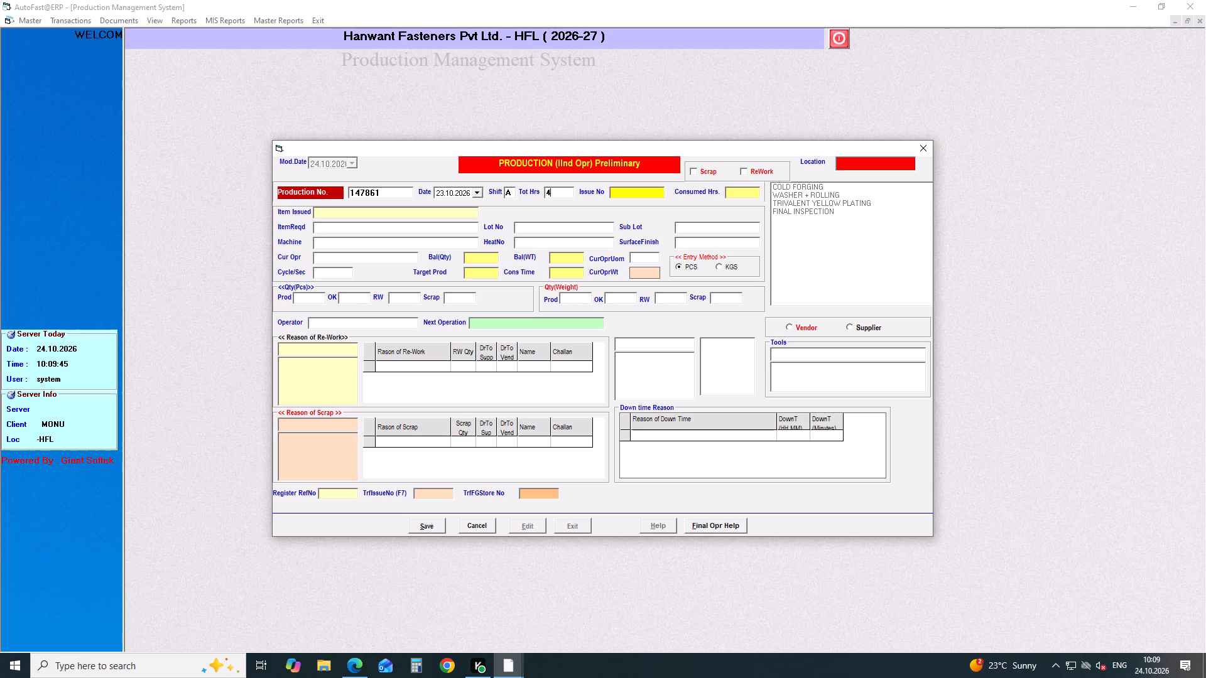
{"action": "key", "text": "Return"}
Load issue number 148248 with its item and machine details into the new production entry.
{"action": "type", "text": "147"}
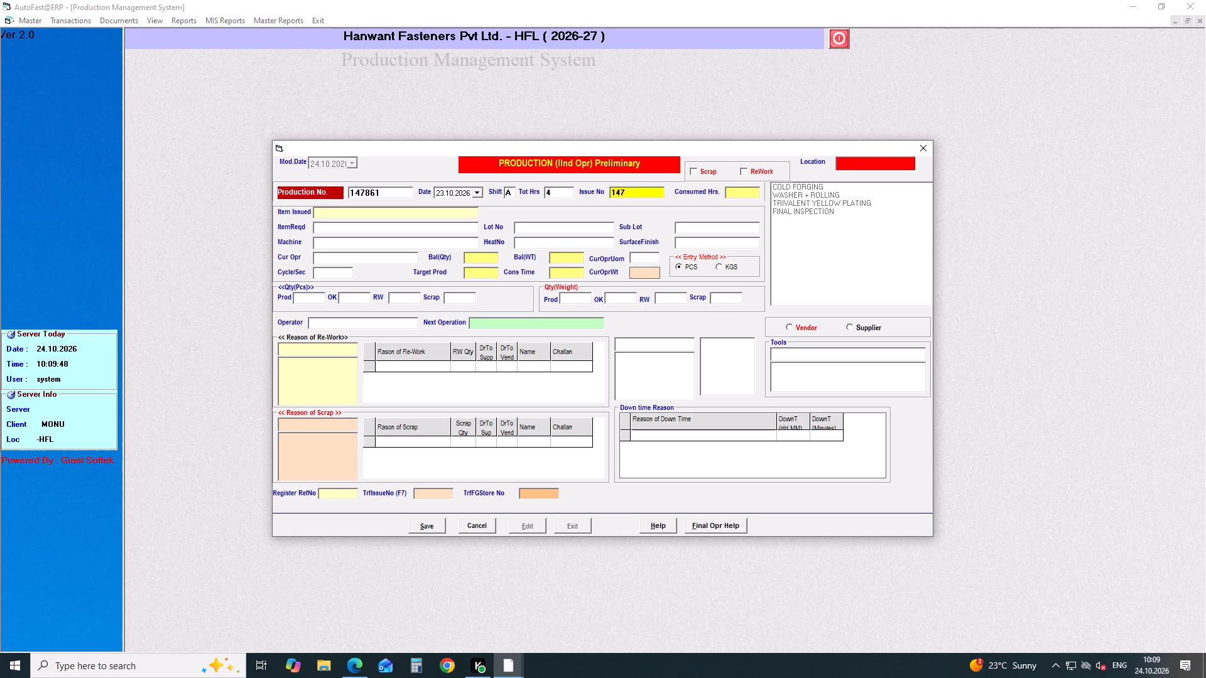
{"action": "key", "text": "BackSpace"}
{"action": "key", "text": "8"}
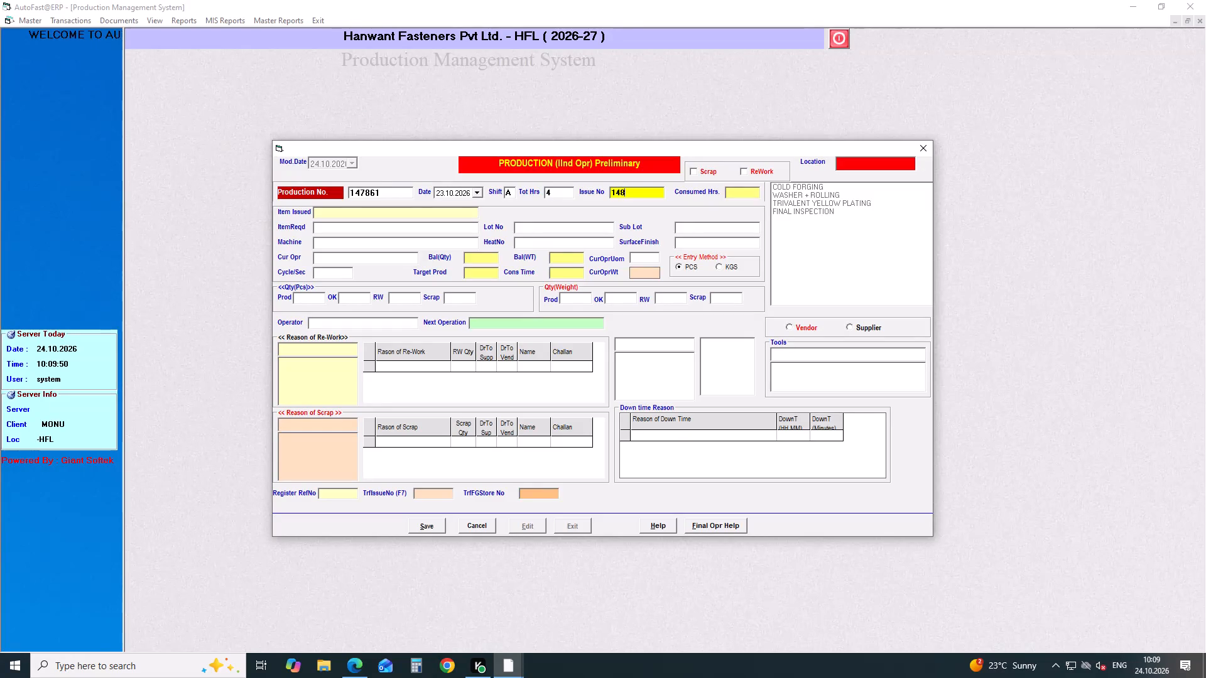
{"action": "type", "text": "248"}
{"action": "key", "text": "Return"}
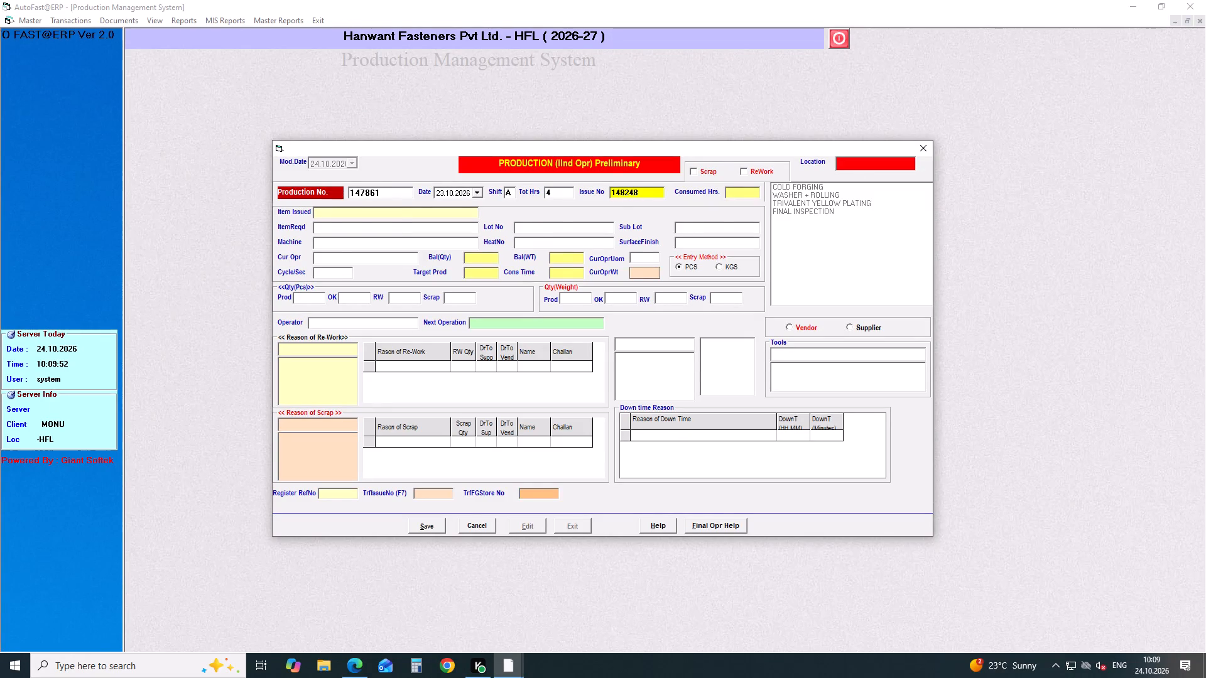
{"action": "key", "text": "Return"}
Set the cycle time of the issue 148248 entry to 01 second, choose the operator listed for H-SHIV, and save the entry.
{"action": "key", "text": "Right"}
{"action": "key", "text": "1"}
{"action": "key", "text": "Return"}
{"action": "key", "text": "Return"}
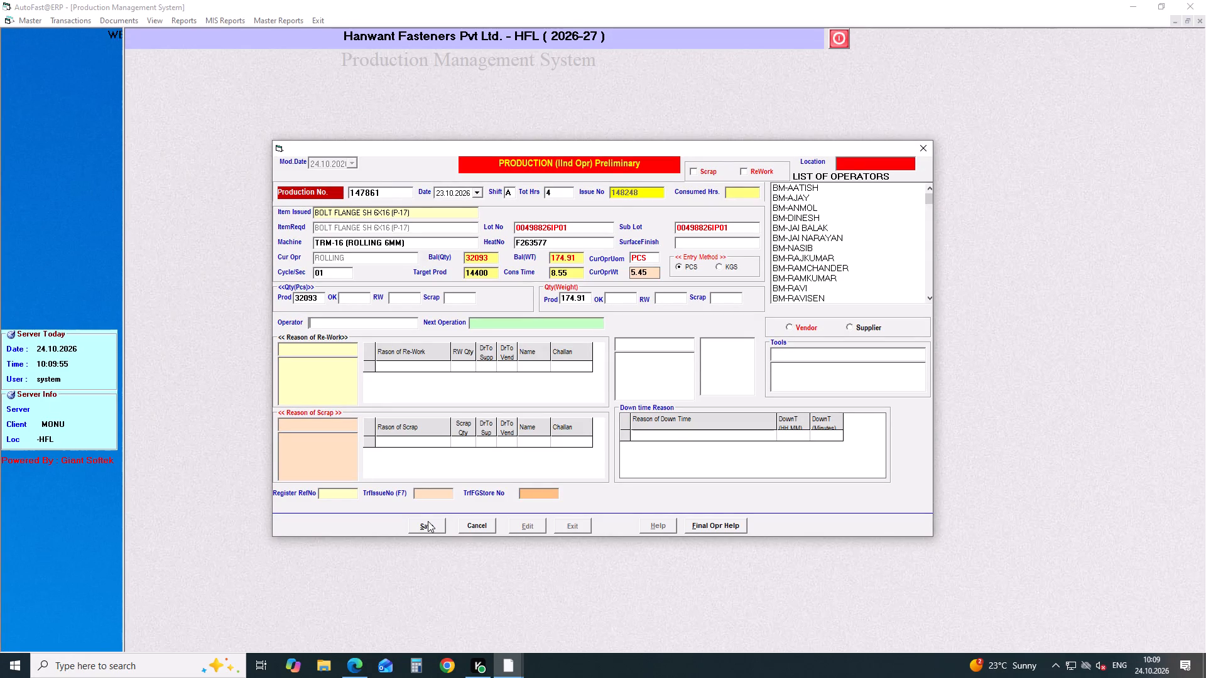
{"action": "type", "text": "H-"}
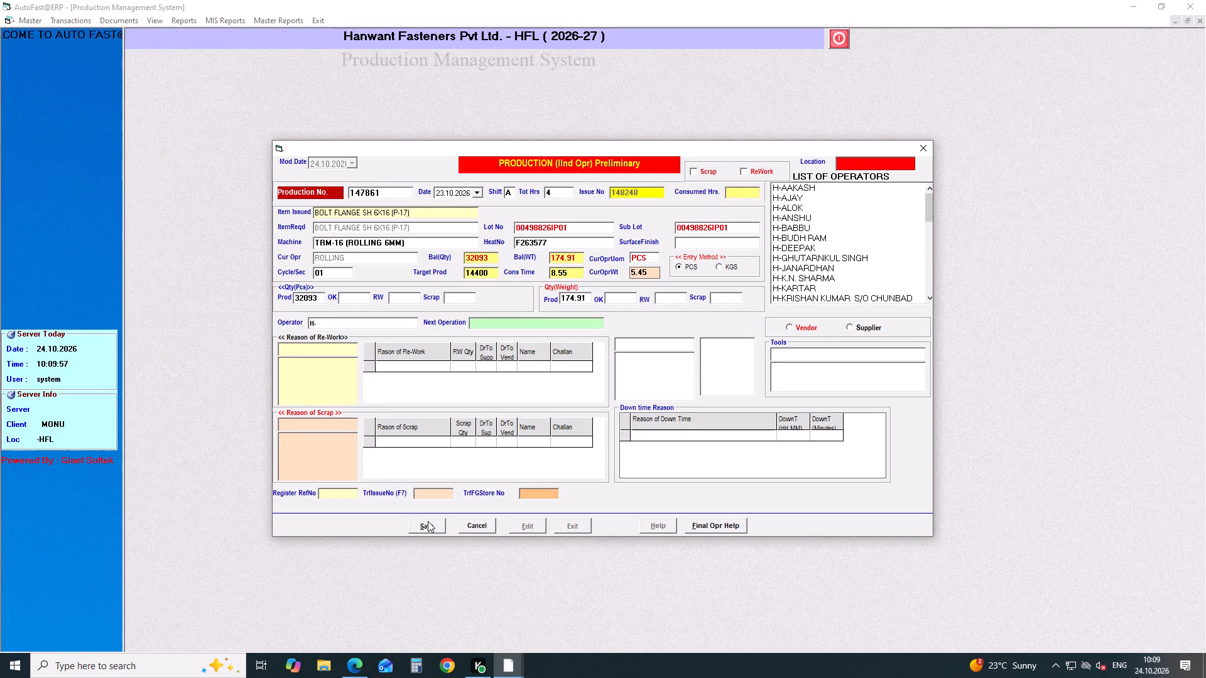
{"action": "type", "text": "SHIV"}
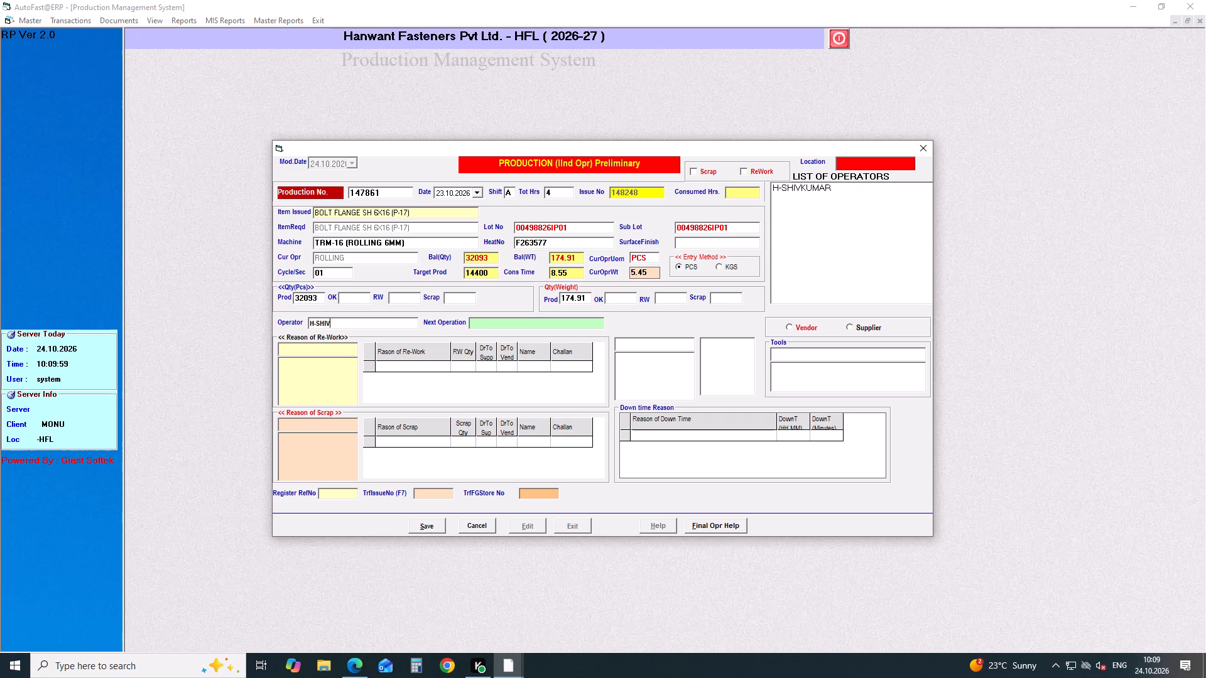
{"action": "key", "text": "Down"}
{"action": "key", "text": "Down"}
{"action": "key", "text": "Return"}
{"action": "key", "text": "Return"}
{"action": "key", "text": "Return"}
{"action": "key", "text": "Return"}
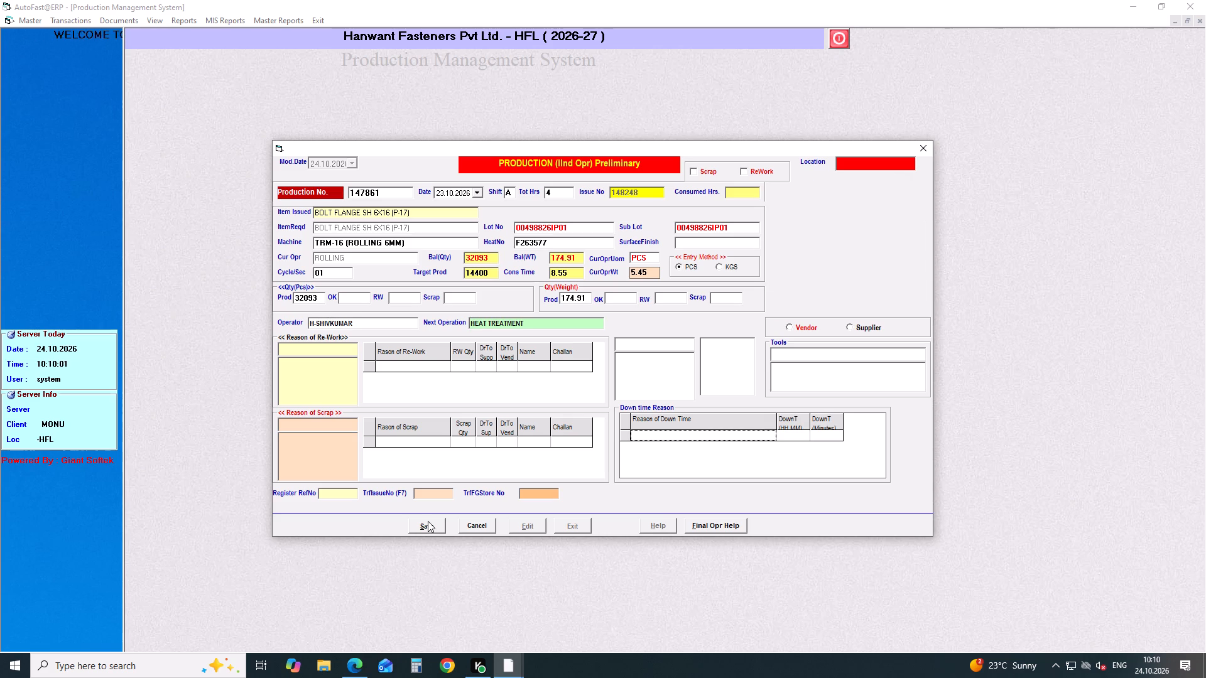
{"action": "left_click", "coordinate": [428, 521]}
Add a production entry dated 23.10.2026 for shift A with 4 total hours and load issue number 148250 into it.
{"action": "key", "text": "Return"}
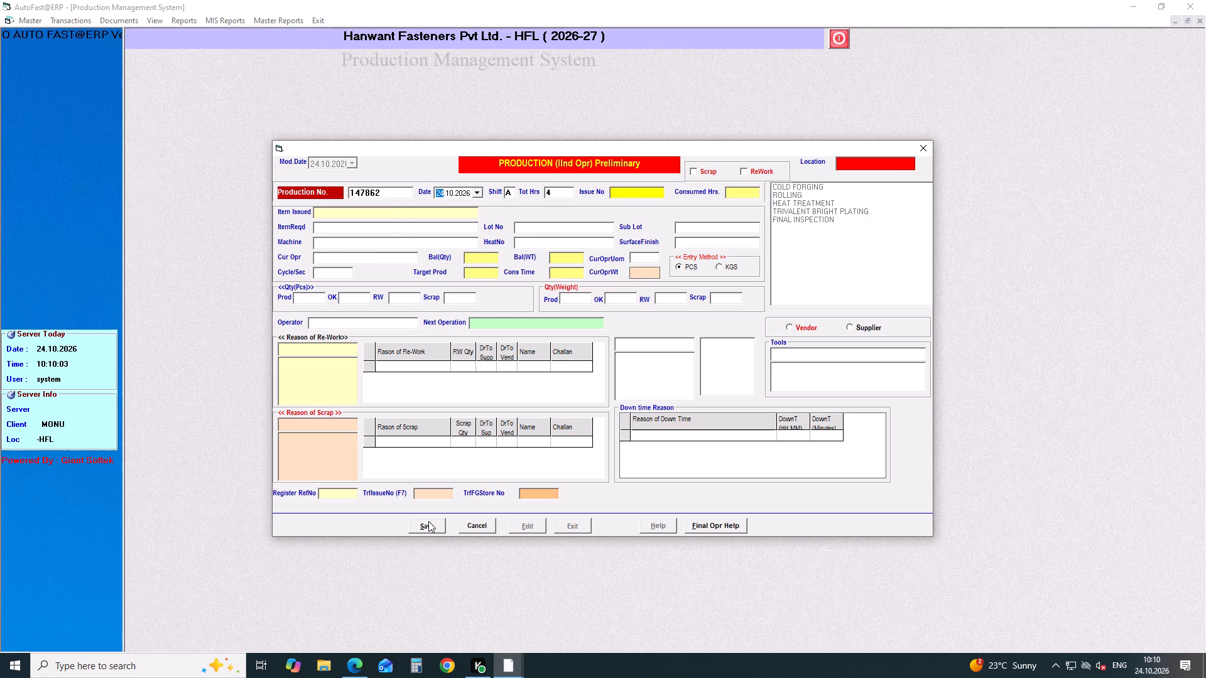
{"action": "key", "text": "Down"}
{"action": "key", "text": "Return"}
{"action": "key", "text": "Return"}
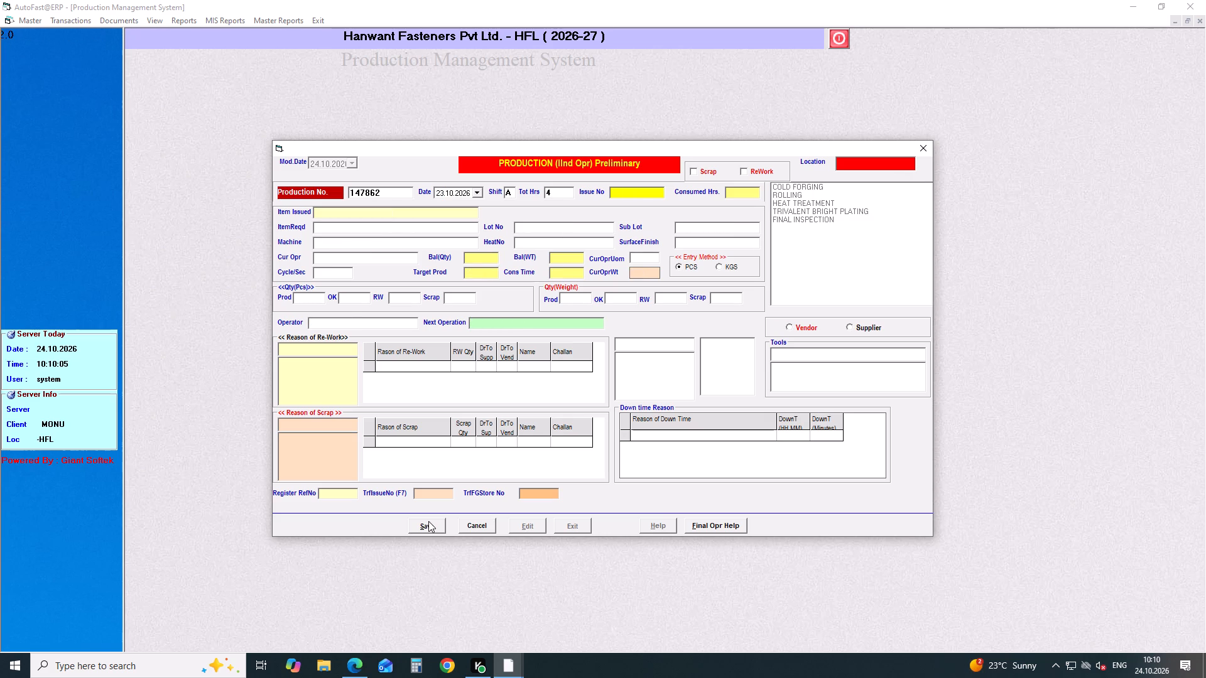
{"action": "key", "text": "Return"}
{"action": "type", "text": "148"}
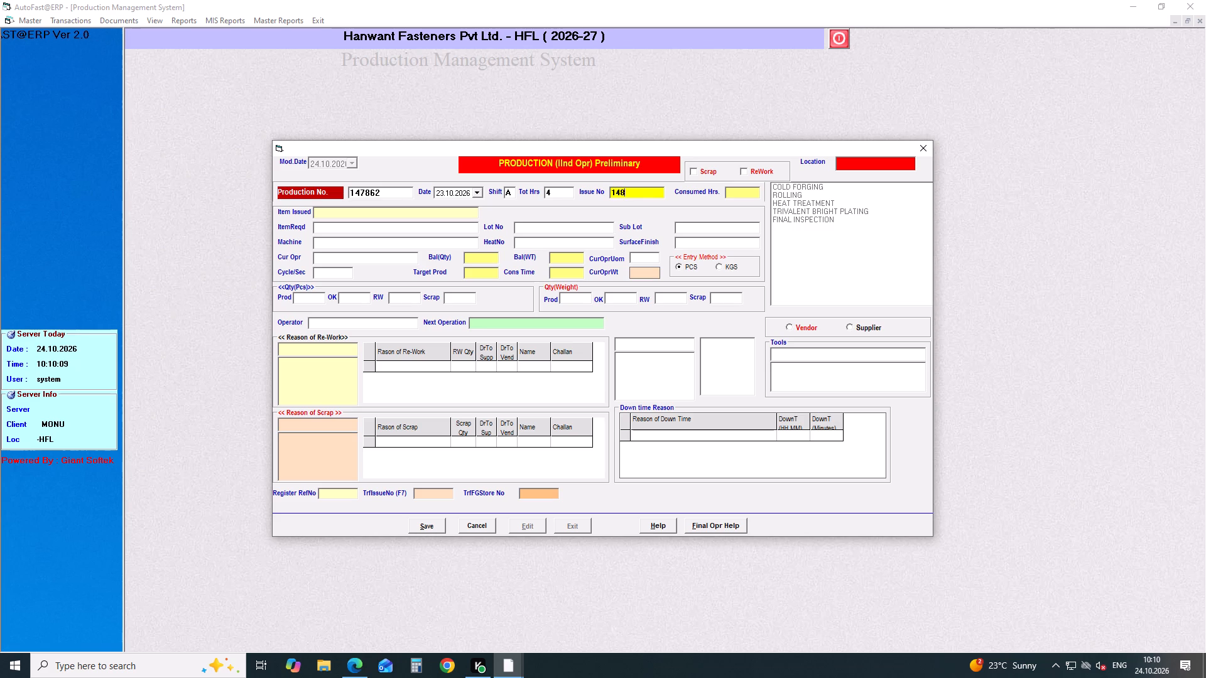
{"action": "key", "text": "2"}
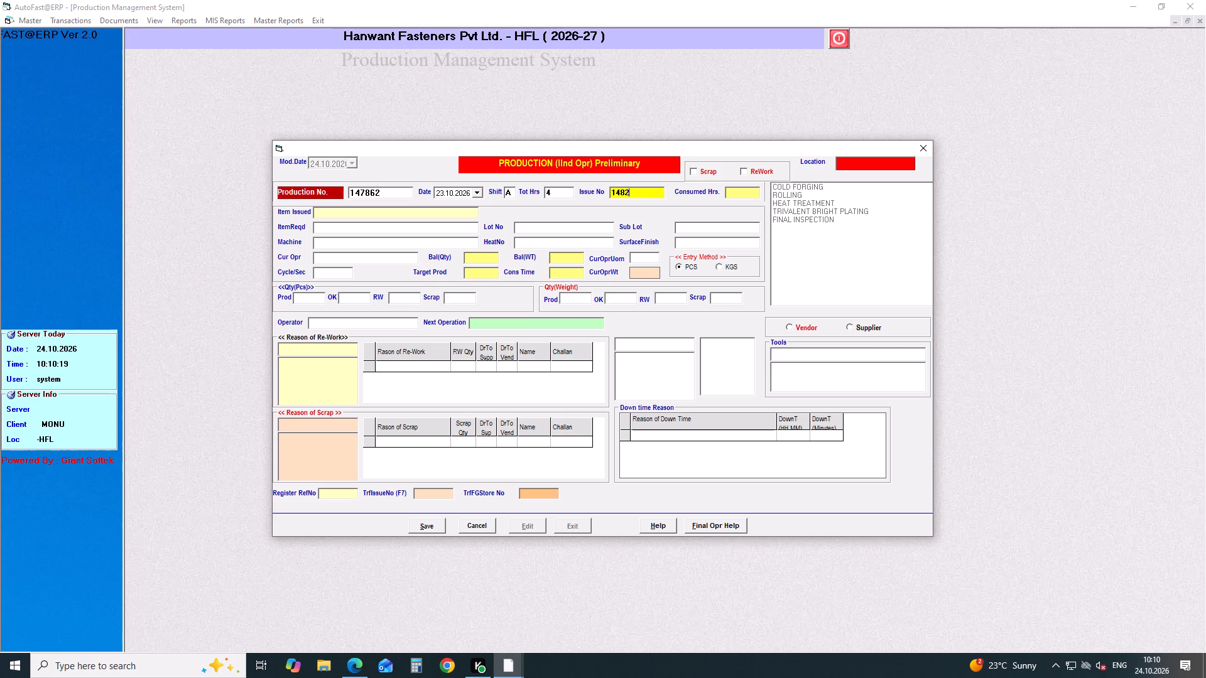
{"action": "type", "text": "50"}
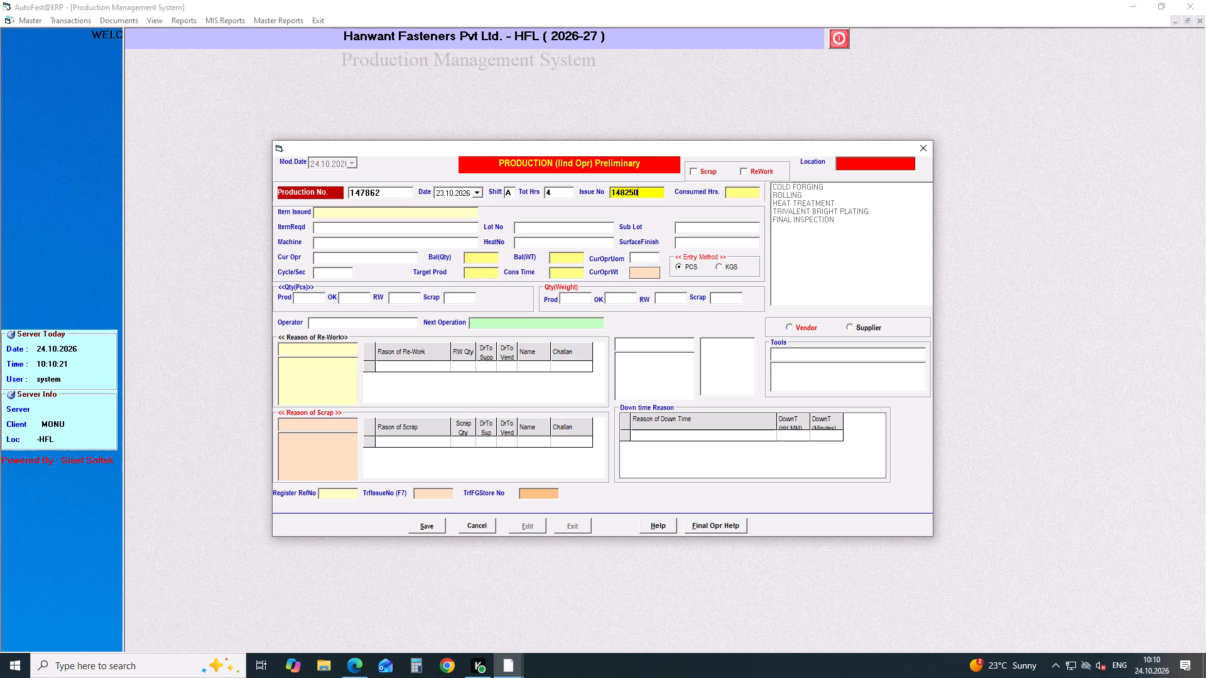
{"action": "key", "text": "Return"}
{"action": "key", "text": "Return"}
Set the cycle time of the issue 148250 entry to 01 second, choose the operator listed for H-SHI, and save the entry.
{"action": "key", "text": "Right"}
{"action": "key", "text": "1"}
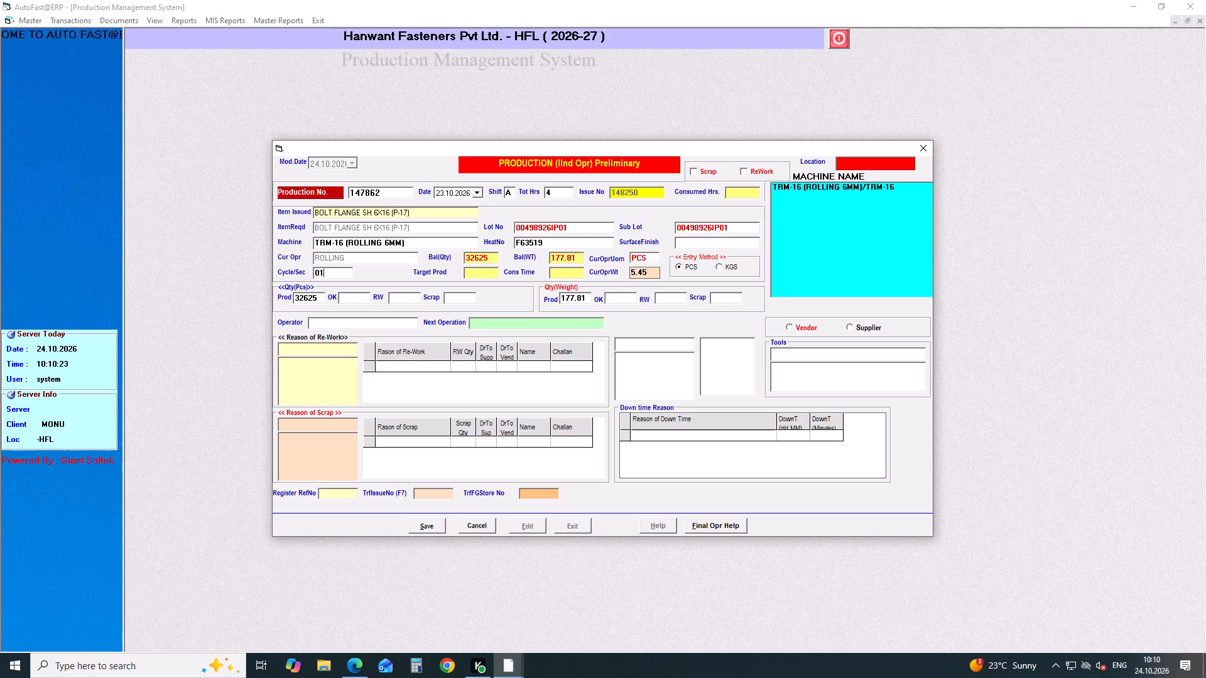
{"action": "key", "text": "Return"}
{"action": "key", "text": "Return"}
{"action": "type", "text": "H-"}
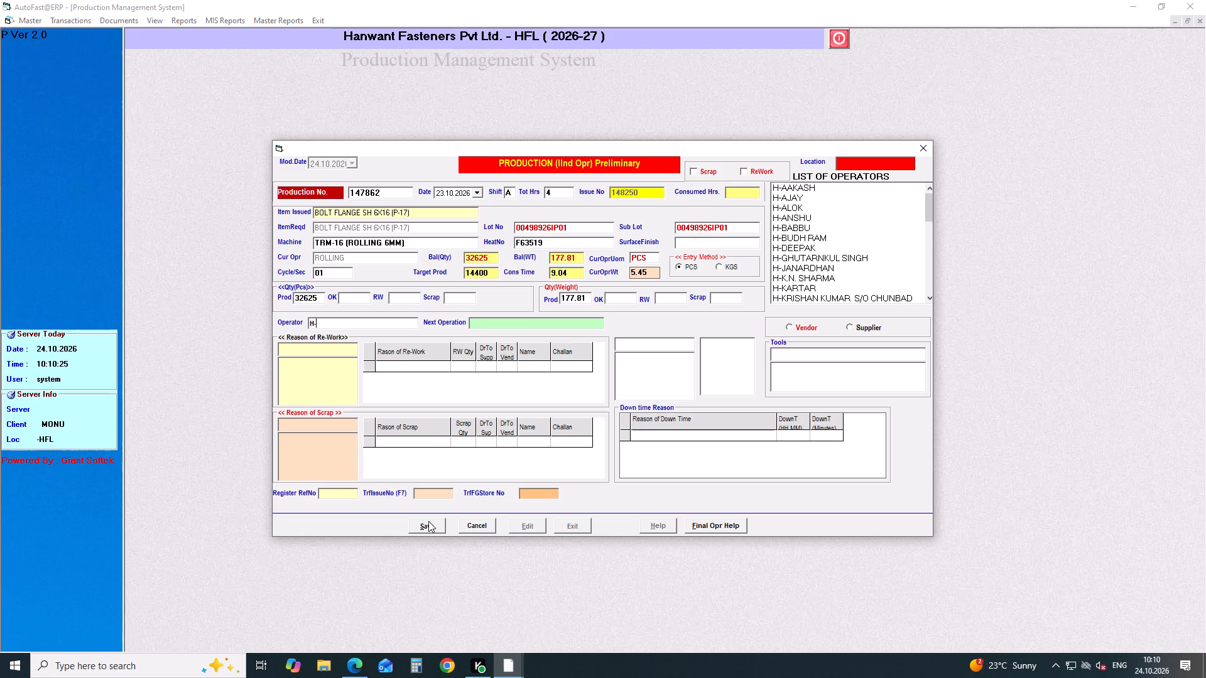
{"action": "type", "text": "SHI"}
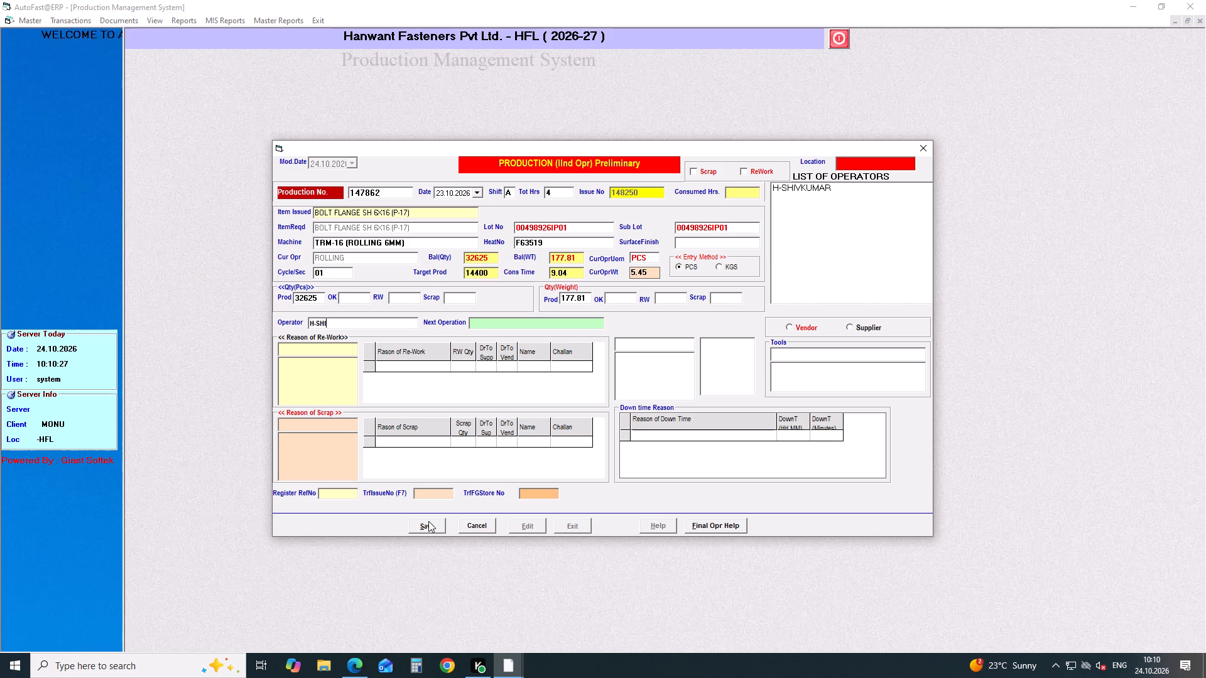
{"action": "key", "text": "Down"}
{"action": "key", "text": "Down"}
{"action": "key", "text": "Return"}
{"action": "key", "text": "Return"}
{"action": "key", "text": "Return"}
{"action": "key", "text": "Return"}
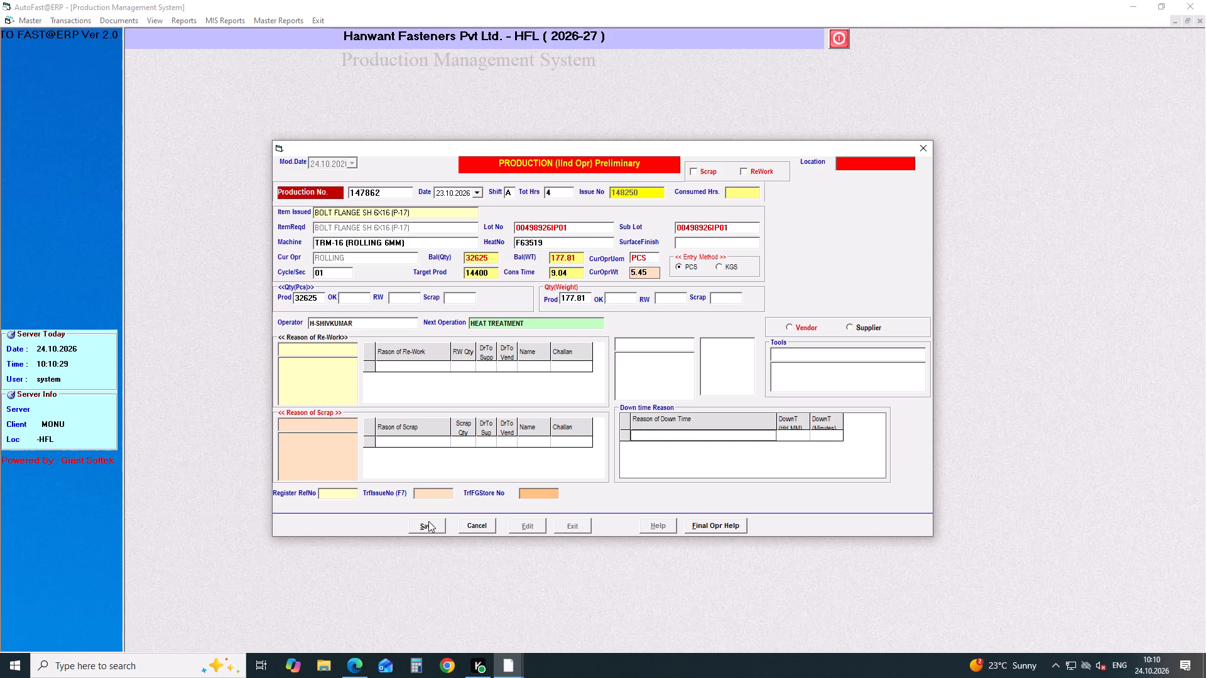
{"action": "left_click", "coordinate": [416, 522]}
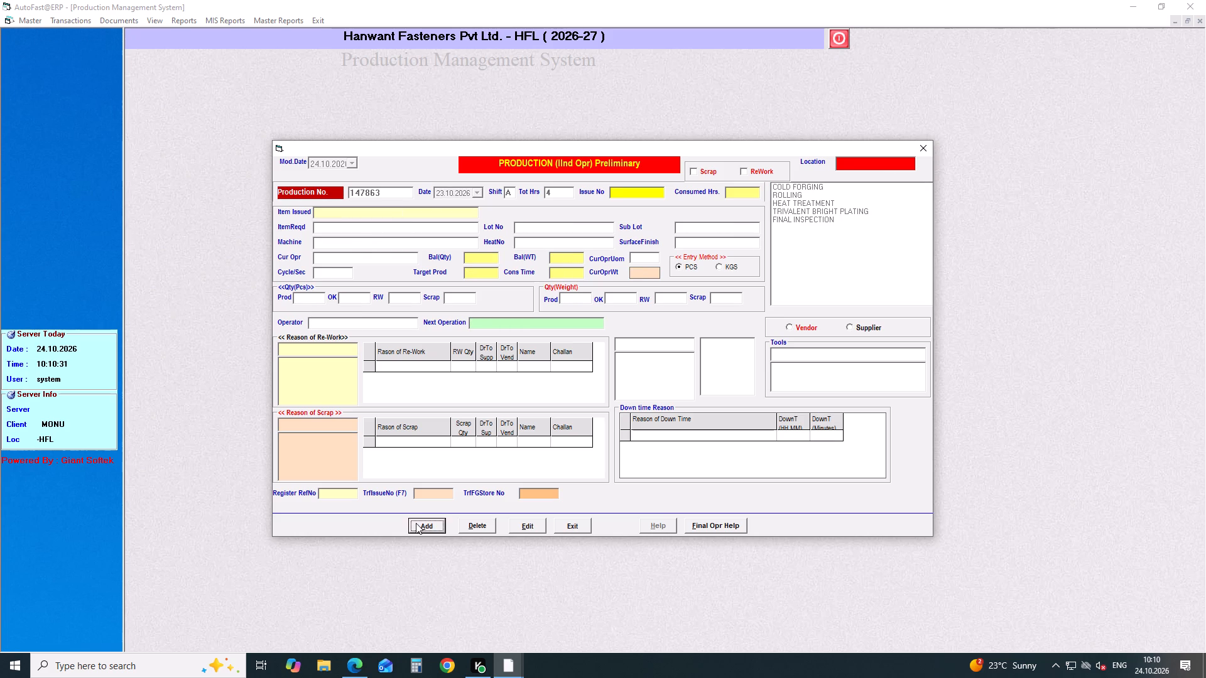
Add a production entry dated 23.10.2026 for shift A with 1 total hour and load issue number 148252 into it.
{"action": "key", "text": "Return"}
{"action": "key", "text": "Down"}
{"action": "key", "text": "Return"}
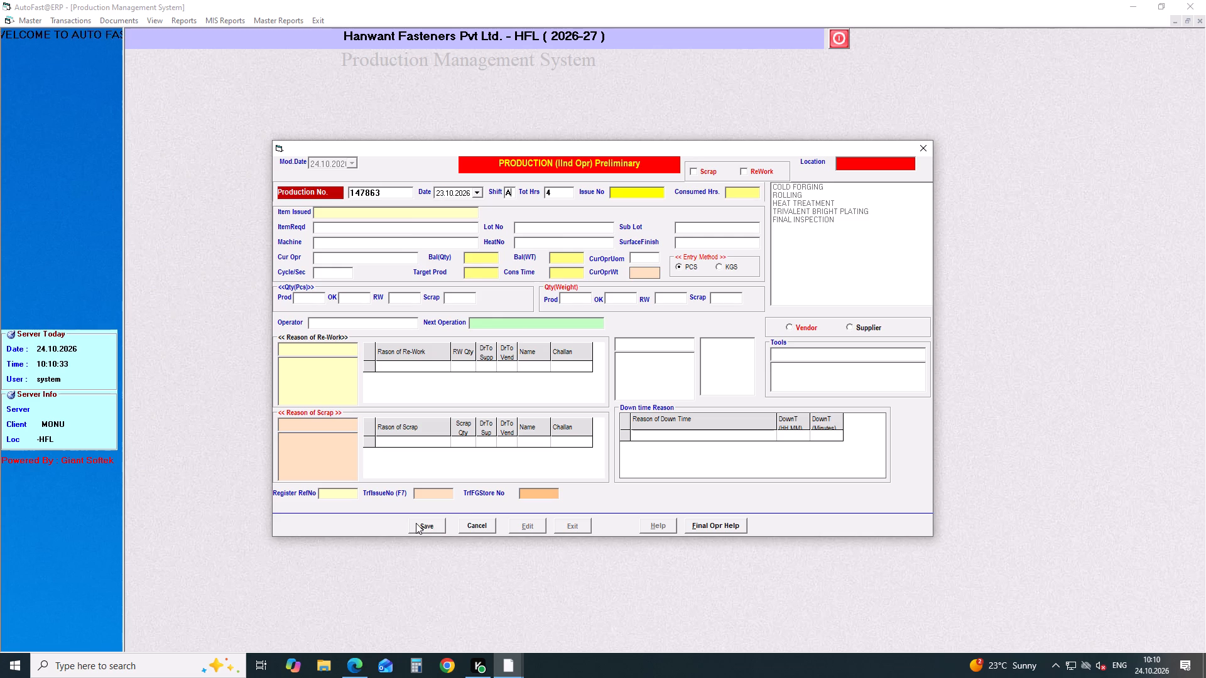
{"action": "key", "text": "Return"}
{"action": "key", "text": "BackSpace"}
{"action": "key", "text": "1"}
{"action": "key", "text": "Return"}
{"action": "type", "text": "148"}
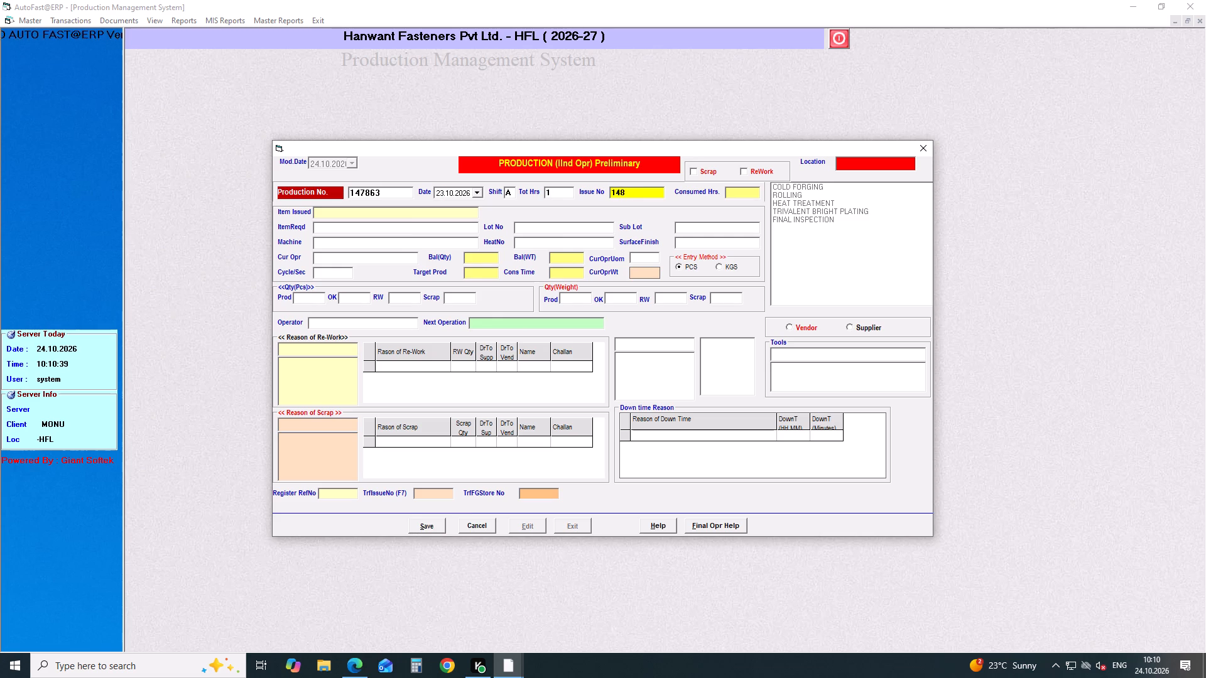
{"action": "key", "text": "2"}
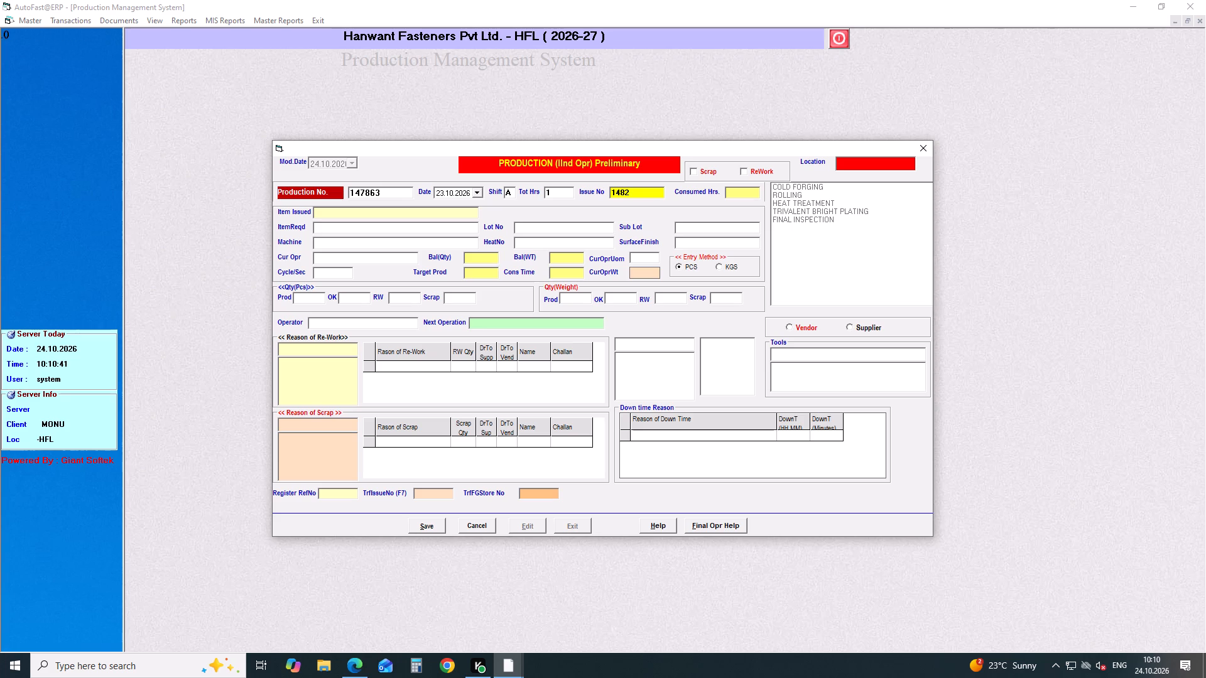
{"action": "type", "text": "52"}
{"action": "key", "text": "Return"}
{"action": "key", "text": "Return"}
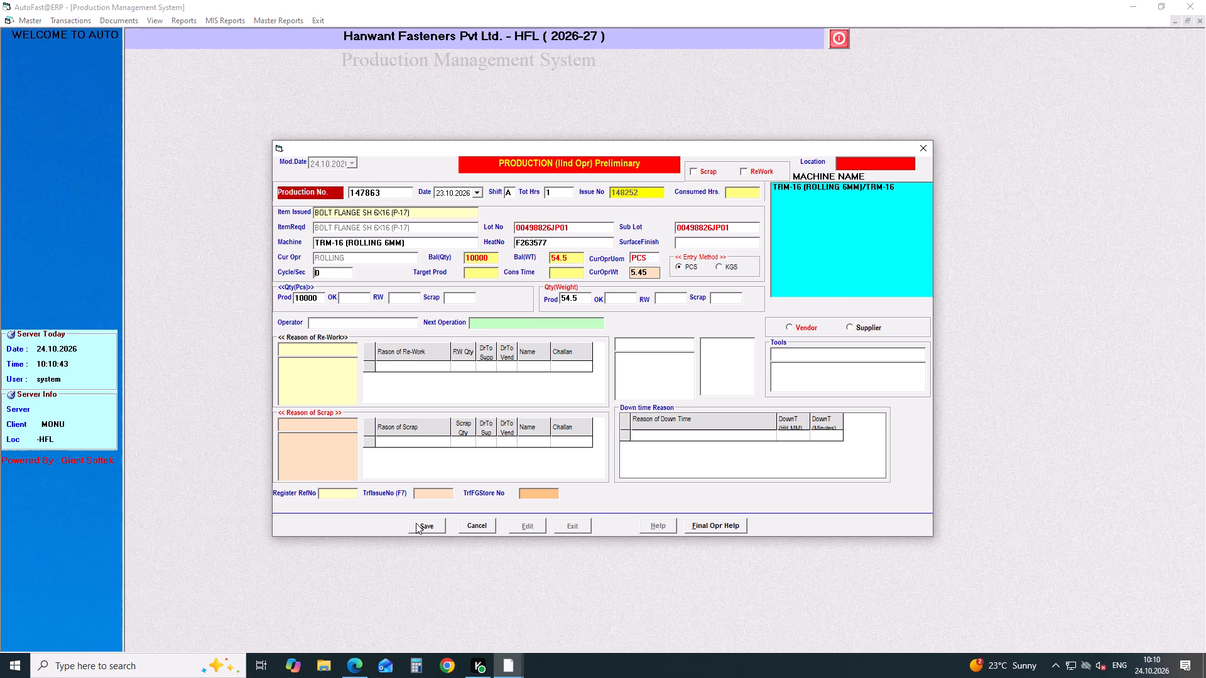
Set the cycle time of the issue 148252 entry to 01 second, choose the operator listed for H-SHI, and save the entry.
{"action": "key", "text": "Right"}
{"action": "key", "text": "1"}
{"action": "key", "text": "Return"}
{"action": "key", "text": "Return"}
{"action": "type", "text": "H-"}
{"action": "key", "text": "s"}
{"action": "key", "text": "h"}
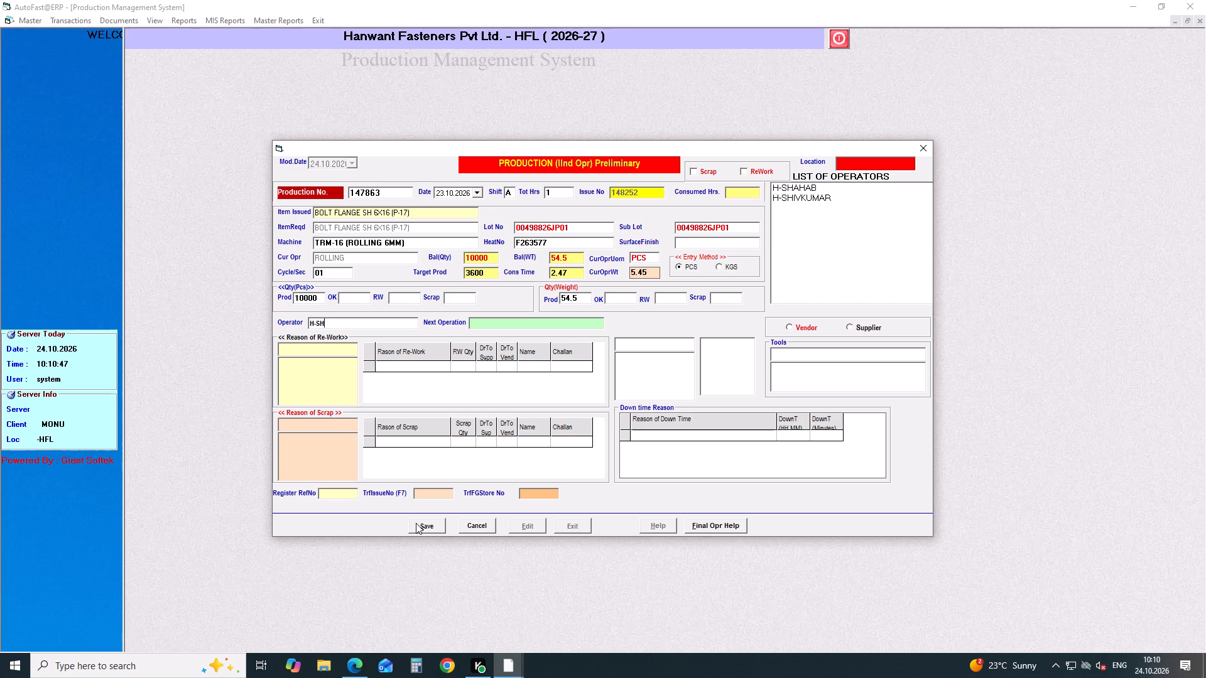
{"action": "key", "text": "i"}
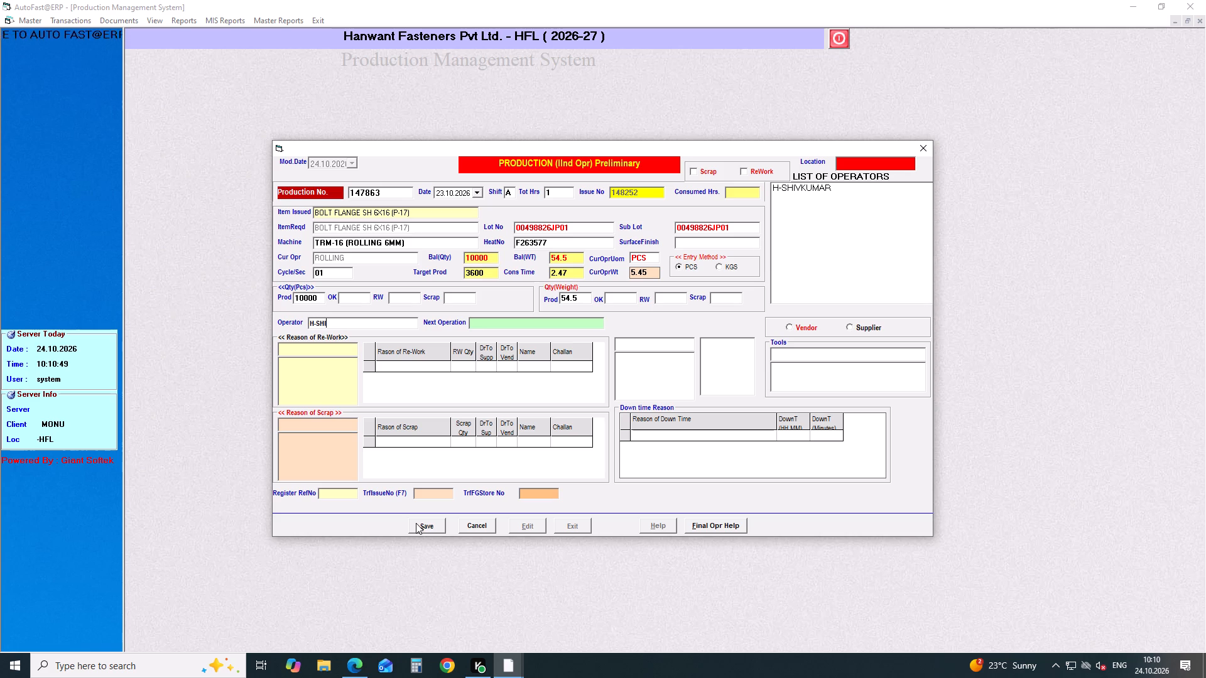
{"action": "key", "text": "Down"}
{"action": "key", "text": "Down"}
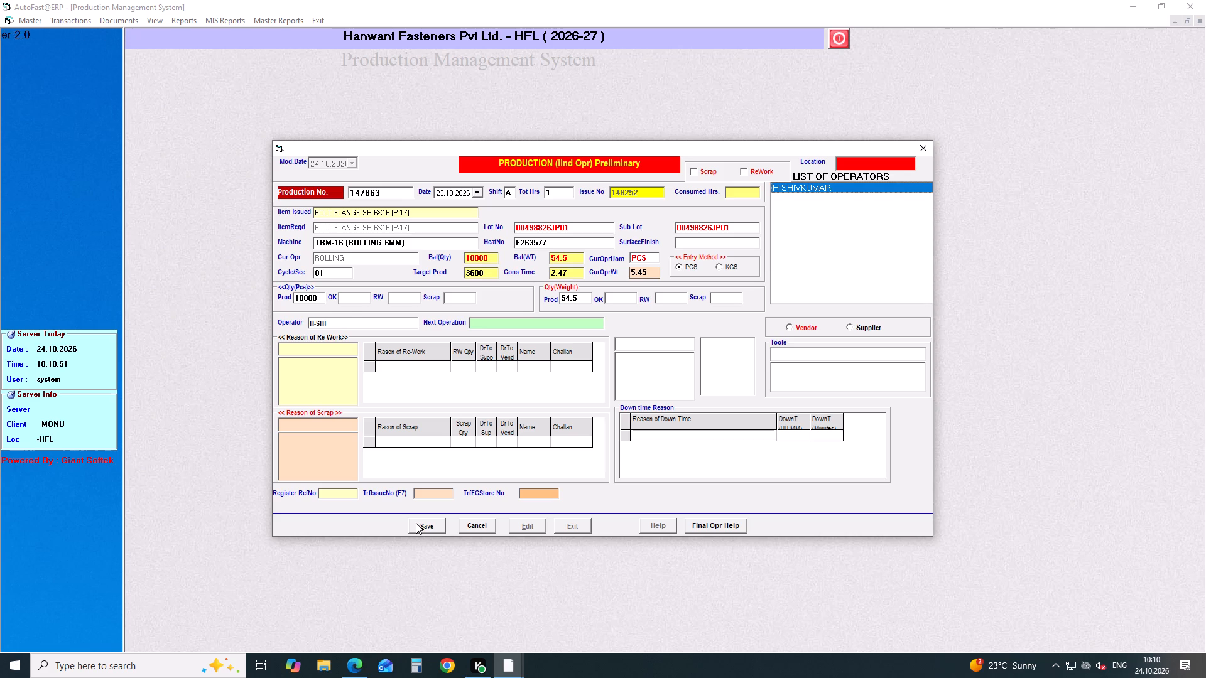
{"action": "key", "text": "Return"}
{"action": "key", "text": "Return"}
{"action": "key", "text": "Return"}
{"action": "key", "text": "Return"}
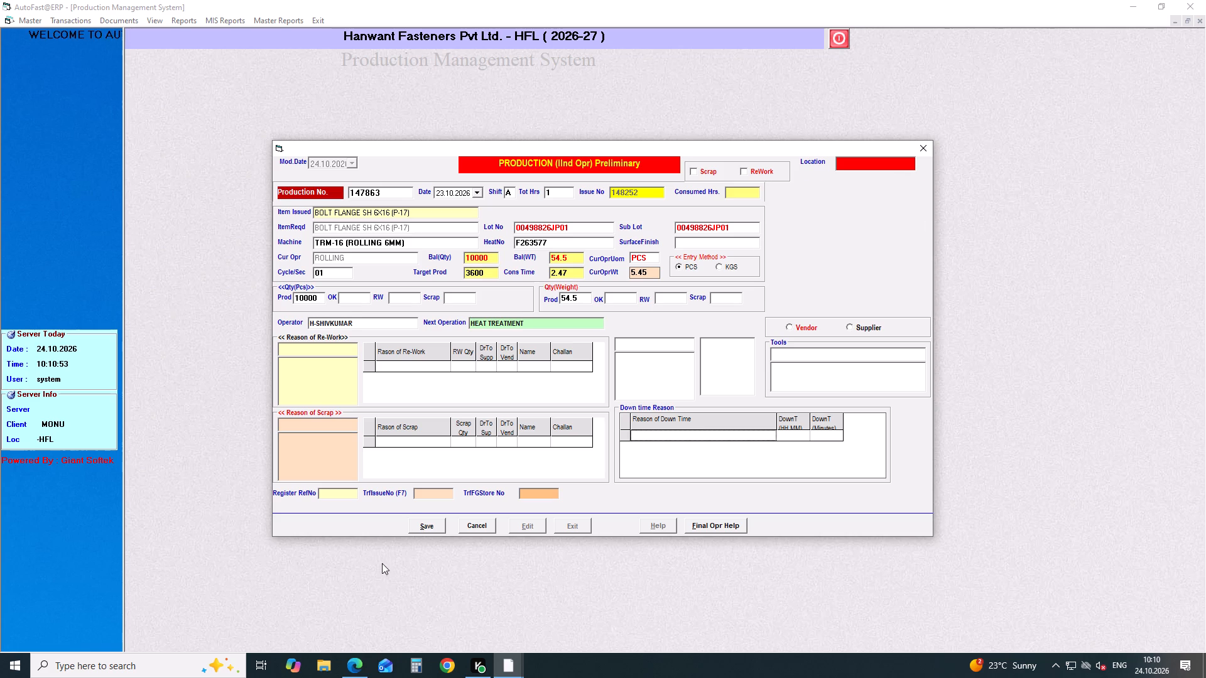
{"action": "left_click", "coordinate": [413, 529]}
Add a production entry dated 23.10.2026 for shift A with 5.5 total hours and load issue number 148254 into it.
{"action": "key", "text": "Return"}
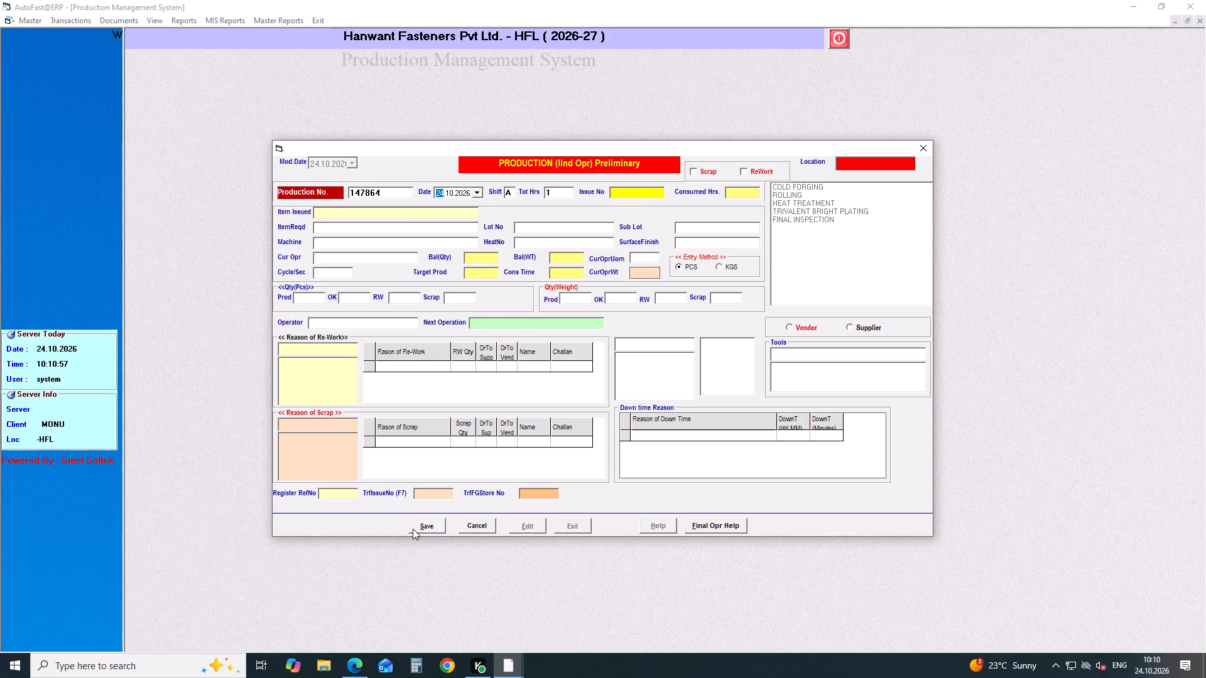
{"action": "key", "text": "Down"}
{"action": "key", "text": "Return"}
{"action": "key", "text": "Return"}
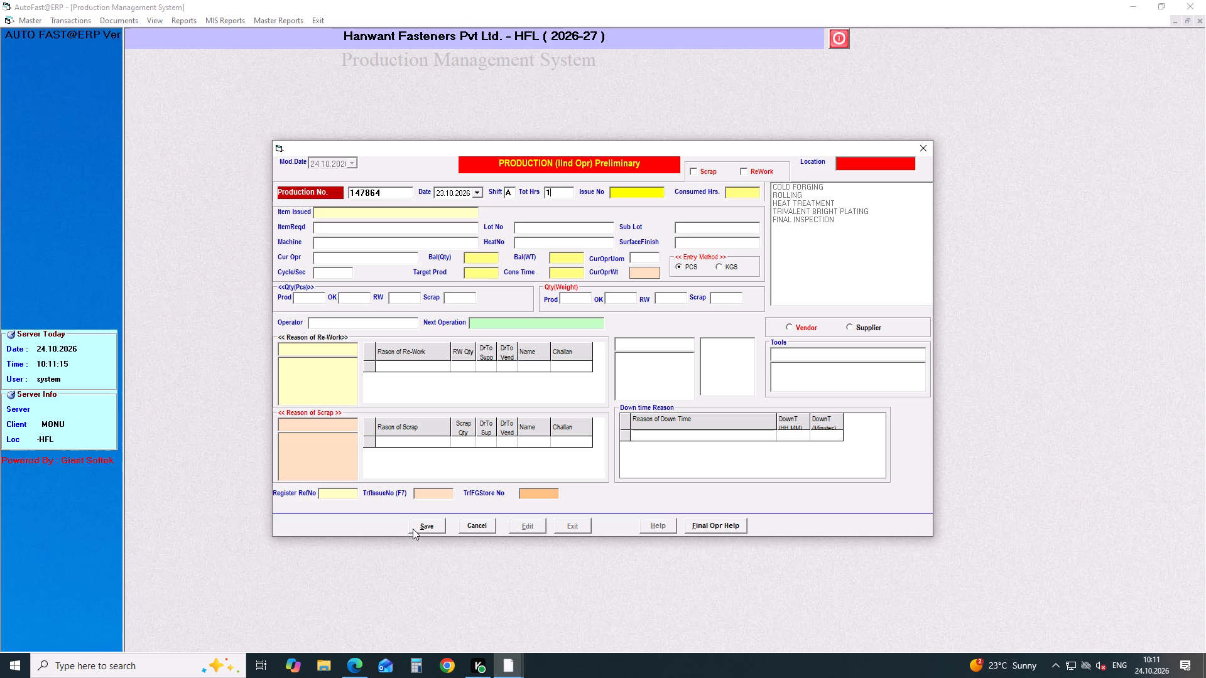
{"action": "key", "text": "BackSpace"}
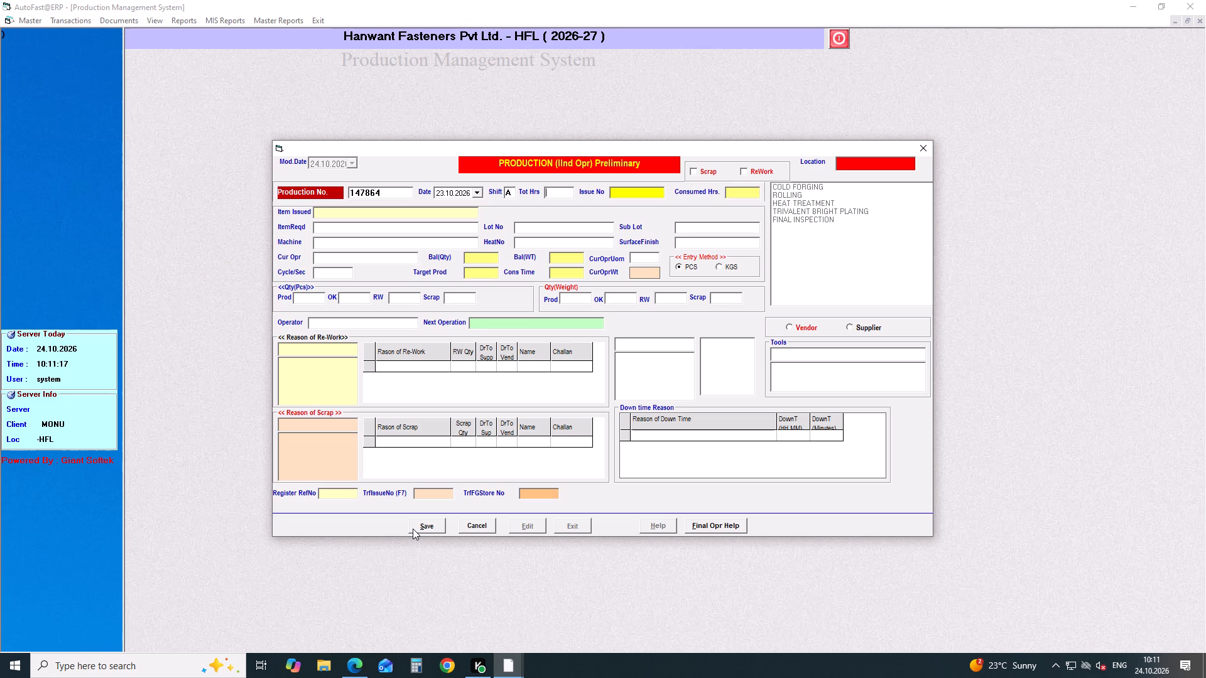
{"action": "type", "text": "5.5"}
{"action": "key", "text": "Return"}
{"action": "type", "text": "147"}
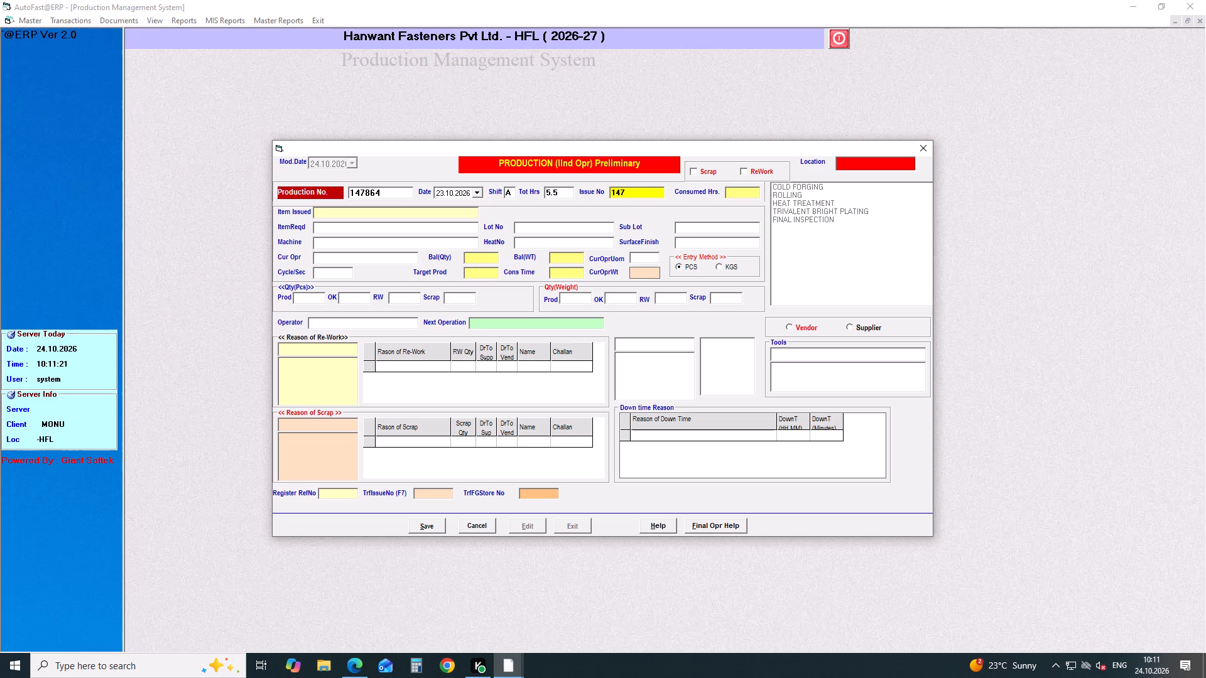
{"action": "key", "text": "BackSpace"}
{"action": "key", "text": "8"}
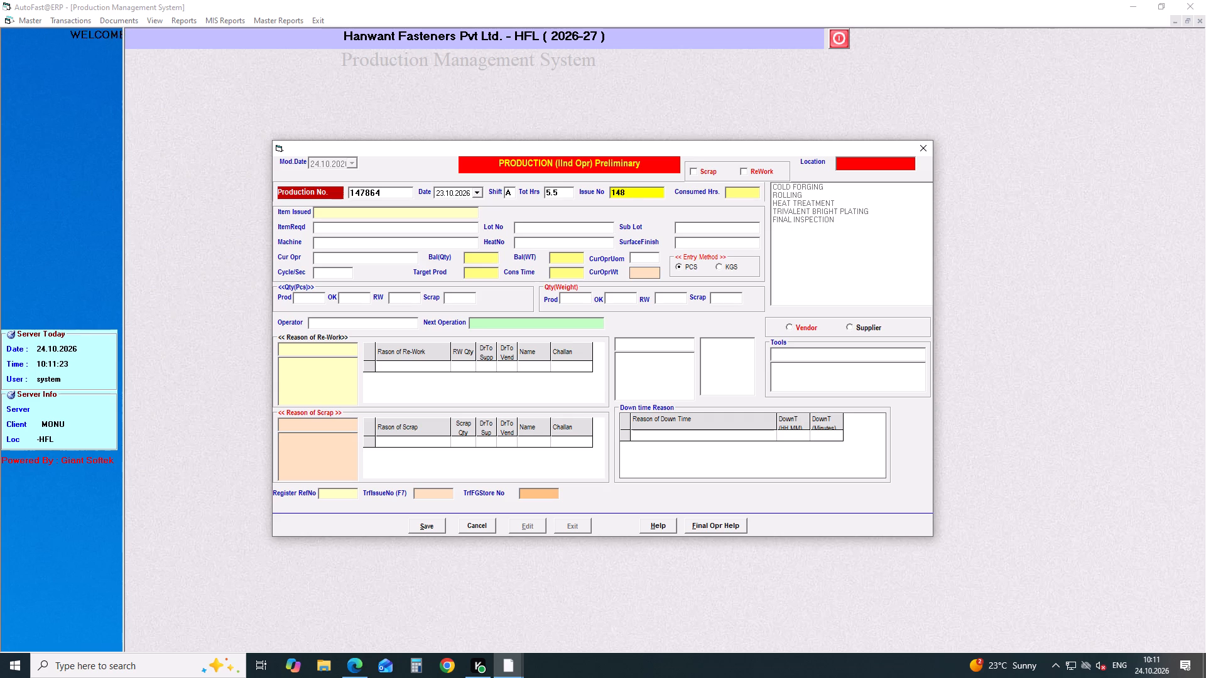
{"action": "type", "text": "254"}
{"action": "key", "text": "Return"}
{"action": "key", "text": "Return"}
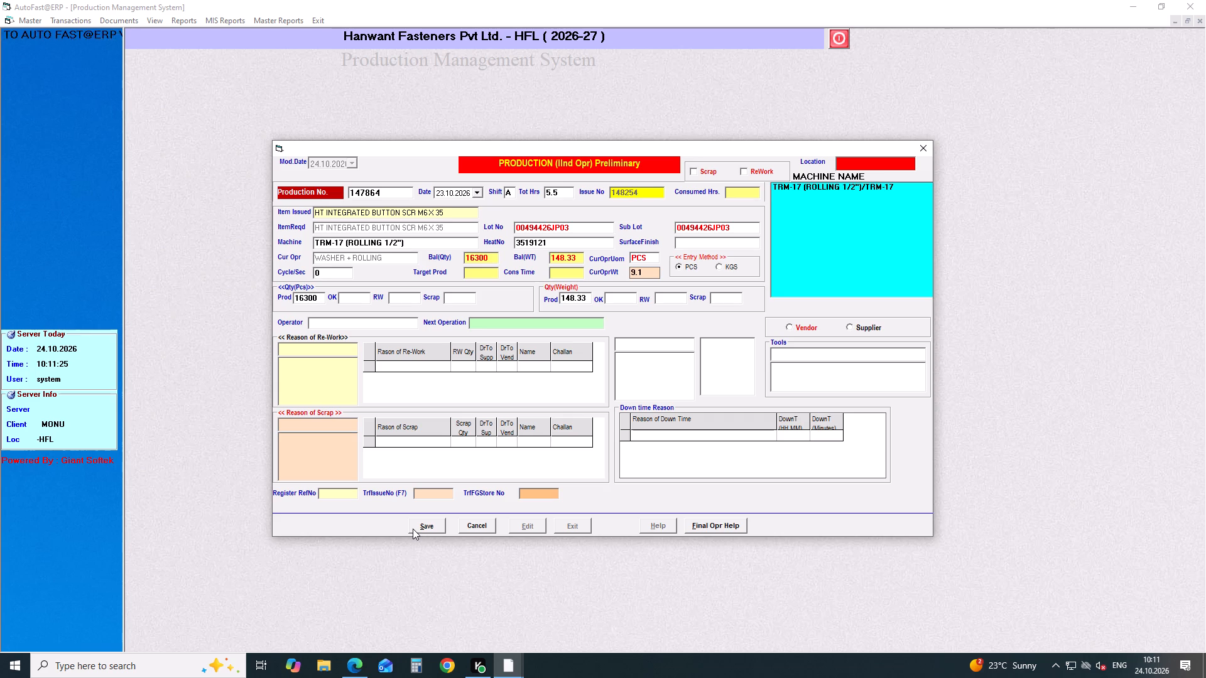
Set the cycle time of the issue 148254 entry to 01 second, choose the first operator listed for H-MU, and save the entry.
{"action": "key", "text": "Right"}
{"action": "key", "text": "1"}
{"action": "key", "text": "Return"}
{"action": "key", "text": "Return"}
{"action": "type", "text": "H-"}
{"action": "type", "text": "MU"}
{"action": "key", "text": "Down"}
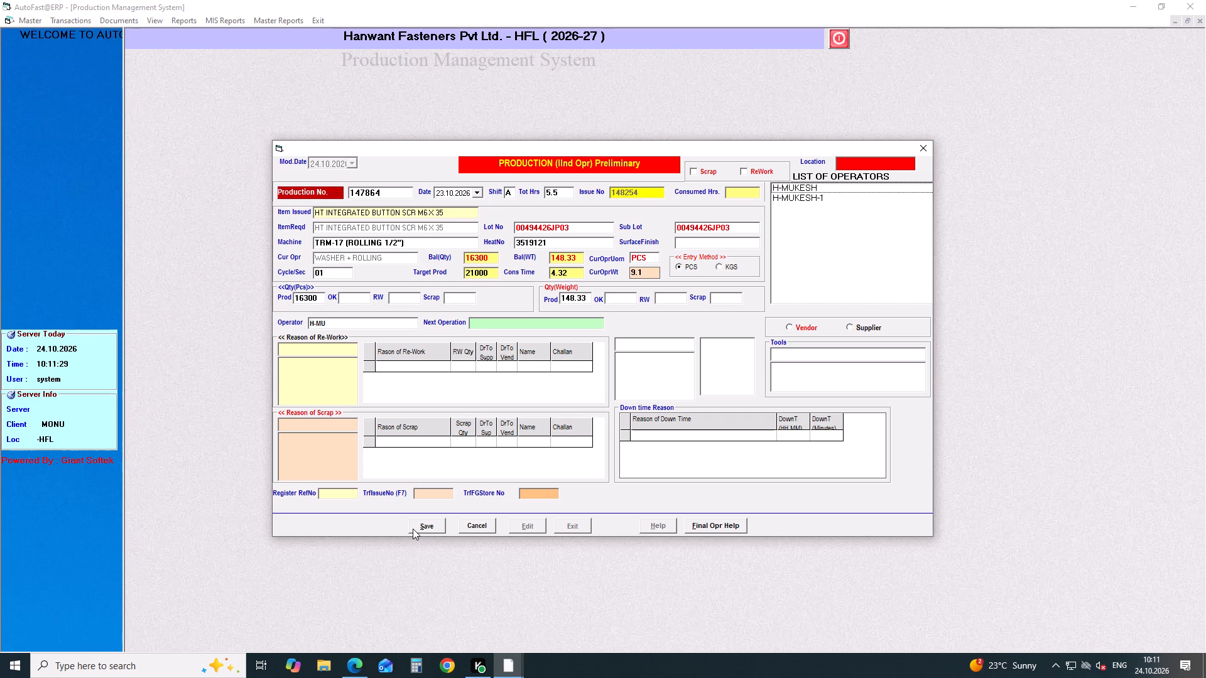
{"action": "key", "text": "Down"}
{"action": "key", "text": "Return"}
{"action": "key", "text": "Return"}
{"action": "key", "text": "Return"}
{"action": "left_click", "coordinate": [413, 529]}
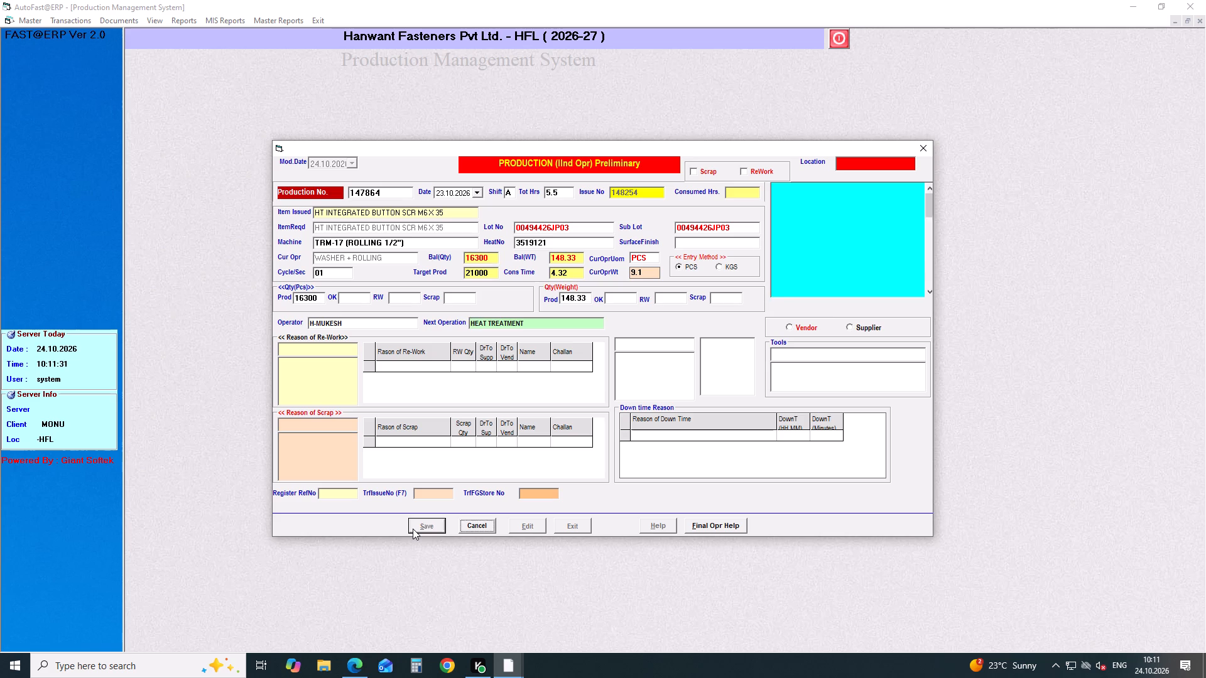
Add a production entry dated 23.10.2026 for shift A with 4 total hours and load issue number 148256 into it.
{"action": "key", "text": "Return"}
{"action": "key", "text": "Down"}
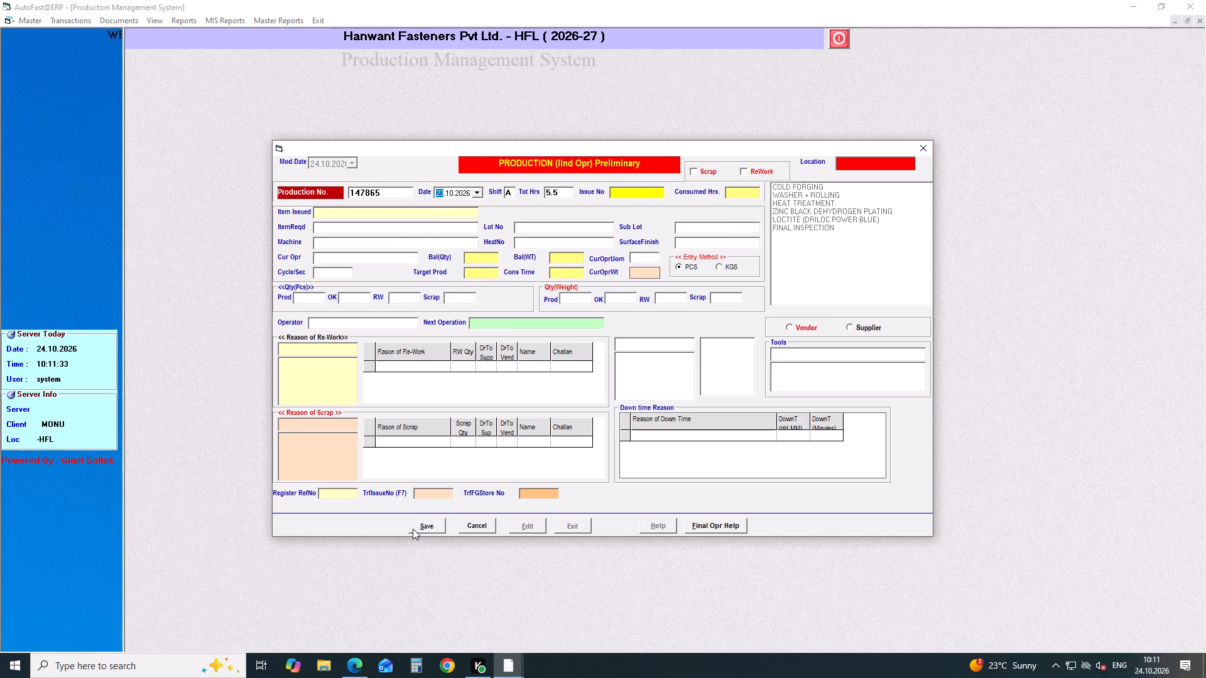
{"action": "key", "text": "Return"}
{"action": "key", "text": "Return"}
{"action": "key", "text": "BackSpace"}
{"action": "key", "text": "BackSpace"}
{"action": "key", "text": "BackSpace"}
{"action": "key", "text": "BackSpace"}
{"action": "key", "text": "BackSpace"}
{"action": "key", "text": "BackSpace"}
{"action": "key", "text": "BackSpace"}
{"action": "key", "text": "BackSpace"}
{"action": "key", "text": "BackSpace"}
{"action": "key", "text": "BackSpace"}
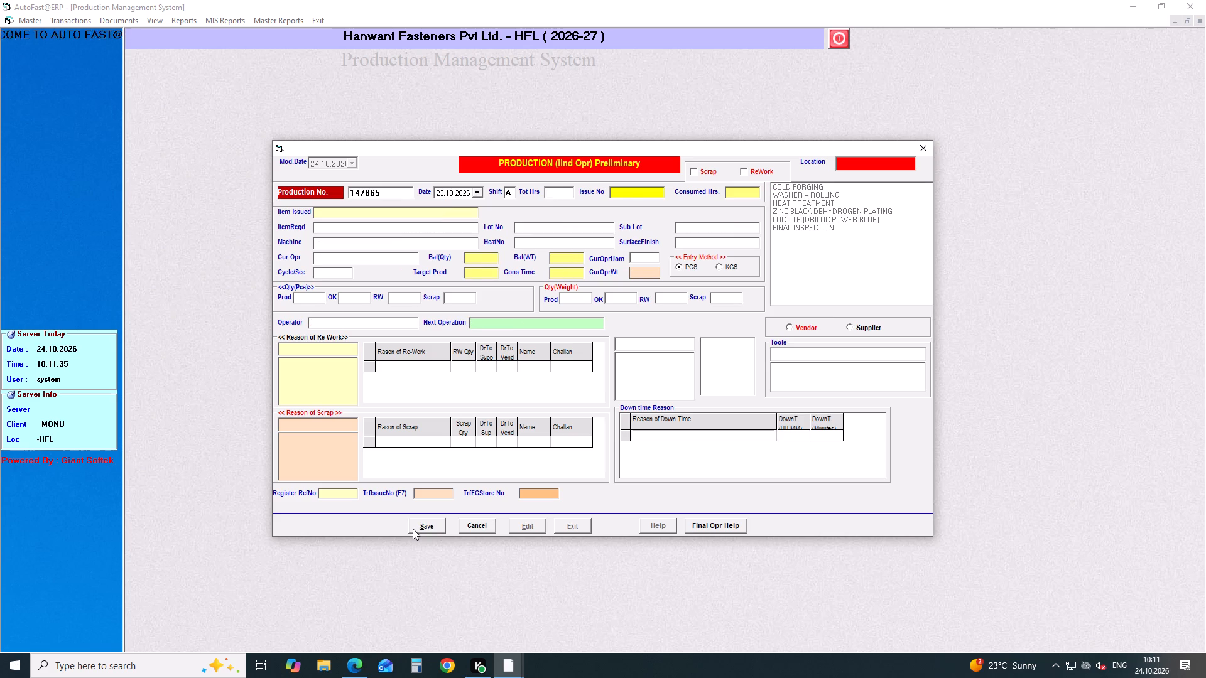
{"action": "key", "text": "4"}
{"action": "key", "text": "Return"}
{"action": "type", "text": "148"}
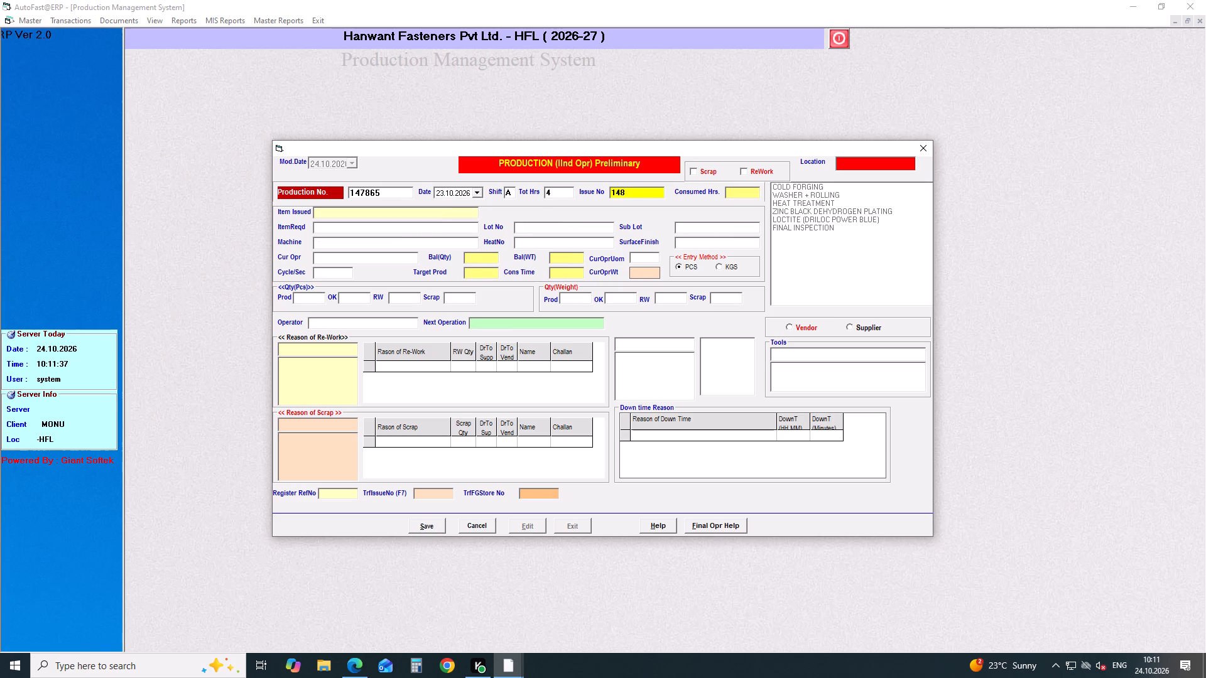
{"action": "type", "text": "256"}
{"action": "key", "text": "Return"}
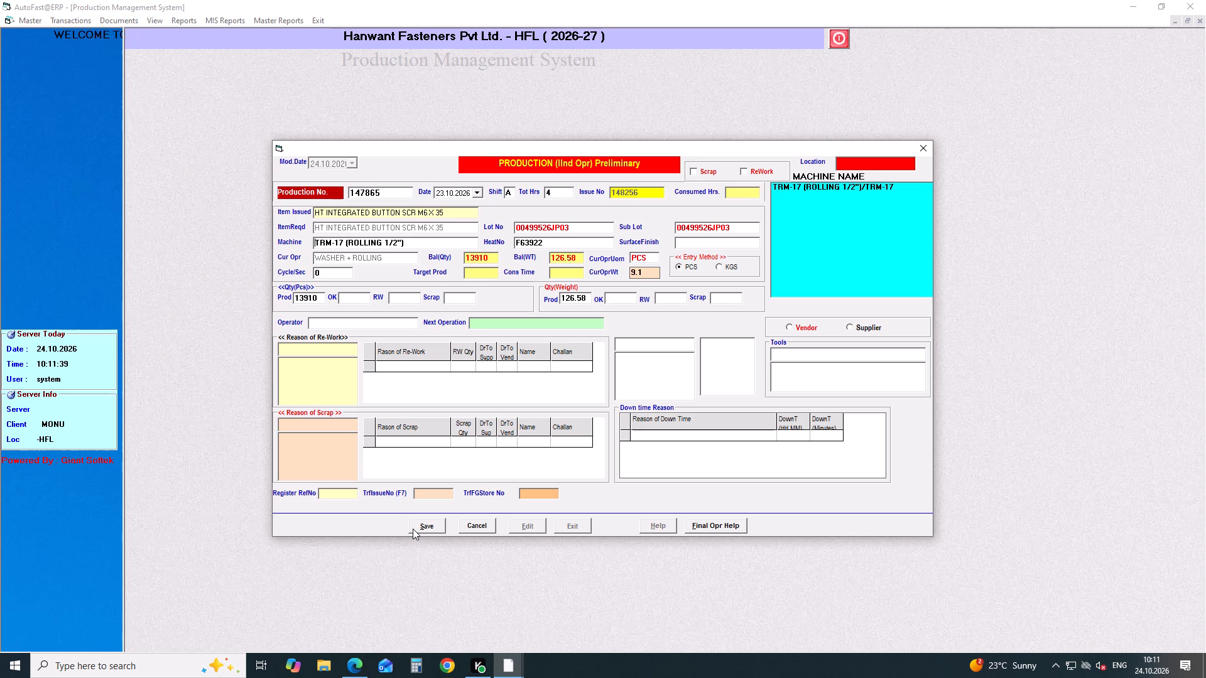
Set the cycle time of the issue 148256 entry to 01 second, choose the first operator listed for H-MU, and save the entry.
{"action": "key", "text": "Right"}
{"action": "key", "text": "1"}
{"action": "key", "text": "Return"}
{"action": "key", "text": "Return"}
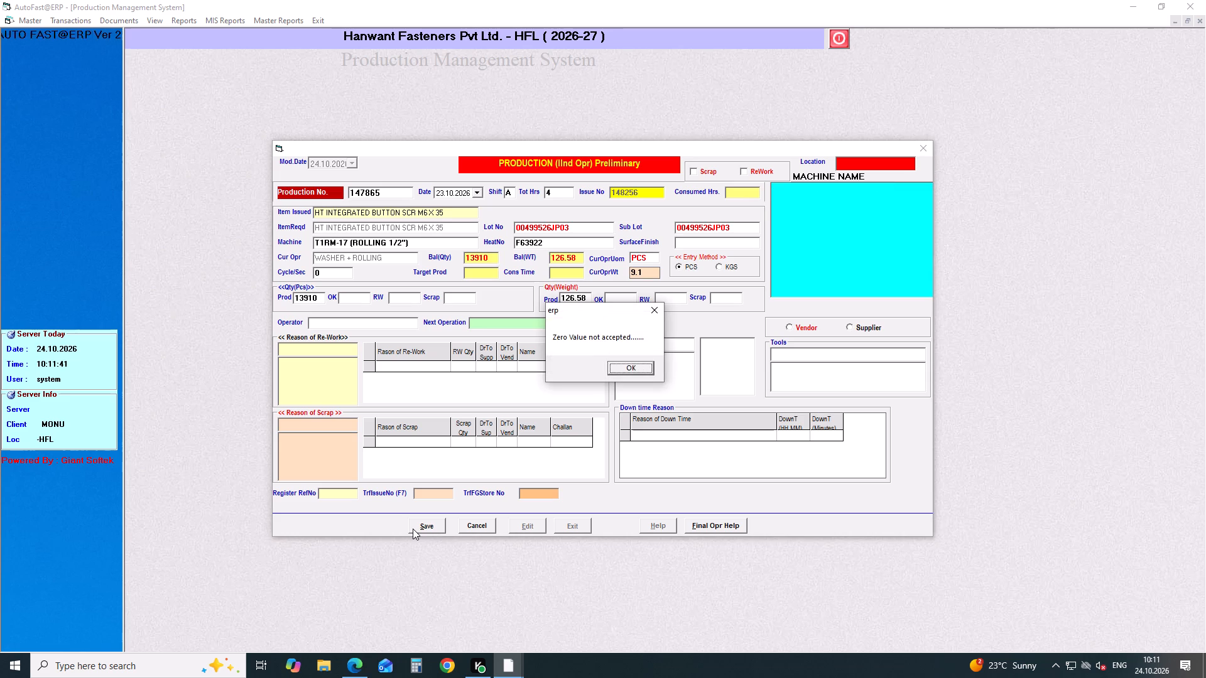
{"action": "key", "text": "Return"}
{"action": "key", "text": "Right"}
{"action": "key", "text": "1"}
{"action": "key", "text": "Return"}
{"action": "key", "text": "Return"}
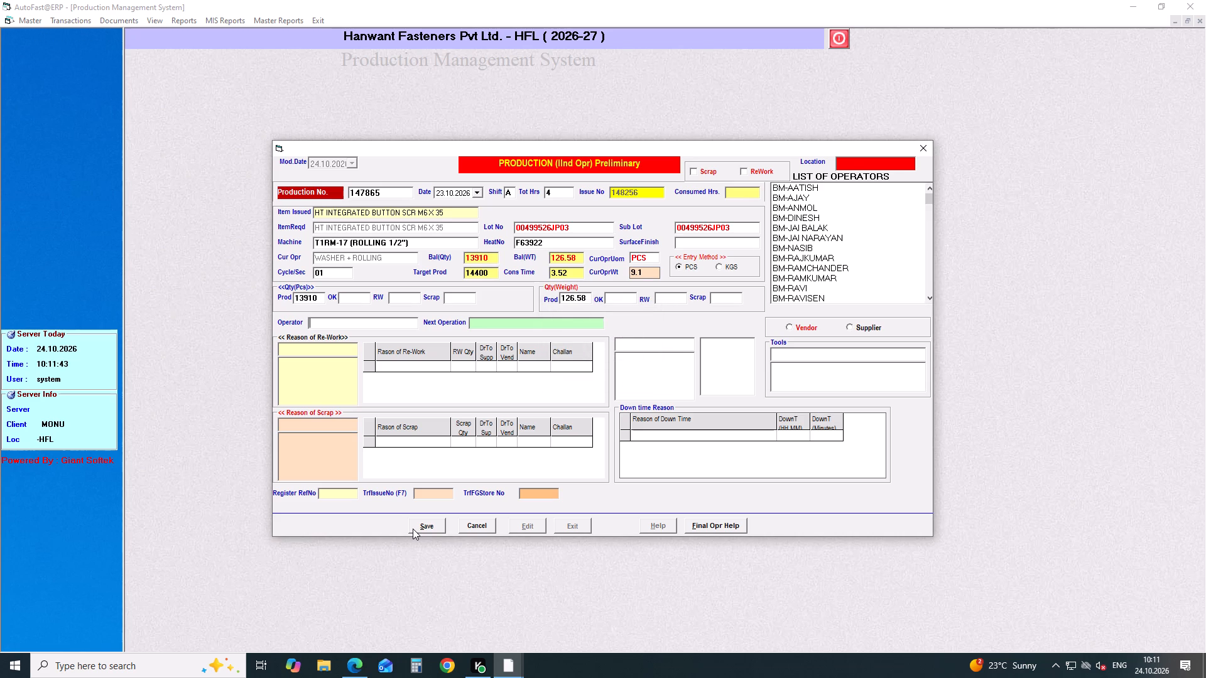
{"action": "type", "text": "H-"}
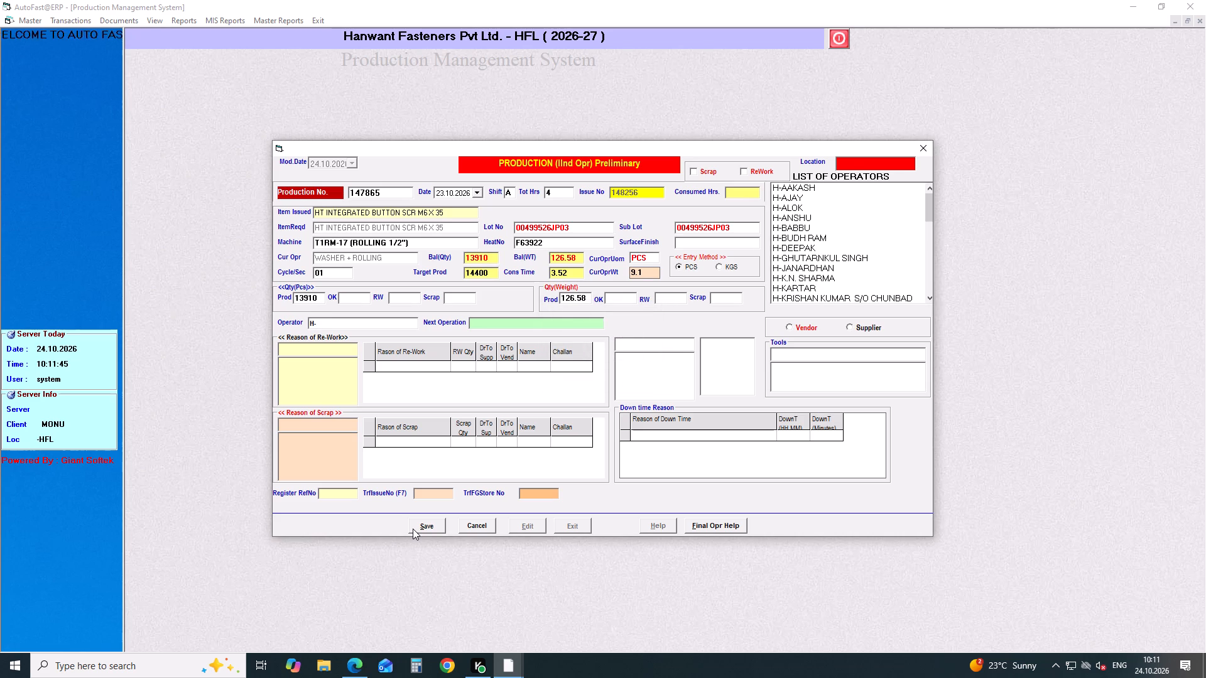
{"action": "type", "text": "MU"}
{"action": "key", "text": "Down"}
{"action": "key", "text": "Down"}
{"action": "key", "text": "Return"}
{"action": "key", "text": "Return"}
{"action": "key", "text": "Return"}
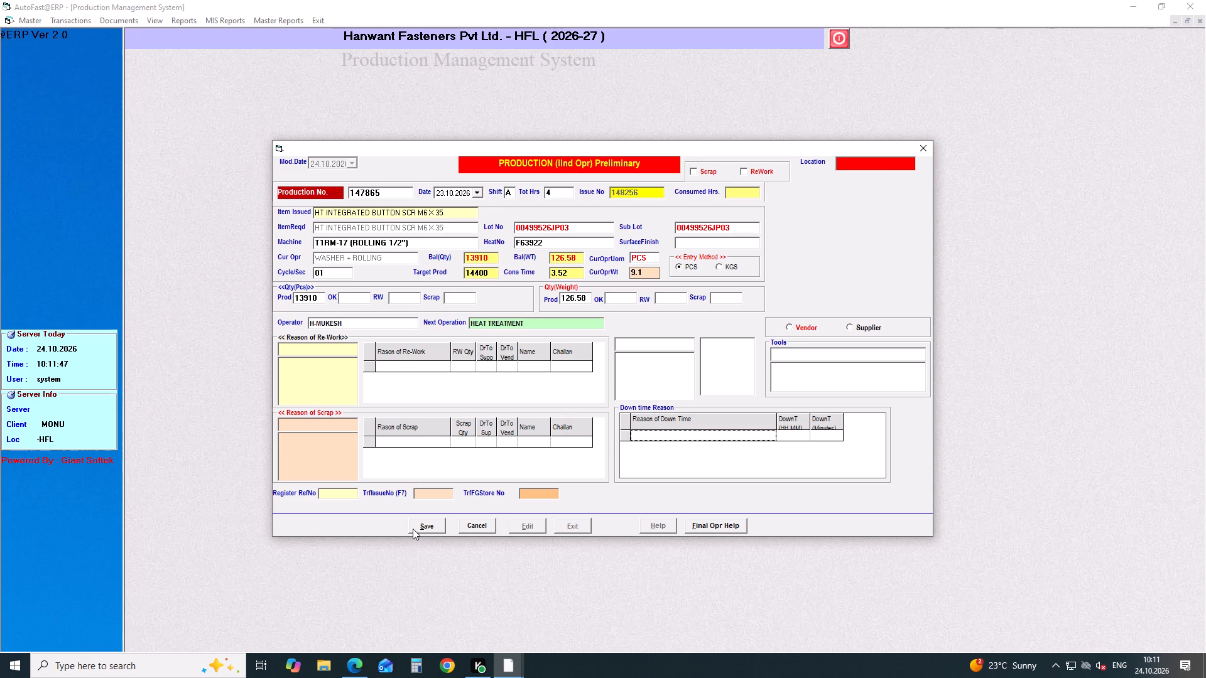
{"action": "left_click", "coordinate": [413, 529]}
Add a production entry dated 23.10.2026 for shift A with 2.5 total hours and load issue number 148257 into it.
{"action": "key", "text": "Return"}
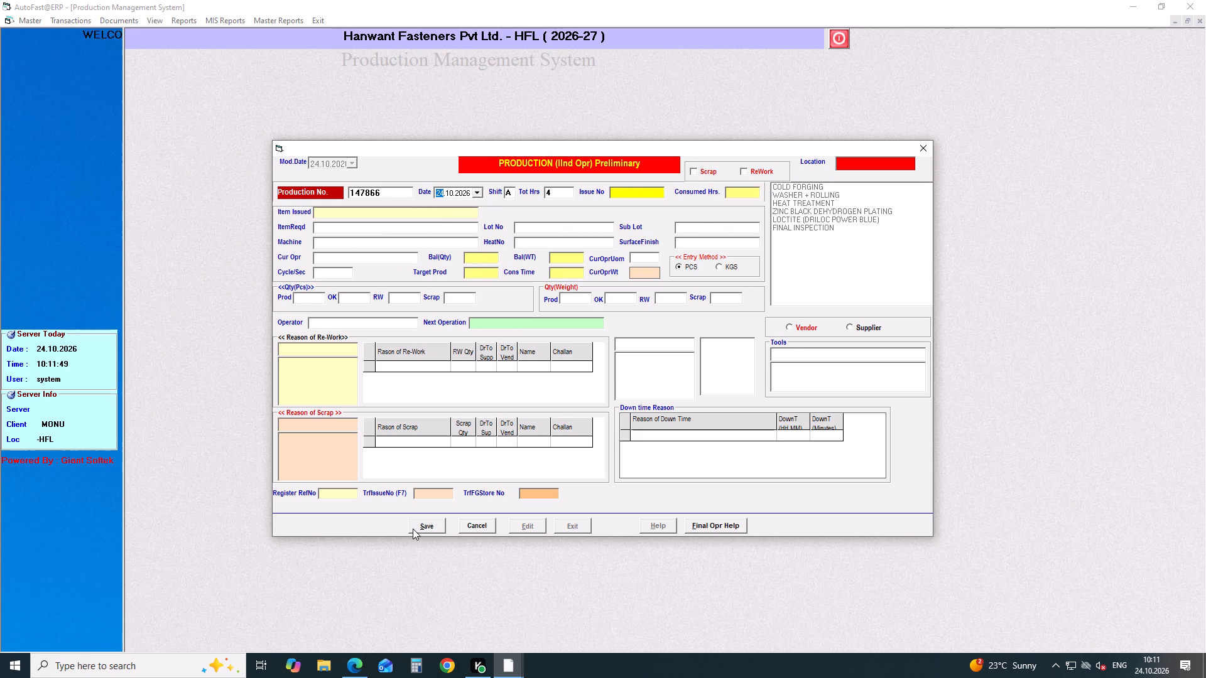
{"action": "key", "text": "Down"}
{"action": "key", "text": "Return"}
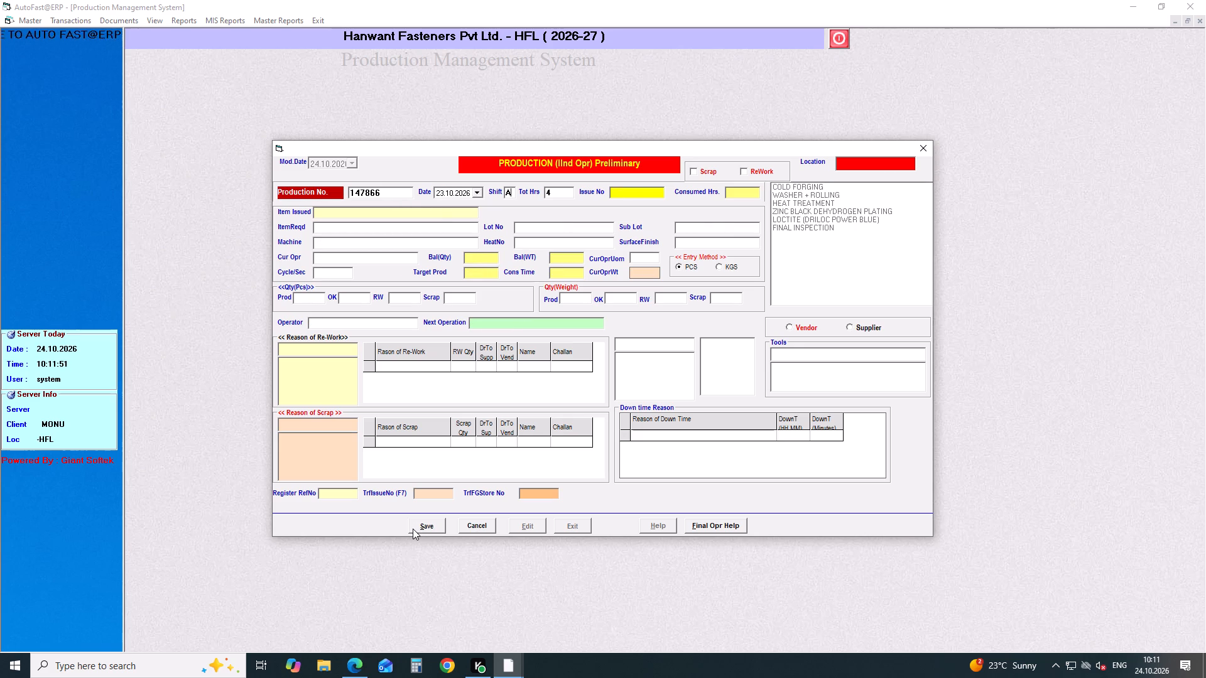
{"action": "key", "text": "Return"}
{"action": "key", "text": "BackSpace"}
{"action": "key", "text": "BackSpace"}
{"action": "key", "text": "BackSpace"}
{"action": "key", "text": "BackSpace"}
{"action": "key", "text": "BackSpace"}
{"action": "key", "text": "BackSpace"}
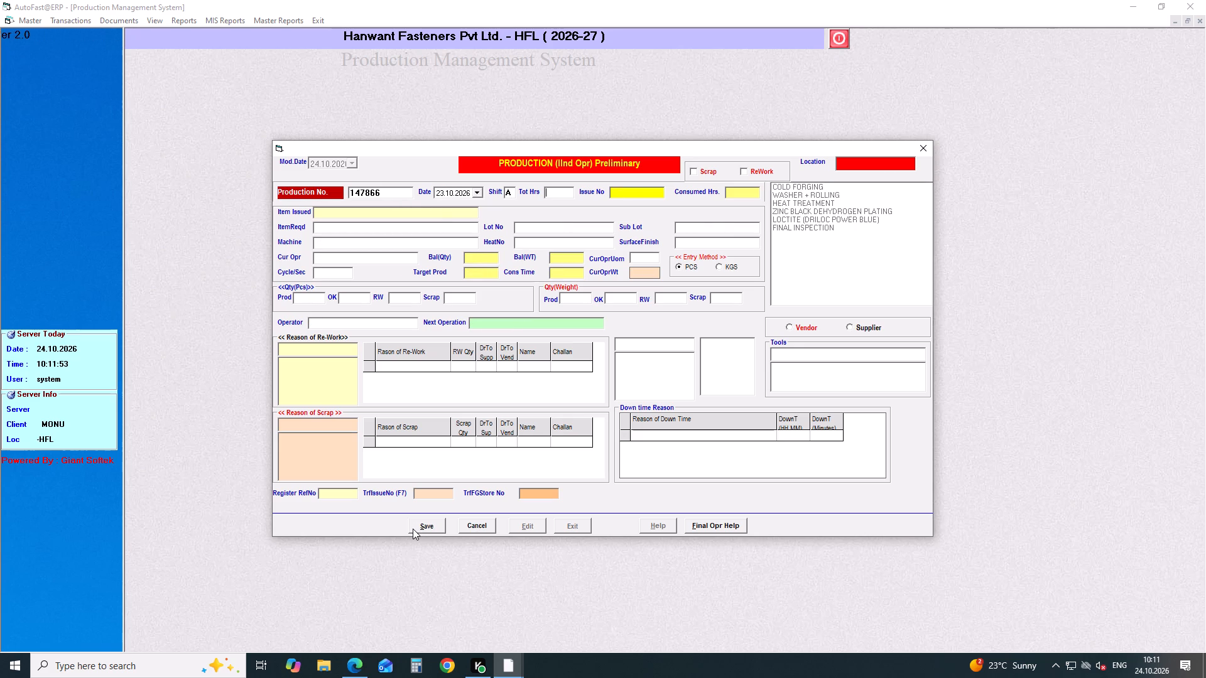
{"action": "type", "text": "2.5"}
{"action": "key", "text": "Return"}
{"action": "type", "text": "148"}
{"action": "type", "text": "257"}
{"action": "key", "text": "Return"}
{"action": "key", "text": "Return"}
Set the cycle time of the issue 148257 entry to 01 second, choose the operator listed for H-SO, save the entry and close the form.
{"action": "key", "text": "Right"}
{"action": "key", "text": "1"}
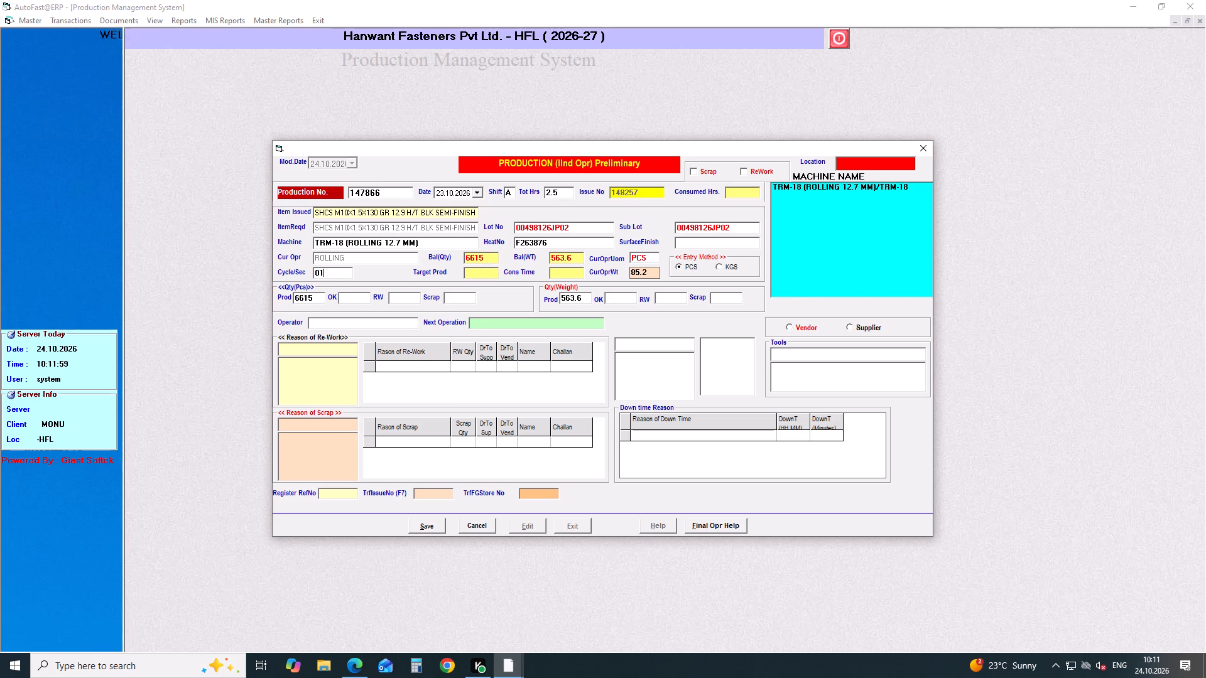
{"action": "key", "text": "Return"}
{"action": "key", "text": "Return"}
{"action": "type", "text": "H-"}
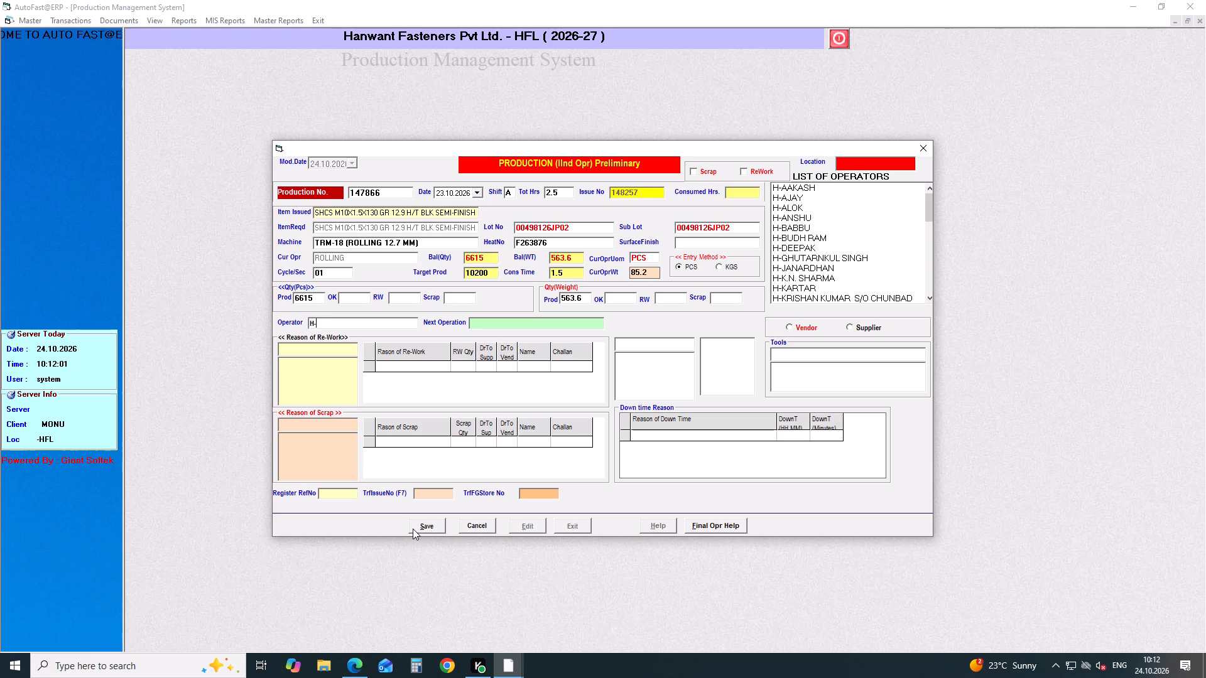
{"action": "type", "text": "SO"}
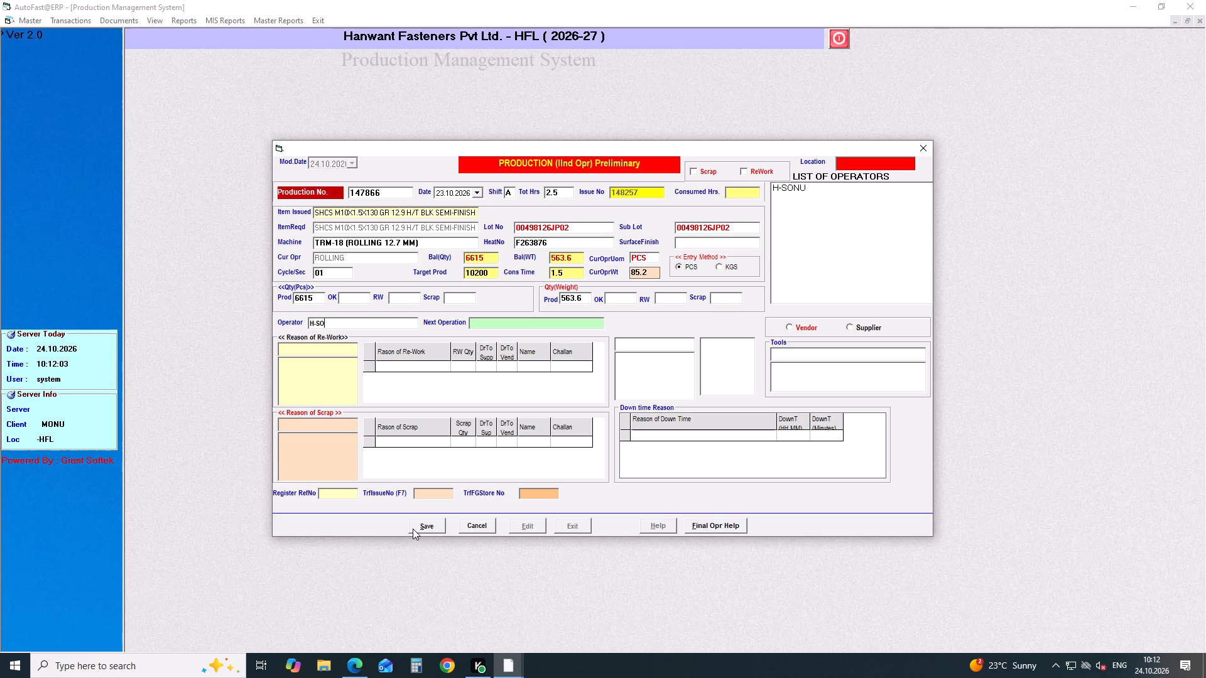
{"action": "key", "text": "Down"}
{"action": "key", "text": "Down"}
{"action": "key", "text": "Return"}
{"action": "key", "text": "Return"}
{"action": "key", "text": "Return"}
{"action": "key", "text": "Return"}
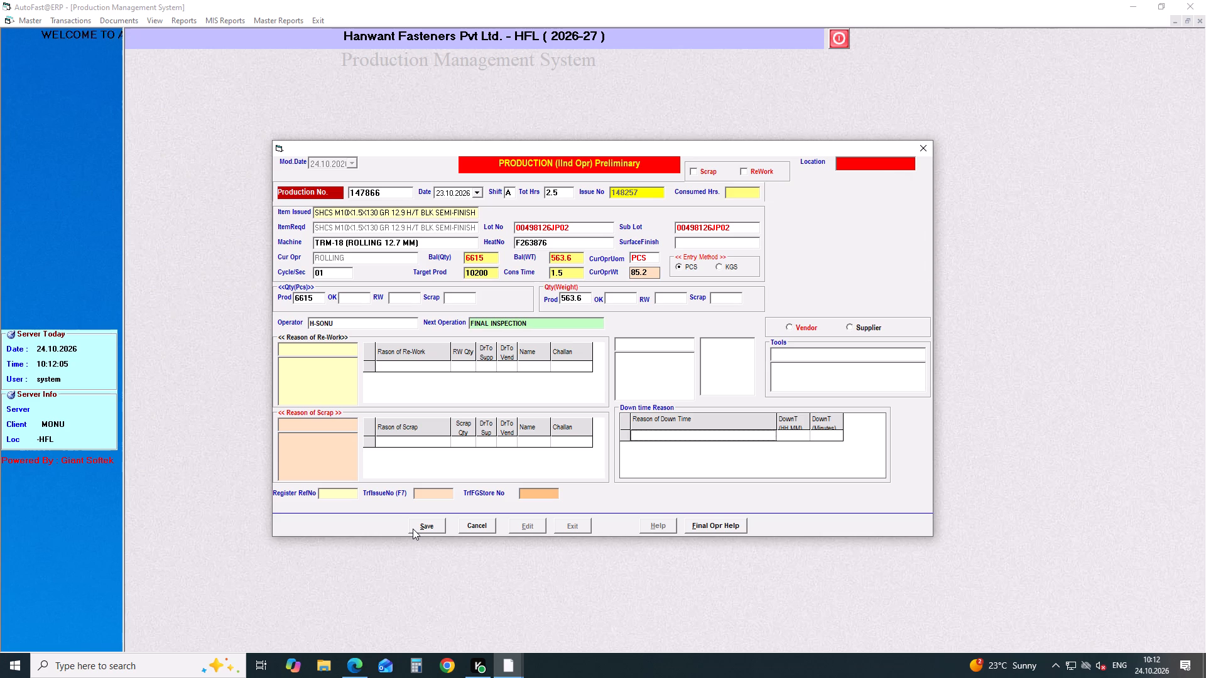
{"action": "left_click", "coordinate": [414, 529]}
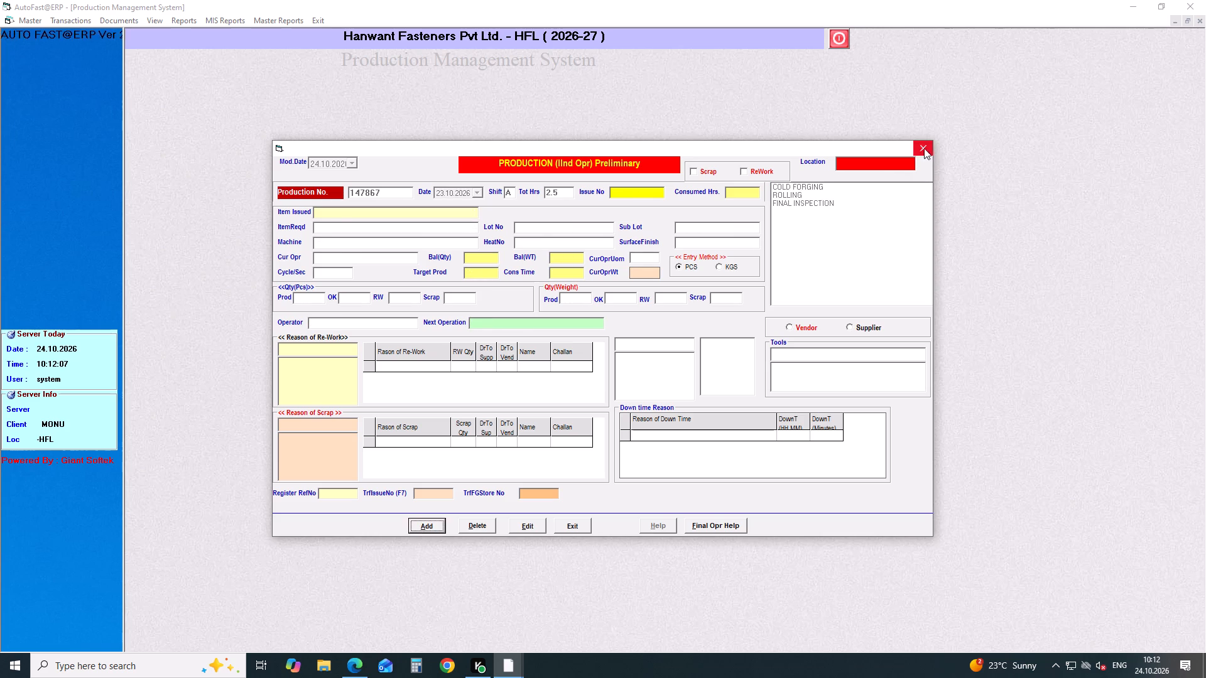
{"action": "left_click", "coordinate": [925, 148]}
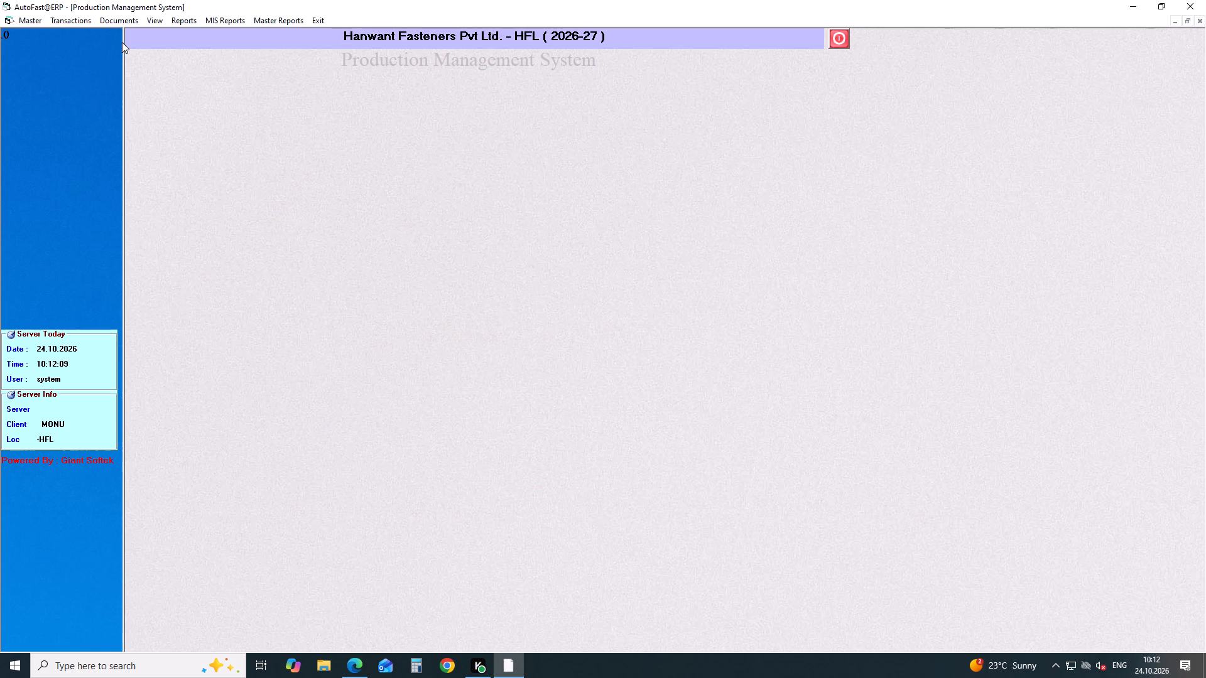
List the in-house produced items pending for inspection as on 24.10.2026, covering all operations.
{"action": "left_click", "coordinate": [155, 23]}
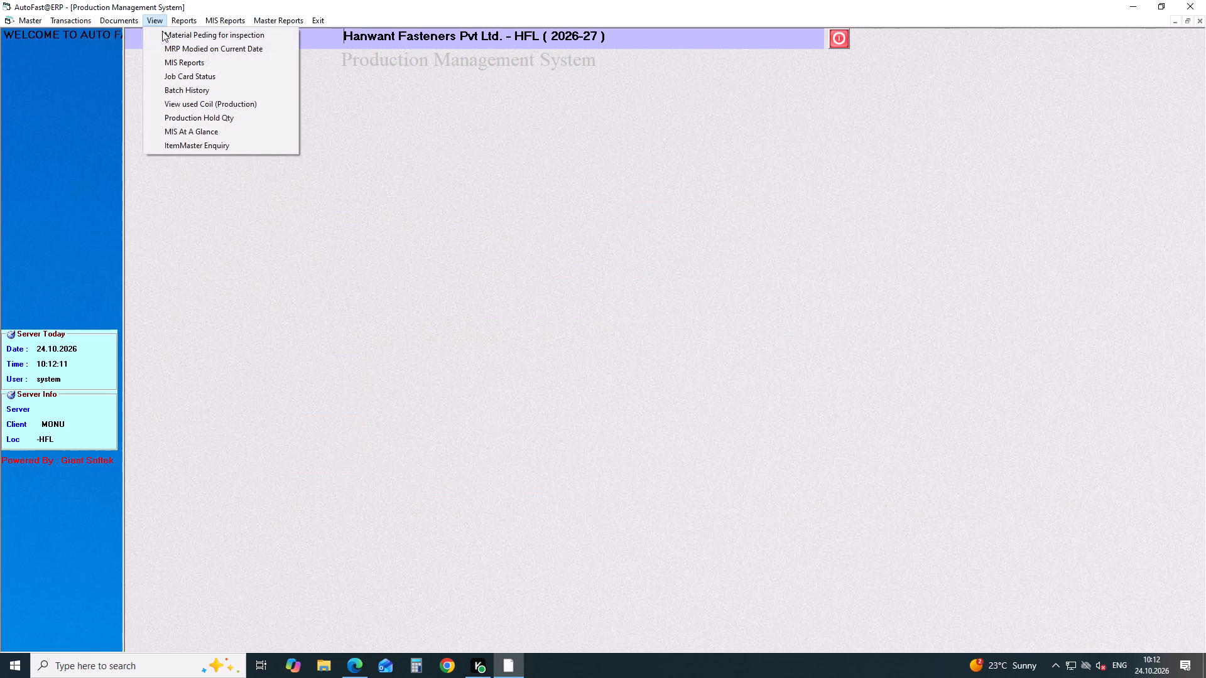
{"action": "left_click", "coordinate": [165, 34]}
{"action": "key", "text": "Return"}
{"action": "key", "text": "Return"}
{"action": "key", "text": "Return"}
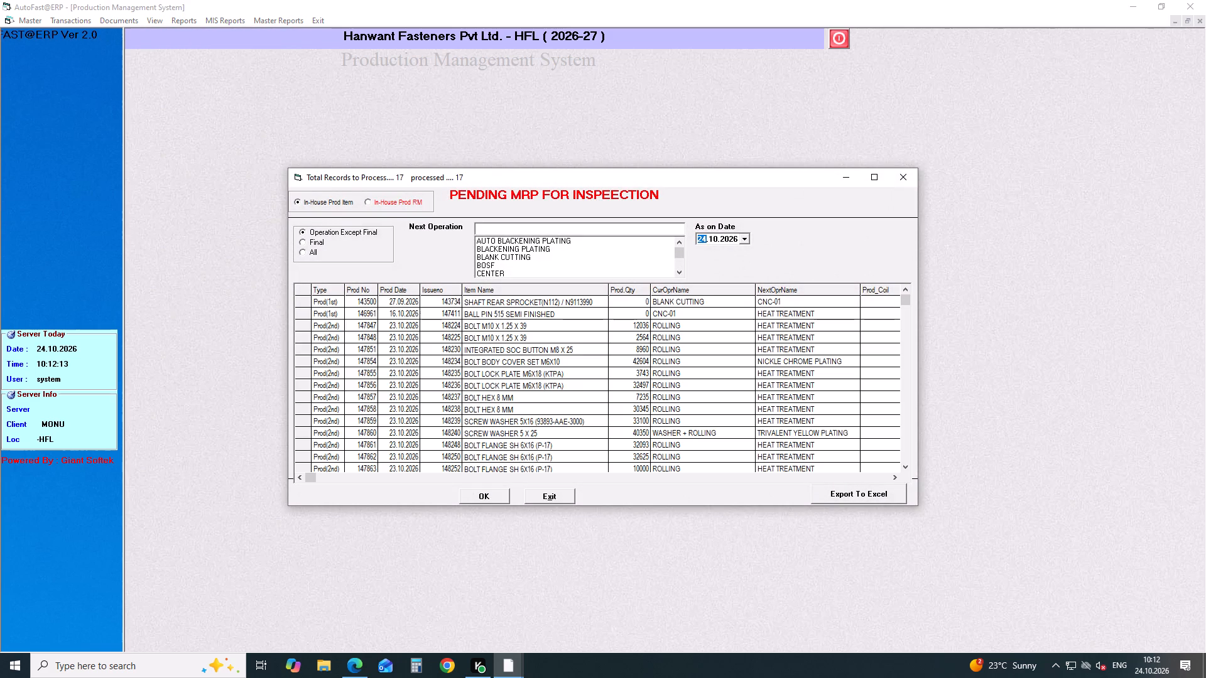
{"action": "key", "text": "Return"}
{"action": "key", "text": "Return"}
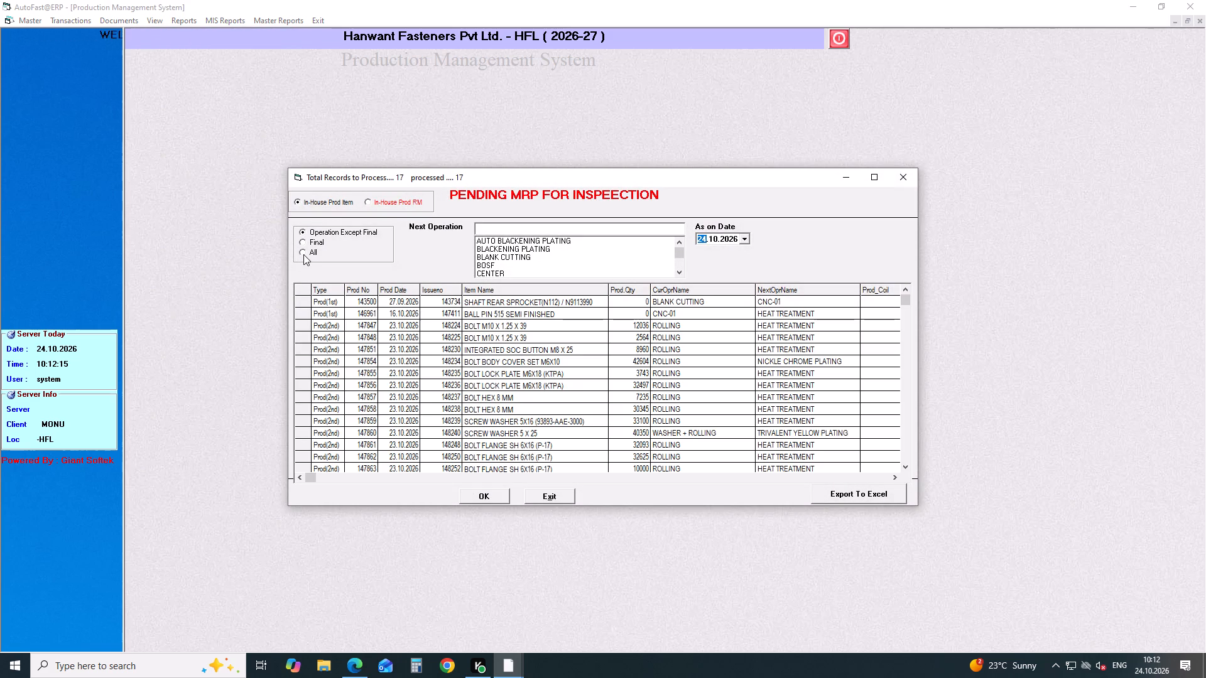
{"action": "left_click", "coordinate": [303, 254]}
{"action": "key", "text": "Return"}
{"action": "key", "text": "Return"}
{"action": "key", "text": "Return"}
{"action": "key", "text": "Return"}
{"action": "key", "text": "Return"}
{"action": "key", "text": "Return"}
{"action": "key", "text": "Return"}
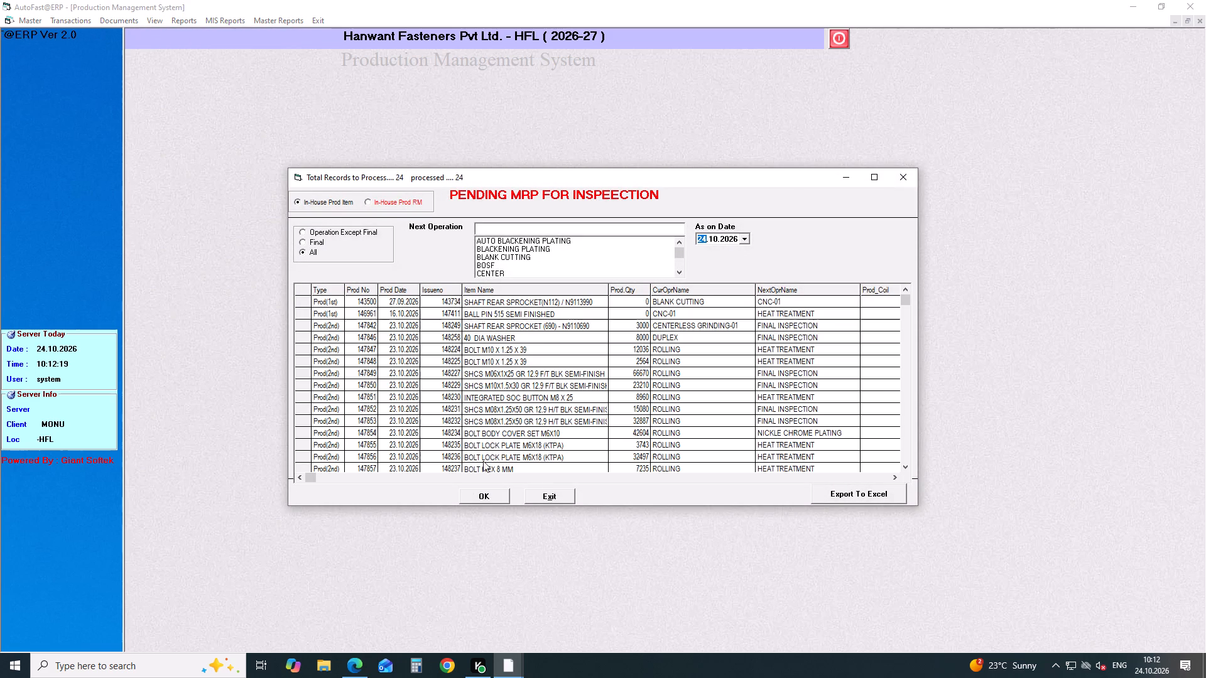
Open pending production 147847 for BOLT M10 X 1.25 X 39 and save it as final second-operation production with its loaded values.
{"action": "left_click", "coordinate": [445, 350]}
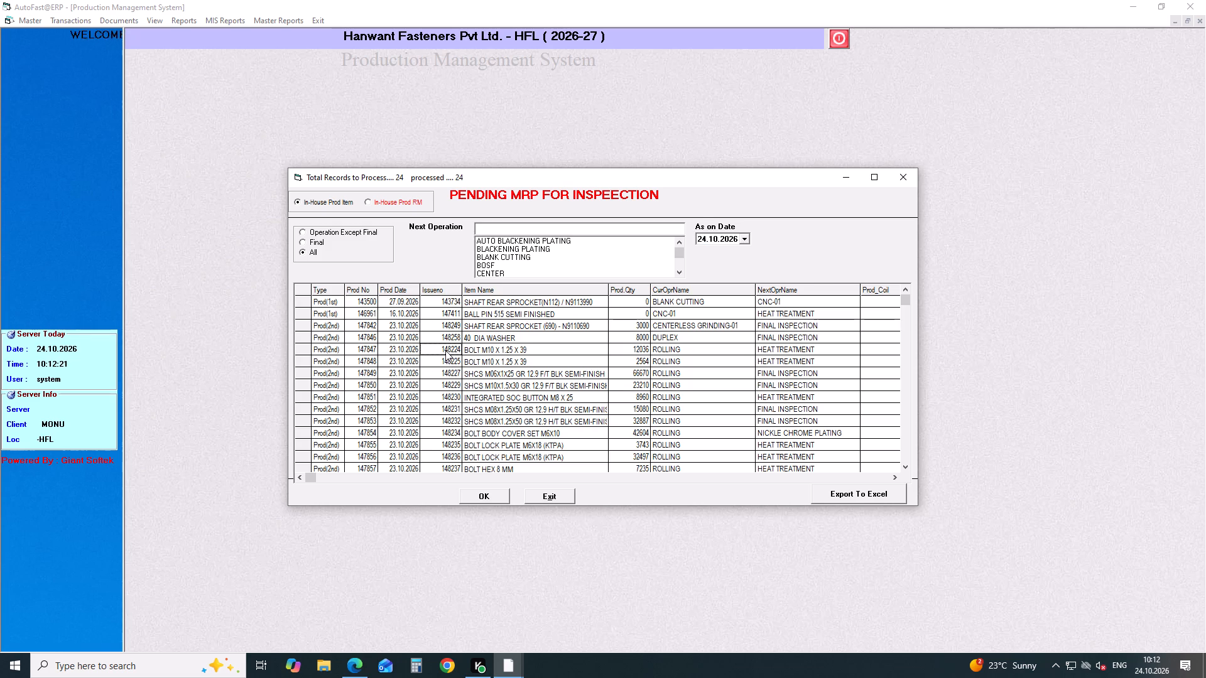
{"action": "key", "text": "Return"}
{"action": "key", "text": "Return"}
{"action": "key", "text": "Return"}
{"action": "key", "text": "Return"}
{"action": "key", "text": "Return"}
{"action": "key", "text": "Return"}
{"action": "key", "text": "Return"}
{"action": "key", "text": "Return"}
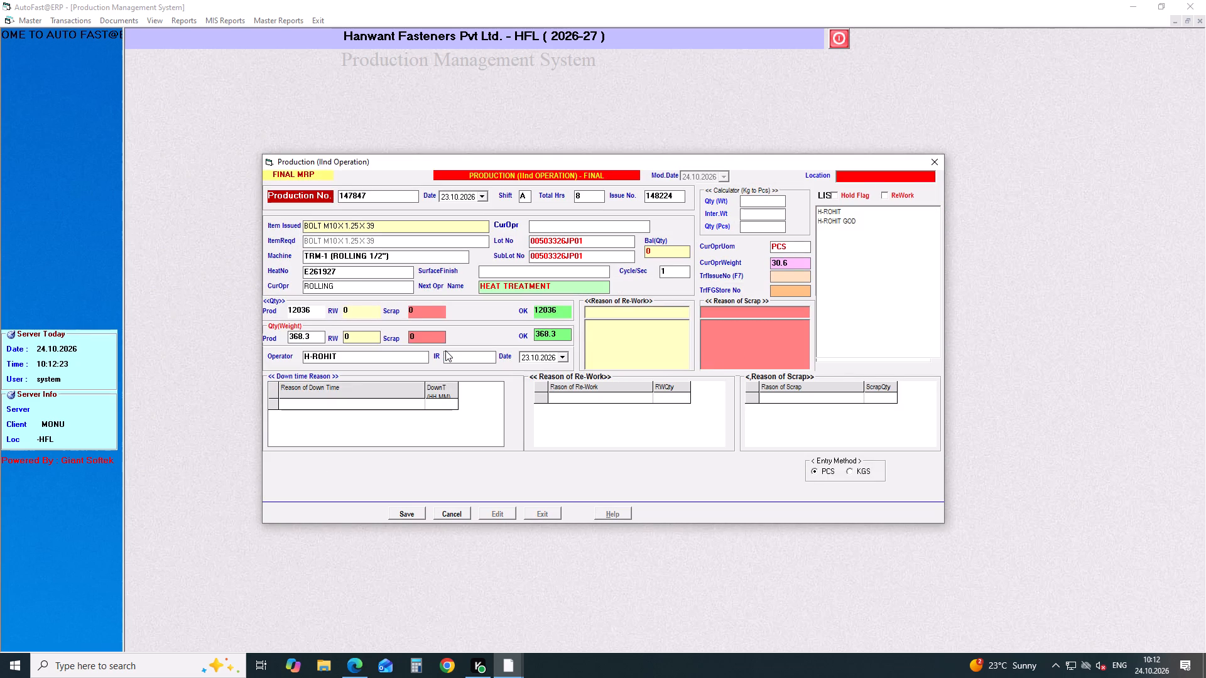
{"action": "key", "text": "Return"}
{"action": "key", "text": "Return"}
{"action": "key", "text": "Return"}
{"action": "key", "text": "Return"}
{"action": "key", "text": "Return"}
{"action": "key", "text": "Return"}
{"action": "key", "text": "Return"}
{"action": "key", "text": "Return"}
{"action": "key", "text": "Return"}
{"action": "key", "text": "Return"}
{"action": "key", "text": "Return"}
{"action": "key", "text": "Return"}
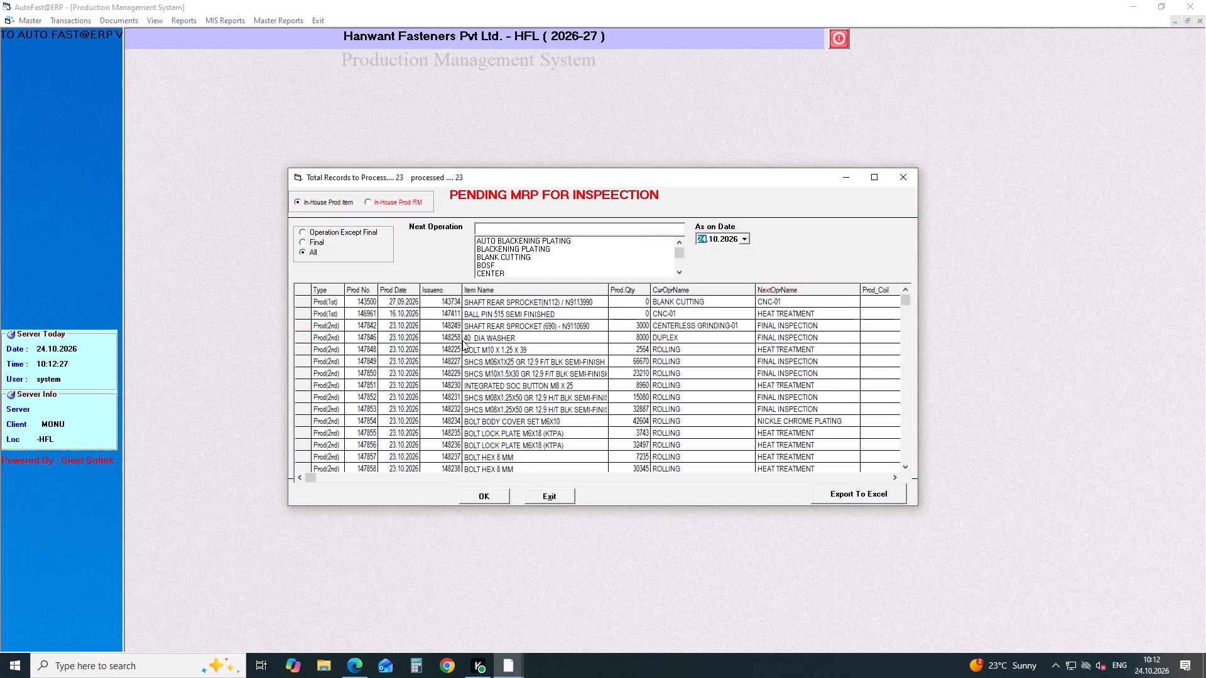
Open pending production 147848 for BOLT M10 X 1.25 X 39 and save it as final second-operation production with its loaded values.
{"action": "left_click", "coordinate": [444, 346]}
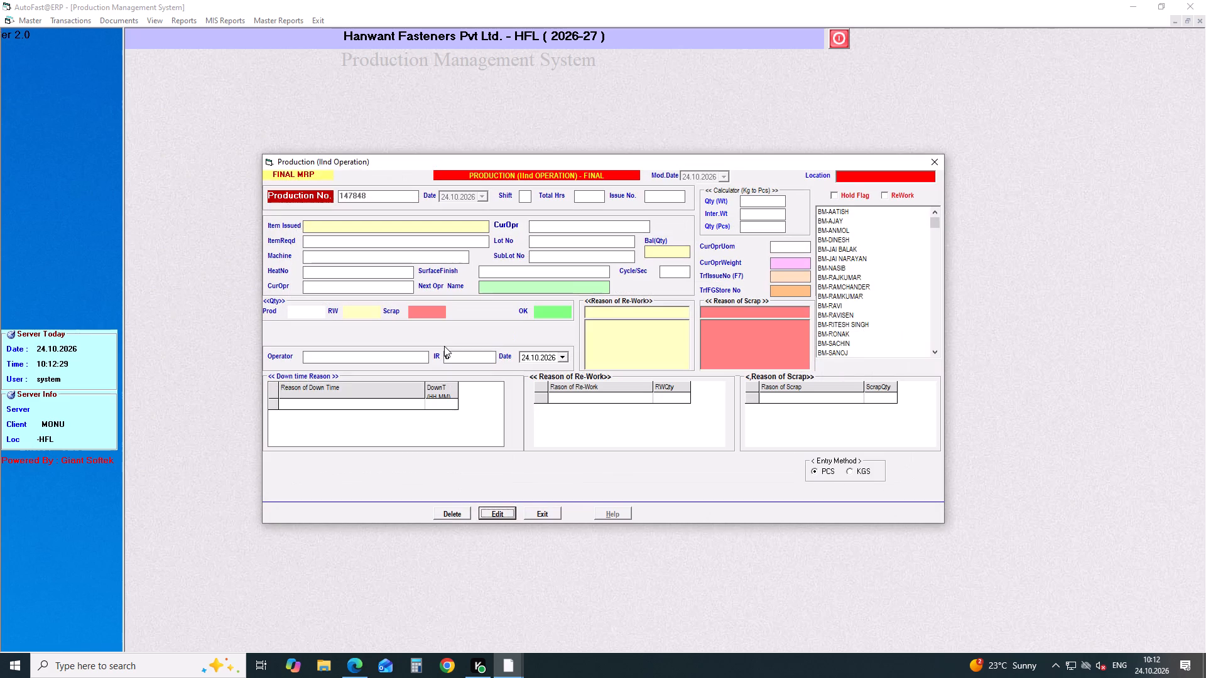
{"action": "key", "text": "Return"}
{"action": "key", "text": "Return"}
{"action": "key", "text": "Return"}
{"action": "key", "text": "Return"}
{"action": "key", "text": "Return"}
{"action": "key", "text": "Return"}
{"action": "key", "text": "Return"}
{"action": "key", "text": "Return"}
{"action": "key", "text": "Return"}
{"action": "key", "text": "Return"}
{"action": "key", "text": "Return"}
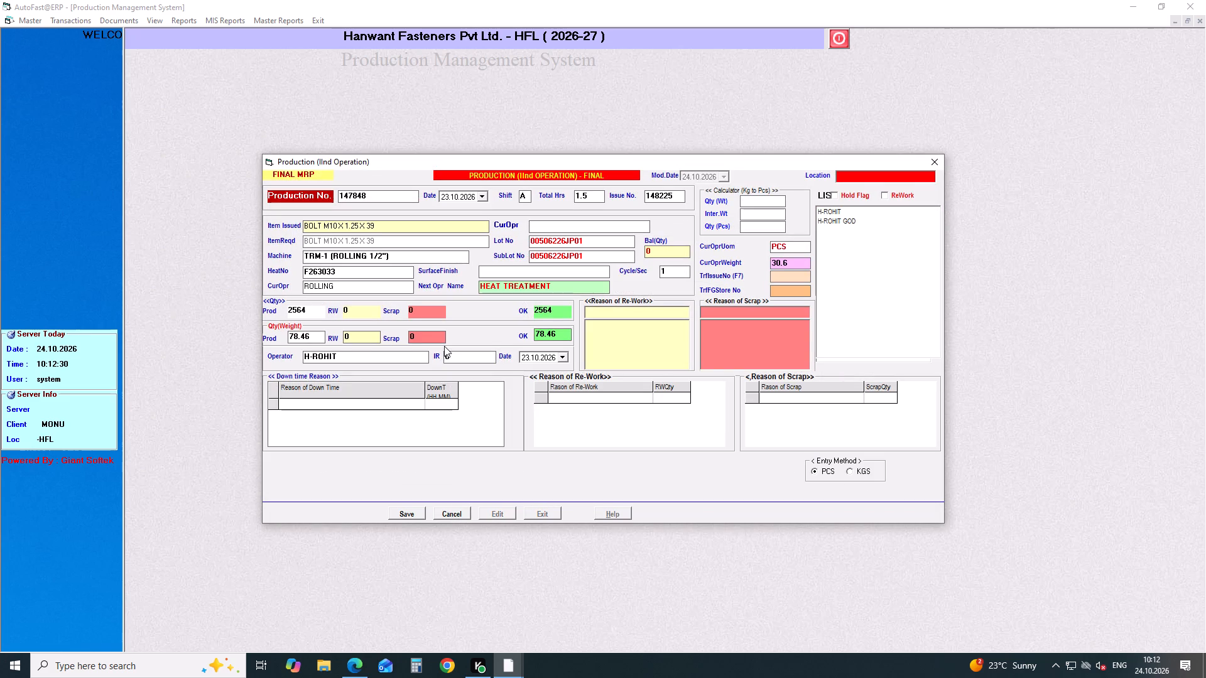
{"action": "key", "text": "Return"}
{"action": "key", "text": "Return"}
{"action": "key", "text": "Return"}
{"action": "key", "text": "Return"}
{"action": "key", "text": "Return"}
{"action": "key", "text": "Return"}
{"action": "key", "text": "Return"}
{"action": "key", "text": "Return"}
{"action": "key", "text": "Return"}
{"action": "key", "text": "Return"}
{"action": "key", "text": "Return"}
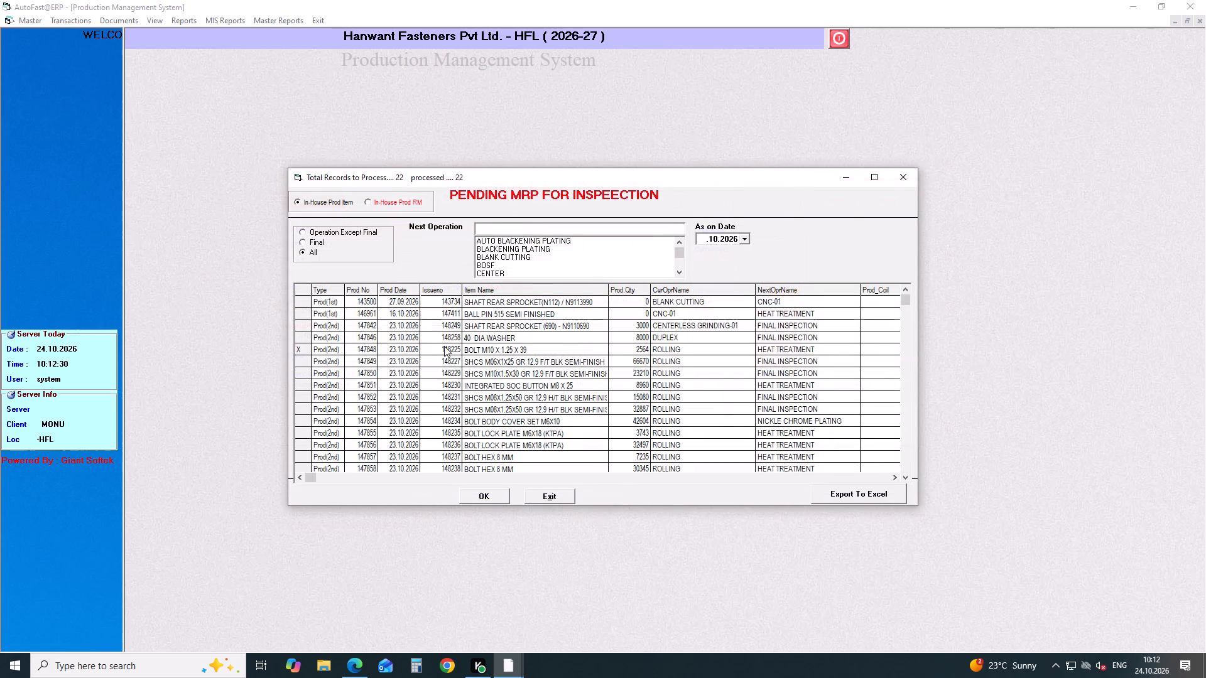
Open pending production 147849 for the SHCS M06X1X25 semi-finished screw and save it as final production with its loaded values.
{"action": "left_click", "coordinate": [446, 347]}
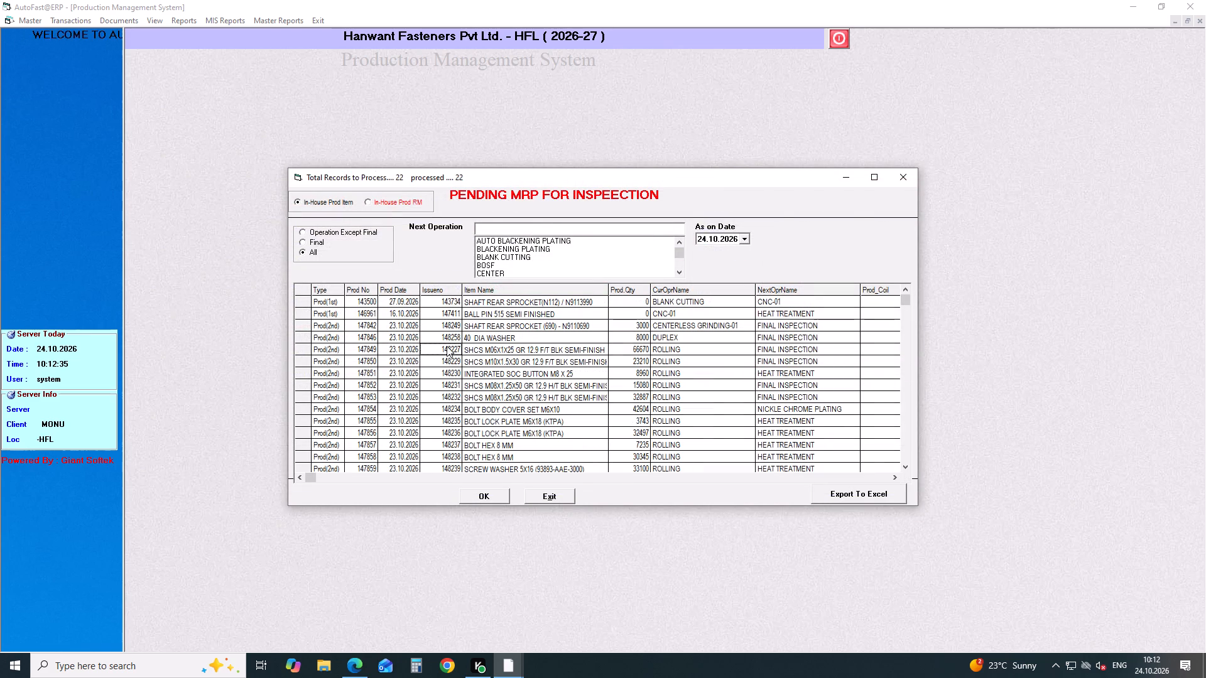
{"action": "key", "text": "Return"}
{"action": "key", "text": "Return"}
{"action": "key", "text": "Return"}
{"action": "key", "text": "Return"}
{"action": "key", "text": "Return"}
{"action": "key", "text": "Return"}
{"action": "key", "text": "Return"}
{"action": "key", "text": "Return"}
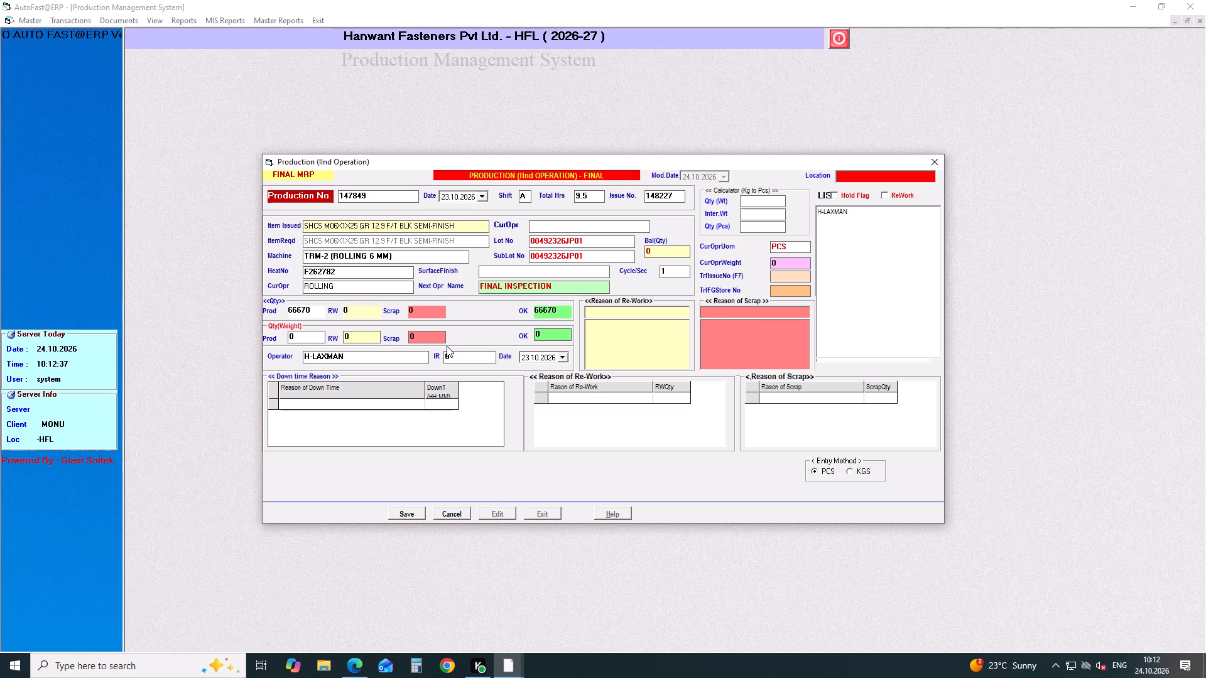
{"action": "key", "text": "Return"}
{"action": "key", "text": "Return"}
{"action": "key", "text": "Return"}
{"action": "key", "text": "Return"}
{"action": "key", "text": "Return"}
{"action": "key", "text": "Return"}
{"action": "key", "text": "Return"}
{"action": "key", "text": "Return"}
{"action": "key", "text": "Return"}
{"action": "key", "text": "Return"}
{"action": "key", "text": "Return"}
{"action": "key", "text": "Return"}
{"action": "key", "text": "Return"}
{"action": "key", "text": "Return"}
{"action": "key", "text": "Return"}
{"action": "key", "text": "Return"}
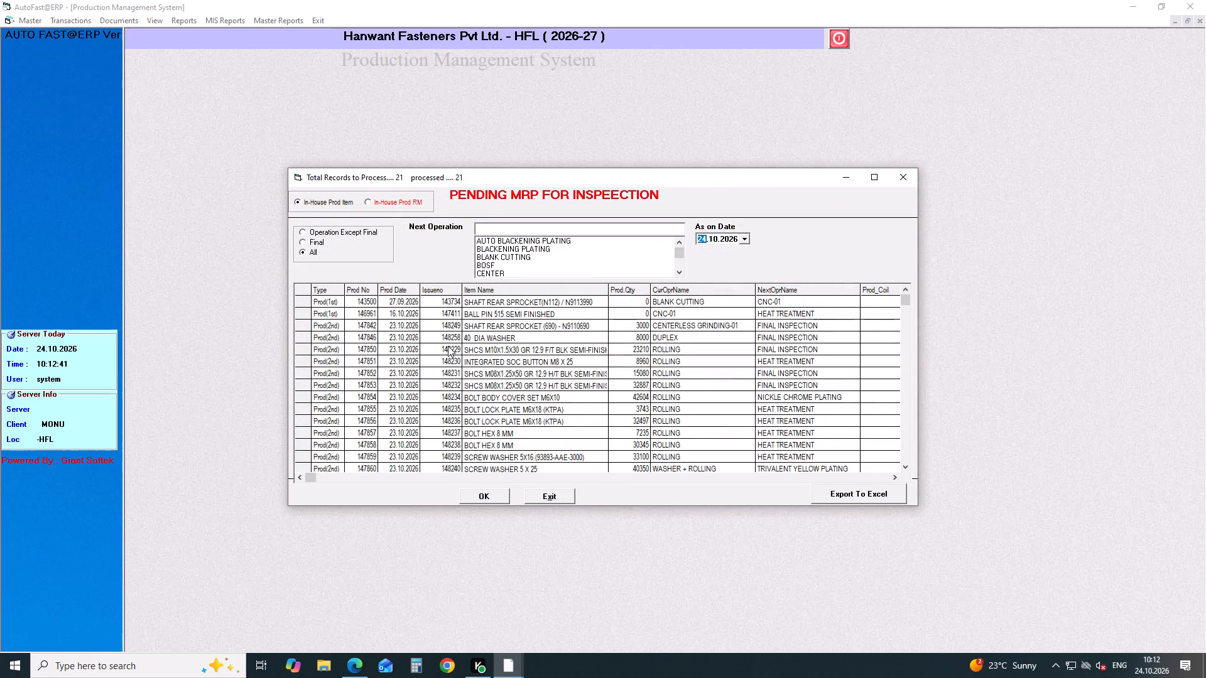
Open pending production 147850 for the SHCS M10X1.5X30 semi-finished screw and save it as final production with its loaded values.
{"action": "left_click", "coordinate": [448, 346]}
{"action": "key", "text": "Return"}
{"action": "key", "text": "Return"}
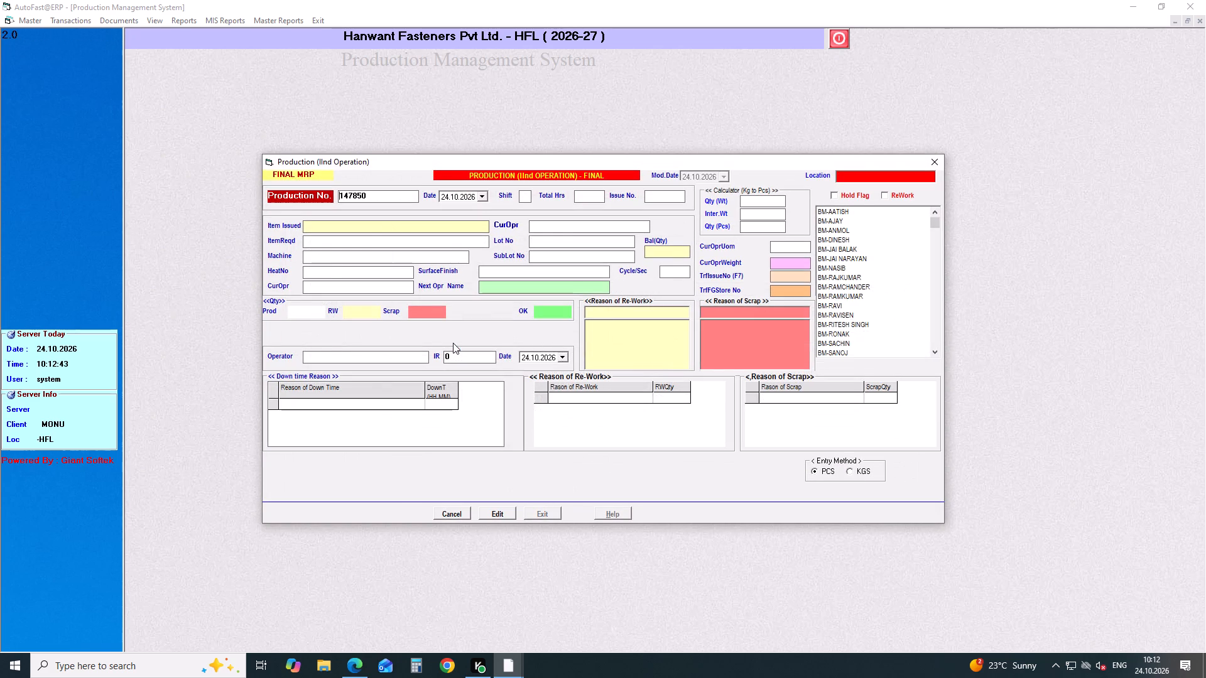
{"action": "key", "text": "Return"}
{"action": "key", "text": "Return"}
{"action": "key", "text": "Return"}
{"action": "key", "text": "Return"}
{"action": "key", "text": "Return"}
{"action": "key", "text": "Return"}
{"action": "key", "text": "Return"}
{"action": "key", "text": "Return"}
{"action": "key", "text": "Return"}
{"action": "key", "text": "Return"}
{"action": "key", "text": "Return"}
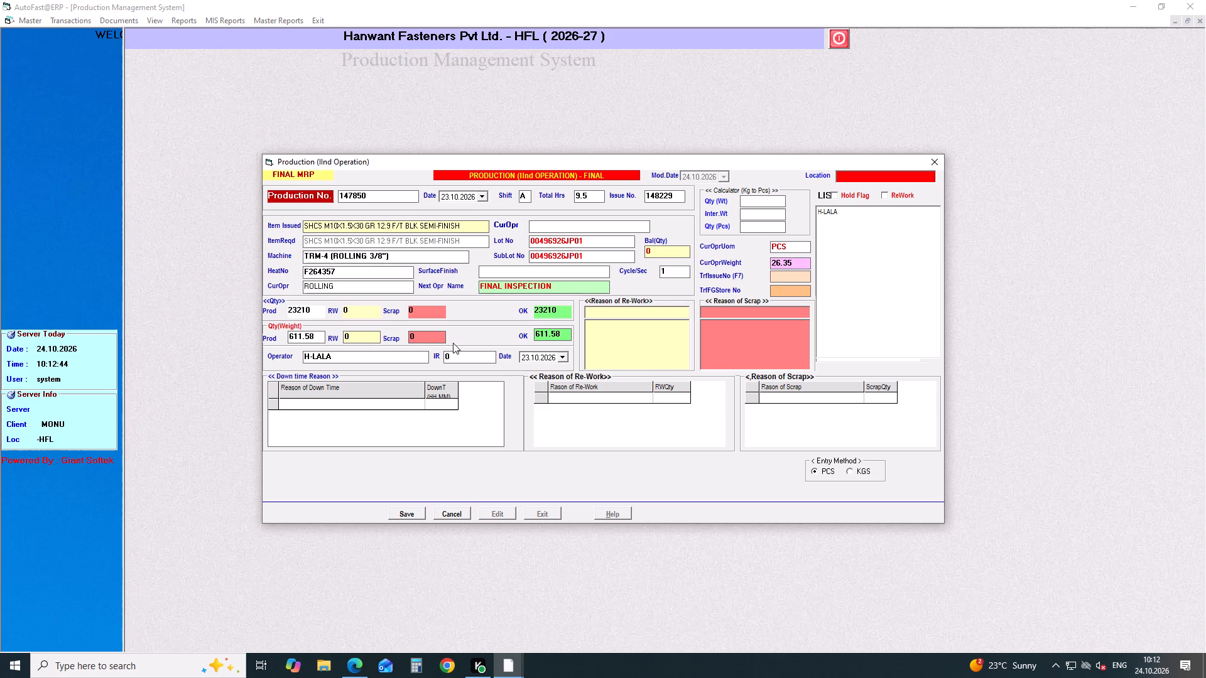
{"action": "key", "text": "Return"}
{"action": "key", "text": "Return"}
{"action": "key", "text": "Return"}
{"action": "key", "text": "Return"}
{"action": "key", "text": "Return"}
{"action": "key", "text": "Return"}
{"action": "key", "text": "Return"}
{"action": "key", "text": "Return"}
{"action": "key", "text": "Return"}
{"action": "key", "text": "Return"}
{"action": "key", "text": "Return"}
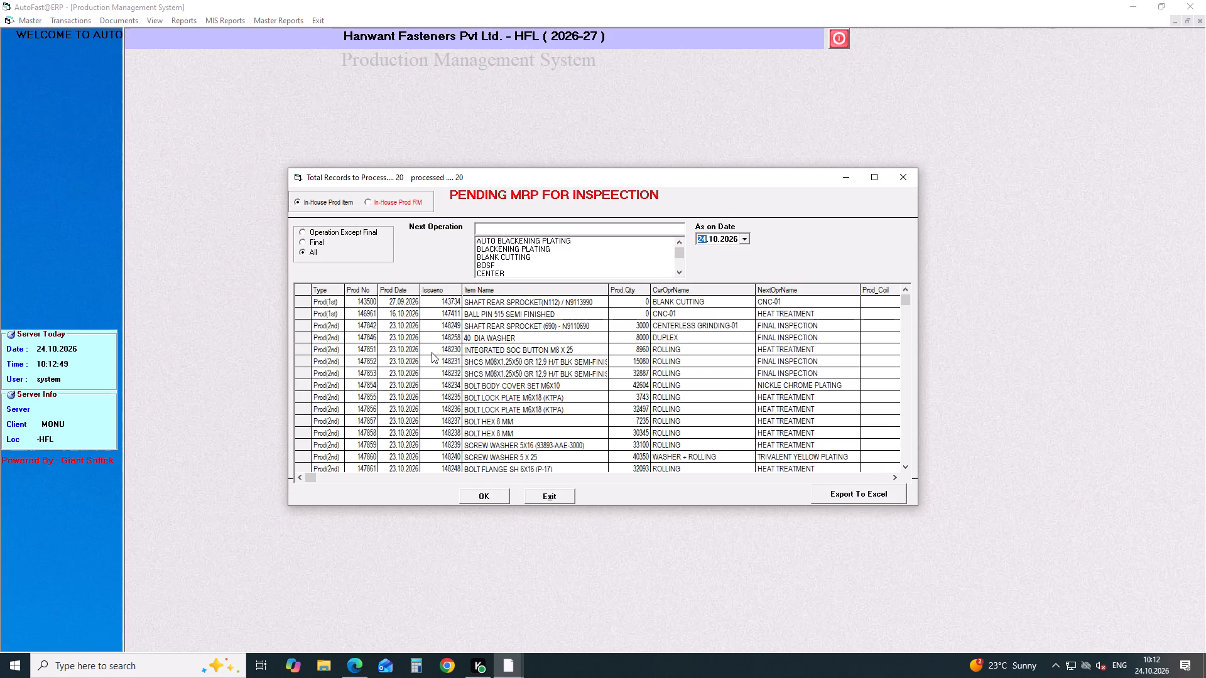
Open pending production 147851 for INTEGRATED SOC BUTTON M8 X 25 and save it as final production with its loaded values.
{"action": "left_click", "coordinate": [432, 352]}
{"action": "key", "text": "Return"}
{"action": "key", "text": "Return"}
{"action": "key", "text": "Return"}
{"action": "key", "text": "Return"}
{"action": "key", "text": "Return"}
{"action": "key", "text": "Return"}
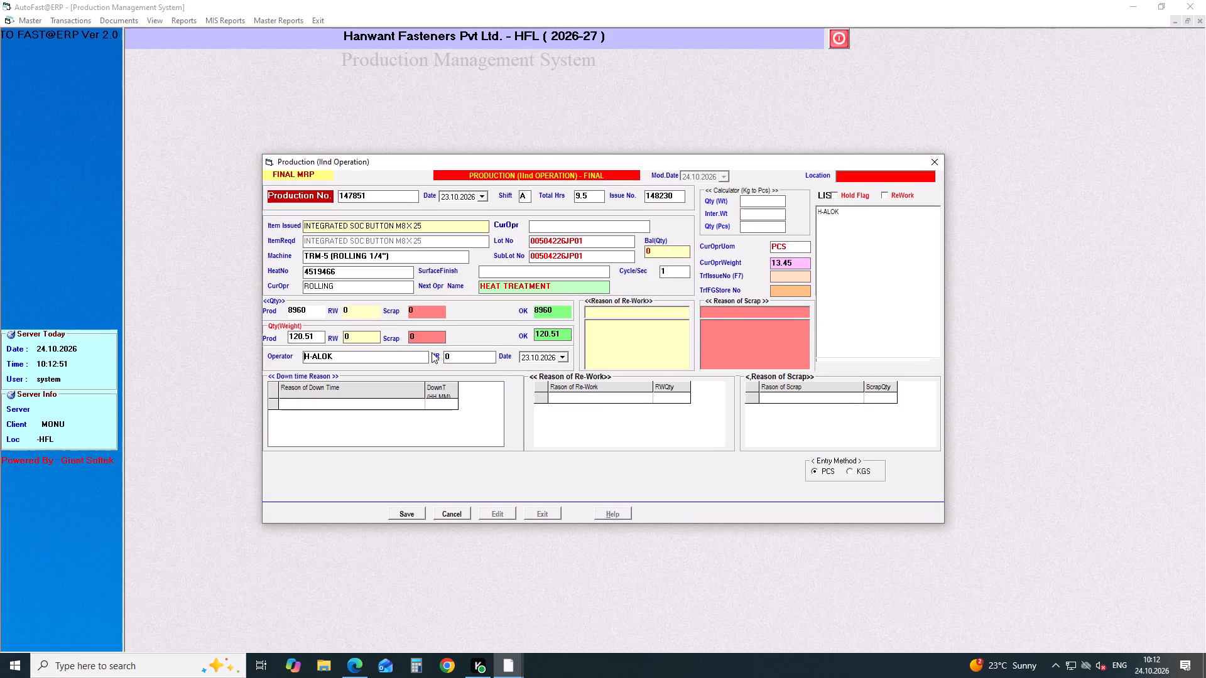
{"action": "key", "text": "Return"}
{"action": "key", "text": "Return"}
{"action": "key", "text": "Return"}
{"action": "key", "text": "Return"}
{"action": "key", "text": "Return"}
{"action": "key", "text": "Return"}
{"action": "key", "text": "Return"}
{"action": "key", "text": "Return"}
{"action": "key", "text": "Return"}
{"action": "key", "text": "Return"}
{"action": "key", "text": "Return"}
{"action": "key", "text": "Return"}
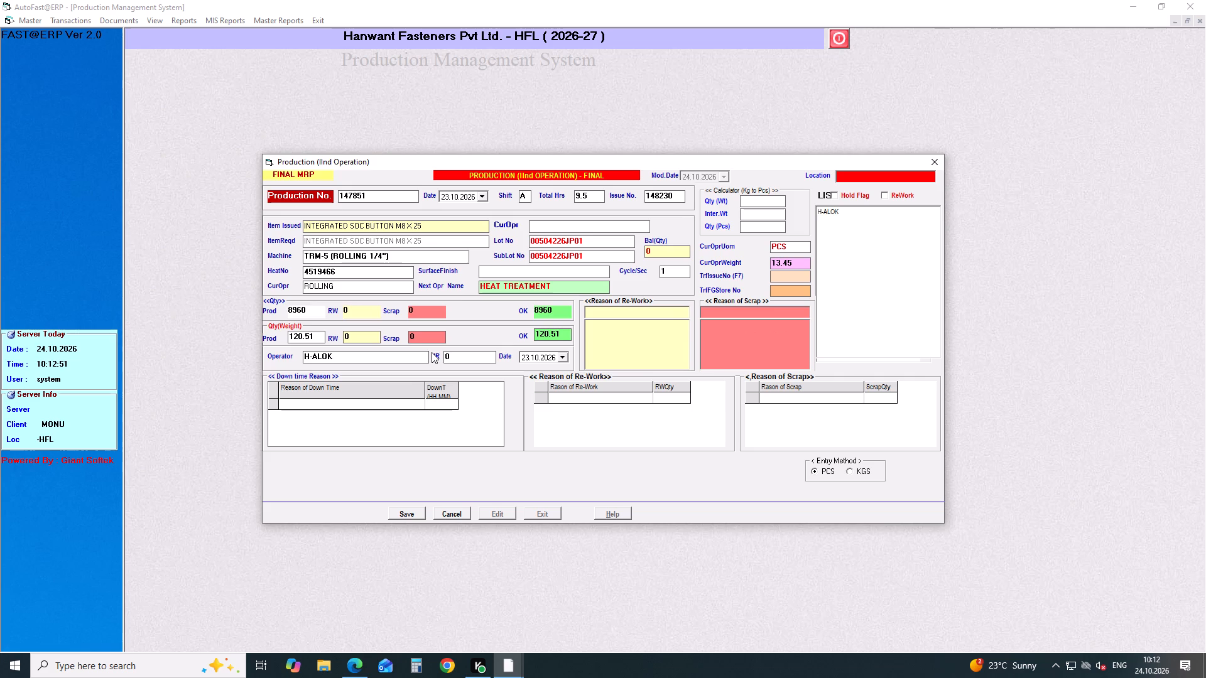
{"action": "key", "text": "Return"}
{"action": "key", "text": "Return"}
{"action": "key", "text": "Return"}
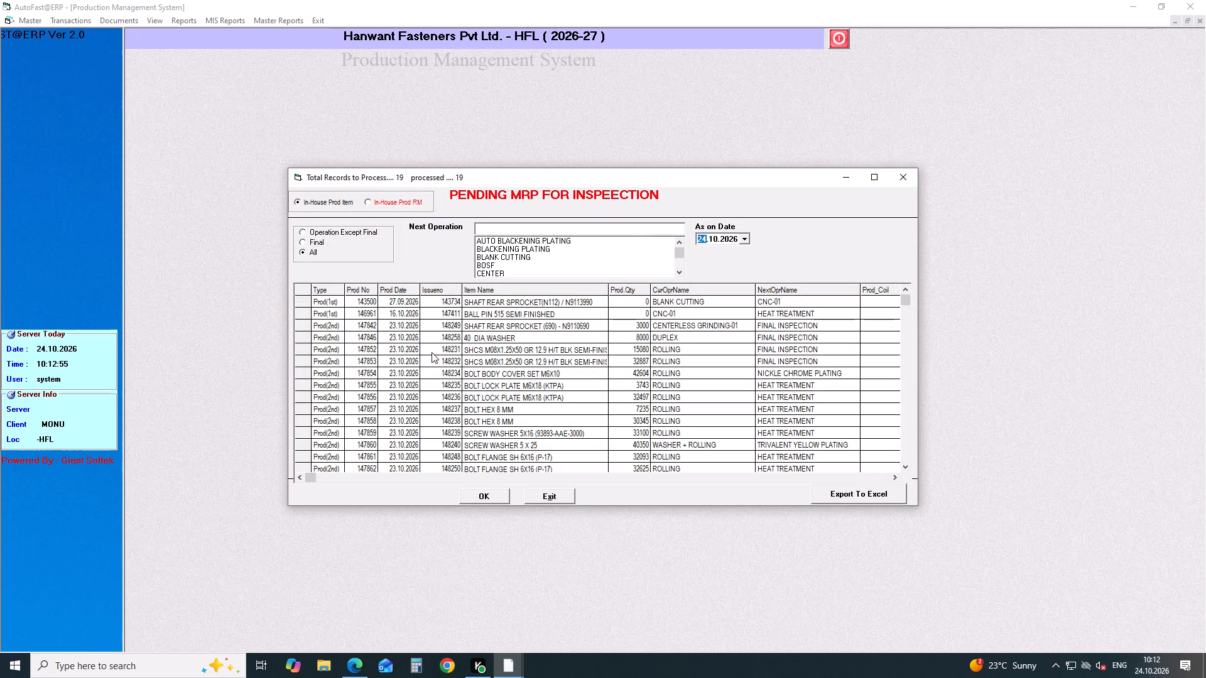
Open pending production 147852 for the SHCS M08X1.25X50 semi-finished screw and save it as final production with its loaded values.
{"action": "left_click", "coordinate": [432, 352]}
{"action": "key", "text": "Return"}
{"action": "key", "text": "Return"}
{"action": "key", "text": "Return"}
{"action": "key", "text": "Return"}
{"action": "key", "text": "Return"}
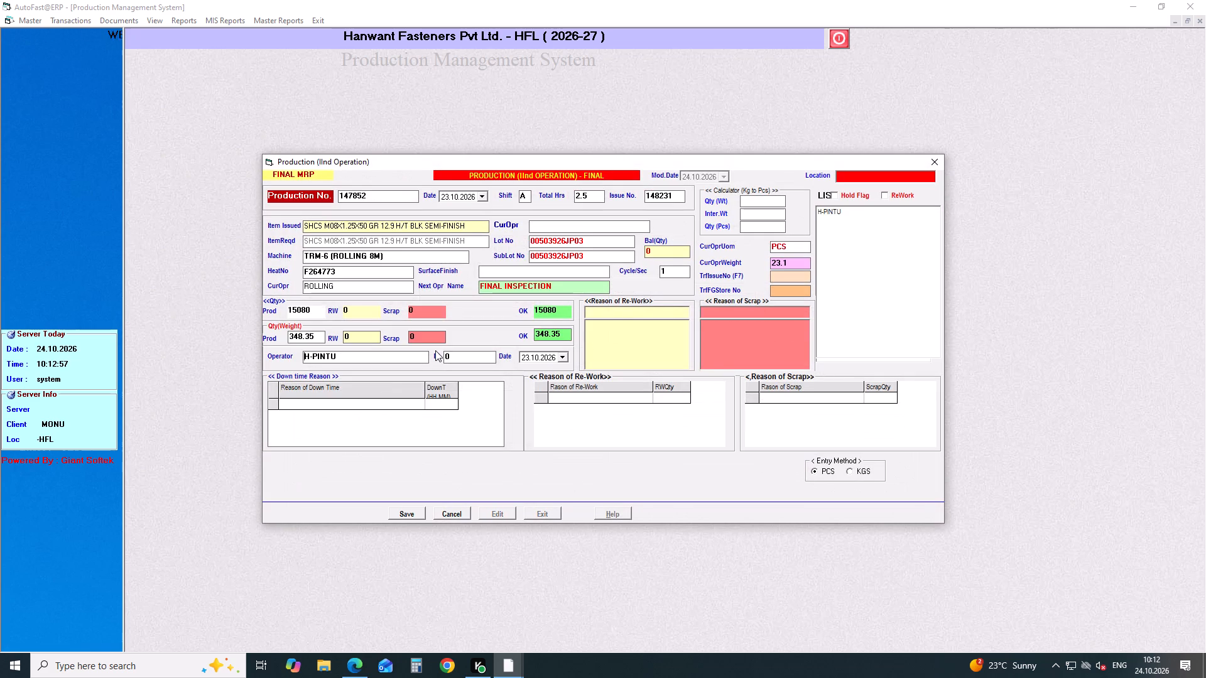
{"action": "key", "text": "Return"}
{"action": "key", "text": "Return"}
{"action": "key", "text": "Return"}
{"action": "key", "text": "Return"}
{"action": "key", "text": "Return"}
{"action": "key", "text": "Return"}
{"action": "key", "text": "Return"}
{"action": "key", "text": "Return"}
{"action": "key", "text": "Return"}
{"action": "key", "text": "Return"}
{"action": "key", "text": "Return"}
{"action": "key", "text": "Return"}
{"action": "key", "text": "Return"}
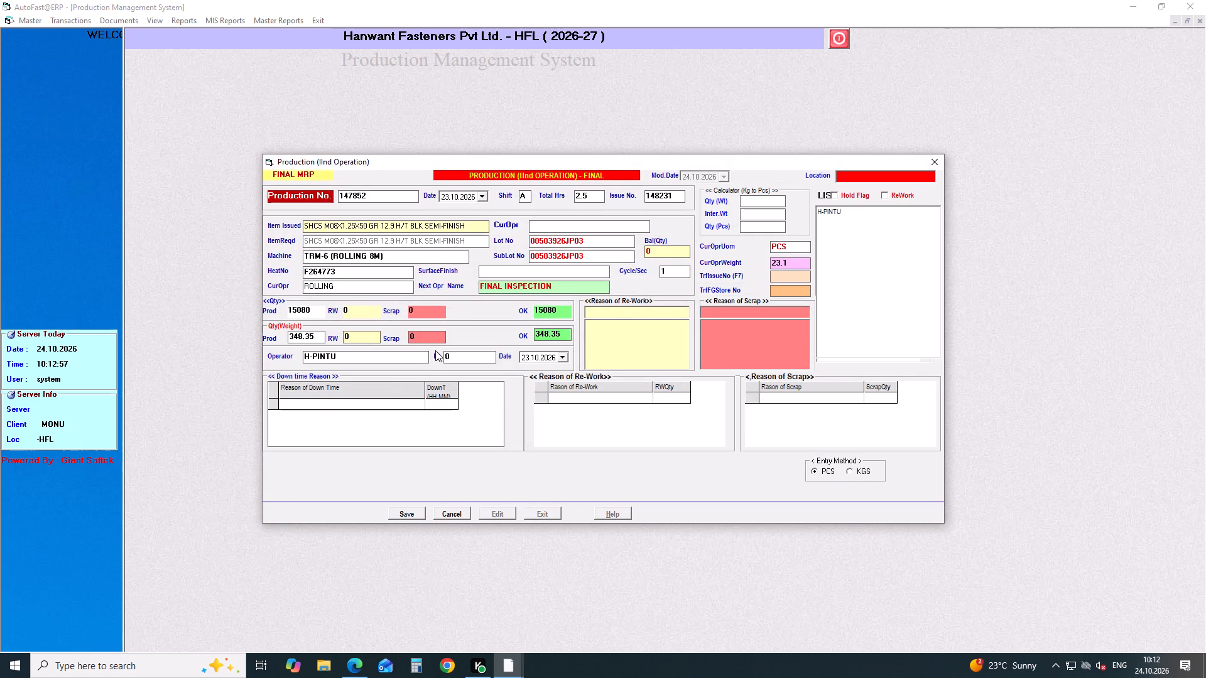
{"action": "key", "text": "Return"}
{"action": "key", "text": "Return"}
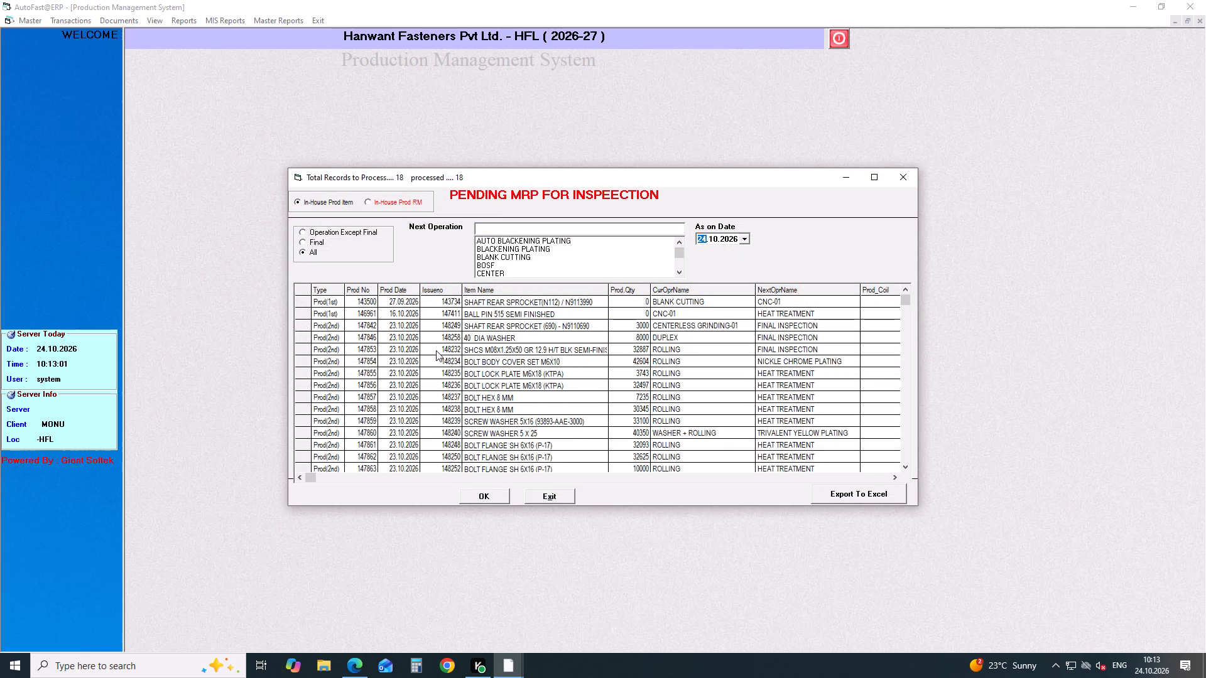
Open pending production 147853 for the SHCS M08X1.25X50 semi-finished screw and save it as final production with its loaded values.
{"action": "left_click", "coordinate": [436, 350]}
{"action": "key", "text": "Return"}
{"action": "key", "text": "Return"}
{"action": "key", "text": "Return"}
{"action": "key", "text": "Return"}
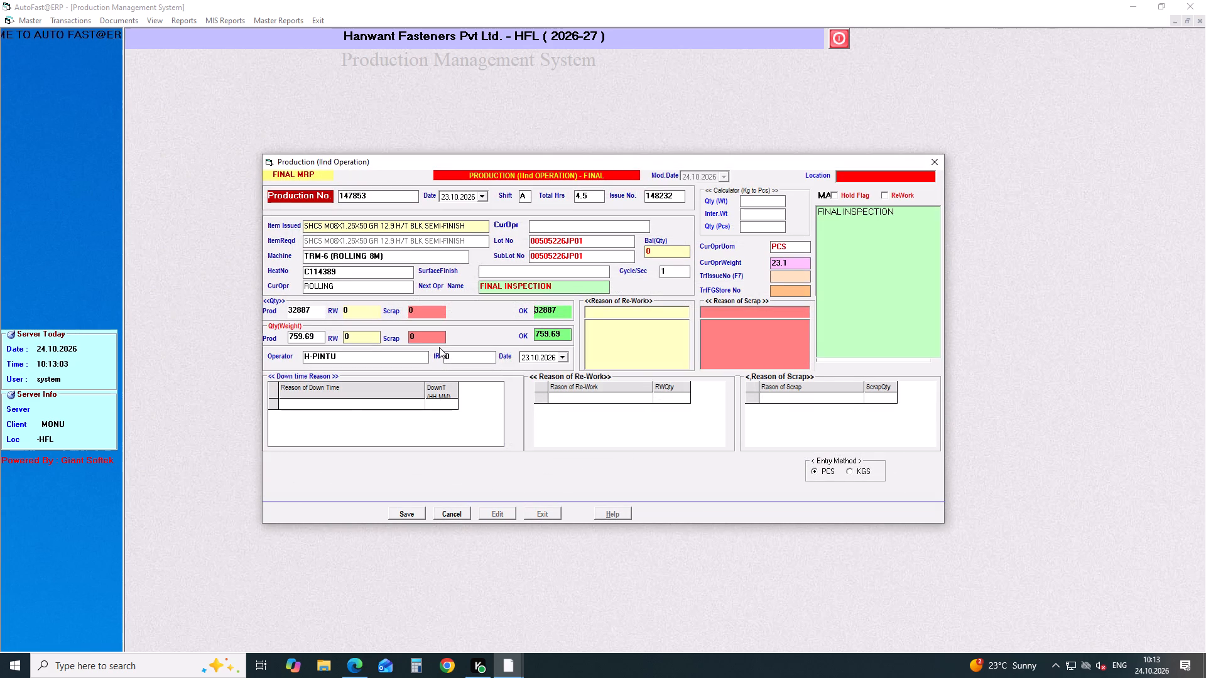
{"action": "key", "text": "Return"}
{"action": "key", "text": "Return"}
{"action": "key", "text": "Return"}
{"action": "key", "text": "Return"}
{"action": "key", "text": "Return"}
{"action": "key", "text": "Return"}
{"action": "key", "text": "Return"}
{"action": "key", "text": "Return"}
{"action": "key", "text": "Return"}
{"action": "key", "text": "Return"}
{"action": "key", "text": "Return"}
{"action": "key", "text": "Return"}
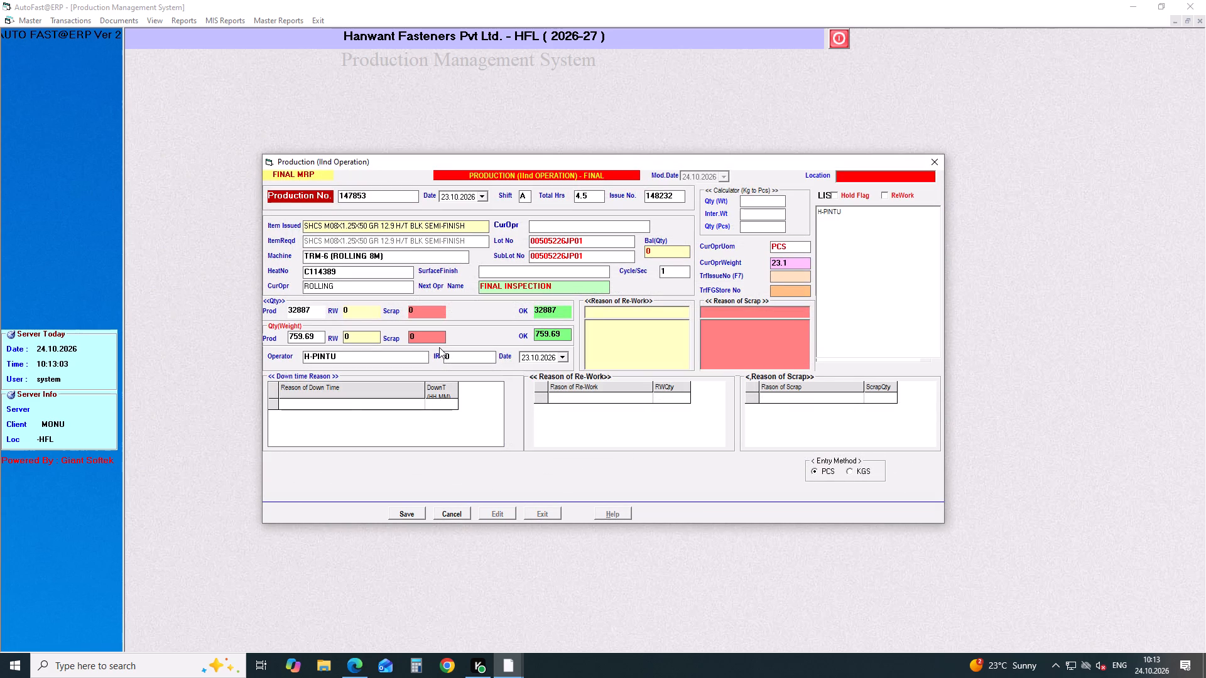
{"action": "key", "text": "Return"}
{"action": "key", "text": "Return"}
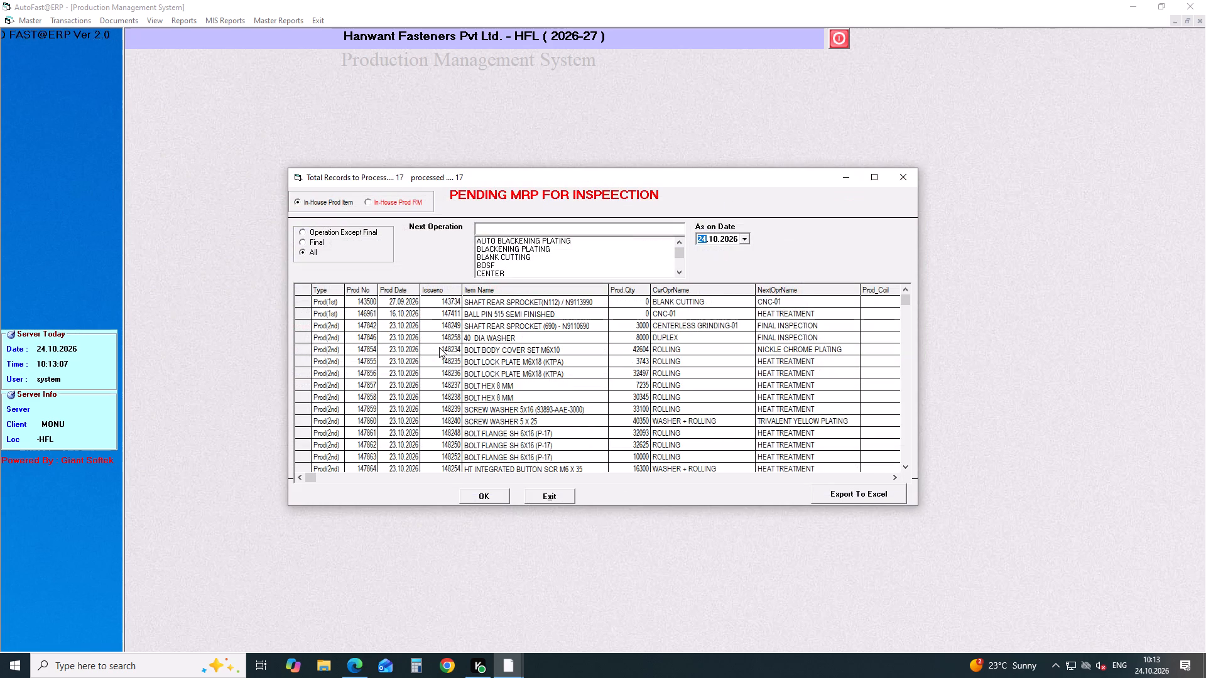
Open pending production 147854 for BOLT BODY COVER SET M6X10 and record a scrap quantity of 4 with the reason GAUGE TIGHT.
{"action": "left_click", "coordinate": [439, 347]}
{"action": "key", "text": "Return"}
{"action": "key", "text": "Return"}
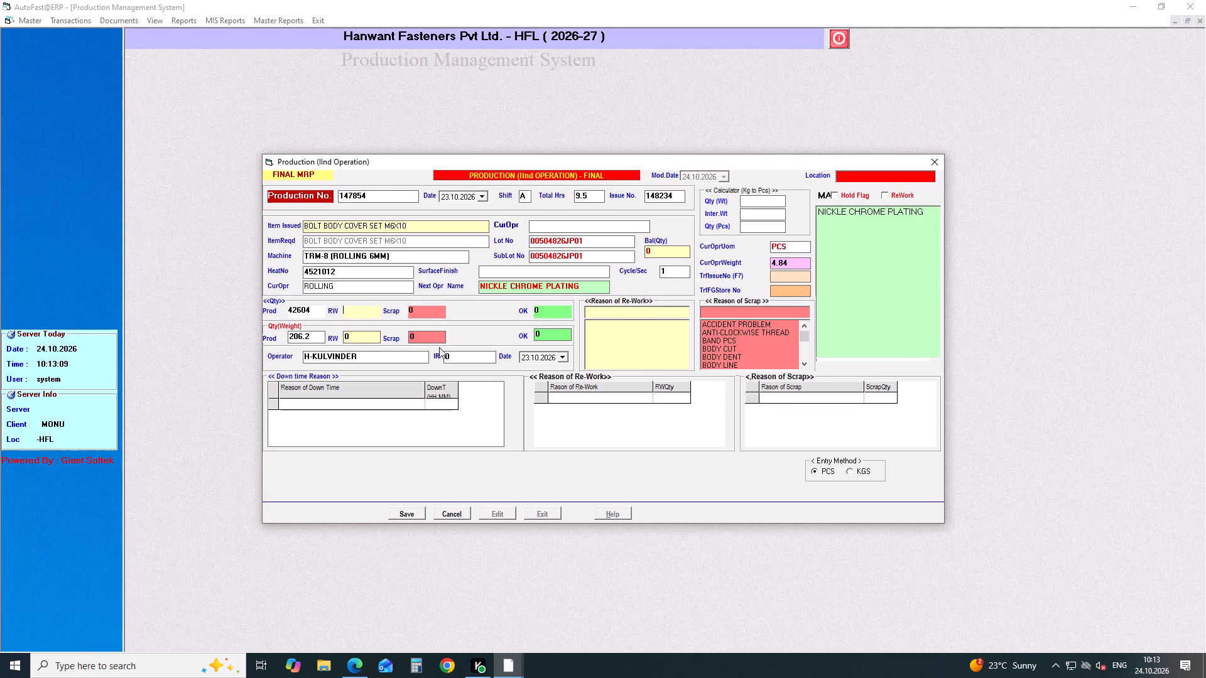
{"action": "key", "text": "Return"}
{"action": "key", "text": "4"}
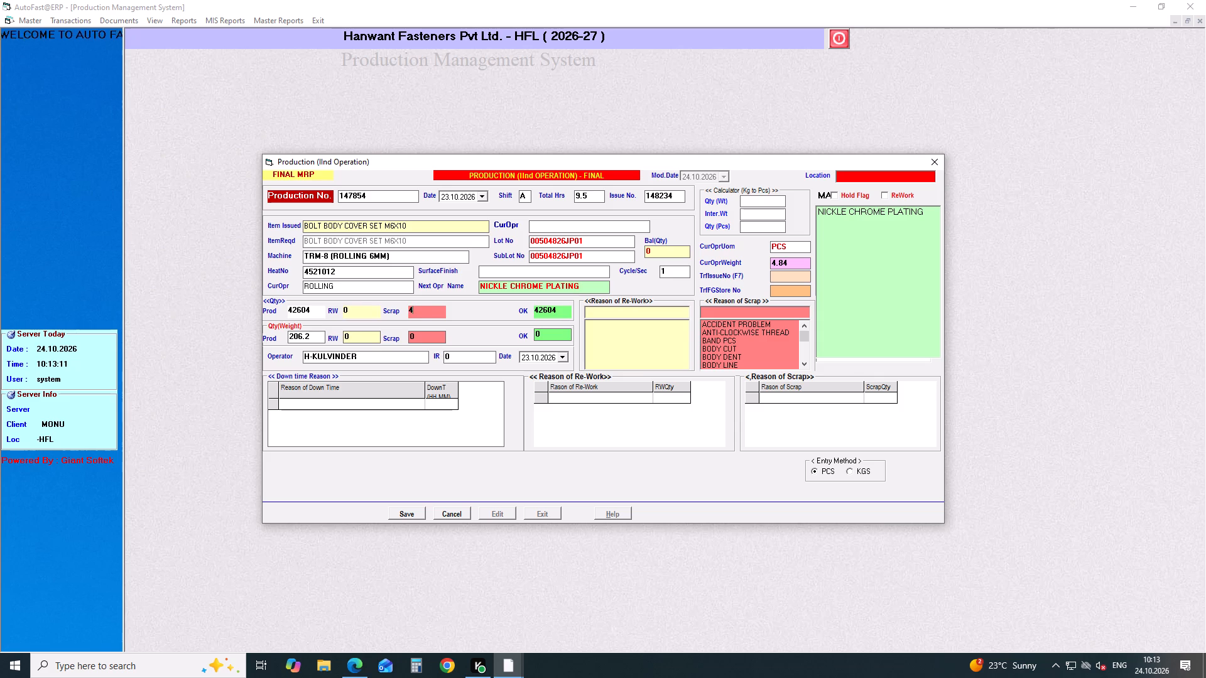
{"action": "key", "text": "Return"}
{"action": "key", "text": "g"}
{"action": "key", "text": "Down"}
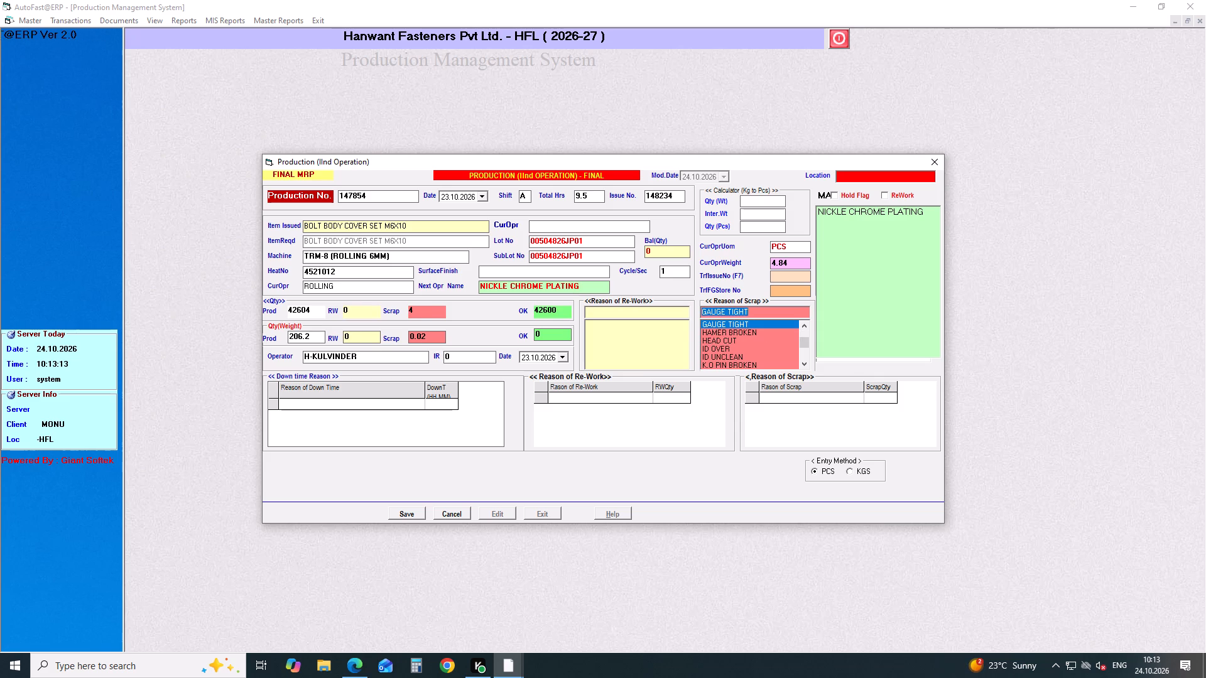
{"action": "key", "text": "Return"}
{"action": "key", "text": "4"}
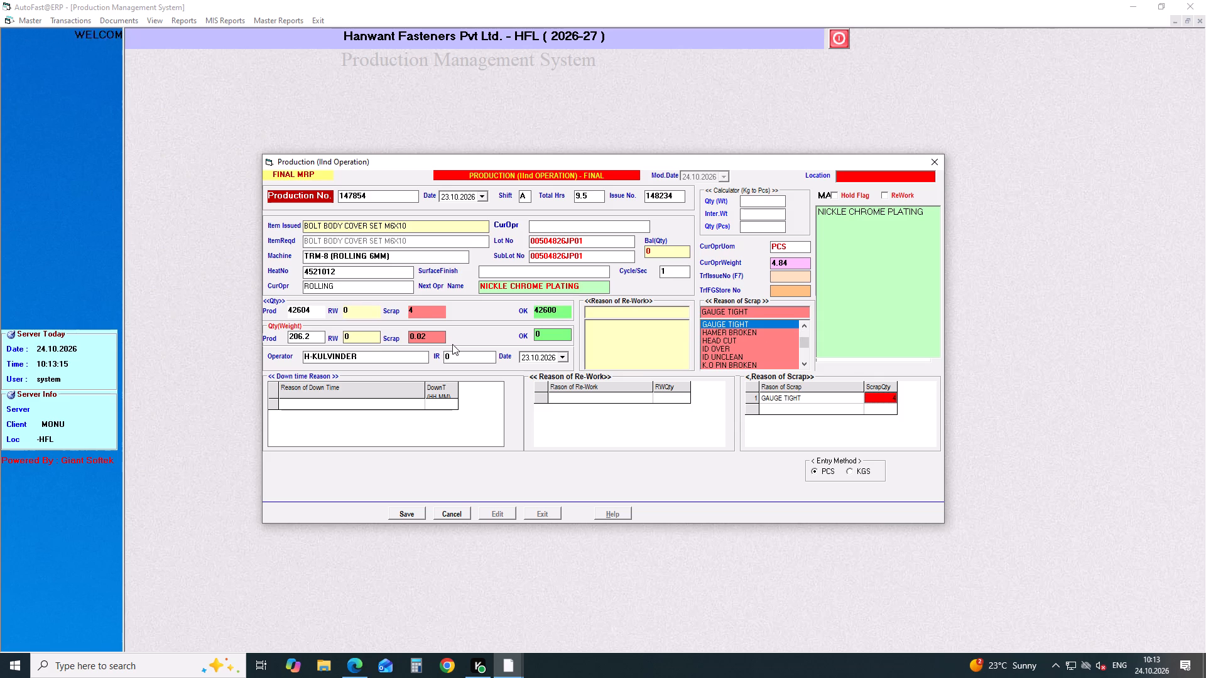
Save production 147854 as final second-operation production, keeping the remaining loaded values.
{"action": "left_click", "coordinate": [452, 353]}
{"action": "key", "text": "Return"}
{"action": "key", "text": "Return"}
{"action": "key", "text": "Return"}
{"action": "key", "text": "Return"}
{"action": "key", "text": "Return"}
{"action": "key", "text": "Return"}
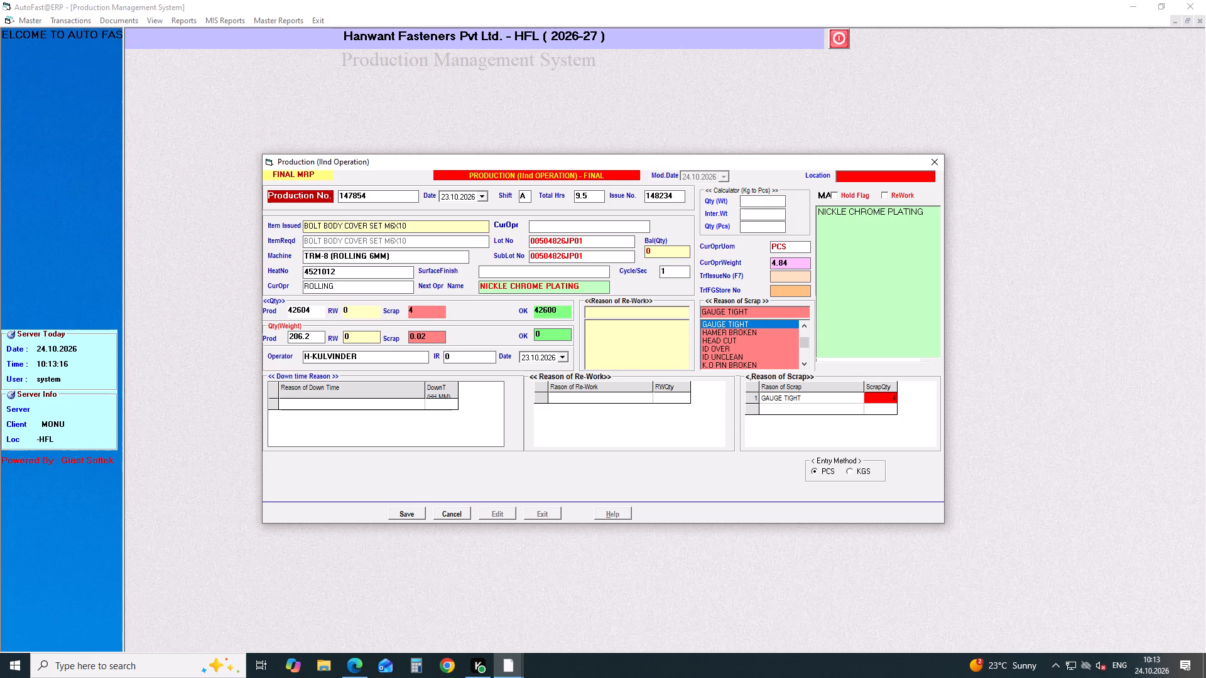
{"action": "key", "text": "Return"}
{"action": "key", "text": "Return"}
{"action": "key", "text": "Return"}
{"action": "key", "text": "Return"}
{"action": "key", "text": "Return"}
{"action": "key", "text": "Return"}
{"action": "key", "text": "Return"}
{"action": "key", "text": "Return"}
{"action": "key", "text": "Return"}
{"action": "key", "text": "Return"}
{"action": "key", "text": "Return"}
{"action": "key", "text": "Return"}
{"action": "key", "text": "Return"}
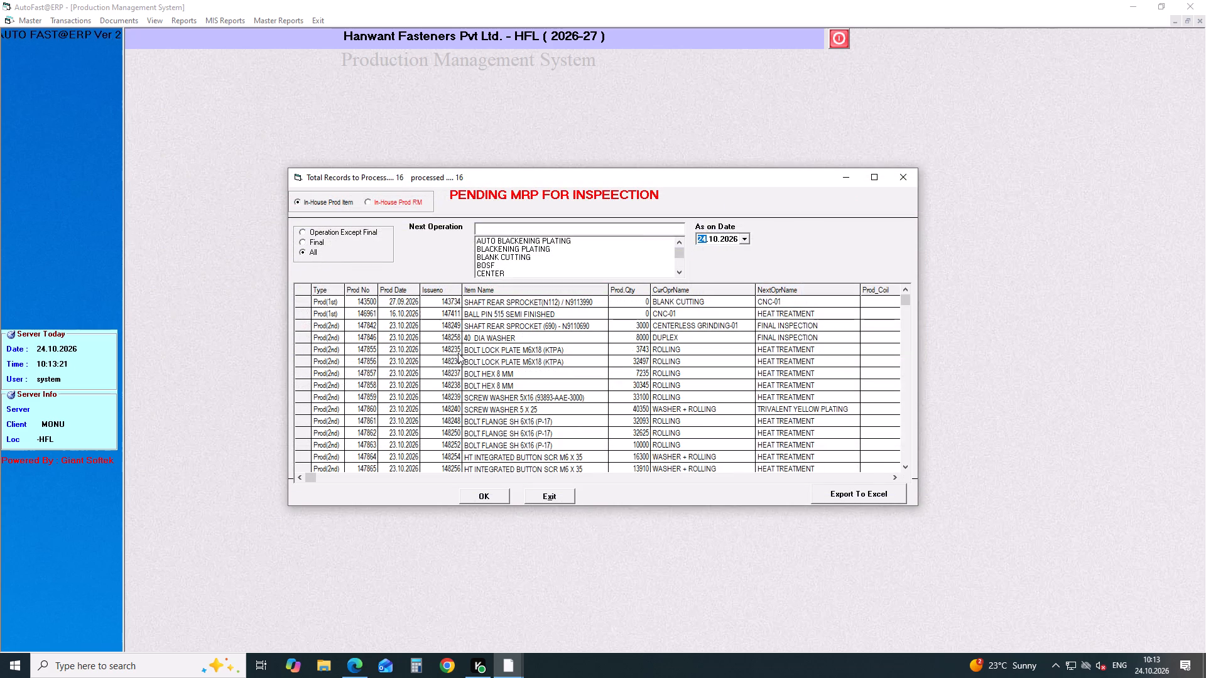
Open pending production 147855 for BOLT LOCK PLATE M6X18 (KTPA) and save it as final production with its loaded values.
{"action": "left_click", "coordinate": [447, 353]}
{"action": "key", "text": "Return"}
{"action": "key", "text": "Return"}
{"action": "key", "text": "Return"}
{"action": "key", "text": "Return"}
{"action": "key", "text": "Return"}
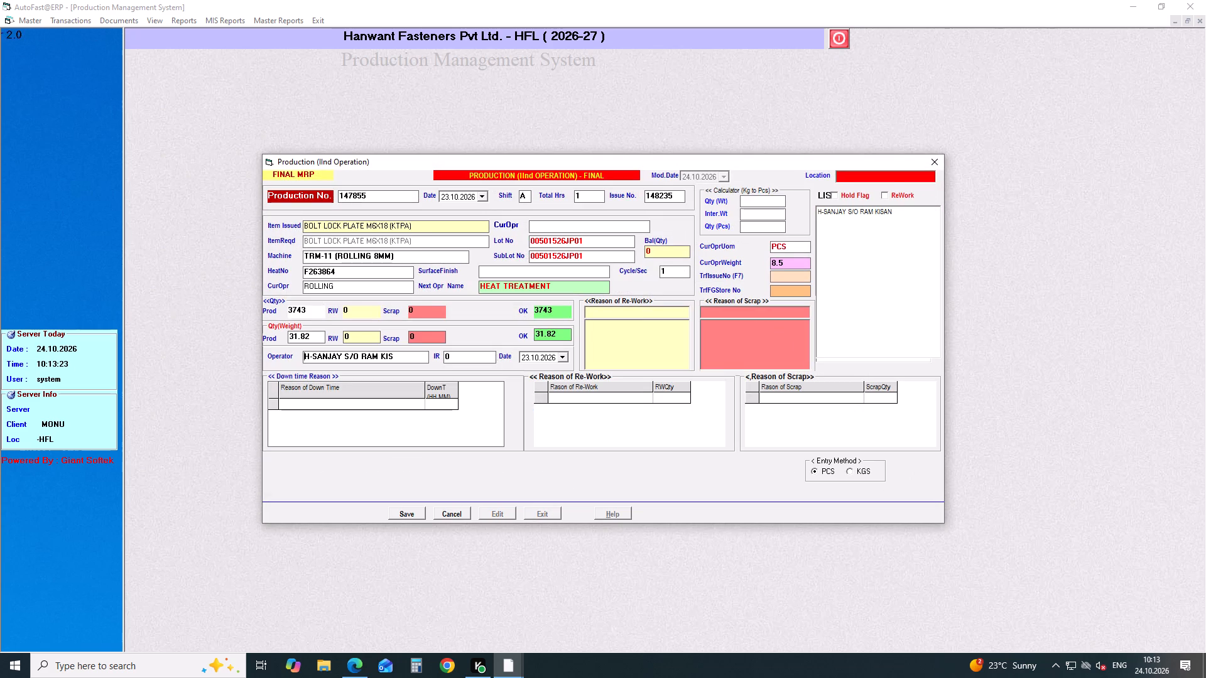
{"action": "key", "text": "Return"}
{"action": "key", "text": "Return"}
{"action": "key", "text": "Return"}
{"action": "key", "text": "Return"}
{"action": "key", "text": "Return"}
{"action": "key", "text": "Return"}
{"action": "key", "text": "Return"}
{"action": "key", "text": "Return"}
{"action": "key", "text": "Return"}
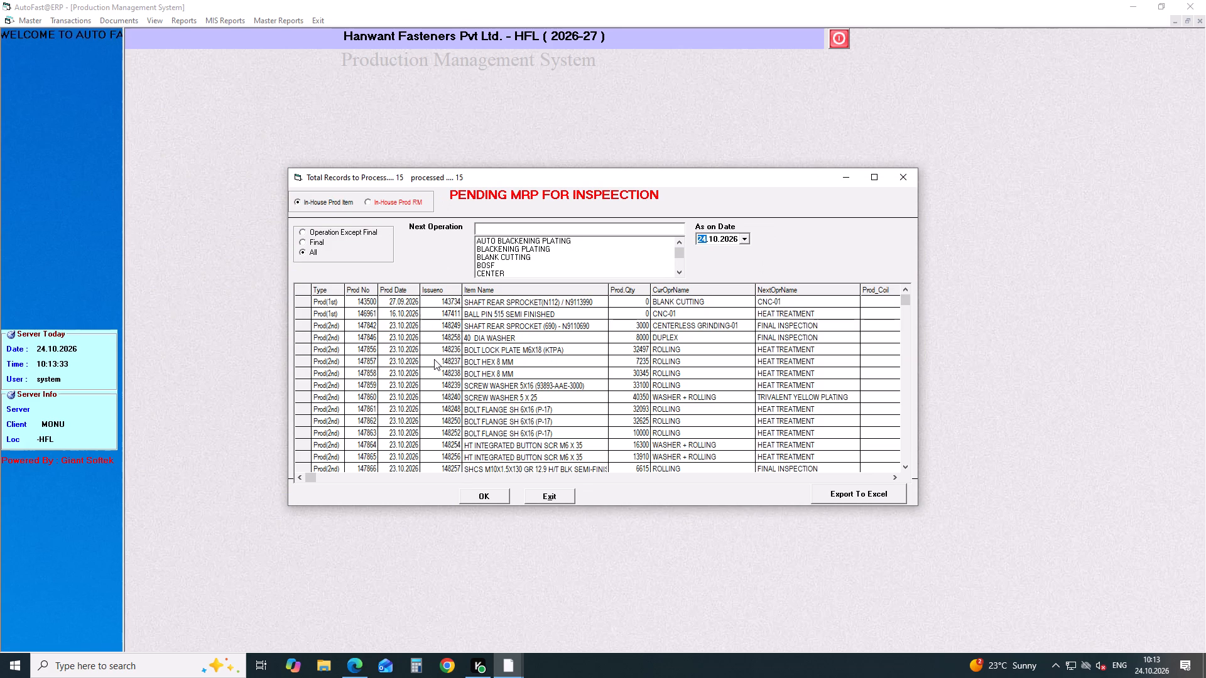
Open pending production 147857 for BOLT HEX 8 MM and save it as final production with its loaded values.
{"action": "left_click", "coordinate": [434, 359]}
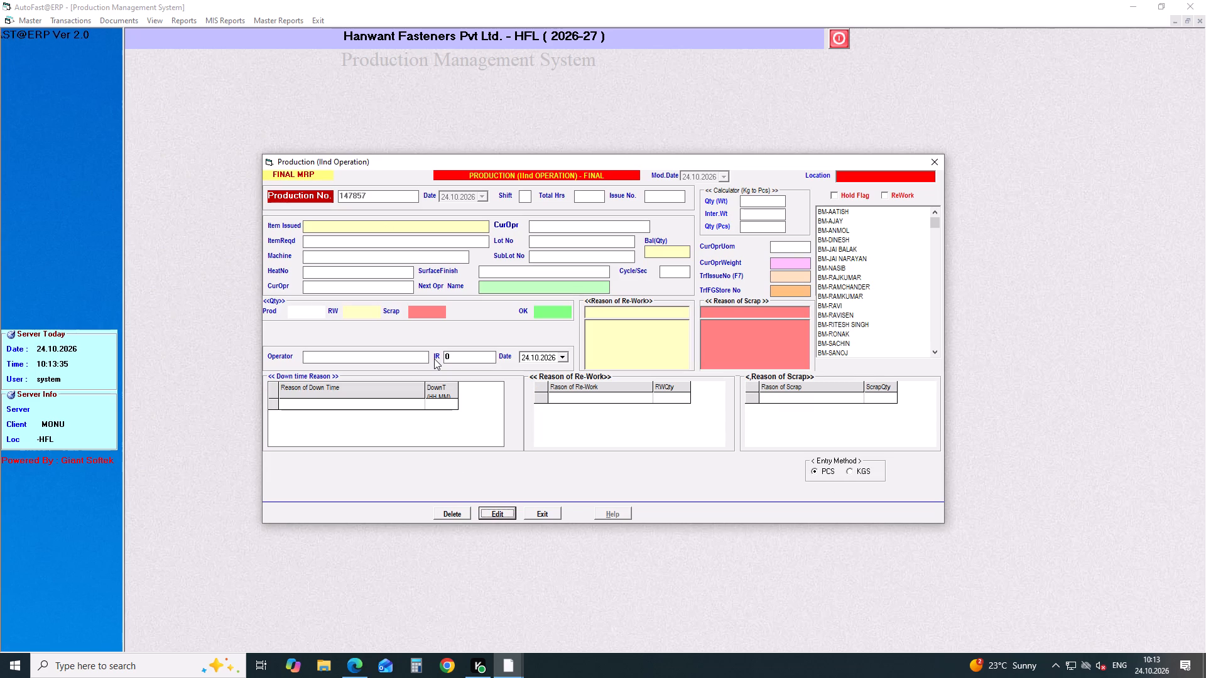
{"action": "key", "text": "Return"}
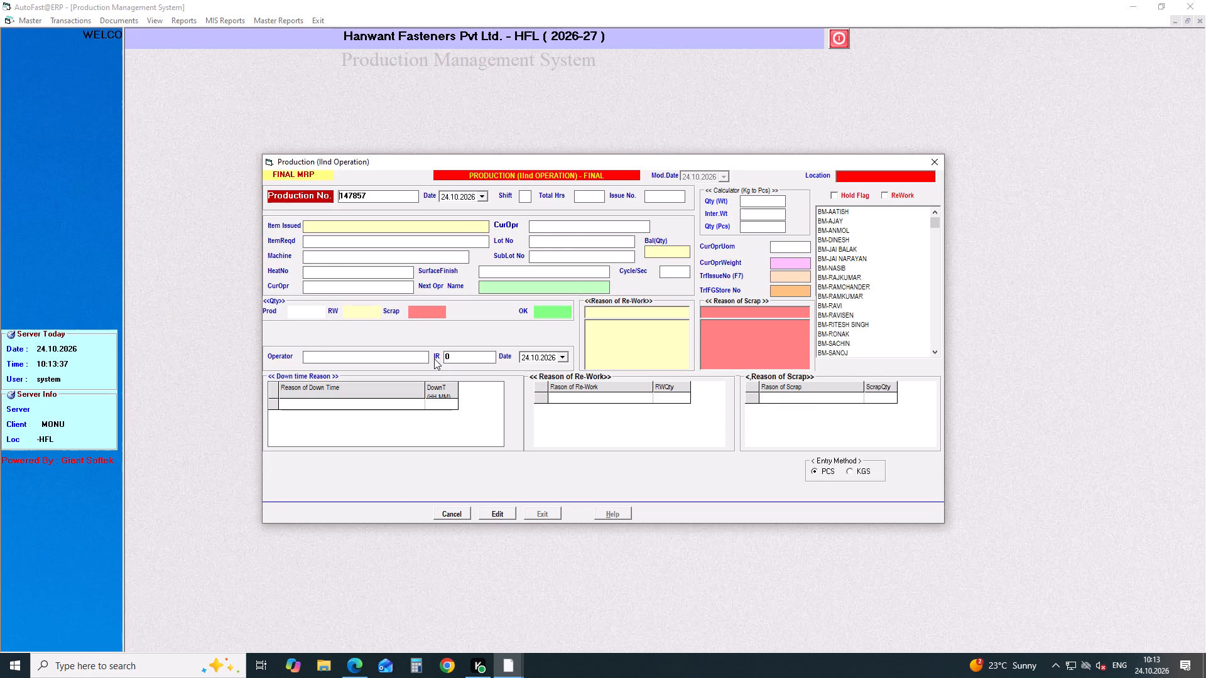
{"action": "key", "text": "Return"}
{"action": "key", "text": "Return"}
{"action": "key", "text": "Return"}
{"action": "key", "text": "Return"}
{"action": "key", "text": "Return"}
{"action": "key", "text": "Return"}
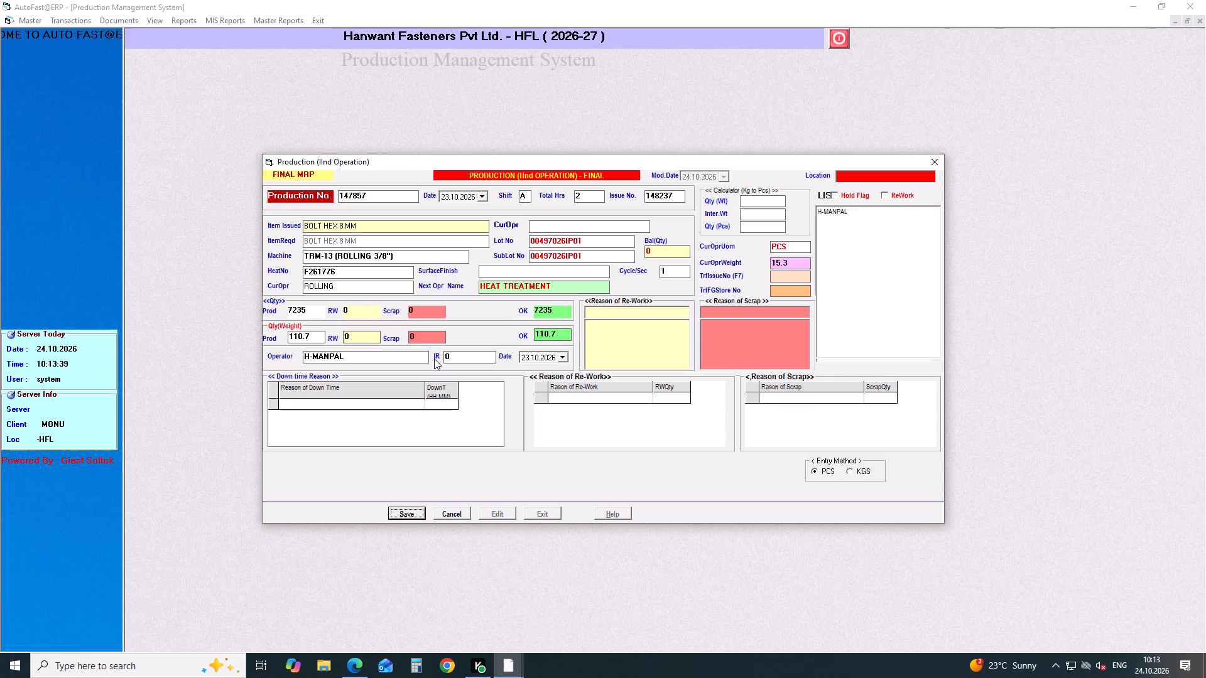
{"action": "key", "text": "Return"}
{"action": "key", "text": "Return"}
{"action": "key", "text": "Return"}
{"action": "key", "text": "Return"}
{"action": "key", "text": "Return"}
{"action": "key", "text": "Return"}
{"action": "key", "text": "Return"}
{"action": "key", "text": "Return"}
{"action": "key", "text": "Return"}
{"action": "key", "text": "Return"}
{"action": "key", "text": "Return"}
{"action": "key", "text": "Return"}
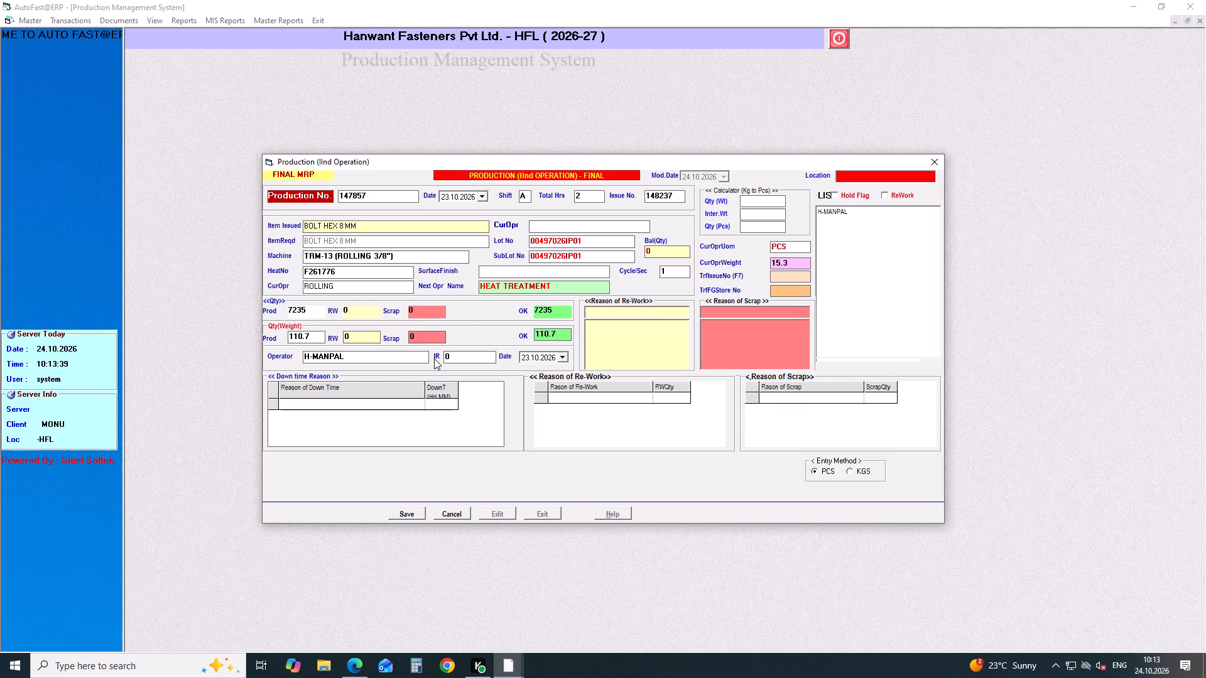
{"action": "key", "text": "Return"}
{"action": "key", "text": "Return"}
{"action": "key", "text": "Return"}
{"action": "key", "text": "Return"}
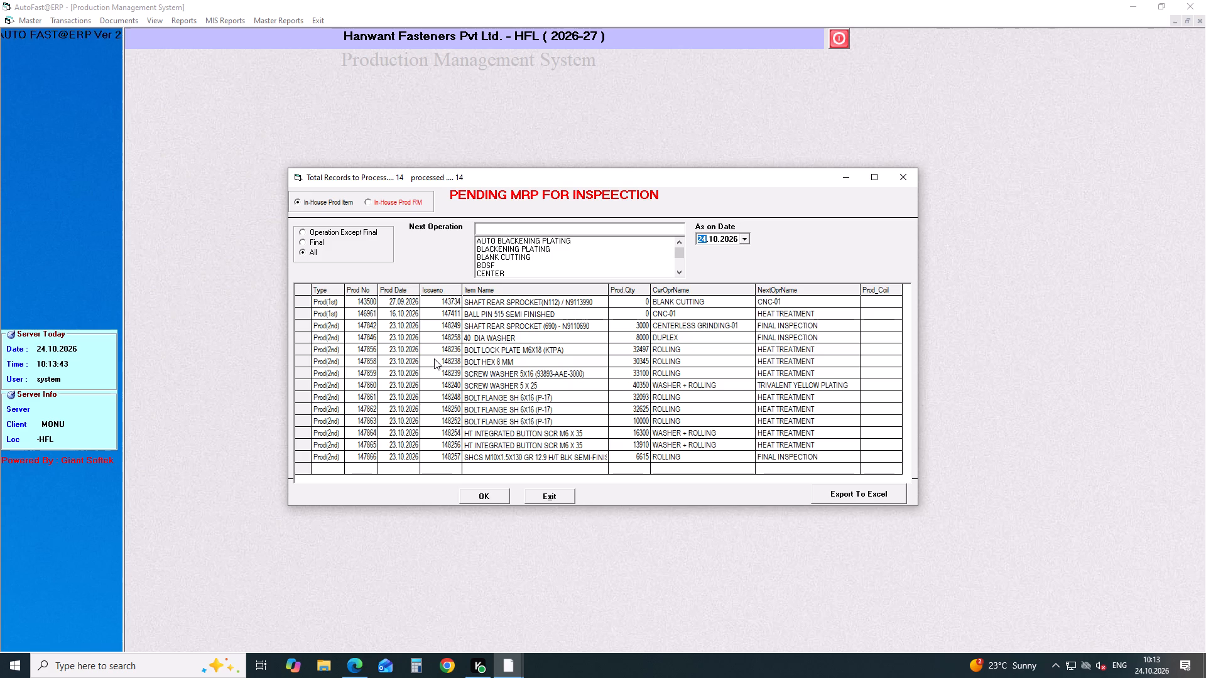
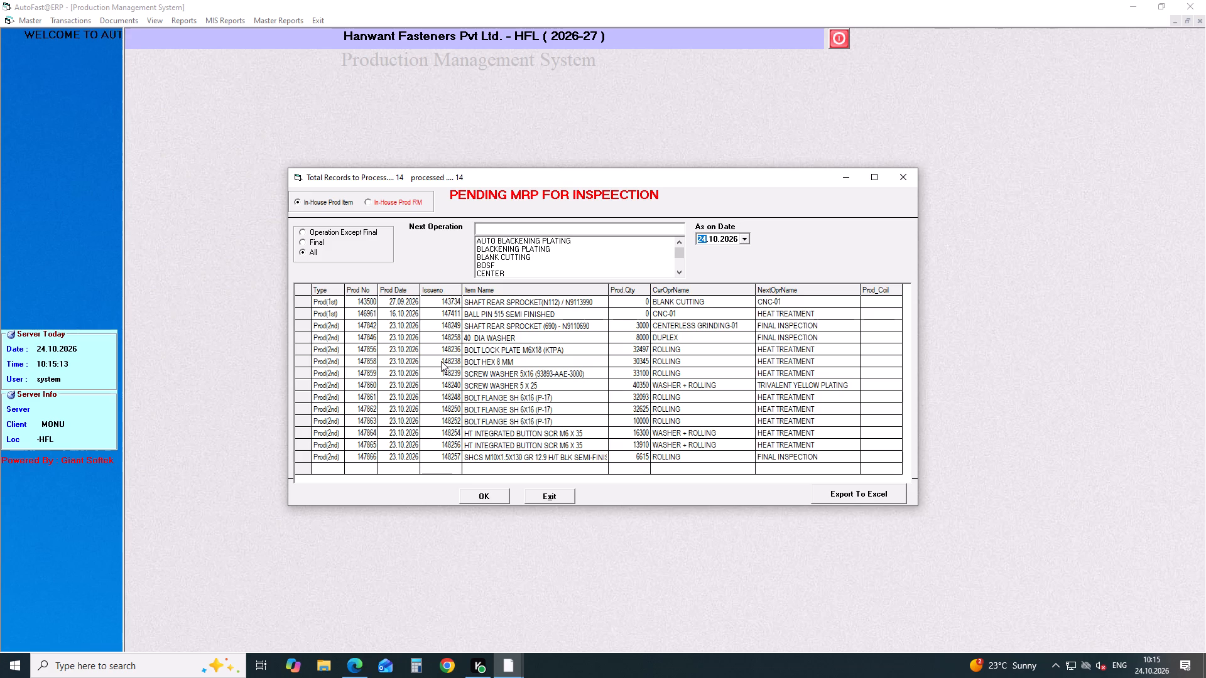
Open pending production 147856 for BOLT LOCK PLATE M6X18 (KTPA) and save it as final production with its loaded values.
{"action": "left_click", "coordinate": [443, 352]}
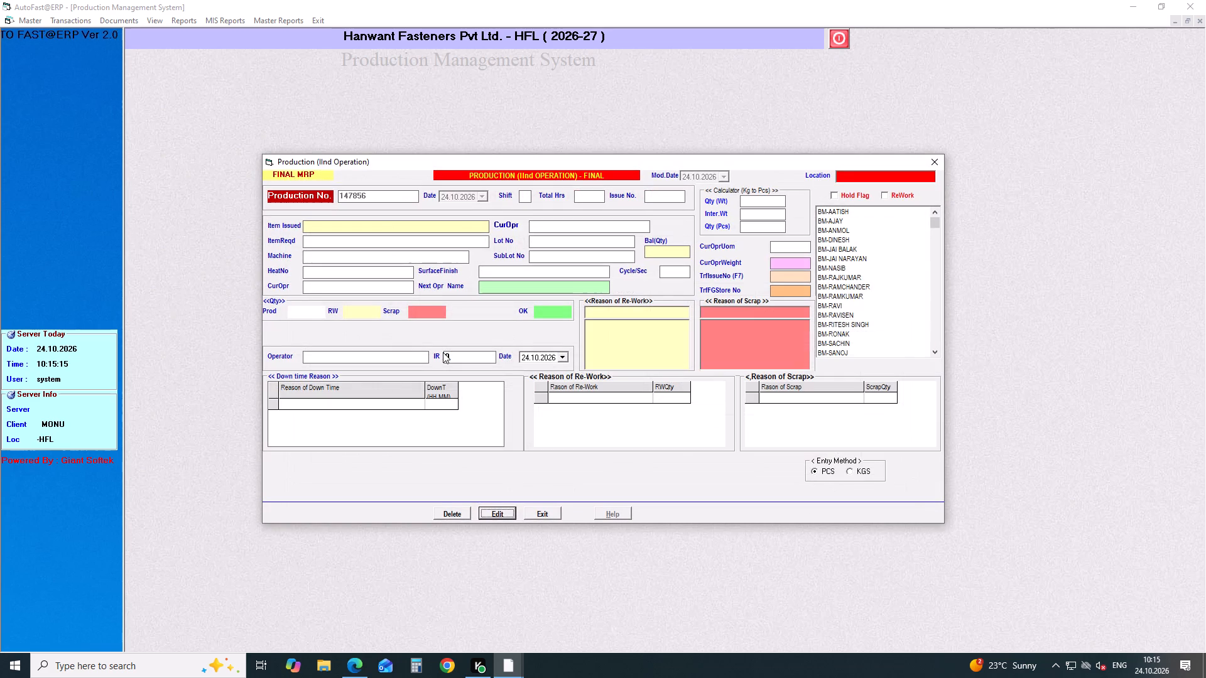
{"action": "key", "text": "Return"}
{"action": "key", "text": "Return"}
{"action": "key", "text": "Return"}
{"action": "key", "text": "Return"}
{"action": "key", "text": "Return"}
{"action": "key", "text": "Return"}
{"action": "key", "text": "Return"}
{"action": "key", "text": "Return"}
{"action": "key", "text": "Return"}
{"action": "key", "text": "Return"}
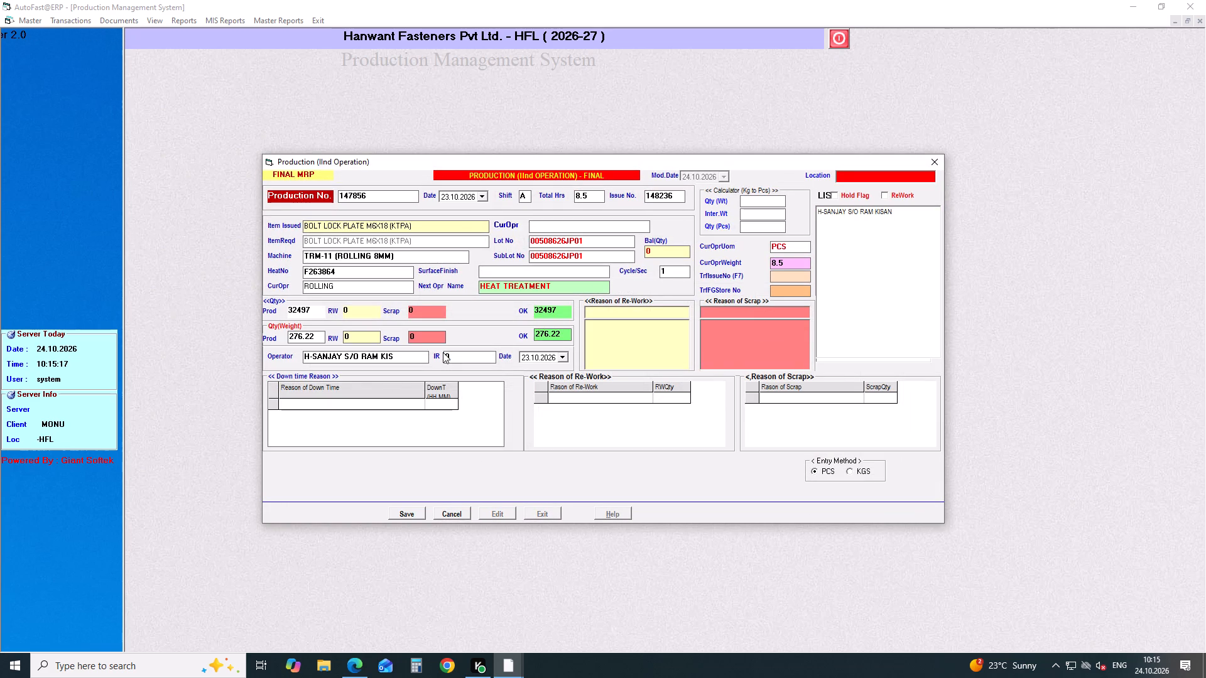
{"action": "key", "text": "Return"}
{"action": "key", "text": "Return"}
{"action": "key", "text": "Return"}
{"action": "key", "text": "Return"}
{"action": "key", "text": "Return"}
{"action": "key", "text": "Return"}
{"action": "key", "text": "Return"}
{"action": "key", "text": "Return"}
{"action": "key", "text": "Return"}
{"action": "key", "text": "Return"}
{"action": "key", "text": "Return"}
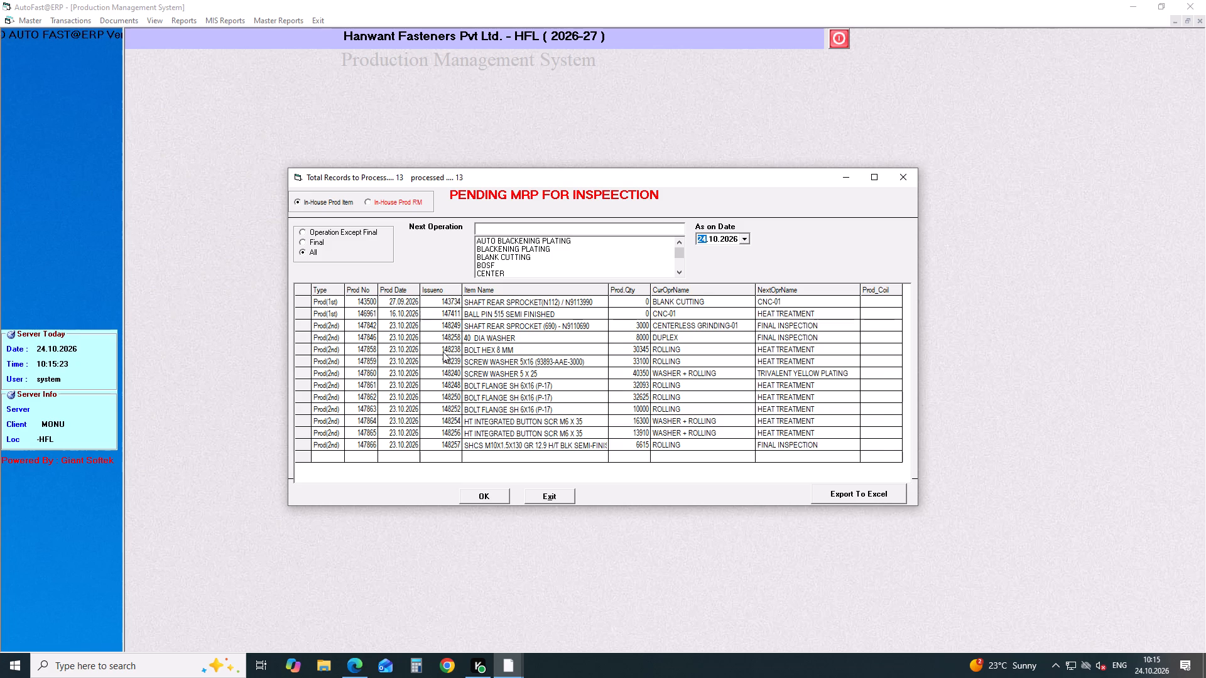
Open pending production 147858 for BOLT HEX 8 MM and save it as final production with its loaded values.
{"action": "left_click", "coordinate": [443, 352]}
{"action": "key", "text": "Return"}
{"action": "key", "text": "Return"}
{"action": "key", "text": "Return"}
{"action": "key", "text": "Return"}
{"action": "key", "text": "Return"}
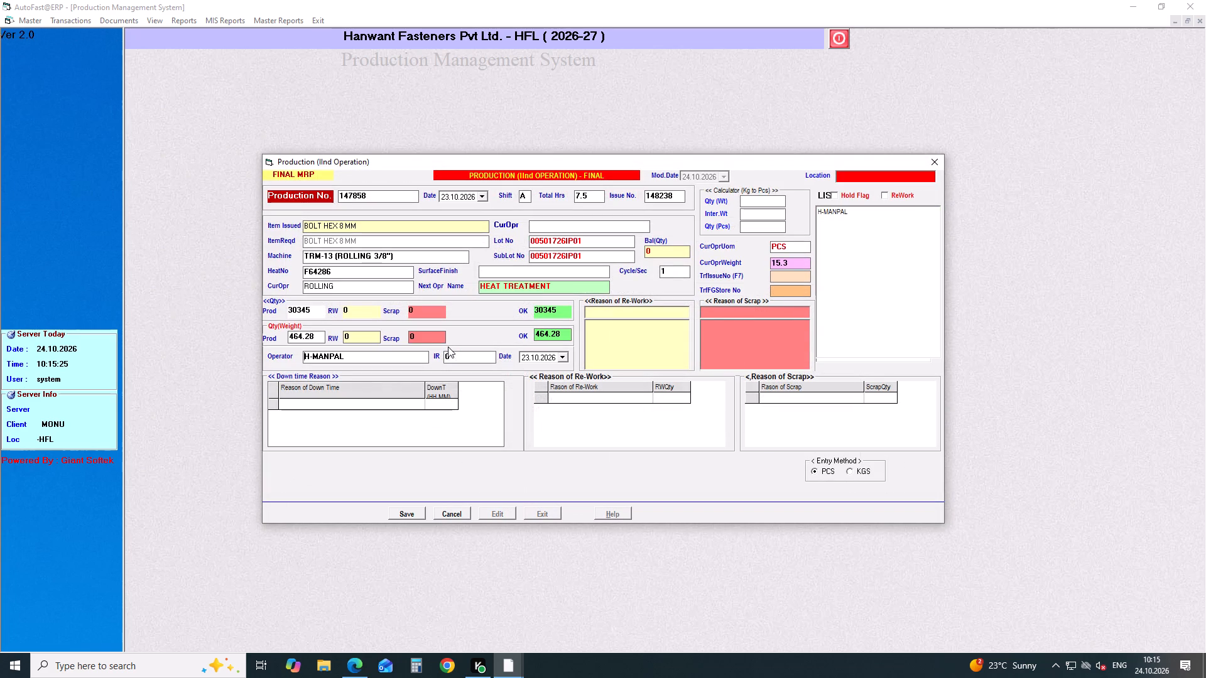
{"action": "key", "text": "Return"}
{"action": "key", "text": "Return"}
{"action": "key", "text": "Return"}
{"action": "key", "text": "Return"}
{"action": "key", "text": "Return"}
{"action": "key", "text": "Return"}
{"action": "key", "text": "Return"}
{"action": "key", "text": "Return"}
{"action": "key", "text": "Return"}
{"action": "key", "text": "Return"}
{"action": "key", "text": "Return"}
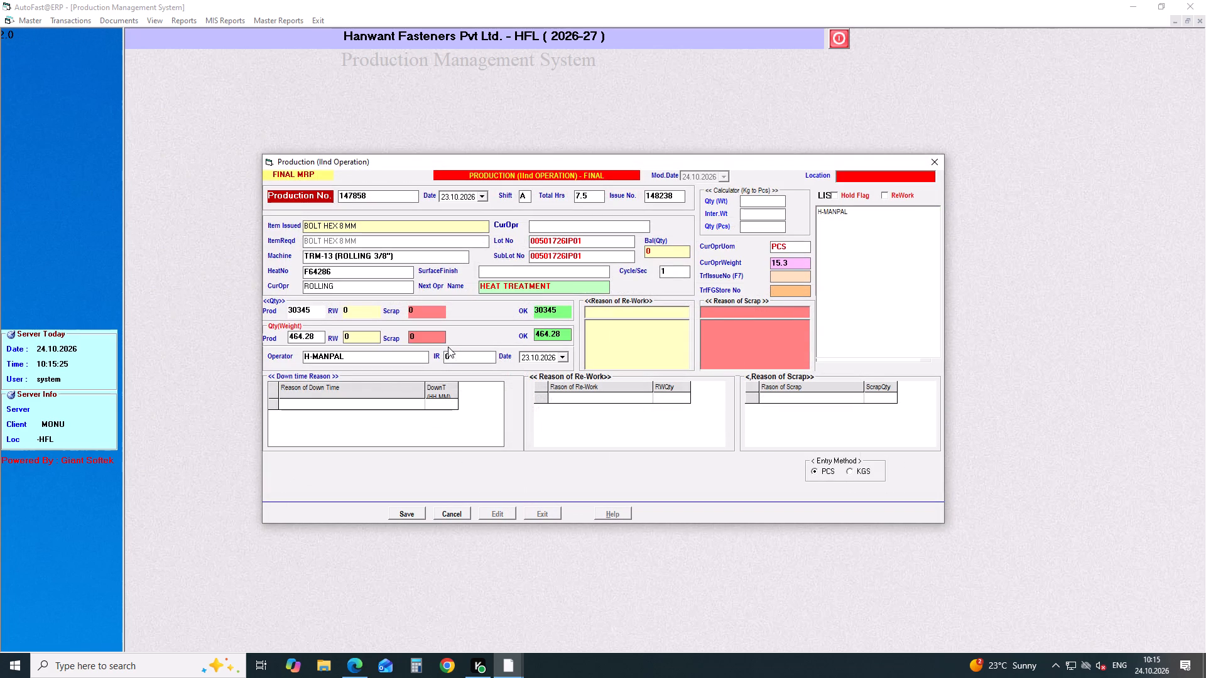
Open pending production 147859 for SCREW WASHER 5X16 (93893-AAE-3000) and save it as final production with its loaded values.
{"action": "left_click", "coordinate": [448, 347]}
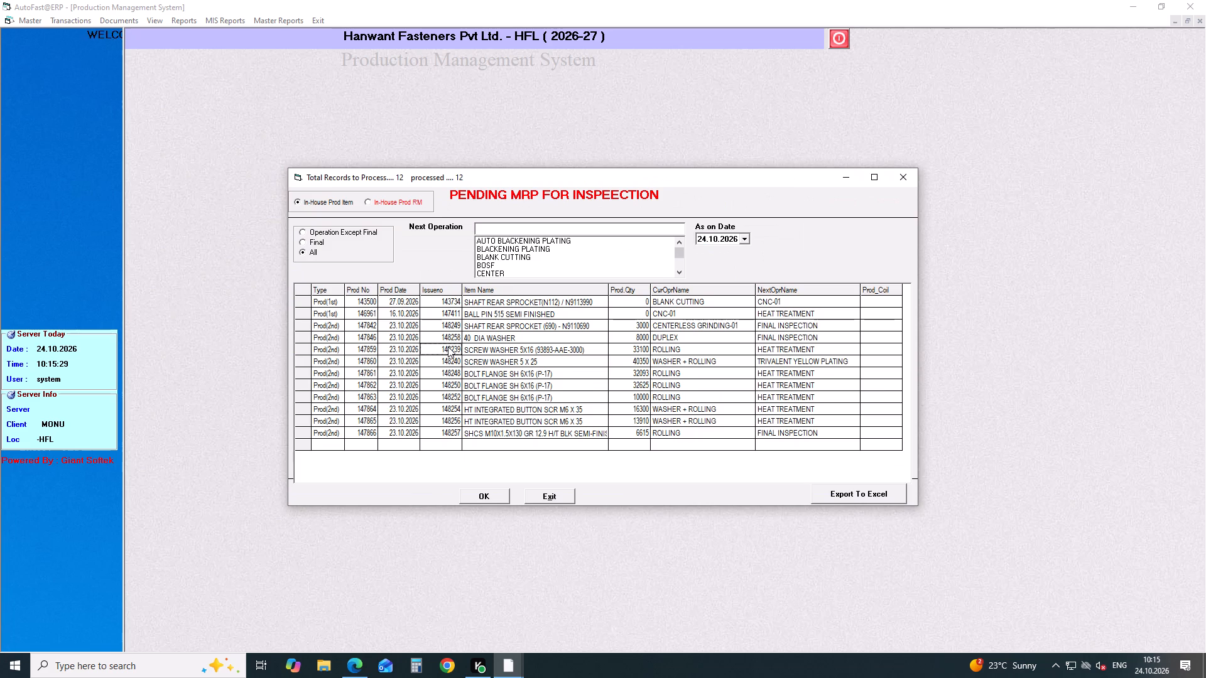
{"action": "key", "text": "Return"}
{"action": "key", "text": "Return"}
{"action": "key", "text": "Return"}
{"action": "key", "text": "Return"}
{"action": "key", "text": "Return"}
{"action": "key", "text": "Return"}
{"action": "key", "text": "Return"}
{"action": "key", "text": "Return"}
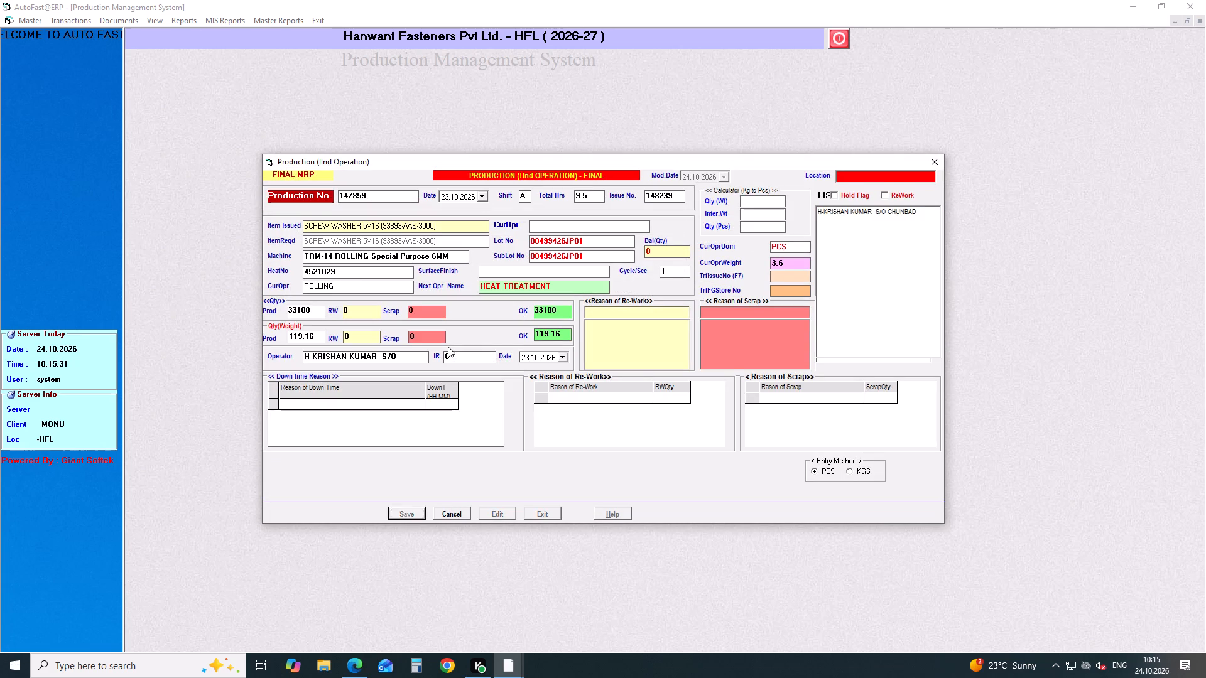
{"action": "key", "text": "Return"}
{"action": "key", "text": "Return"}
{"action": "key", "text": "Return"}
{"action": "key", "text": "Return"}
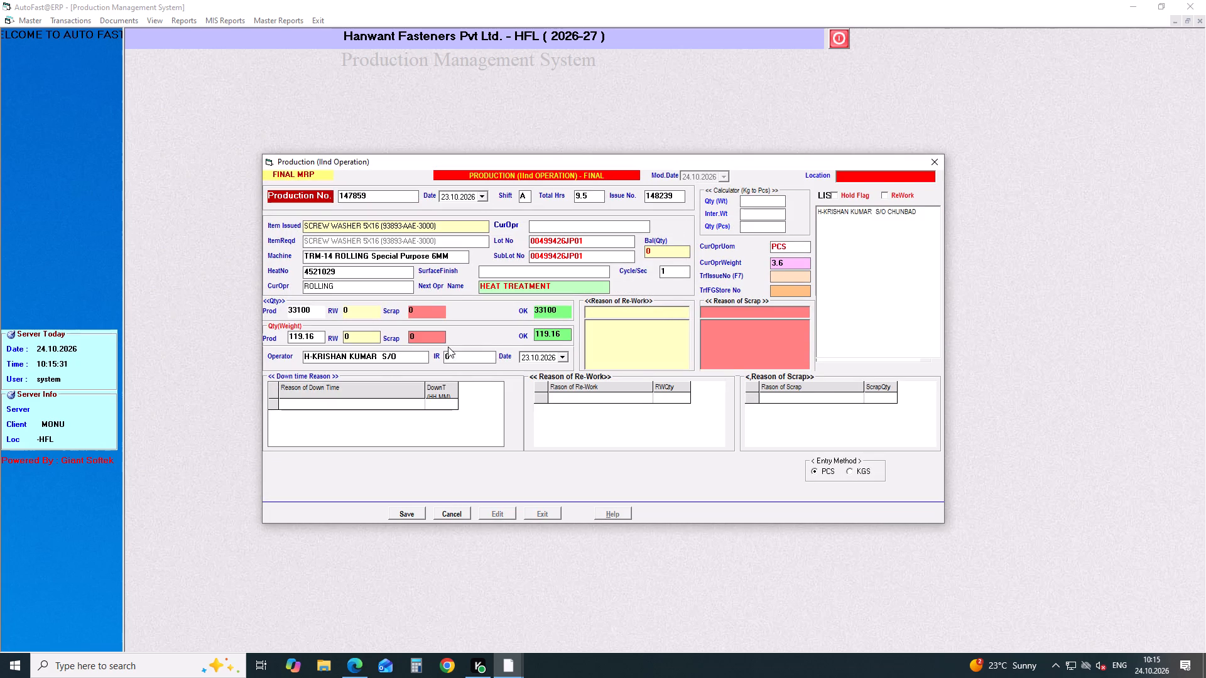
Open pending production 147860 for SCREW WASHER 5 X 25 and save it as final production with its loaded values.
{"action": "left_click", "coordinate": [448, 347]}
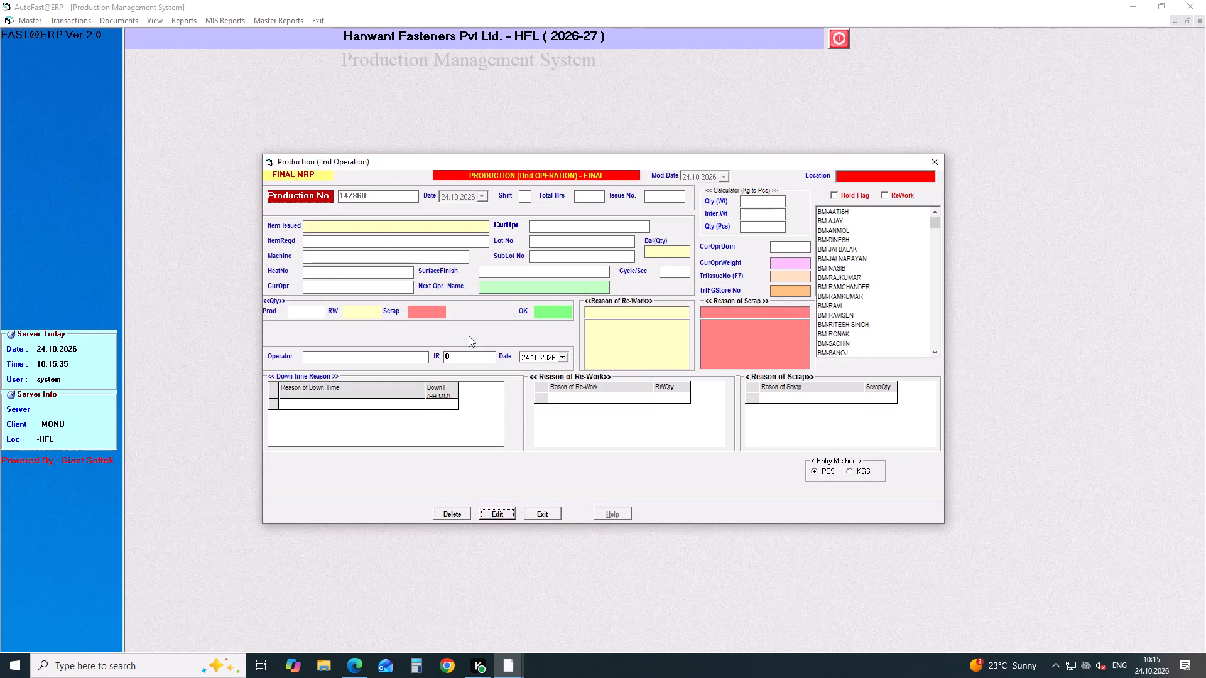
{"action": "key", "text": "Return"}
{"action": "key", "text": "Return"}
{"action": "key", "text": "Return"}
{"action": "key", "text": "Return"}
{"action": "key", "text": "Return"}
{"action": "key", "text": "Return"}
{"action": "key", "text": "Return"}
{"action": "key", "text": "Return"}
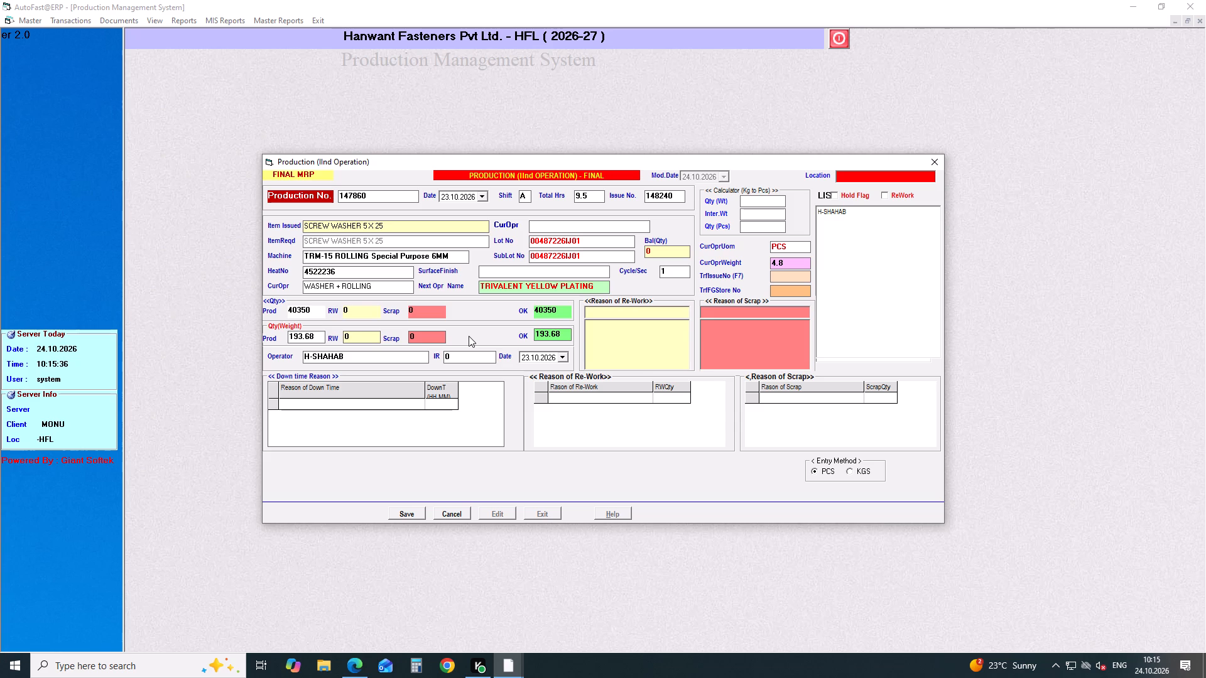
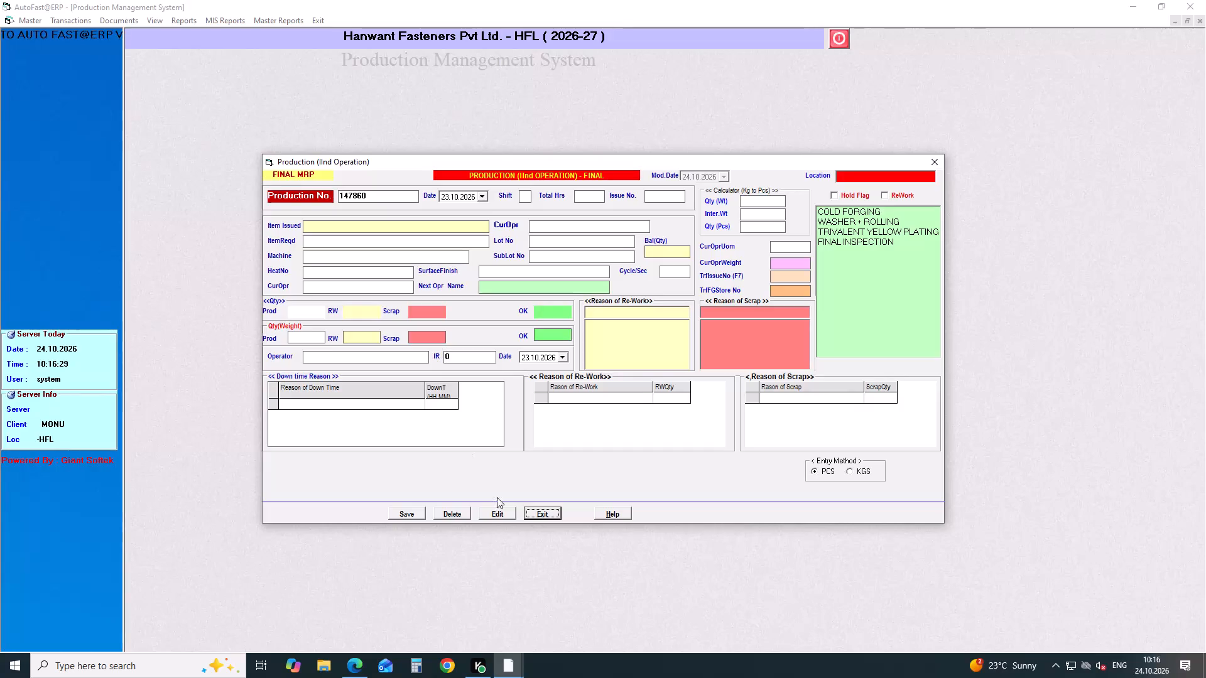
Open pending production 147861 for BOLT FLANGE SH 6X16 (P-17) and save it as final production with its loaded values.
{"action": "left_click", "coordinate": [546, 514]}
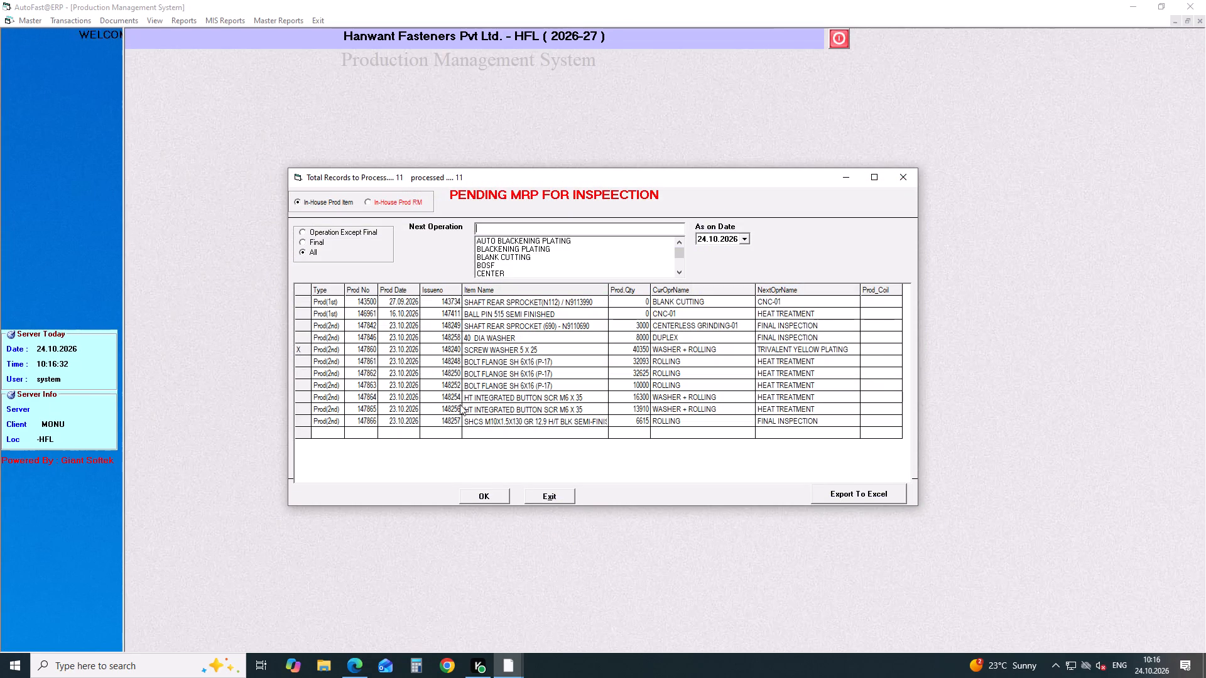
{"action": "left_click", "coordinate": [429, 361]}
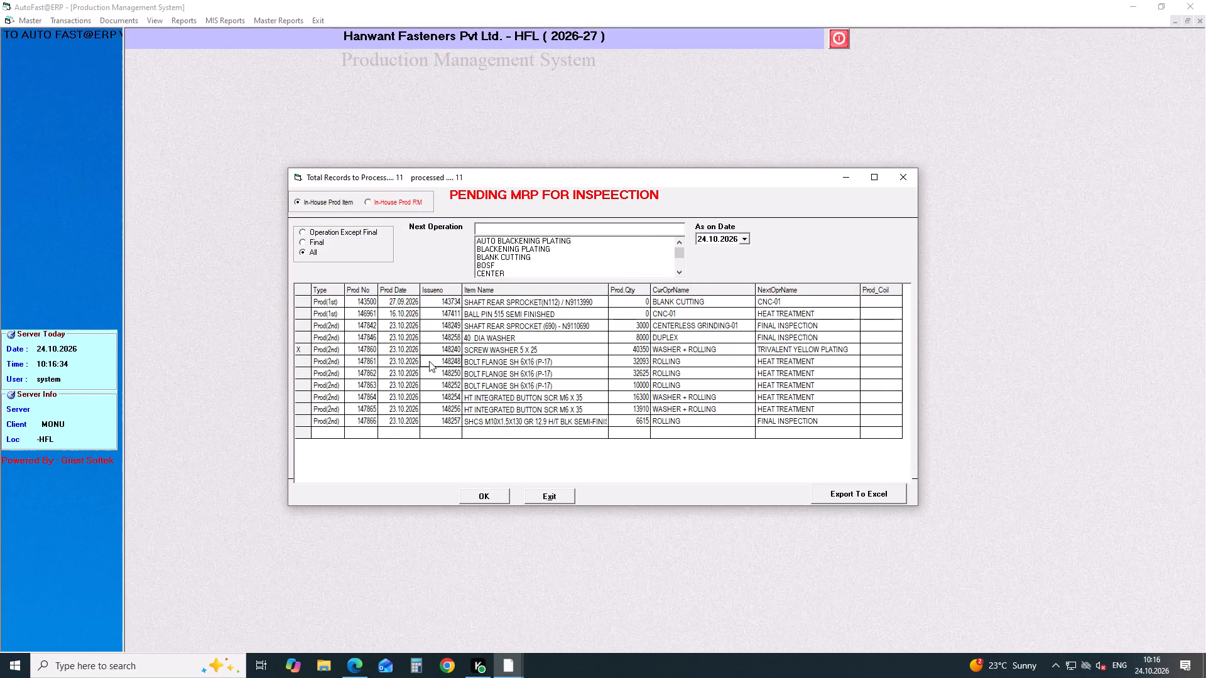
{"action": "key", "text": "Return"}
{"action": "key", "text": "Return"}
{"action": "key", "text": "Return"}
{"action": "key", "text": "Return"}
{"action": "key", "text": "Return"}
{"action": "key", "text": "Return"}
{"action": "key", "text": "Return"}
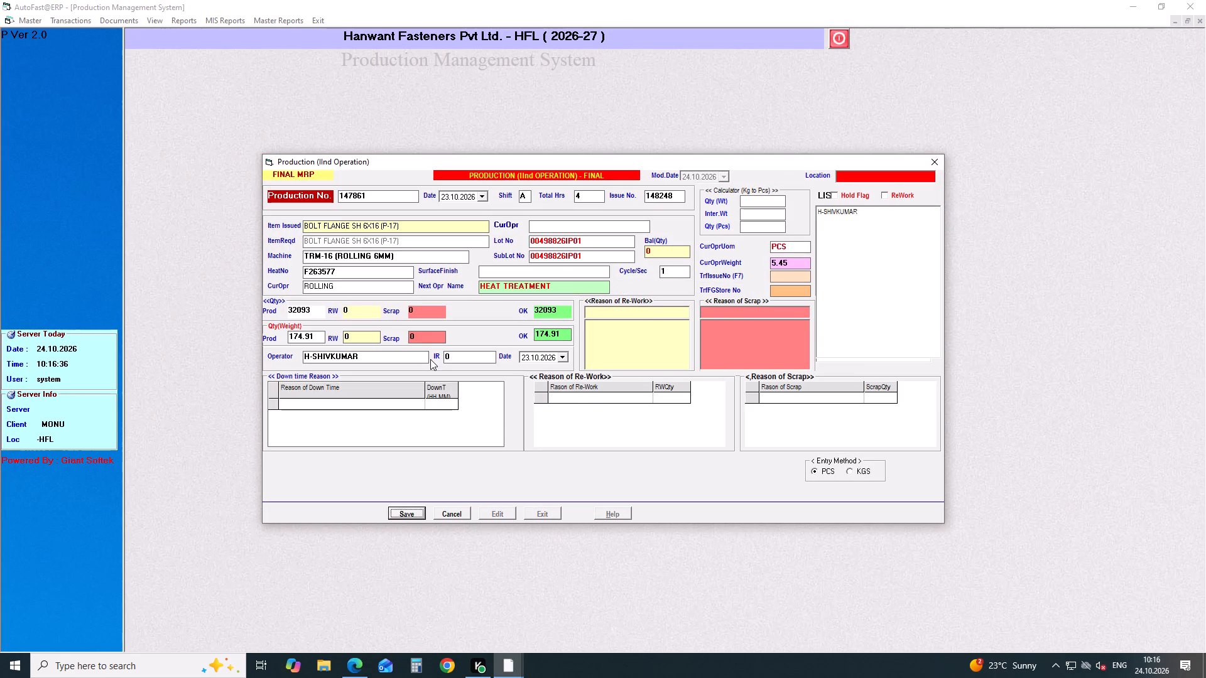
{"action": "key", "text": "Return"}
{"action": "key", "text": "Return"}
{"action": "key", "text": "Return"}
{"action": "key", "text": "Return"}
{"action": "key", "text": "Return"}
{"action": "key", "text": "Return"}
{"action": "key", "text": "Return"}
{"action": "key", "text": "Return"}
{"action": "key", "text": "Return"}
{"action": "key", "text": "Return"}
{"action": "key", "text": "Return"}
{"action": "key", "text": "Return"}
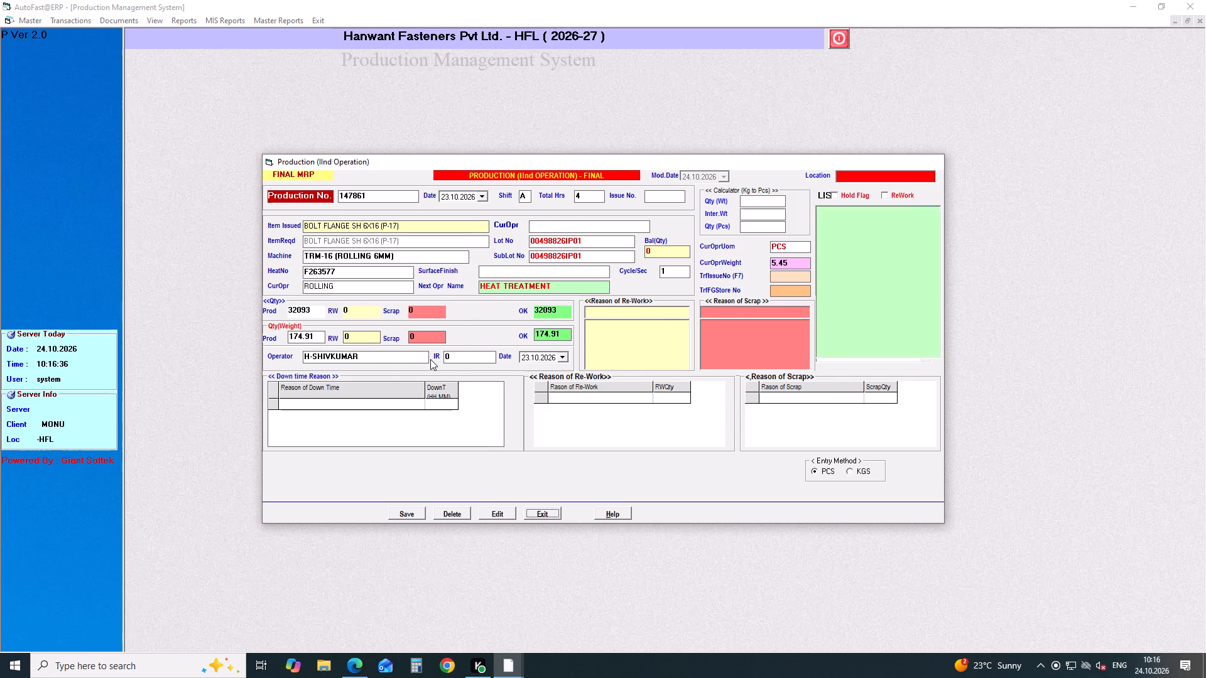
{"action": "key", "text": "Return"}
{"action": "key", "text": "Return"}
{"action": "key", "text": "Return"}
Open pending production 147863 for BOLT FLANGE SH 6X16 (P-17) and save it as final production with its loaded values.
{"action": "left_click", "coordinate": [430, 359]}
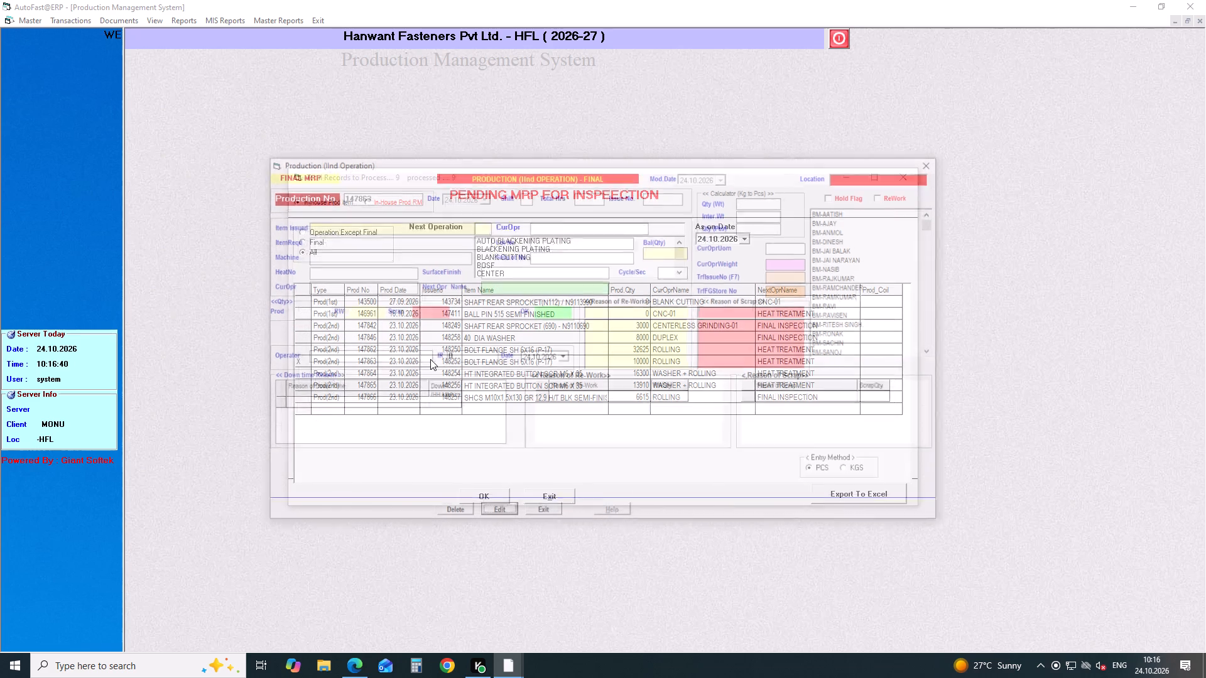
{"action": "key", "text": "Return"}
{"action": "key", "text": "Return"}
{"action": "key", "text": "Return"}
{"action": "key", "text": "Return"}
{"action": "key", "text": "Return"}
{"action": "key", "text": "Return"}
{"action": "key", "text": "Return"}
{"action": "key", "text": "Return"}
{"action": "key", "text": "Return"}
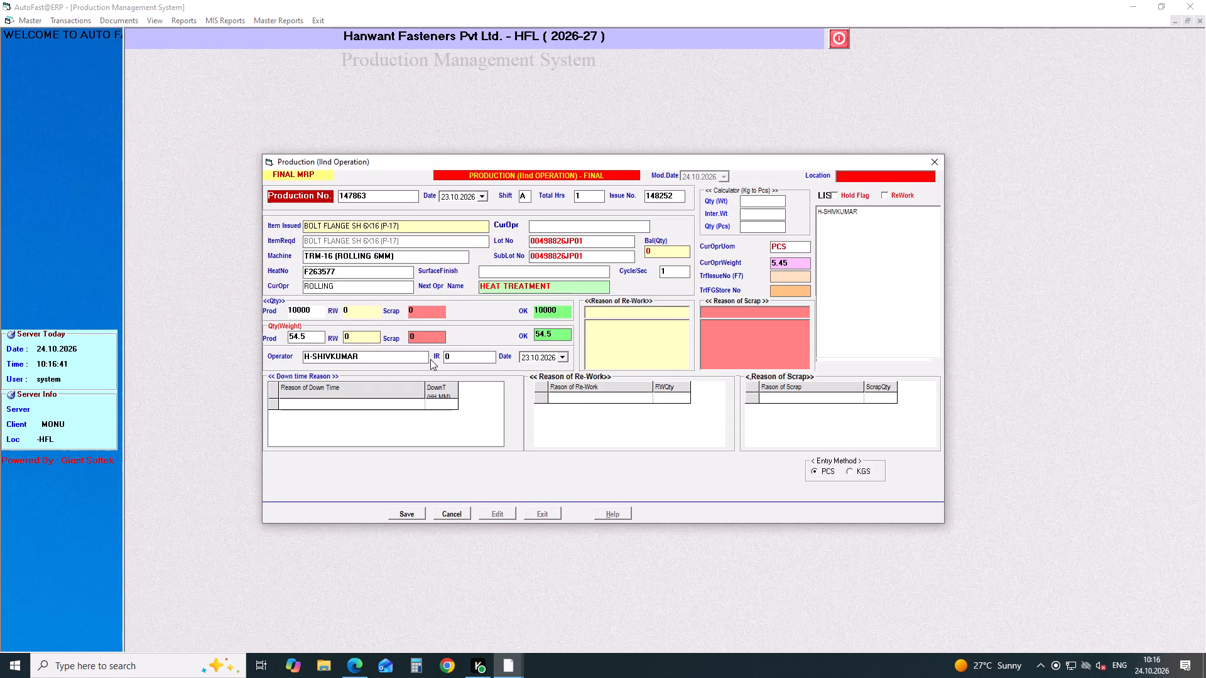
{"action": "key", "text": "Return"}
{"action": "key", "text": "Return"}
{"action": "key", "text": "Return"}
{"action": "key", "text": "Return"}
{"action": "key", "text": "Return"}
{"action": "key", "text": "Return"}
{"action": "key", "text": "Return"}
{"action": "key", "text": "Return"}
{"action": "key", "text": "Return"}
{"action": "key", "text": "Return"}
{"action": "key", "text": "Return"}
{"action": "key", "text": "Return"}
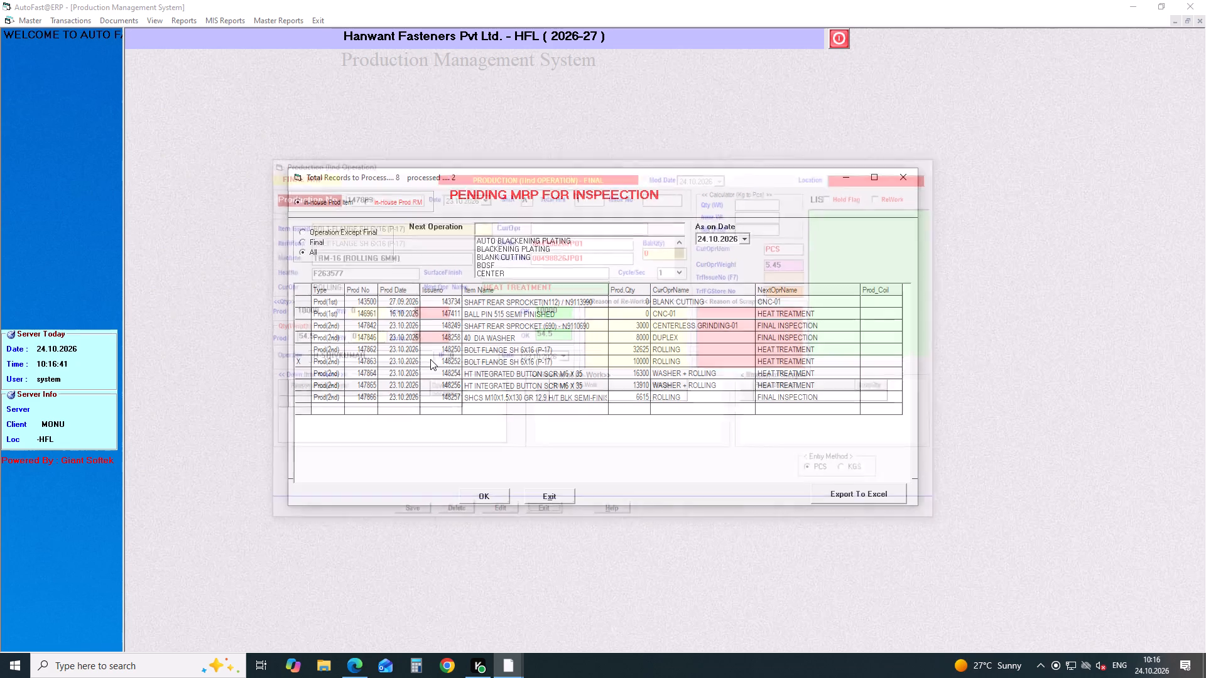
{"action": "key", "text": "Return"}
{"action": "key", "text": "Return"}
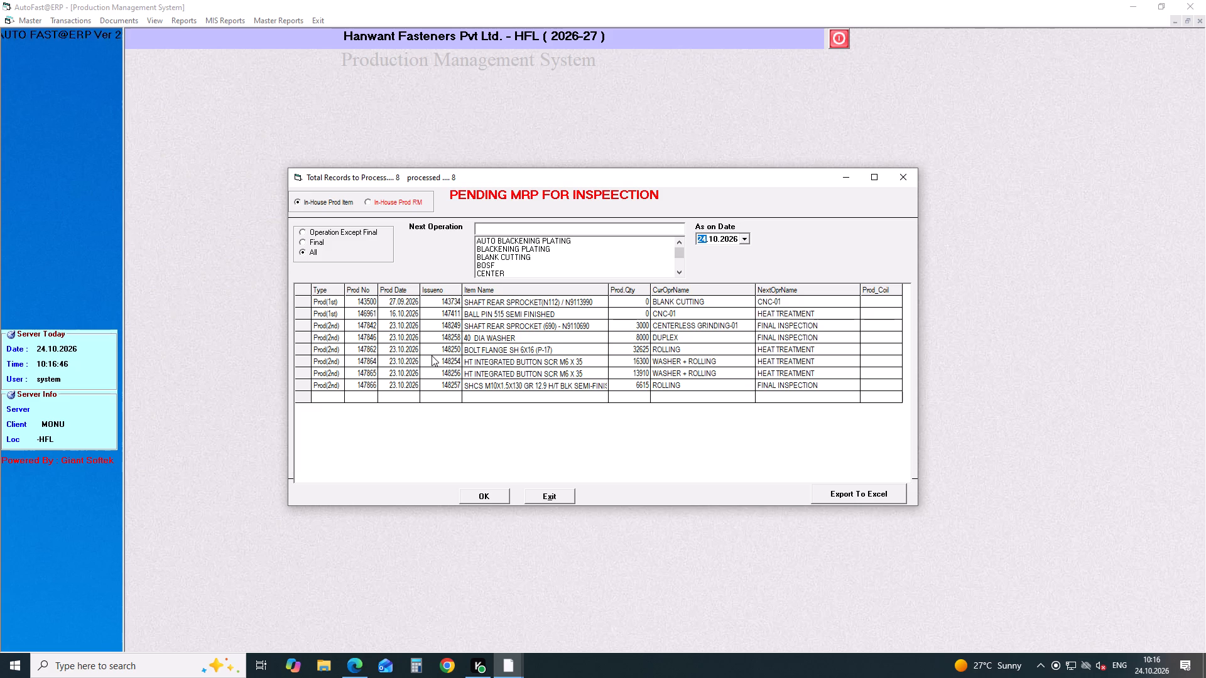
Open pending production 147862 for BOLT FLANGE SH 6X16 (P-17) and save it as final production with its loaded values.
{"action": "left_click", "coordinate": [433, 348]}
{"action": "key", "text": "Return"}
{"action": "key", "text": "Return"}
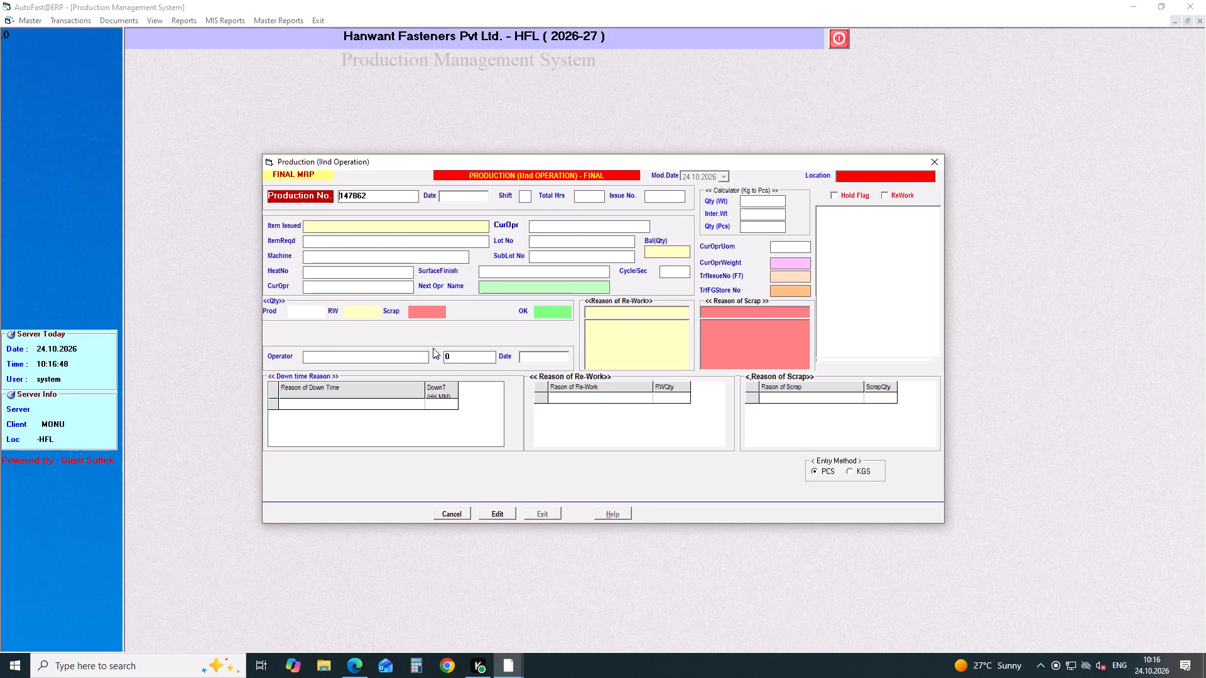
{"action": "key", "text": "Return"}
{"action": "key", "text": "Return"}
{"action": "key", "text": "Return"}
{"action": "key", "text": "Return"}
{"action": "key", "text": "Return"}
{"action": "key", "text": "Return"}
{"action": "key", "text": "Return"}
{"action": "key", "text": "Return"}
{"action": "key", "text": "Return"}
{"action": "key", "text": "Return"}
{"action": "key", "text": "Return"}
{"action": "key", "text": "Return"}
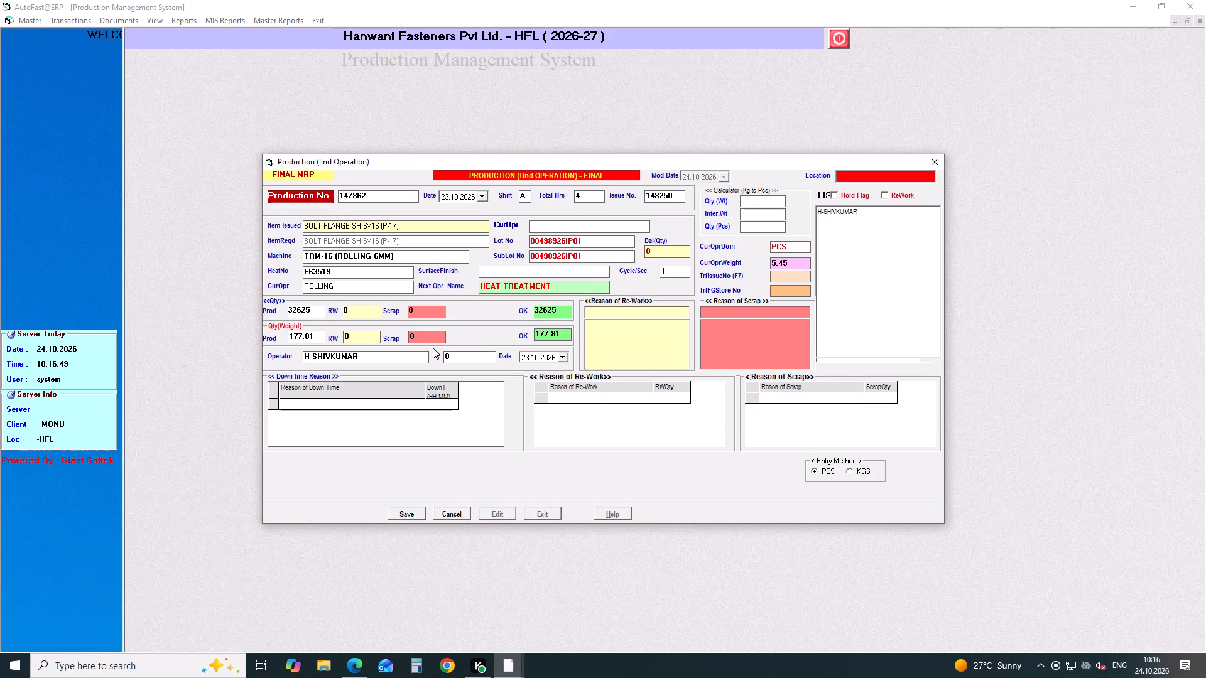
{"action": "key", "text": "Return"}
{"action": "key", "text": "Return"}
{"action": "key", "text": "Return"}
{"action": "key", "text": "Return"}
{"action": "key", "text": "Return"}
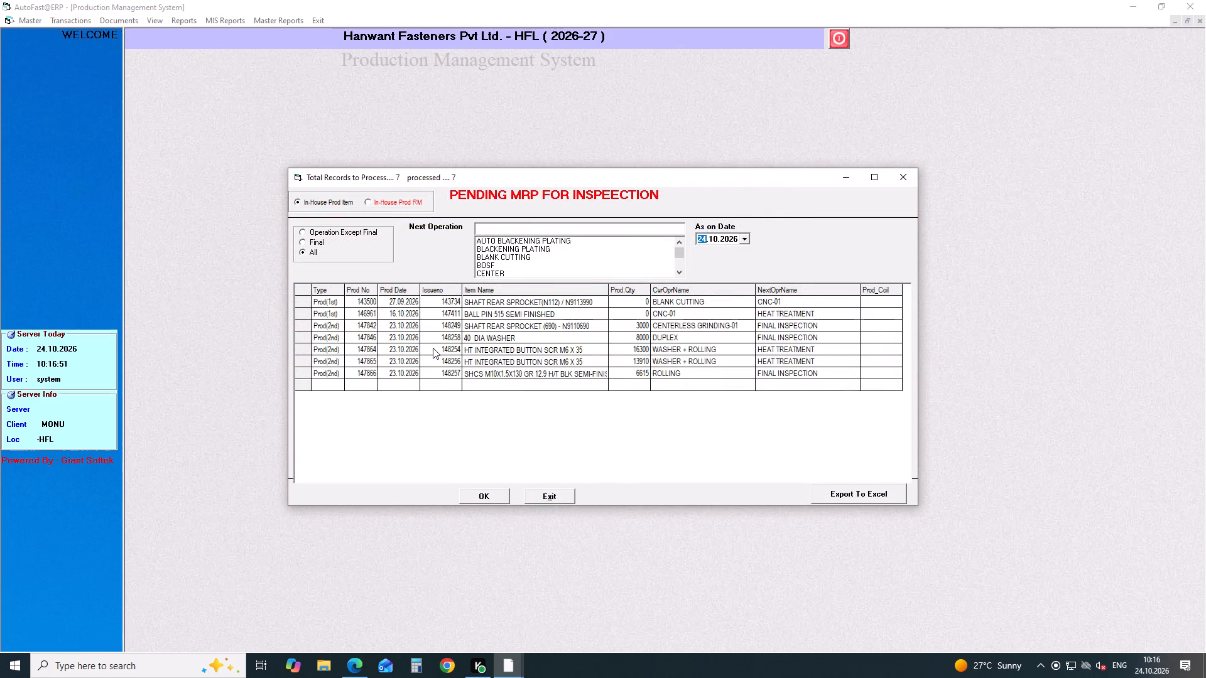
Open pending production 147864 for HT INTEGRATED BUTTON SCR M6 X 35 and save it as final production with its loaded values.
{"action": "left_click", "coordinate": [433, 348]}
{"action": "key", "text": "Return"}
{"action": "key", "text": "Return"}
{"action": "key", "text": "Return"}
{"action": "key", "text": "Return"}
{"action": "key", "text": "Return"}
{"action": "key", "text": "Return"}
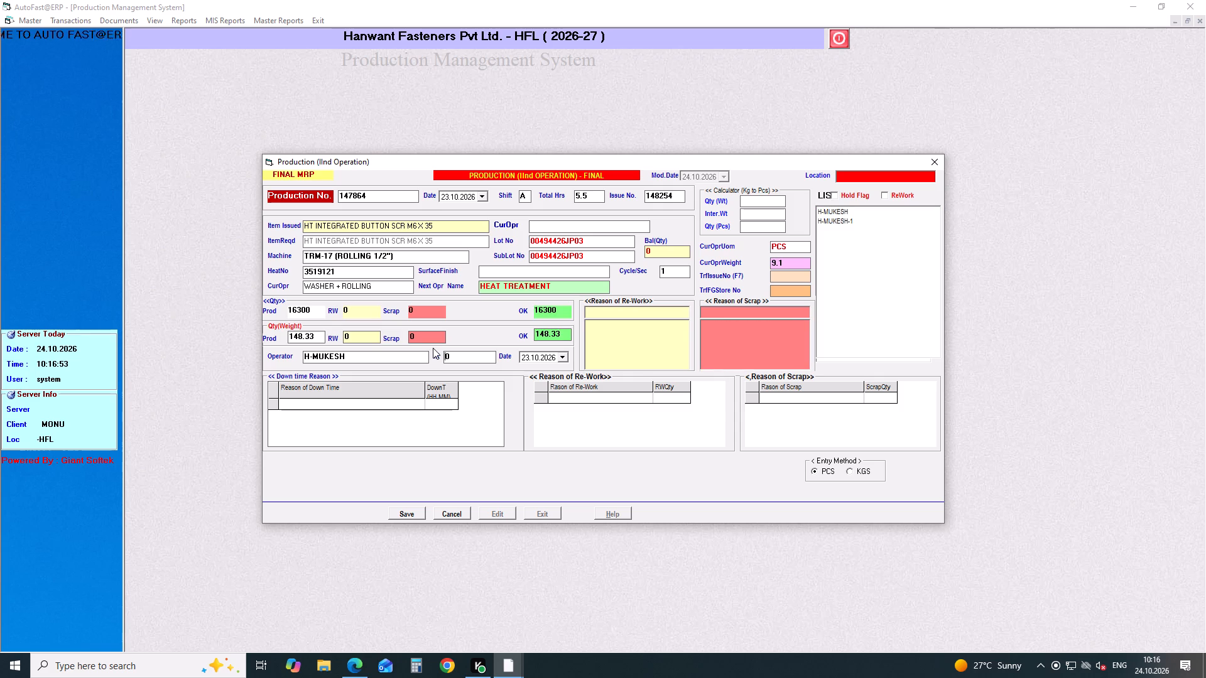
{"action": "key", "text": "Return"}
{"action": "key", "text": "Return"}
{"action": "key", "text": "Return"}
{"action": "key", "text": "Return"}
{"action": "key", "text": "Return"}
{"action": "key", "text": "Return"}
{"action": "key", "text": "Return"}
{"action": "key", "text": "Return"}
{"action": "key", "text": "Return"}
{"action": "key", "text": "Return"}
{"action": "key", "text": "Return"}
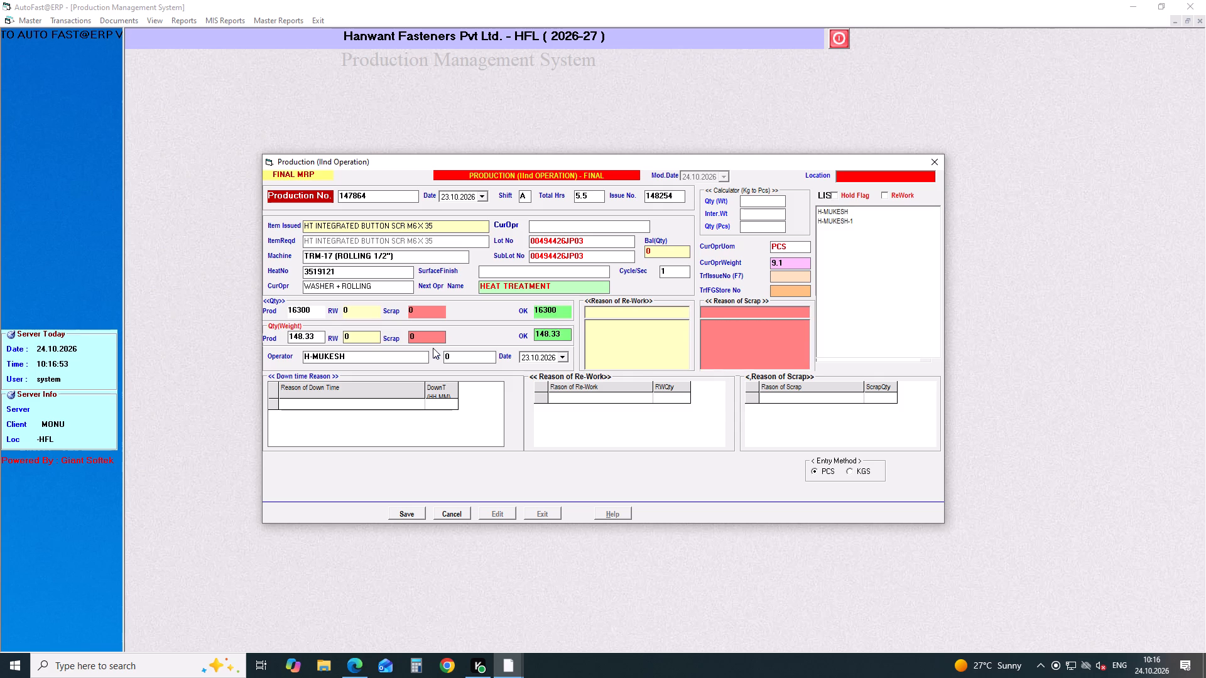
{"action": "key", "text": "Return"}
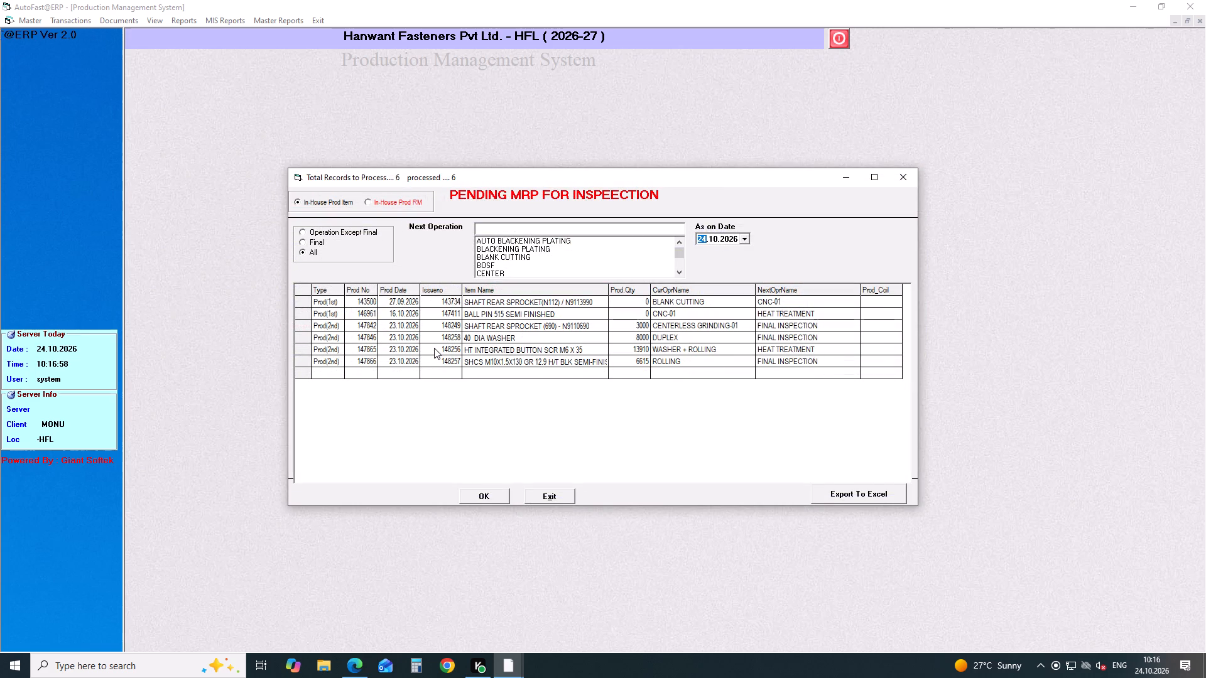
Open pending production 147865 for HT INTEGRATED BUTTON SCR M6 X 35 and save it as final production with its loaded values.
{"action": "left_click", "coordinate": [434, 348]}
{"action": "key", "text": "Return"}
{"action": "key", "text": "Return"}
{"action": "key", "text": "Return"}
{"action": "key", "text": "Return"}
{"action": "key", "text": "Return"}
{"action": "key", "text": "Return"}
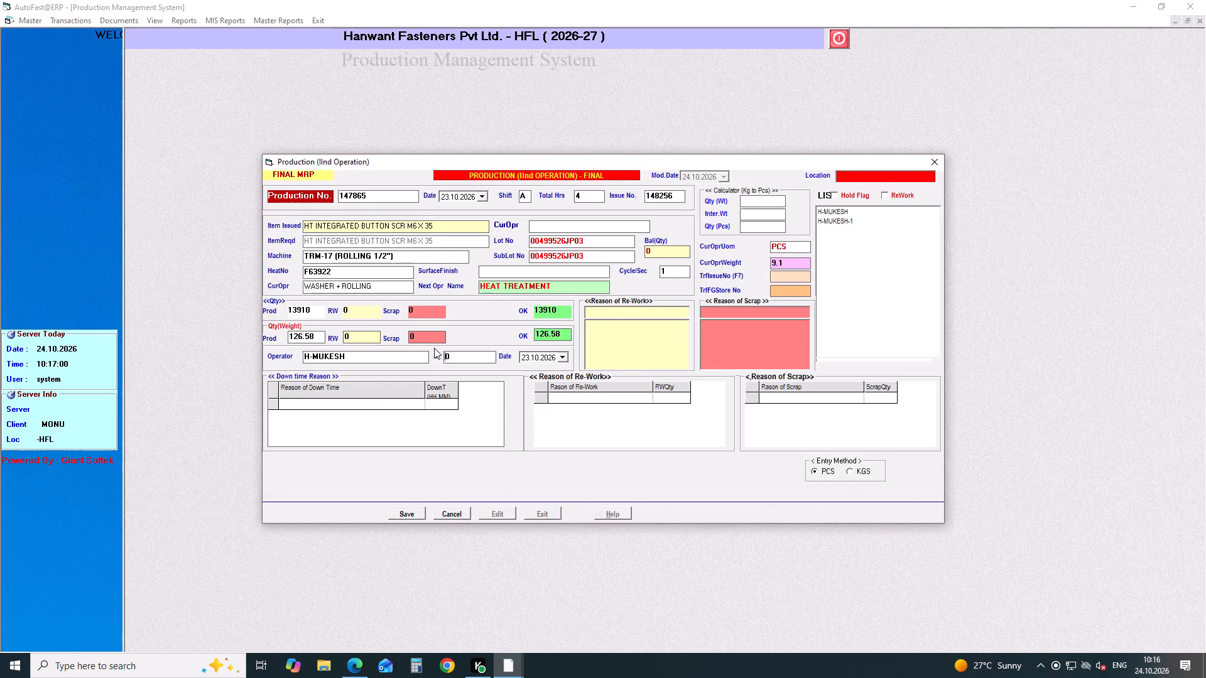
{"action": "key", "text": "Return"}
{"action": "key", "text": "Return"}
{"action": "key", "text": "Return"}
{"action": "key", "text": "Return"}
{"action": "key", "text": "Return"}
{"action": "key", "text": "Return"}
{"action": "key", "text": "Return"}
{"action": "key", "text": "Return"}
{"action": "key", "text": "Return"}
{"action": "key", "text": "Return"}
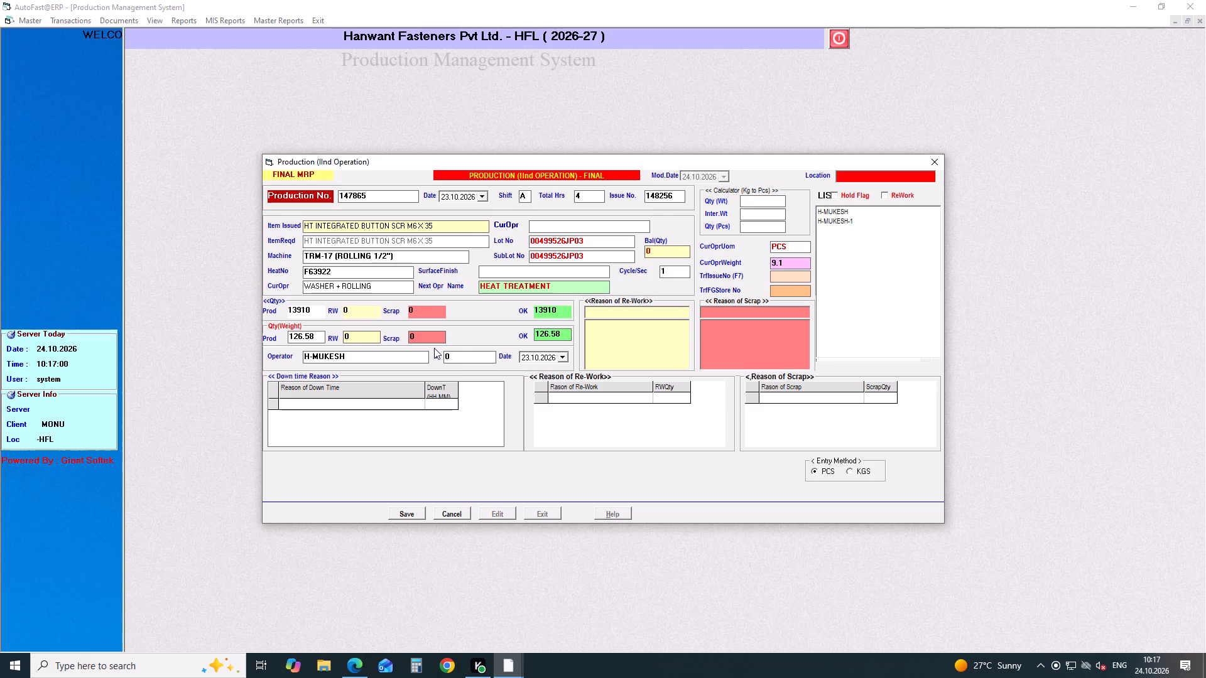
Open pending production 147866 for SHCS M10X1.5X130 GR 12.9 H/T BLK SEMI-FINISH and save it as final production with its loaded values.
{"action": "left_click", "coordinate": [434, 348]}
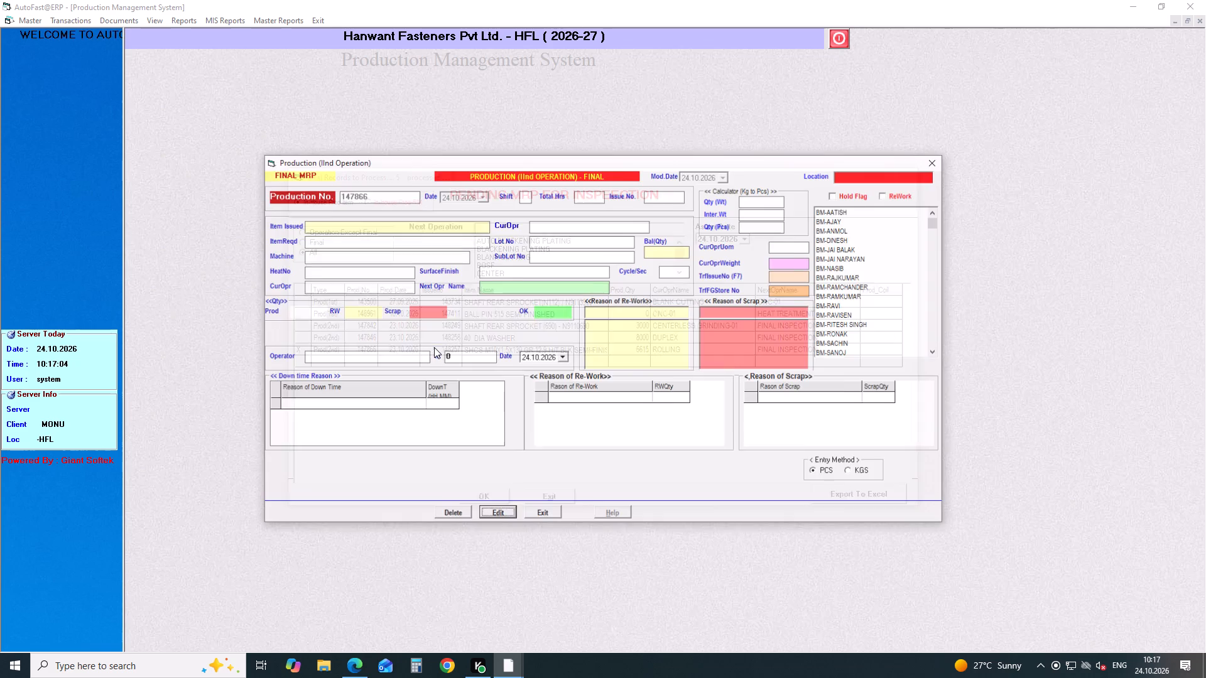
{"action": "key", "text": "Return"}
{"action": "key", "text": "Return"}
{"action": "key", "text": "Return"}
{"action": "key", "text": "Return"}
{"action": "key", "text": "Return"}
{"action": "key", "text": "Return"}
{"action": "key", "text": "Return"}
{"action": "key", "text": "Return"}
{"action": "key", "text": "Return"}
{"action": "key", "text": "Return"}
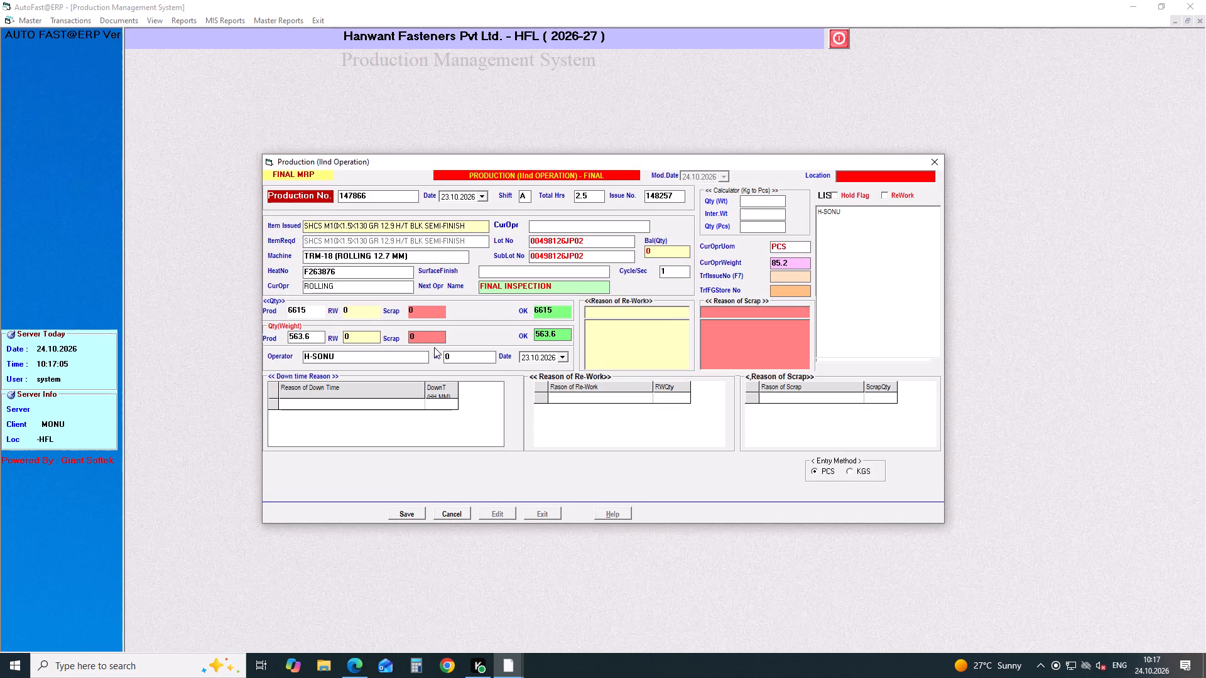
{"action": "key", "text": "Return"}
{"action": "key", "text": "Return"}
{"action": "key", "text": "Return"}
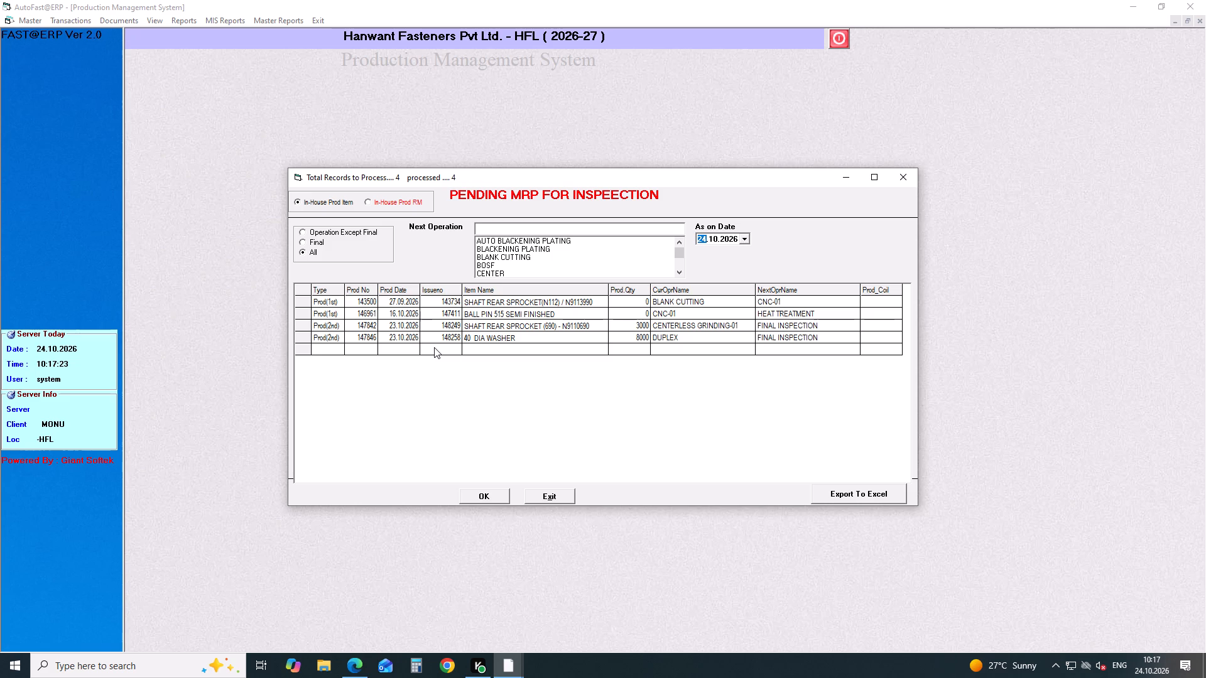
Close the pending inspection list and start a second-operation item issue dated 23.10.2026 for BOLT HEX 6 X 25/I0204 with operation TRIMMING.
{"action": "left_click", "coordinate": [903, 178]}
{"action": "left_click", "coordinate": [72, 24]}
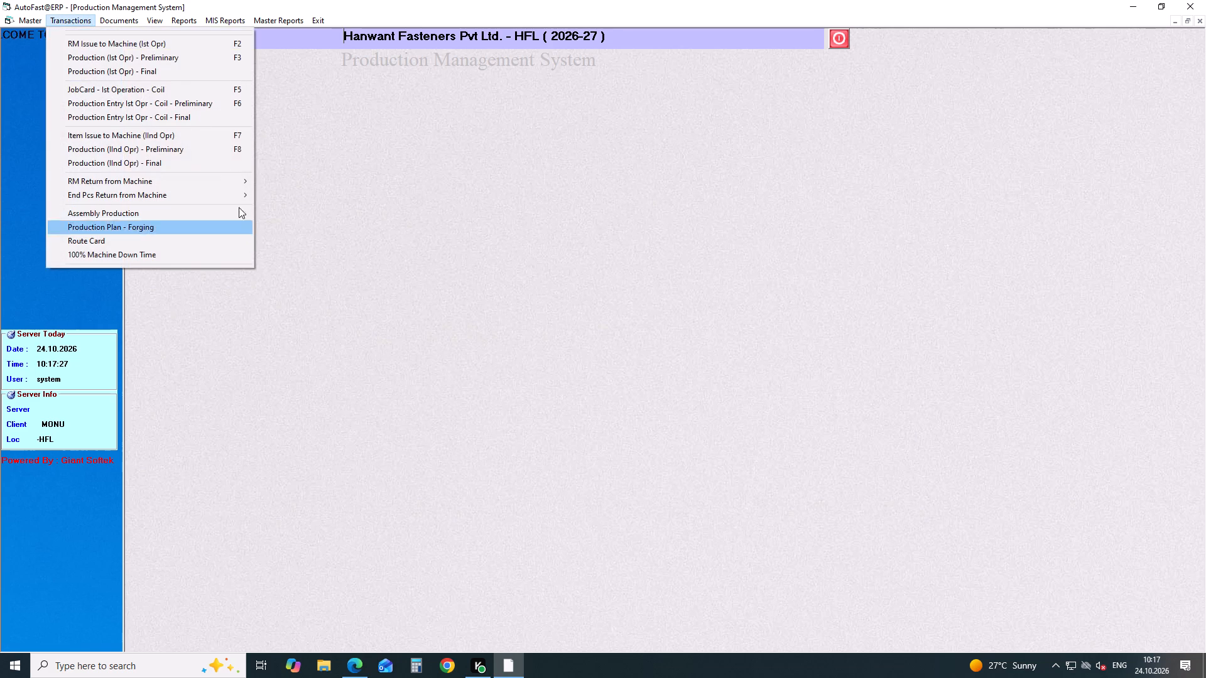
{"action": "left_click", "coordinate": [231, 139]}
{"action": "key", "text": "Return"}
{"action": "key", "text": "Return"}
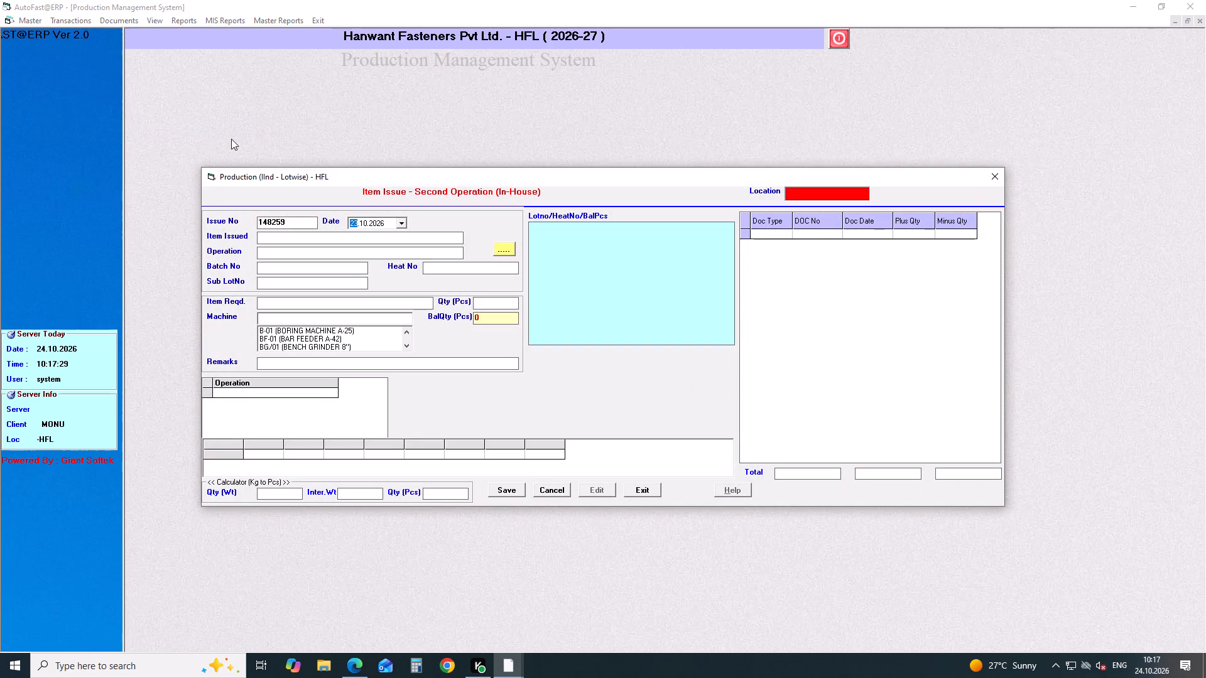
{"action": "key", "text": "Return"}
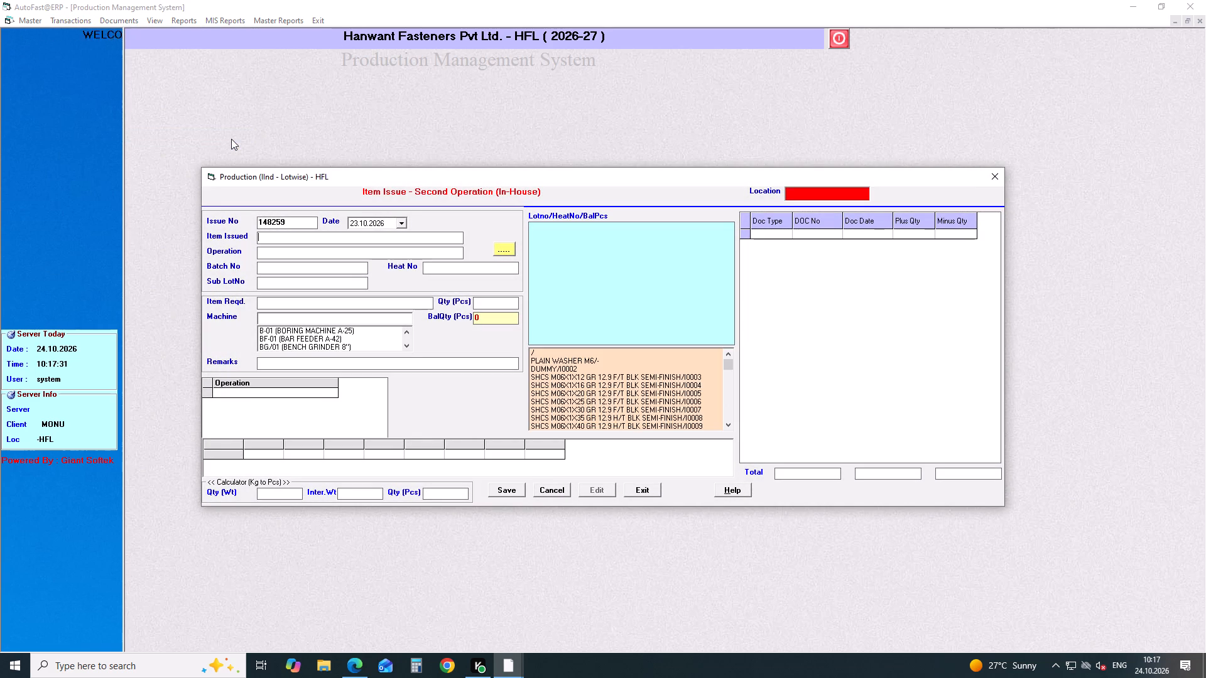
{"action": "type", "text": "BOT"}
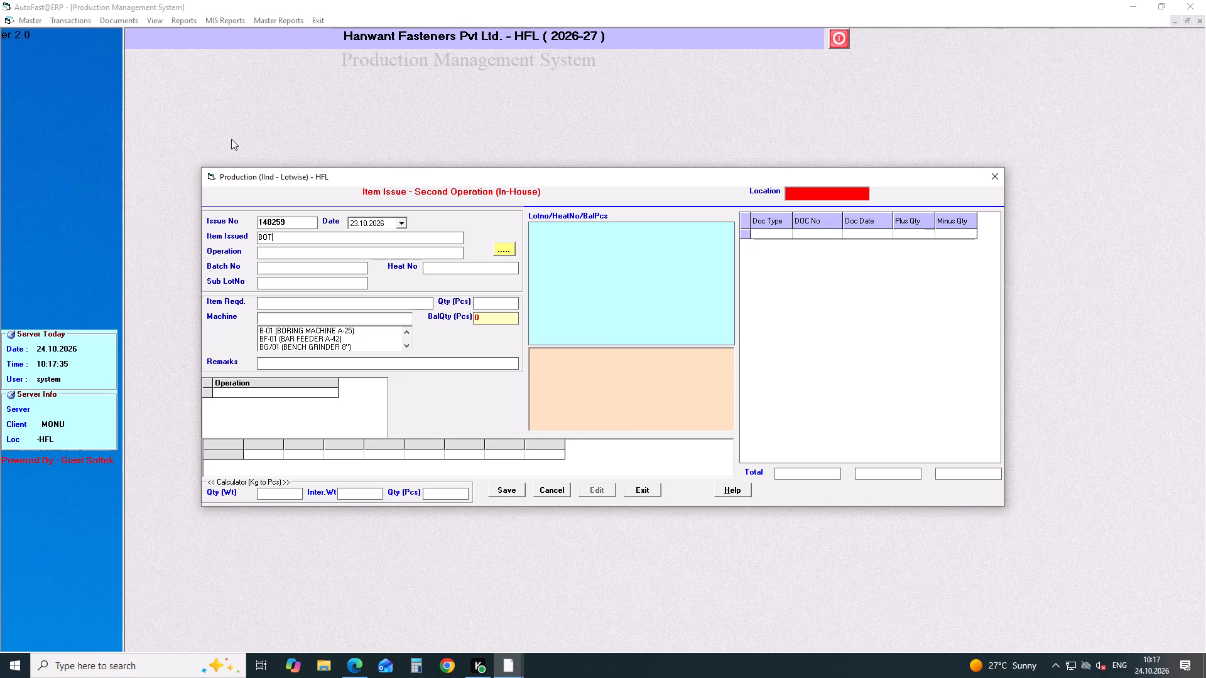
{"action": "key", "text": "BackSpace"}
{"action": "type", "text": "LT HEX"}
{"action": "key", "text": "space"}
{"action": "key", "text": "6"}
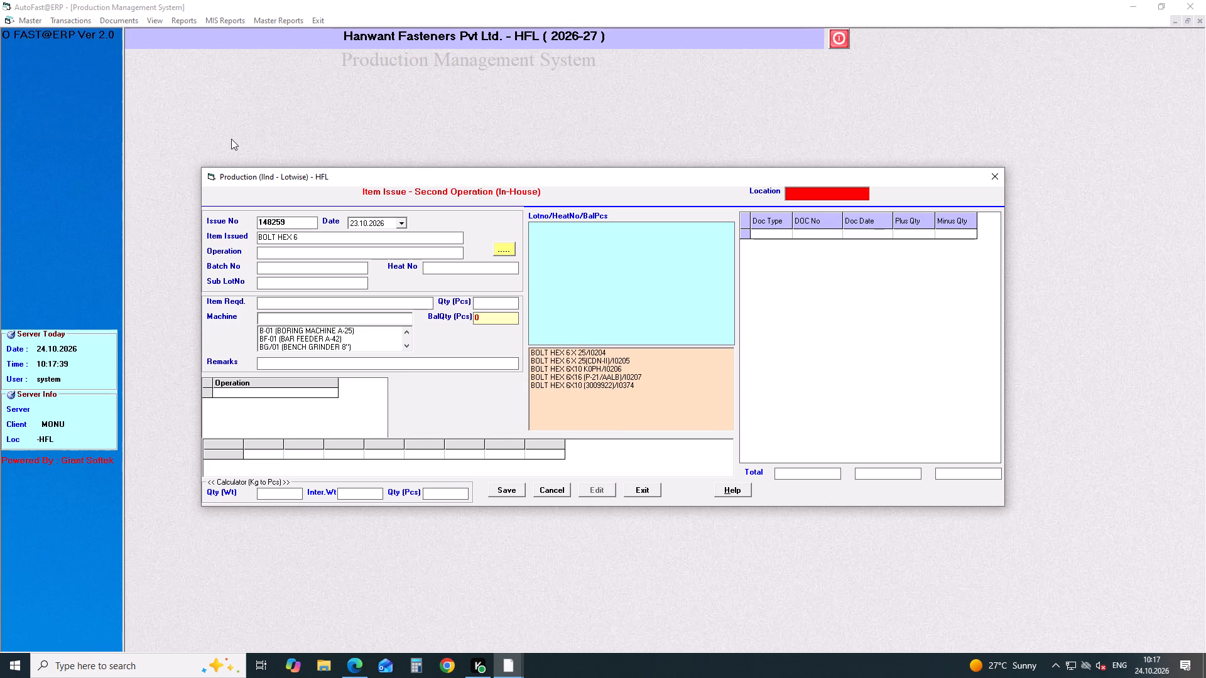
{"action": "key", "text": "Down"}
{"action": "key", "text": "Down"}
{"action": "key", "text": "Down"}
{"action": "key", "text": "Up"}
{"action": "key", "text": "Return"}
{"action": "key", "text": "Return"}
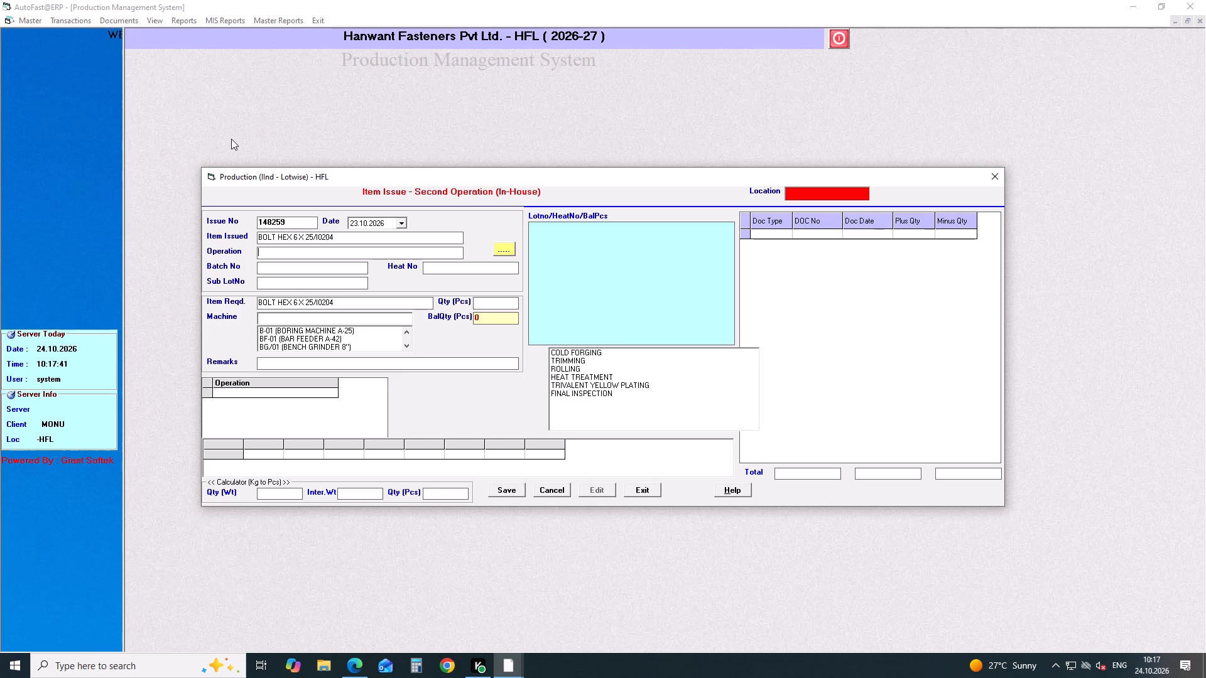
{"action": "key", "text": "Down"}
{"action": "key", "text": "Down"}
{"action": "key", "text": "Down"}
{"action": "key", "text": "Return"}
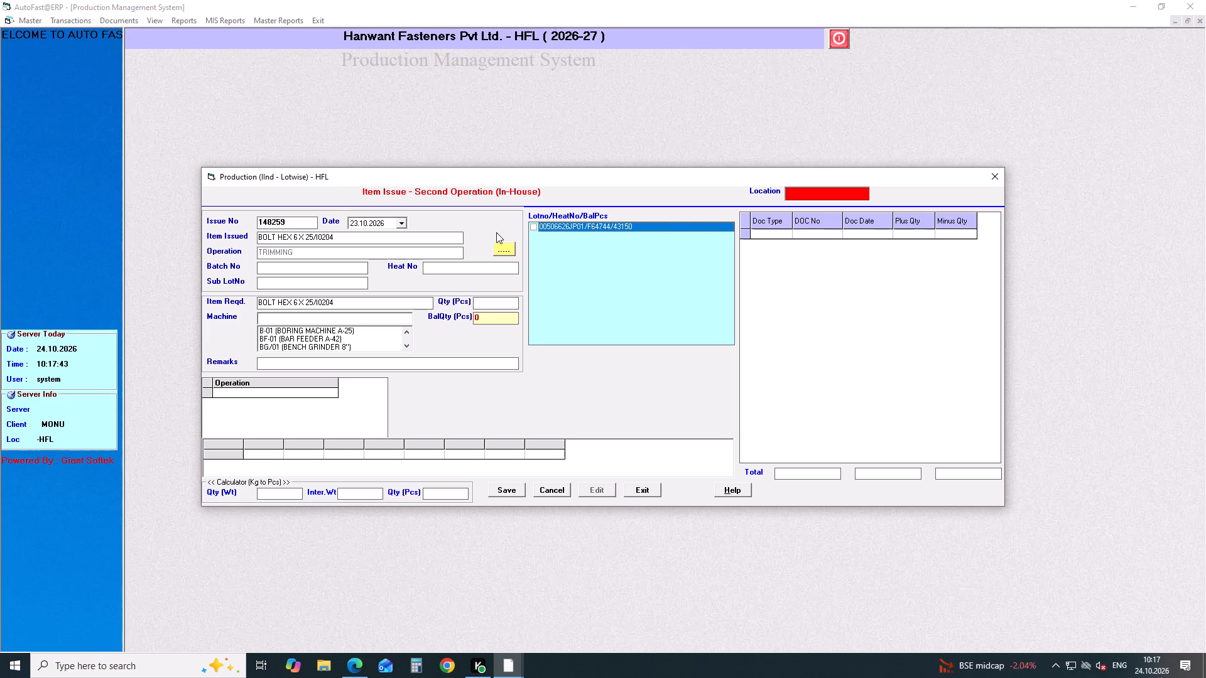
Issue 28000 pcs from lot 00506626JP01 to machine TM-4 (TRIMMING 3/8") and save the issue.
{"action": "left_click", "coordinate": [532, 227]}
{"action": "left_click_drag", "start_coordinate": [504, 301], "coordinate": [427, 306]}
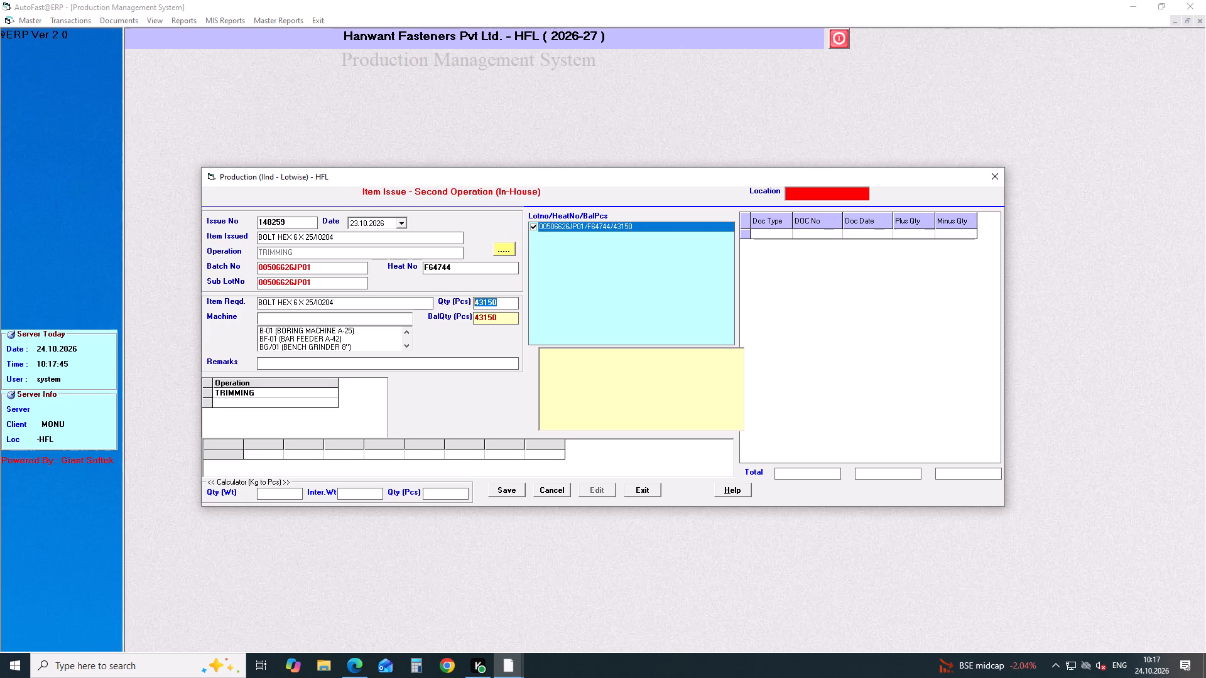
{"action": "type", "text": "28000"}
{"action": "key", "text": "Return"}
{"action": "type", "text": "TM"}
{"action": "key", "text": "Down"}
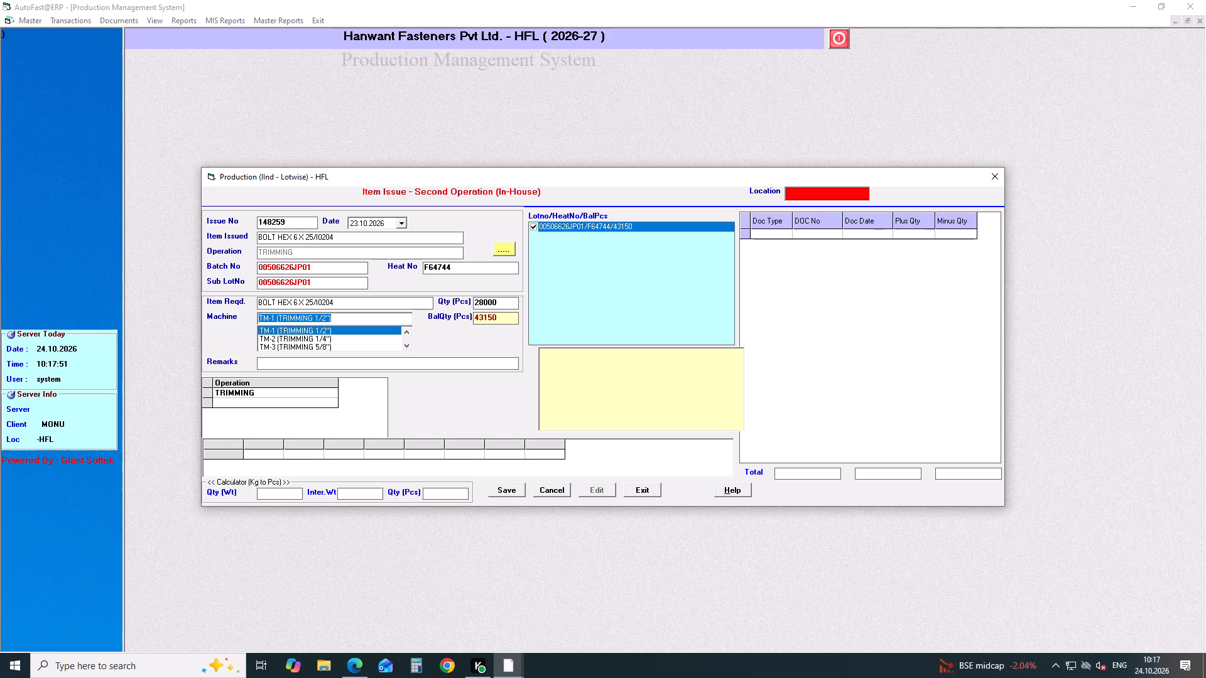
{"action": "key", "text": "Down"}
{"action": "key", "text": "Down"}
{"action": "key", "text": "Down"}
{"action": "key", "text": "Return"}
{"action": "key", "text": "Return"}
{"action": "key", "text": "Return"}
{"action": "key", "text": "Return"}
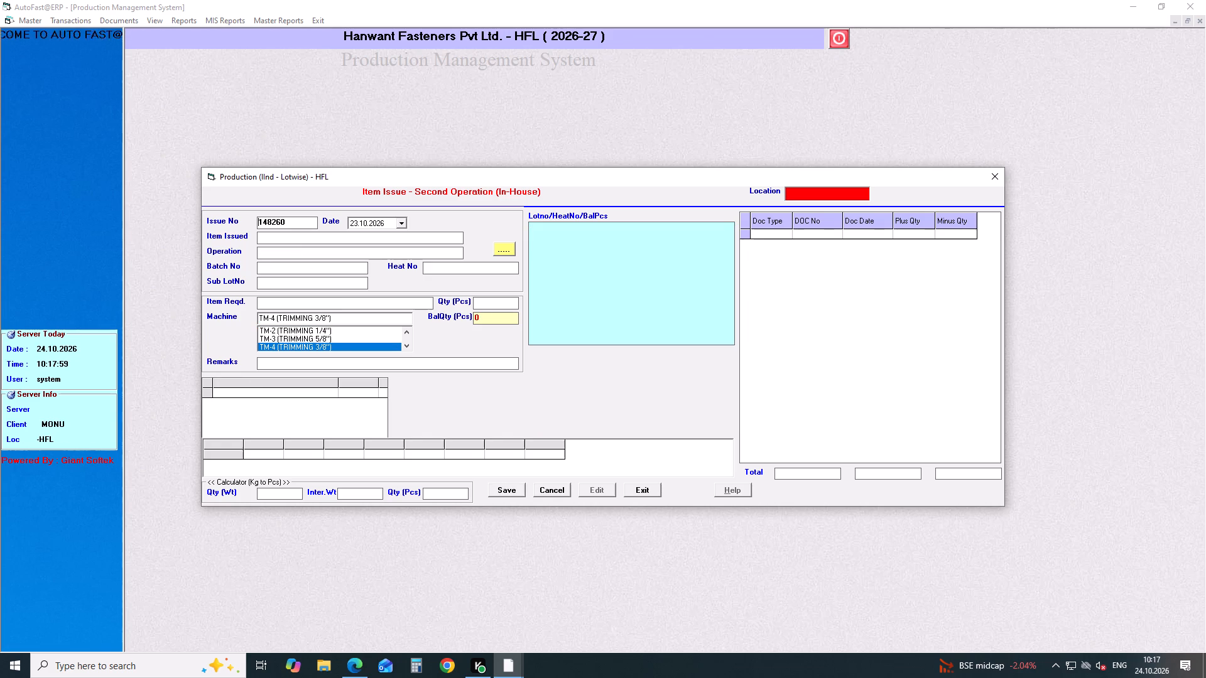
Start a second-operation item issue dated 23.10.2026 for BOLT M10 X 1.25 X 39/I0218 with operation ROLLING.
{"action": "key", "text": "Return"}
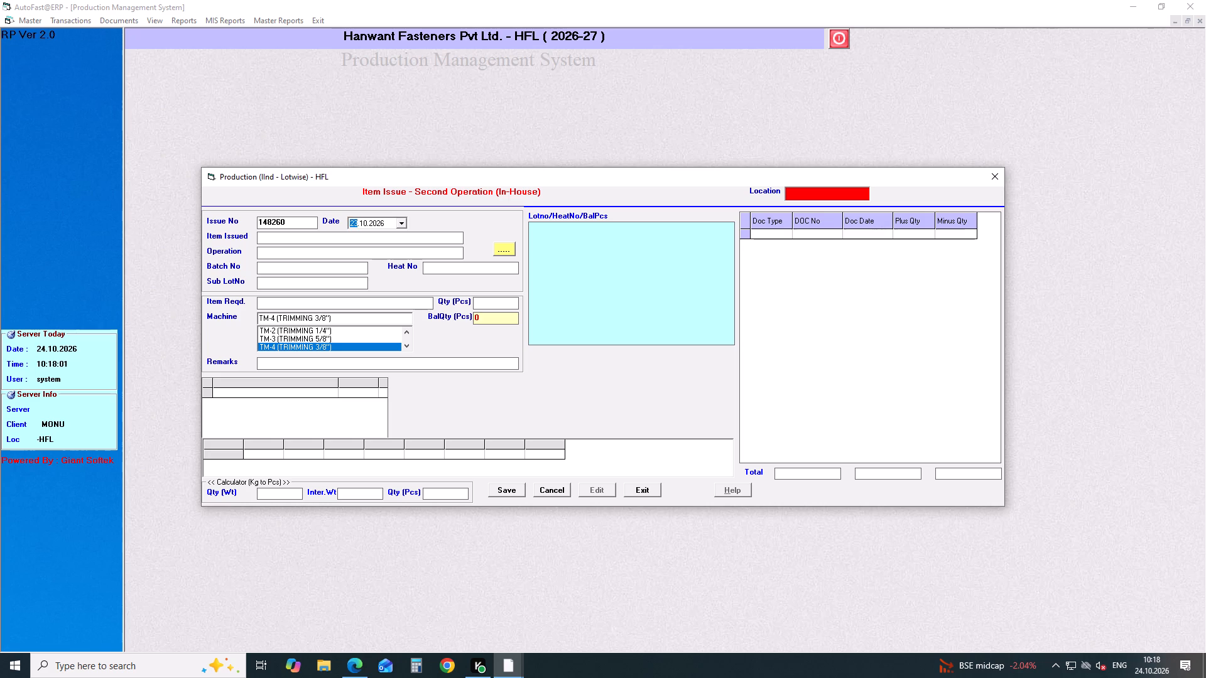
{"action": "key", "text": "Return"}
{"action": "type", "text": "BOLT M10"}
{"action": "key", "text": "Down"}
{"action": "key", "text": "Down"}
{"action": "key", "text": "Return"}
{"action": "key", "text": "Return"}
{"action": "key", "text": "Down"}
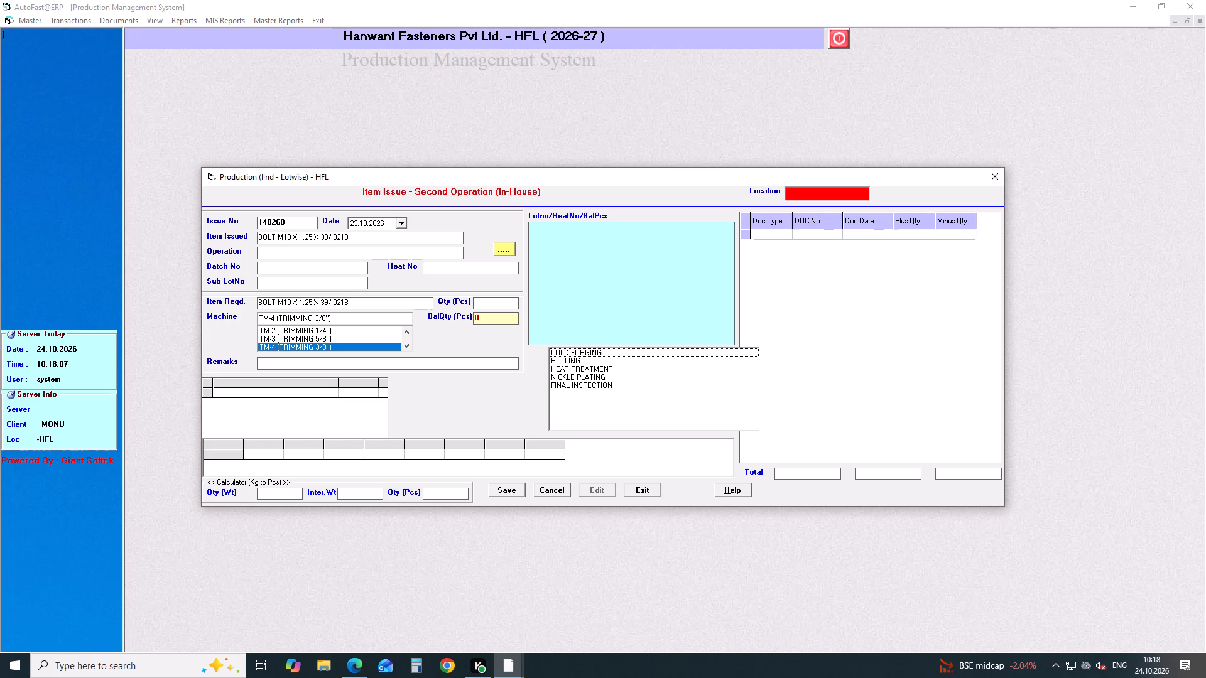
{"action": "key", "text": "Down"}
{"action": "key", "text": "Down"}
{"action": "key", "text": "Return"}
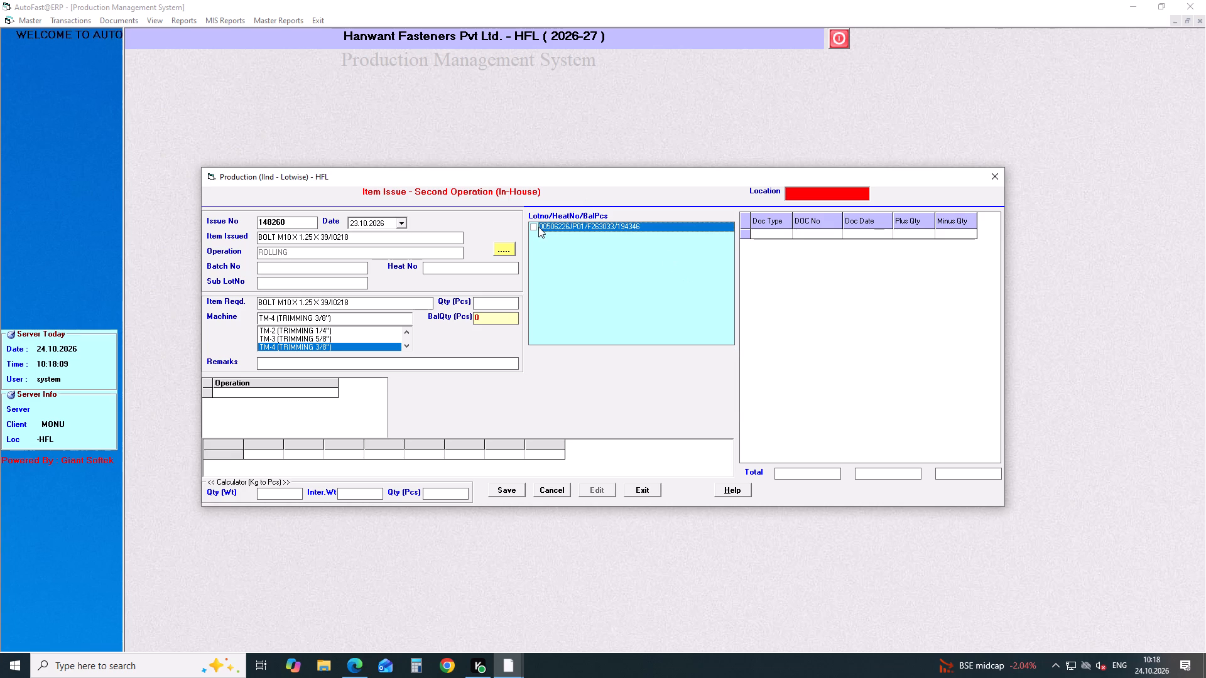
Issue 15813 pcs from lot 00506226JP01 to machine TRM-1 (ROLLING 1/2") and save the issue.
{"action": "left_click", "coordinate": [533, 227]}
{"action": "left_click_drag", "start_coordinate": [507, 302], "coordinate": [393, 318]}
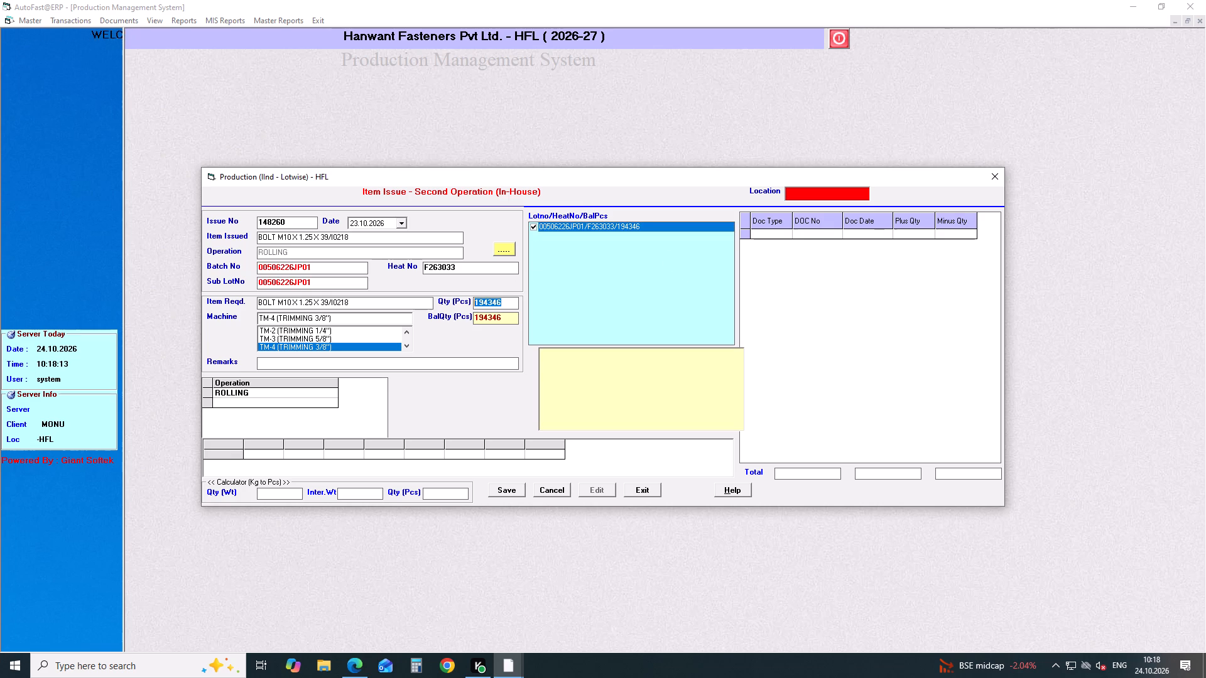
{"action": "type", "text": "15813"}
{"action": "key", "text": "Return"}
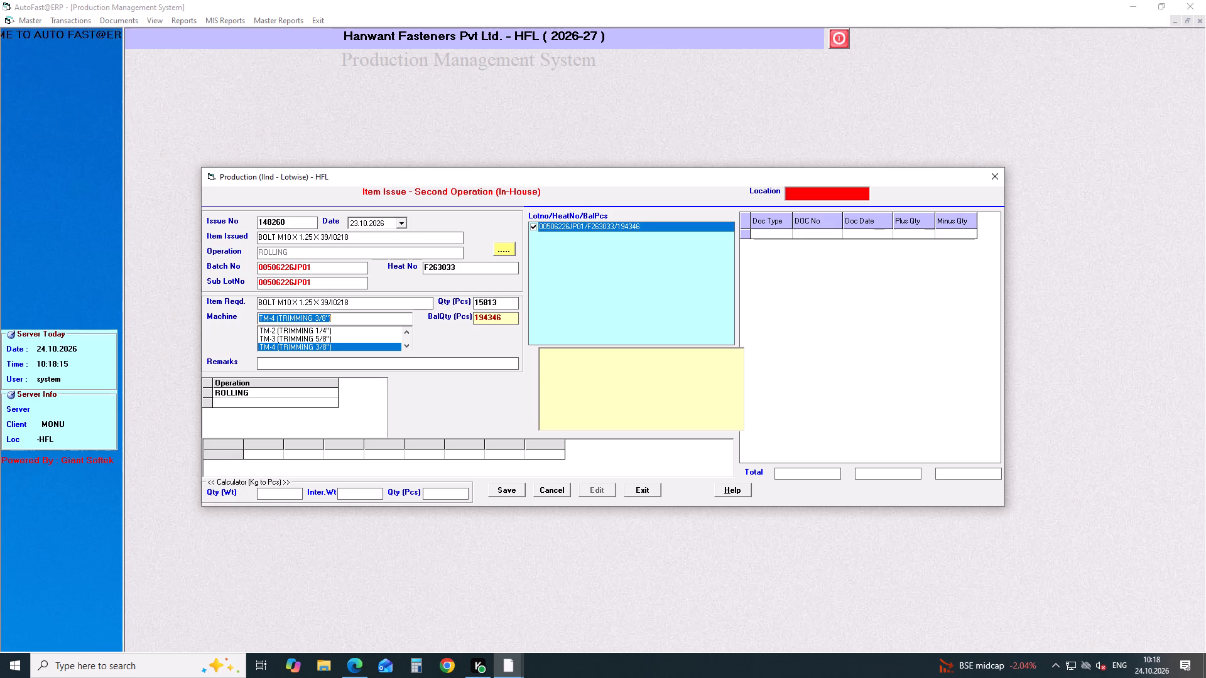
{"action": "type", "text": "TRM"}
{"action": "key", "text": "Down"}
{"action": "key", "text": "Return"}
{"action": "key", "text": "Return"}
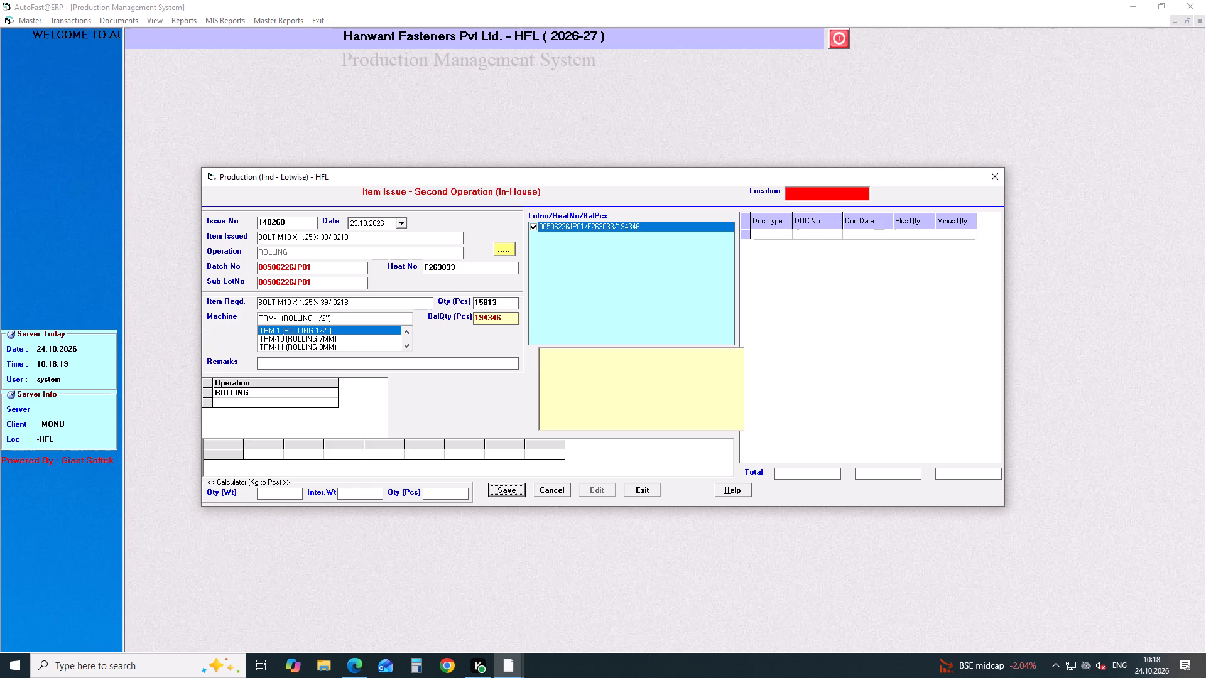
{"action": "key", "text": "Return"}
{"action": "key", "text": "Return"}
{"action": "key", "text": "Return"}
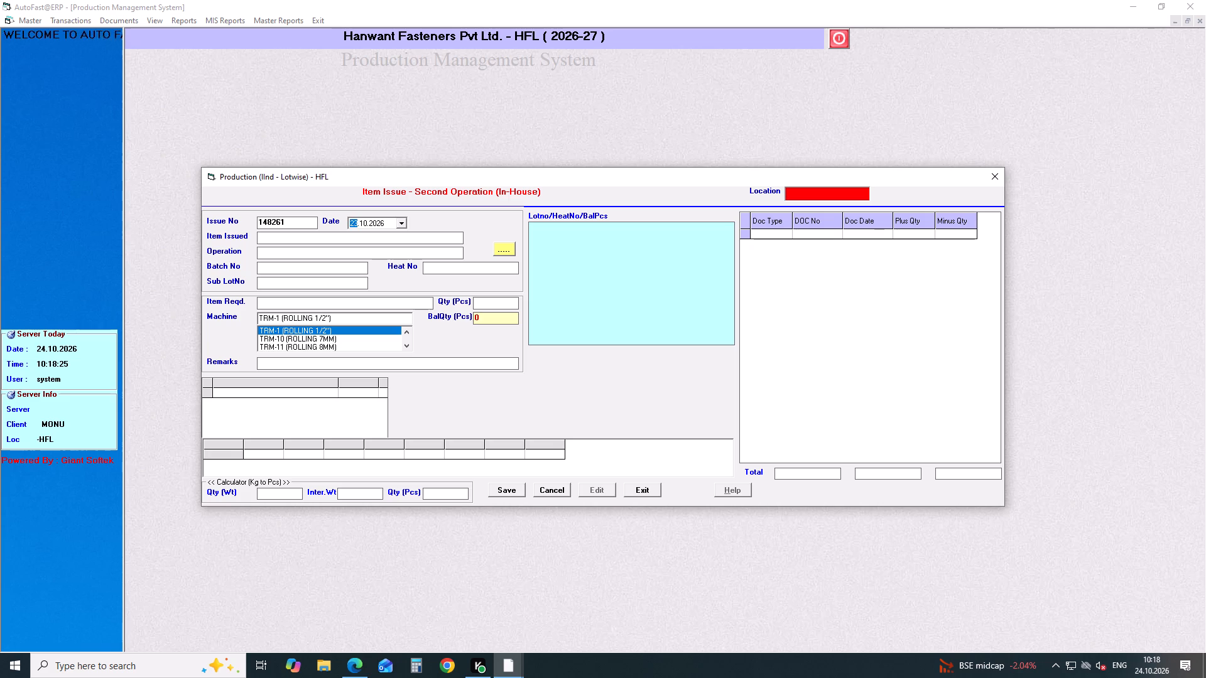
Start a second-operation issue dated 23.10.2026 for SHCS M10X1.5X30 GR 12.9 F/T BLK SEMI-FINISH/I0037 with operation ROLLING.
{"action": "key", "text": "Return"}
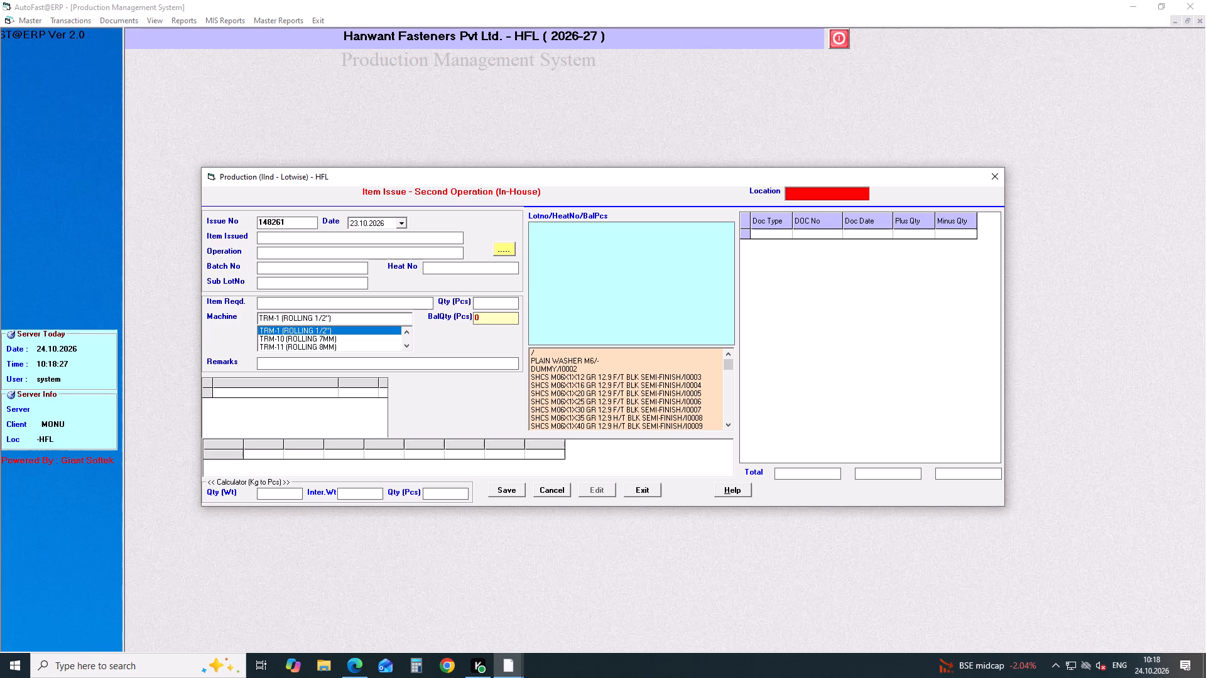
{"action": "type", "text": "SHCS"}
{"action": "key", "text": "space"}
{"action": "type", "text": "M10"}
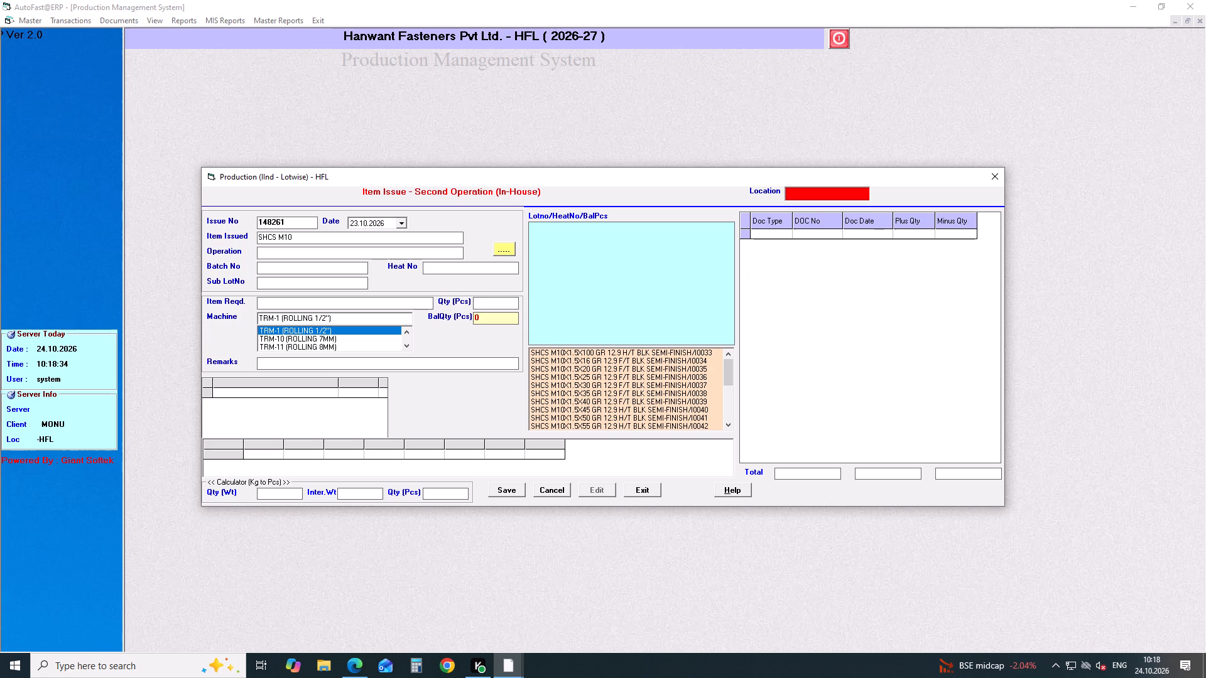
{"action": "key", "text": "Down"}
{"action": "key", "text": "Down"}
{"action": "key", "text": "Down"}
{"action": "key", "text": "Down"}
{"action": "key", "text": "Down"}
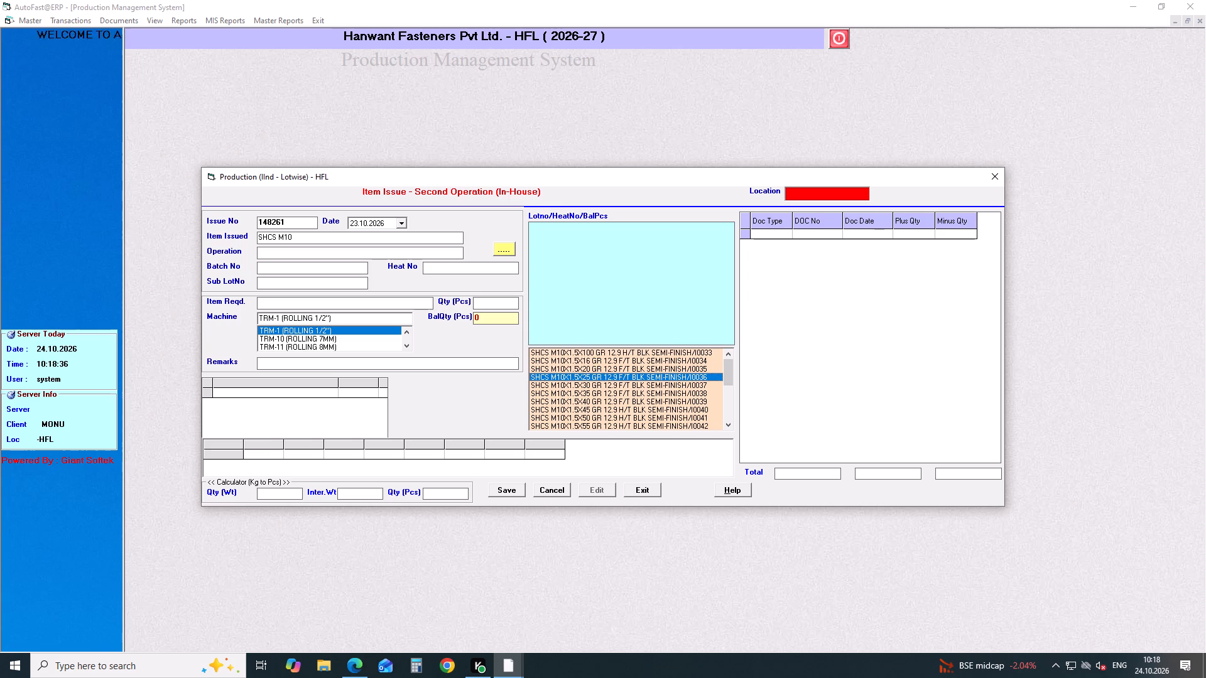
{"action": "key", "text": "Down"}
{"action": "key", "text": "Return"}
{"action": "key", "text": "Return"}
{"action": "key", "text": "Down"}
{"action": "key", "text": "Down"}
{"action": "key", "text": "Down"}
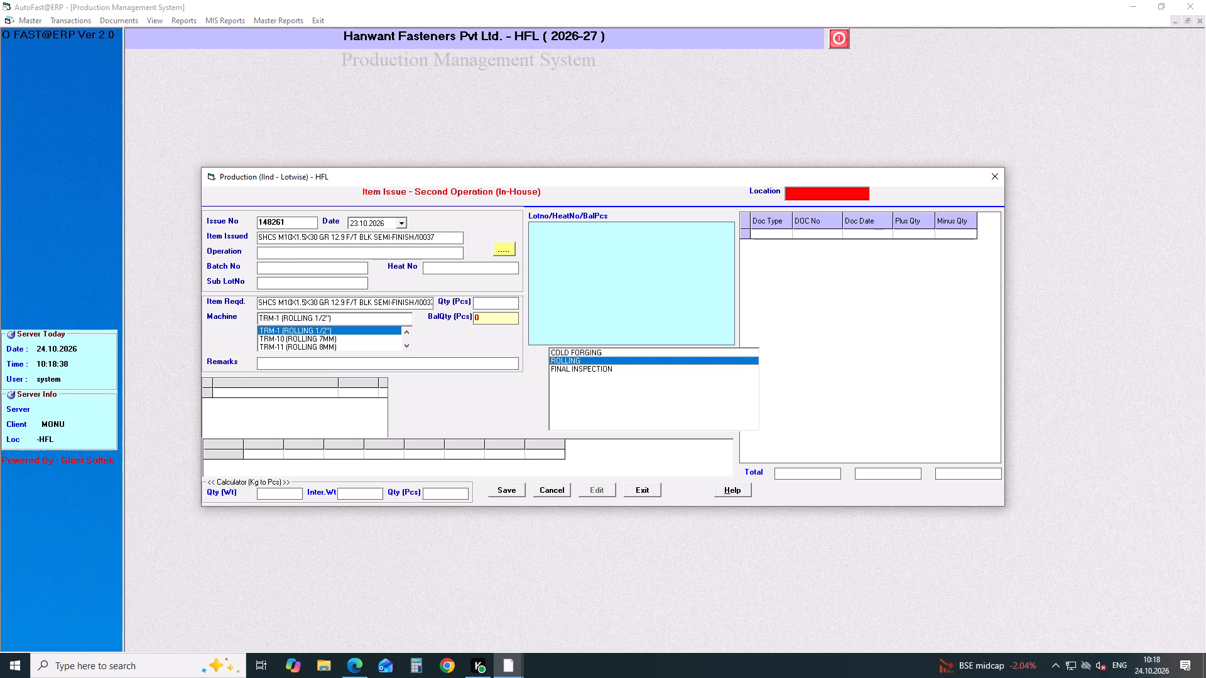
{"action": "key", "text": "Return"}
Issue 20211 pcs from lot 00496926JP01 to machine TRM-4 (ROLLING 3/8") and save the issue.
{"action": "left_click", "coordinate": [533, 227]}
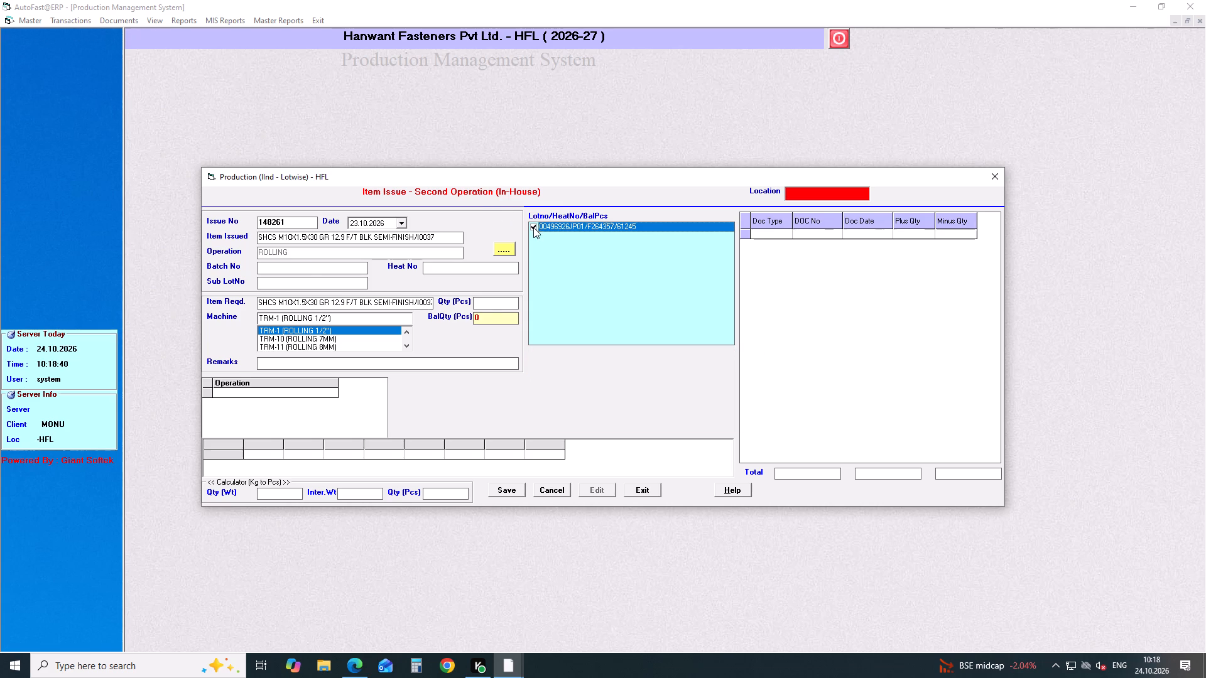
{"action": "left_click_drag", "start_coordinate": [514, 301], "coordinate": [416, 314]}
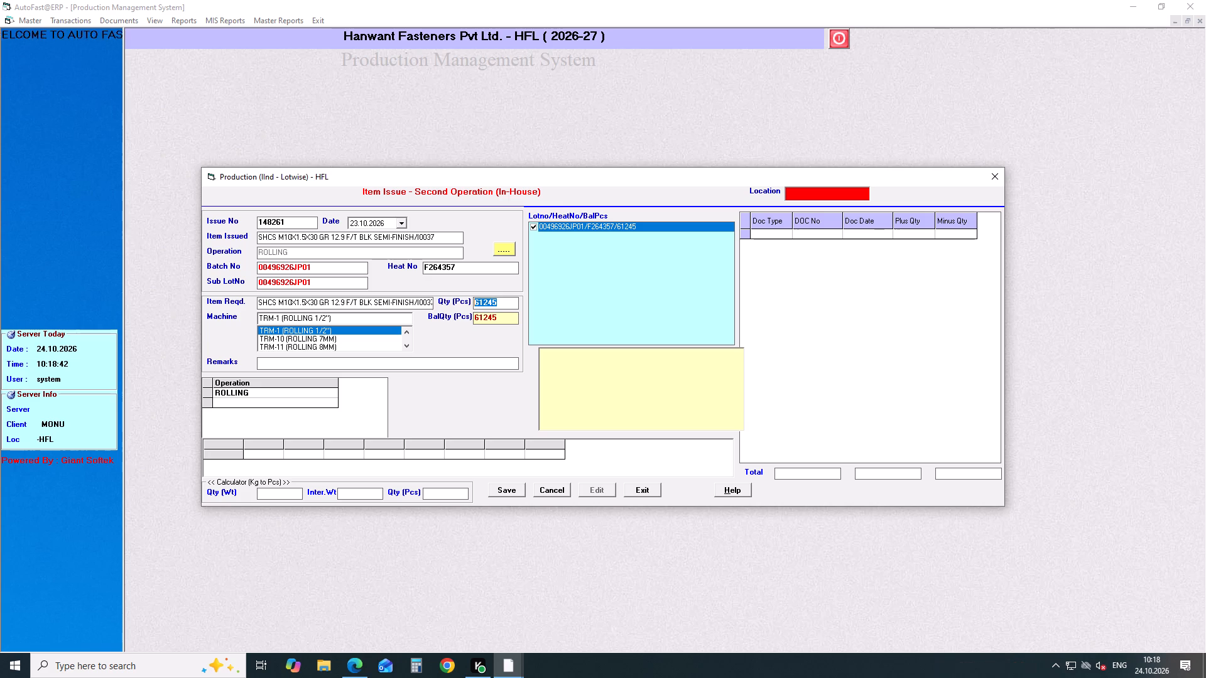
{"action": "type", "text": "20211"}
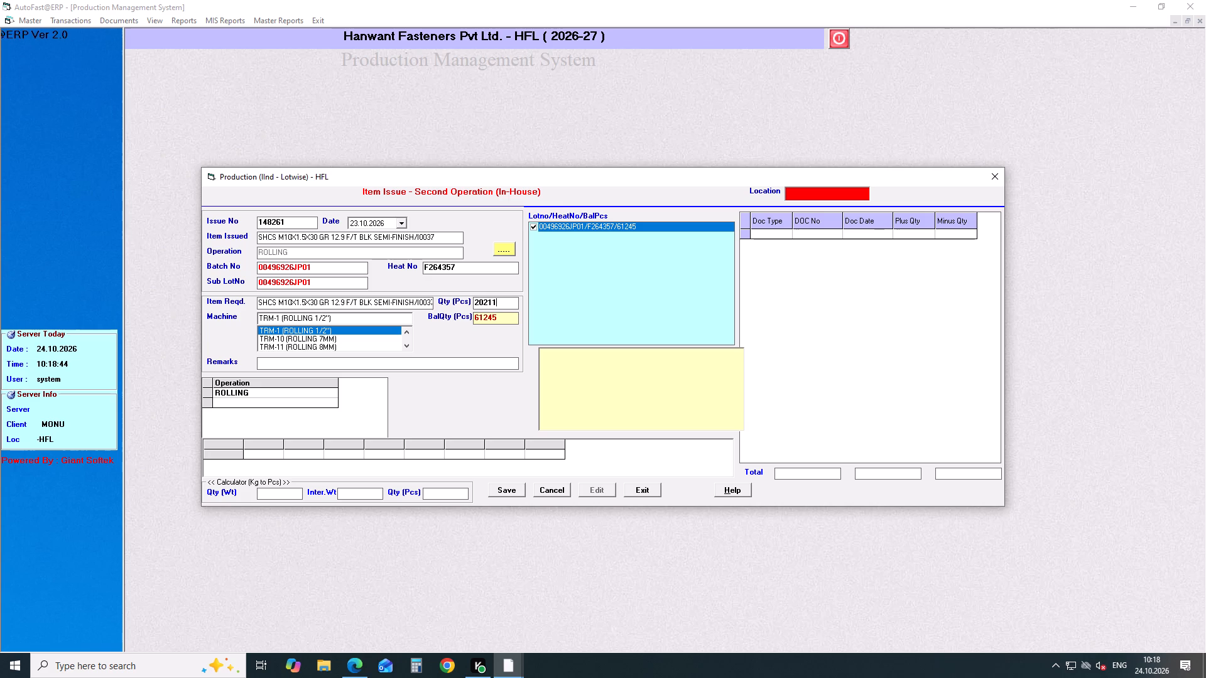
{"action": "key", "text": "Return"}
{"action": "key", "text": "Down"}
{"action": "key", "text": "Down"}
{"action": "key", "text": "Down"}
{"action": "key", "text": "Down"}
{"action": "key", "text": "Down"}
{"action": "key", "text": "Down"}
{"action": "key", "text": "Down"}
{"action": "key", "text": "Down"}
{"action": "key", "text": "Down"}
{"action": "key", "text": "Down"}
{"action": "key", "text": "Down"}
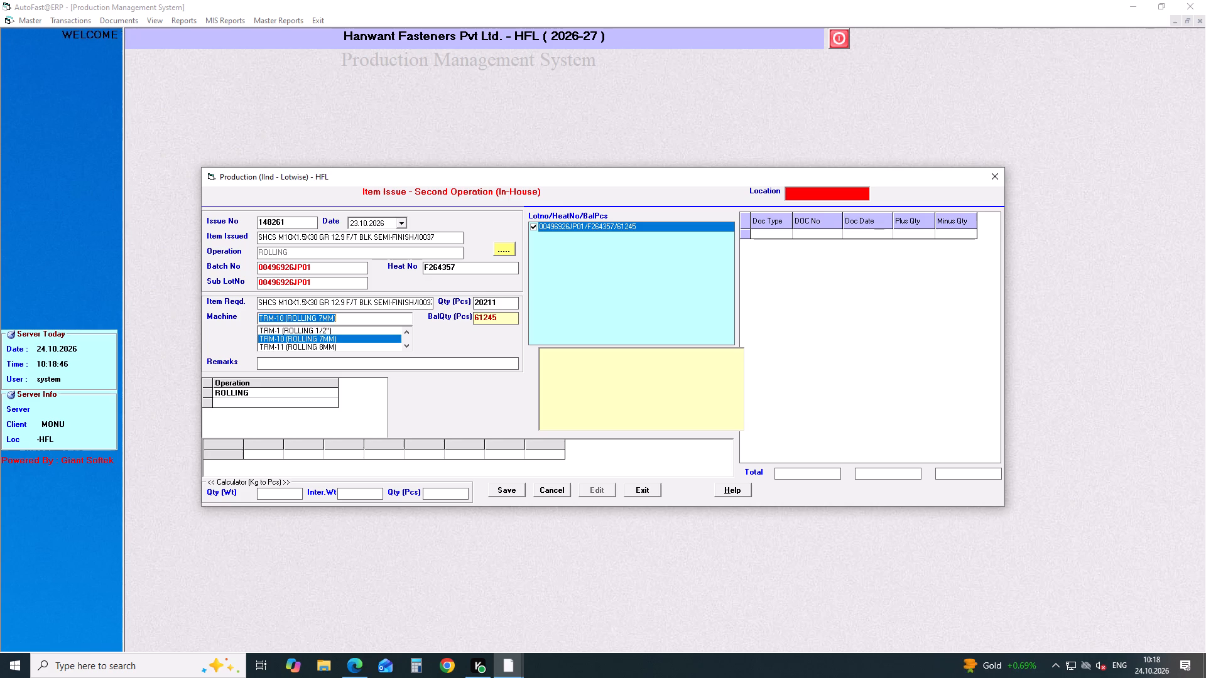
{"action": "key", "text": "Down"}
{"action": "key", "text": "Return"}
{"action": "key", "text": "Return"}
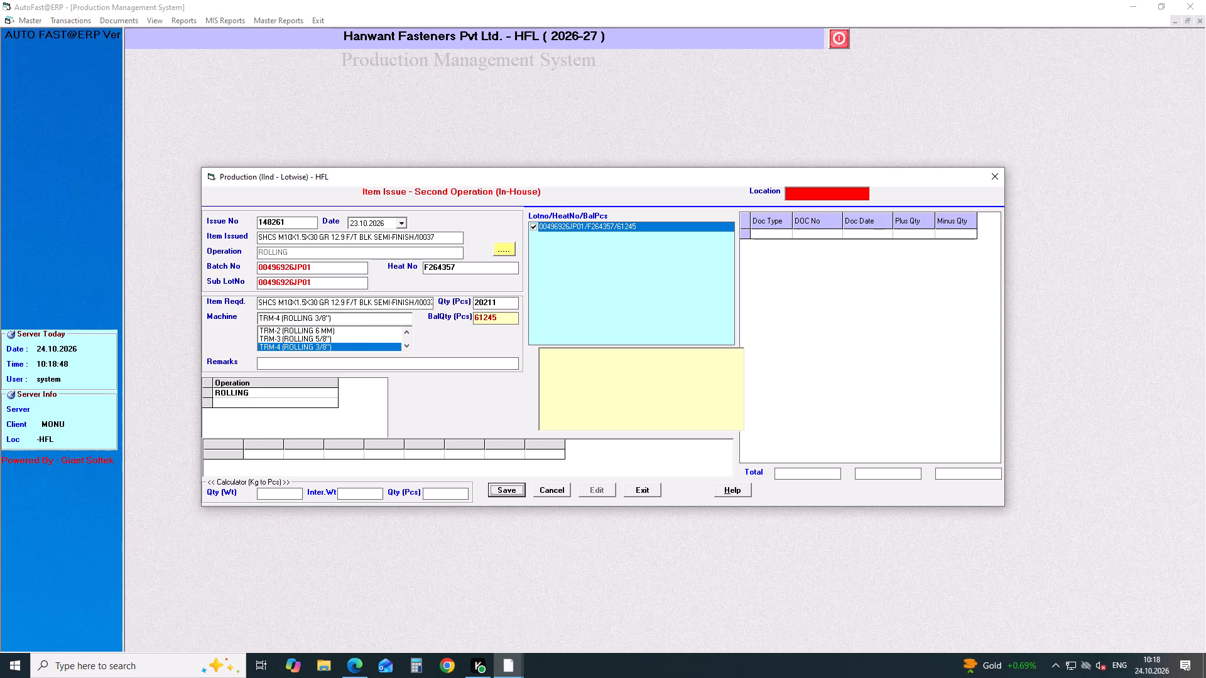
{"action": "key", "text": "Return"}
{"action": "key", "text": "Return"}
{"action": "key", "text": "Return"}
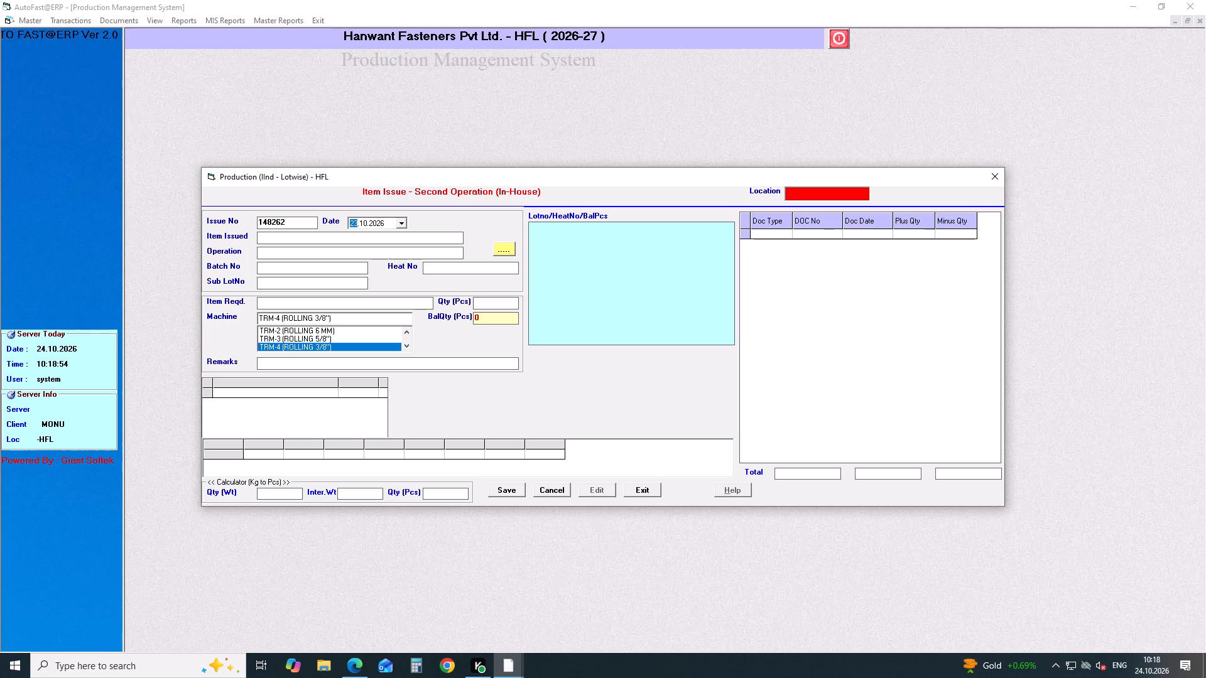
Start a second-operation issue dated 23.10.2026 for SHCS M08X1.25X50 GR 12.9 H/T BLK SEMI-FINISH/I0025 with operation ROLLING.
{"action": "key", "text": "Return"}
{"action": "type", "text": "SHCS"}
{"action": "key", "text": "space"}
{"action": "type", "text": "M08"}
{"action": "key", "text": "Down"}
{"action": "key", "text": "Down"}
{"action": "key", "text": "Down"}
{"action": "key", "text": "Down"}
{"action": "key", "text": "Down"}
{"action": "key", "text": "Down"}
{"action": "key", "text": "Down"}
{"action": "key", "text": "Down"}
{"action": "key", "text": "Down"}
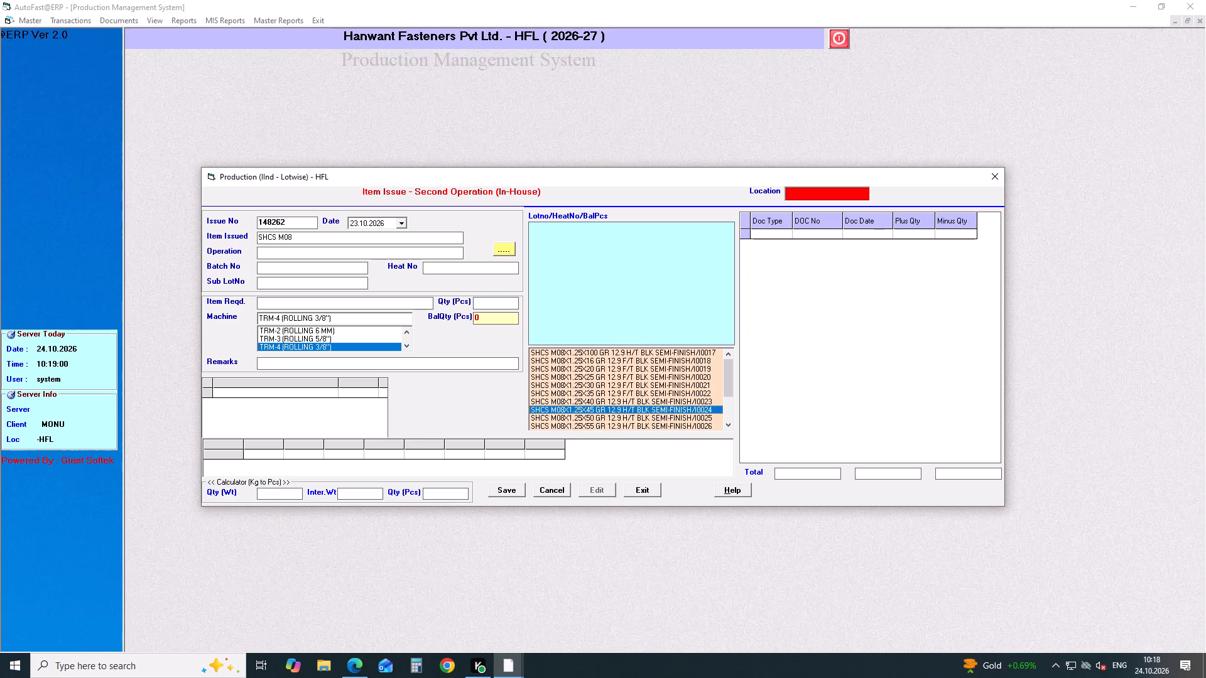
{"action": "key", "text": "Down"}
{"action": "key", "text": "Down"}
{"action": "key", "text": "Down"}
{"action": "key", "text": "Down"}
{"action": "key", "text": "Down"}
{"action": "key", "text": "Down"}
{"action": "key", "text": "Down"}
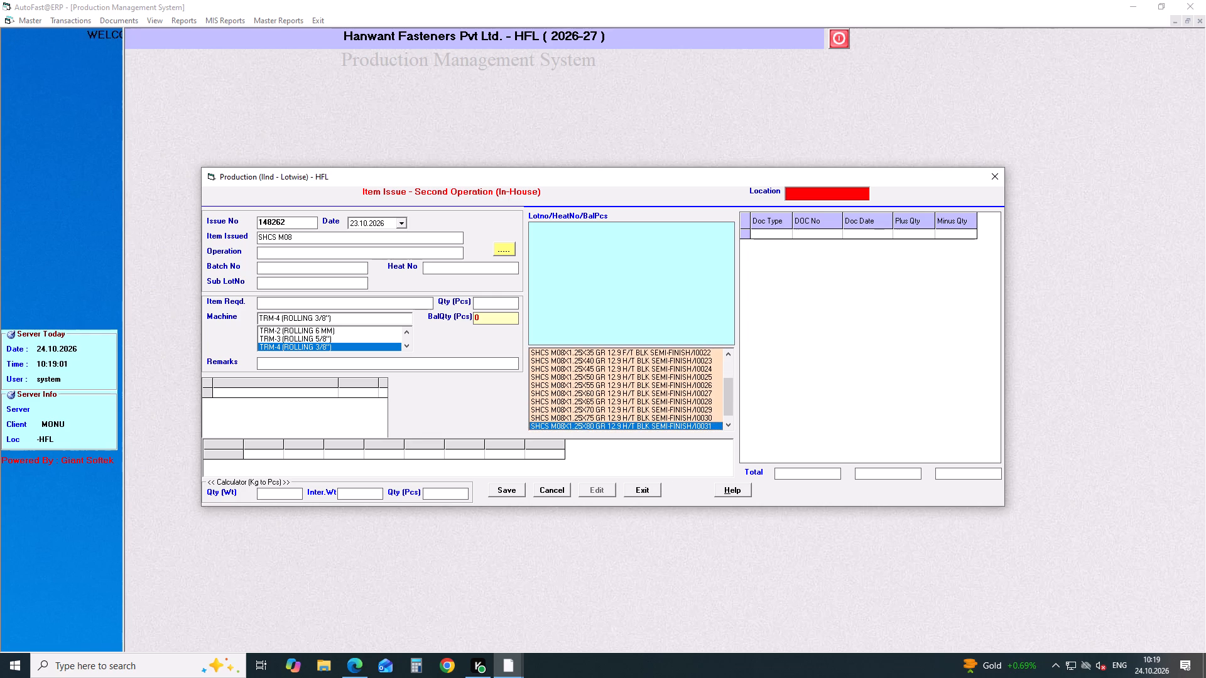
{"action": "key", "text": "Up"}
{"action": "key", "text": "Up"}
{"action": "key", "text": "Up"}
{"action": "key", "text": "Up"}
{"action": "key", "text": "Up"}
{"action": "key", "text": "Up"}
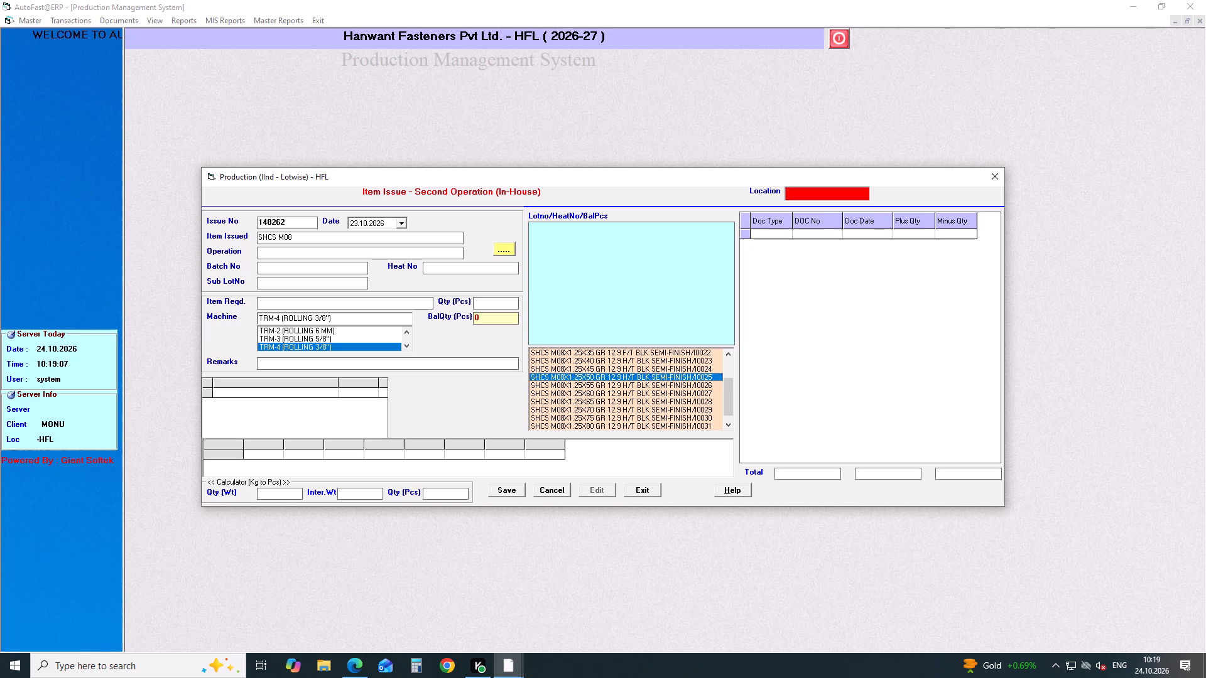
{"action": "key", "text": "Return"}
{"action": "key", "text": "Return"}
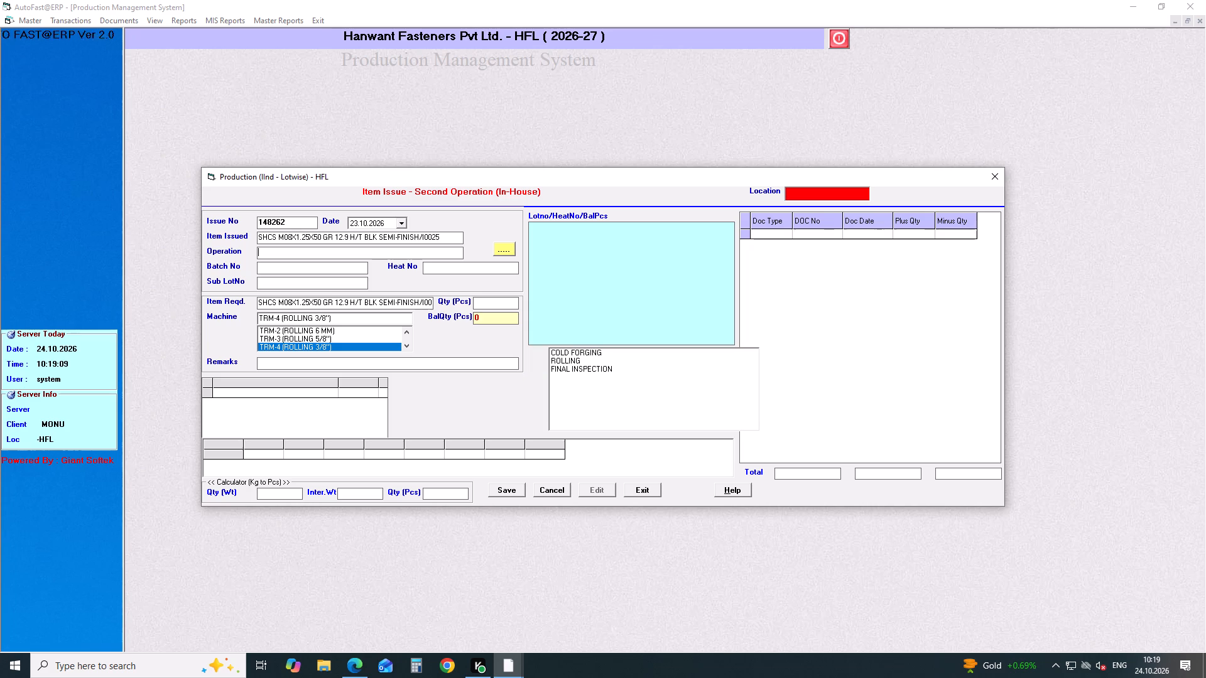
{"action": "key", "text": "Down"}
{"action": "key", "text": "Down"}
{"action": "key", "text": "Down"}
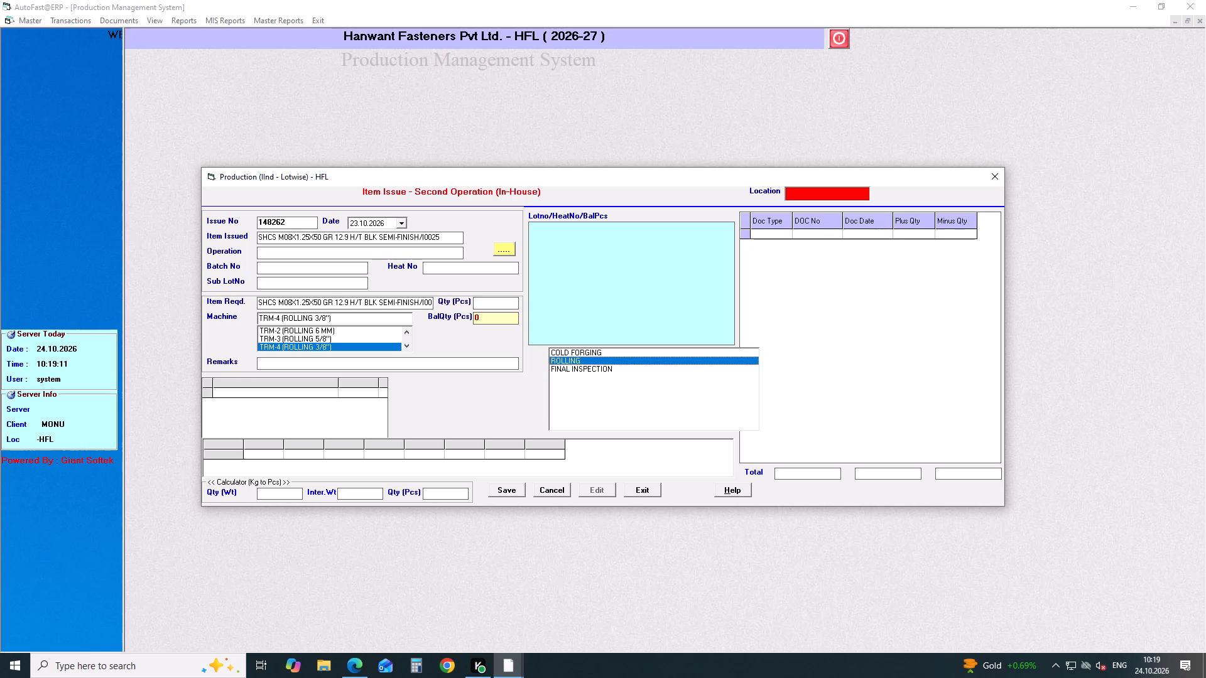
{"action": "key", "text": "Return"}
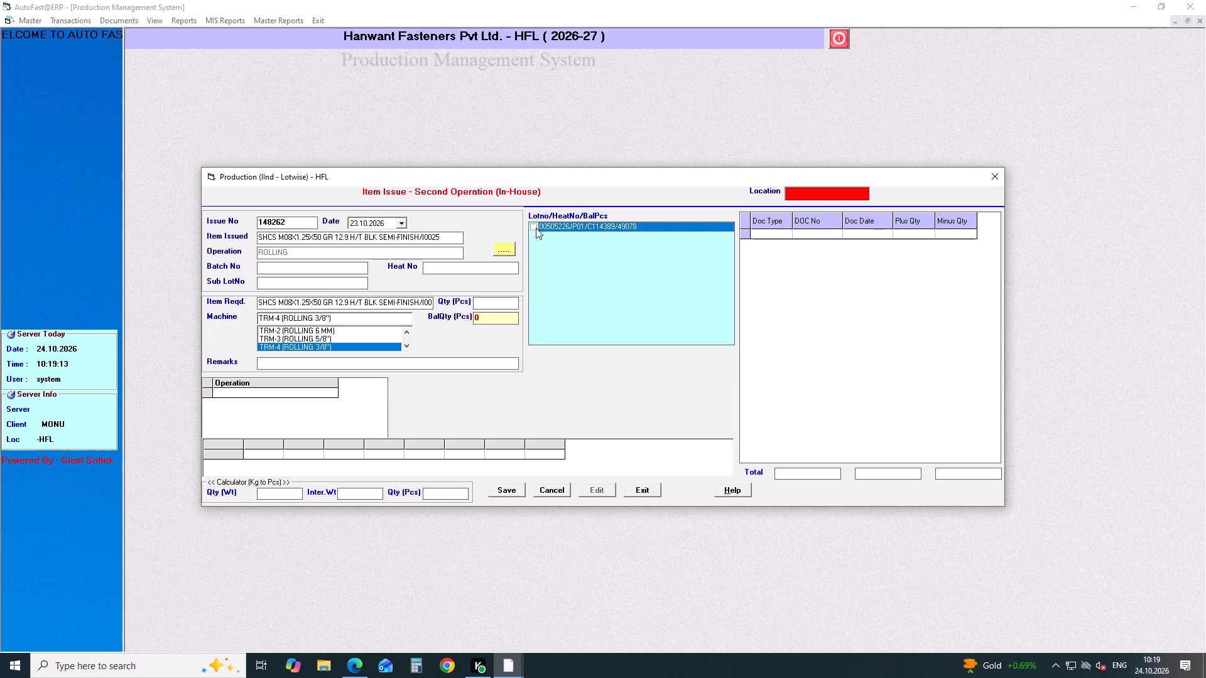
Enter 51465 pcs from lot 00505226JP01 on machine TRM-6 (ROLLING 8M) and try to save the issue.
{"action": "left_click", "coordinate": [535, 227]}
{"action": "left_click_drag", "start_coordinate": [509, 308], "coordinate": [391, 308]}
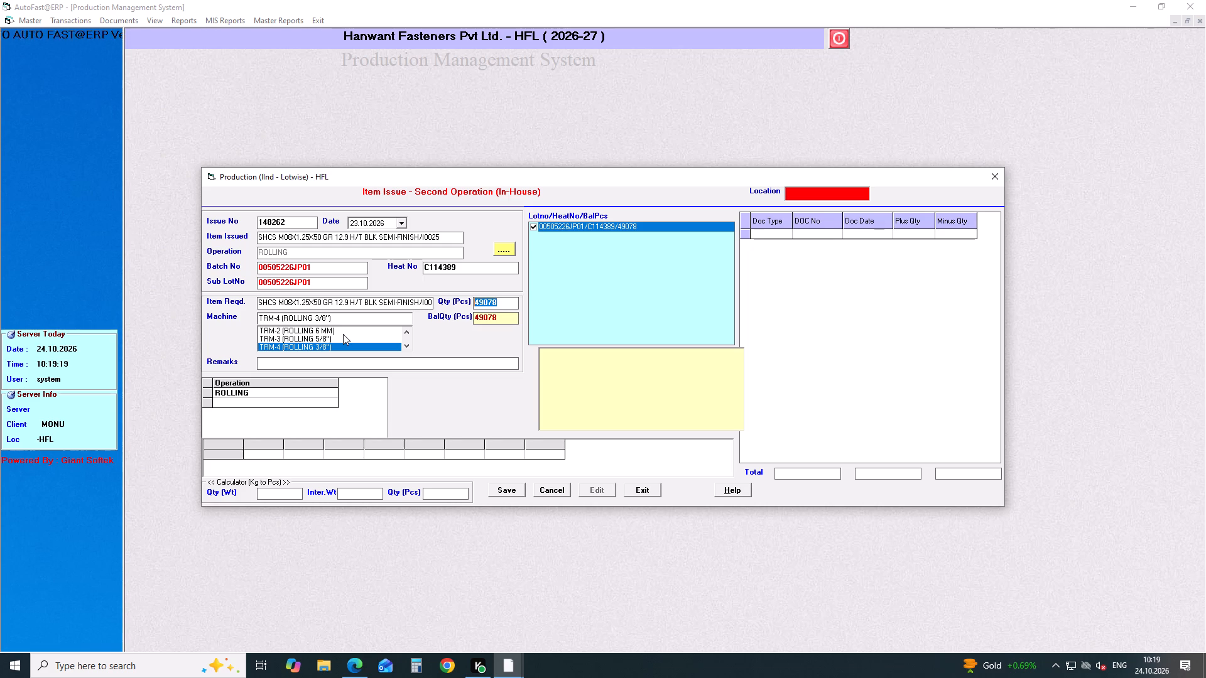
{"action": "type", "text": "51465"}
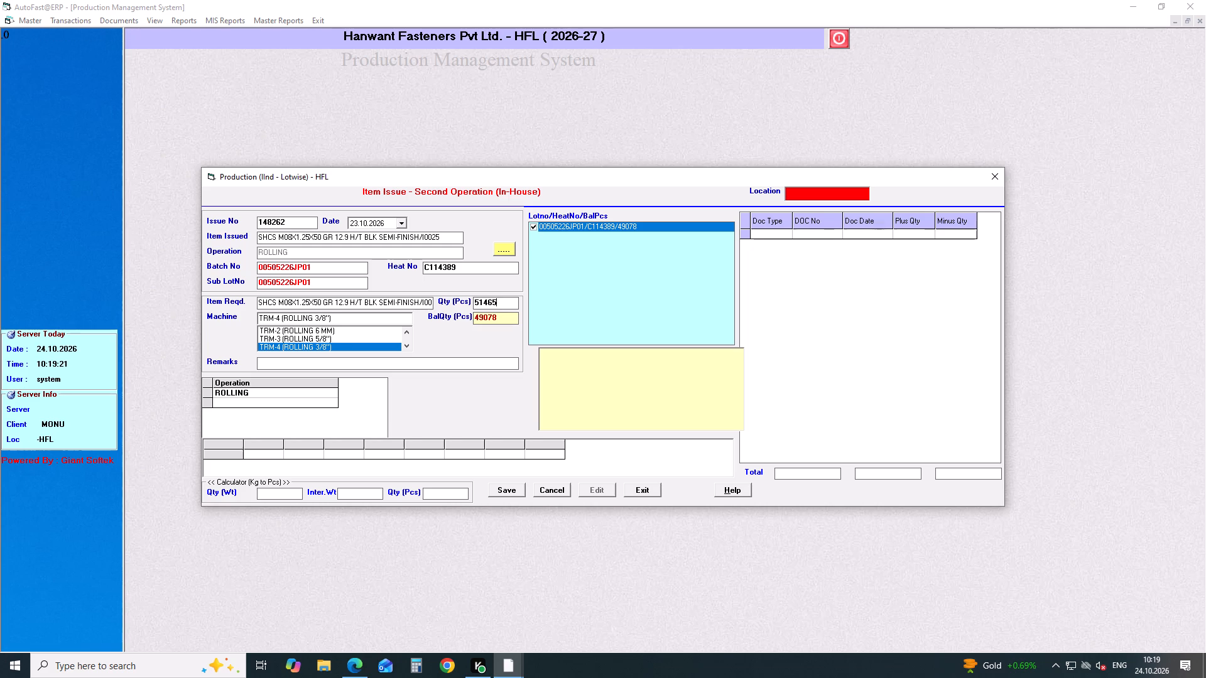
{"action": "key", "text": "Return"}
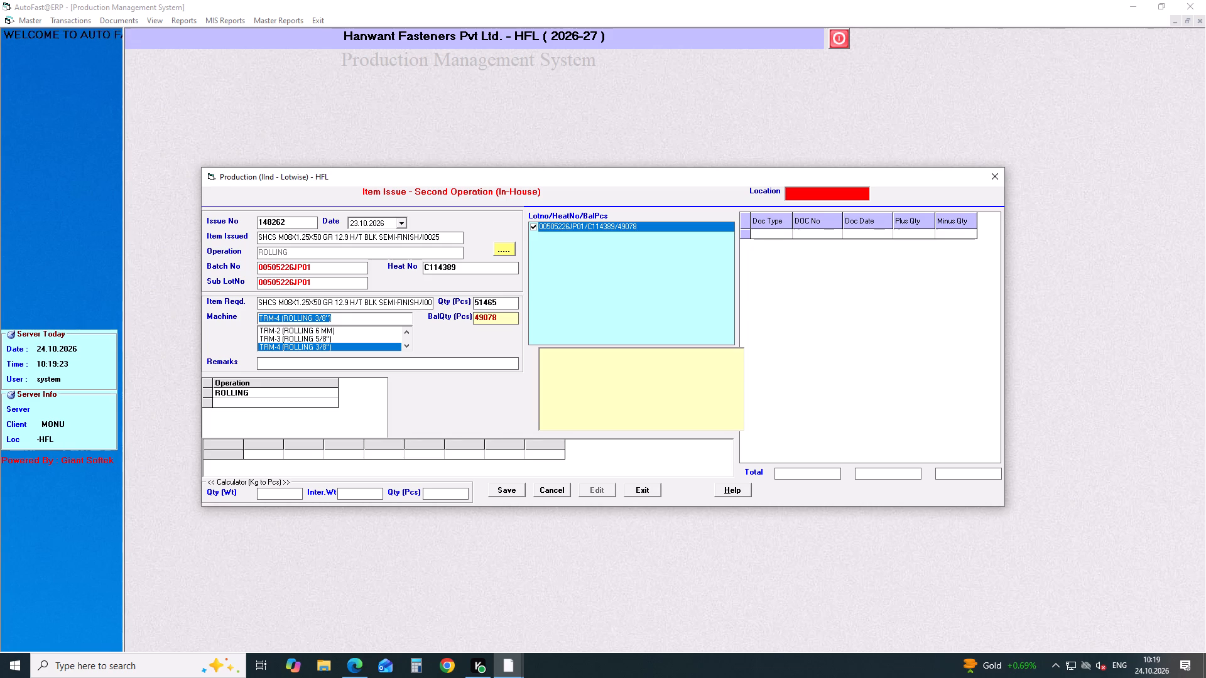
{"action": "key", "text": "Down"}
{"action": "key", "text": "Down"}
{"action": "key", "text": "Return"}
{"action": "key", "text": "Return"}
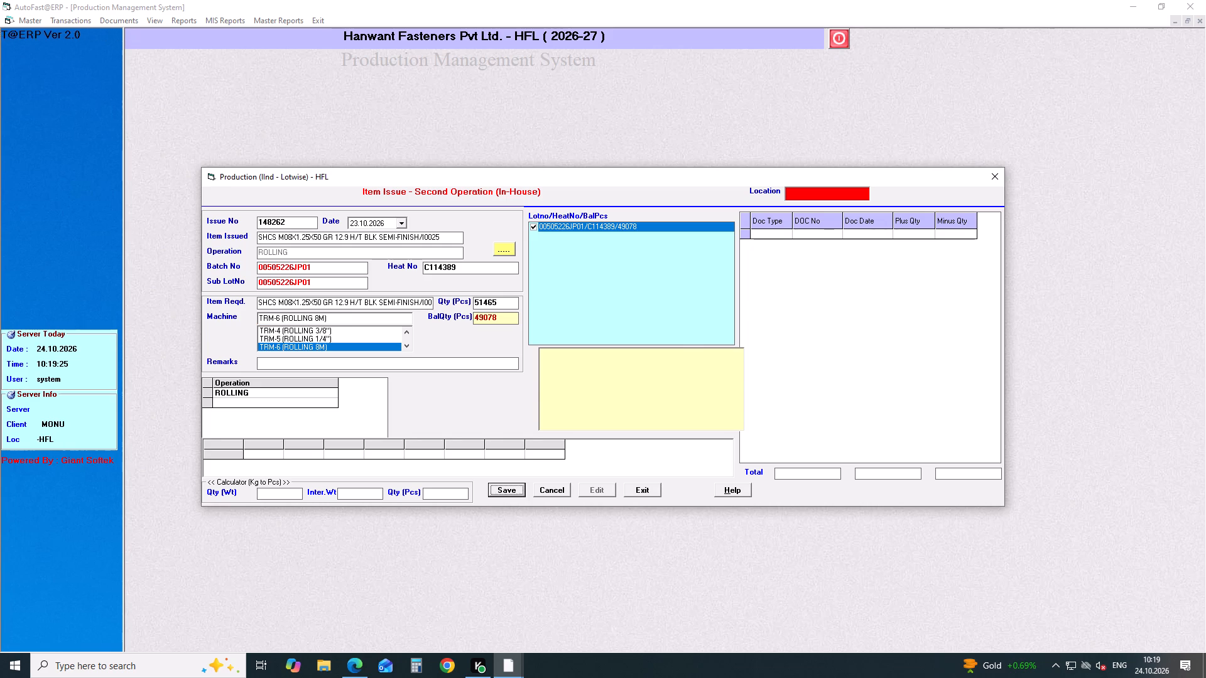
{"action": "key", "text": "Return"}
{"action": "key", "text": "Return"}
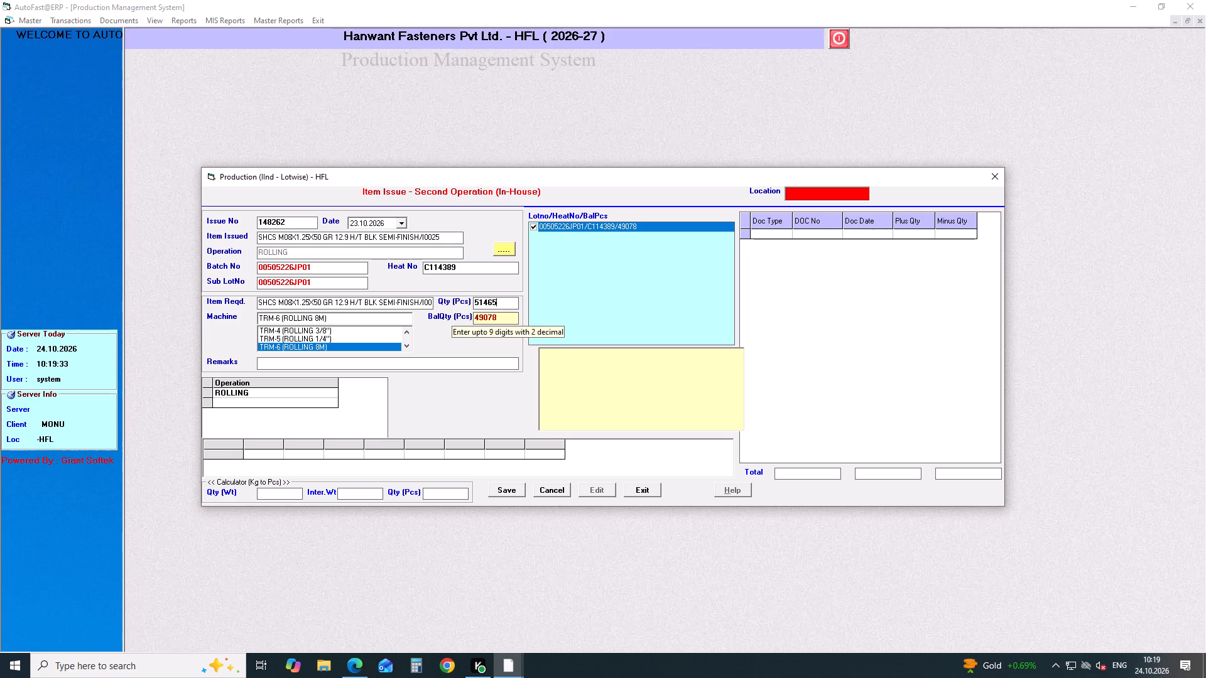
Set the issue quantity to 49078 pcs and save the issue.
{"action": "left_click_drag", "start_coordinate": [504, 304], "coordinate": [414, 305]}
{"action": "type", "text": "49078"}
{"action": "key", "text": "Return"}
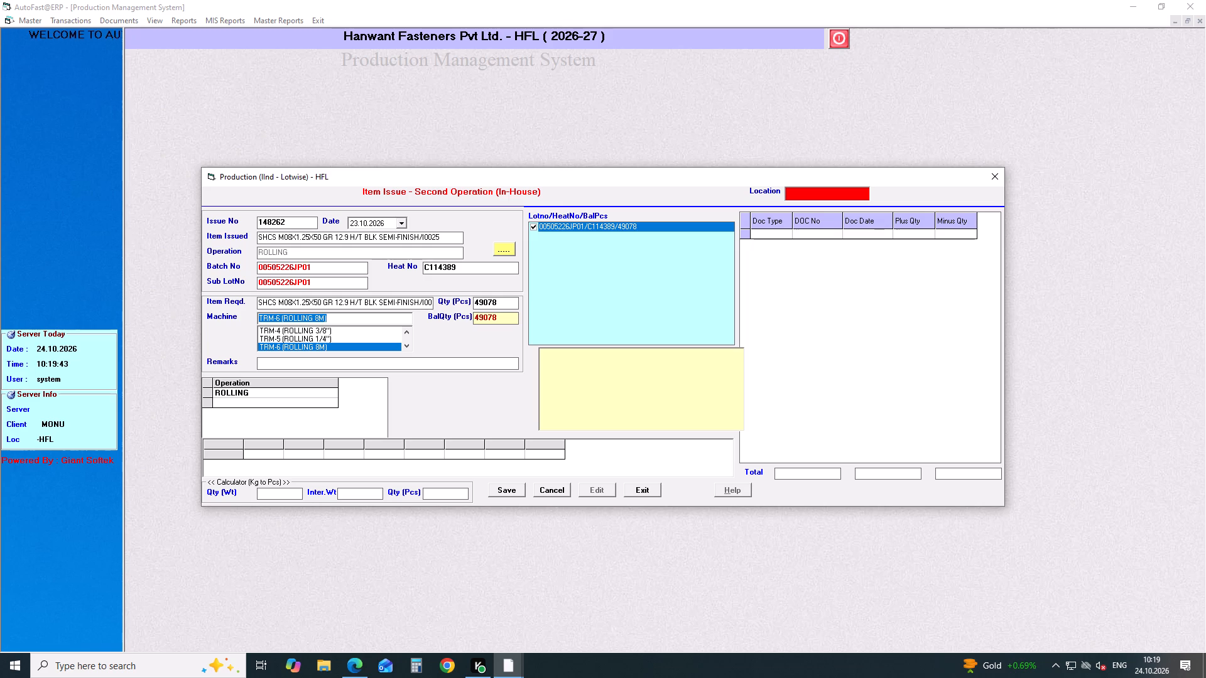
{"action": "left_click", "coordinate": [503, 301]}
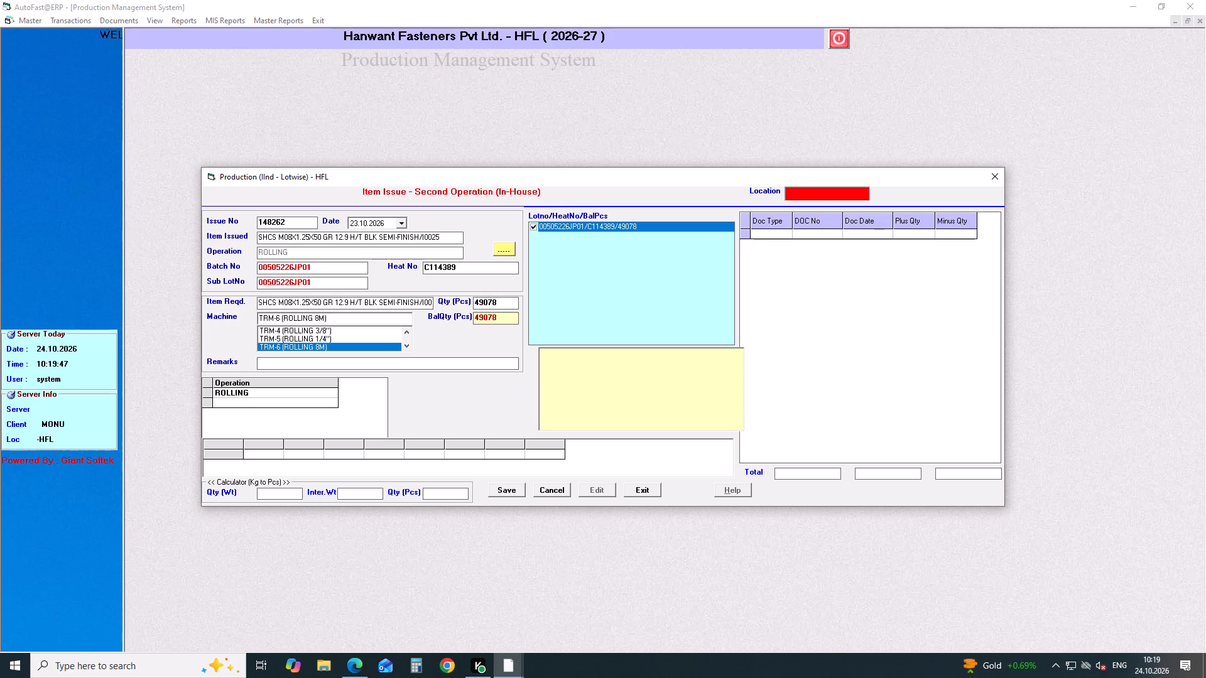
{"action": "key", "text": "Return"}
{"action": "key", "text": "Return"}
{"action": "key", "text": "Return"}
{"action": "key", "text": "Return"}
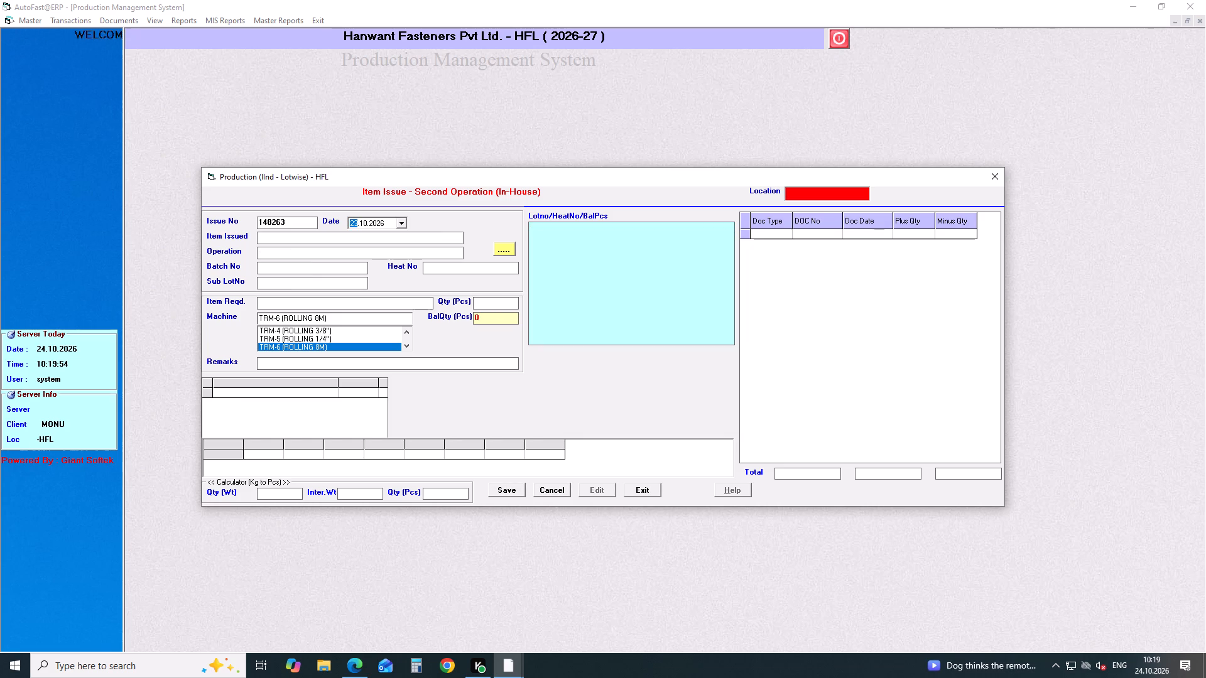
Start a second-operation item issue dated 23.10.2026 for BOLT BODY COVER SET M6X10/I0178 with operation ROLLING.
{"action": "key", "text": "Return"}
{"action": "type", "text": "BOLT BO"}
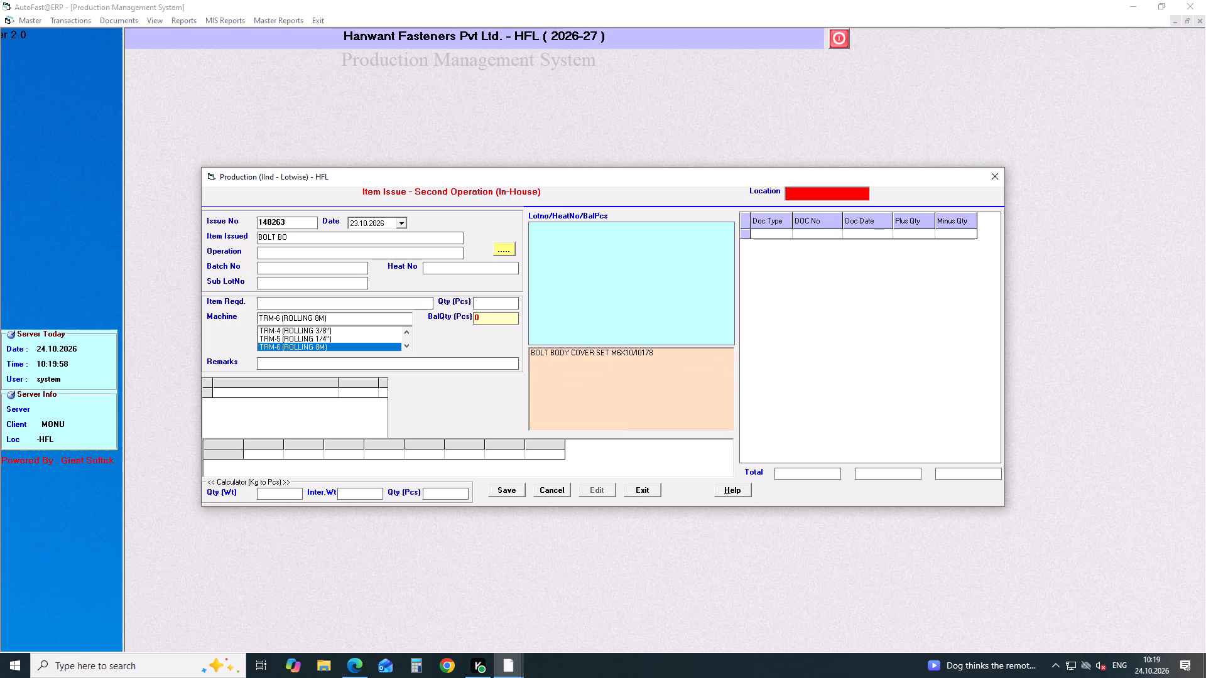
{"action": "key", "text": "Down"}
{"action": "key", "text": "Down"}
{"action": "key", "text": "Return"}
{"action": "key", "text": "Return"}
{"action": "key", "text": "Down"}
{"action": "key", "text": "Down"}
{"action": "key", "text": "Down"}
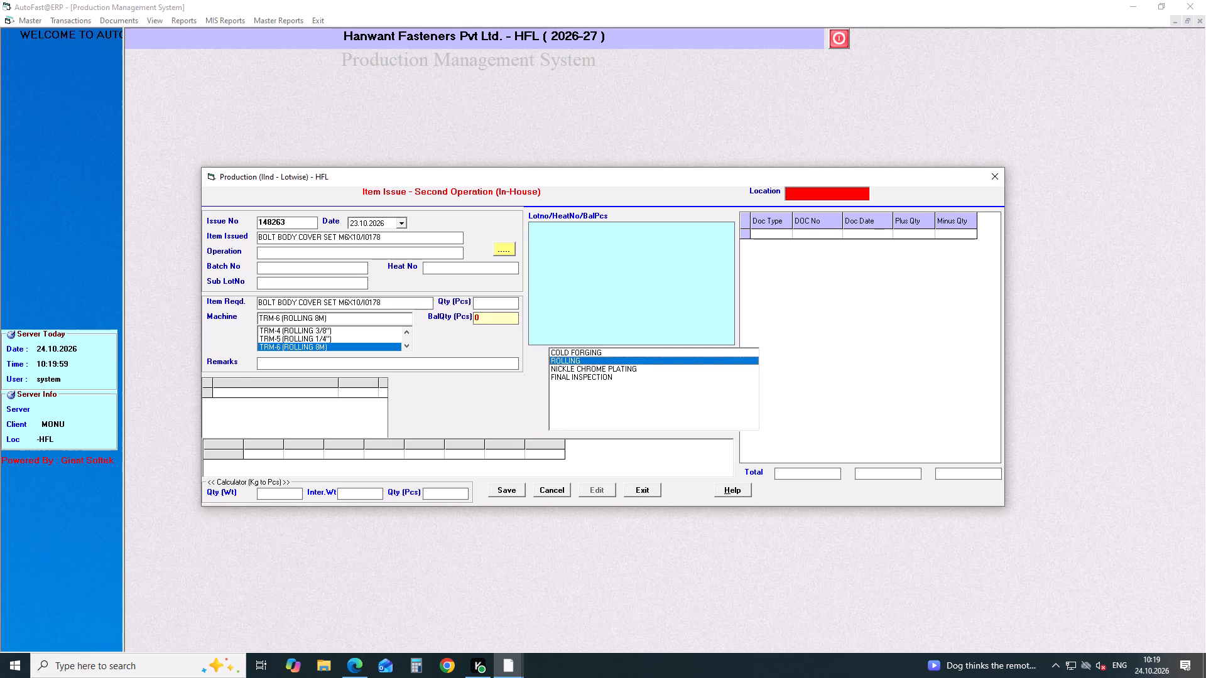
{"action": "key", "text": "Return"}
Issue 39490 pcs from lot 00504826JP01 on machine TRM-8 (ROLLING 6MM) and save the issue.
{"action": "left_click", "coordinate": [536, 227]}
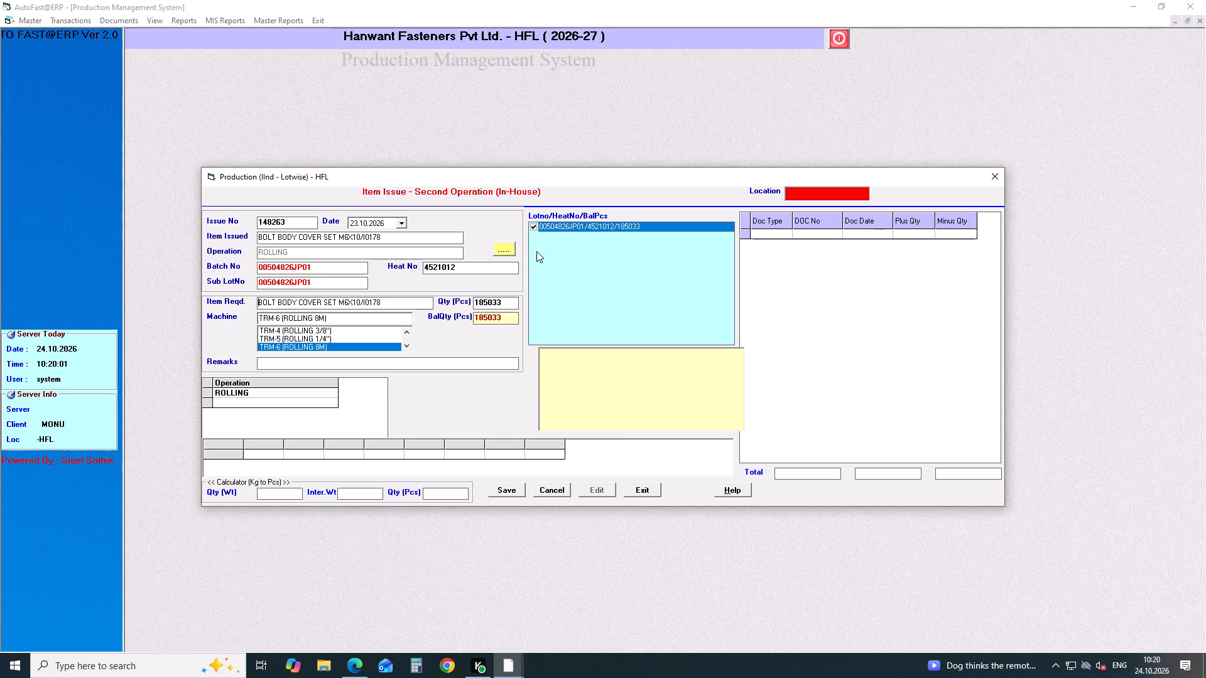
{"action": "left_click_drag", "start_coordinate": [516, 302], "coordinate": [437, 317]}
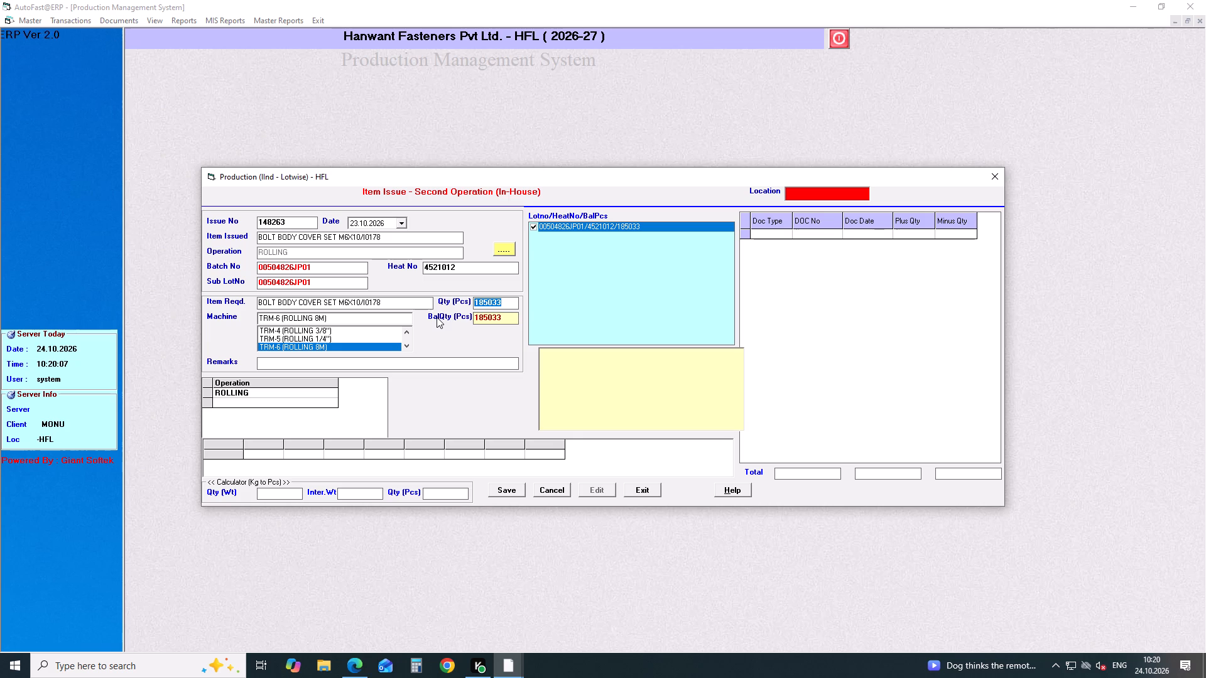
{"action": "type", "text": "39490"}
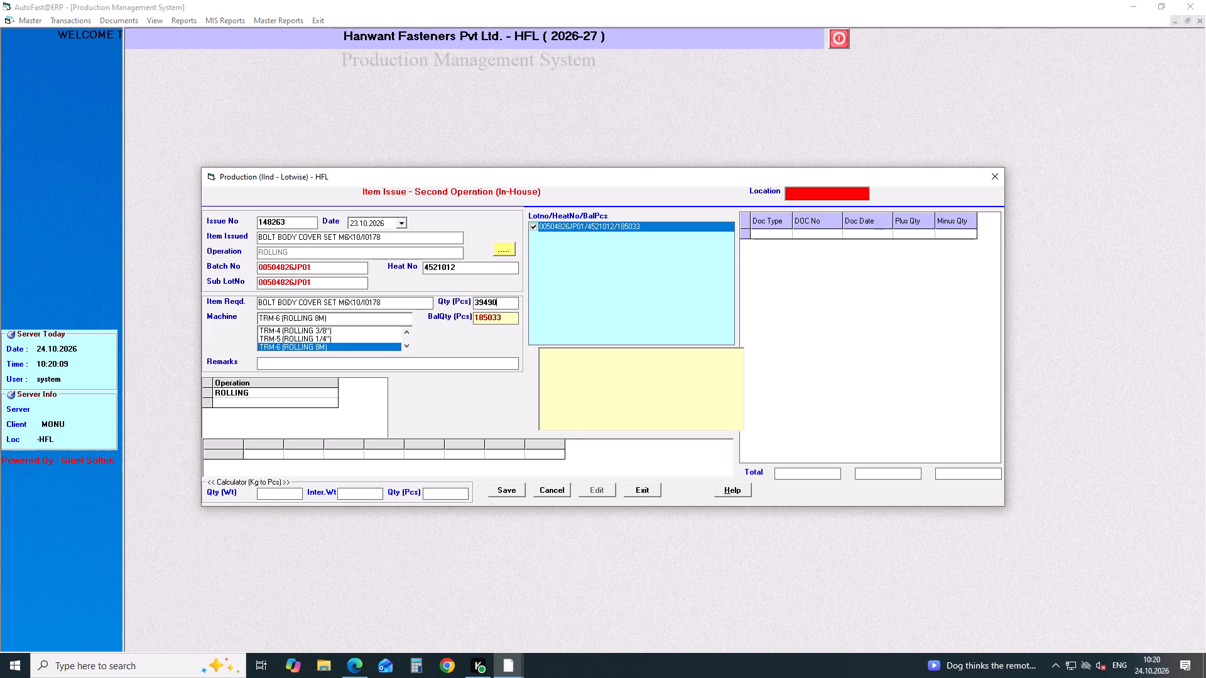
{"action": "key", "text": "Return"}
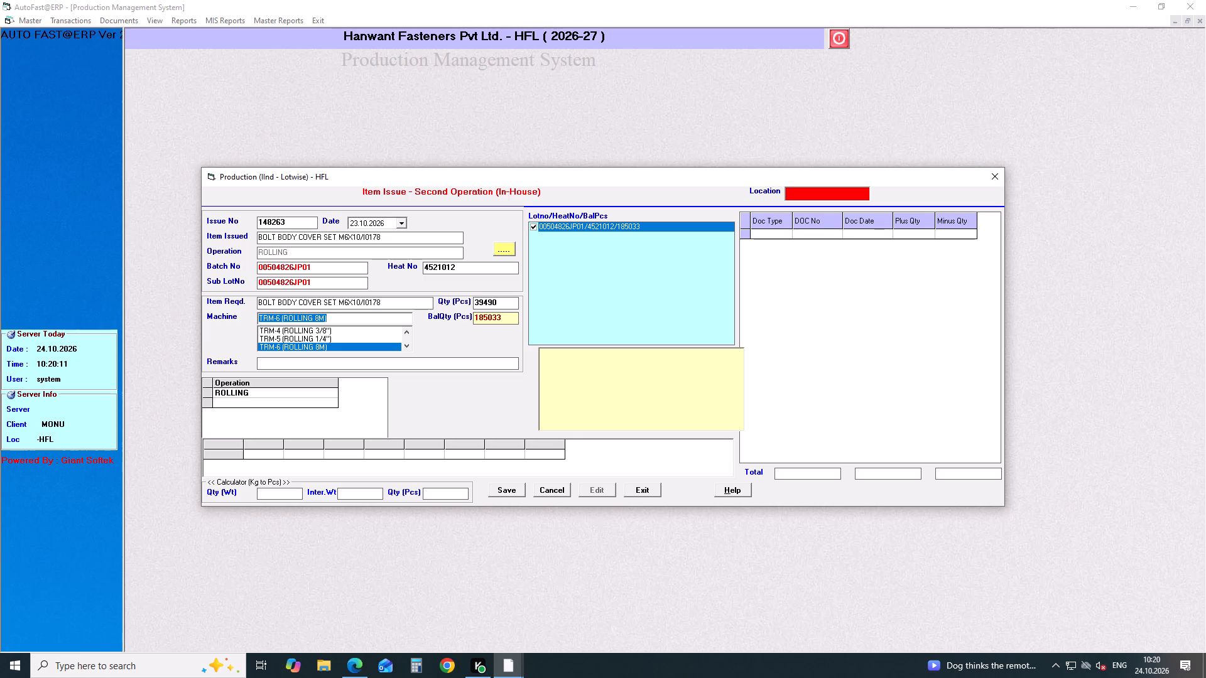
{"action": "key", "text": "Down"}
{"action": "key", "text": "Down"}
{"action": "key", "text": "Return"}
{"action": "key", "text": "Return"}
{"action": "key", "text": "Return"}
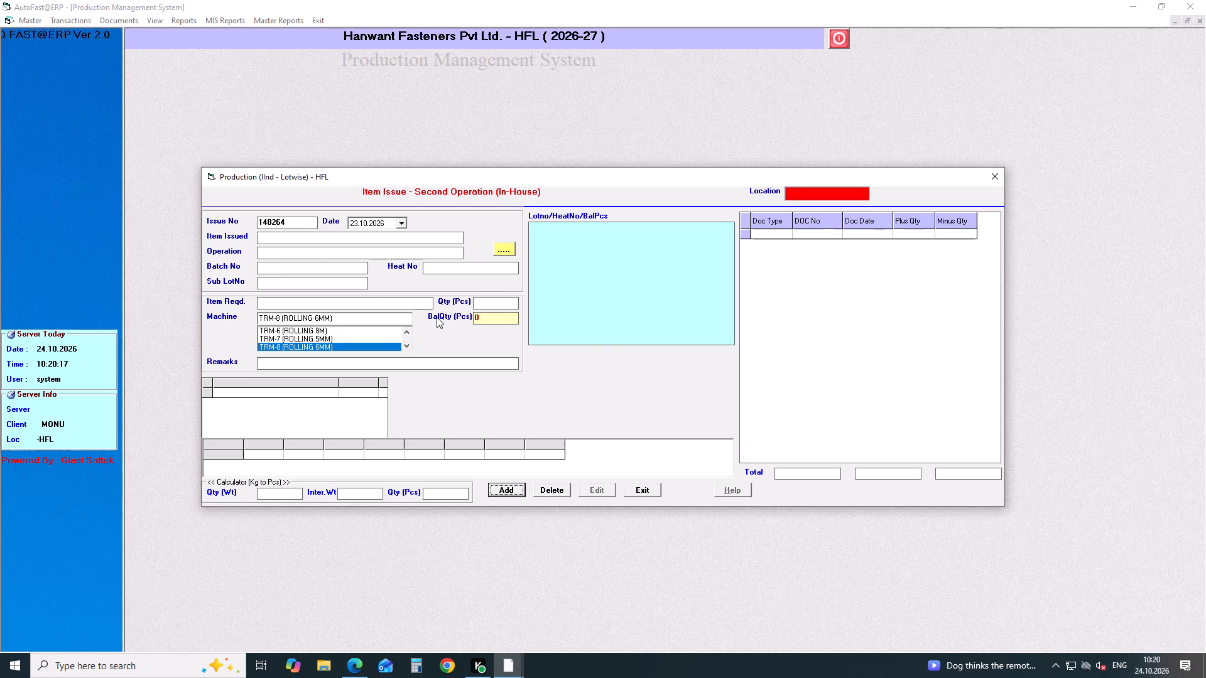
Start a new second-operation item issue dated 23.10.2026.
{"action": "key", "text": "Return"}
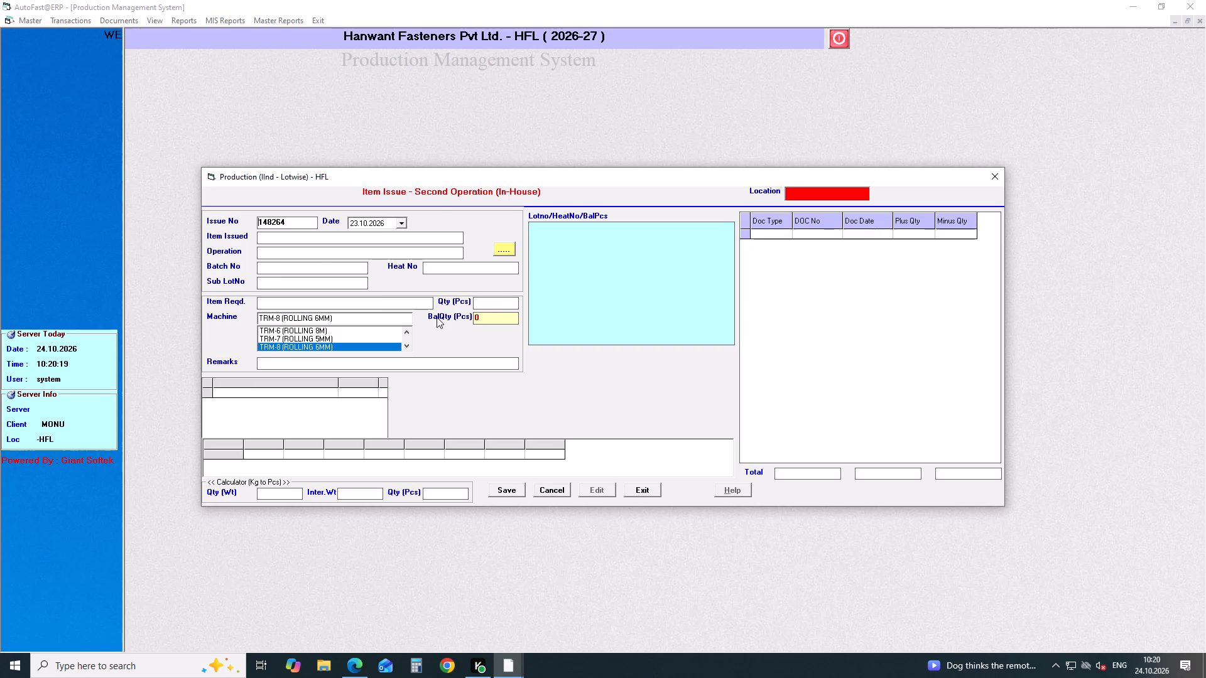
{"action": "key", "text": "Return"}
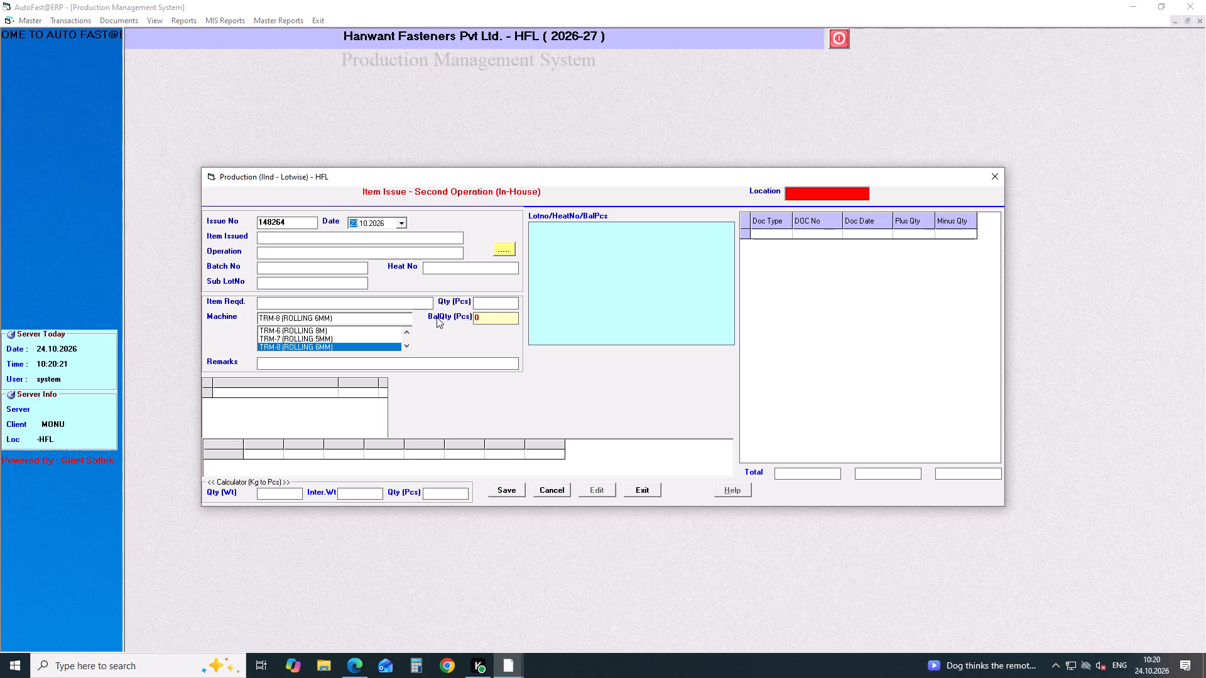
{"action": "type", "text": "SCREW WAS"}
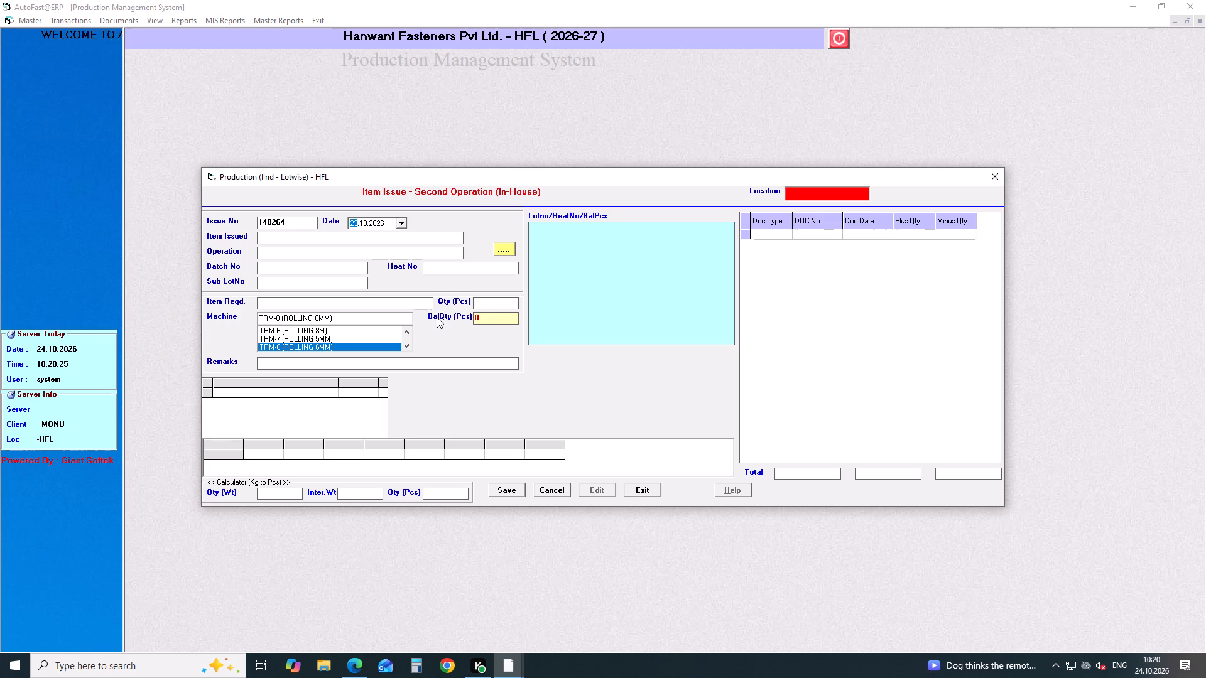
{"action": "key", "text": "Down"}
{"action": "key", "text": "Down"}
{"action": "key", "text": "Return"}
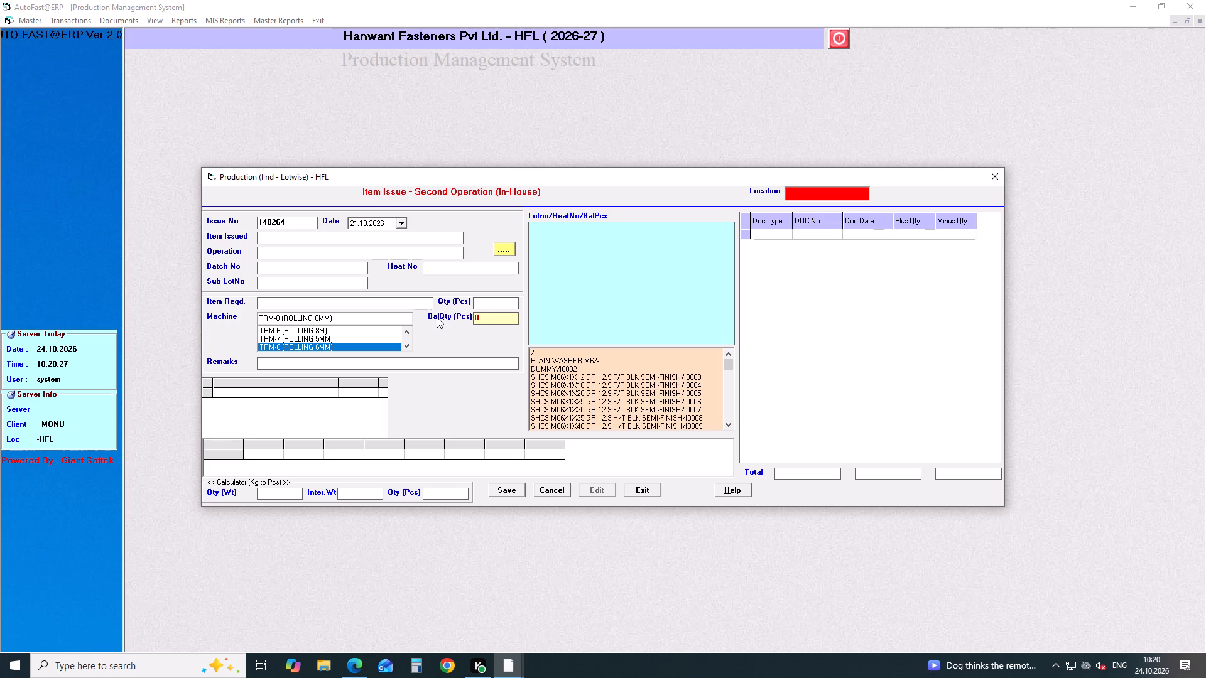
{"action": "left_click", "coordinate": [356, 227]}
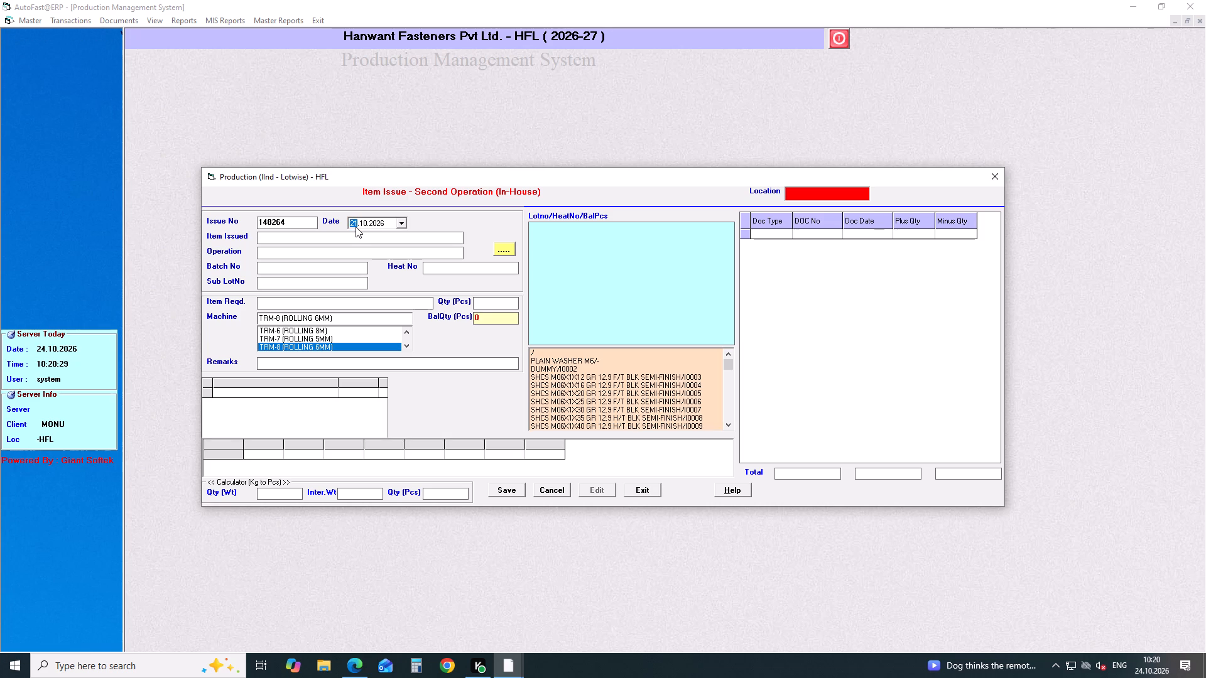
{"action": "key", "text": "Up"}
{"action": "key", "text": "Up"}
{"action": "key", "text": "Return"}
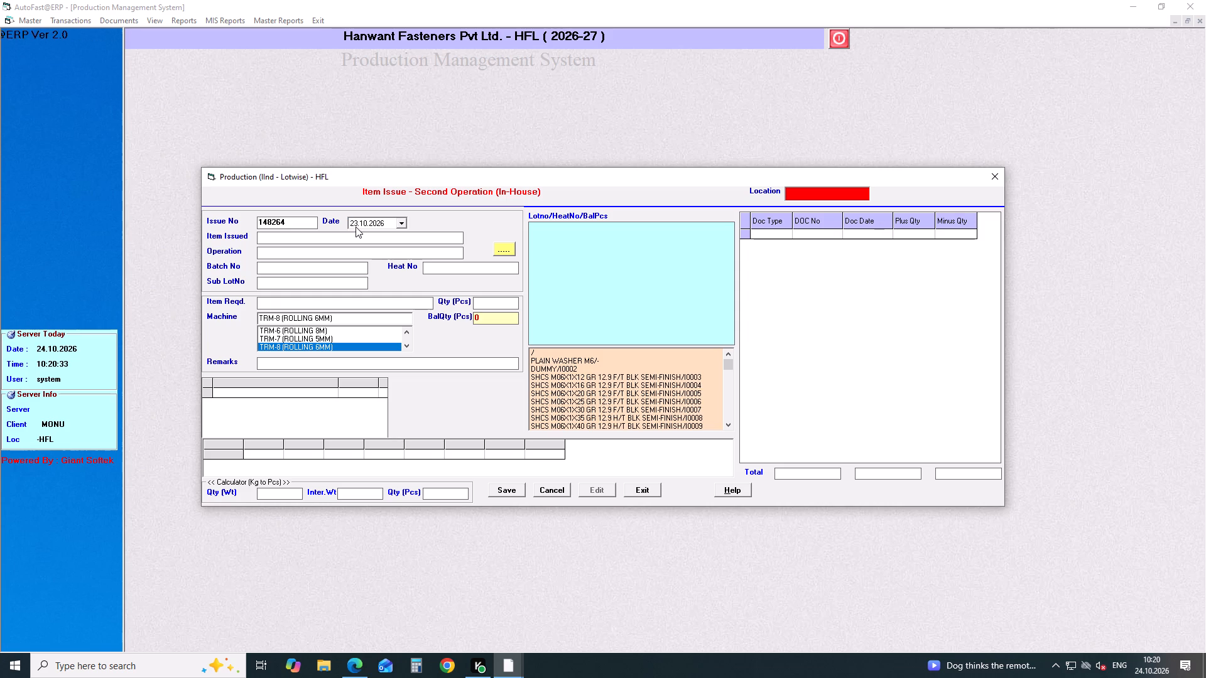
Choose item SCREW WASHER 5 X 25/I0296 with operation WASHER + ROLLING and lot 00487226IJ01 for the issue.
{"action": "type", "text": "SCREW WAS"}
{"action": "key", "text": "Down"}
{"action": "key", "text": "Down"}
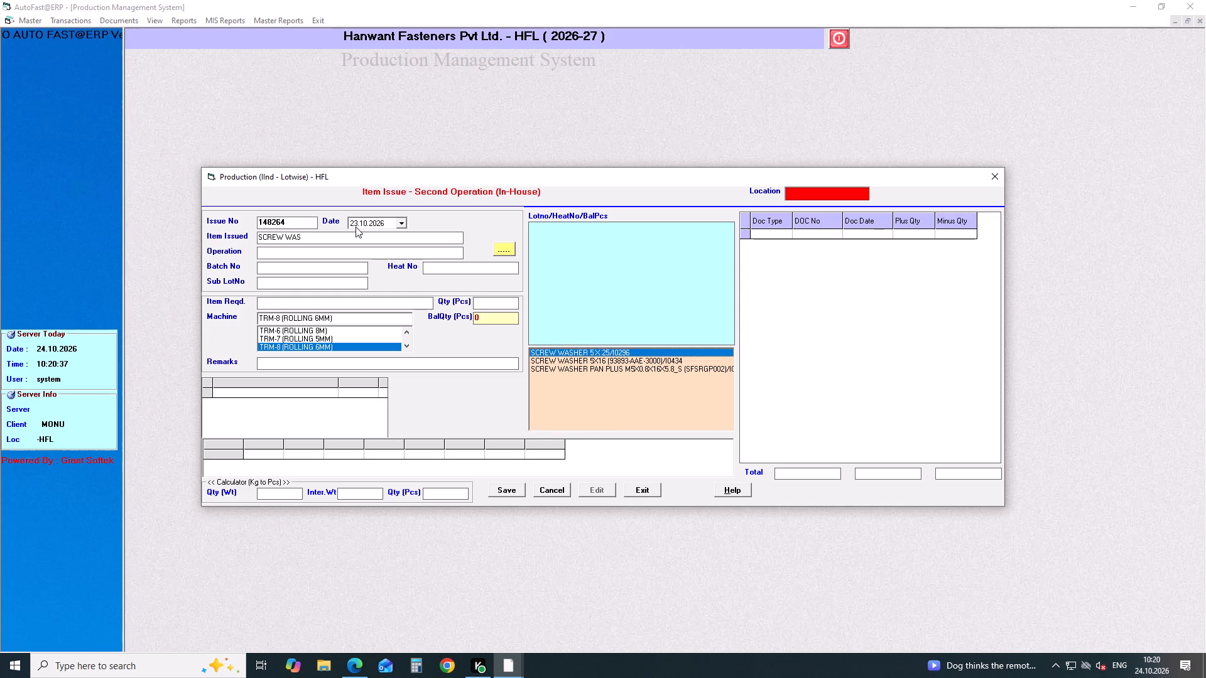
{"action": "key", "text": "Return"}
{"action": "key", "text": "Return"}
{"action": "key", "text": "Down"}
{"action": "key", "text": "Down"}
{"action": "key", "text": "Down"}
{"action": "key", "text": "Return"}
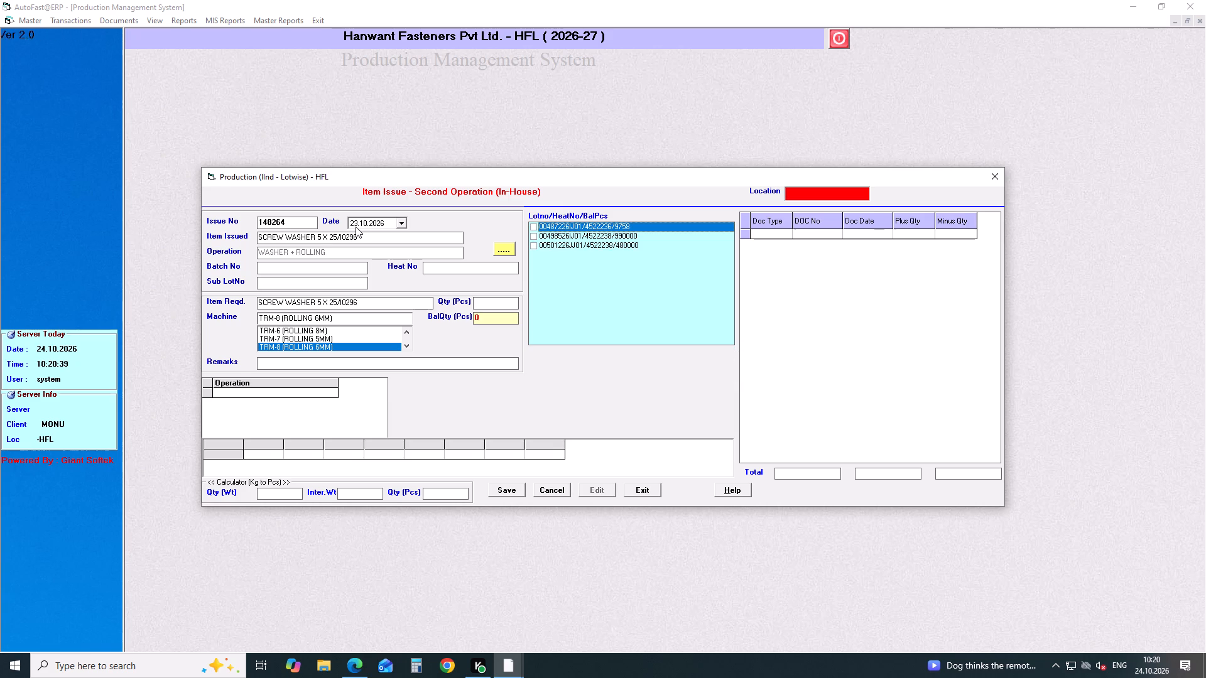
{"action": "left_click", "coordinate": [533, 225]}
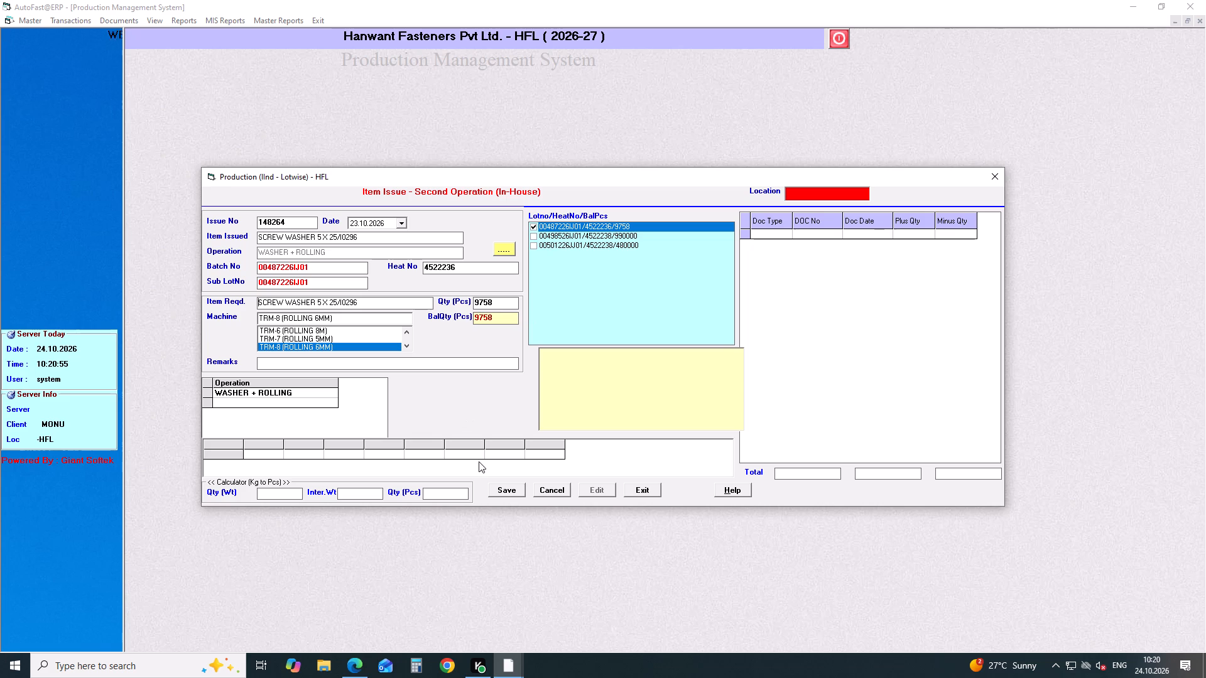
Calculate 46140 minus 9758 in Calculator, closing it when done.
{"action": "left_click", "coordinate": [428, 672]}
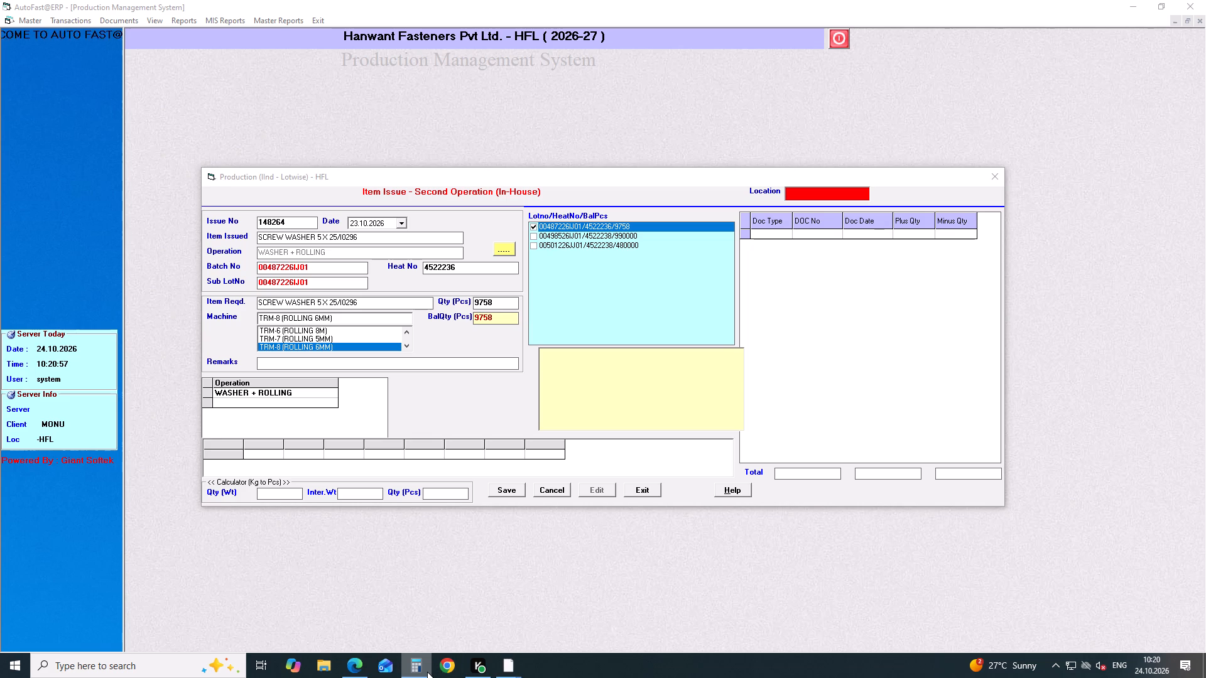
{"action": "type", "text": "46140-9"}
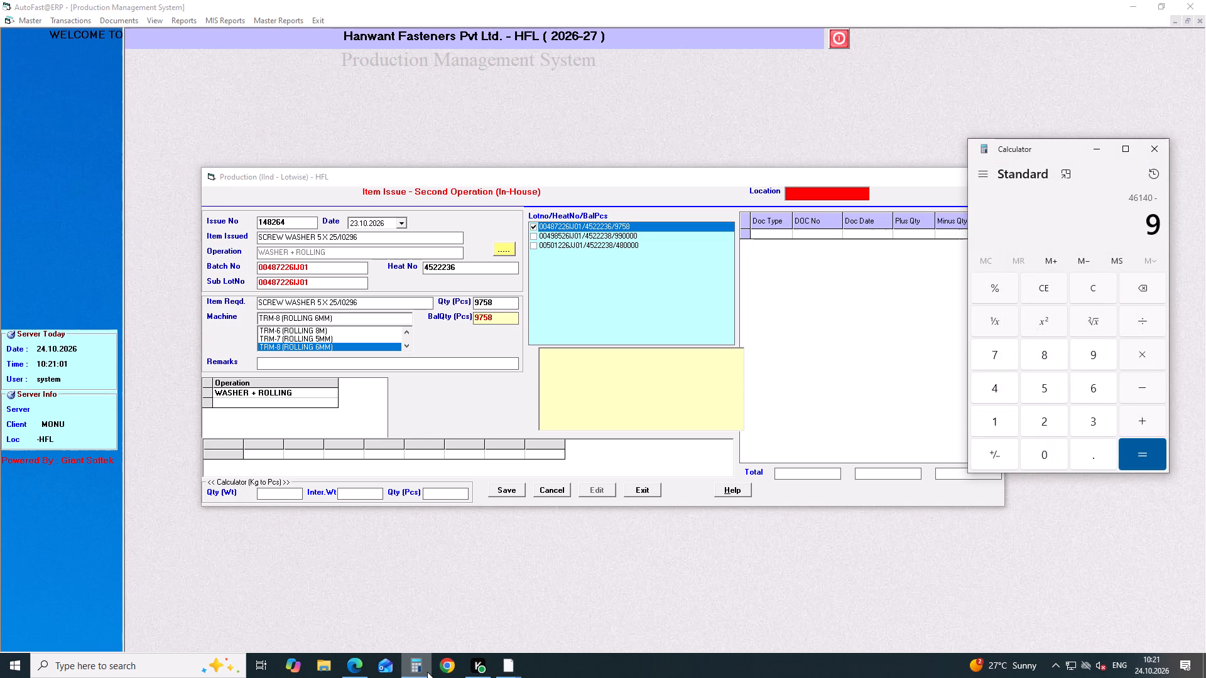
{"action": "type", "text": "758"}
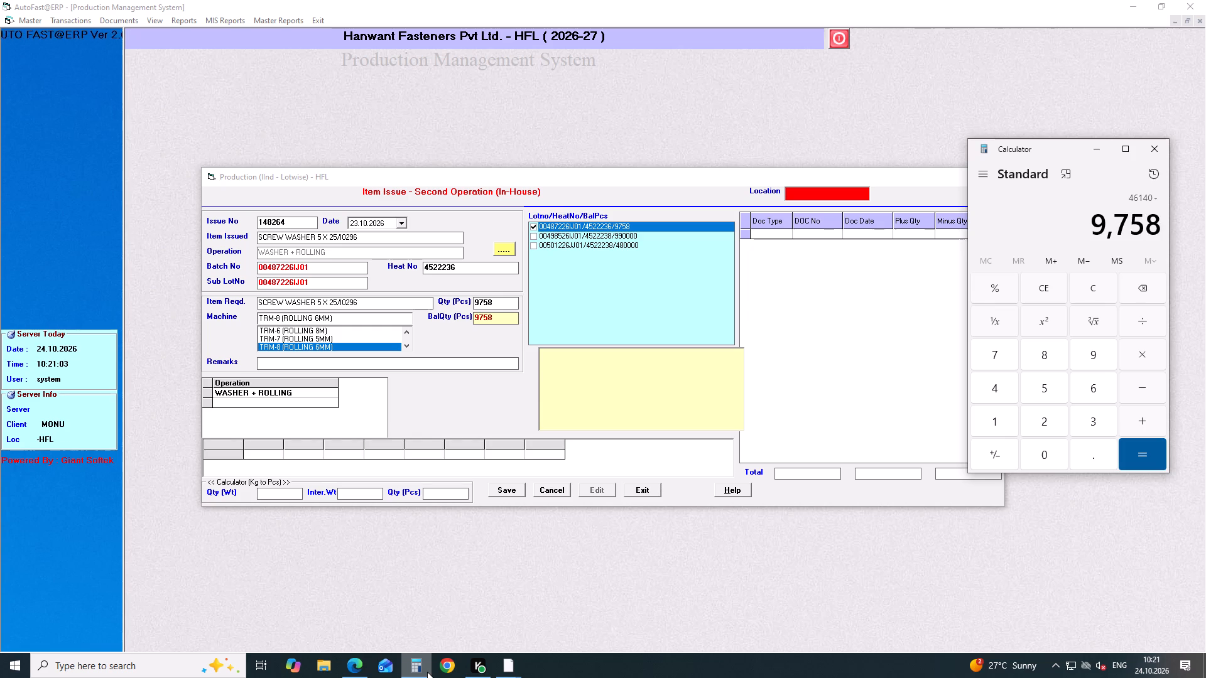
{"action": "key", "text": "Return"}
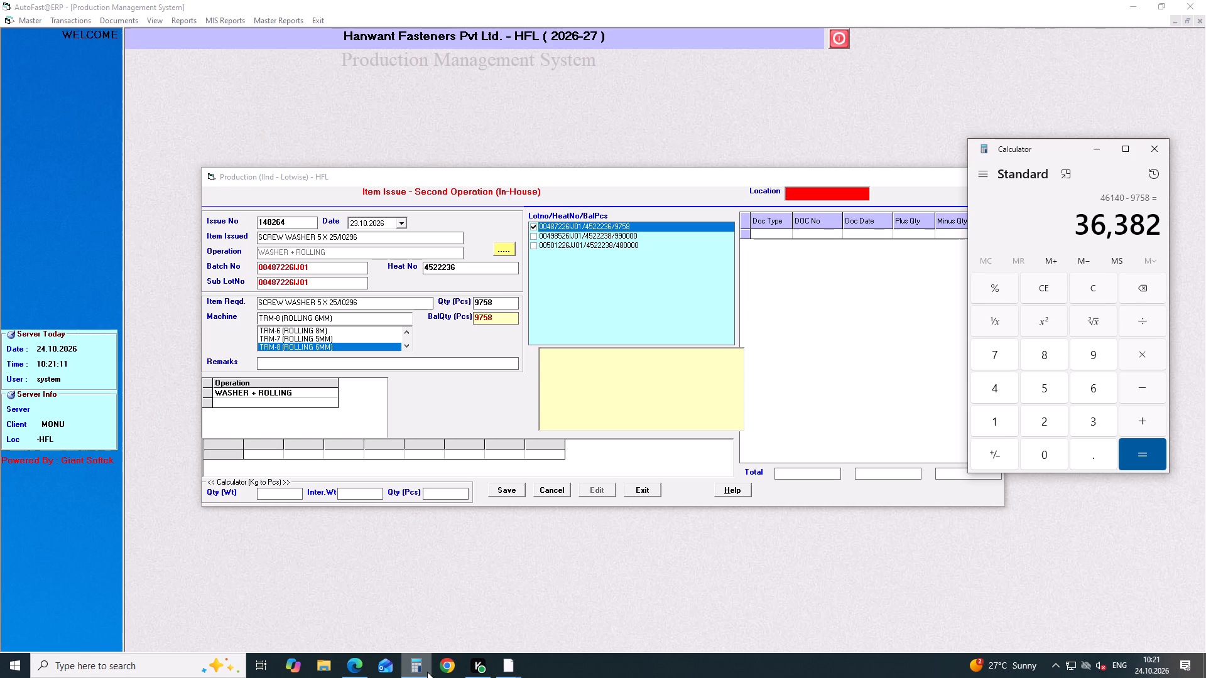
{"action": "left_click", "coordinate": [1156, 151]}
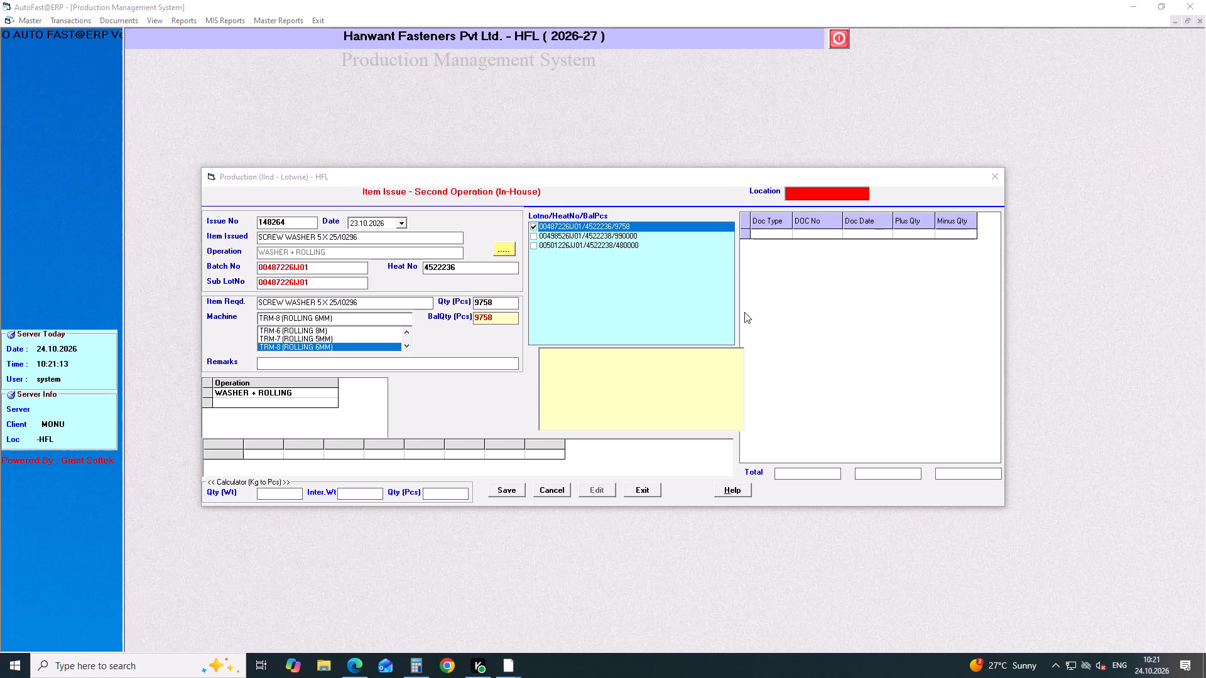
Assign machine TRM-15 ROLLING Special Purpose 6MM to the 9758 pcs issue and save it.
{"action": "left_click", "coordinate": [499, 306]}
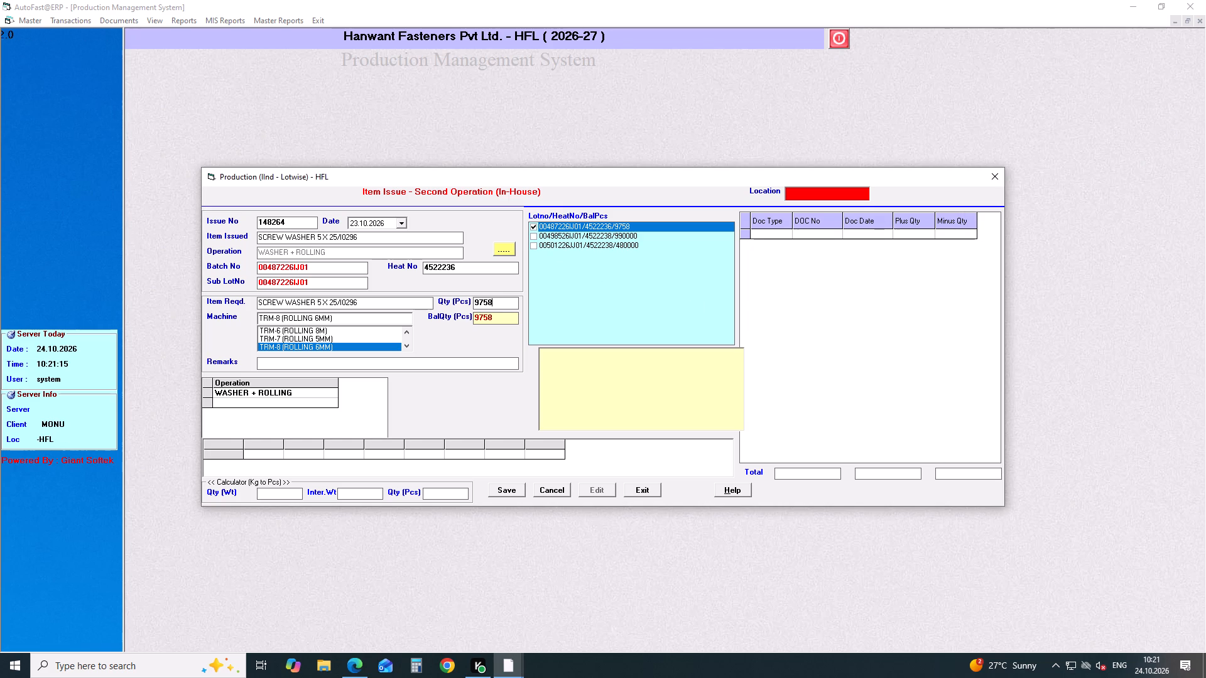
{"action": "key", "text": "Return"}
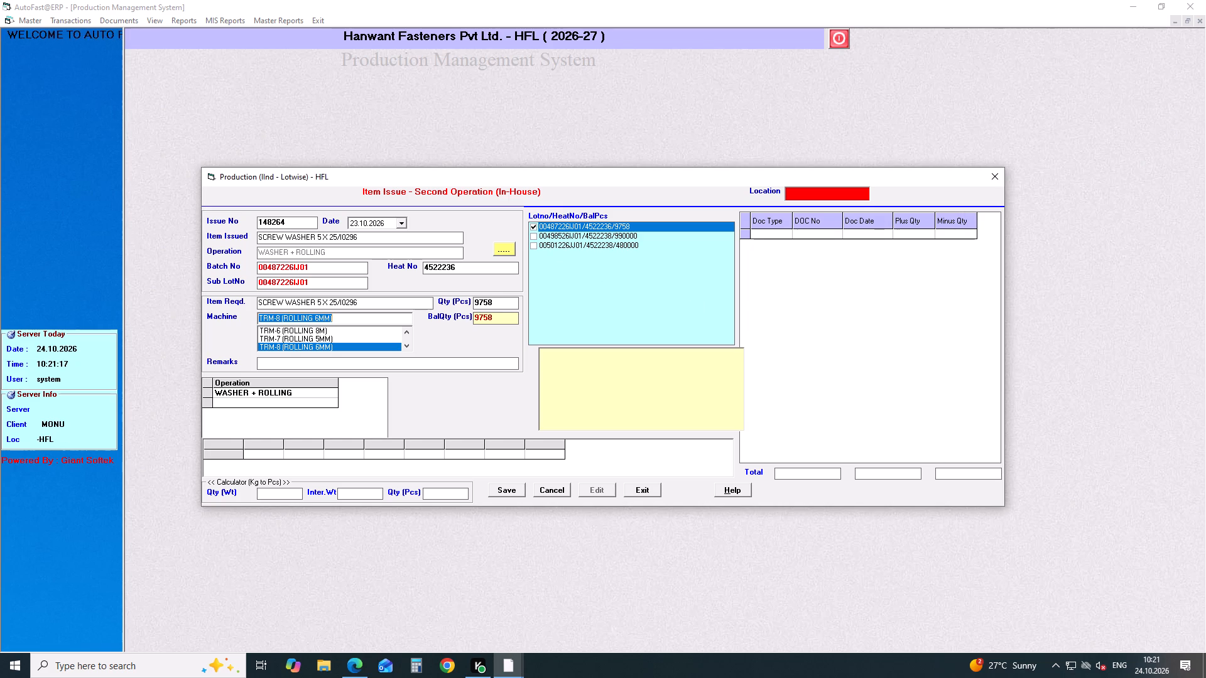
{"action": "key", "text": "Up"}
{"action": "key", "text": "Up"}
{"action": "key", "text": "Up"}
{"action": "key", "text": "Up"}
{"action": "key", "text": "Up"}
{"action": "key", "text": "Up"}
{"action": "key", "text": "Up"}
{"action": "key", "text": "Up"}
{"action": "key", "text": "Up"}
{"action": "key", "text": "Up"}
{"action": "key", "text": "Return"}
{"action": "key", "text": "Return"}
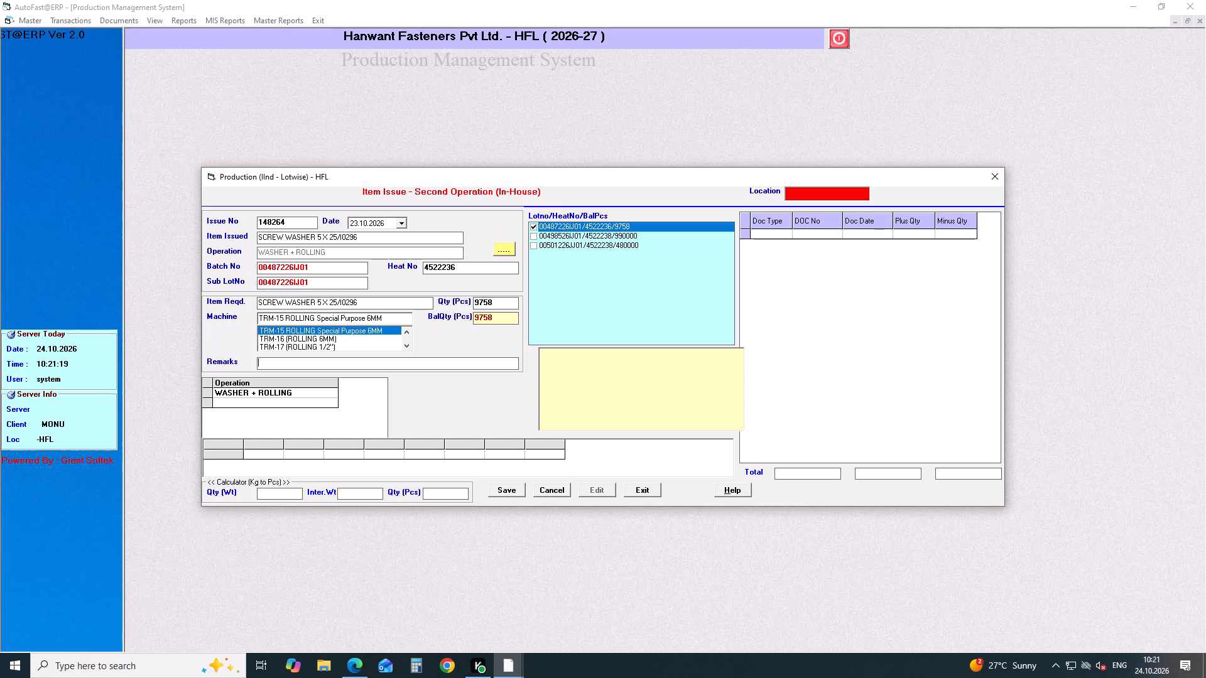
{"action": "key", "text": "Return"}
{"action": "key", "text": "Return"}
Start a second-operation issue dated 23.10.2026 for SCREW WASHER 5 X 25/I0296 with operation WASHER + ROLLING.
{"action": "key", "text": "Return"}
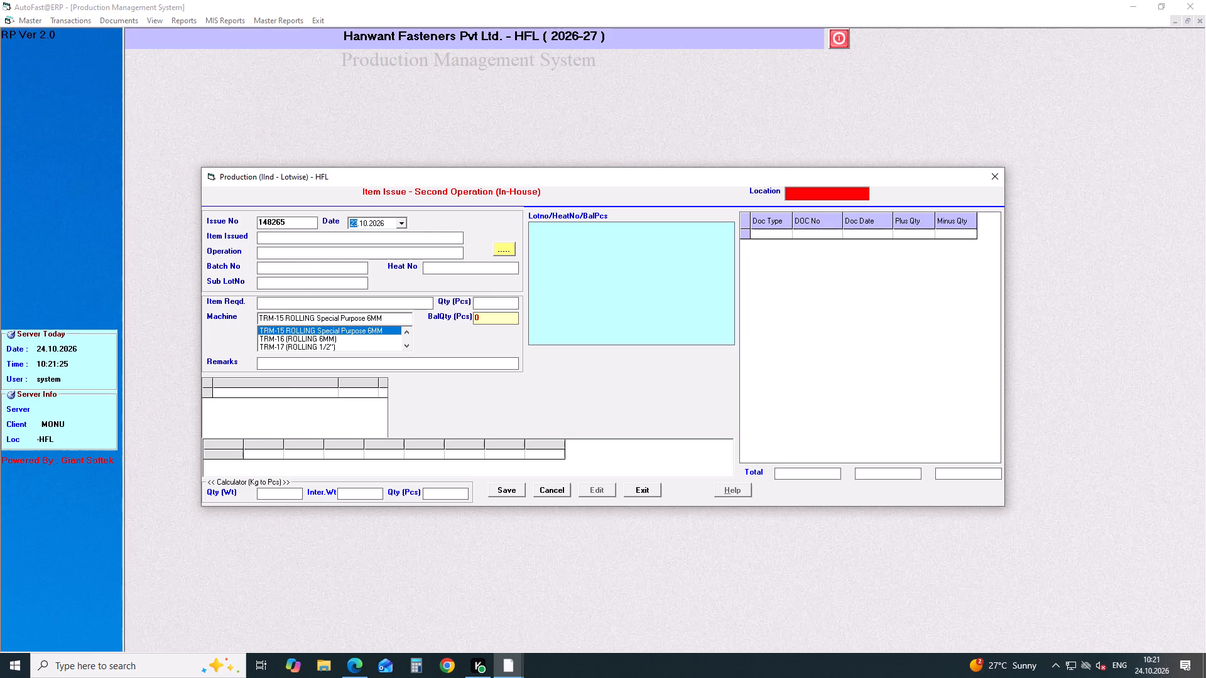
{"action": "key", "text": "Return"}
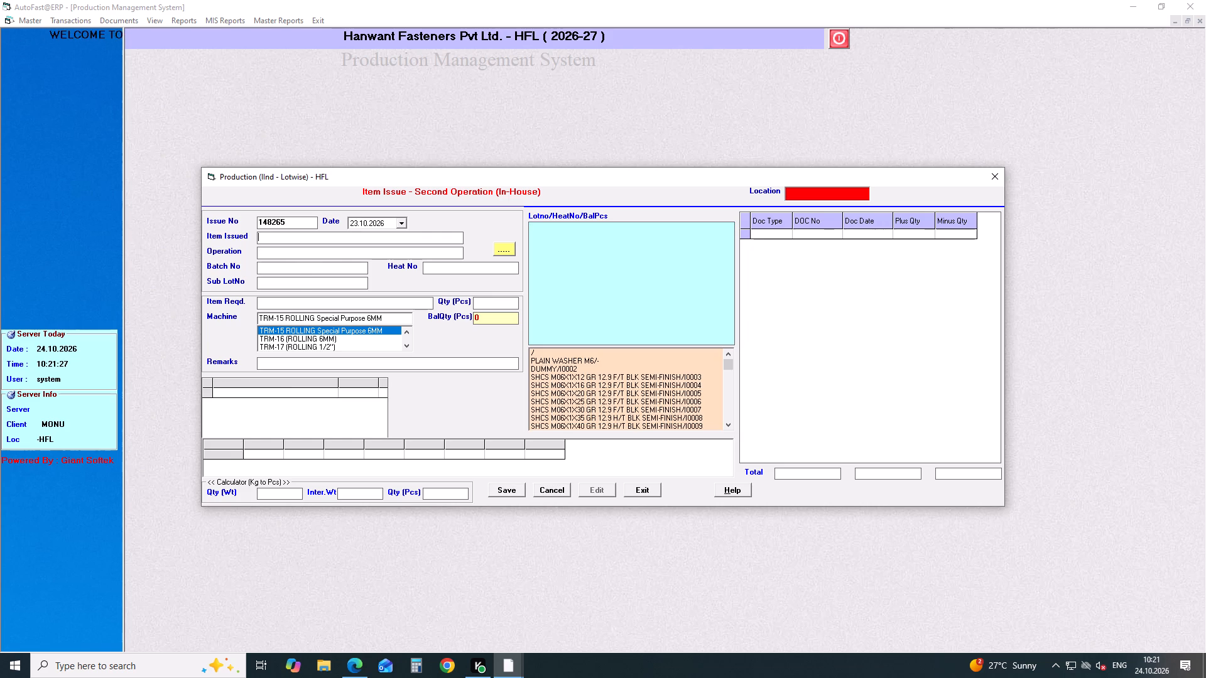
{"action": "key", "text": "Return"}
{"action": "key", "text": "Return"}
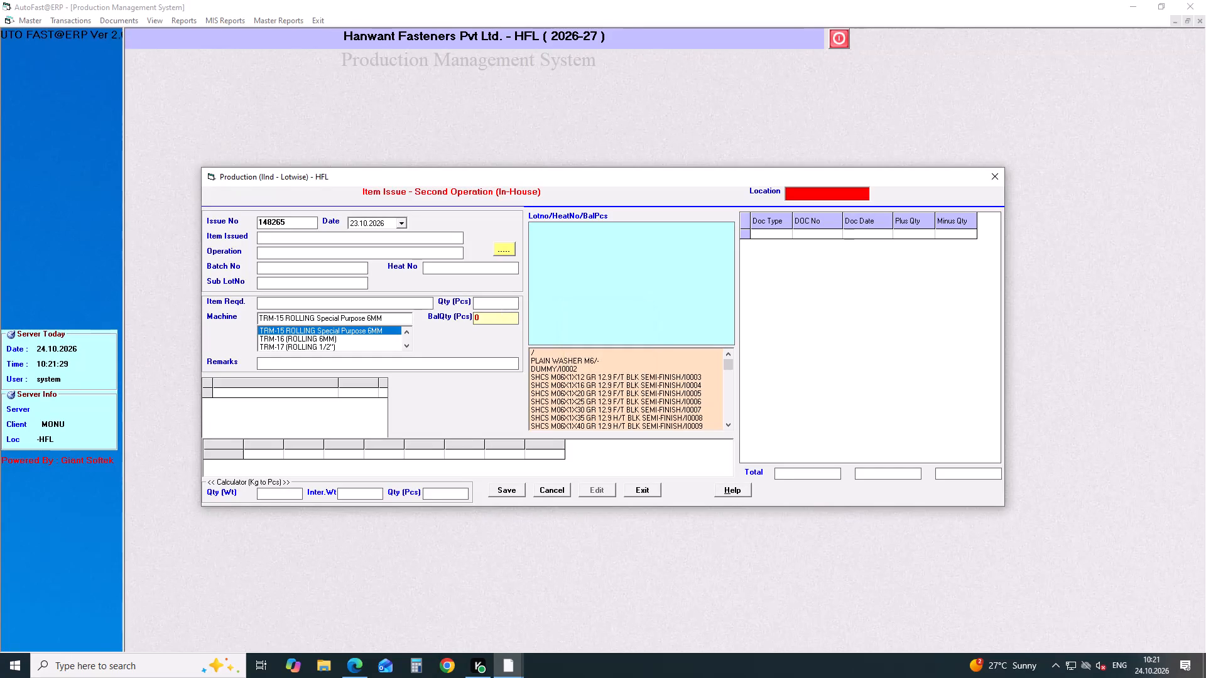
{"action": "type", "text": "SCREW WAS"}
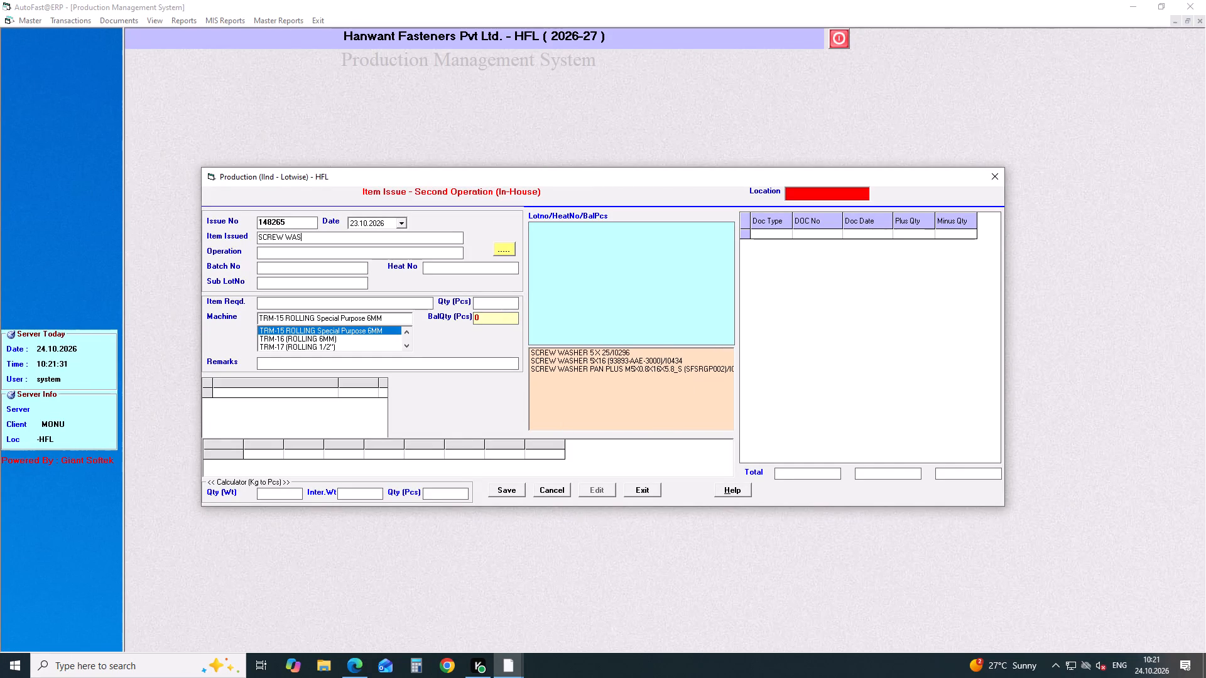
{"action": "key", "text": "Down"}
{"action": "key", "text": "Down"}
{"action": "key", "text": "Return"}
{"action": "key", "text": "Return"}
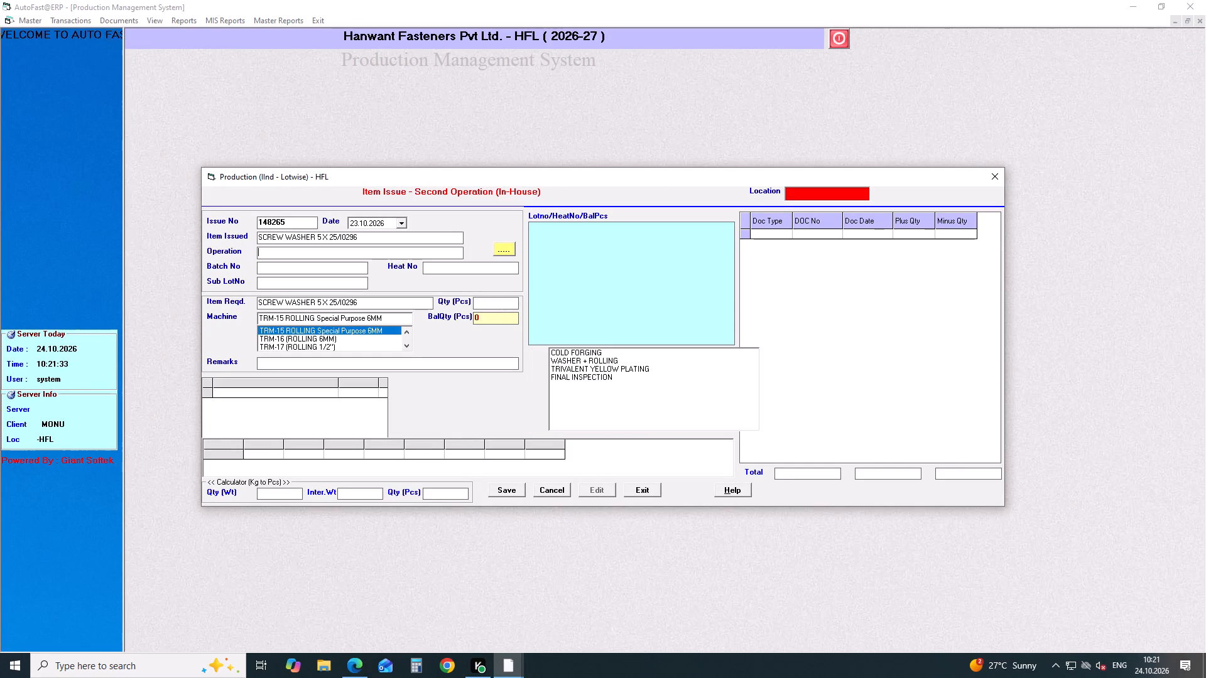
{"action": "key", "text": "Down"}
{"action": "key", "text": "Down"}
{"action": "key", "text": "Down"}
{"action": "key", "text": "Return"}
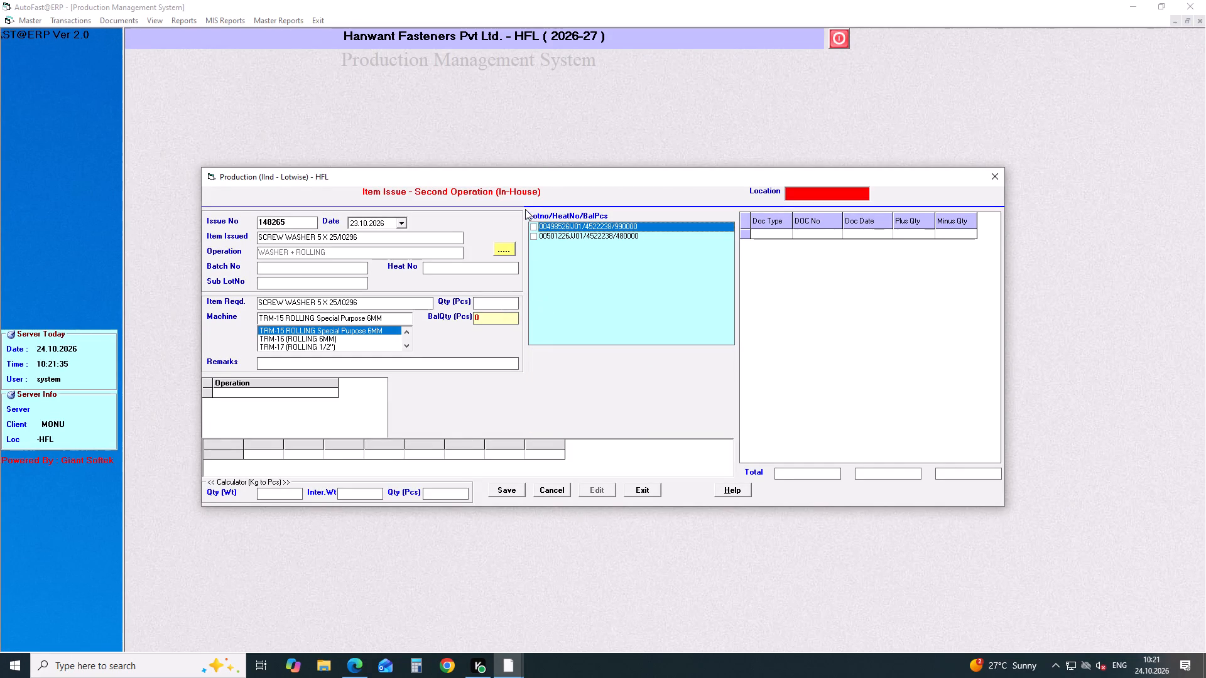
Issue 36382 pcs from lot 00498526IJ01 on machine TRM-15 ROLLING Special Purpose 6MM and save the issue.
{"action": "left_click", "coordinate": [535, 225]}
{"action": "left_click_drag", "start_coordinate": [511, 298], "coordinate": [425, 308]}
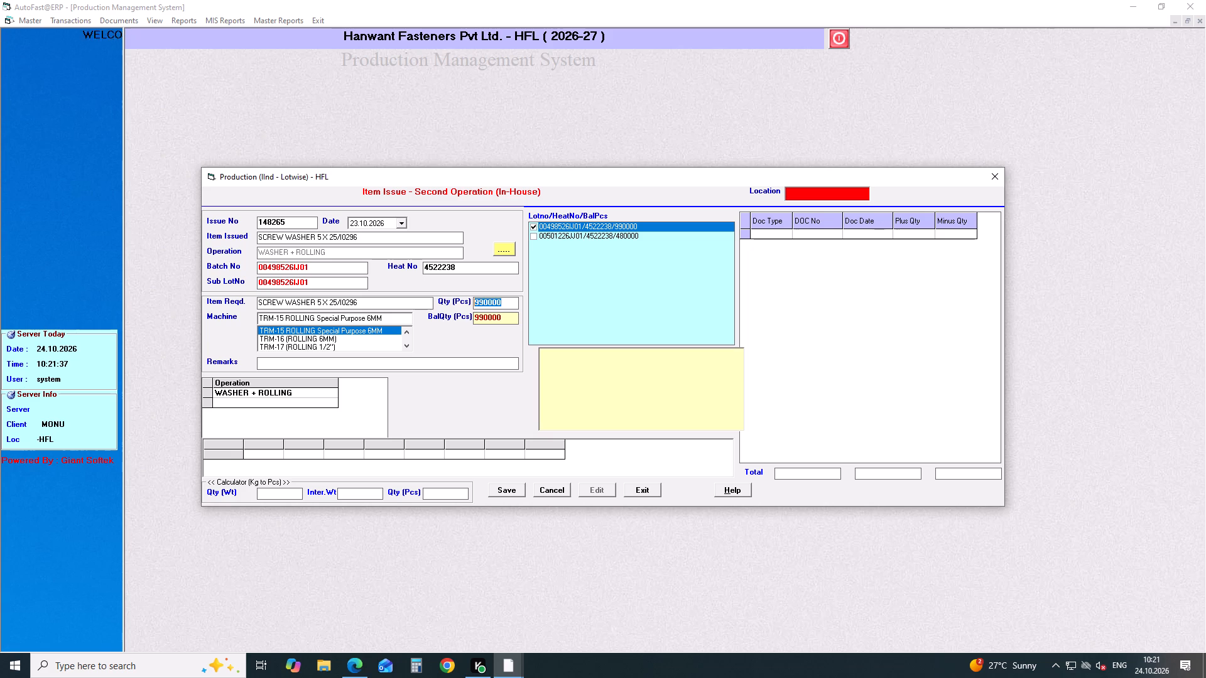
{"action": "type", "text": "36"}
{"action": "type", "text": "382"}
{"action": "key", "text": "Return"}
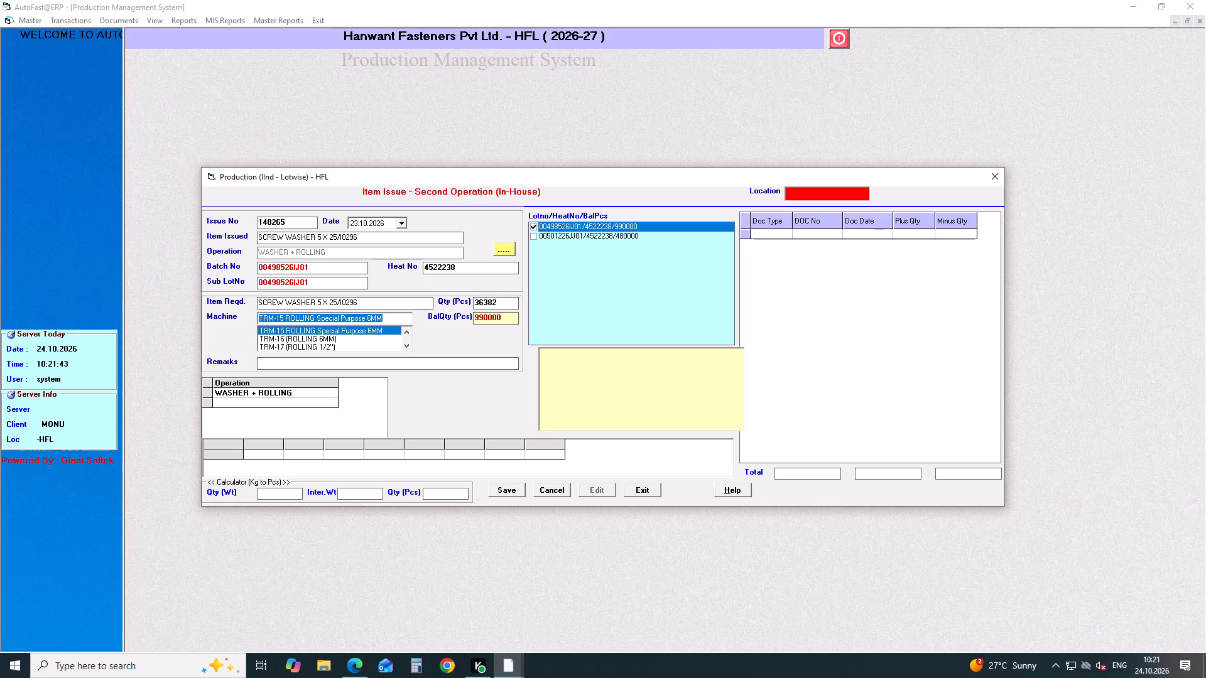
{"action": "key", "text": "Return"}
{"action": "key", "text": "Return"}
{"action": "key", "text": "Return"}
Save the 36382 pcs second-operation issue for SCREW WASHER 5 X 25/I0296.
{"action": "key", "text": "Return"}
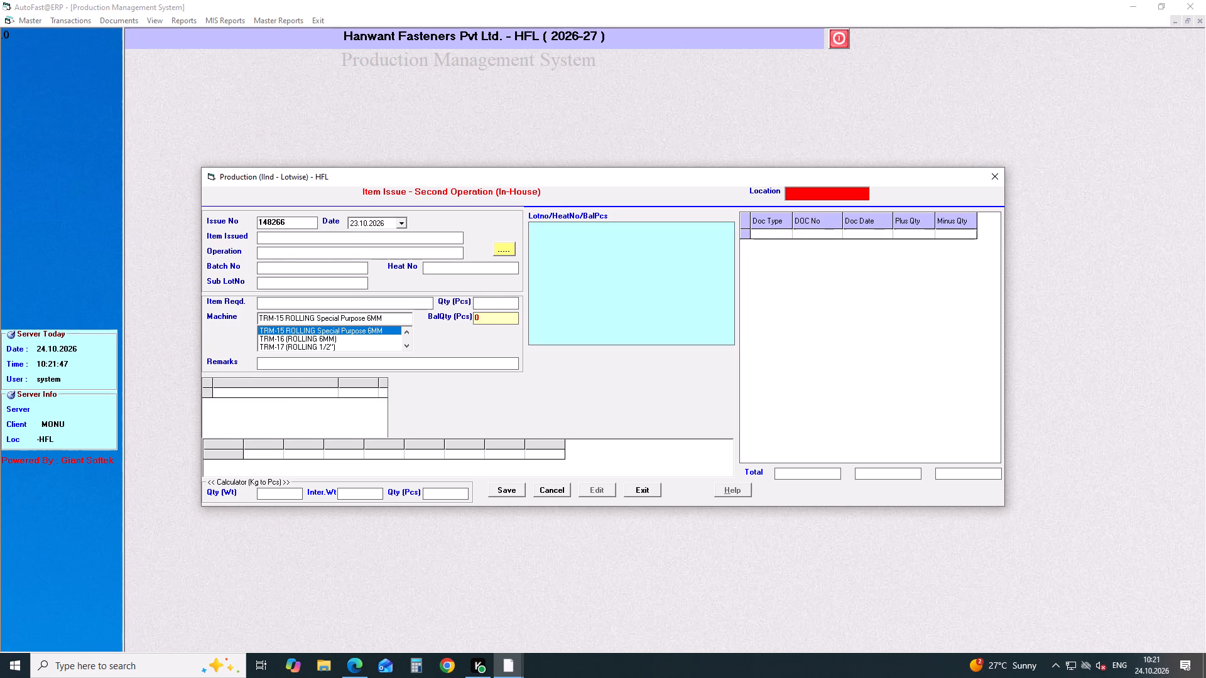
Start a second-operation issue dated 23.10.2026 for BOLT FLANGE SH 6X16 (P-17)/I0195 with operation ROLLING.
{"action": "key", "text": "Return"}
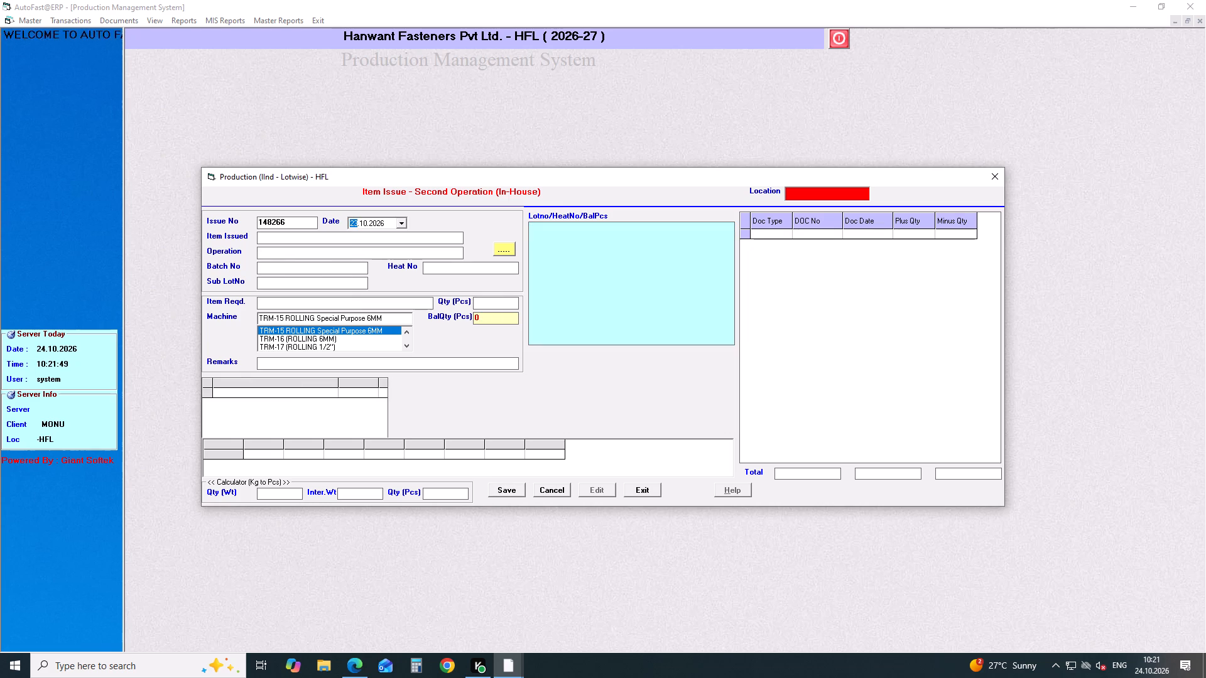
{"action": "key", "text": "Return"}
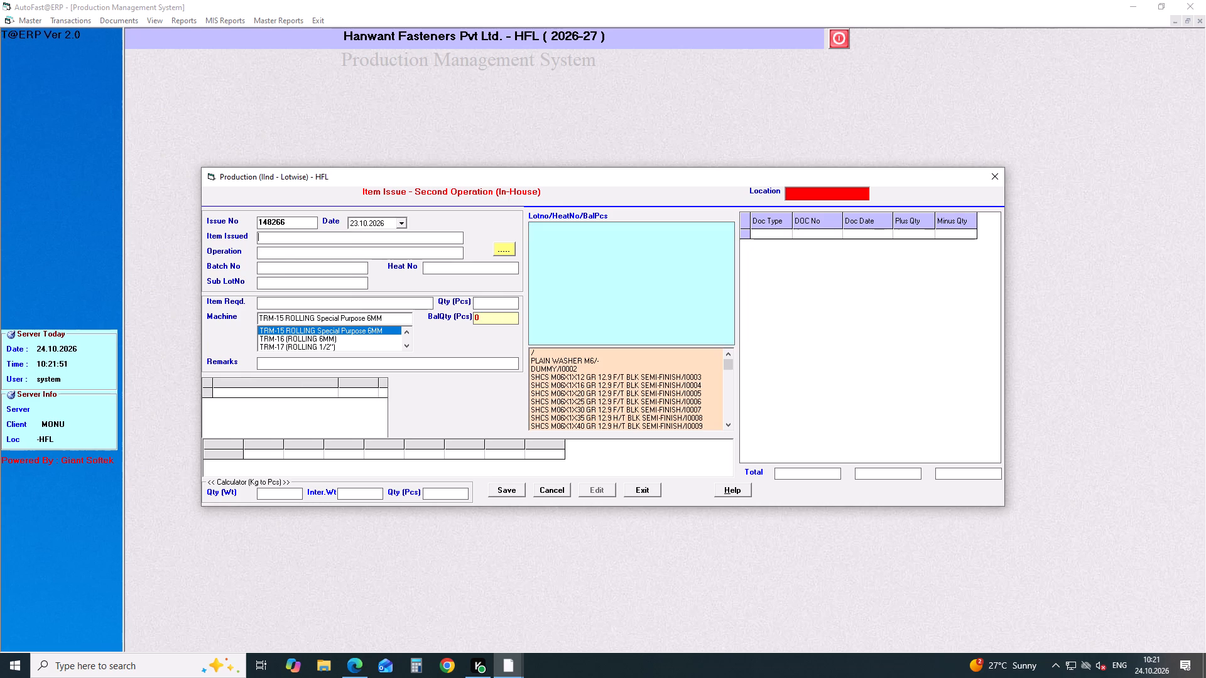
{"action": "type", "text": "BOLT FLANGE"}
{"action": "key", "text": "space"}
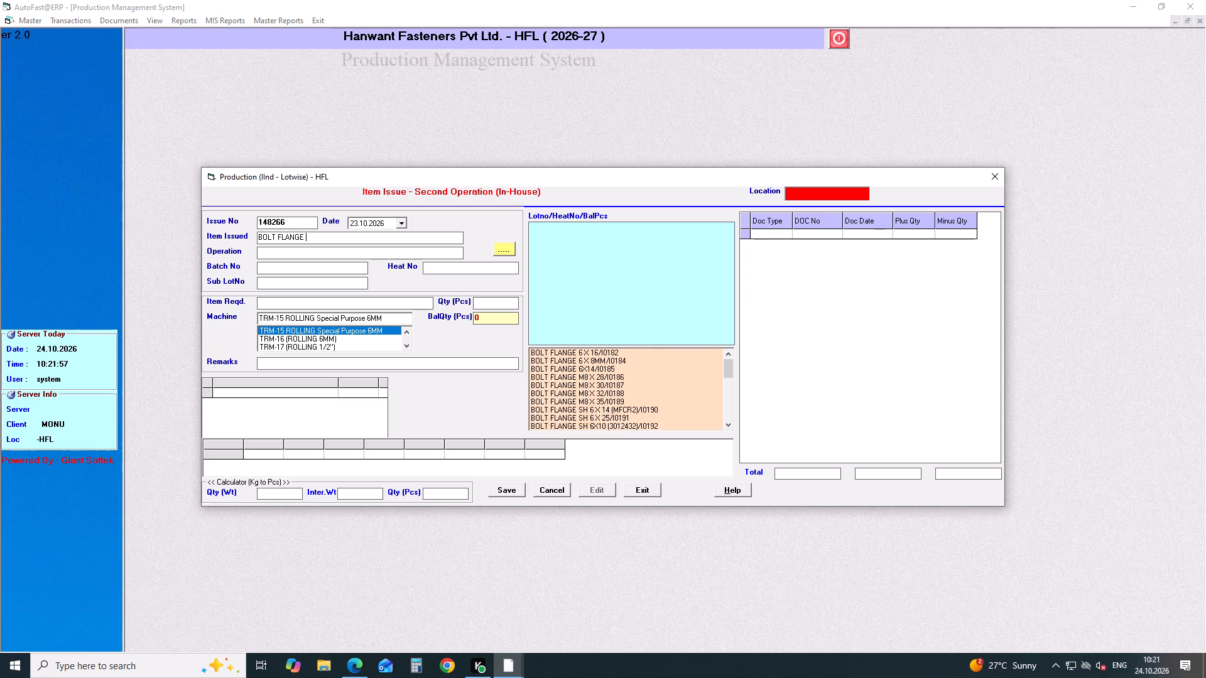
{"action": "type", "text": "SH"}
{"action": "key", "text": "space"}
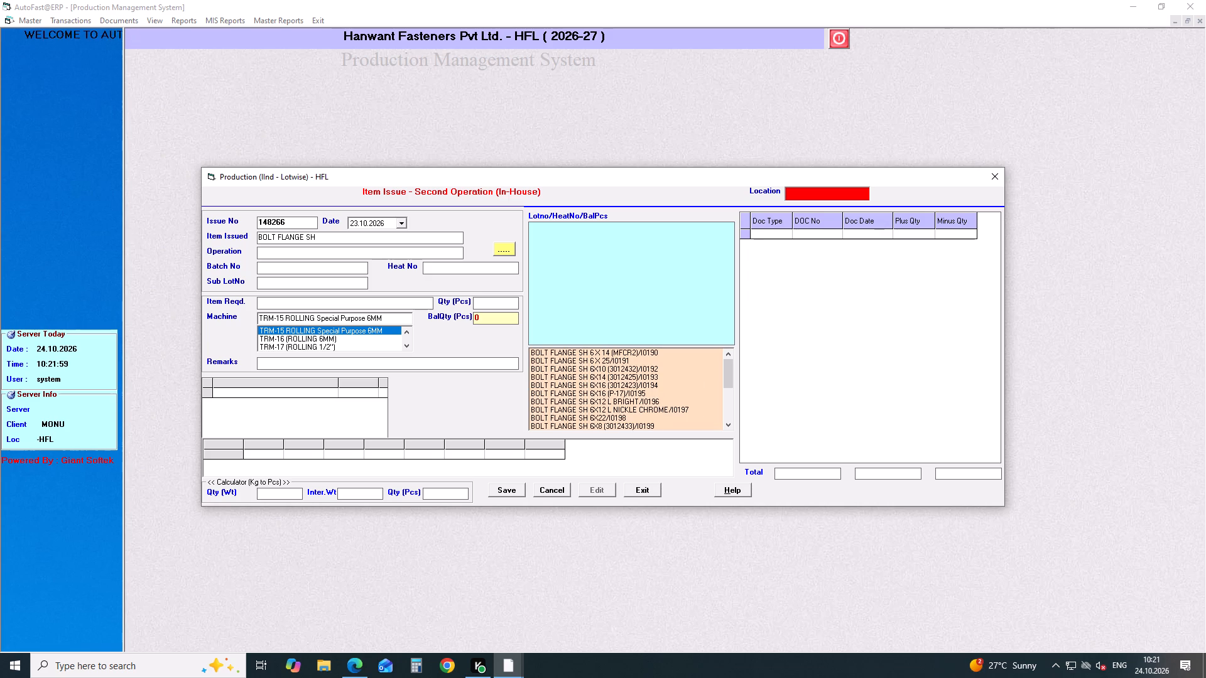
{"action": "key", "text": "6"}
{"action": "key", "text": "Right"}
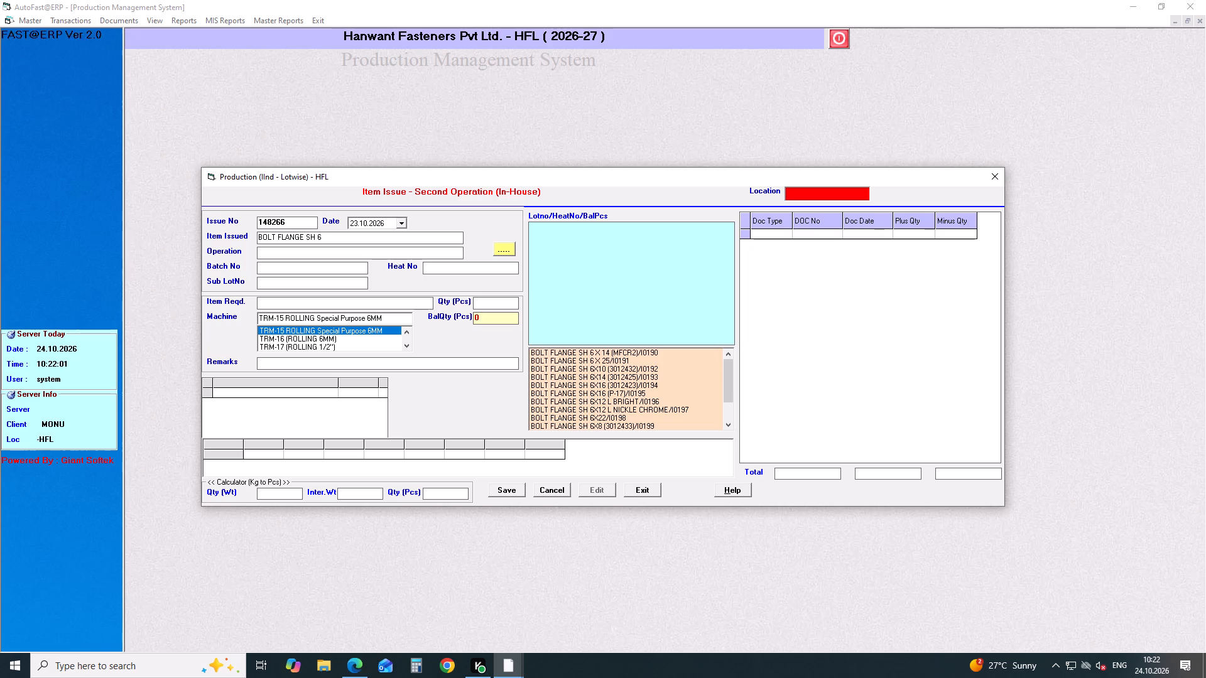
{"action": "key", "text": "Down"}
{"action": "key", "text": "Down"}
{"action": "key", "text": "Down"}
{"action": "key", "text": "Down"}
{"action": "key", "text": "Down"}
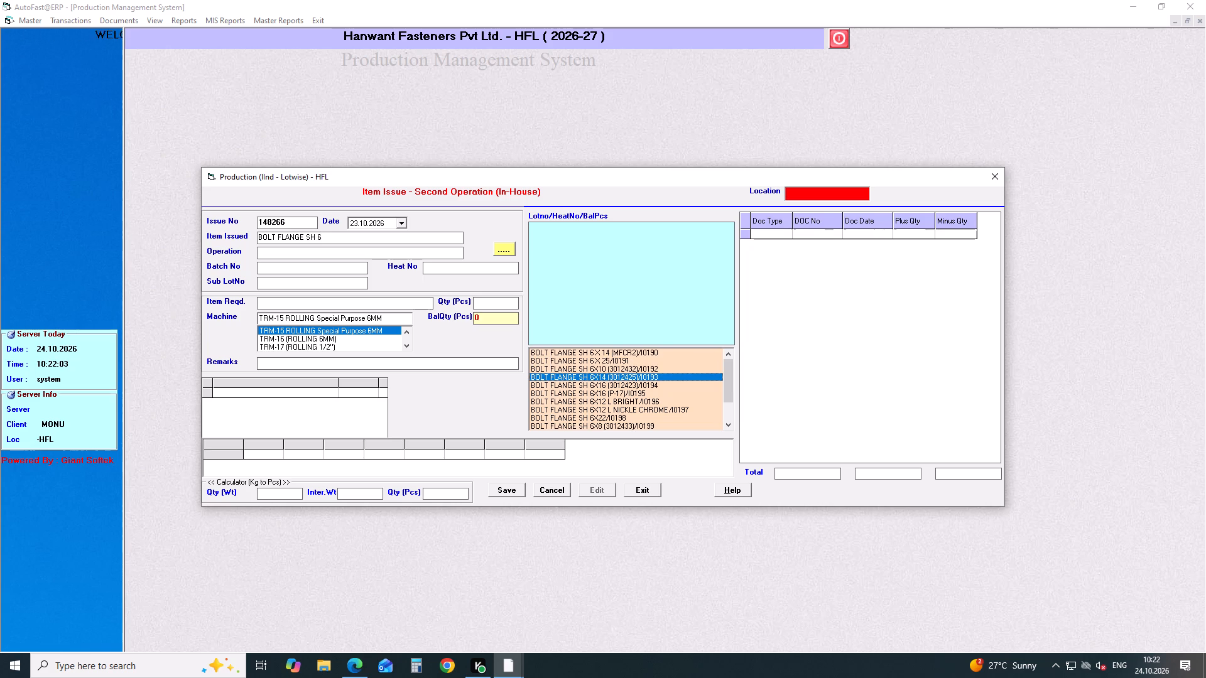
{"action": "key", "text": "Down"}
{"action": "key", "text": "Down"}
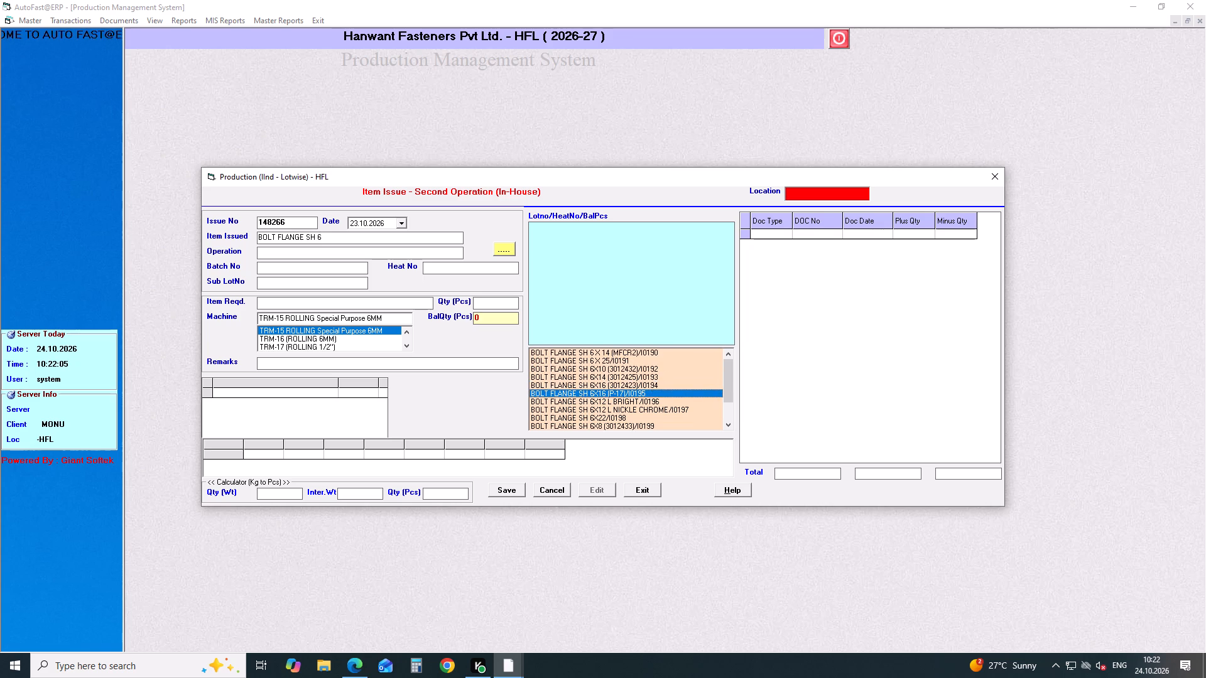
{"action": "key", "text": "Return"}
{"action": "key", "text": "Return"}
{"action": "key", "text": "Down"}
{"action": "key", "text": "Down"}
{"action": "key", "text": "Down"}
{"action": "key", "text": "Return"}
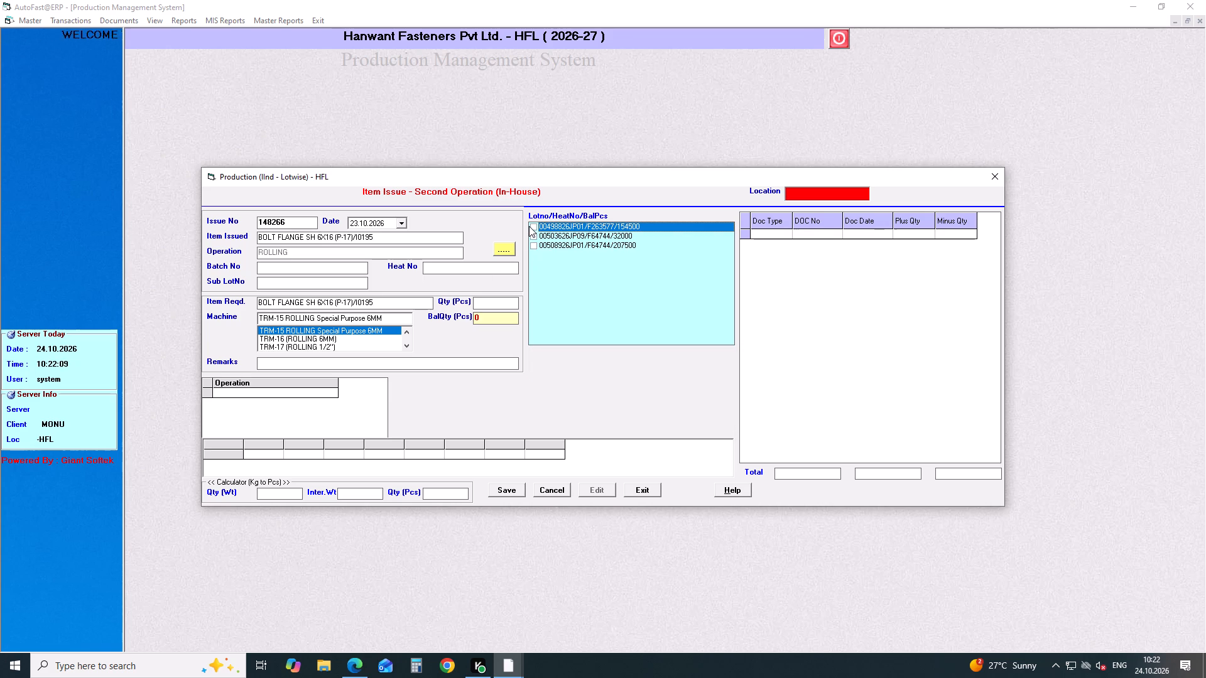
Issue 66217 pcs from lot 00498826JP01 on machine TRM-16 (ROLLING 6MM), save the issue and close the issue form.
{"action": "left_click", "coordinate": [529, 226]}
{"action": "left_click_drag", "start_coordinate": [507, 305], "coordinate": [423, 319]}
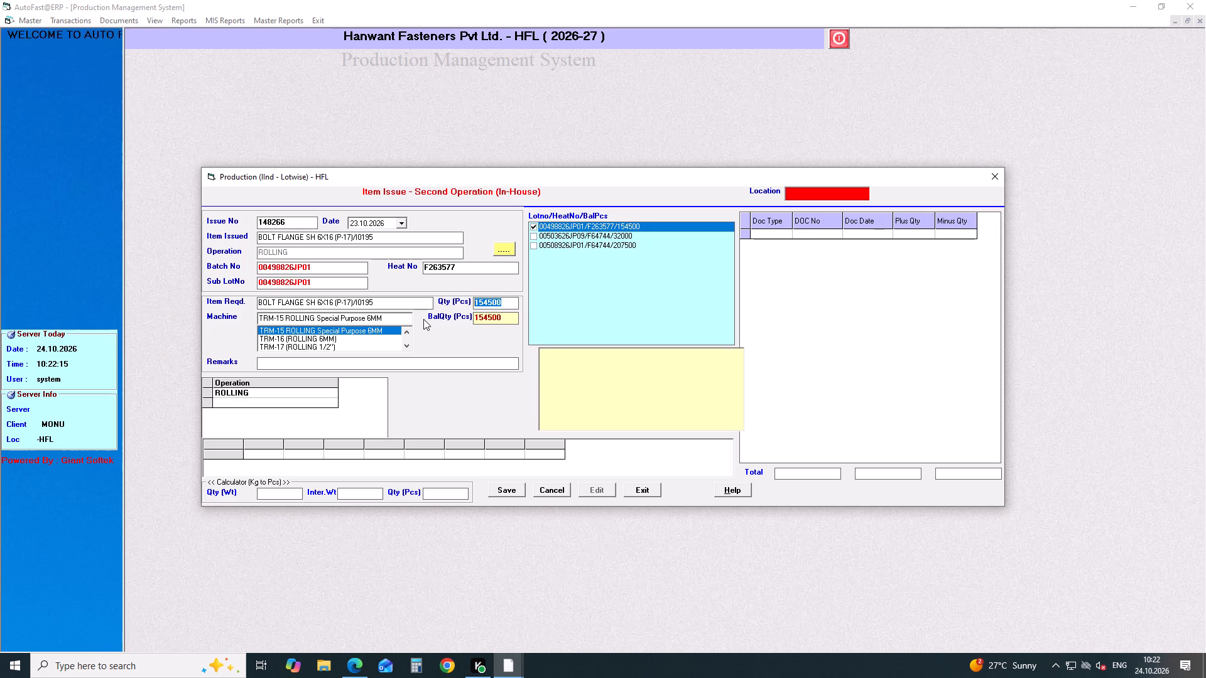
{"action": "type", "text": "662"}
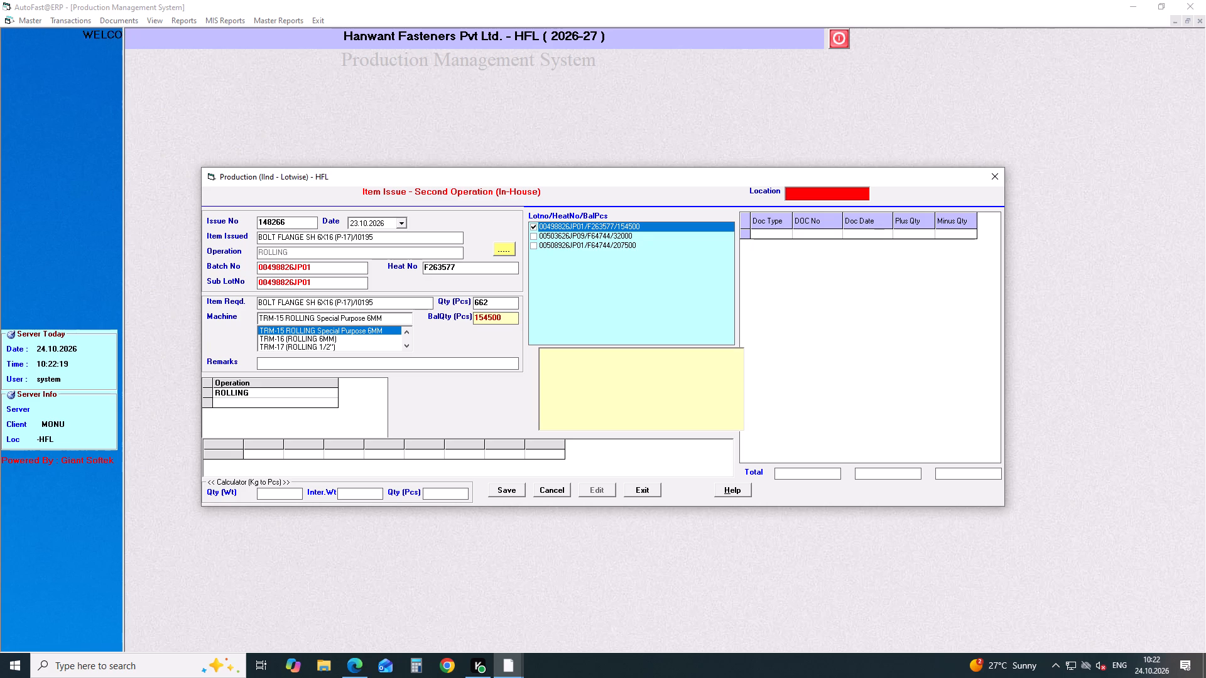
{"action": "type", "text": "17"}
{"action": "key", "text": "Return"}
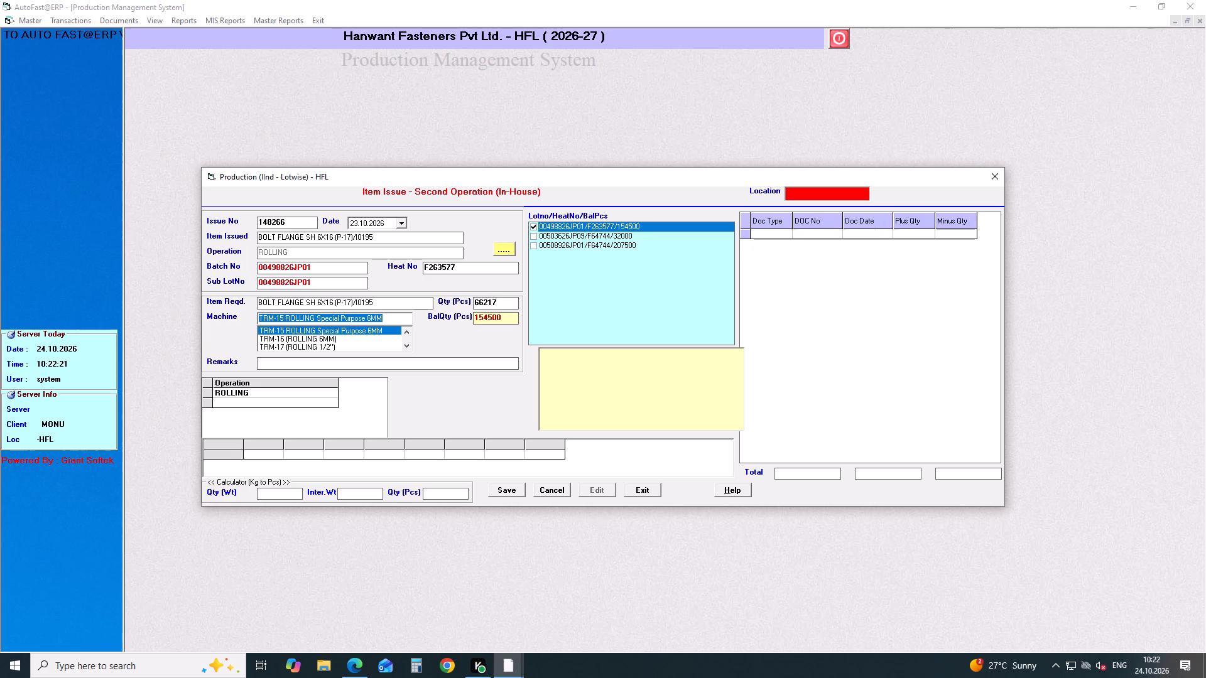
{"action": "key", "text": "Down"}
{"action": "key", "text": "Return"}
{"action": "key", "text": "Return"}
{"action": "key", "text": "Return"}
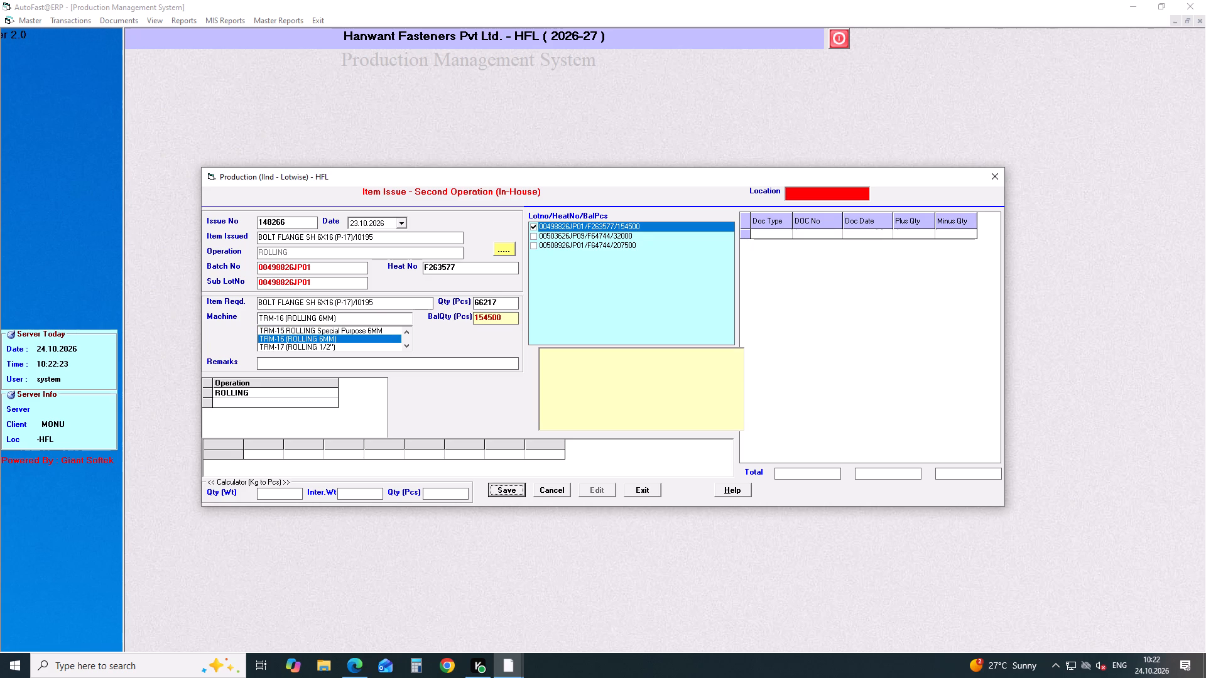
{"action": "key", "text": "Return"}
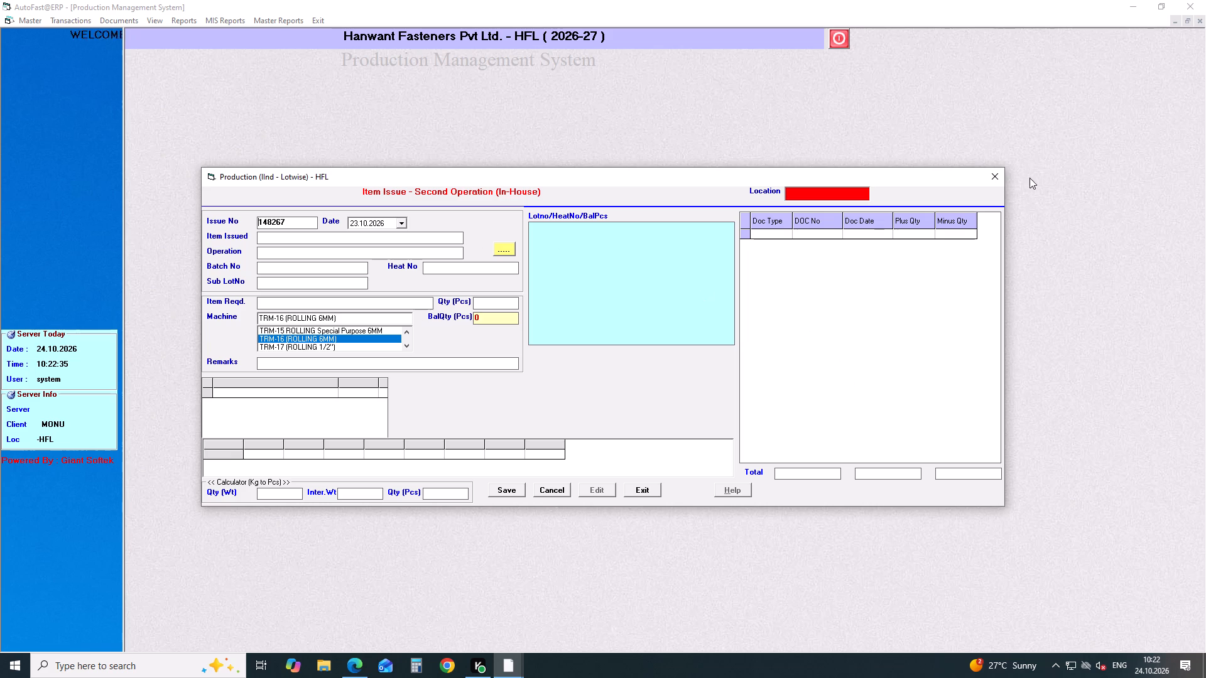
{"action": "left_click", "coordinate": [992, 172]}
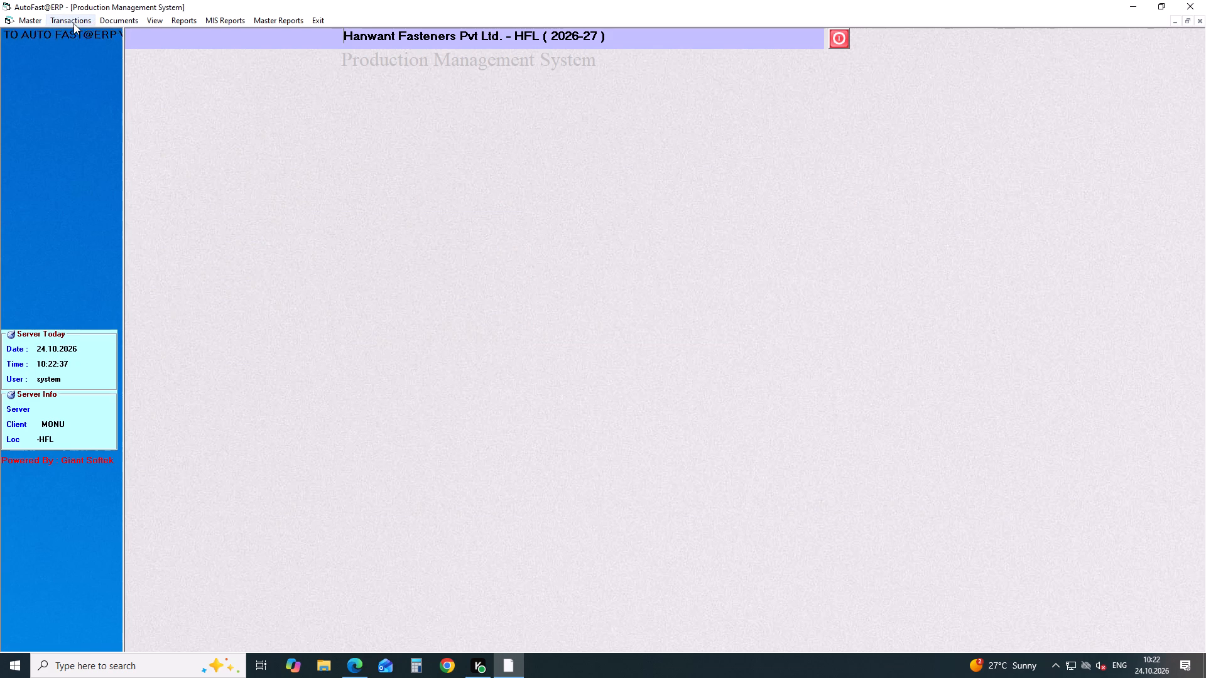
Start a preliminary second-operation production entry dated 23.10.2026 for shift B with 8 total hours.
{"action": "left_click", "coordinate": [74, 22]}
{"action": "left_click", "coordinate": [215, 155]}
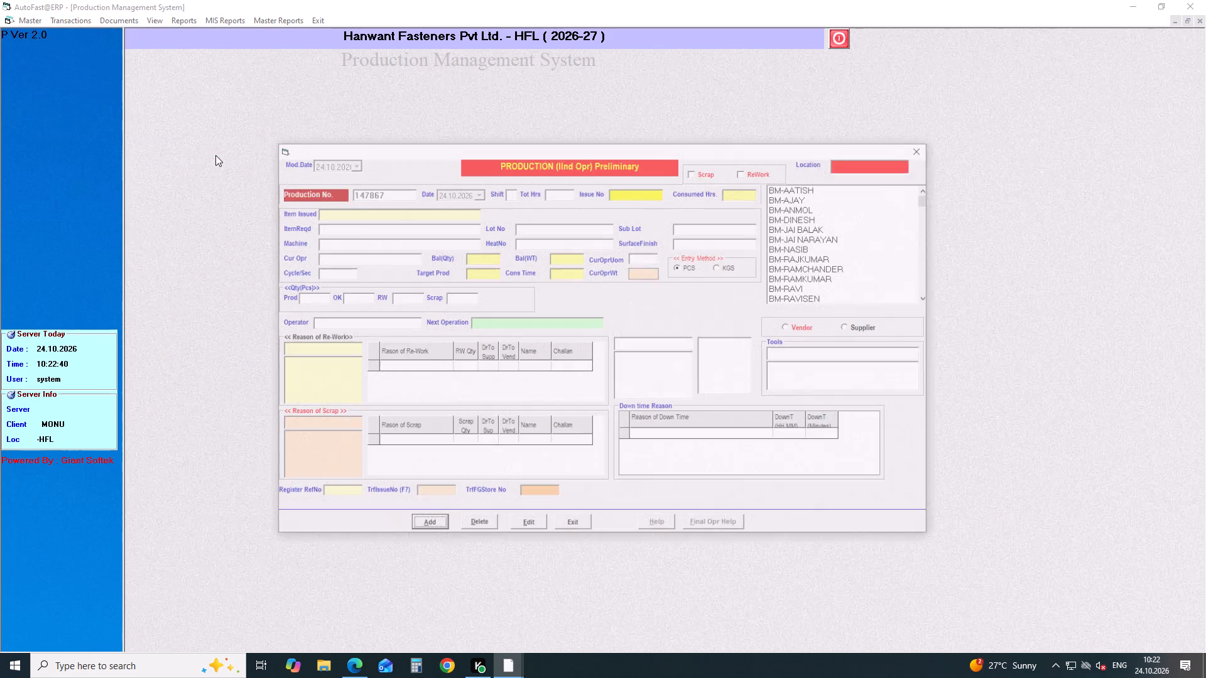
{"action": "key", "text": "Return"}
{"action": "key", "text": "Down"}
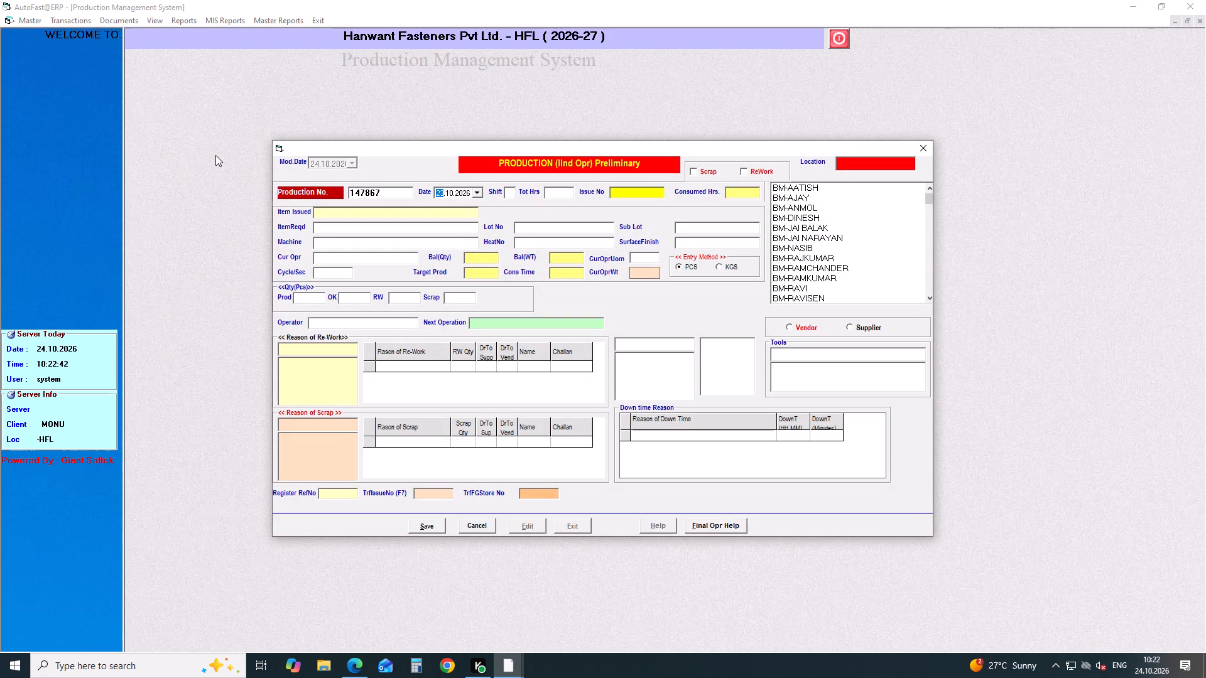
{"action": "key", "text": "Return"}
{"action": "key", "text": "b"}
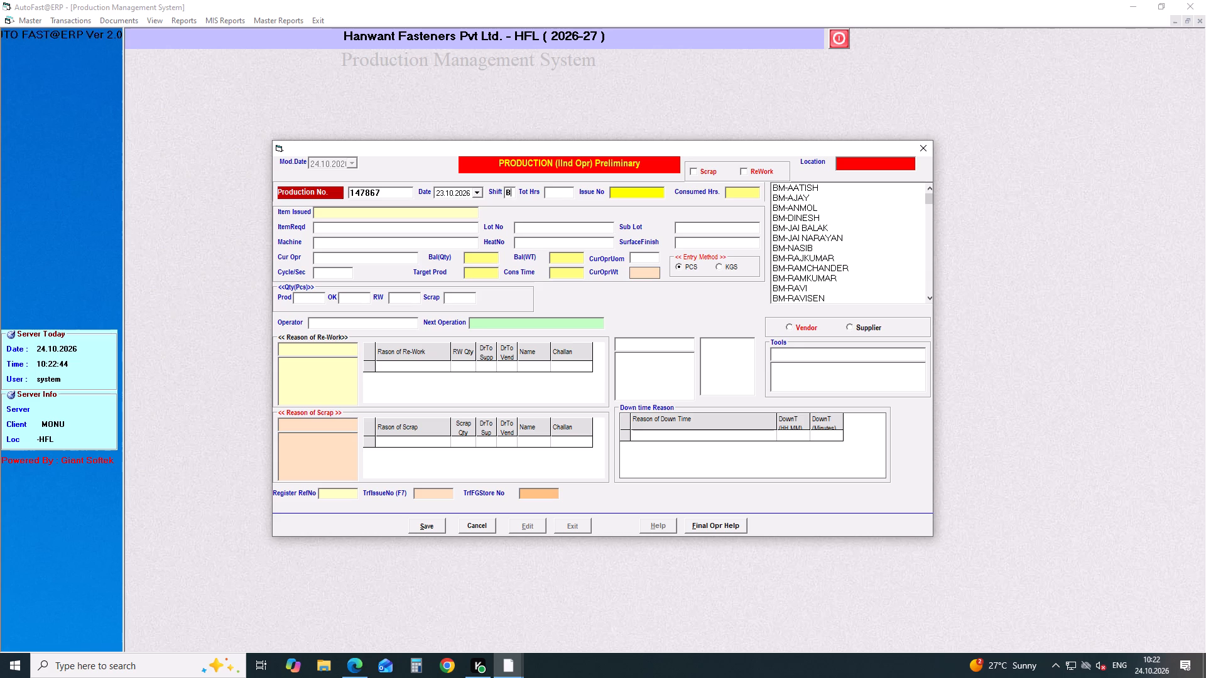
{"action": "key", "text": "Return"}
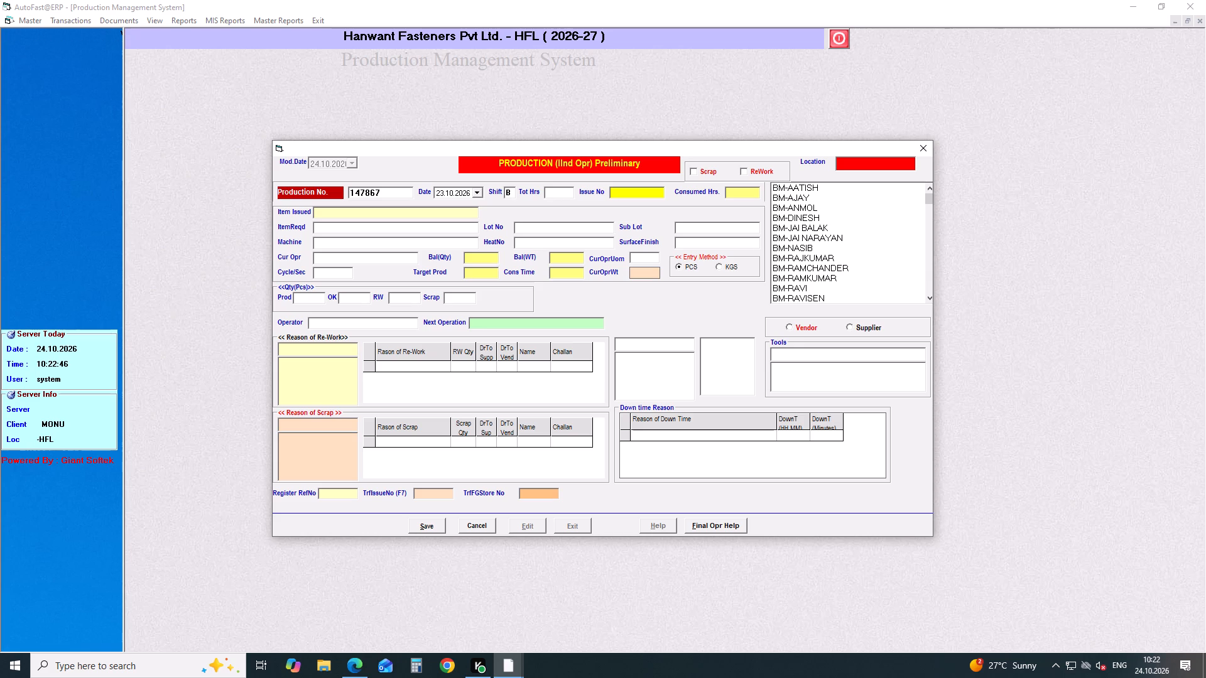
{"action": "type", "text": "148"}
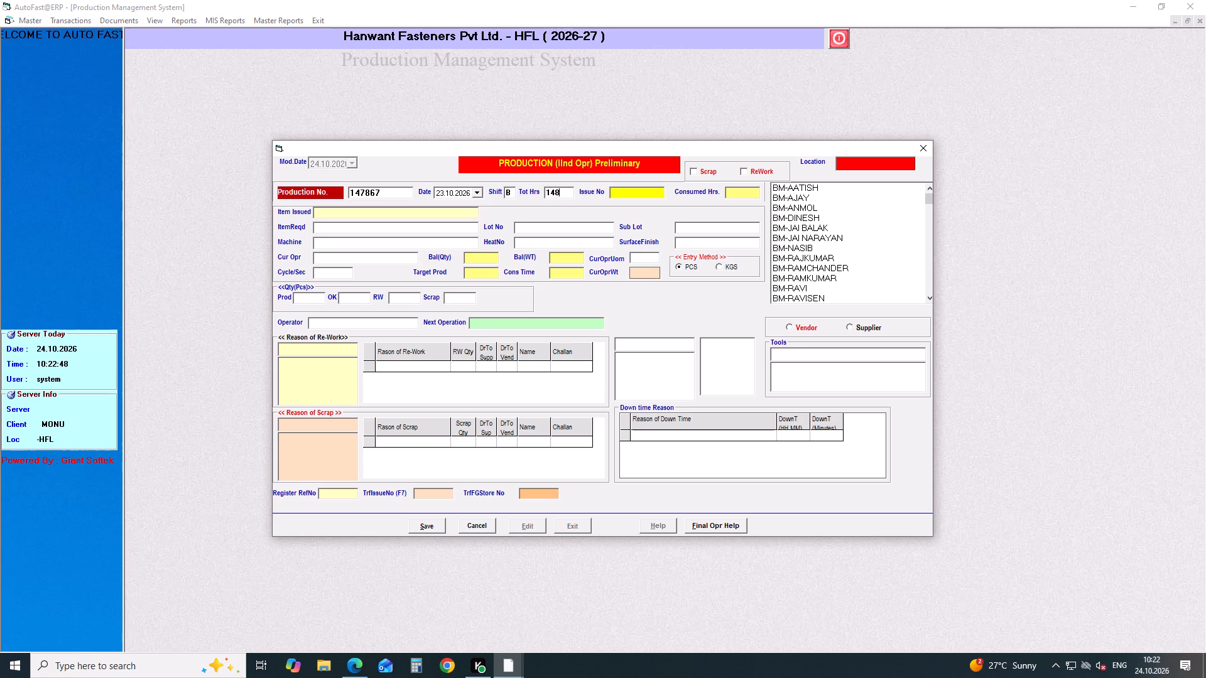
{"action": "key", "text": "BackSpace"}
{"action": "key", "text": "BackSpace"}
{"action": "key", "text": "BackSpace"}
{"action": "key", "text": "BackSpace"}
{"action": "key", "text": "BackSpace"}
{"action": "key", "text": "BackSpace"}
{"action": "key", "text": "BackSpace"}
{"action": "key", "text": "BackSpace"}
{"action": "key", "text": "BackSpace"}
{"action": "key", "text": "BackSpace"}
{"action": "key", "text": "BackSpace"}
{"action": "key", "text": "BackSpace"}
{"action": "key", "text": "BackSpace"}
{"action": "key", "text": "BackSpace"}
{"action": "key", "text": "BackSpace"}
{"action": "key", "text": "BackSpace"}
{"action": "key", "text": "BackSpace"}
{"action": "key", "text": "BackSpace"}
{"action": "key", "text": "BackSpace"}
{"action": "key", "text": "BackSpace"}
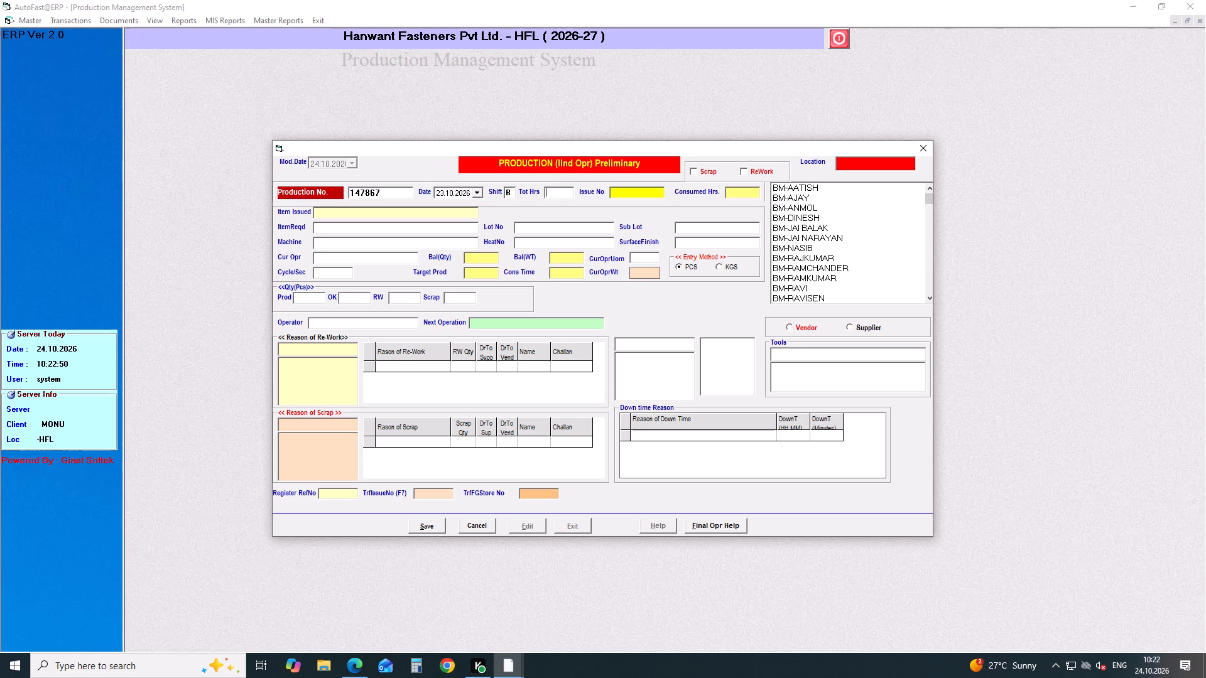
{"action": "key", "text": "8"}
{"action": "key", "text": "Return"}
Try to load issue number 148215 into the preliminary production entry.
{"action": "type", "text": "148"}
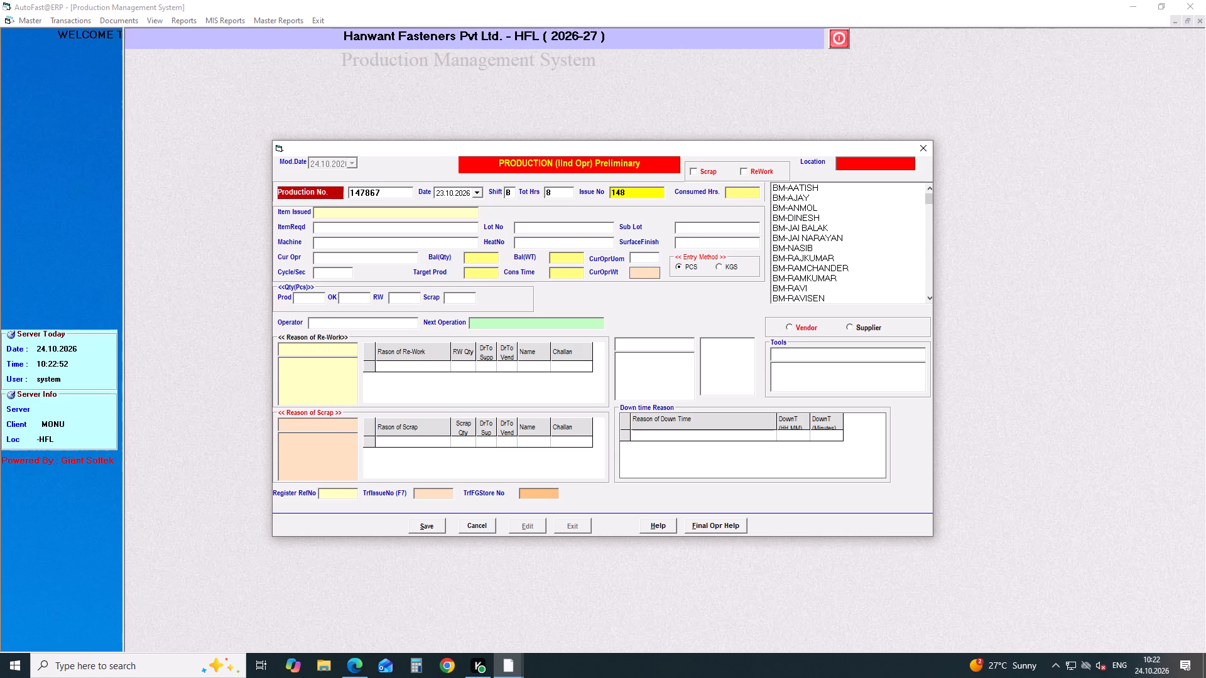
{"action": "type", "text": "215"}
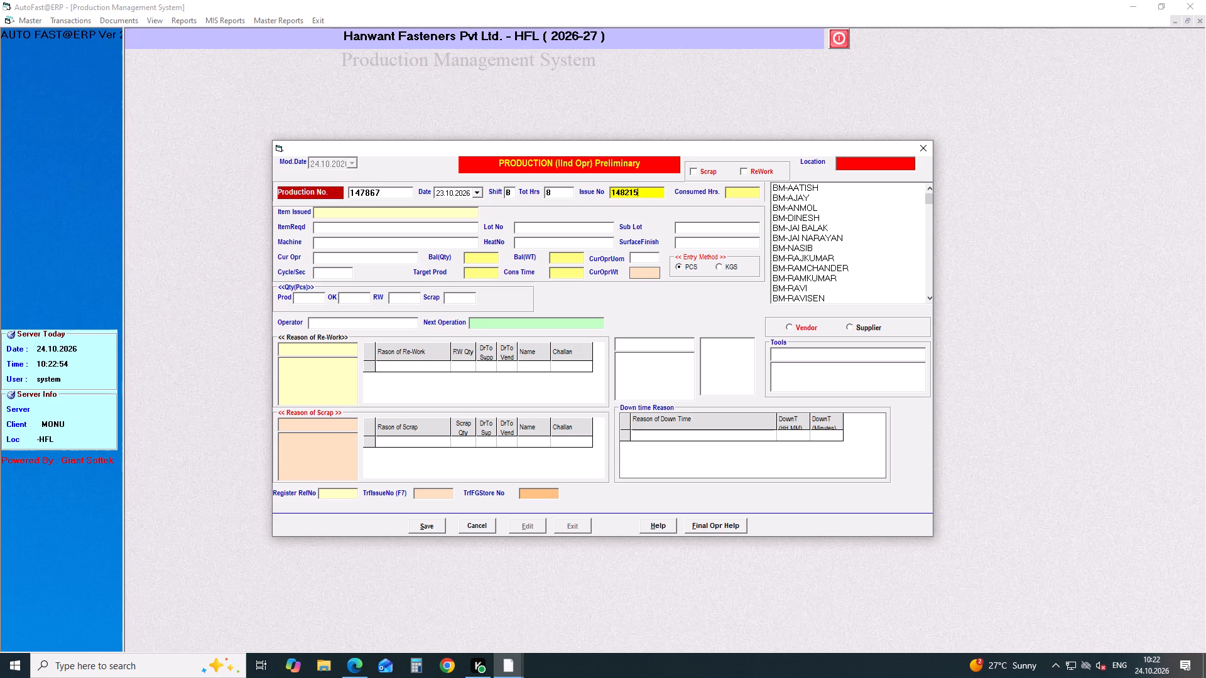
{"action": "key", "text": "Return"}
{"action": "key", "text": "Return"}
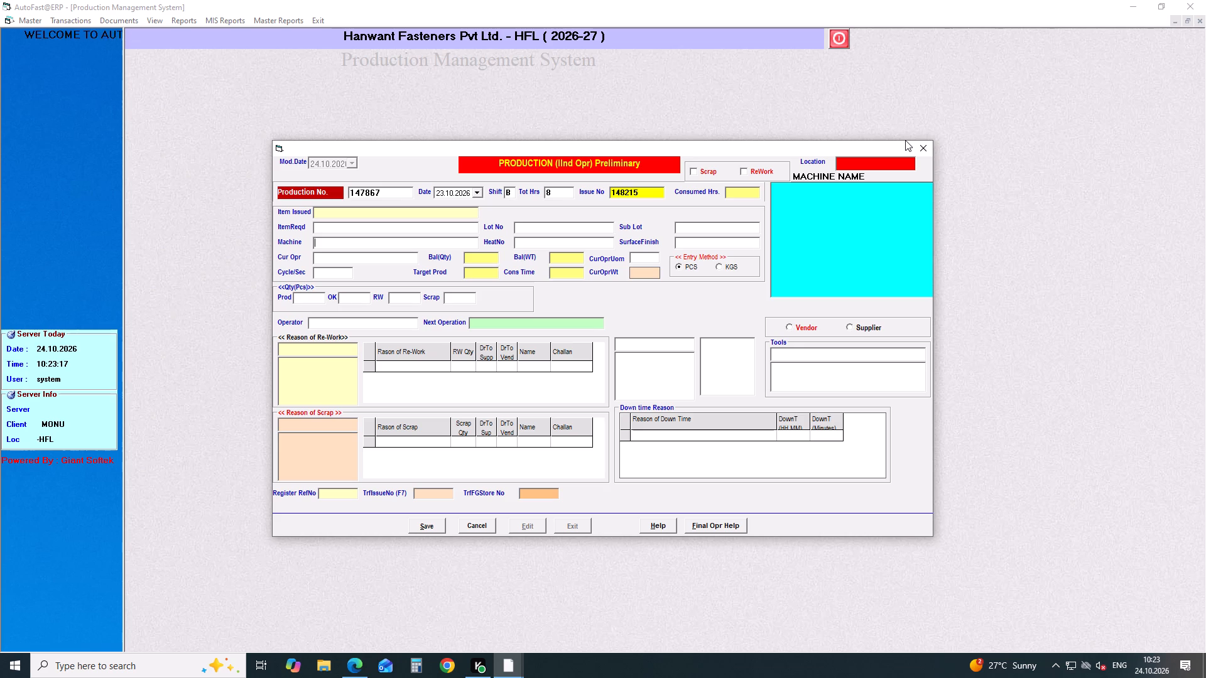
Load issue number 148259 into the preliminary production entry.
{"action": "left_click", "coordinate": [569, 193]}
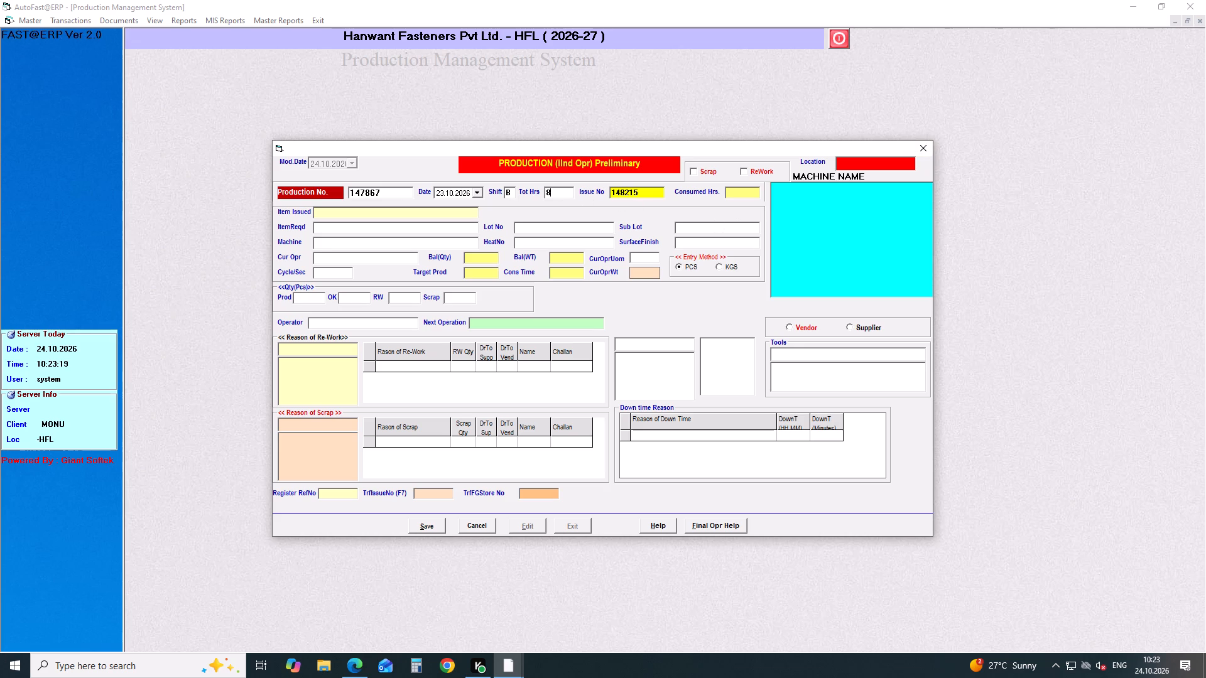
{"action": "key", "text": "Return"}
{"action": "key", "text": "BackSpace"}
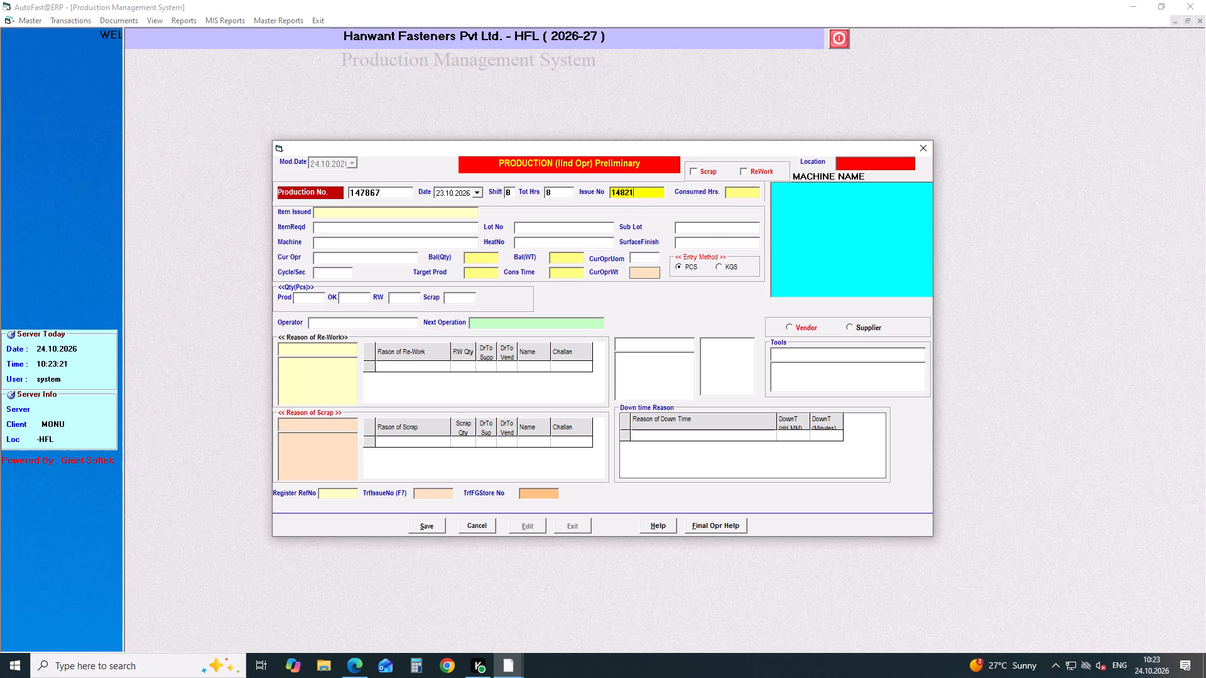
{"action": "key", "text": "BackSpace"}
{"action": "key", "text": "BackSpace"}
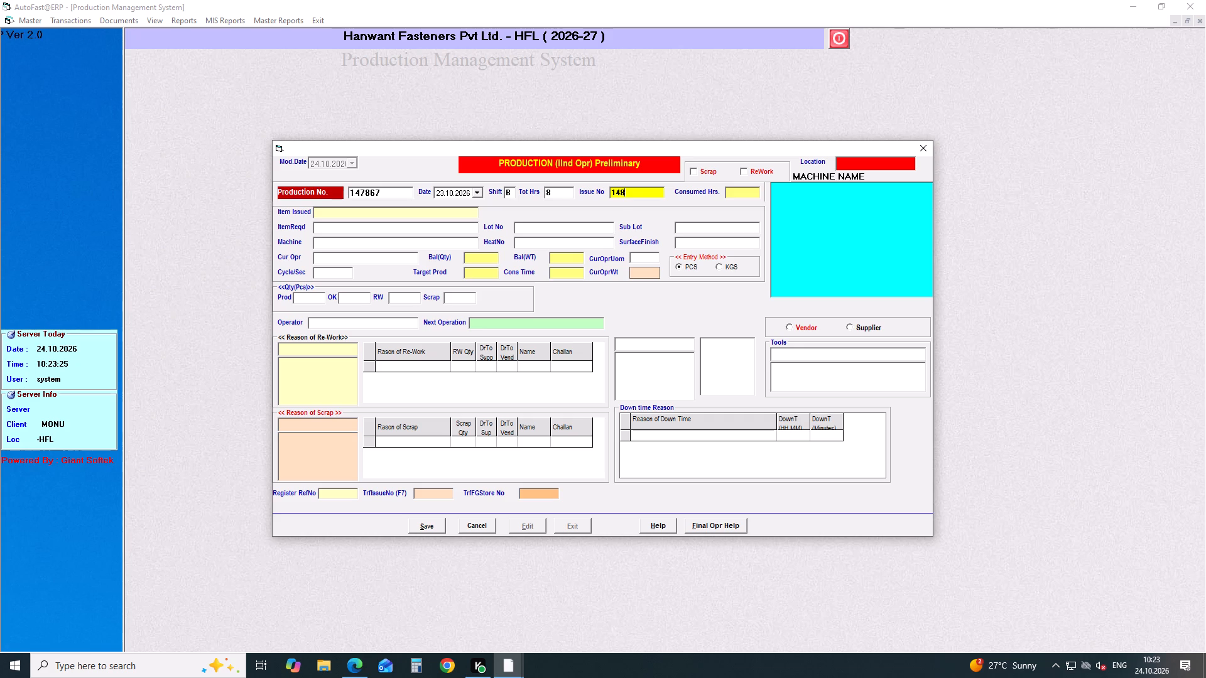
{"action": "type", "text": "259"}
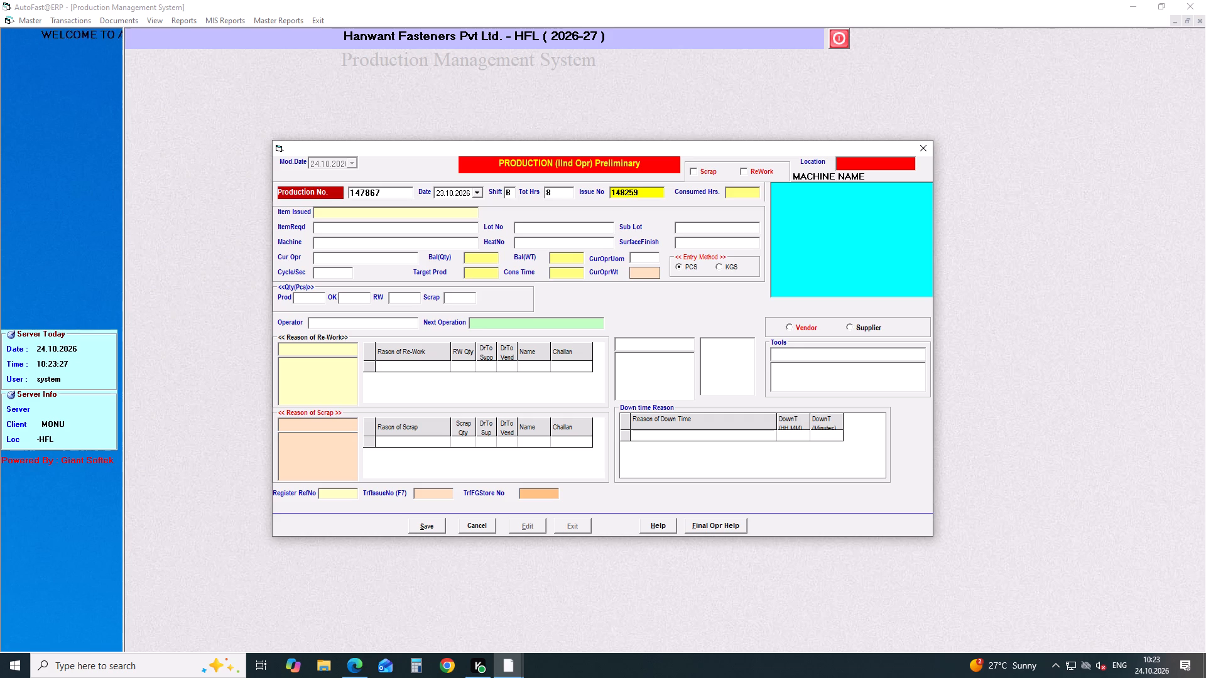
{"action": "key", "text": "Return"}
{"action": "key", "text": "Return"}
Set the cycle time to 01 sec and operator to H-KARTAR for the BOLT HEX 6 X 25 trimming production, and save it.
{"action": "key", "text": "Right"}
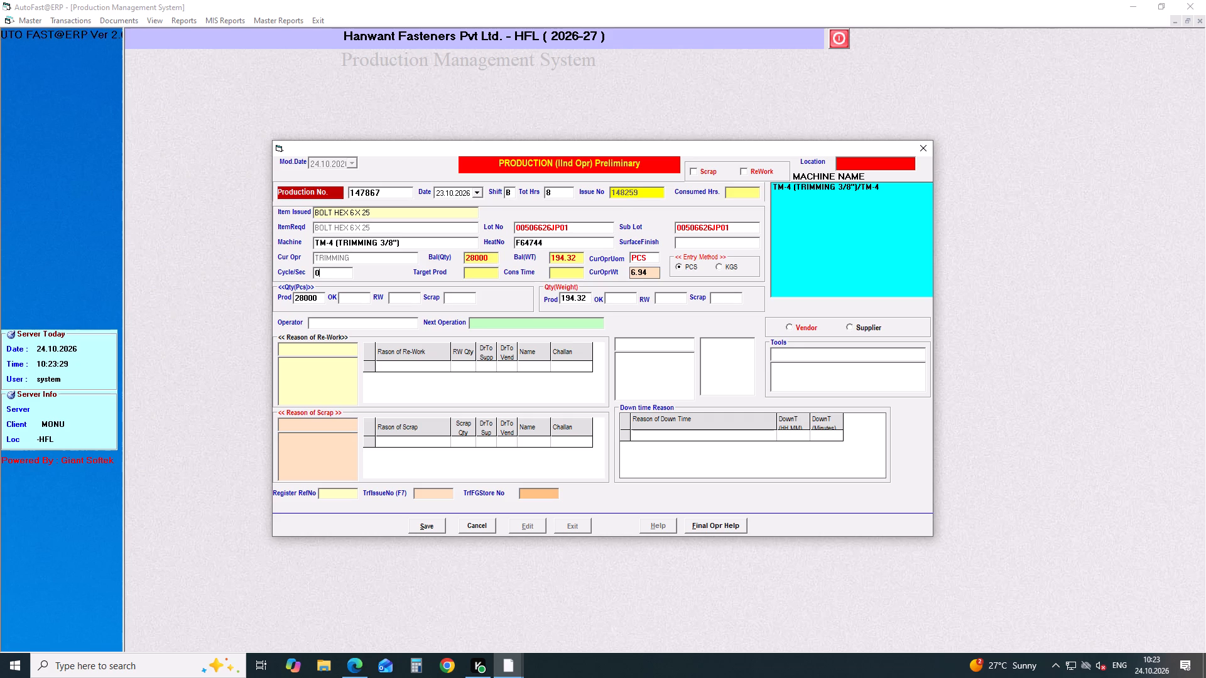
{"action": "key", "text": "1"}
{"action": "key", "text": "Return"}
{"action": "key", "text": "Return"}
{"action": "key", "text": "h"}
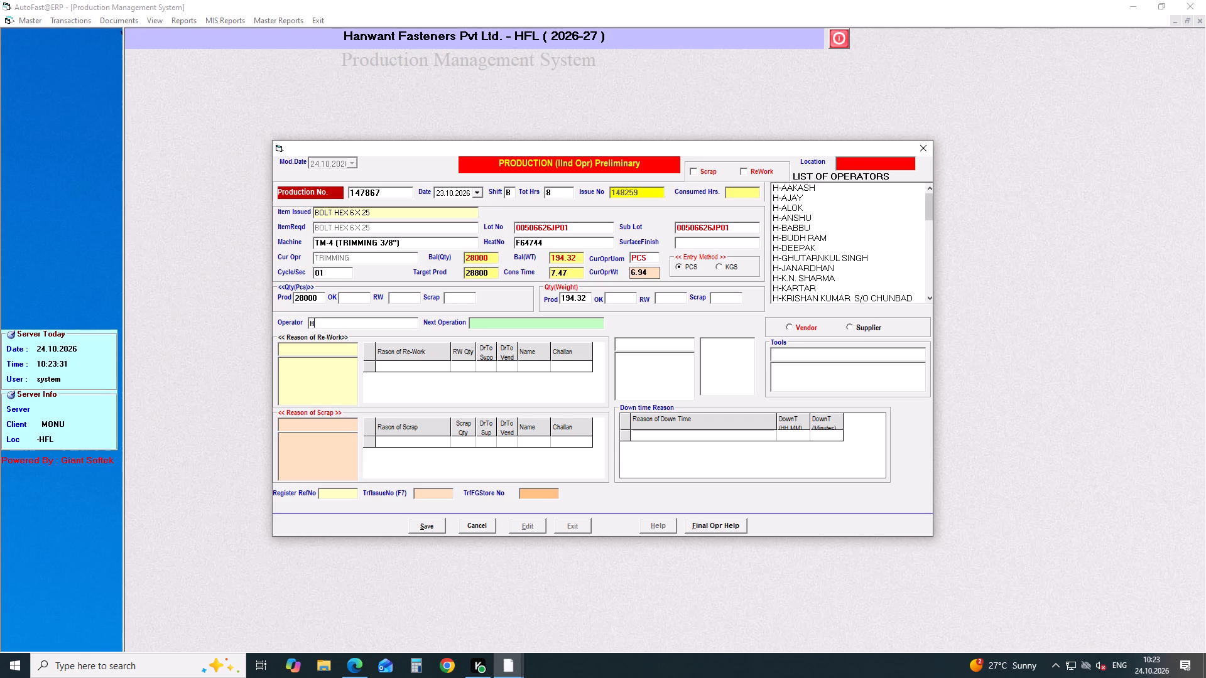
{"action": "type", "text": "-KAR"}
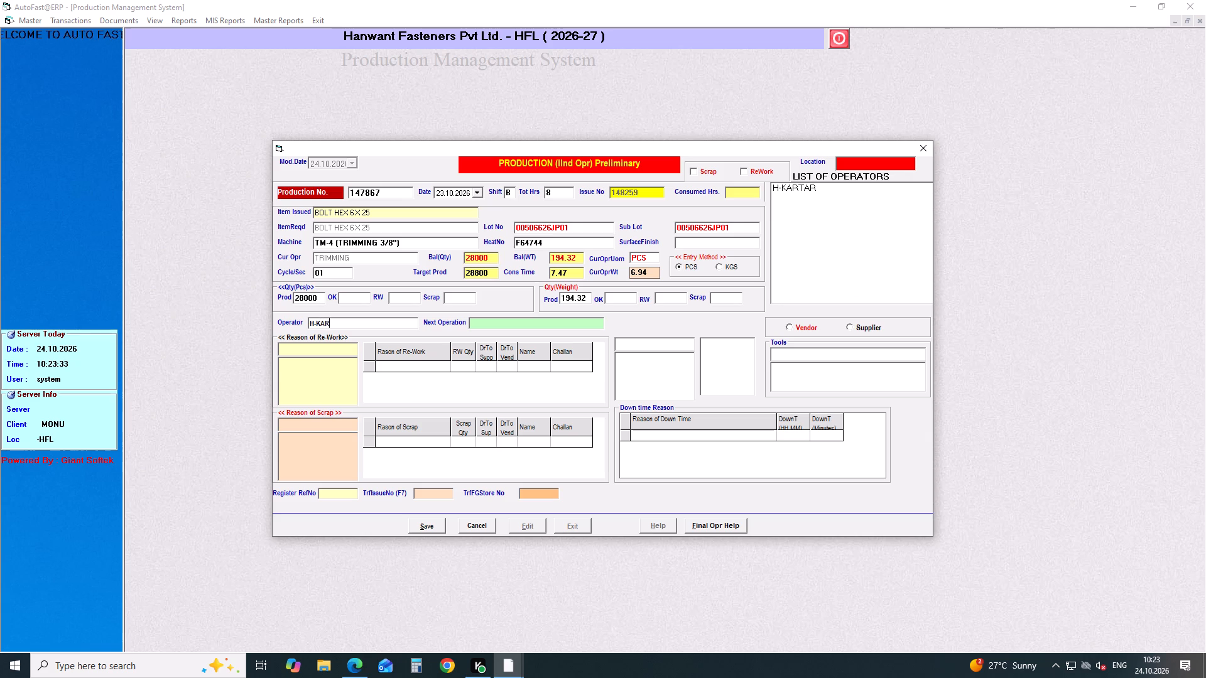
{"action": "key", "text": "Down"}
{"action": "key", "text": "Down"}
{"action": "key", "text": "Return"}
{"action": "key", "text": "Return"}
{"action": "key", "text": "Return"}
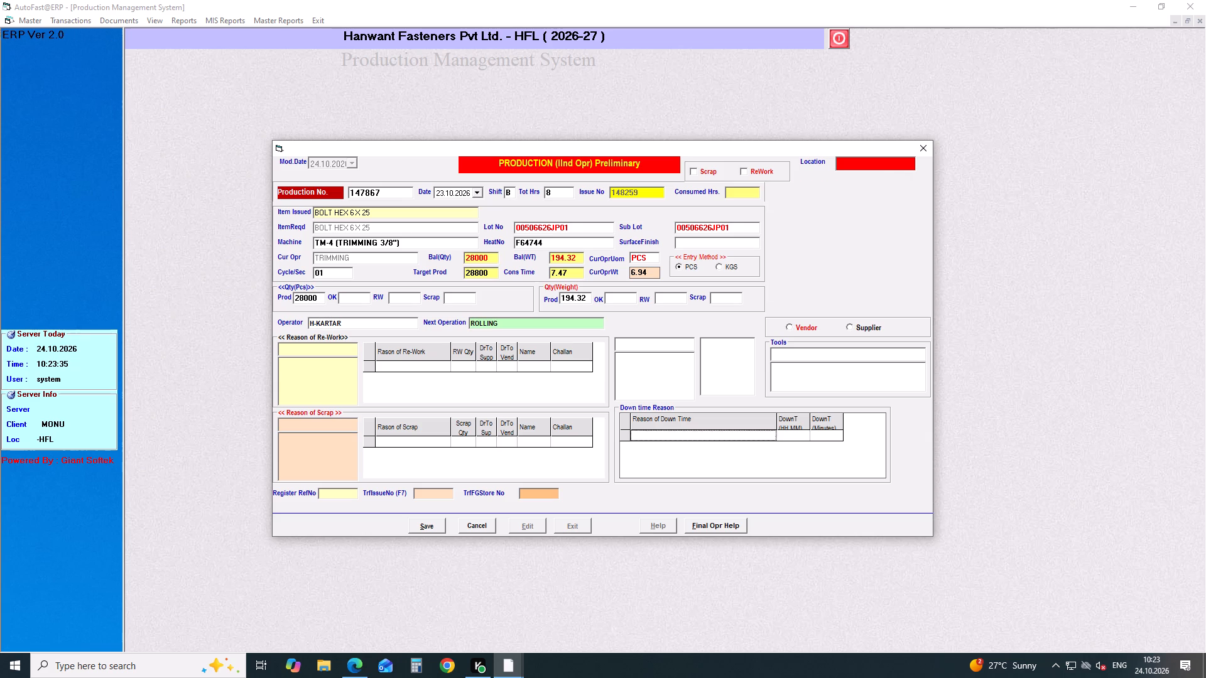
{"action": "key", "text": "Return"}
{"action": "left_click", "coordinate": [426, 530]}
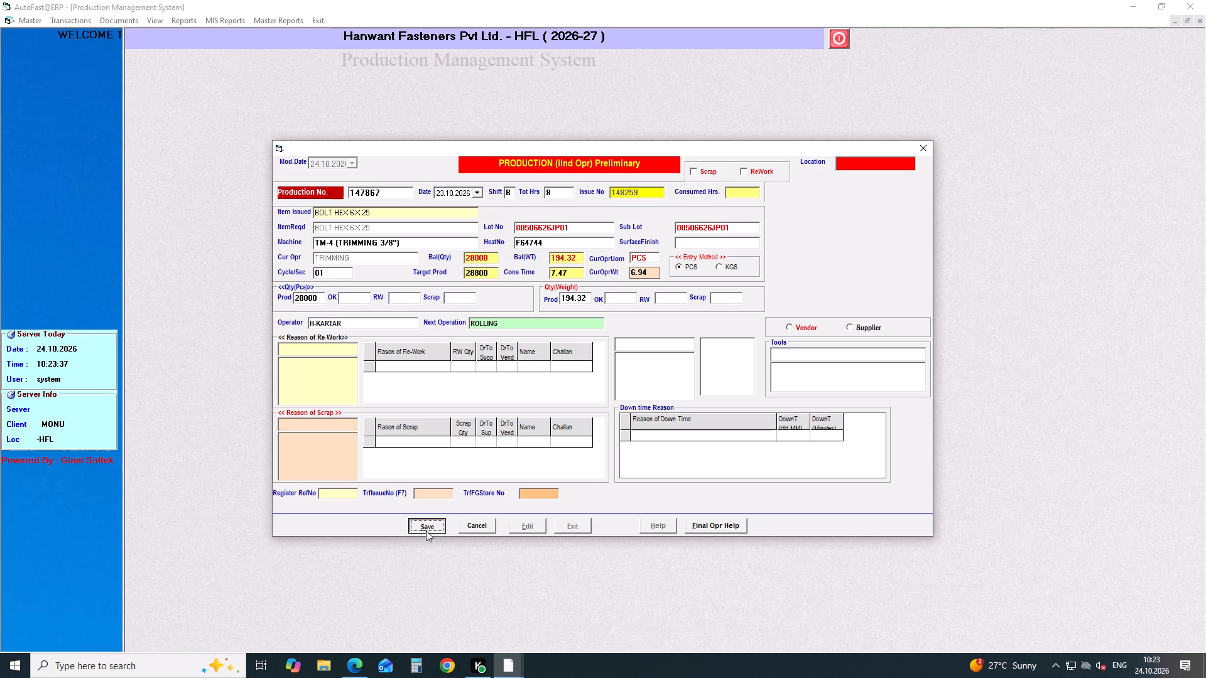
{"action": "key", "text": "Return"}
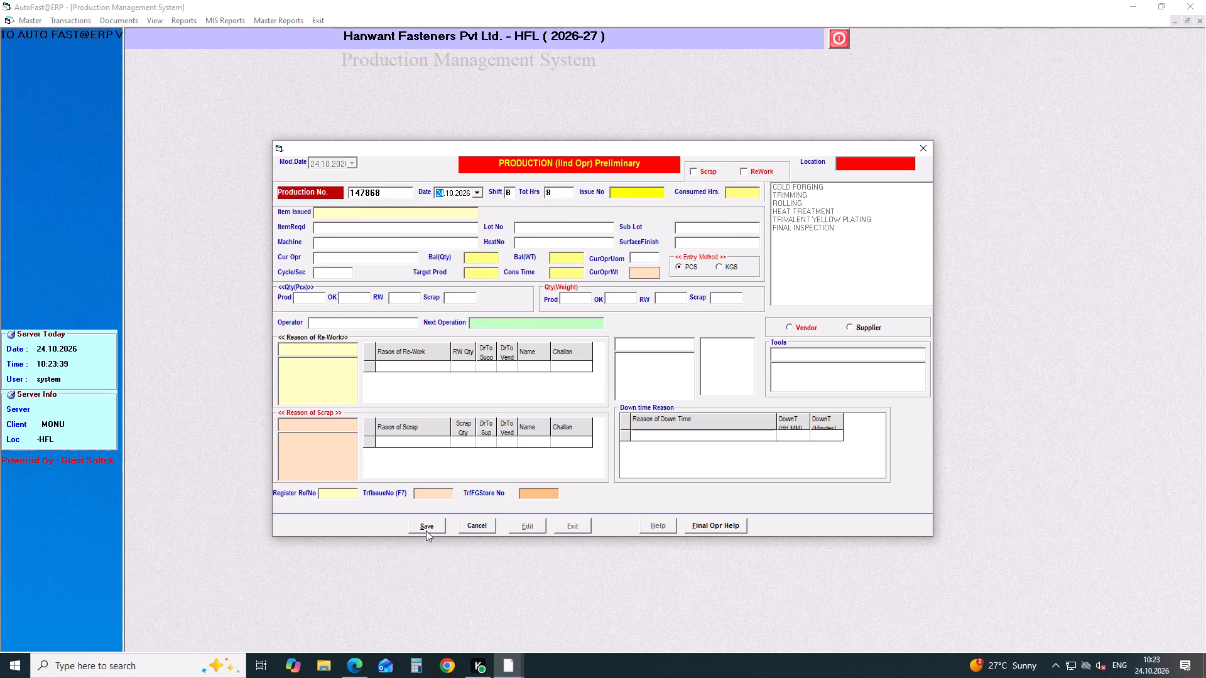
Date the new preliminary production entry 23.10.2026, set its total hours to 11 and load issue number 148260.
{"action": "key", "text": "Down"}
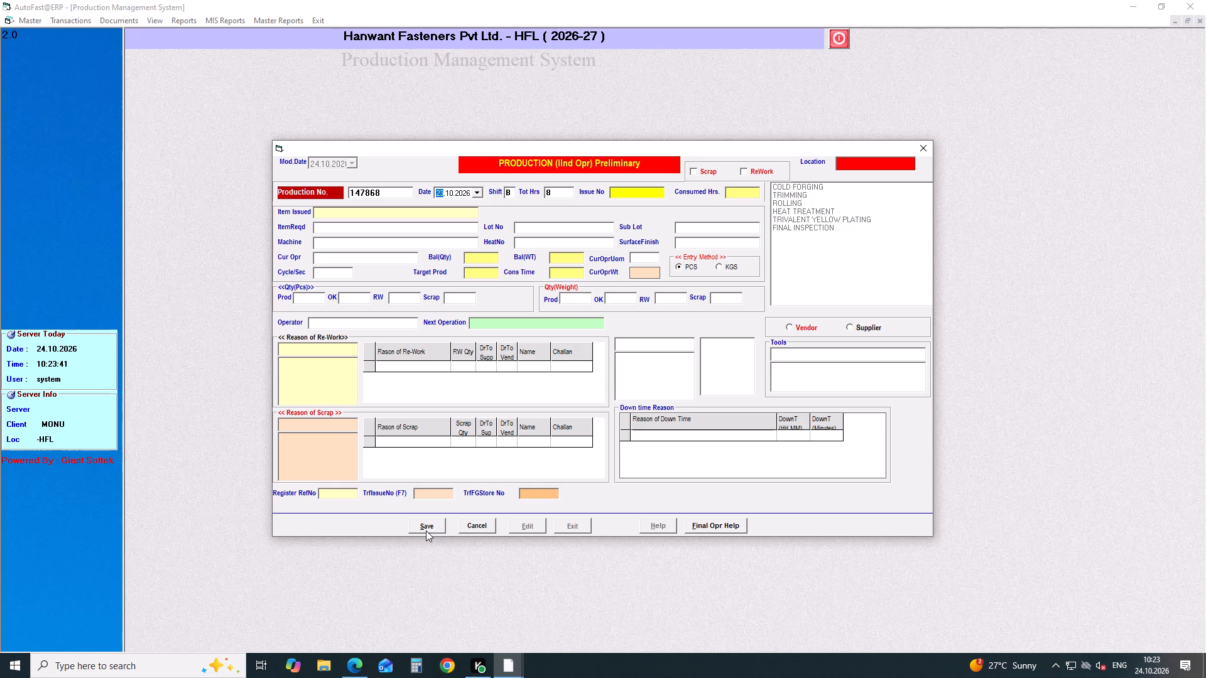
{"action": "key", "text": "Return"}
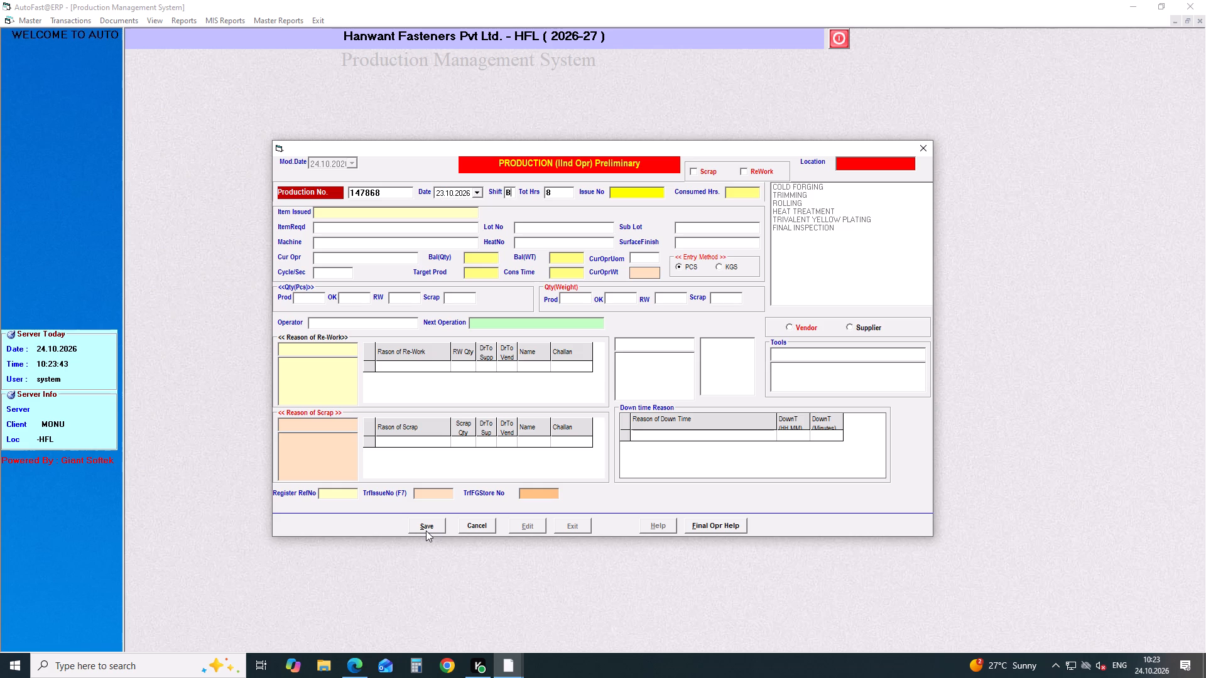
{"action": "key", "text": "Return"}
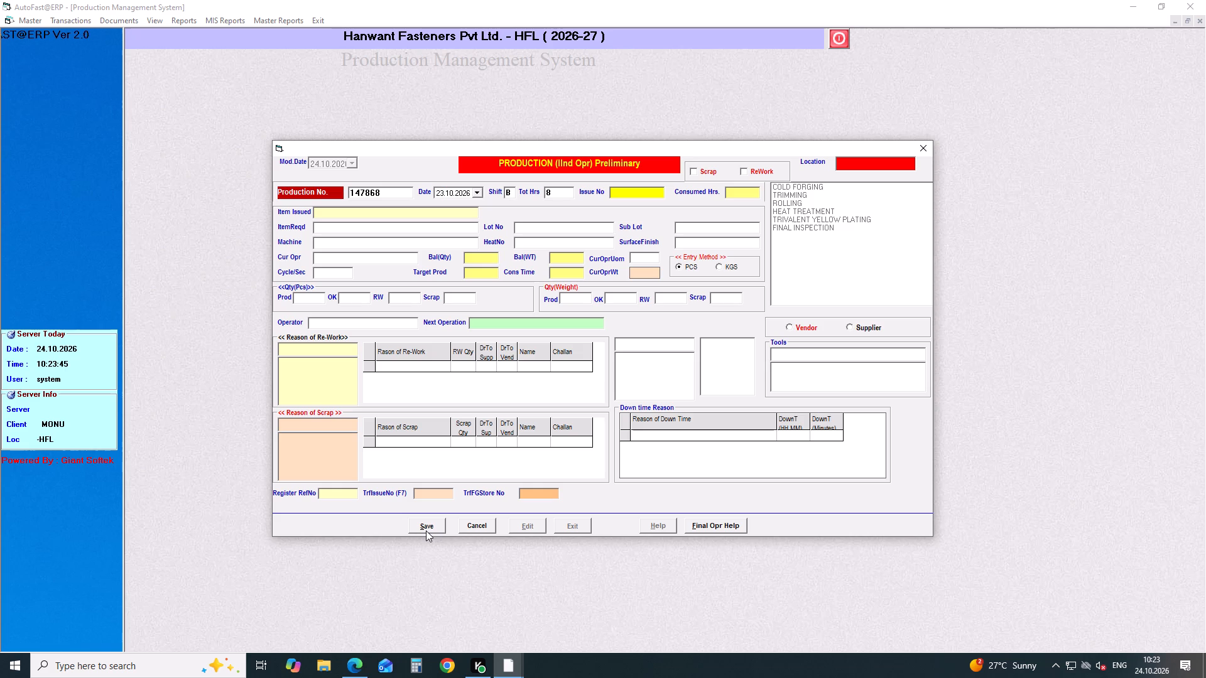
{"action": "key", "text": "BackSpace"}
{"action": "key", "text": "BackSpace"}
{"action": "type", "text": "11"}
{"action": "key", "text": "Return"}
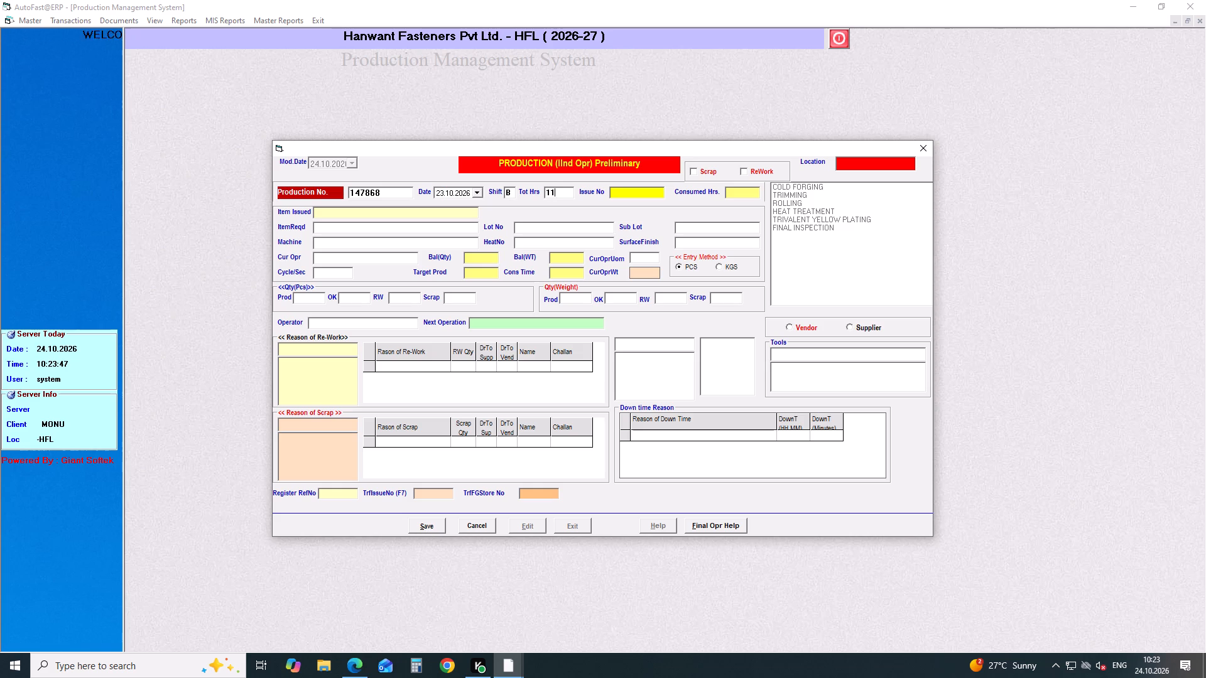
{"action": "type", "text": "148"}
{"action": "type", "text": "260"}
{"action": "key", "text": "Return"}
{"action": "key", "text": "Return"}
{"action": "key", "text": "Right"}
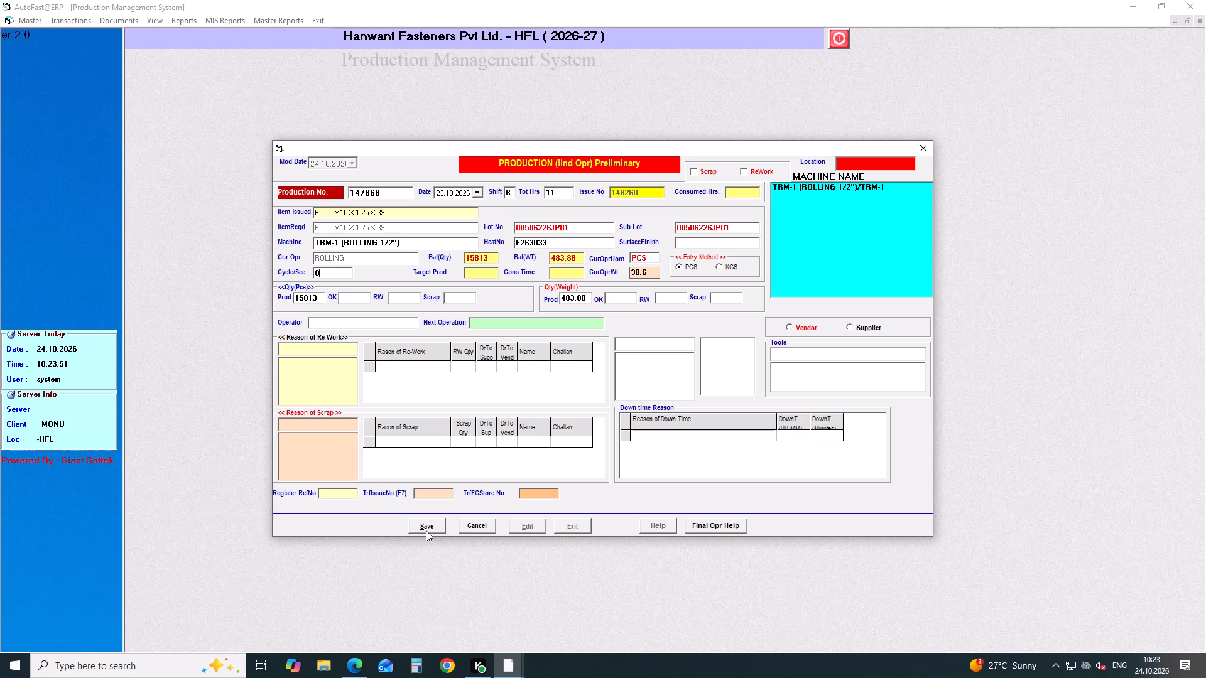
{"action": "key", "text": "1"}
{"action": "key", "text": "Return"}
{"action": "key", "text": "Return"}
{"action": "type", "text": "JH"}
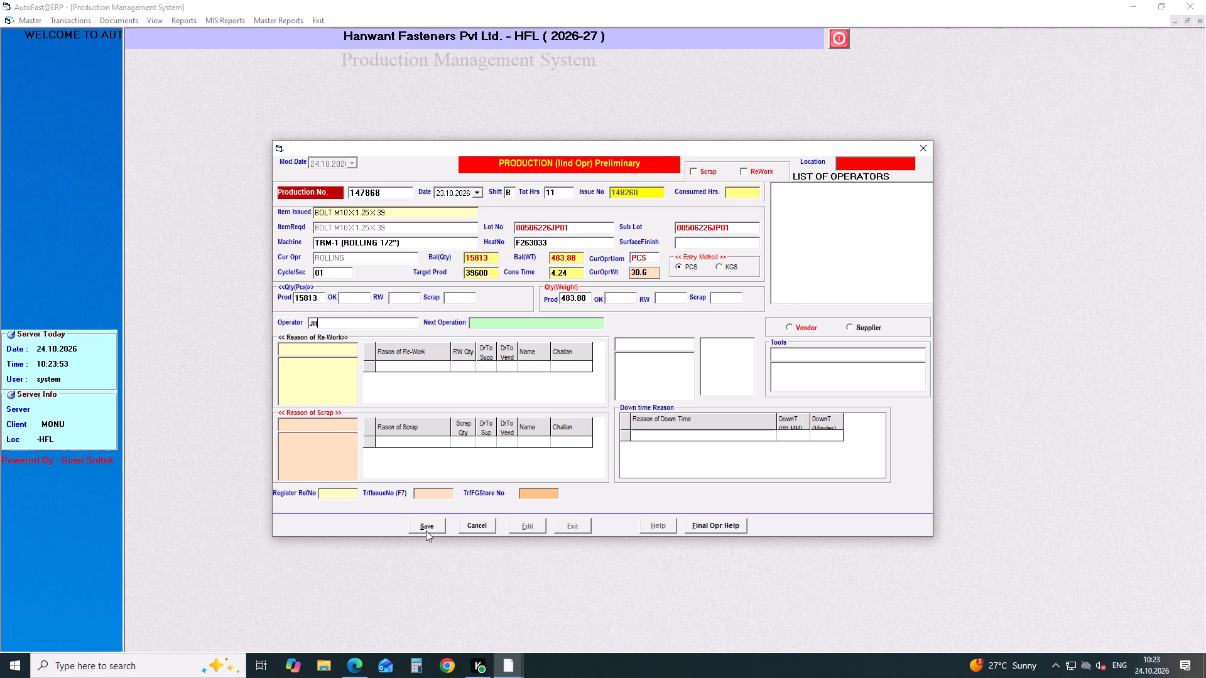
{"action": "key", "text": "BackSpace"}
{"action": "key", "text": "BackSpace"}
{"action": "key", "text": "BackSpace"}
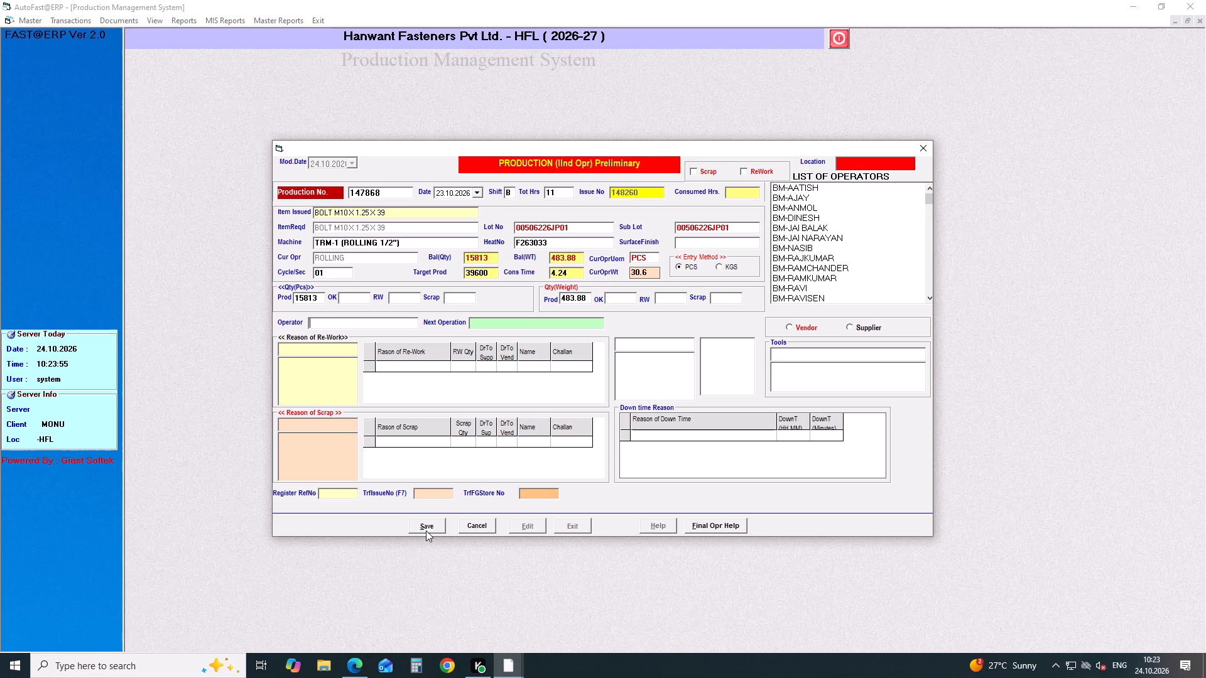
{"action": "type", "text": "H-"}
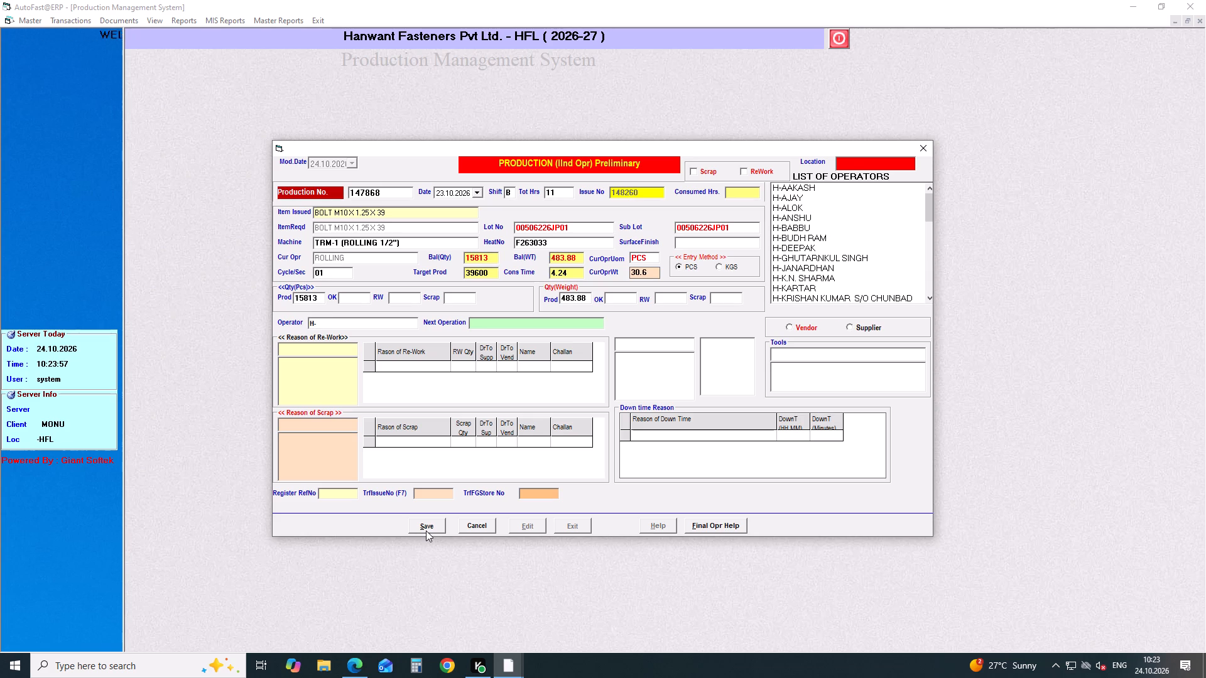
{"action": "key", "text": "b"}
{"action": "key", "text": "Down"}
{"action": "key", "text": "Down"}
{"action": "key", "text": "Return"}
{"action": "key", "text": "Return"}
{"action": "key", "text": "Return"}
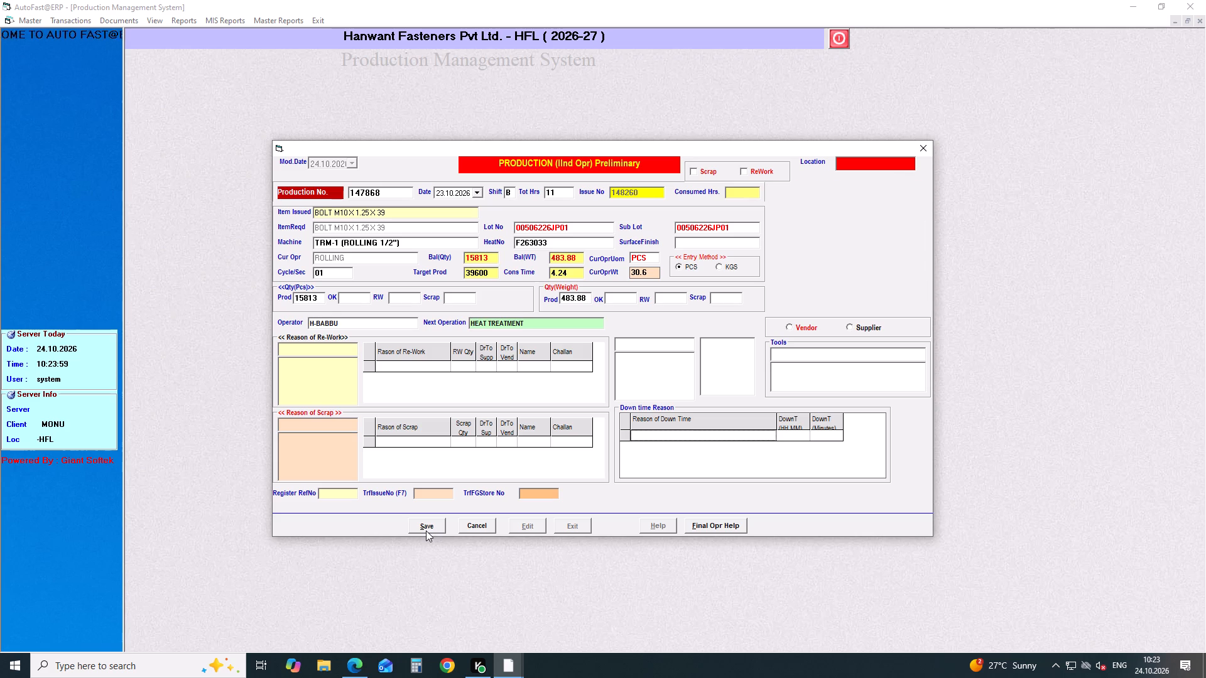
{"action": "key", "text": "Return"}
{"action": "left_click", "coordinate": [426, 530]}
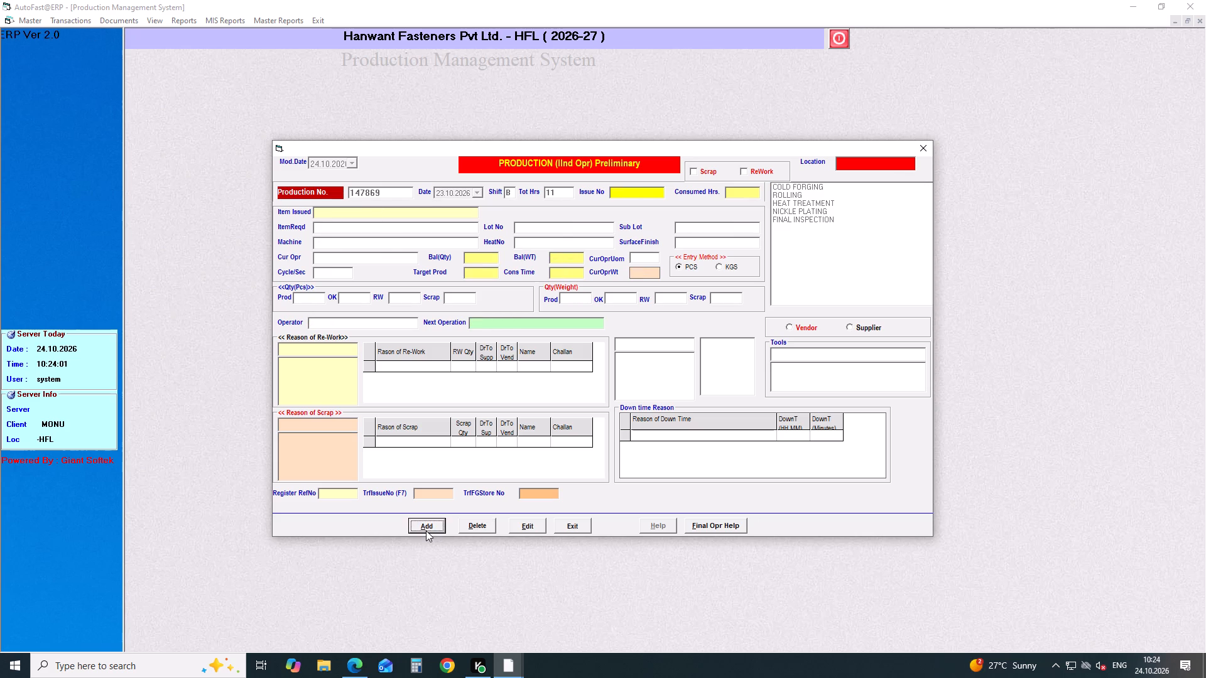
Start a preliminary production entry dated 23.10.2026 with 8 total hours and load issue number 148261.
{"action": "key", "text": "Return"}
{"action": "key", "text": "Down"}
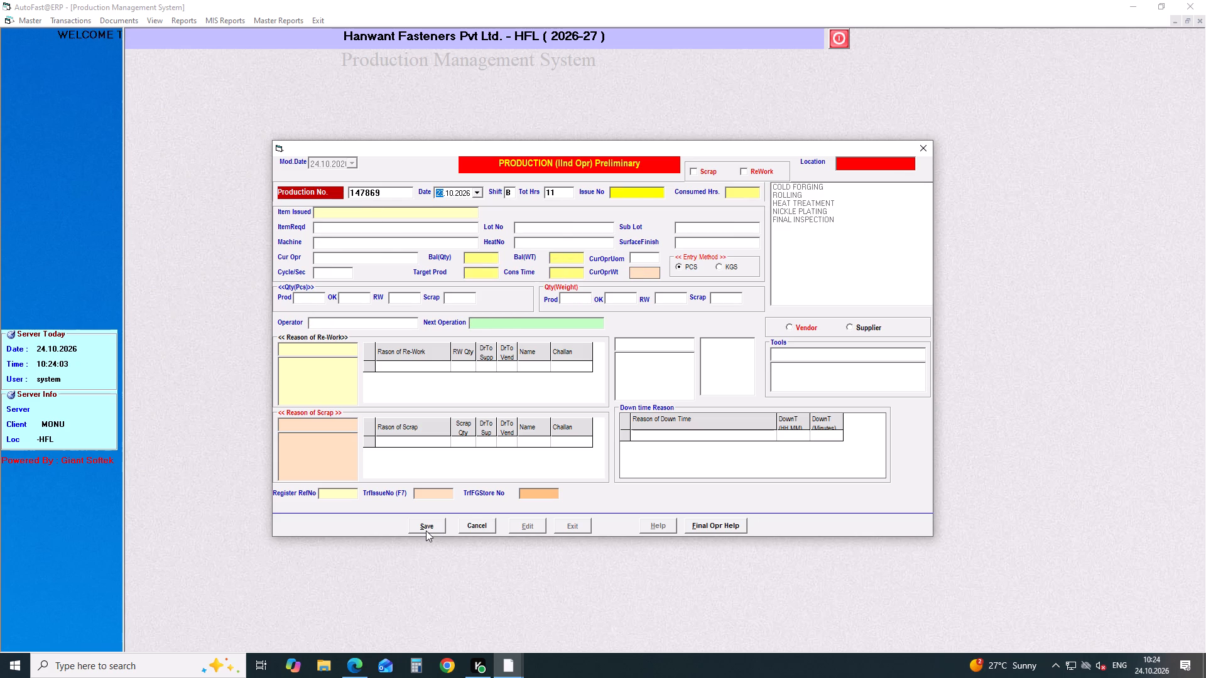
{"action": "key", "text": "Return"}
{"action": "key", "text": "Return"}
{"action": "key", "text": "BackSpace"}
{"action": "key", "text": "BackSpace"}
{"action": "key", "text": "BackSpace"}
{"action": "key", "text": "BackSpace"}
{"action": "key", "text": "BackSpace"}
{"action": "key", "text": "BackSpace"}
{"action": "key", "text": "BackSpace"}
{"action": "key", "text": "BackSpace"}
{"action": "key", "text": "BackSpace"}
{"action": "key", "text": "BackSpace"}
{"action": "key", "text": "BackSpace"}
{"action": "key", "text": "BackSpace"}
{"action": "key", "text": "BackSpace"}
{"action": "key", "text": "BackSpace"}
{"action": "key", "text": "BackSpace"}
{"action": "key", "text": "BackSpace"}
{"action": "key", "text": "BackSpace"}
{"action": "key", "text": "BackSpace"}
{"action": "key", "text": "BackSpace"}
{"action": "key", "text": "BackSpace"}
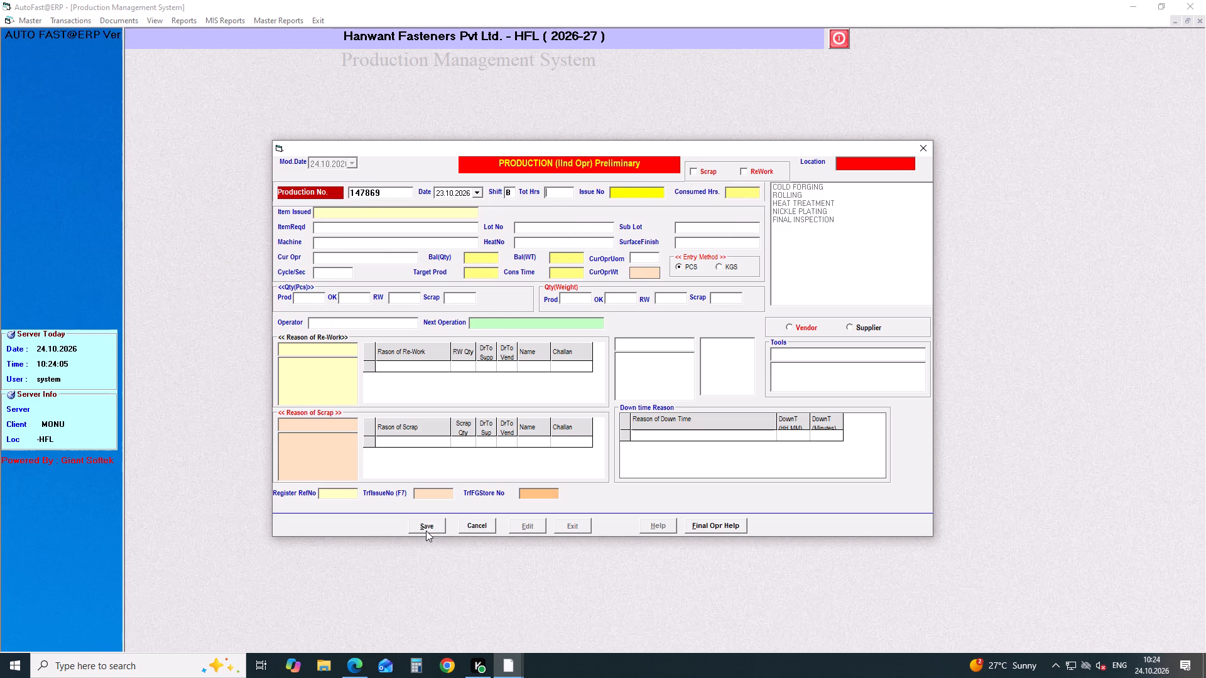
{"action": "key", "text": "8"}
{"action": "key", "text": "Return"}
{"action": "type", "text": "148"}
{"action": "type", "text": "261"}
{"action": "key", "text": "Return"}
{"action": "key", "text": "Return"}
Set the cycle time to 01 sec and operator to H-PINTU for the SHCS M10X1.5X30 rolling production, and save it.
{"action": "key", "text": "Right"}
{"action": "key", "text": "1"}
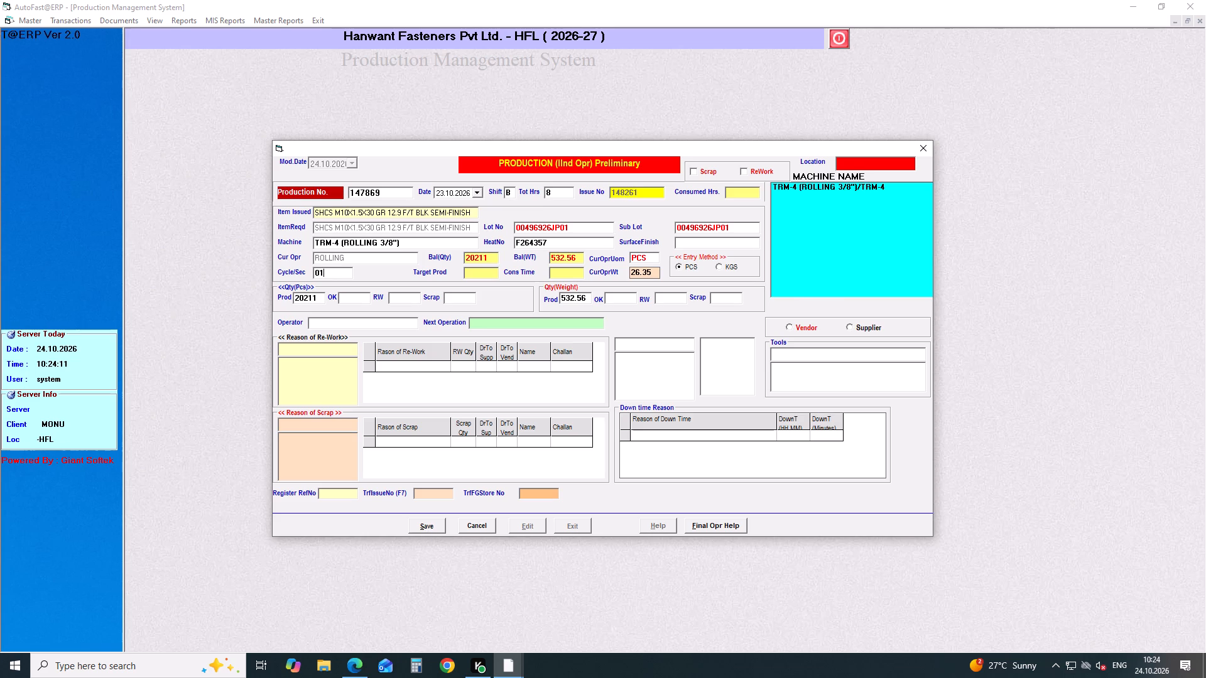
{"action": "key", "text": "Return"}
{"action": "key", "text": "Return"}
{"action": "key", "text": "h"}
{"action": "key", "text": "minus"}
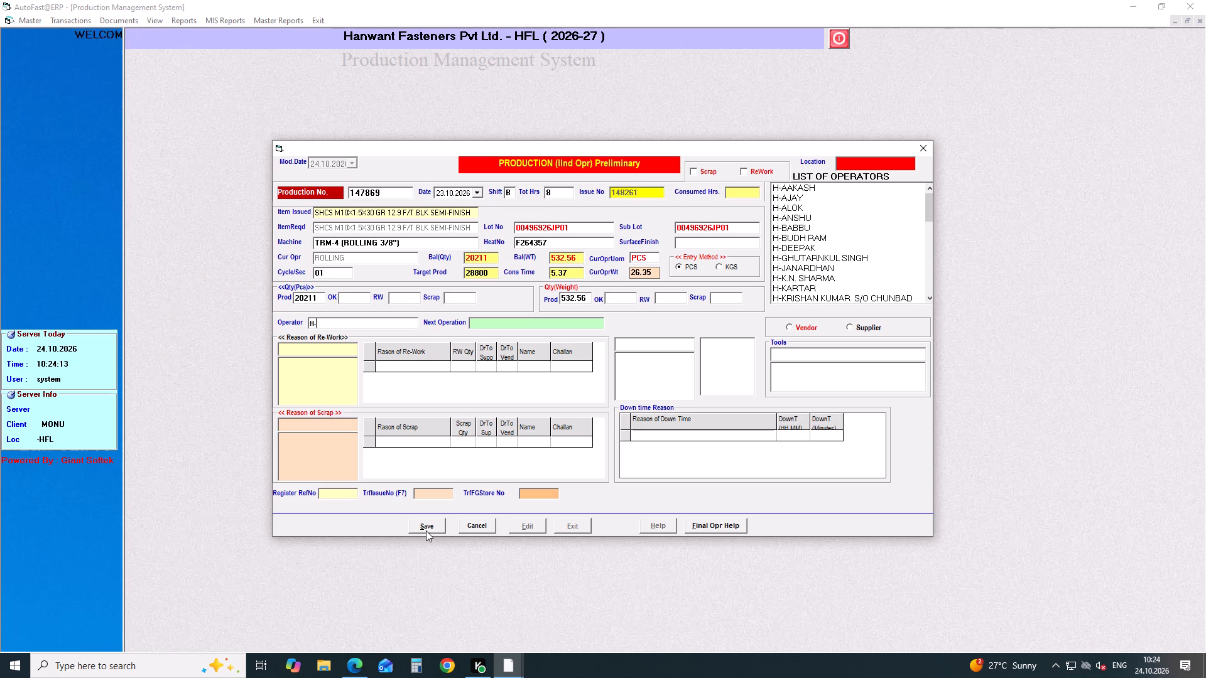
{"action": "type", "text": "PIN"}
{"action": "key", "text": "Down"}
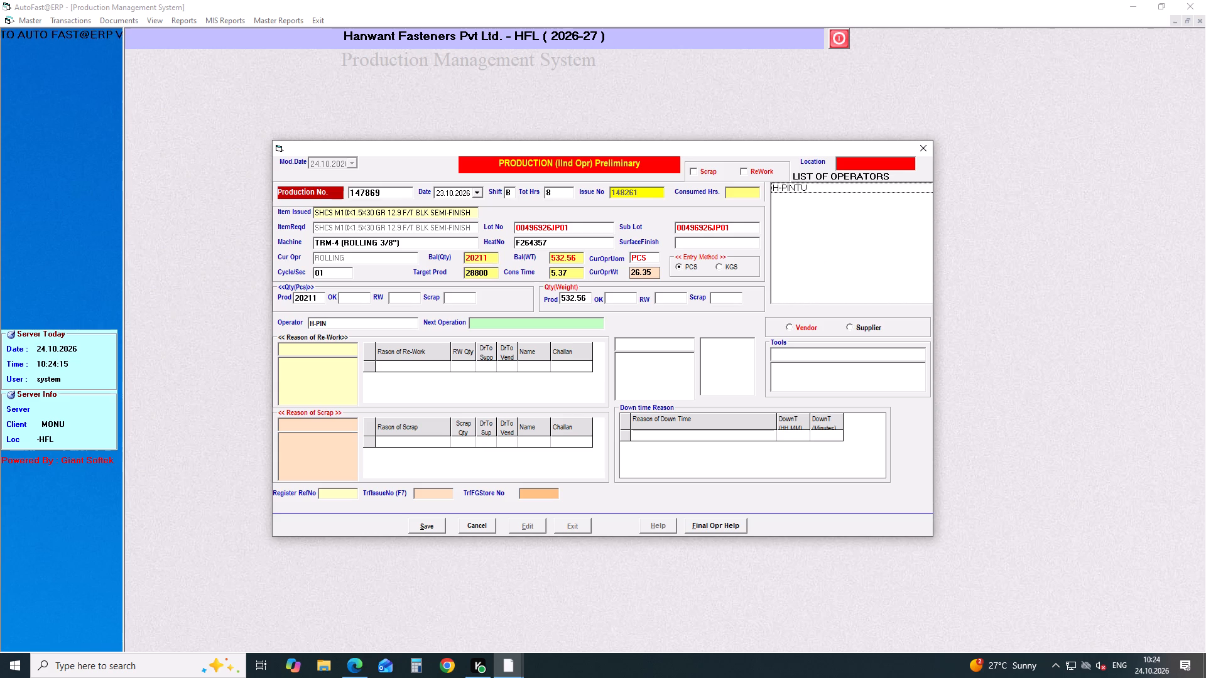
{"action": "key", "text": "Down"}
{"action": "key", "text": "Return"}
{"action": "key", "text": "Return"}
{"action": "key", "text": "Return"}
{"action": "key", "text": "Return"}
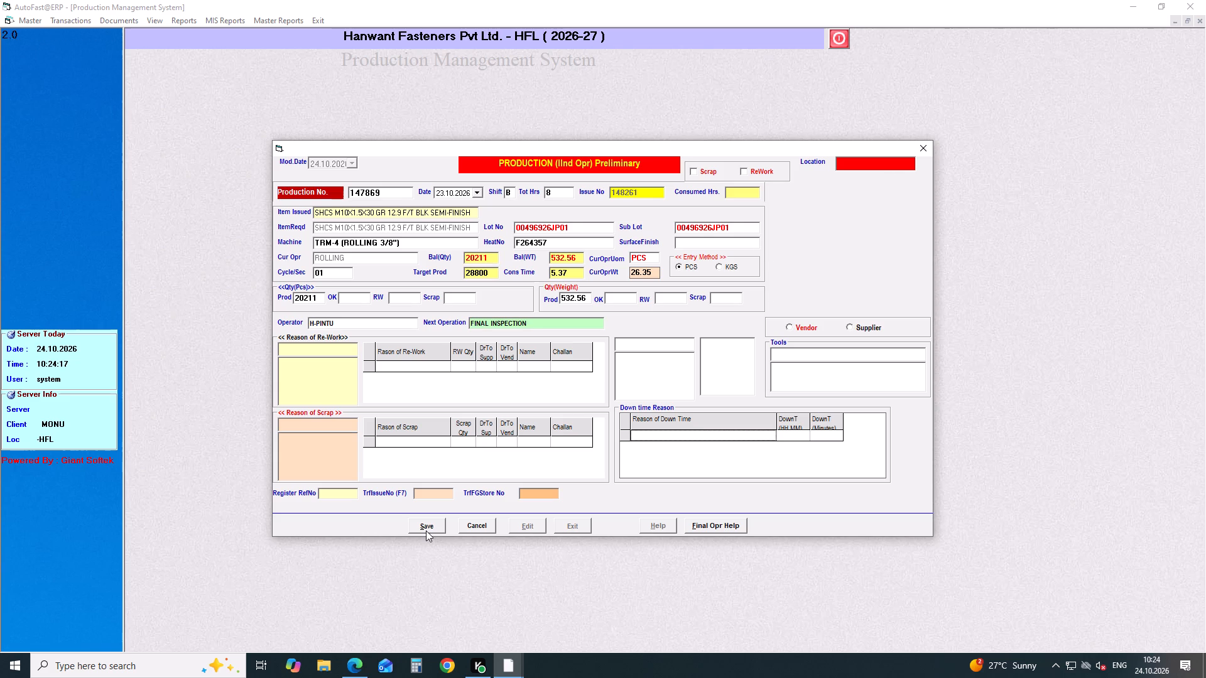
{"action": "left_click", "coordinate": [426, 530]}
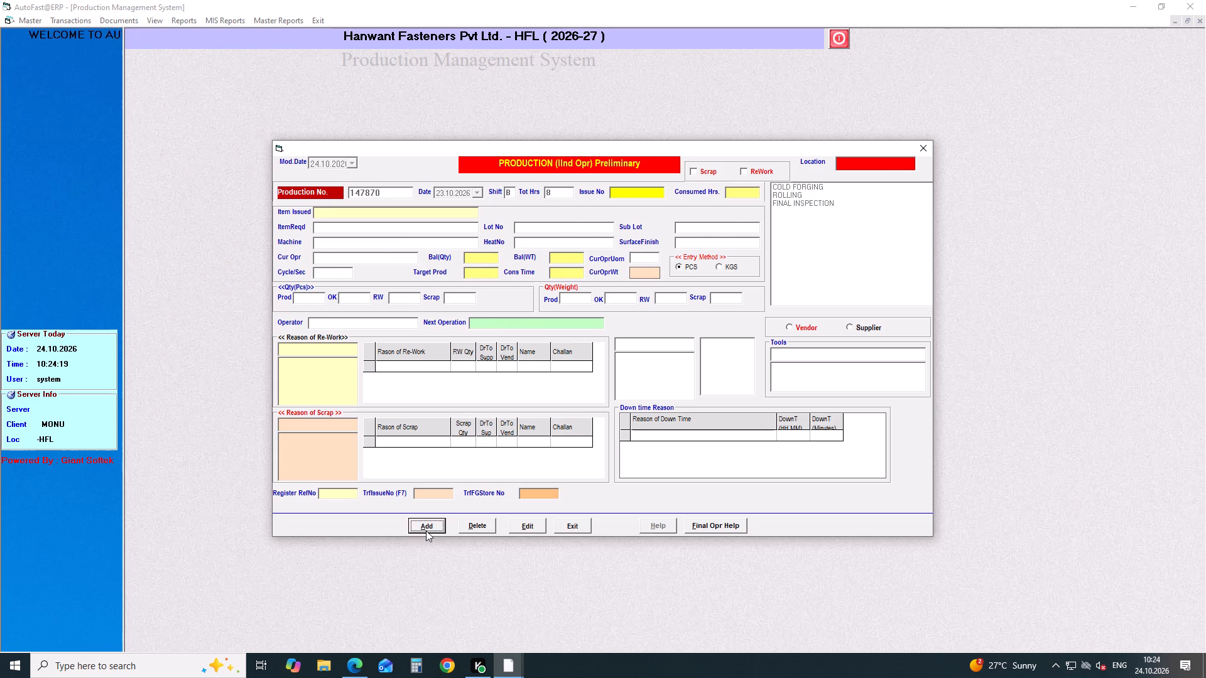
Start another preliminary production entry dated 23.10.2026 and load issue number 148262.
{"action": "key", "text": "Return"}
{"action": "key", "text": "Down"}
{"action": "key", "text": "Return"}
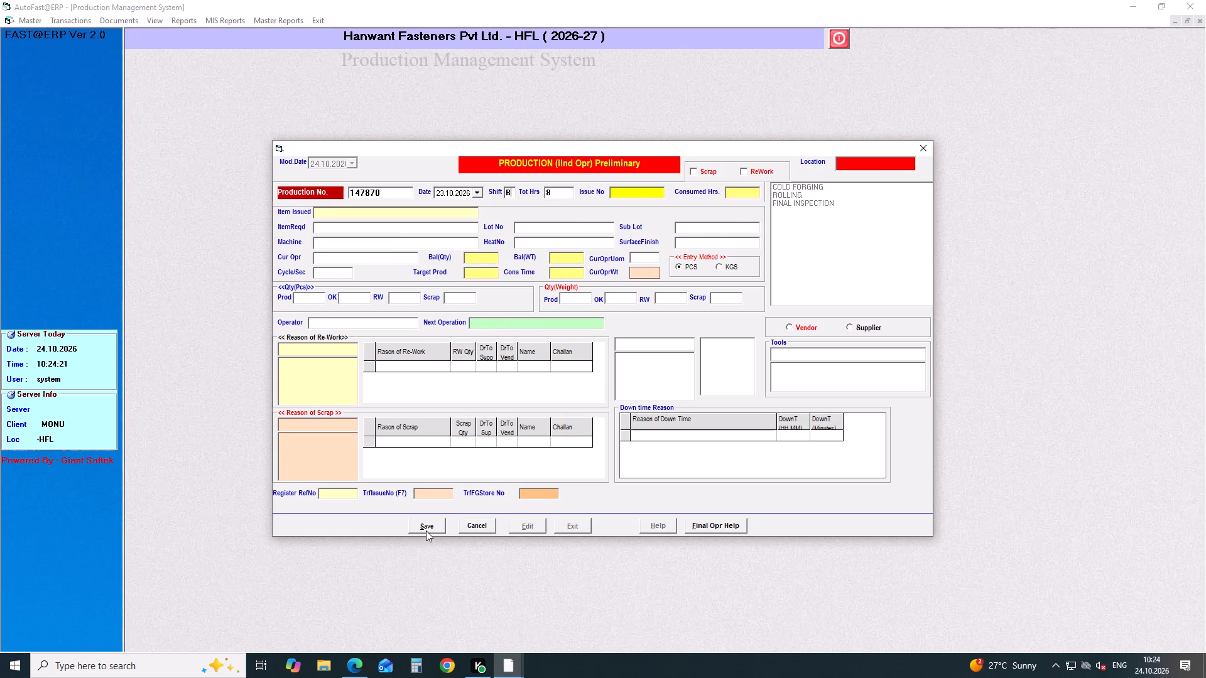
{"action": "key", "text": "Return"}
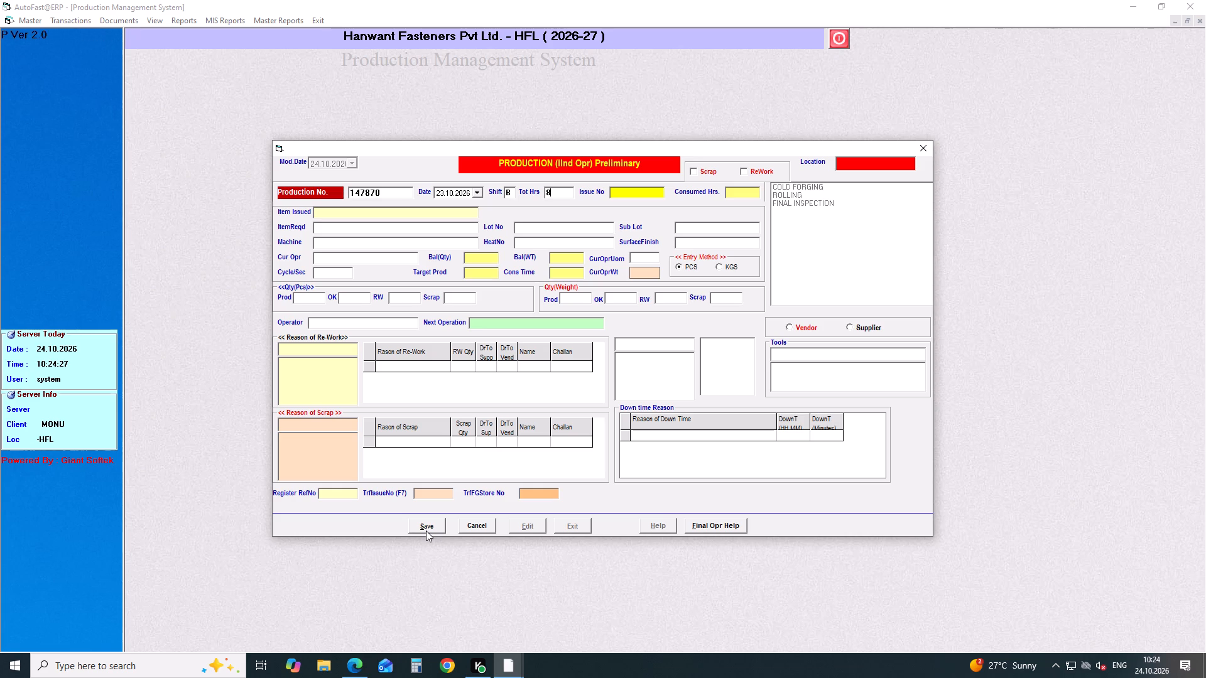
{"action": "key", "text": "Return"}
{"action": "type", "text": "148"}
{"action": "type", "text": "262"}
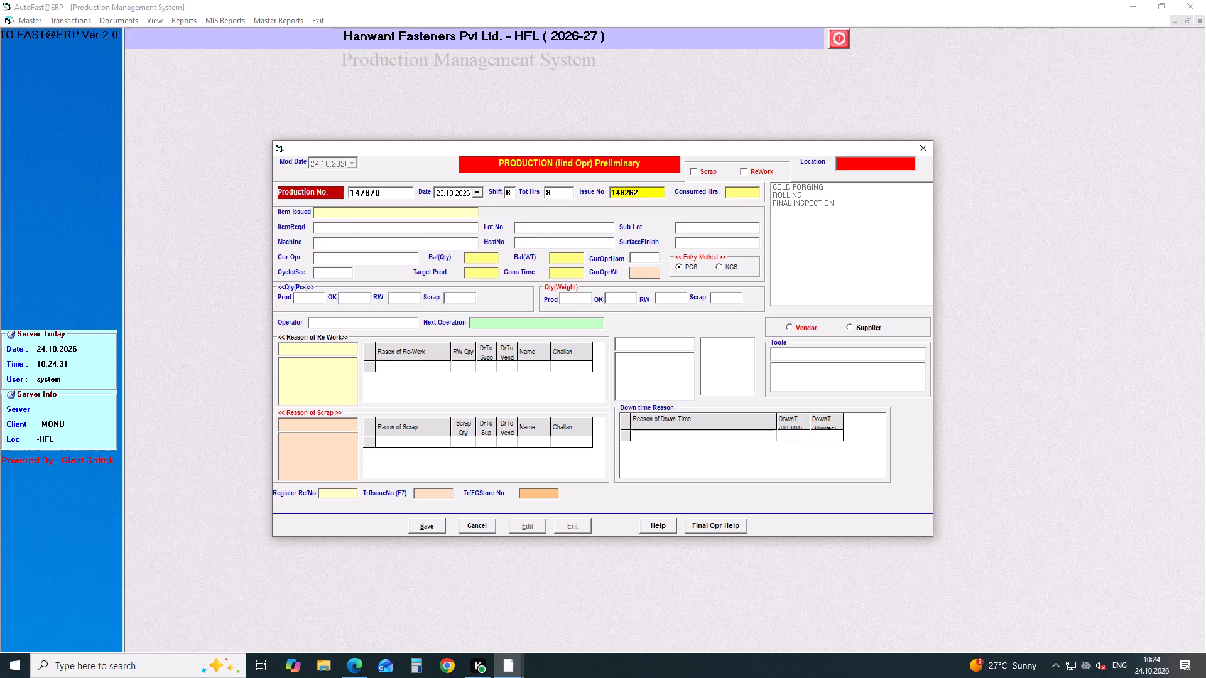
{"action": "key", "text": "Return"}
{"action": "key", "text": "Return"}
Set the cycle time to 01 sec and operator to H-ALOK for the SHCS M08X1.25X50 rolling production, and save it.
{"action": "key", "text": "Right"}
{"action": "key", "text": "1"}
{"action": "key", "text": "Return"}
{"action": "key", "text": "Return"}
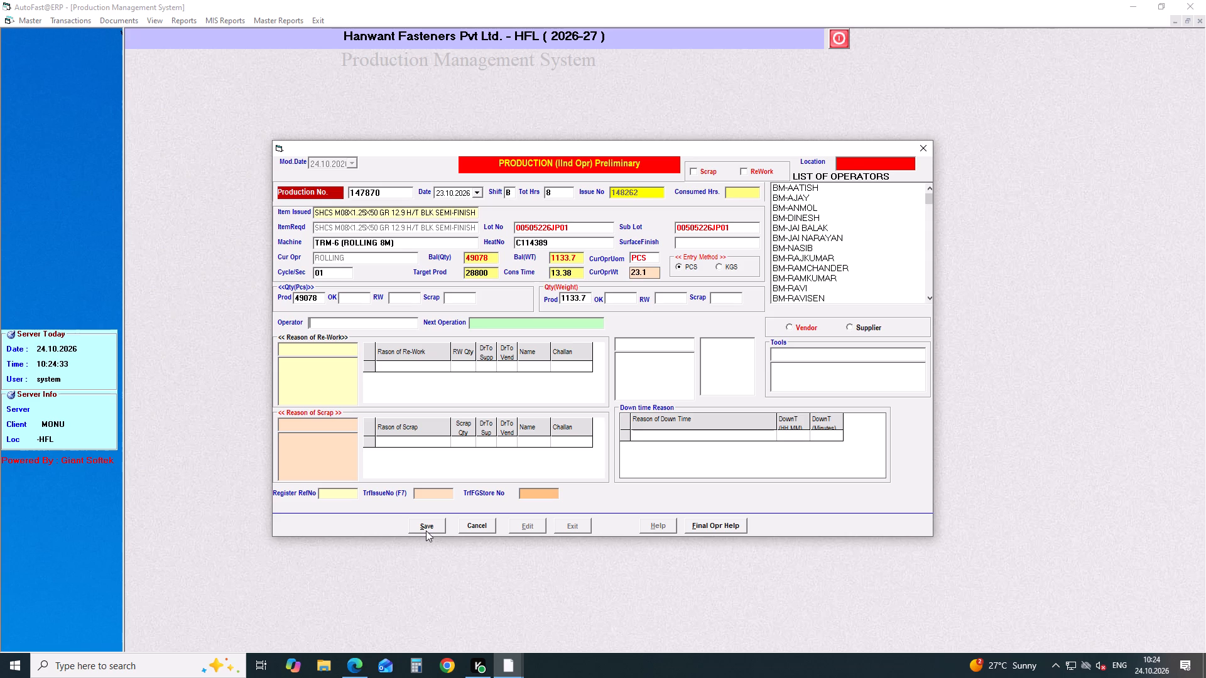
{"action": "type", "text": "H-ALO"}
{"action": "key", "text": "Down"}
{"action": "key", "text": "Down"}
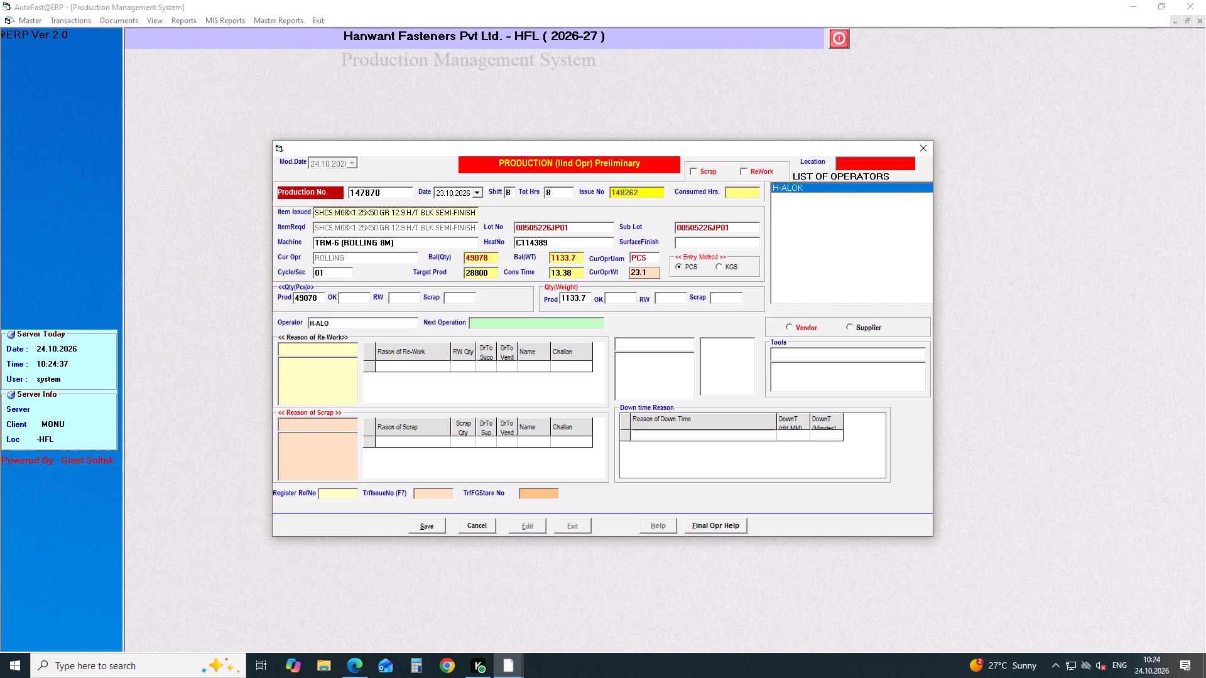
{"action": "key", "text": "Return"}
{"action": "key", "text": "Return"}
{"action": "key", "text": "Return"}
{"action": "left_click", "coordinate": [426, 530]}
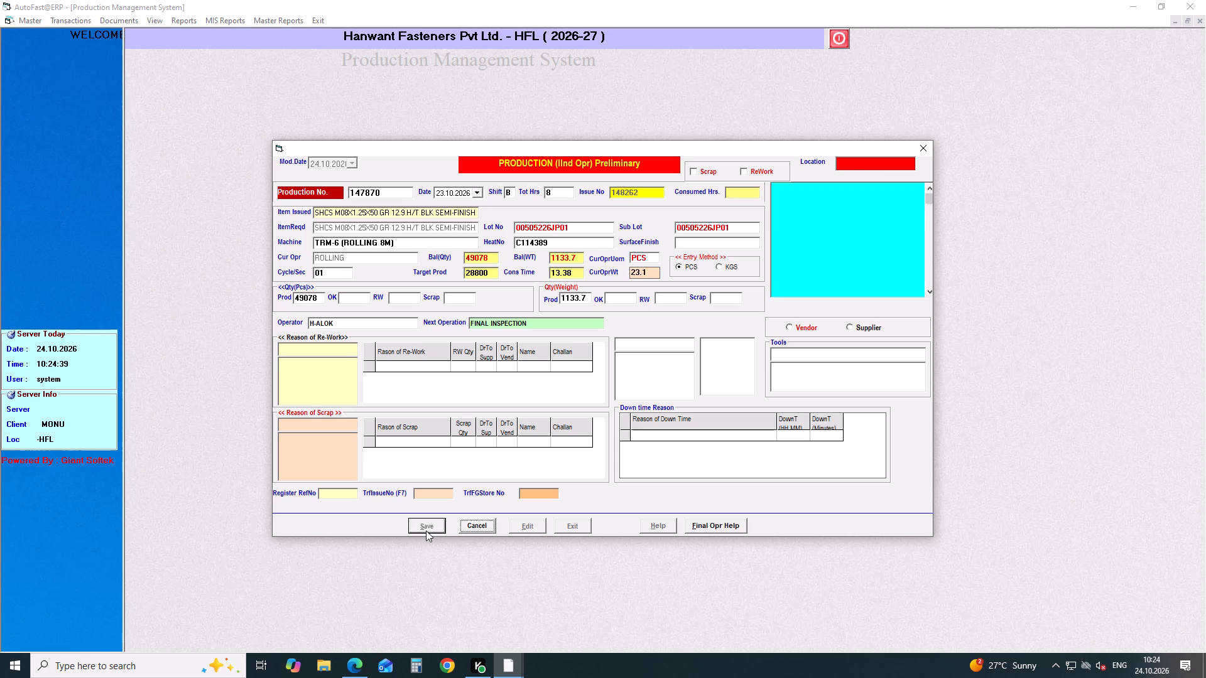
Start another preliminary production entry dated 23.10.2026 and load issue number 148263.
{"action": "key", "text": "Return"}
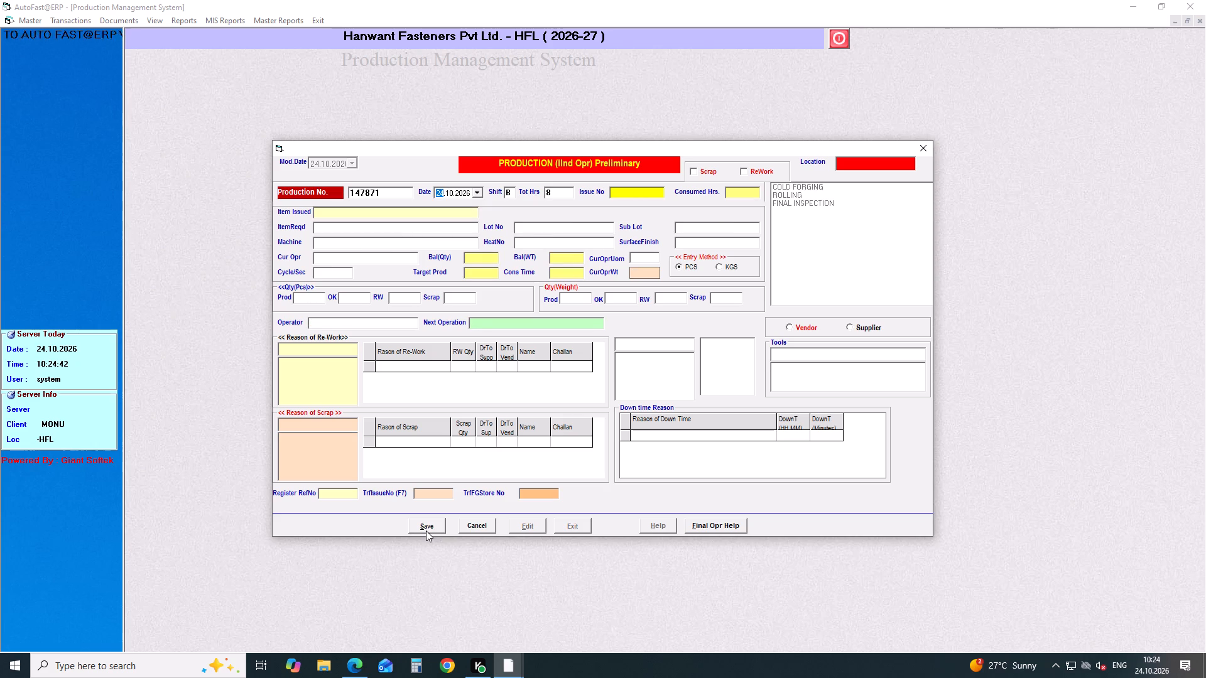
{"action": "key", "text": "Down"}
{"action": "key", "text": "Return"}
{"action": "key", "text": "Return"}
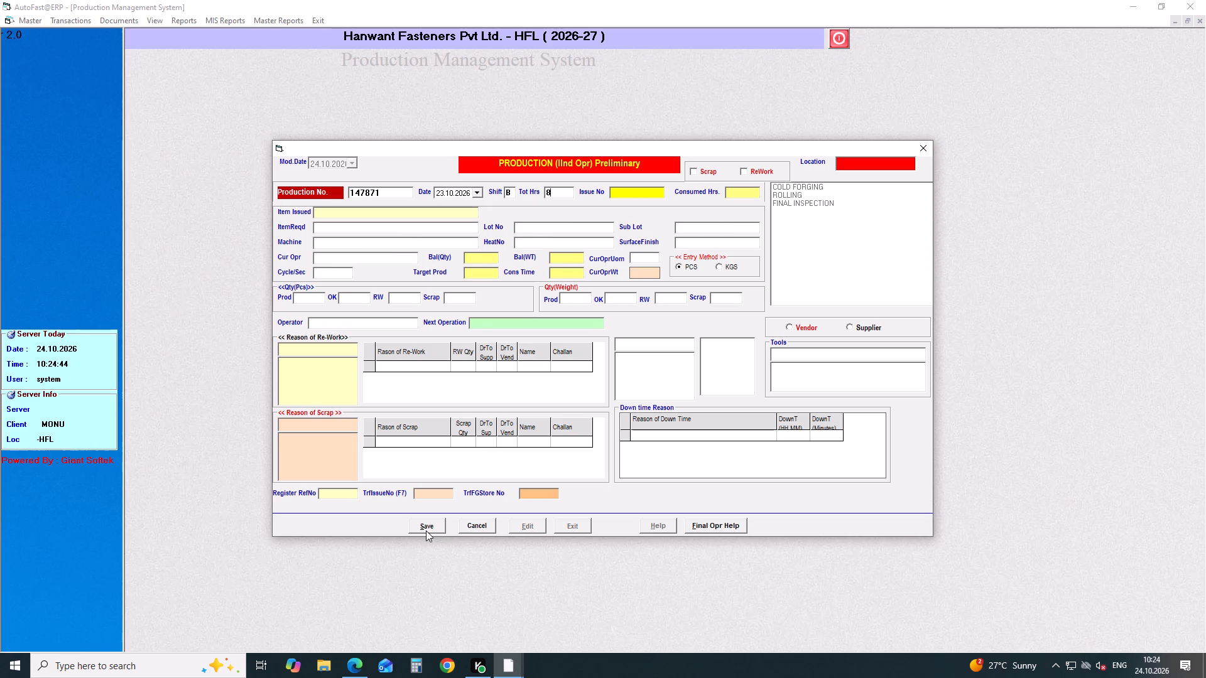
{"action": "key", "text": "Return"}
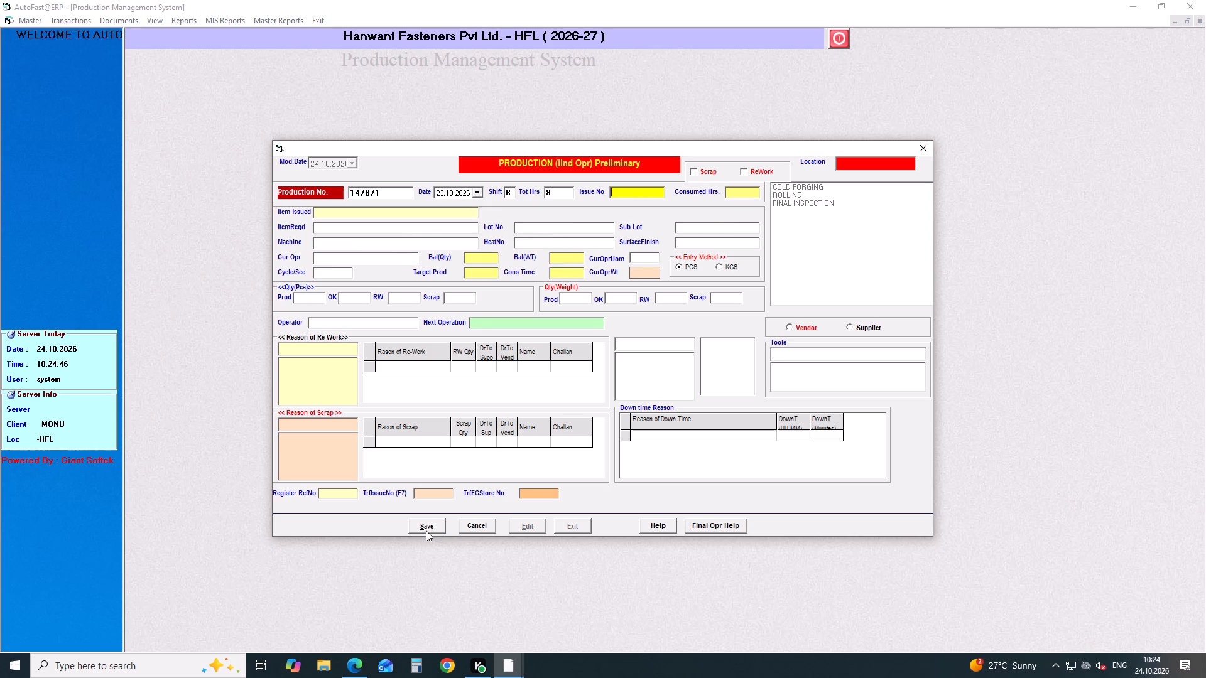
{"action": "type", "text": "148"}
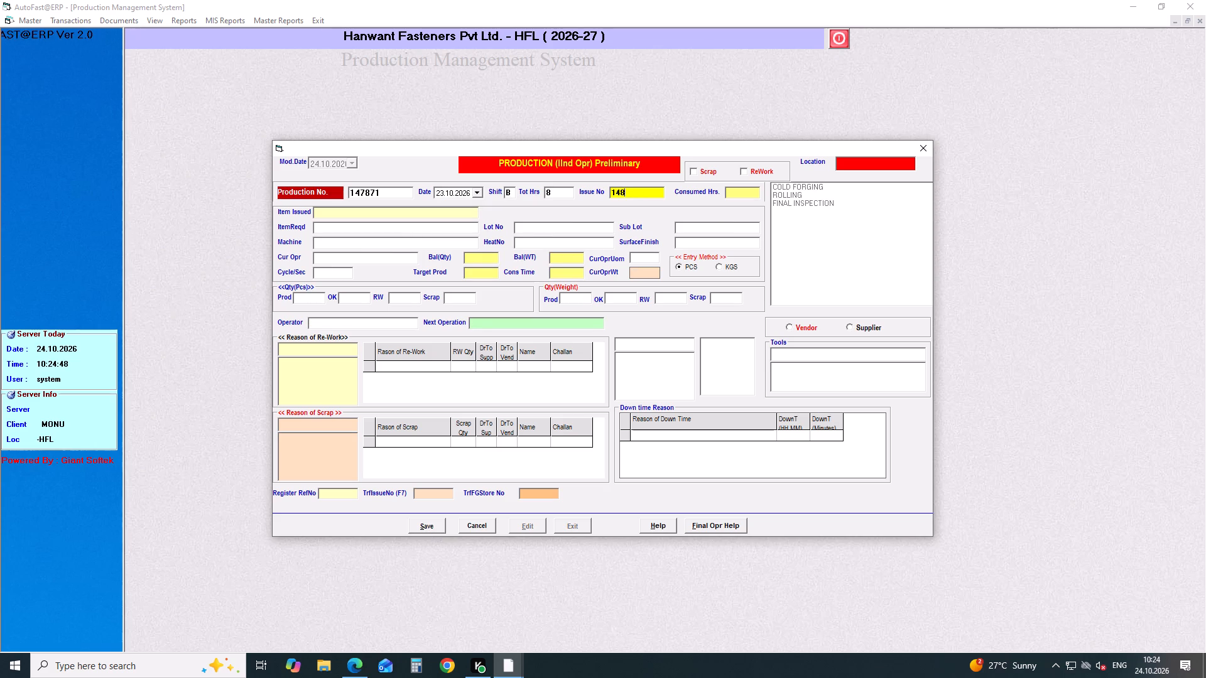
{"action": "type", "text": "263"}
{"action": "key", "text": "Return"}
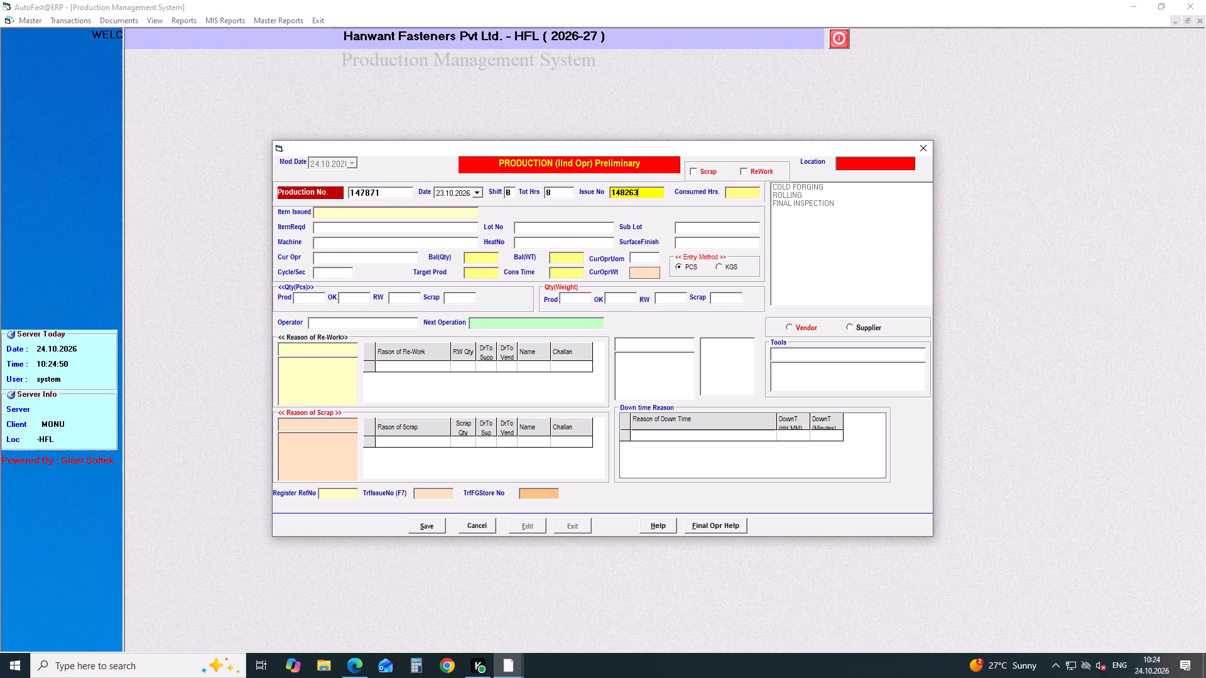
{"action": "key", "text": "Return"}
Set cycle time 01 sec and the first listed H-SANJAY operator for the BOLT BODY COVER SET M6X10 rolling production, and save it.
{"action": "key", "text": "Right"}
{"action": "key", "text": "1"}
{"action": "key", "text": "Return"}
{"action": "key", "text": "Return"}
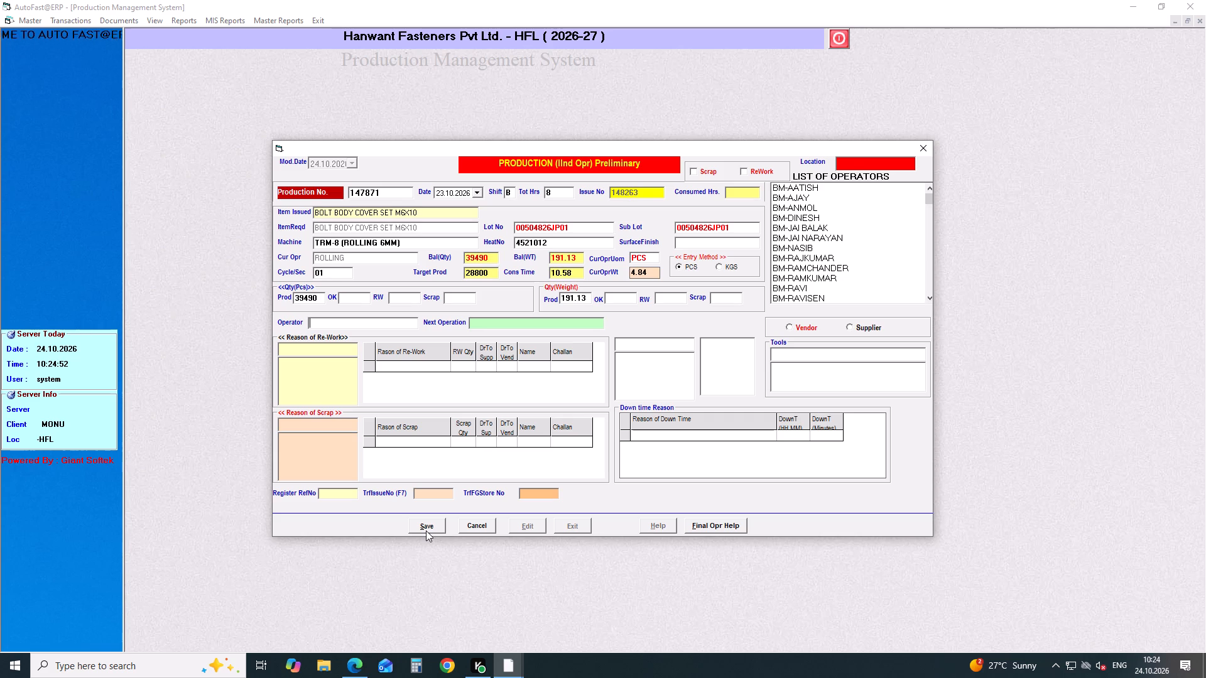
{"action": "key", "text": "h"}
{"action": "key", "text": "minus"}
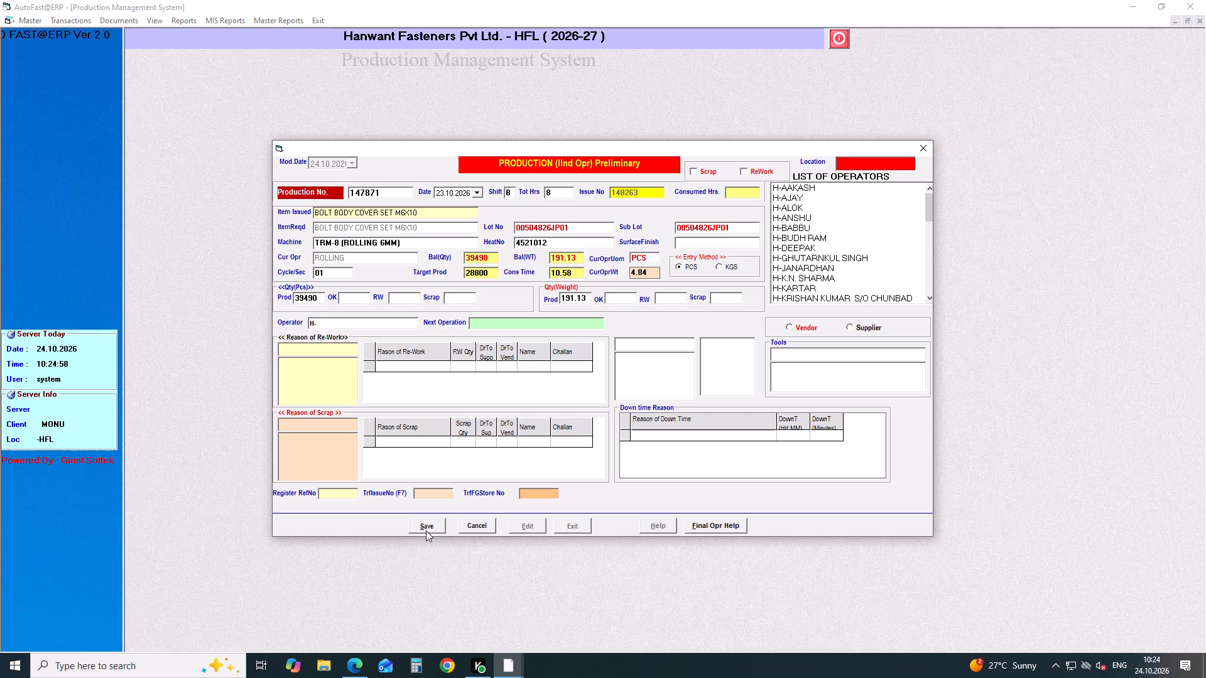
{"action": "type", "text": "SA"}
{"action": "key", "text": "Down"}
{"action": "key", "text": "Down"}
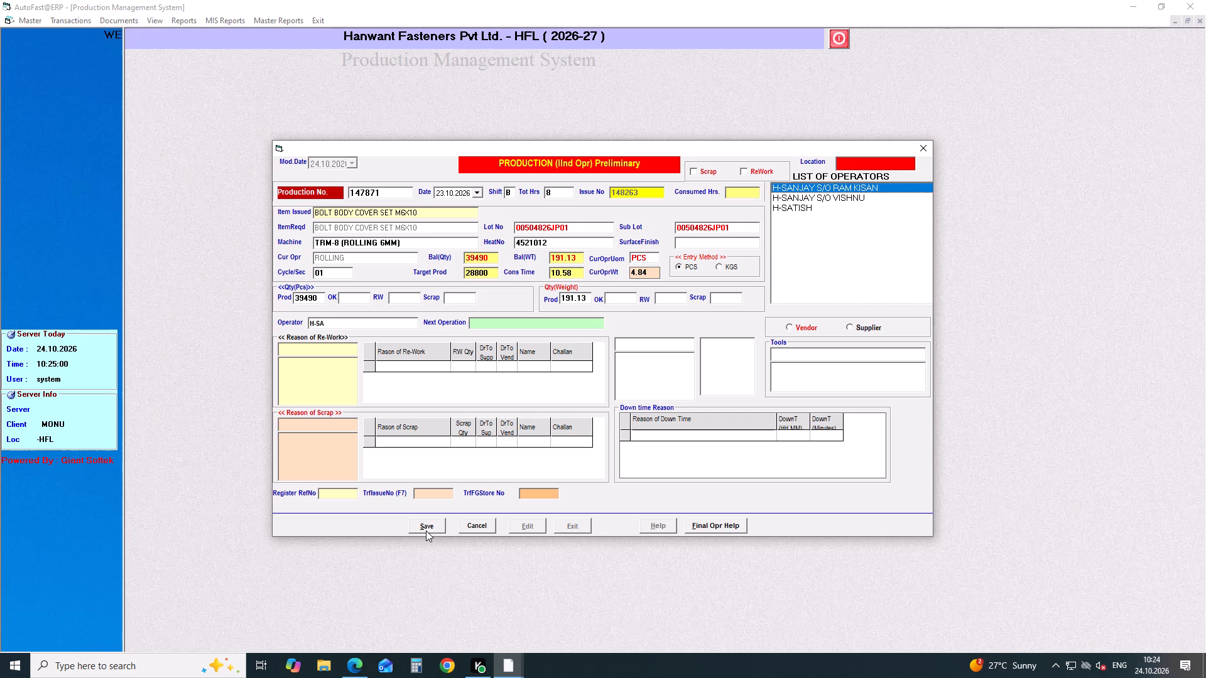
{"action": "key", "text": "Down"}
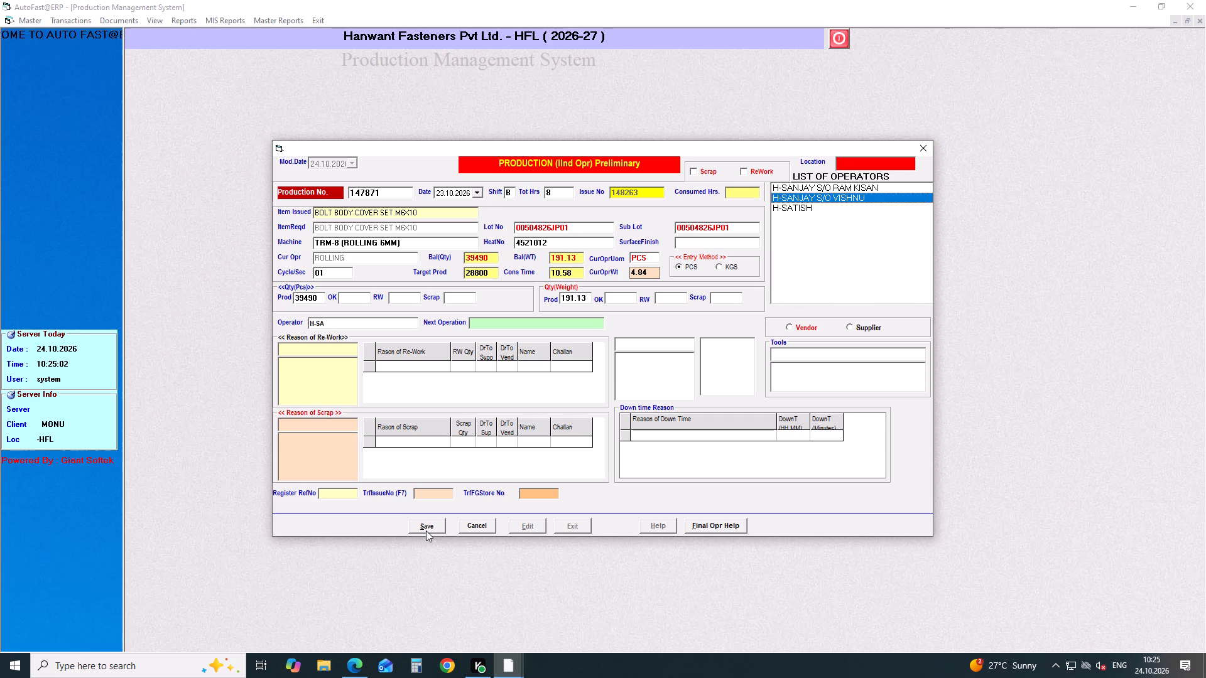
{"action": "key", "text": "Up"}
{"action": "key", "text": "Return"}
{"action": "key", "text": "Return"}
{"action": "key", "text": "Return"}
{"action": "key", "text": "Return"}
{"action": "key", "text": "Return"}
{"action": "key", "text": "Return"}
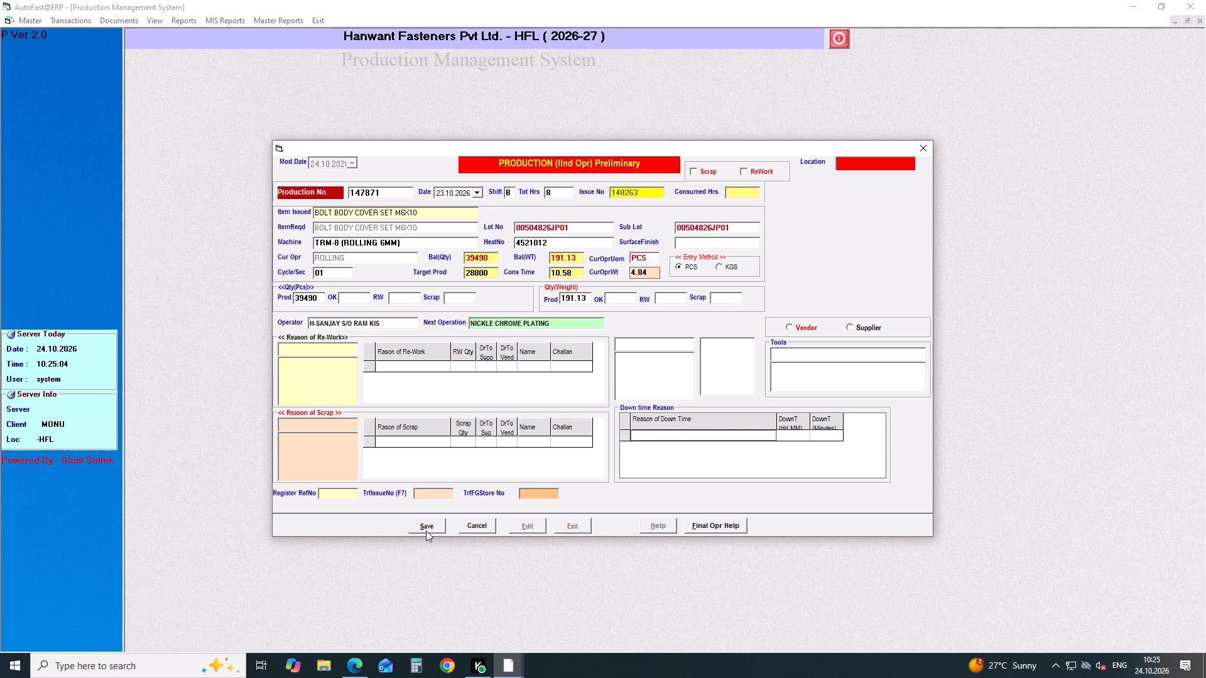
{"action": "left_click", "coordinate": [426, 530]}
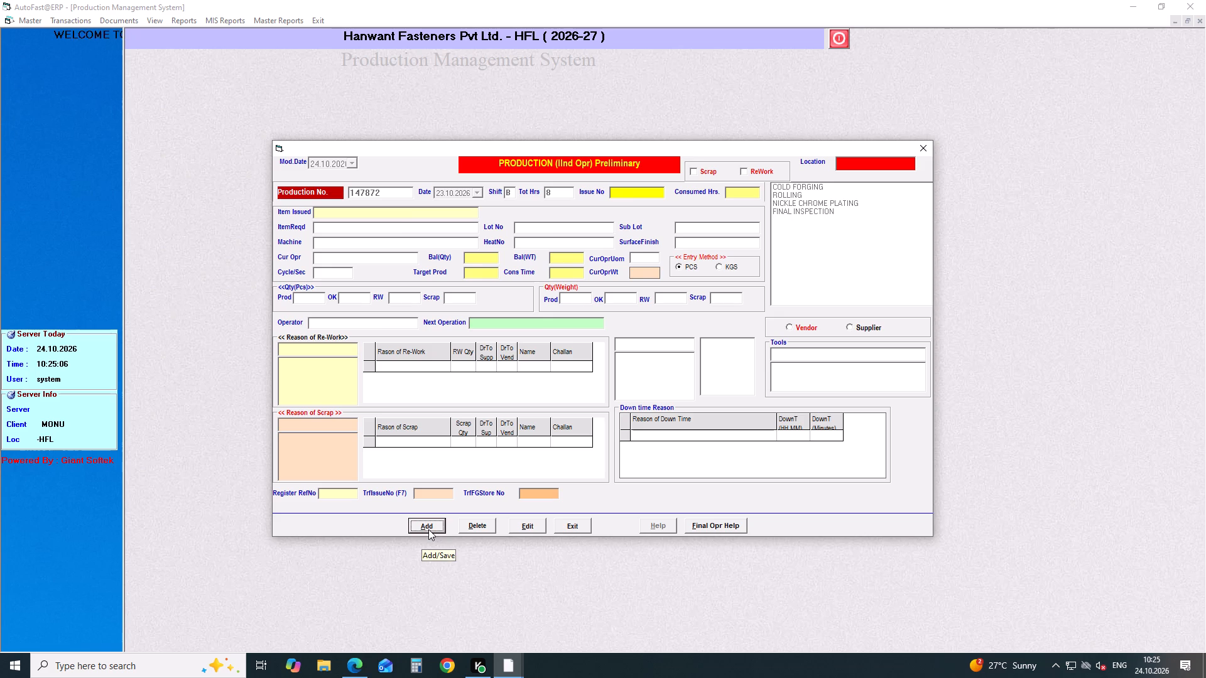
Start another preliminary production entry dated 23.10.2026 with 2 total hours and load issue number 148264.
{"action": "key", "text": "Return"}
{"action": "key", "text": "Down"}
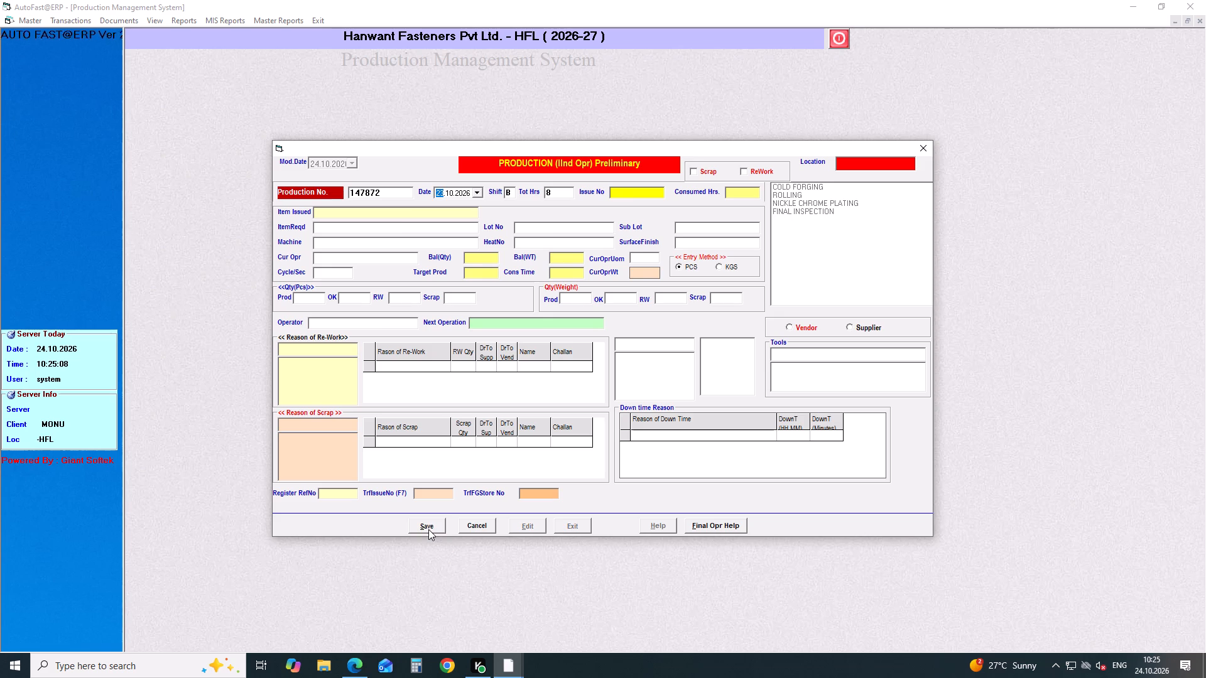
{"action": "key", "text": "Return"}
{"action": "key", "text": "Return"}
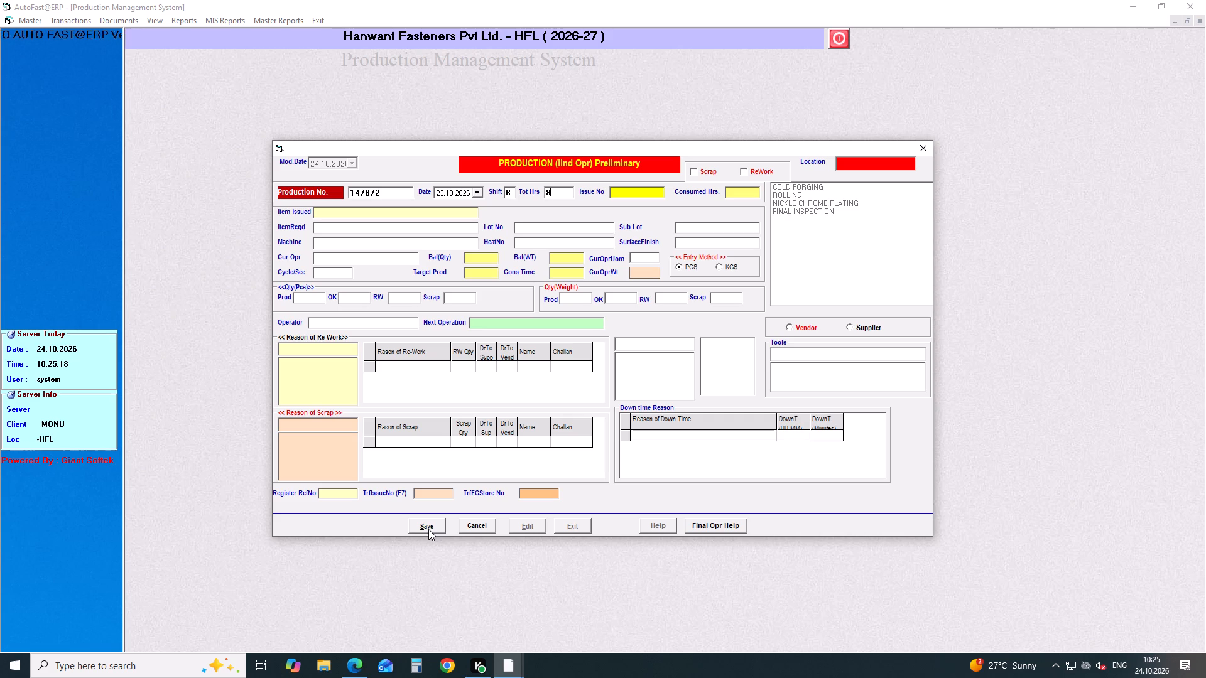
{"action": "key", "text": "BackSpace"}
{"action": "key", "text": "BackSpace"}
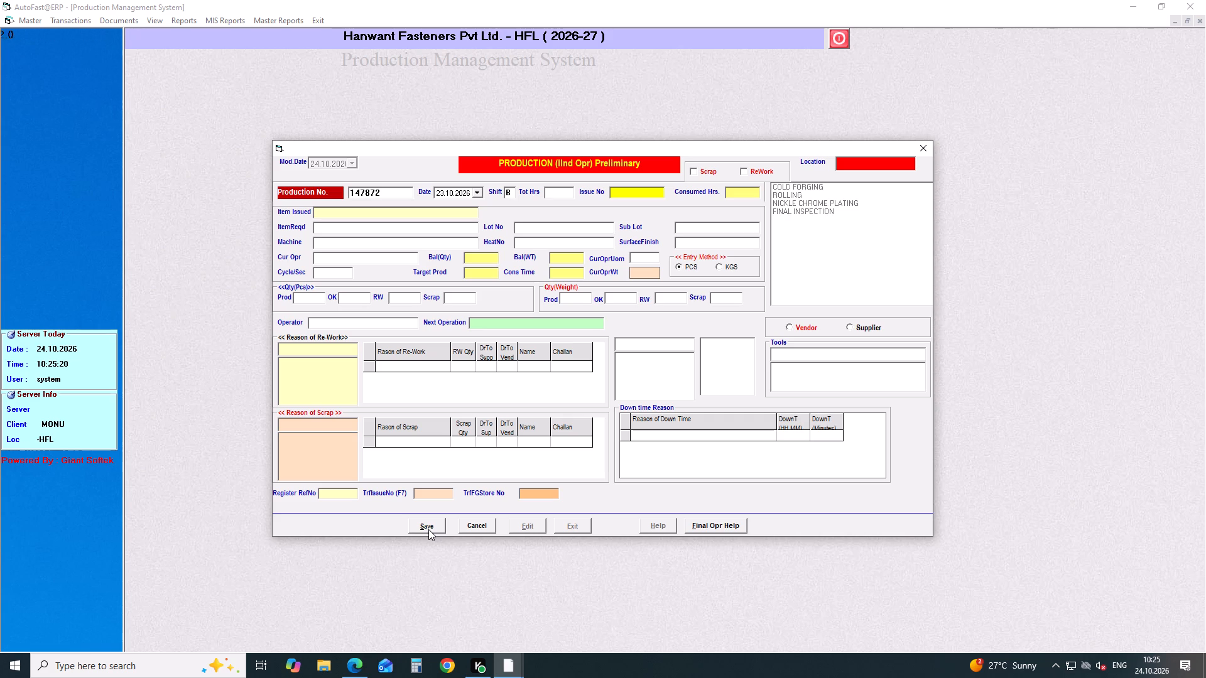
{"action": "key", "text": "2"}
{"action": "key", "text": "Return"}
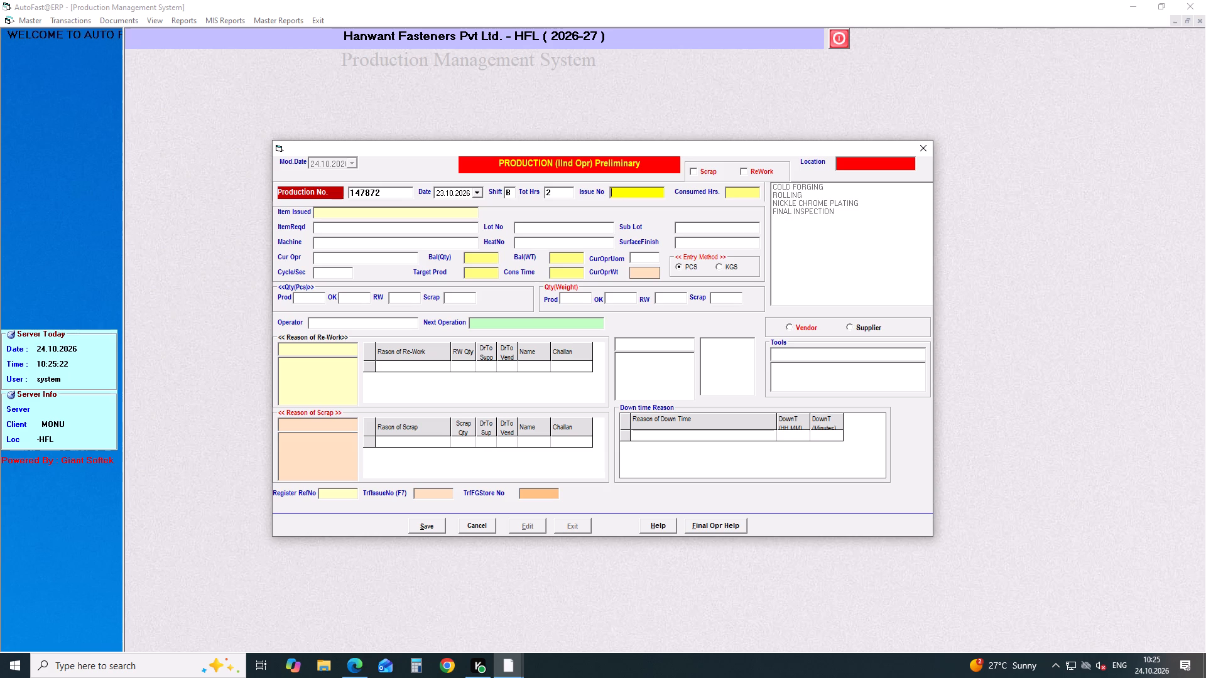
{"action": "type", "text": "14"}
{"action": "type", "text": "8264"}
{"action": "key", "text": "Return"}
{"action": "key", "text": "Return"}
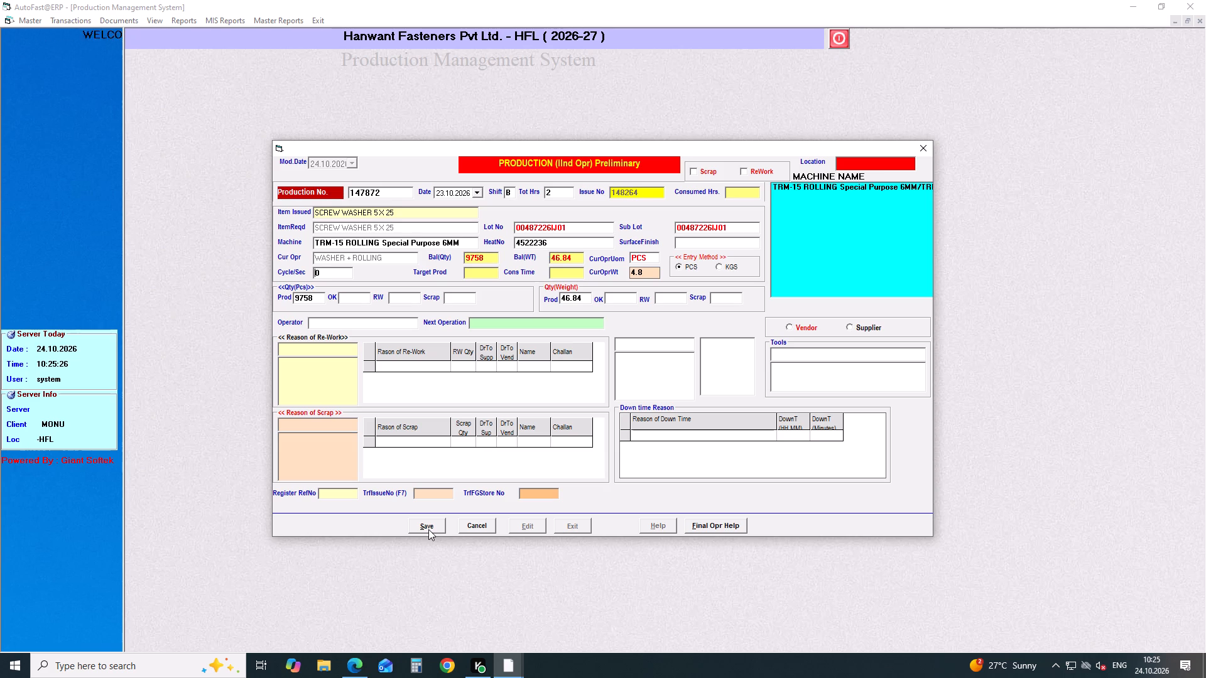
Set the cycle time to 01 sec and operator to H-RANJEET for the SCREW WASHER 5 X 25 washer + rolling production, and save it.
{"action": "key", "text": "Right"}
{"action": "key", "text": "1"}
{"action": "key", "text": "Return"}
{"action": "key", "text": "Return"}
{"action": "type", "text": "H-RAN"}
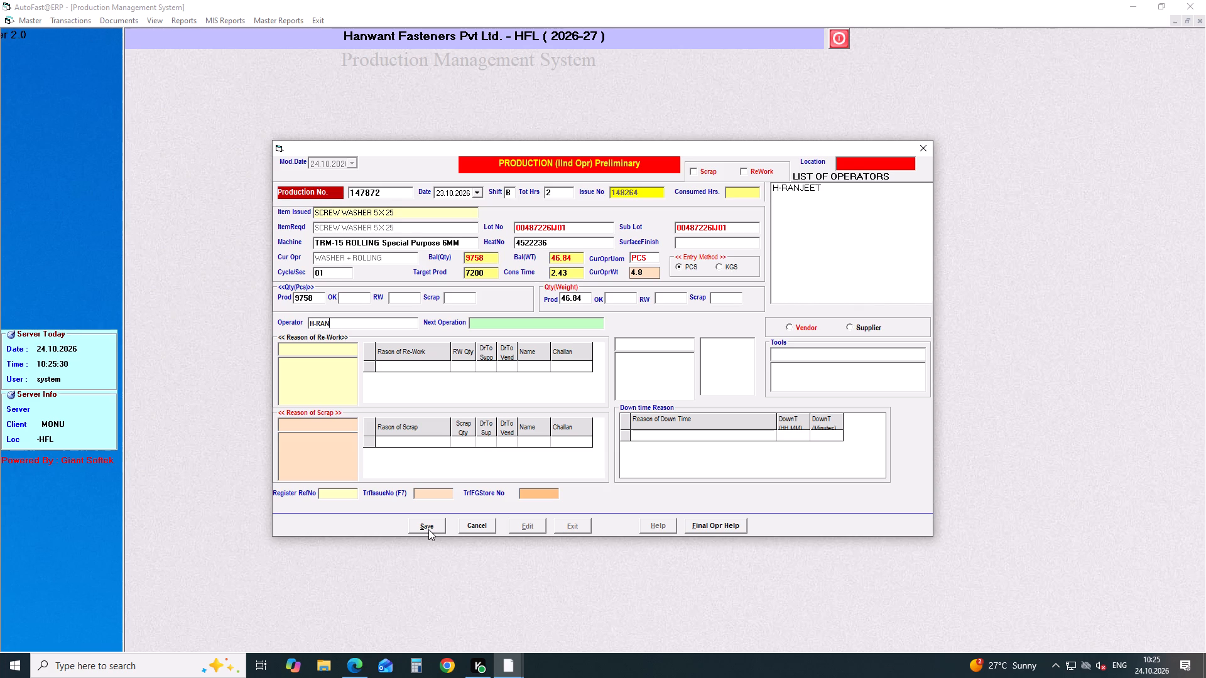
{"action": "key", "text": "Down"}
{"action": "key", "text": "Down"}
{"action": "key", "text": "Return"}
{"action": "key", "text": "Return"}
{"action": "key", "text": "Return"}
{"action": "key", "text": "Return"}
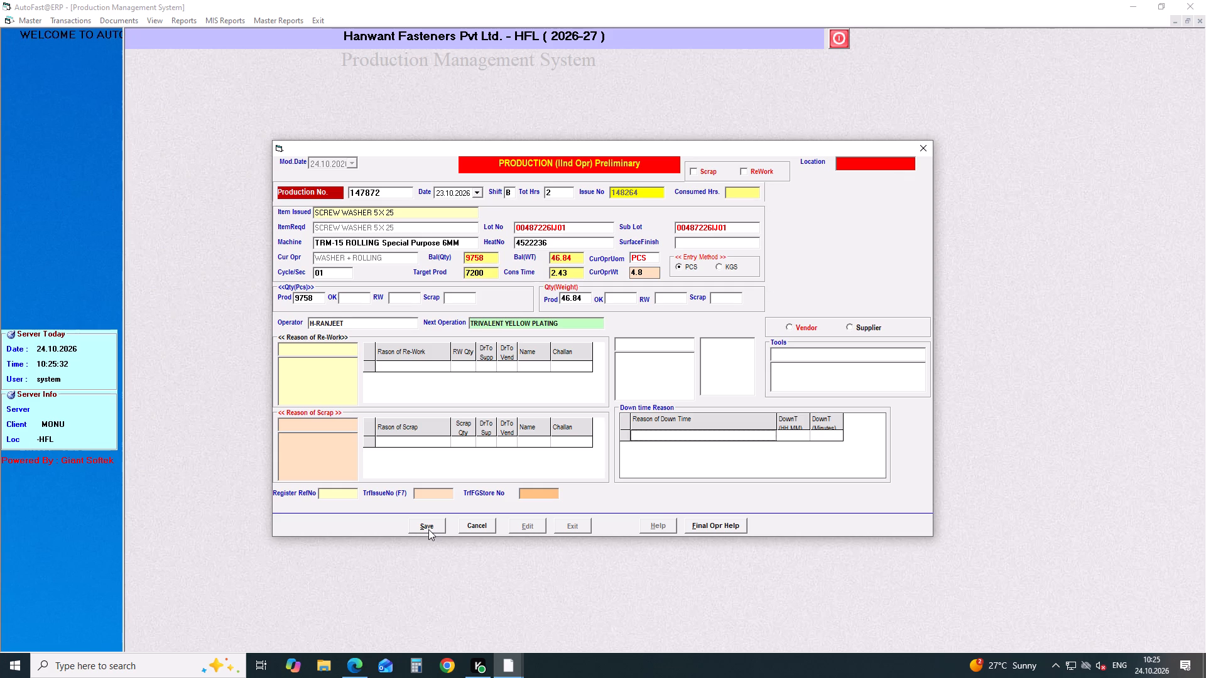
{"action": "left_click", "coordinate": [431, 528]}
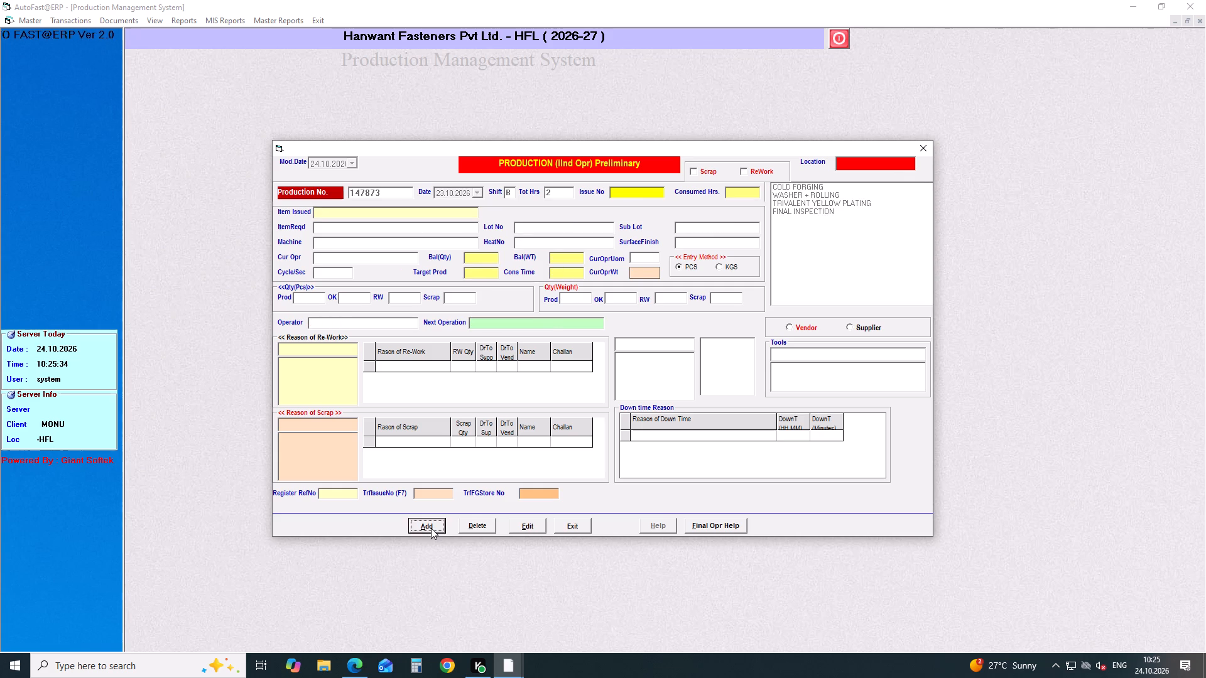
Start another preliminary production entry dated 23.10.2026 with 9 total hours and load issue number 148265.
{"action": "key", "text": "Return"}
{"action": "key", "text": "Down"}
{"action": "key", "text": "Return"}
{"action": "key", "text": "Return"}
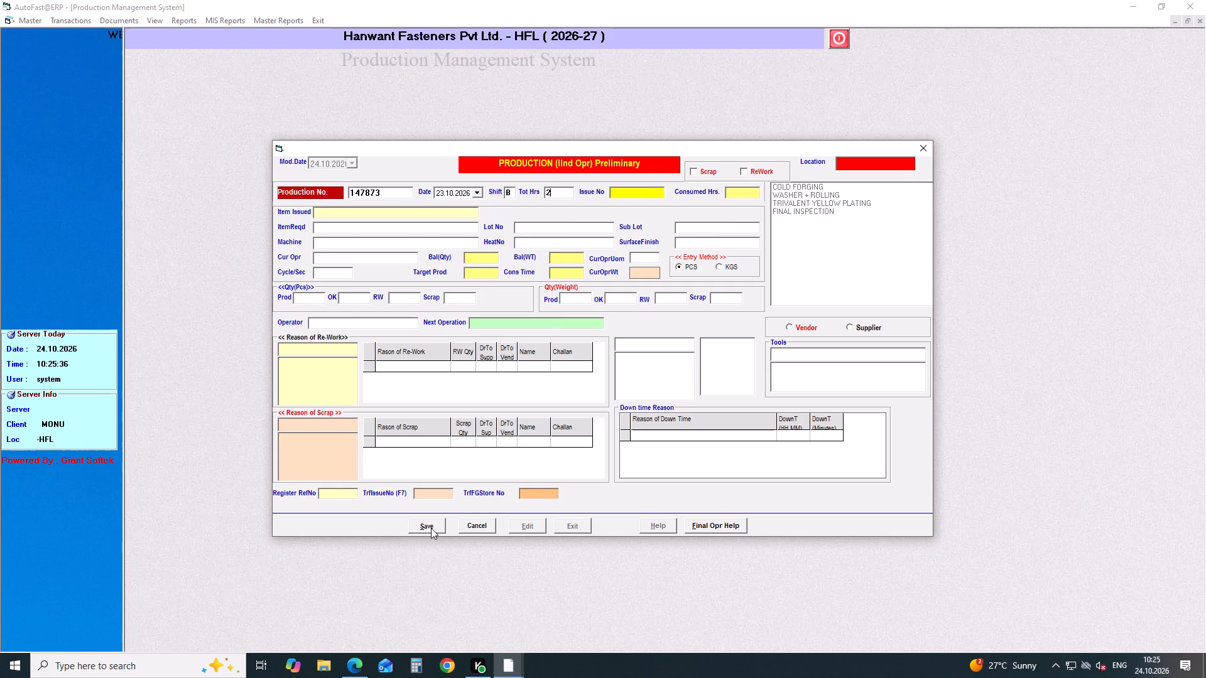
{"action": "key", "text": "BackSpace"}
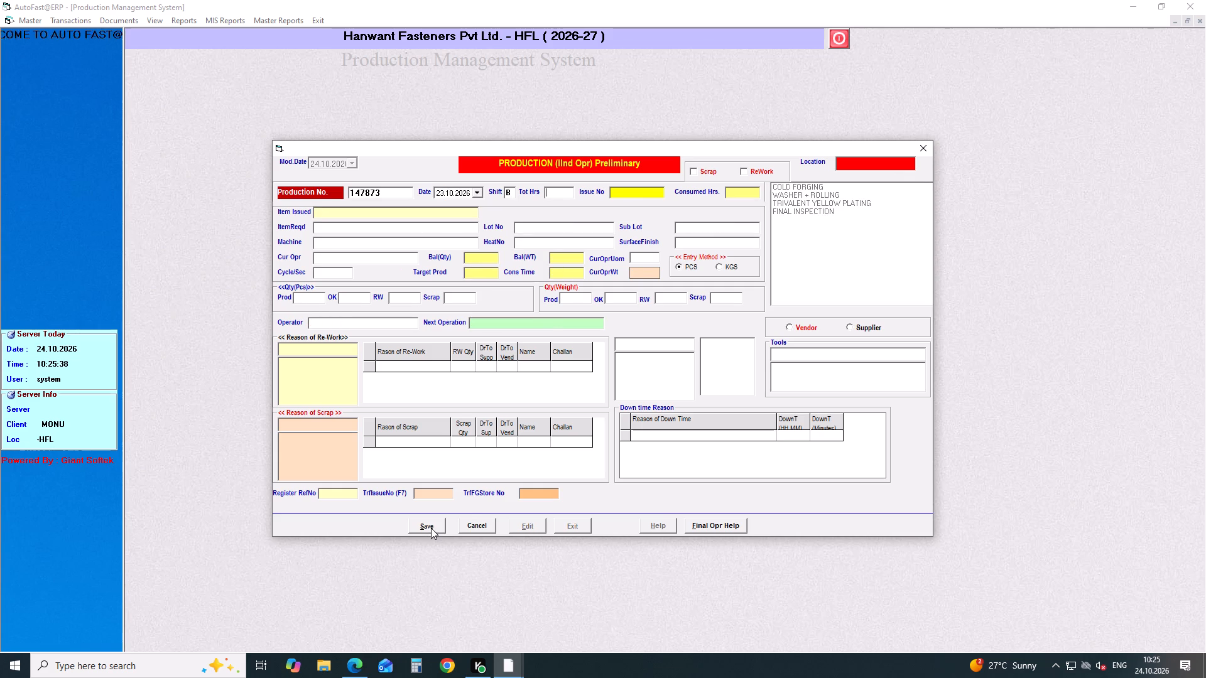
{"action": "key", "text": "9"}
{"action": "key", "text": "Return"}
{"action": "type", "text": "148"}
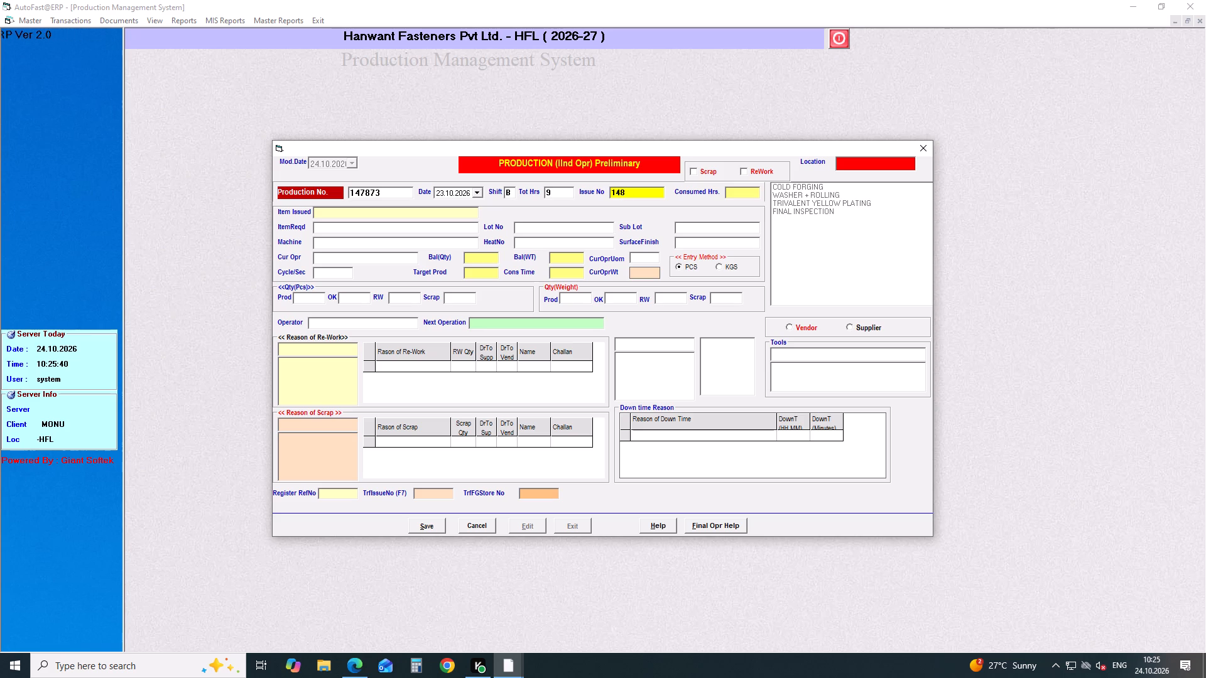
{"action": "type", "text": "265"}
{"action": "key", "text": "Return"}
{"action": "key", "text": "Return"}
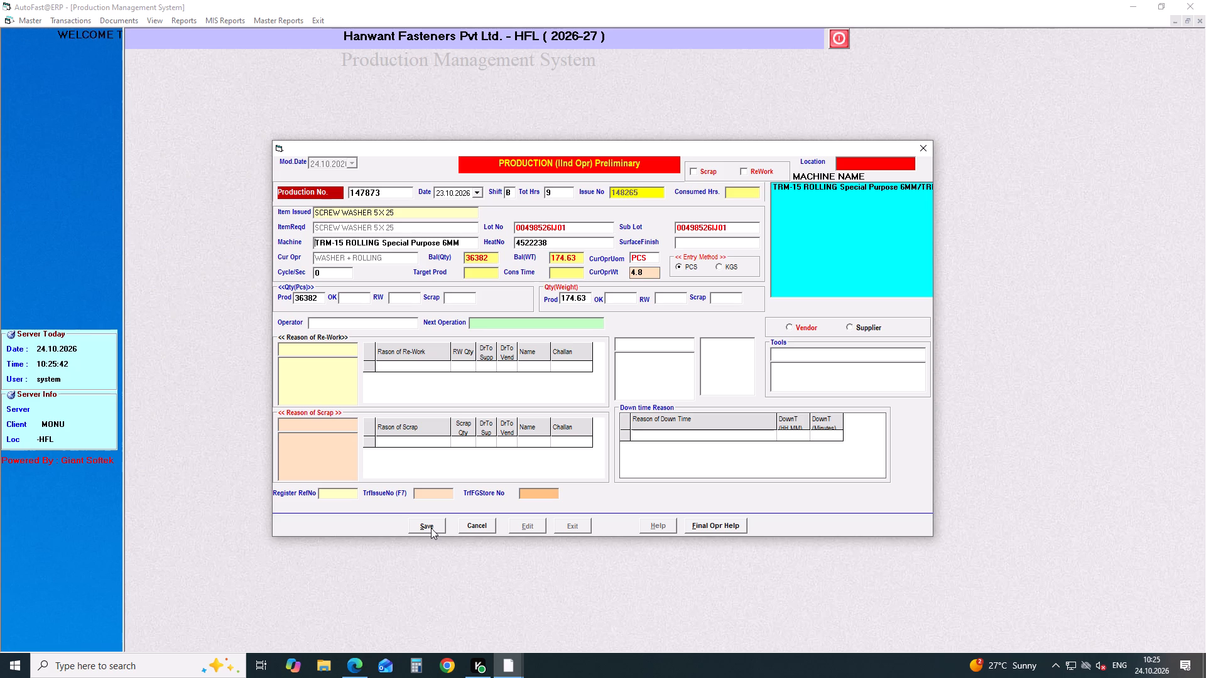
Set cycle time 01 sec and operator H-VINOD for the second SCREW WASHER 5 X 25 washer + rolling production, and save it.
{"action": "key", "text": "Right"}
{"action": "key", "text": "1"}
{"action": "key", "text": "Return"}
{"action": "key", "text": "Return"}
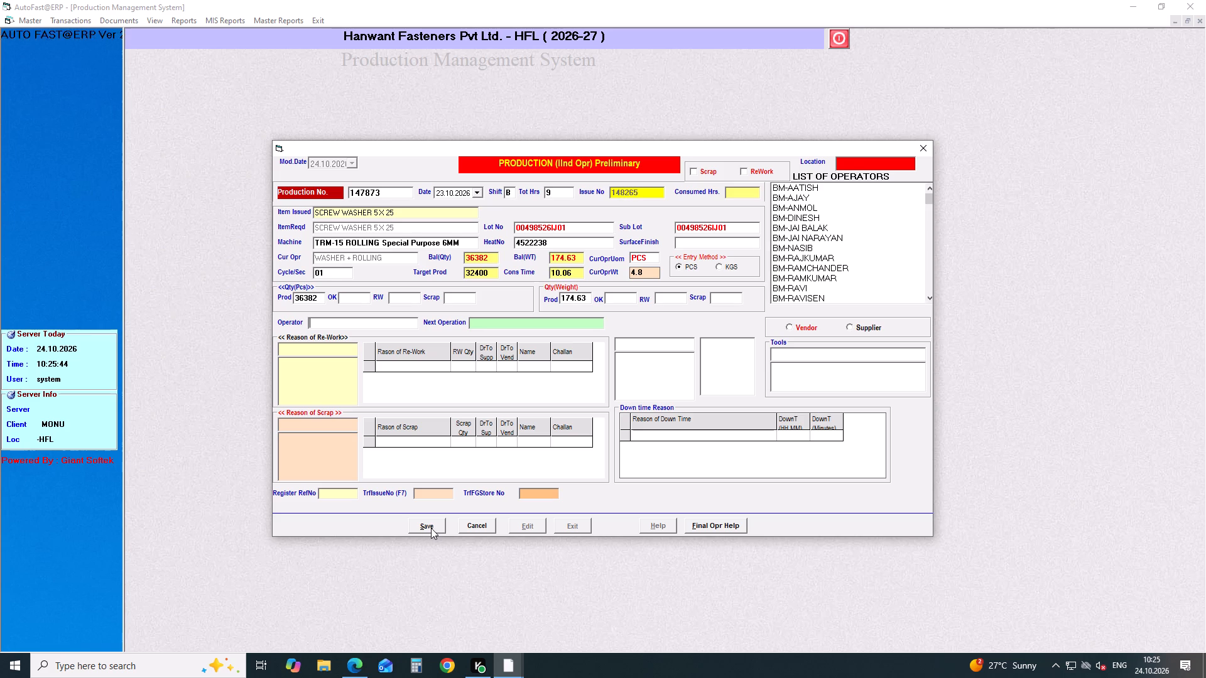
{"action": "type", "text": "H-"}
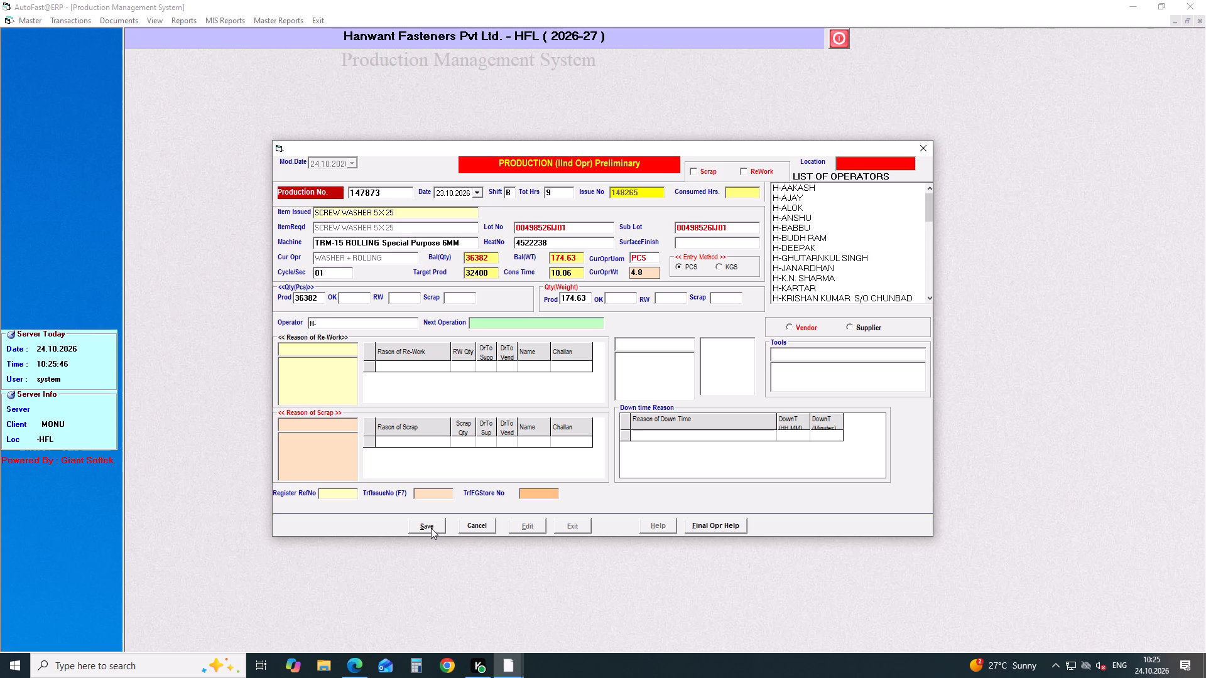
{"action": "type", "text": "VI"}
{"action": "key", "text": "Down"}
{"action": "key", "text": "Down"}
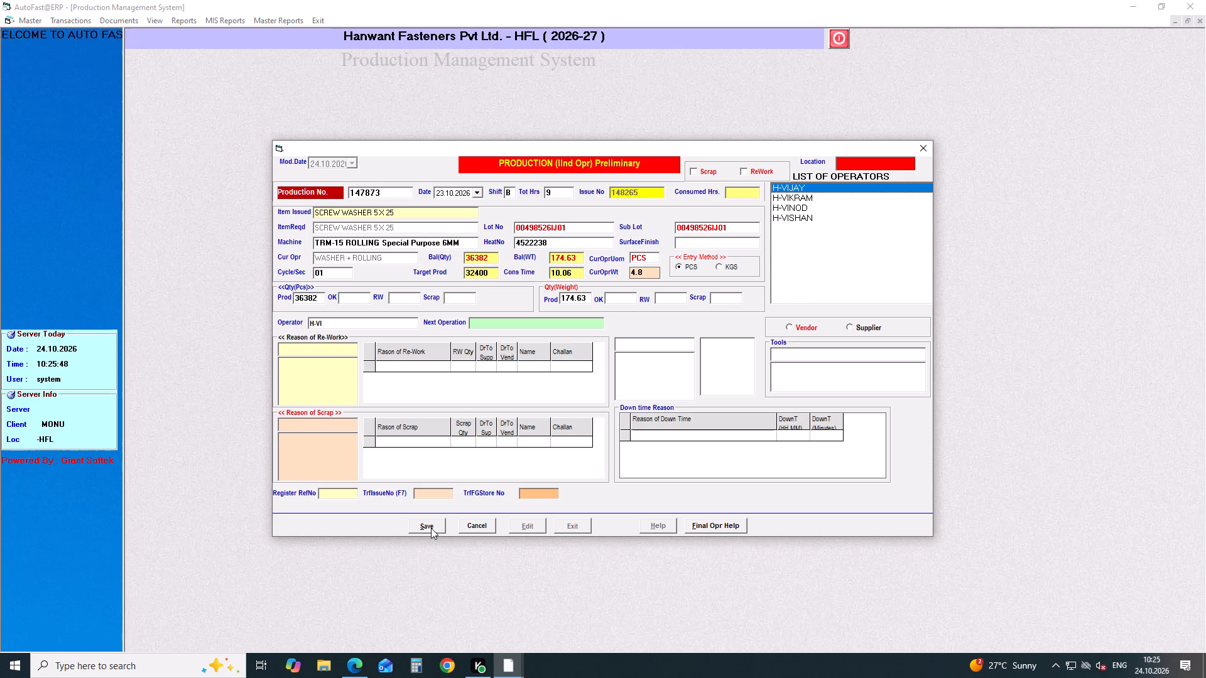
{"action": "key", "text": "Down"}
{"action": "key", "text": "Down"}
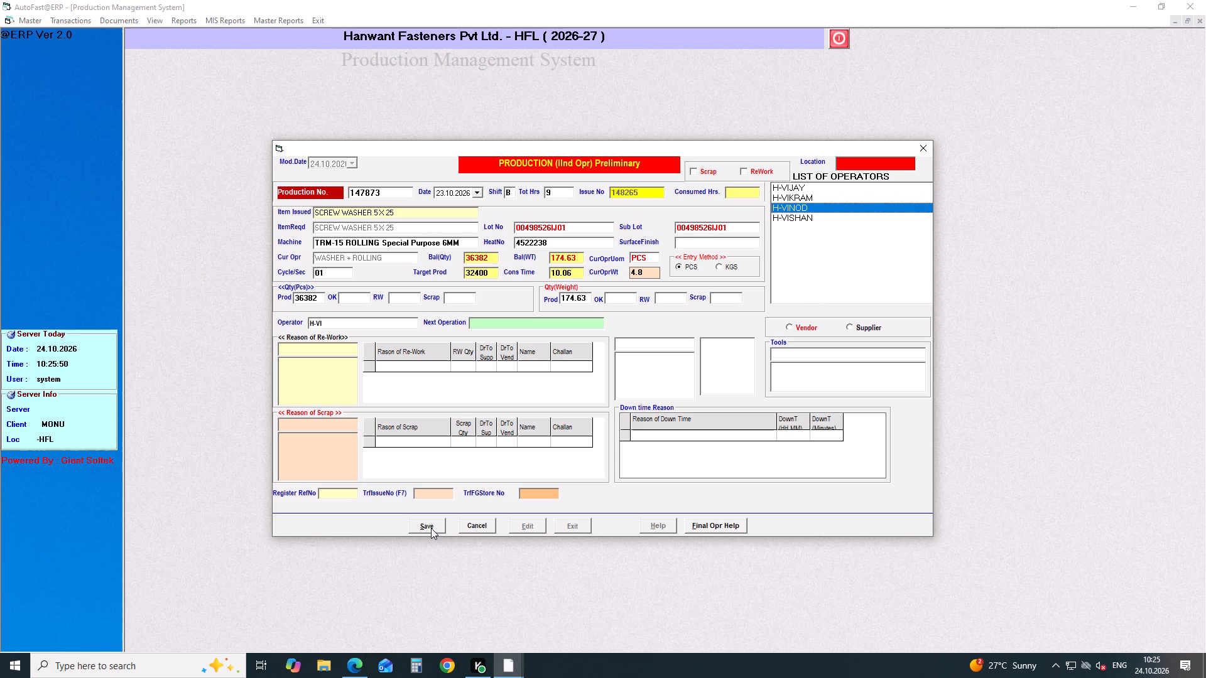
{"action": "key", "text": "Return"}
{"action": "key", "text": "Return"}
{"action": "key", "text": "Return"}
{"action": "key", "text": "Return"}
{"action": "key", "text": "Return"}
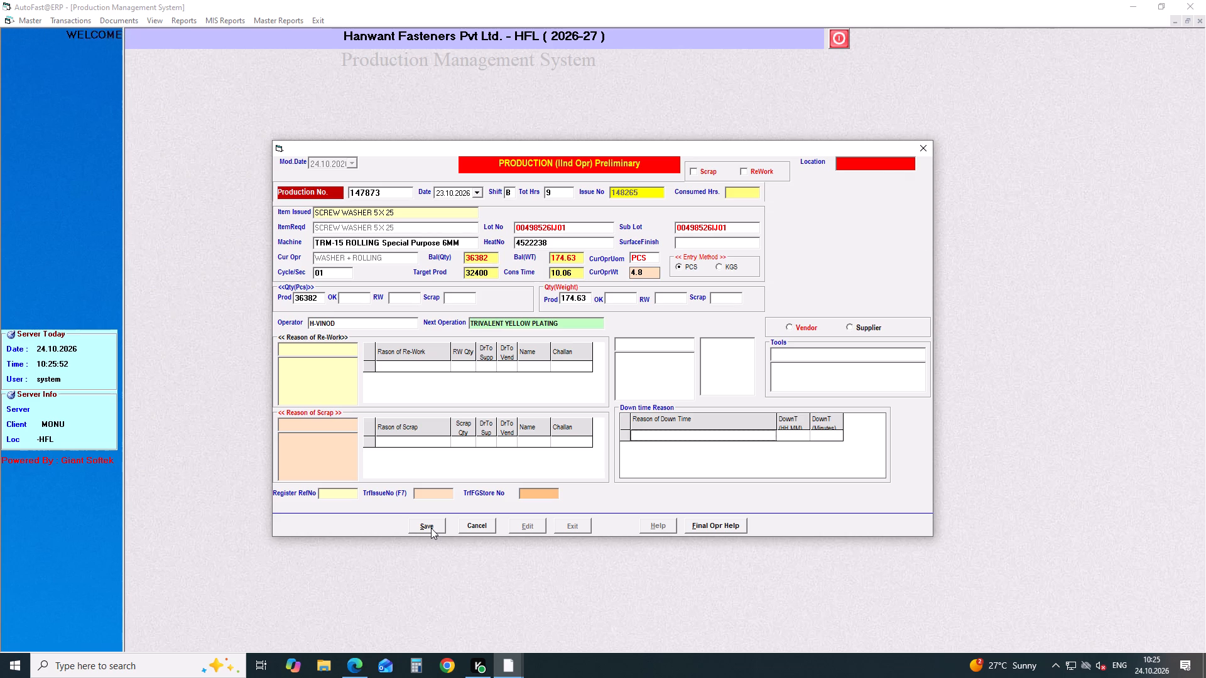
{"action": "left_click", "coordinate": [435, 525]}
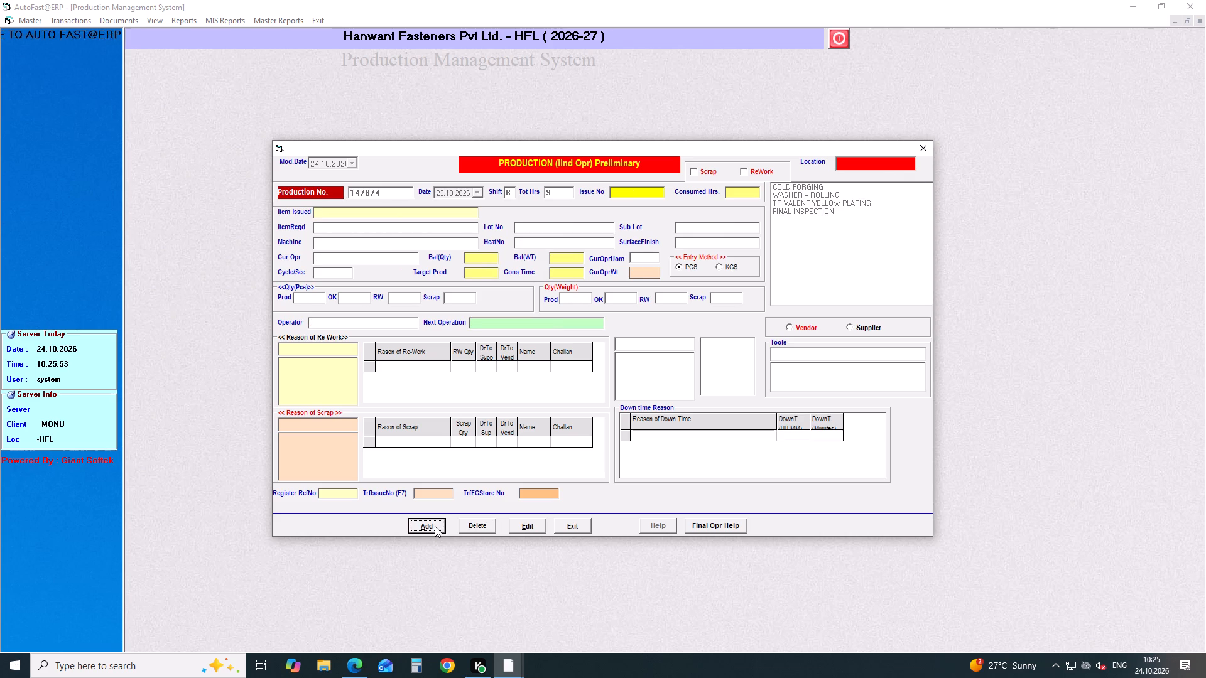
Start another preliminary production entry dated 23.10.2026 with 8 total hours and load issue number 148266.
{"action": "key", "text": "Return"}
{"action": "key", "text": "Down"}
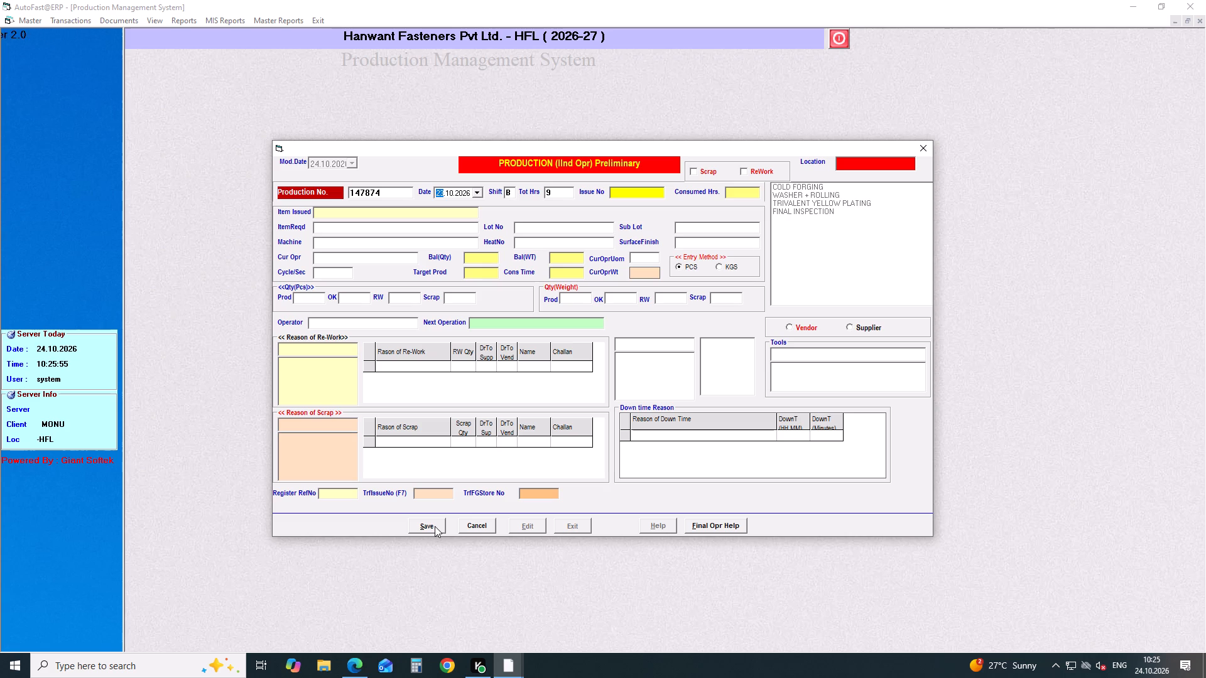
{"action": "key", "text": "Return"}
{"action": "key", "text": "Return"}
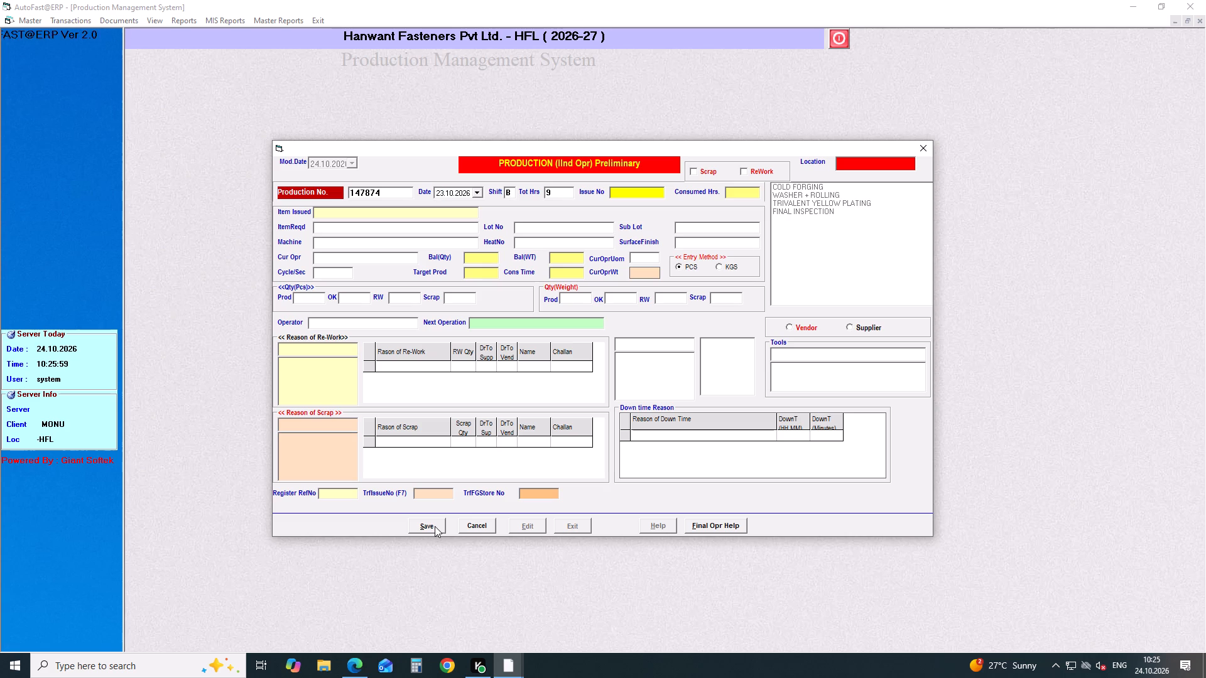
{"action": "key", "text": "BackSpace"}
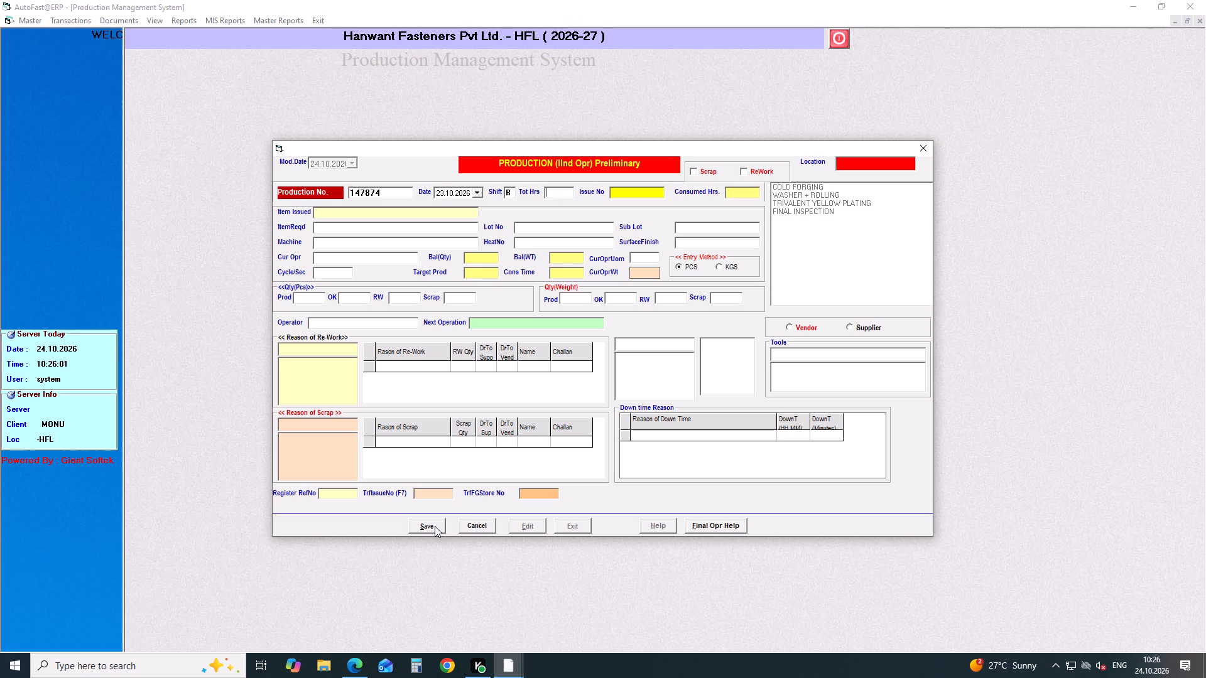
{"action": "key", "text": "8"}
{"action": "key", "text": "Return"}
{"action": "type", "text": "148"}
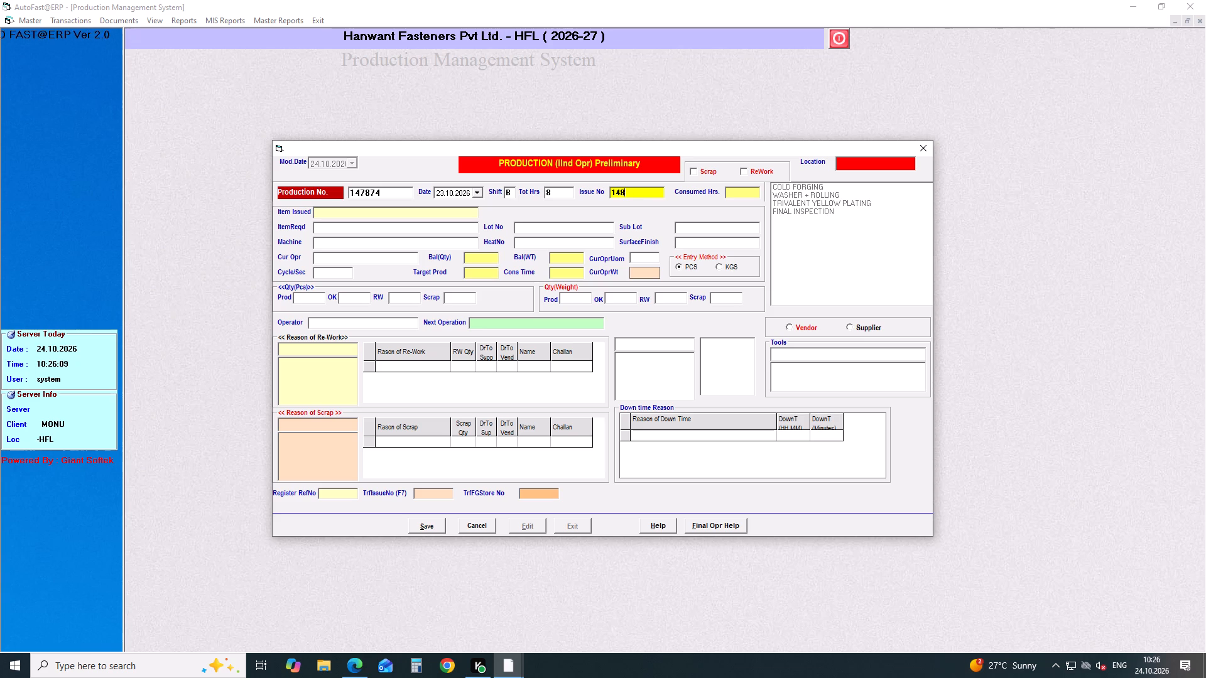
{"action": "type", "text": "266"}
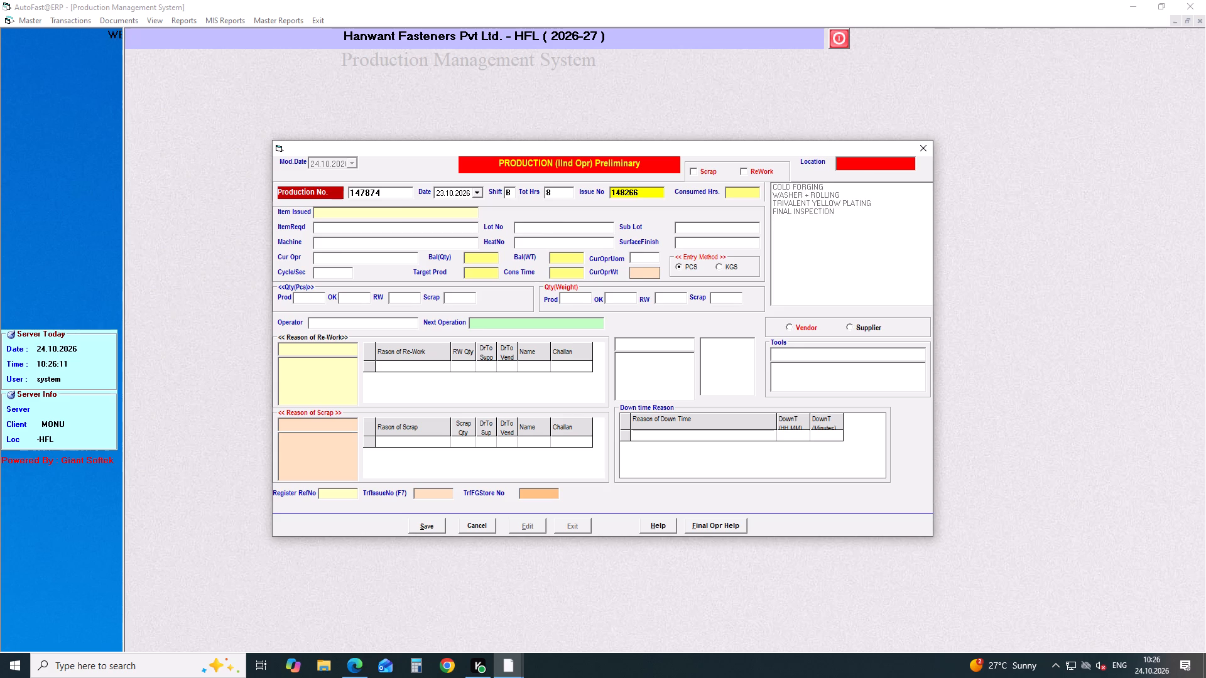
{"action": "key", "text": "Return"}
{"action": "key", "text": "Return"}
Set cycle time 01 sec and operator H-ROHIT for the BOLT FLANGE SH 6X16 (P-17) rolling production, save it and close the entry form.
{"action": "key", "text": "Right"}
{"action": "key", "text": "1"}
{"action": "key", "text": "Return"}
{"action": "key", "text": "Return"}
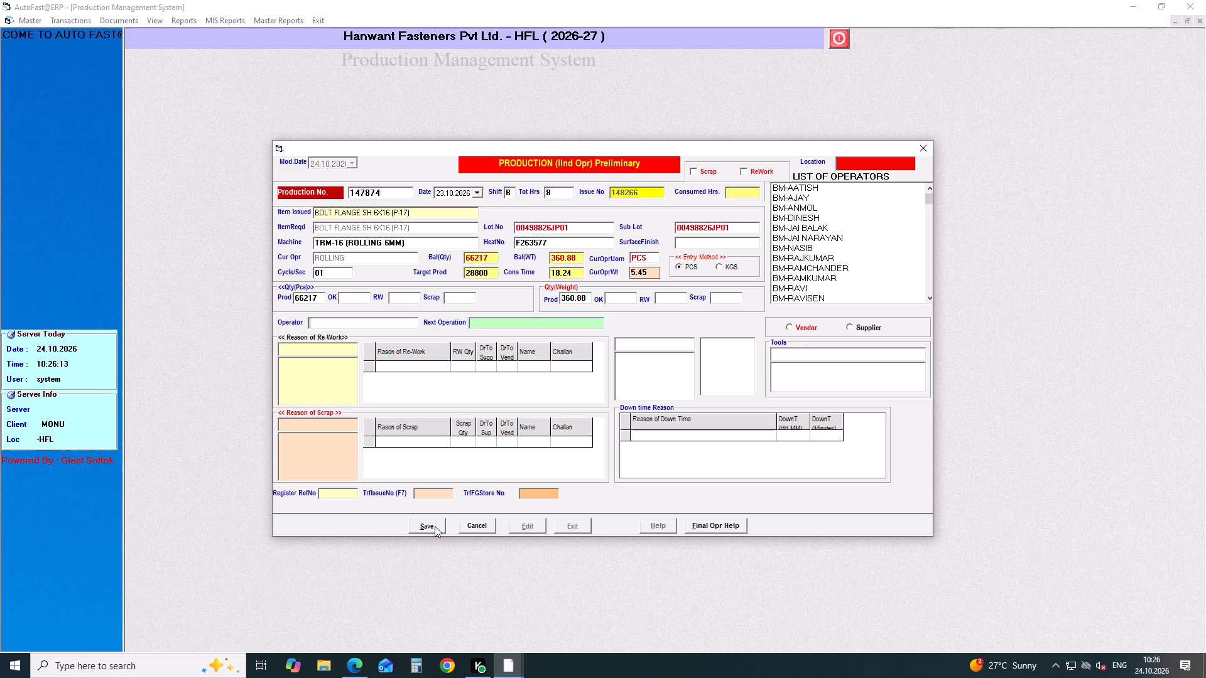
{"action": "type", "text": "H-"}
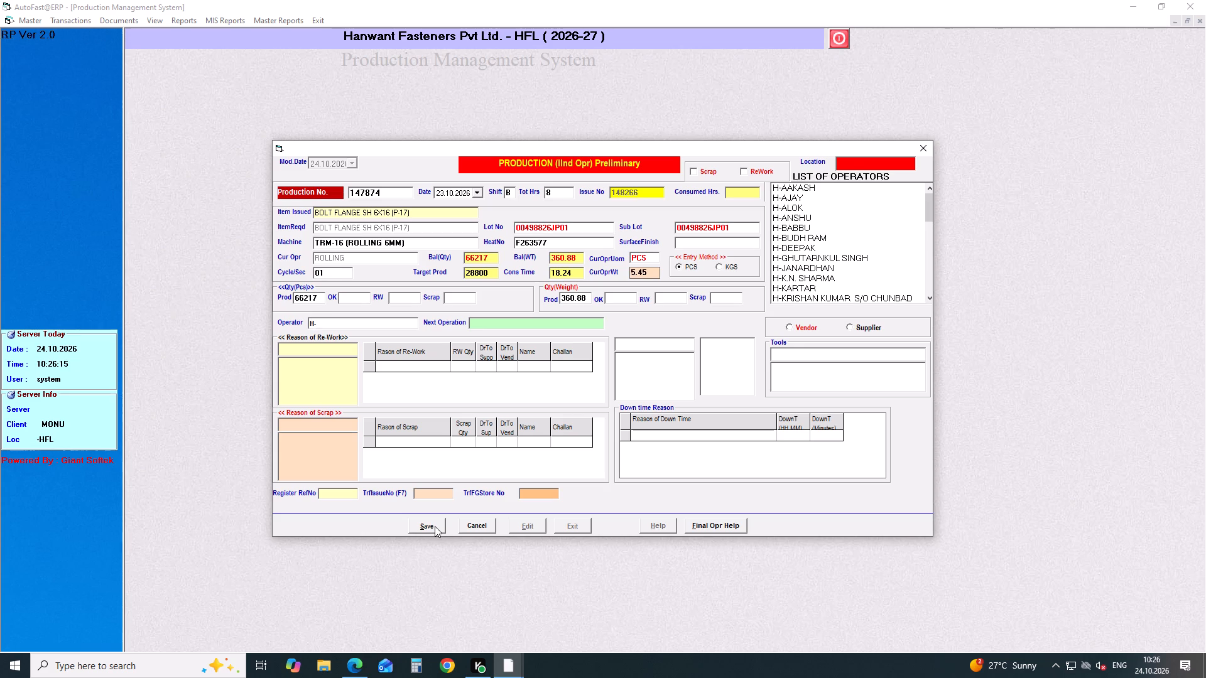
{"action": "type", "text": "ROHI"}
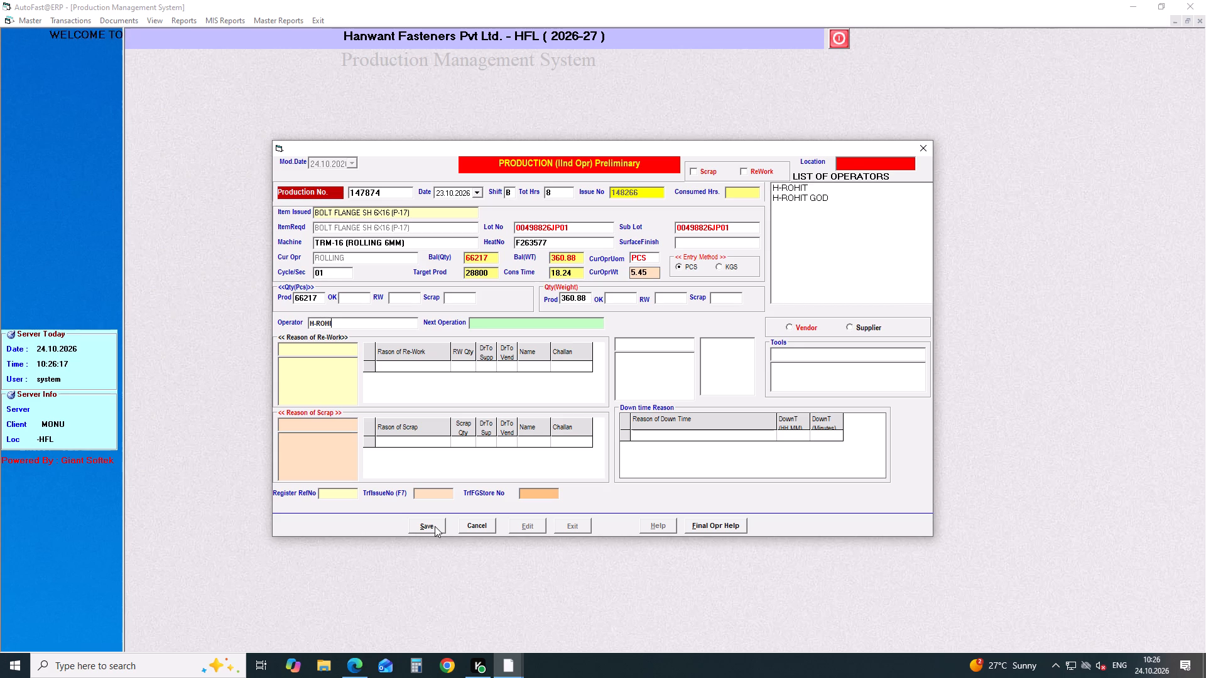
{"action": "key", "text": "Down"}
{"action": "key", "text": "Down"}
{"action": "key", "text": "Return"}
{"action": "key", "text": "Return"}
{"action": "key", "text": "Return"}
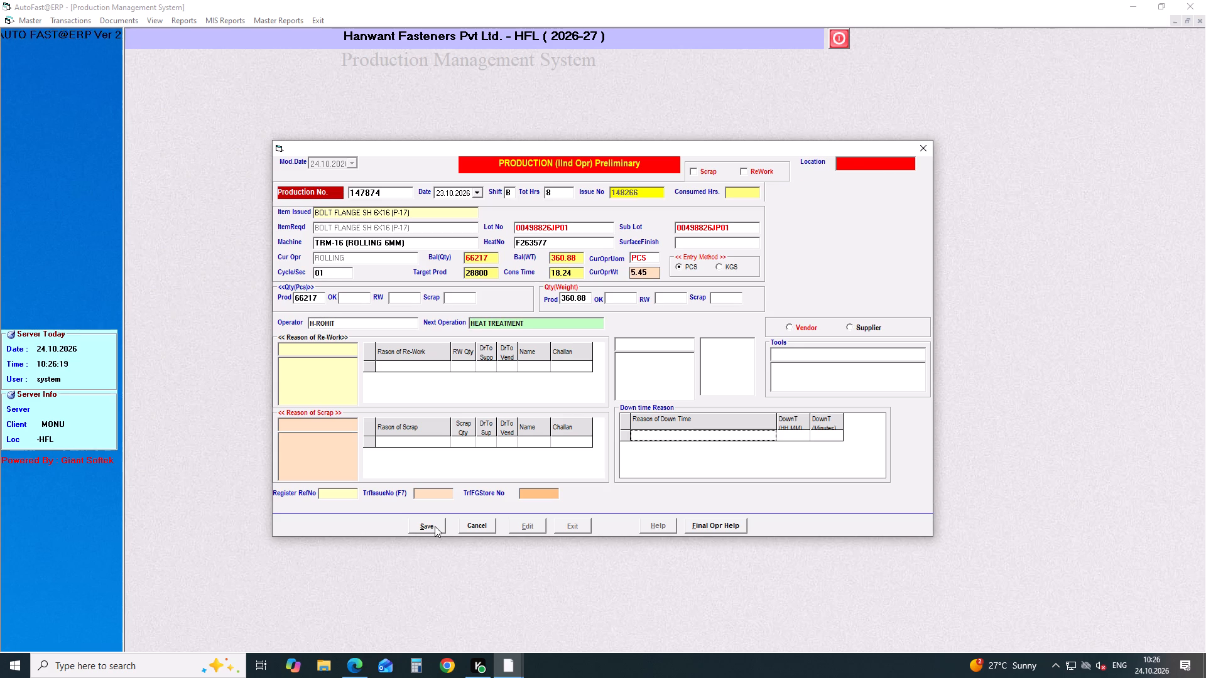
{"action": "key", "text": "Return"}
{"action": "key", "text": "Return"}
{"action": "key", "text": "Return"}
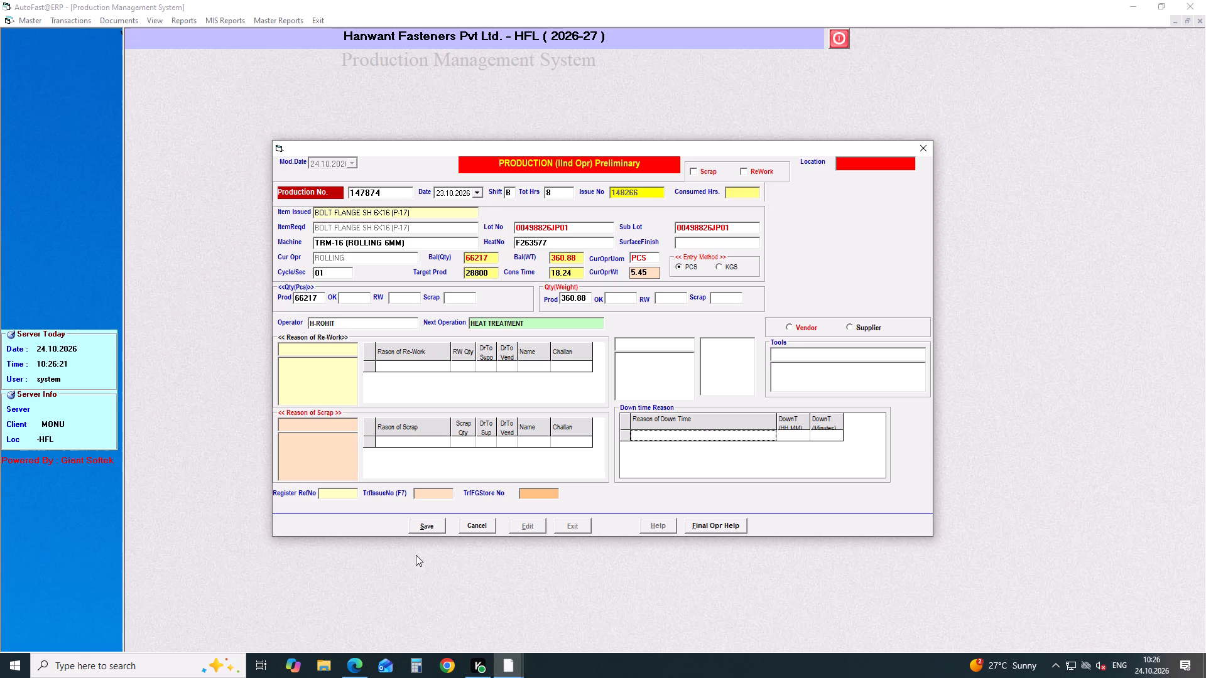
{"action": "left_click", "coordinate": [421, 526]}
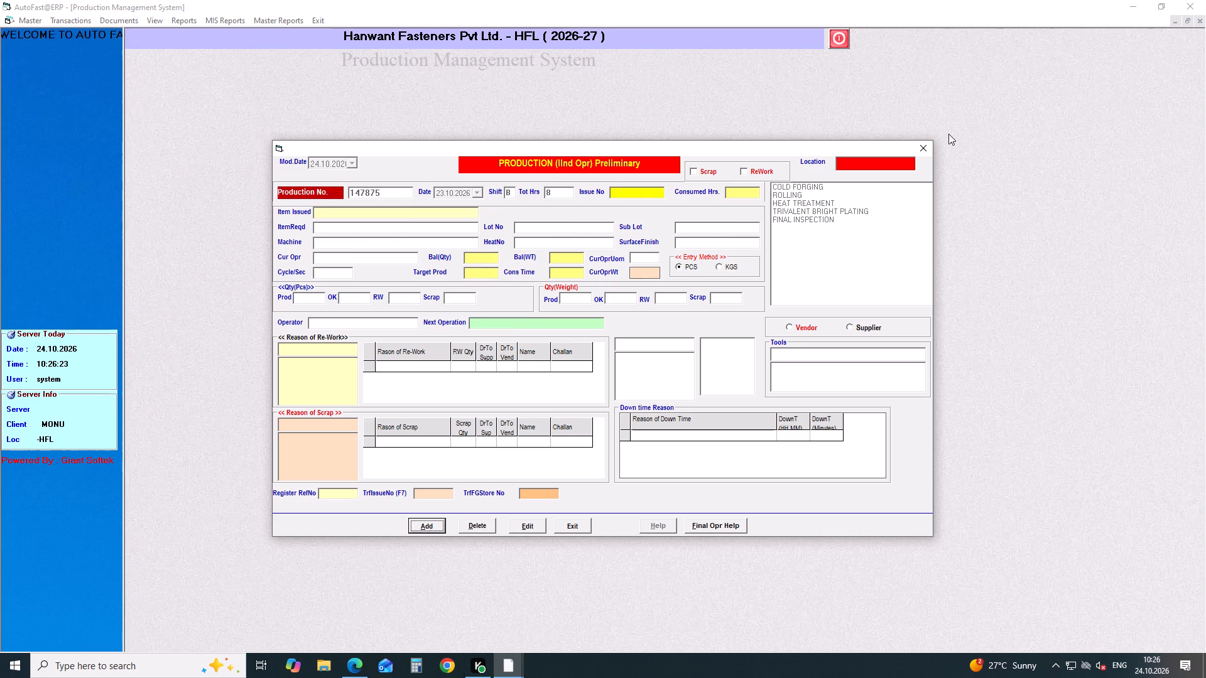
{"action": "left_click", "coordinate": [925, 144]}
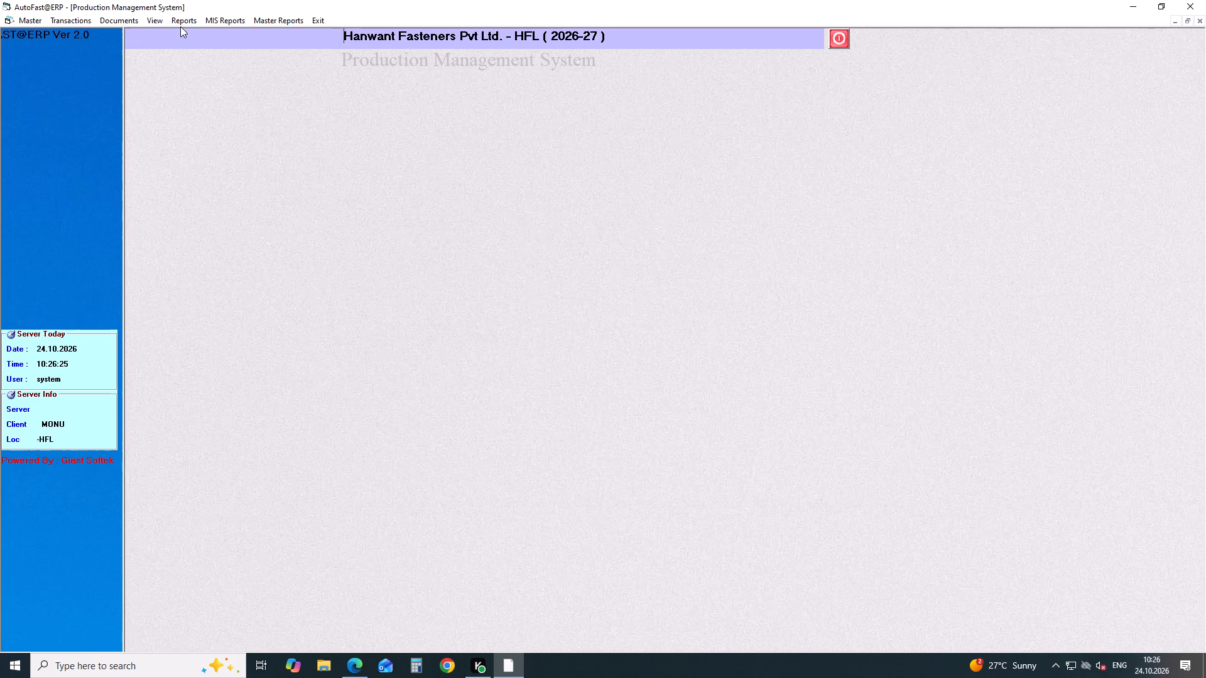
List the in-house production items pending inspection as on 24.10.2026 for all operations except final.
{"action": "left_click", "coordinate": [160, 23]}
{"action": "left_click", "coordinate": [156, 31]}
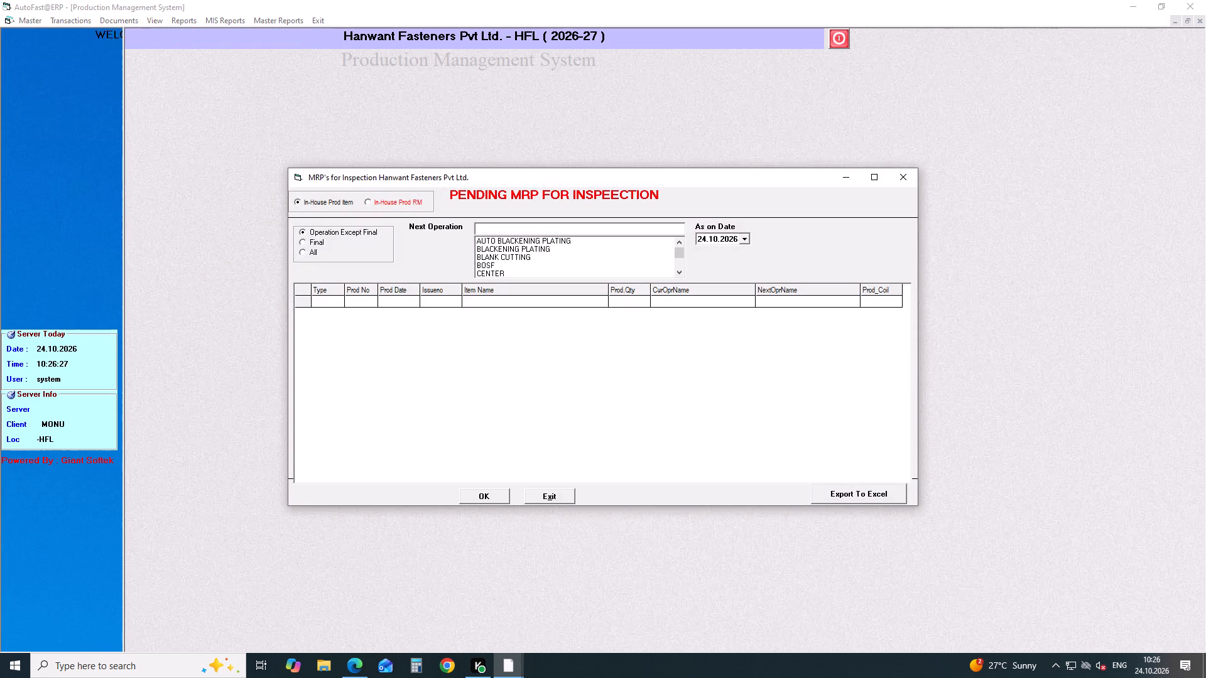
{"action": "key", "text": "Return"}
{"action": "key", "text": "Return"}
{"action": "key", "text": "Return"}
{"action": "key", "text": "Return"}
{"action": "key", "text": "Return"}
{"action": "key", "text": "Return"}
{"action": "key", "text": "Return"}
{"action": "key", "text": "Return"}
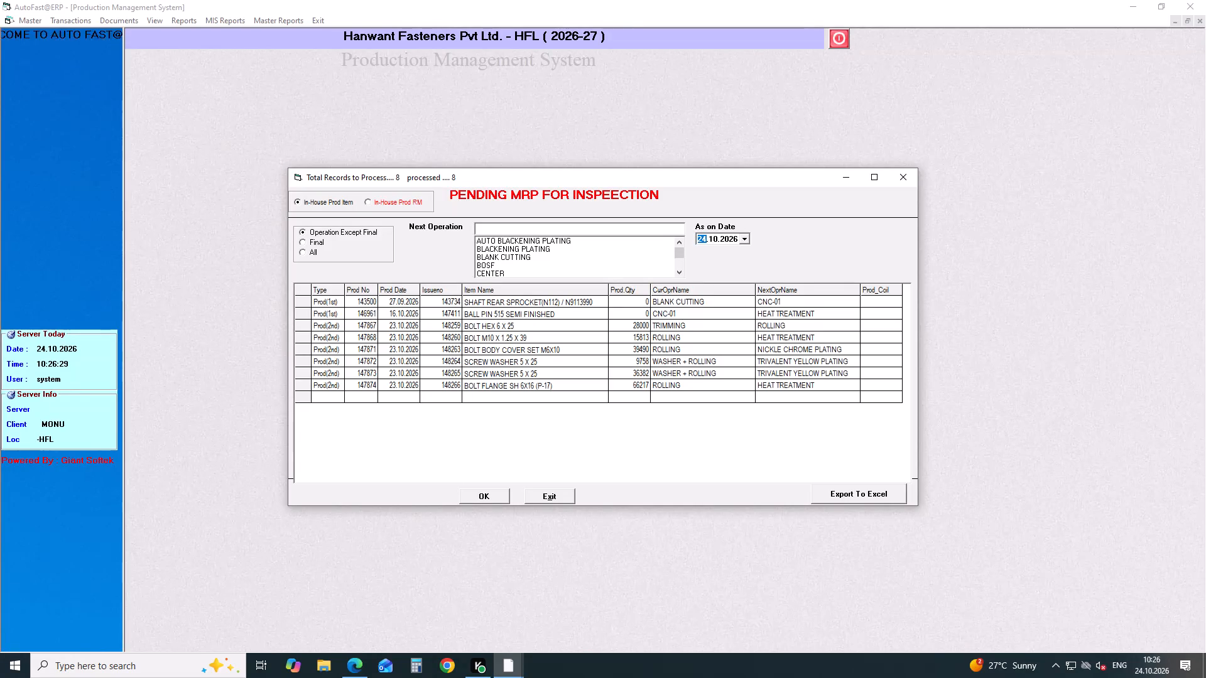
Switch the pending inspection list to all operations, including final, and reload it as on 24.10.2026.
{"action": "left_click", "coordinate": [299, 256]}
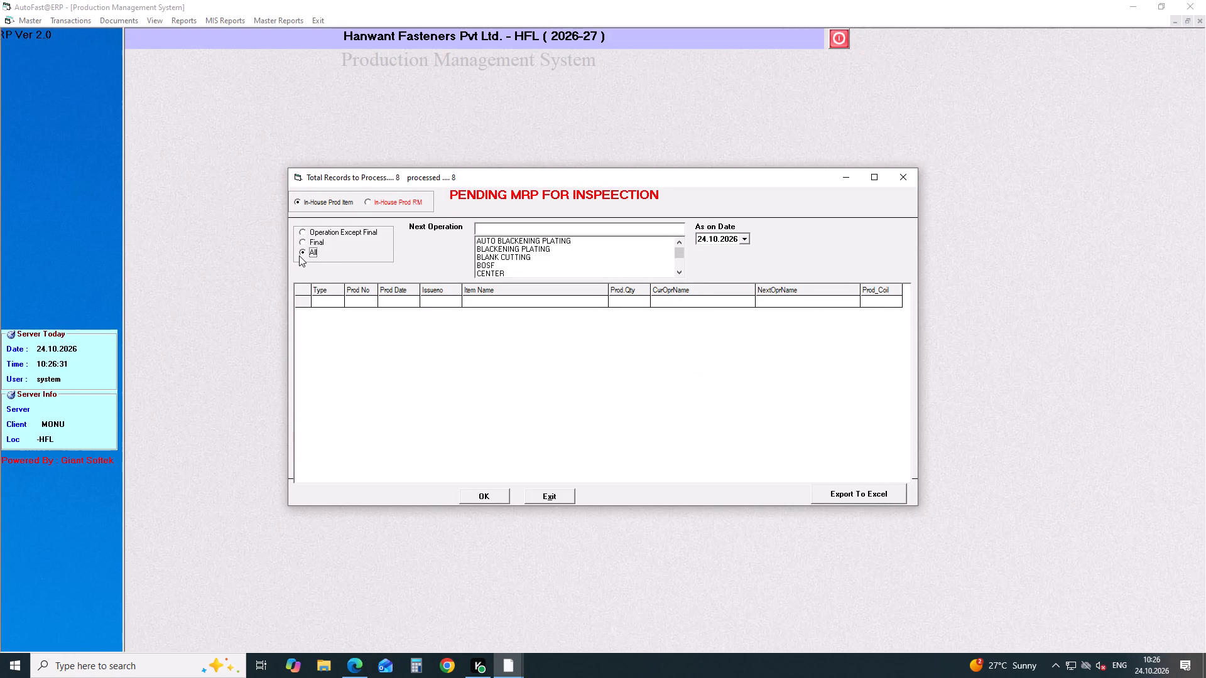
{"action": "key", "text": "Return"}
{"action": "key", "text": "Return"}
{"action": "key", "text": "Return"}
{"action": "key", "text": "Return"}
{"action": "key", "text": "Return"}
{"action": "key", "text": "Return"}
{"action": "key", "text": "Return"}
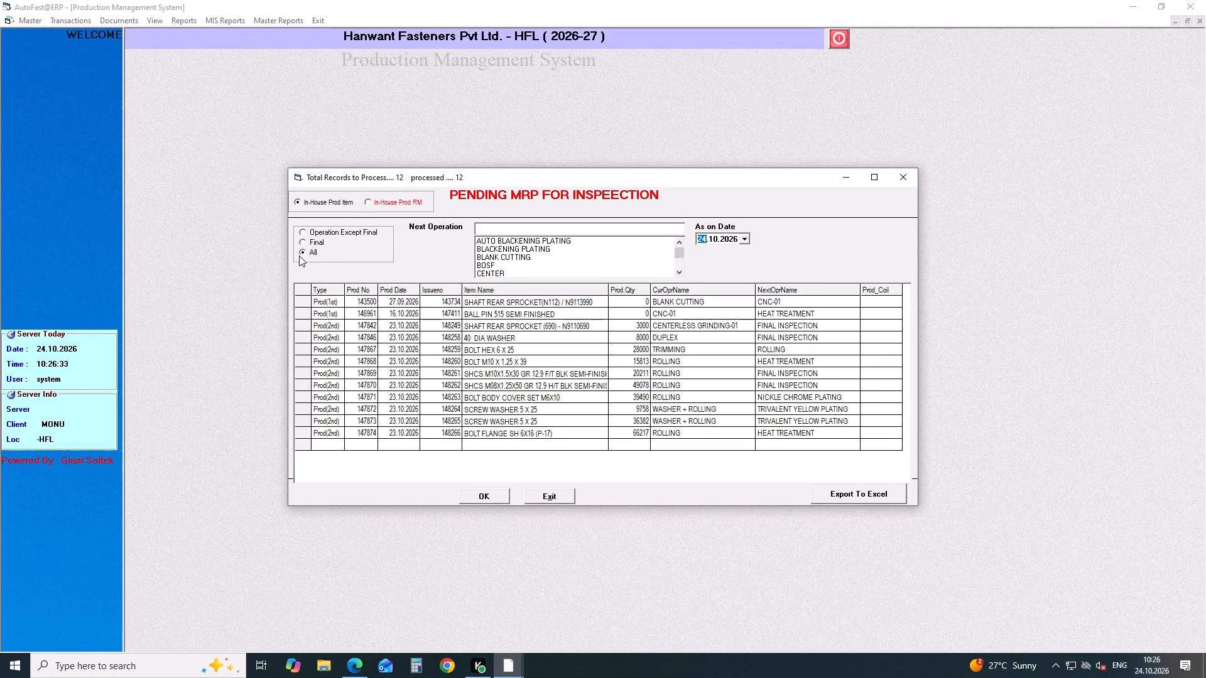
{"action": "key", "text": "Return"}
{"action": "key", "text": "Return"}
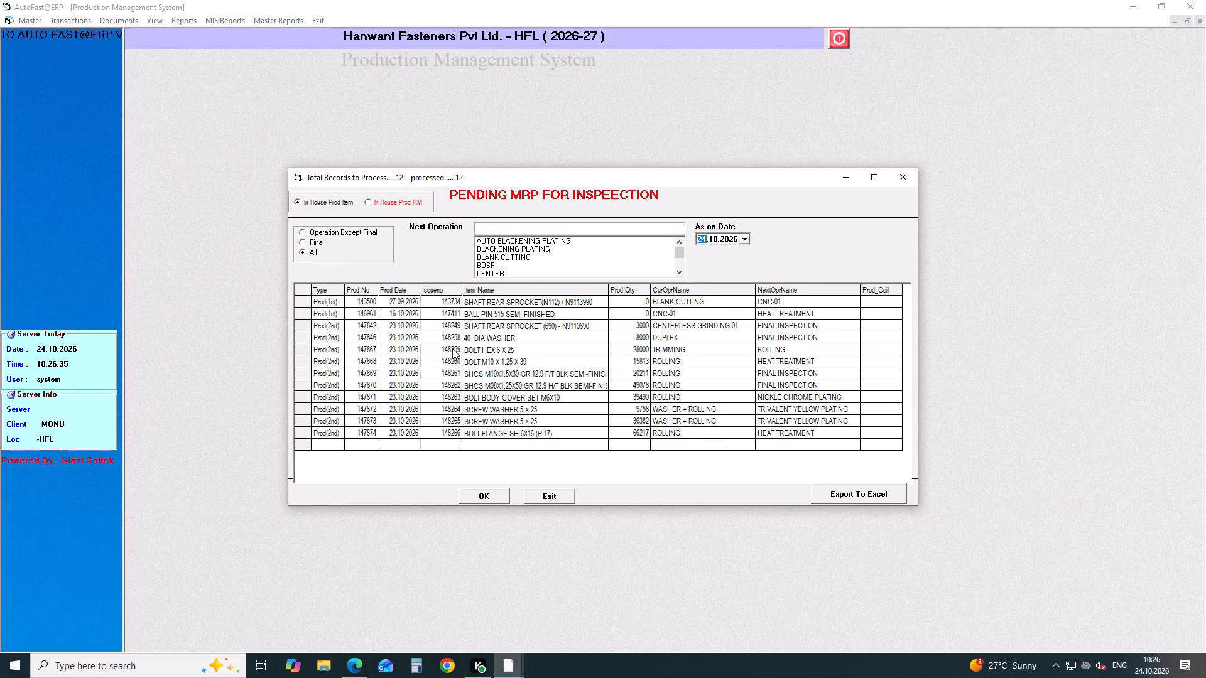
Finalise pending production 147867, BOLT HEX 6 X 25 trimming, accepting the full quantity with zero scrap, and save it.
{"action": "left_click", "coordinate": [446, 350]}
{"action": "key", "text": "Return"}
{"action": "key", "text": "Return"}
{"action": "key", "text": "Return"}
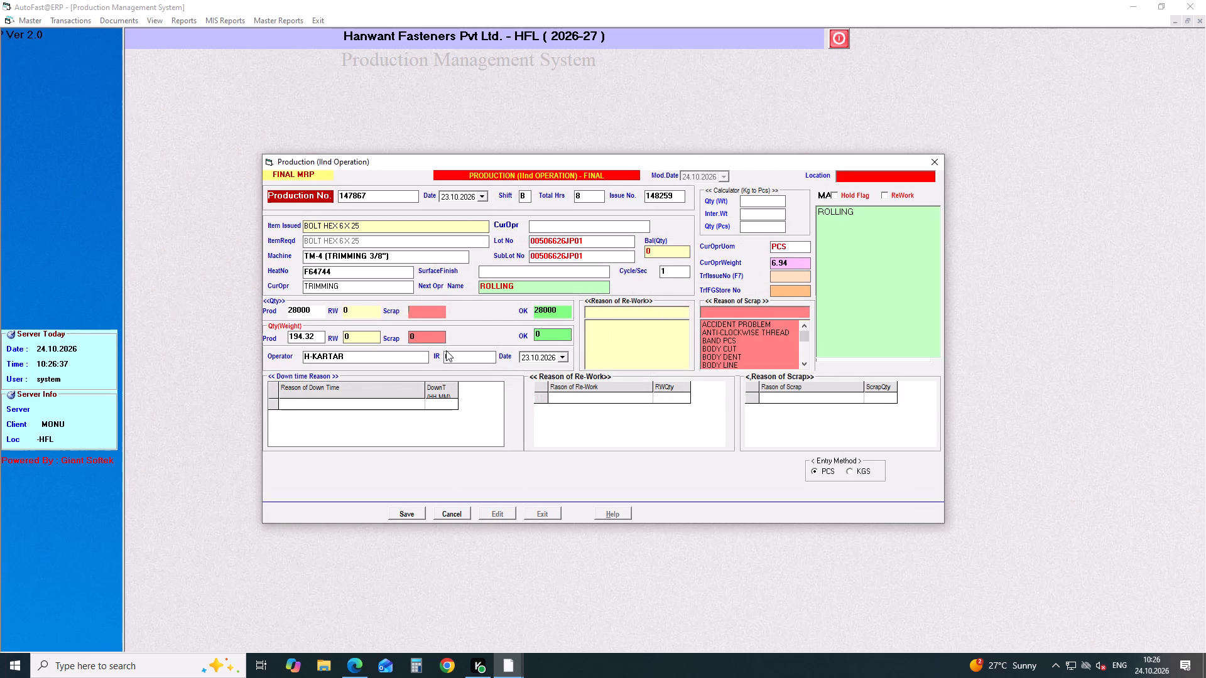
{"action": "key", "text": "Return"}
{"action": "key", "text": "Return"}
{"action": "key", "text": "Return"}
{"action": "key", "text": "Return"}
{"action": "key", "text": "Return"}
{"action": "key", "text": "Return"}
{"action": "key", "text": "Return"}
{"action": "key", "text": "Return"}
{"action": "key", "text": "Return"}
{"action": "key", "text": "Return"}
{"action": "key", "text": "Return"}
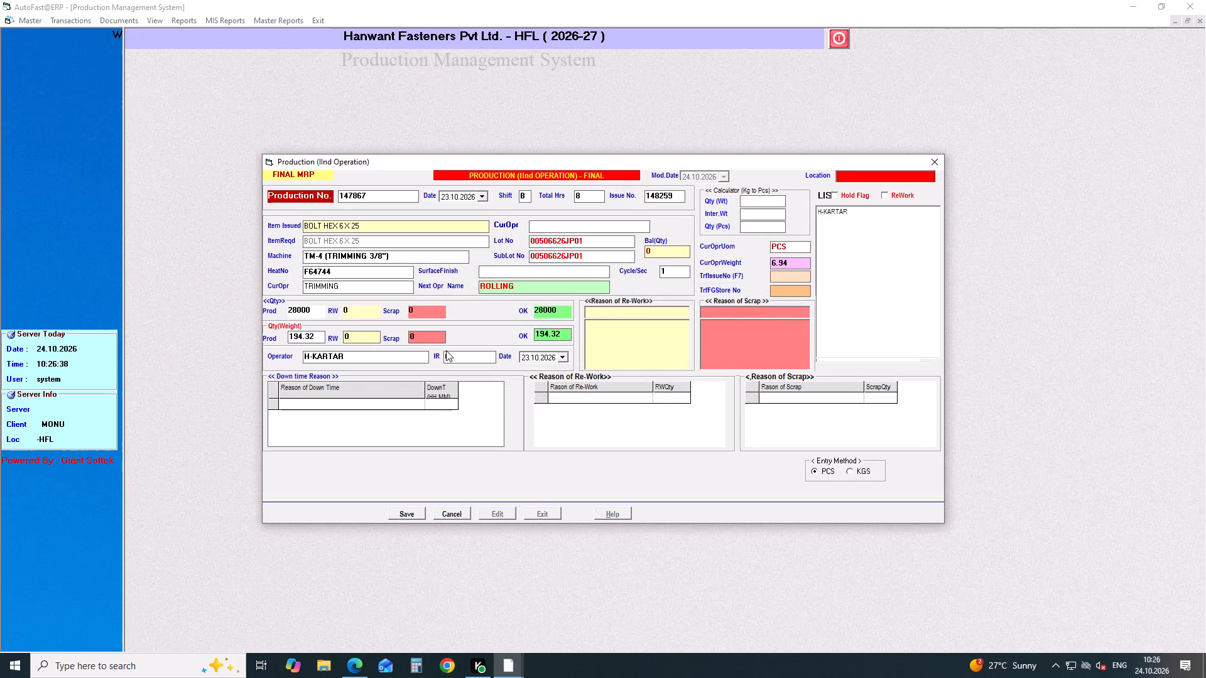
{"action": "key", "text": "Return"}
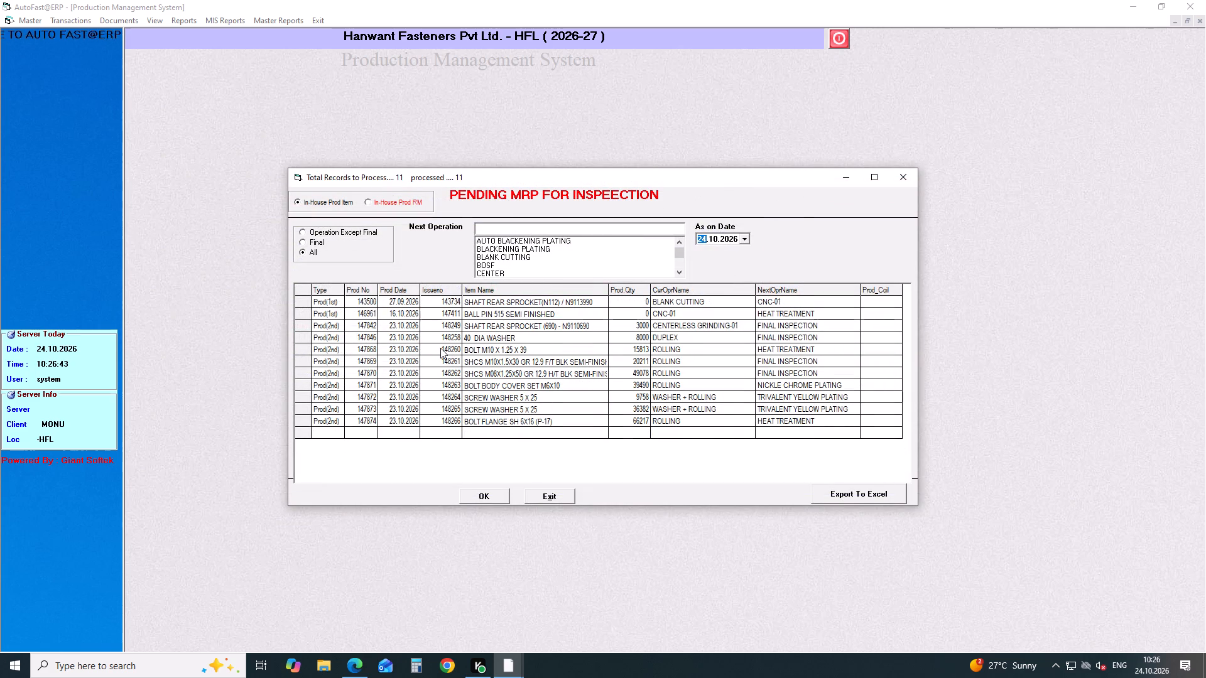
Finalise pending production 147868, BOLT M10 X 1.25 X 39 rolling, accepting the full quantity with zero scrap, and save it.
{"action": "left_click", "coordinate": [440, 348]}
{"action": "key", "text": "Return"}
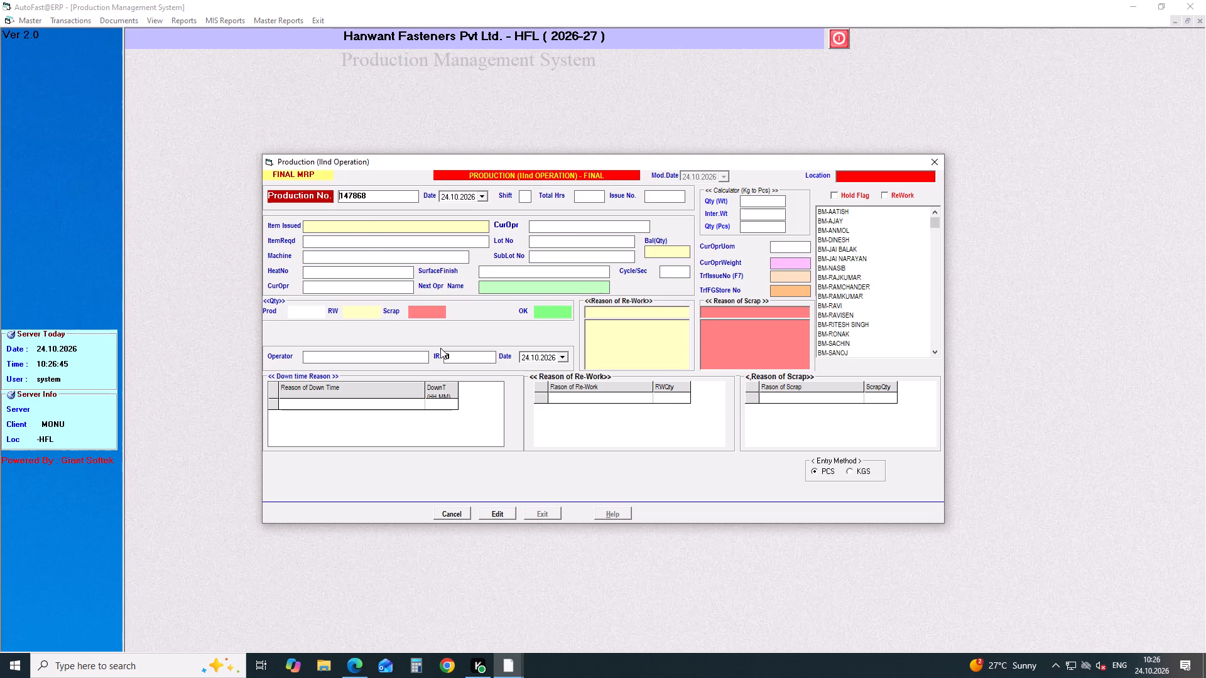
{"action": "key", "text": "Return"}
{"action": "key", "text": "Return"}
{"action": "key", "text": "Return"}
{"action": "key", "text": "Return"}
{"action": "key", "text": "Return"}
{"action": "key", "text": "Return"}
{"action": "key", "text": "Return"}
{"action": "key", "text": "Return"}
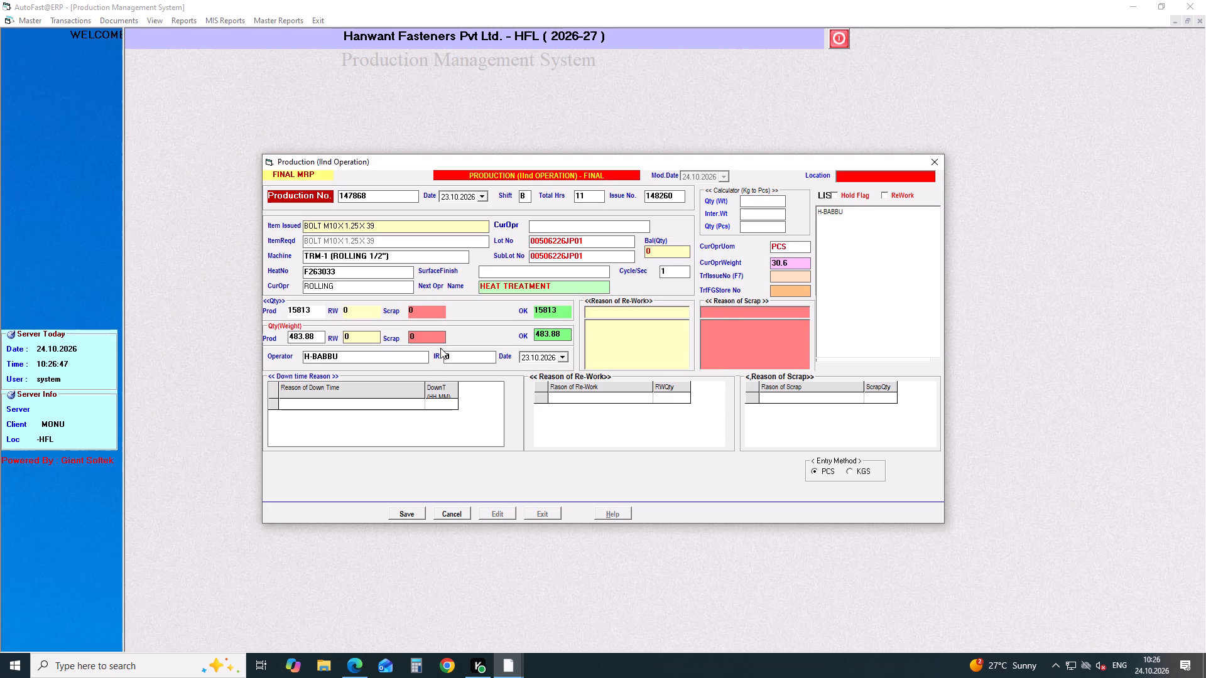
{"action": "key", "text": "Return"}
{"action": "key", "text": "Return"}
{"action": "key", "text": "Return"}
{"action": "key", "text": "Return"}
{"action": "key", "text": "Return"}
{"action": "key", "text": "Return"}
{"action": "key", "text": "Return"}
{"action": "key", "text": "Return"}
{"action": "key", "text": "Return"}
{"action": "key", "text": "Return"}
{"action": "key", "text": "Return"}
{"action": "key", "text": "Return"}
{"action": "key", "text": "Return"}
{"action": "key", "text": "Return"}
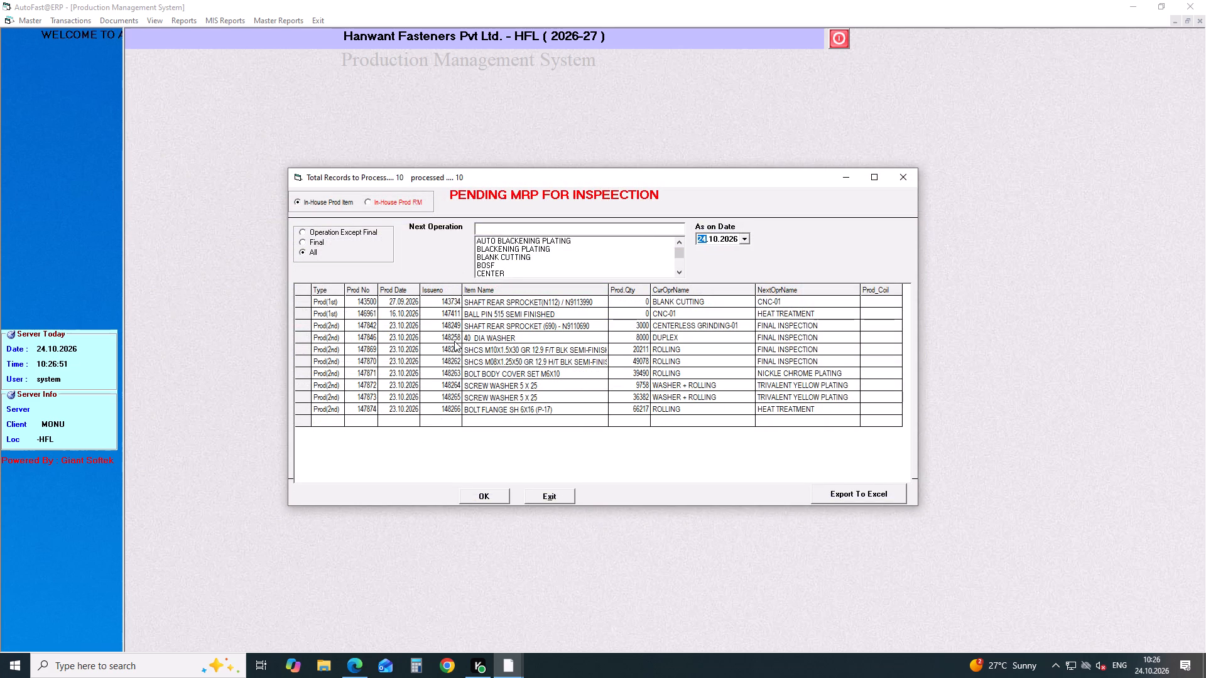
Finalise pending production 147869, SHCS M10X1.5X30 GR 12.9 rolling, accepting the full quantity with zero scrap, and save it.
{"action": "left_click", "coordinate": [454, 352]}
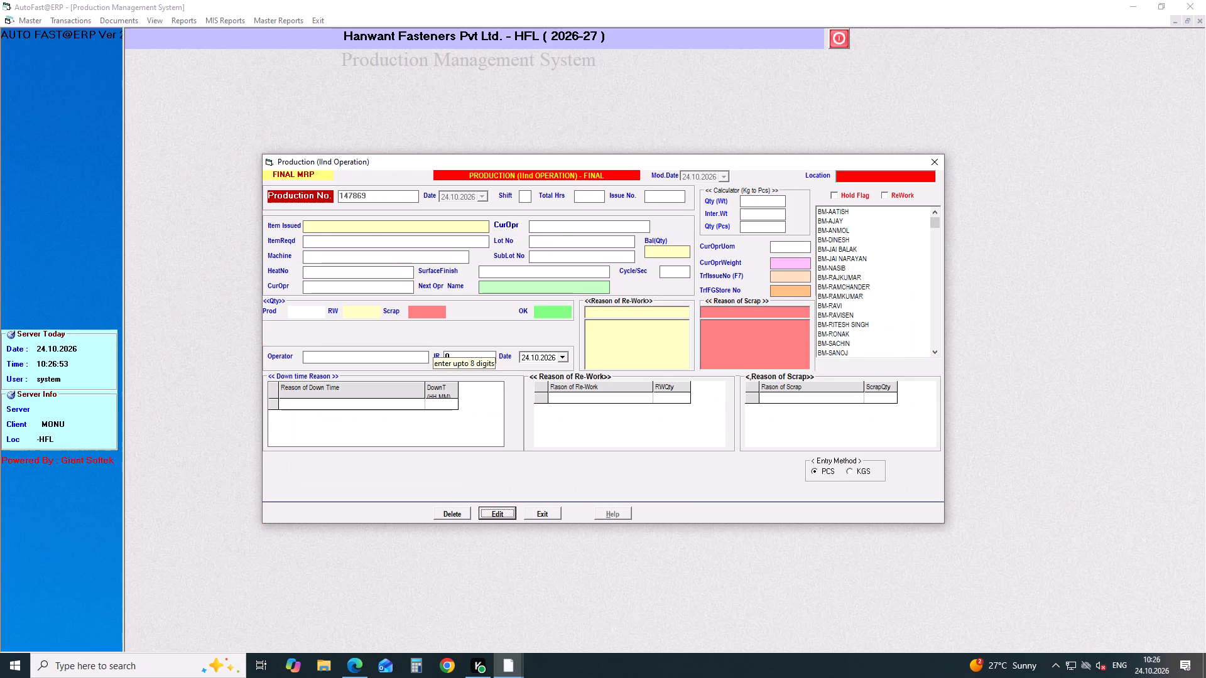
{"action": "key", "text": "Return"}
{"action": "key", "text": "Return"}
{"action": "key", "text": "Return"}
{"action": "key", "text": "Return"}
{"action": "key", "text": "Return"}
{"action": "key", "text": "Return"}
{"action": "key", "text": "Return"}
{"action": "key", "text": "Return"}
{"action": "key", "text": "Return"}
{"action": "key", "text": "Return"}
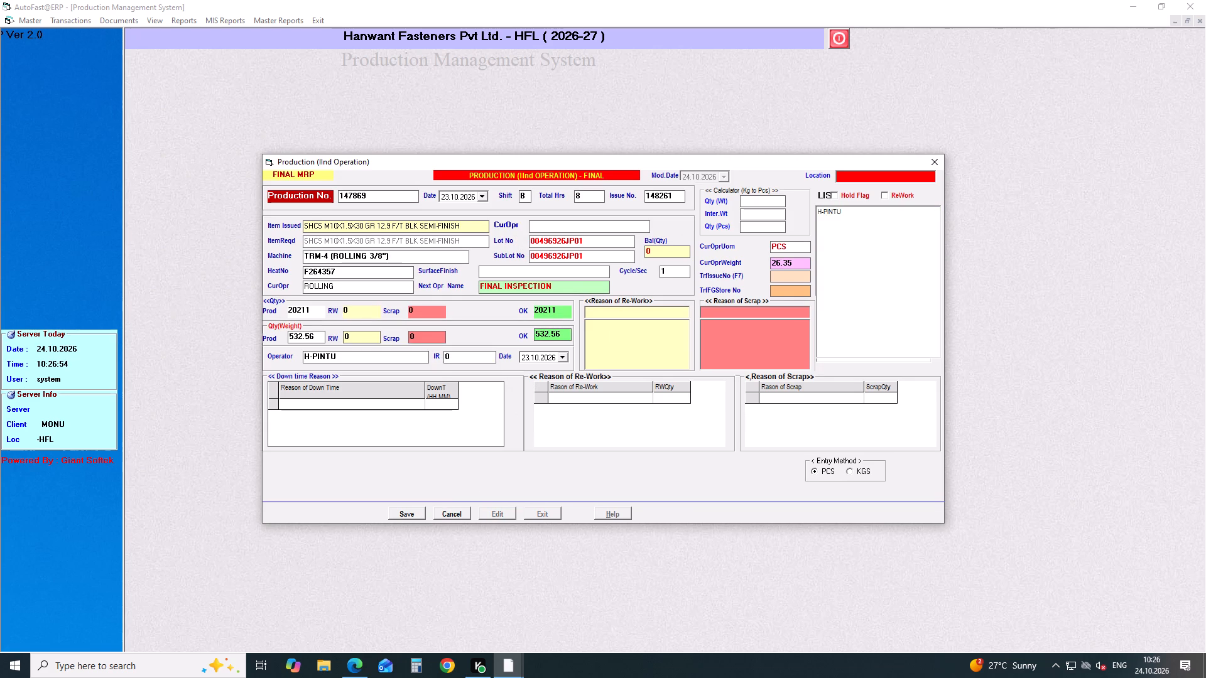
{"action": "key", "text": "Return"}
{"action": "key", "text": "Return"}
{"action": "key", "text": "Return"}
{"action": "key", "text": "Return"}
{"action": "key", "text": "Return"}
{"action": "key", "text": "Return"}
{"action": "key", "text": "Return"}
{"action": "key", "text": "Return"}
{"action": "key", "text": "Return"}
{"action": "key", "text": "Return"}
{"action": "key", "text": "Return"}
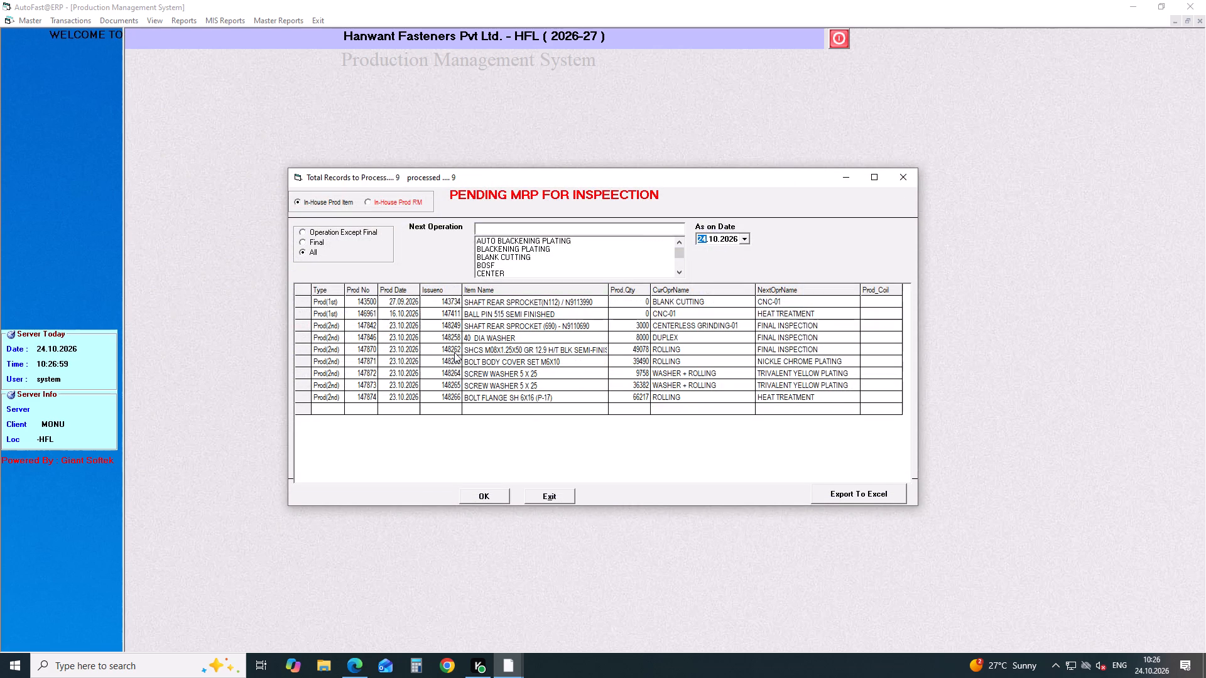
Open pending production 147870, SHCS M08X1.25X50 rolling, and record 5 scrap pieces with the scrap reason GAUGE TIGHT.
{"action": "left_click", "coordinate": [454, 352]}
{"action": "key", "text": "Return"}
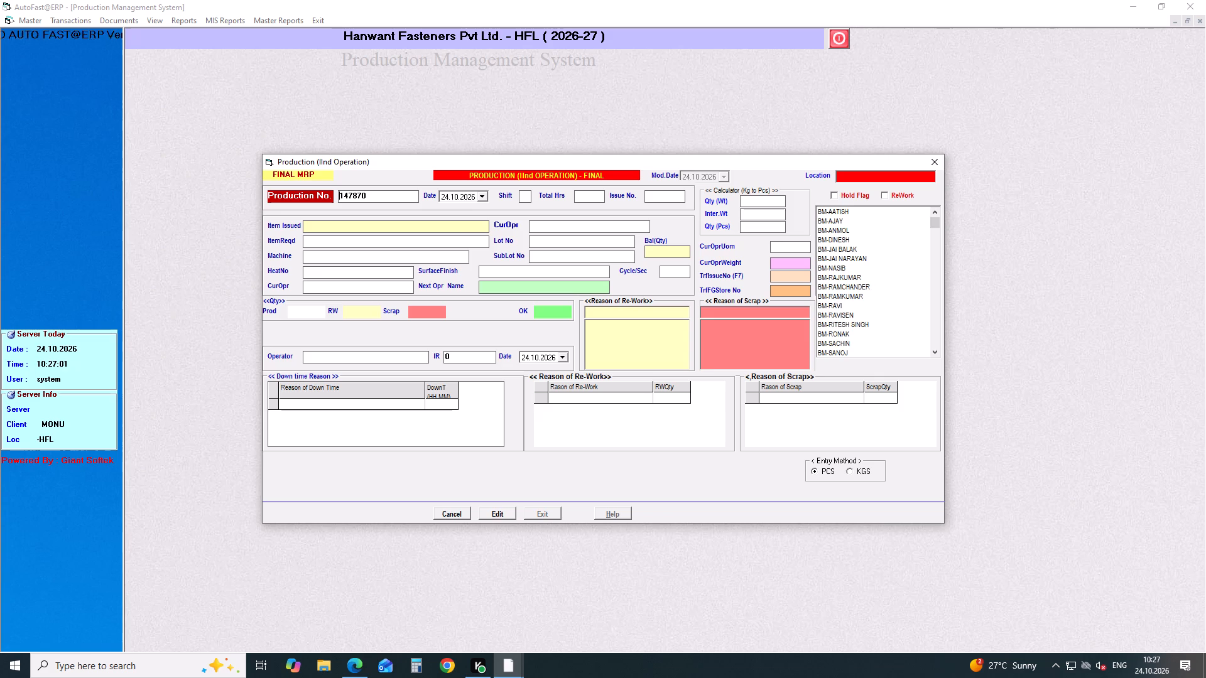
{"action": "key", "text": "Return"}
{"action": "key", "text": "Return"}
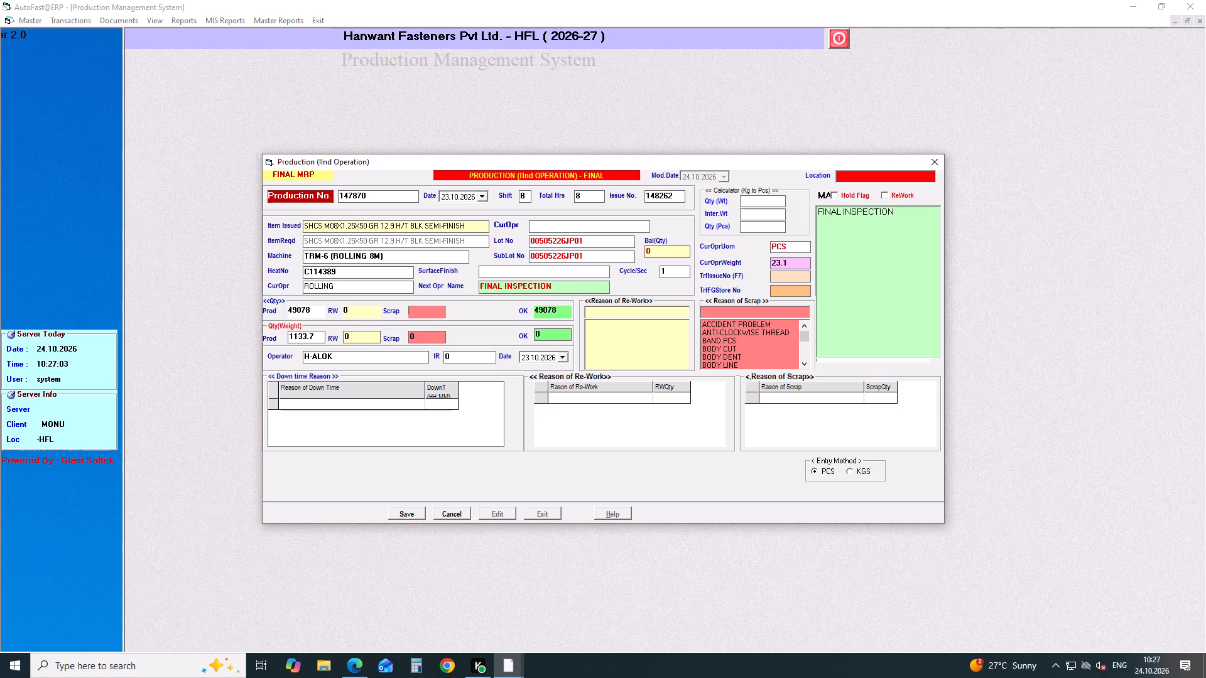
{"action": "key", "text": "5"}
{"action": "key", "text": "Return"}
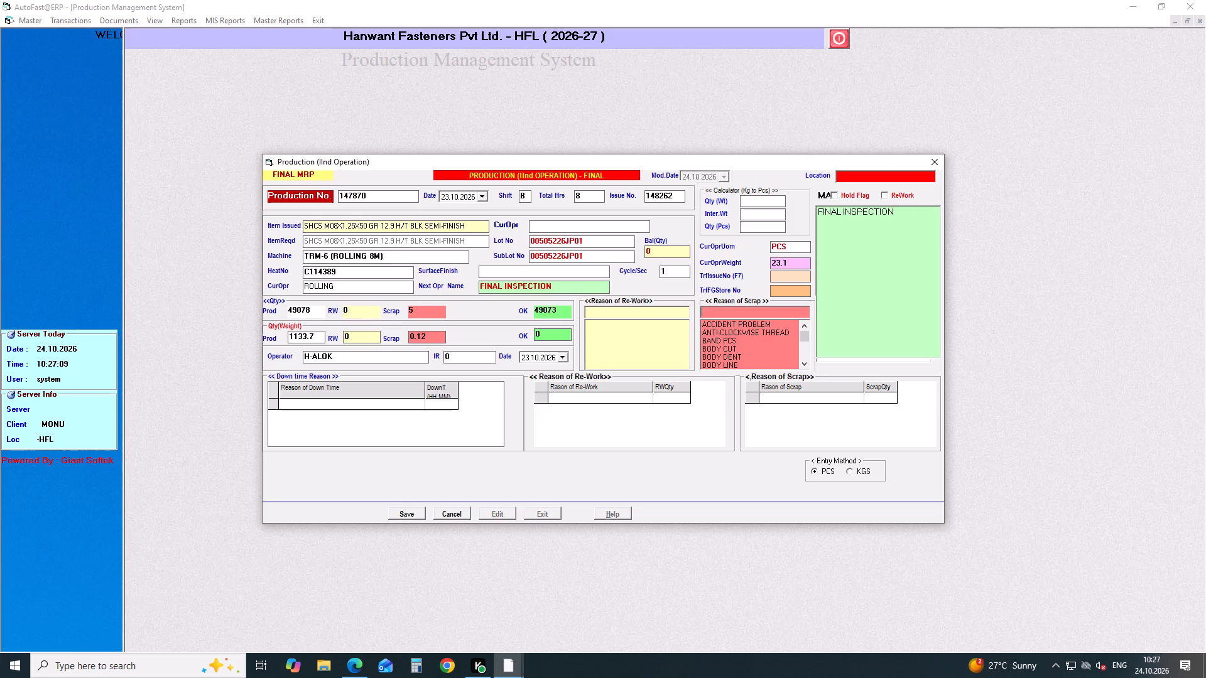
{"action": "key", "text": "g"}
{"action": "key", "text": "Down"}
{"action": "key", "text": "Return"}
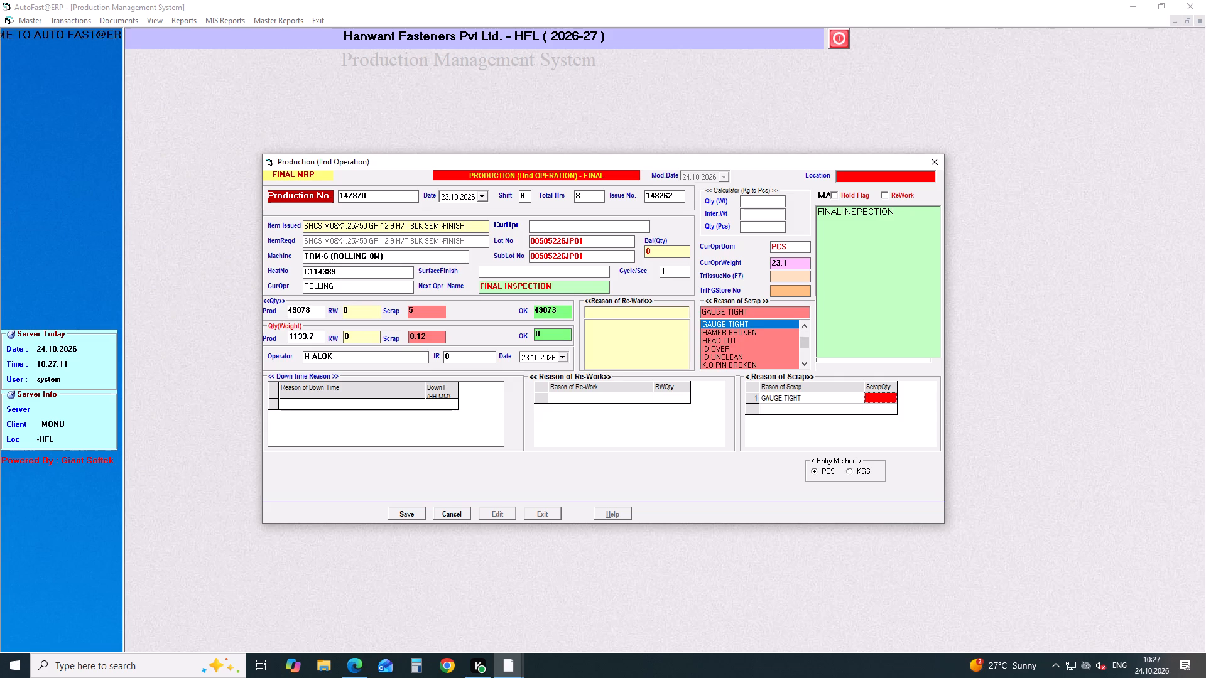
{"action": "key", "text": "5"}
{"action": "key", "text": "Return"}
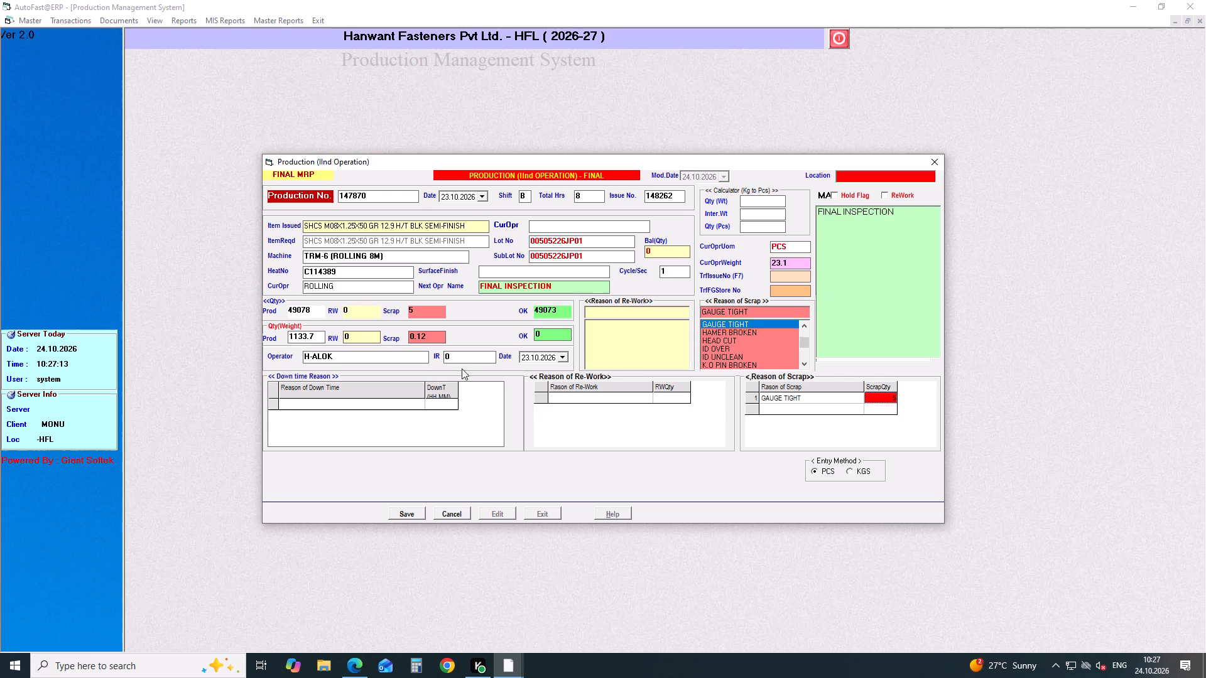
Accept the remaining details of production 147870 and save it as final.
{"action": "left_click", "coordinate": [463, 358]}
{"action": "key", "text": "Return"}
{"action": "key", "text": "Return"}
{"action": "key", "text": "Return"}
{"action": "key", "text": "Return"}
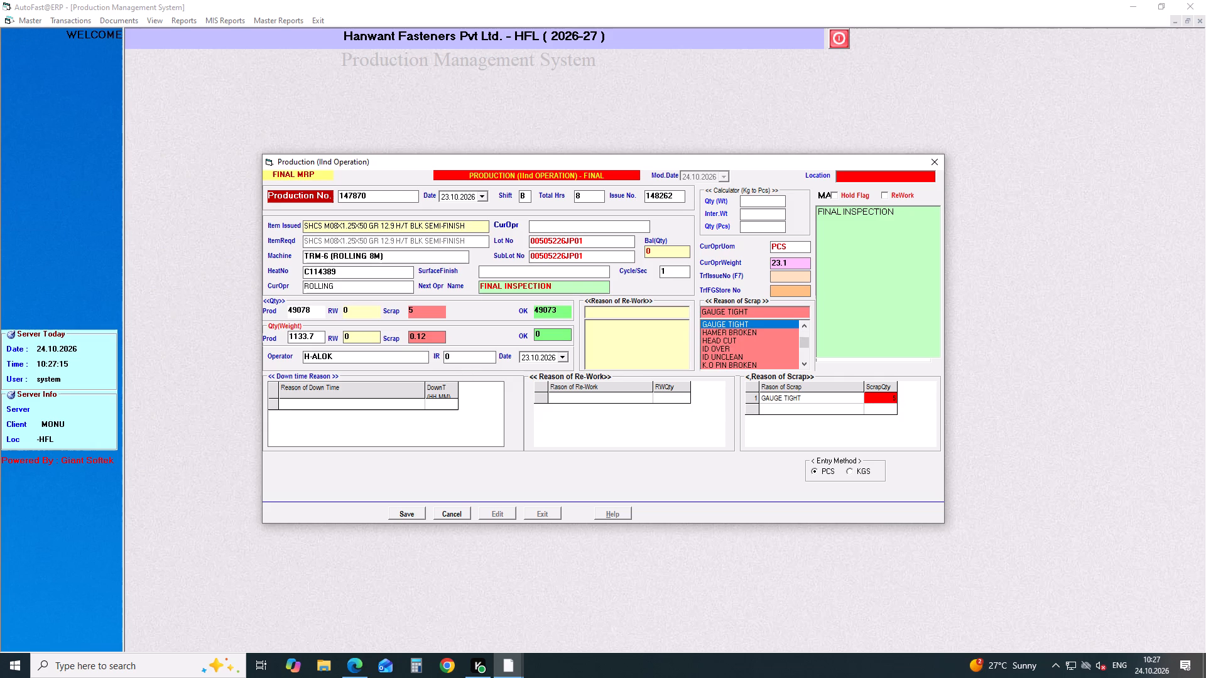
{"action": "key", "text": "Return"}
{"action": "key", "text": "Return"}
{"action": "key", "text": "Return"}
{"action": "key", "text": "Return"}
{"action": "key", "text": "Return"}
{"action": "key", "text": "Return"}
{"action": "key", "text": "Return"}
{"action": "key", "text": "Return"}
{"action": "key", "text": "Return"}
{"action": "key", "text": "Return"}
{"action": "key", "text": "Return"}
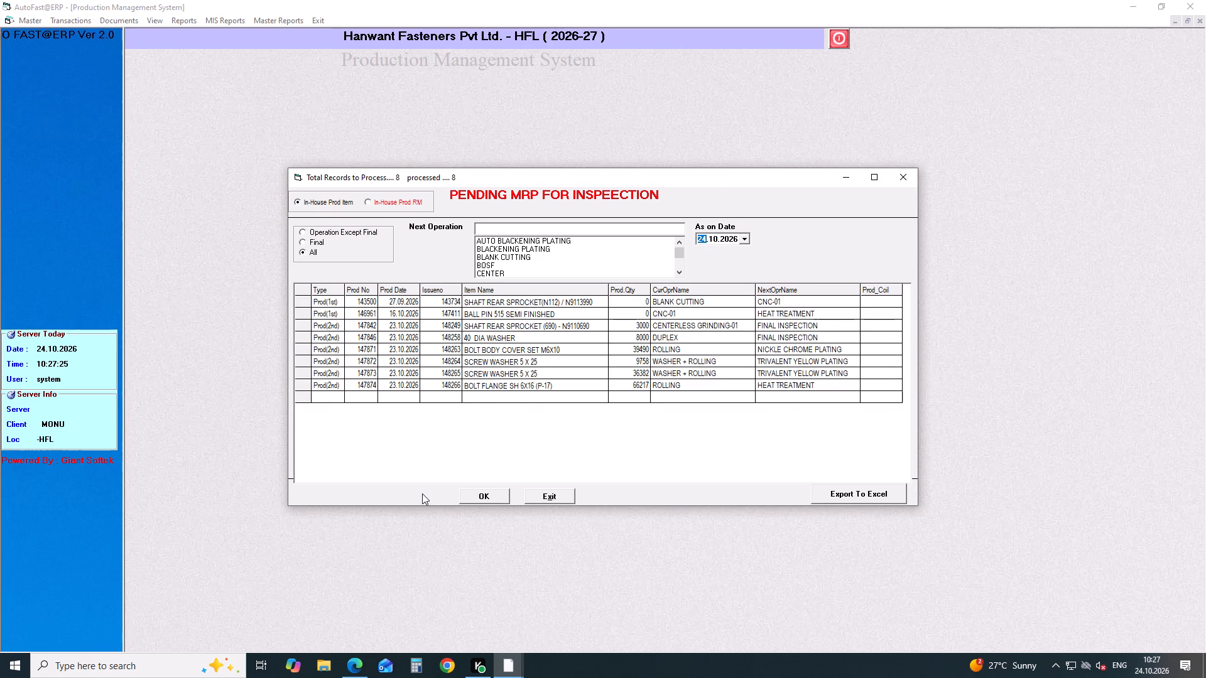
Finalise pending production 147871, BOLT BODY COVER SET M6X10 rolling, accepting the full quantity with zero scrap, and save it.
{"action": "left_click", "coordinate": [445, 350]}
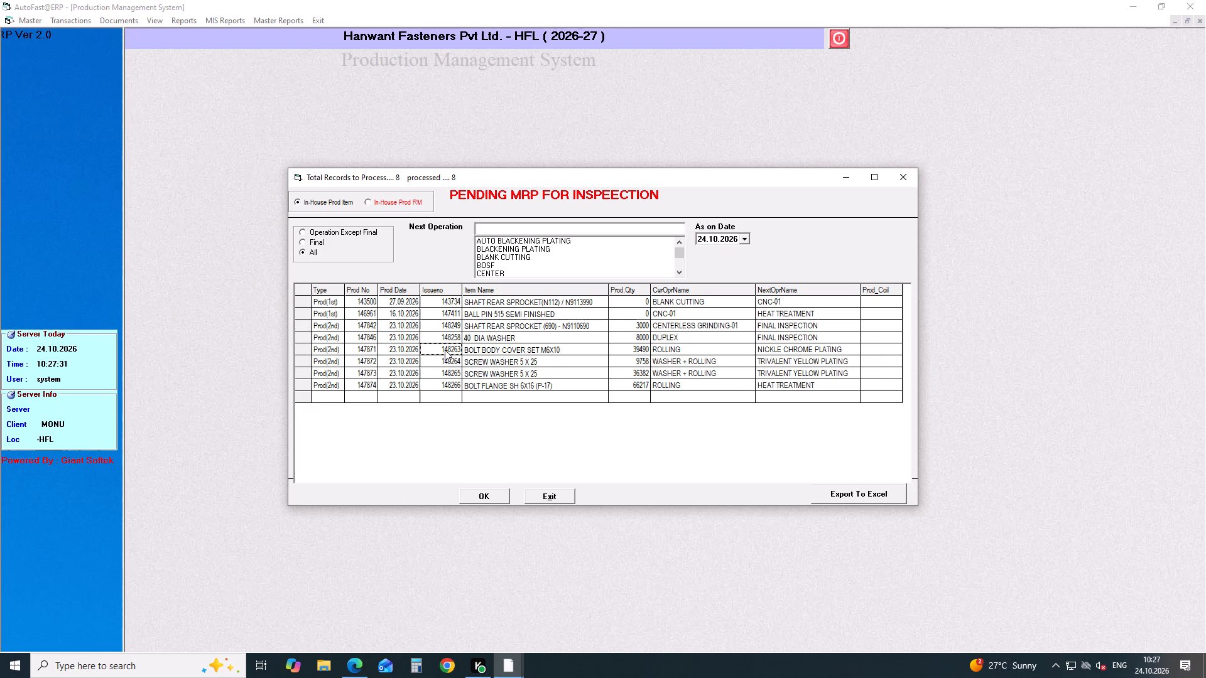
{"action": "key", "text": "Return"}
{"action": "key", "text": "Return"}
{"action": "key", "text": "Return"}
{"action": "key", "text": "Return"}
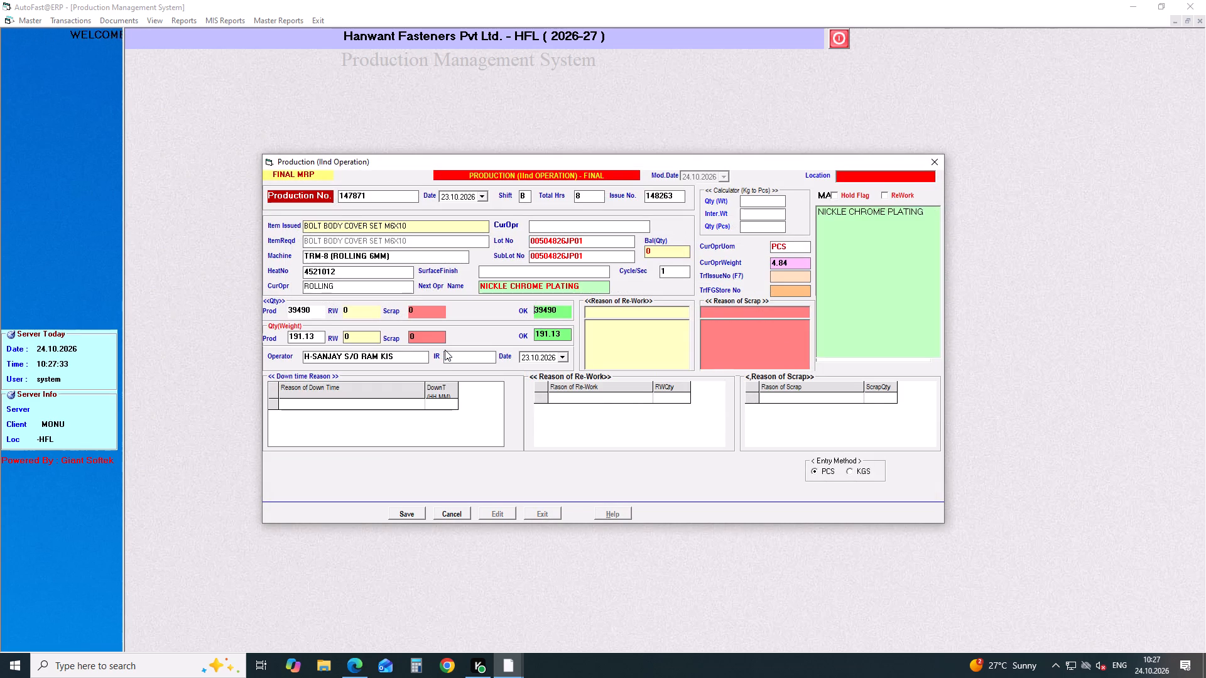
{"action": "key", "text": "Return"}
{"action": "key", "text": "Return"}
{"action": "key", "text": "Return"}
{"action": "key", "text": "Return"}
{"action": "key", "text": "Return"}
{"action": "key", "text": "Return"}
{"action": "key", "text": "Return"}
{"action": "key", "text": "Return"}
{"action": "key", "text": "Return"}
{"action": "key", "text": "Return"}
{"action": "key", "text": "Return"}
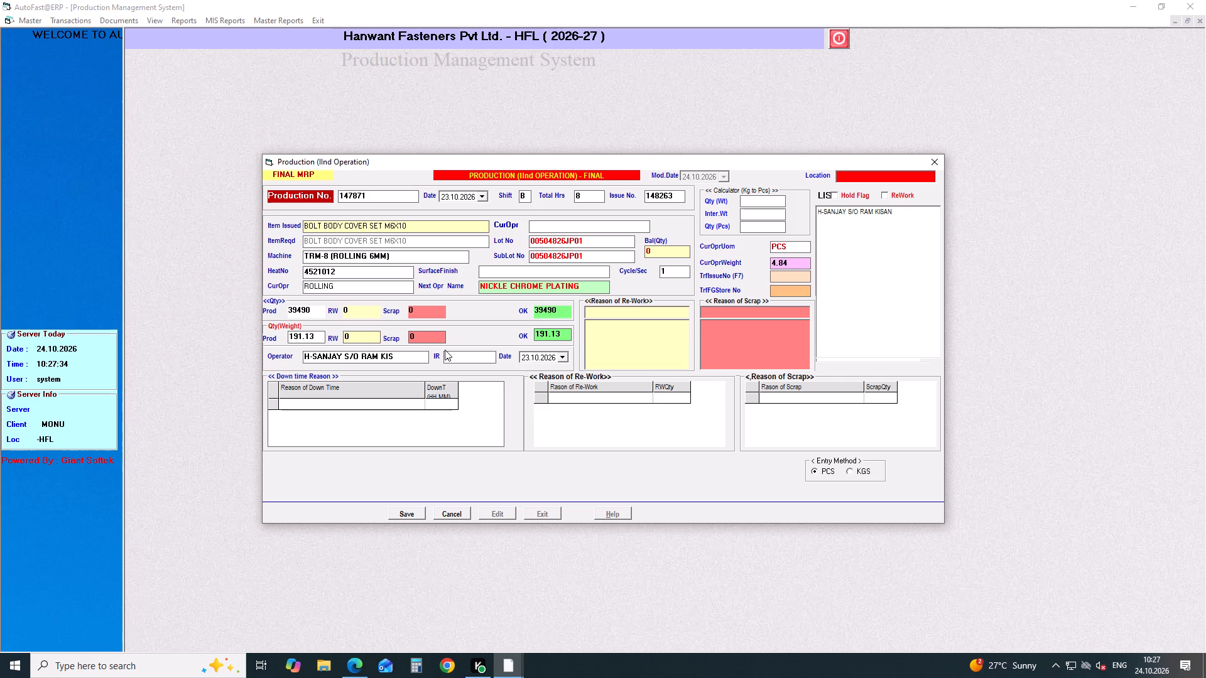
{"action": "key", "text": "Return"}
{"action": "key", "text": "Return"}
{"action": "key", "text": "Return"}
{"action": "key", "text": "Return"}
{"action": "key", "text": "Return"}
{"action": "key", "text": "Return"}
{"action": "key", "text": "Return"}
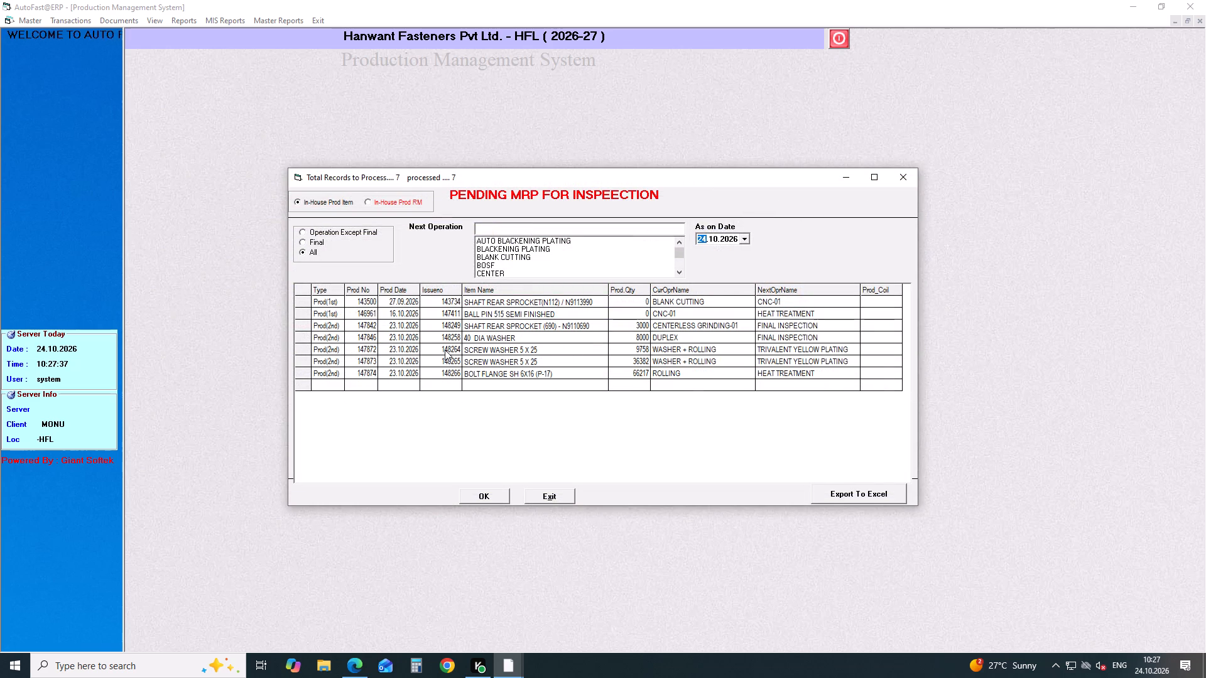
Finalise pending production 147872, SCREW WASHER 5 X 25 washer and rolling, accepting the full quantity with zero scrap, and save it.
{"action": "left_click", "coordinate": [445, 350]}
{"action": "key", "text": "Return"}
{"action": "key", "text": "Return"}
{"action": "key", "text": "Return"}
{"action": "key", "text": "Return"}
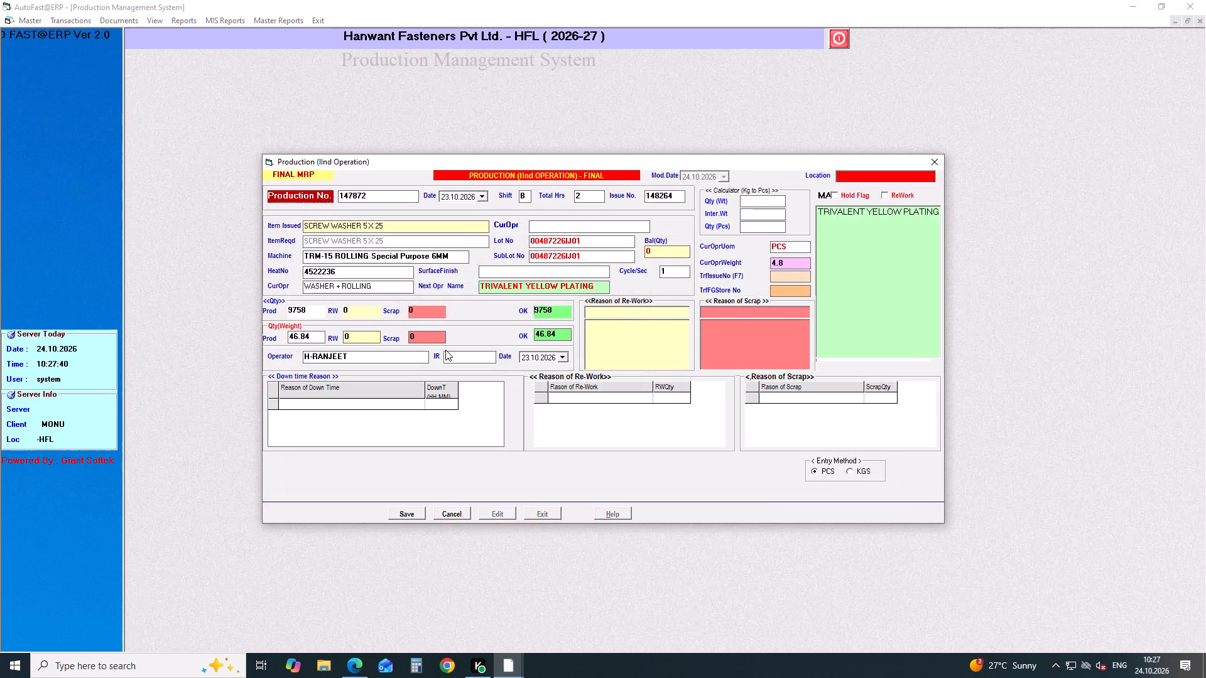
{"action": "key", "text": "Return"}
{"action": "key", "text": "Return"}
{"action": "key", "text": "Return"}
{"action": "key", "text": "Return"}
{"action": "key", "text": "Return"}
{"action": "key", "text": "Return"}
{"action": "key", "text": "Return"}
{"action": "key", "text": "Return"}
{"action": "key", "text": "Return"}
{"action": "key", "text": "Return"}
{"action": "key", "text": "Return"}
{"action": "key", "text": "Return"}
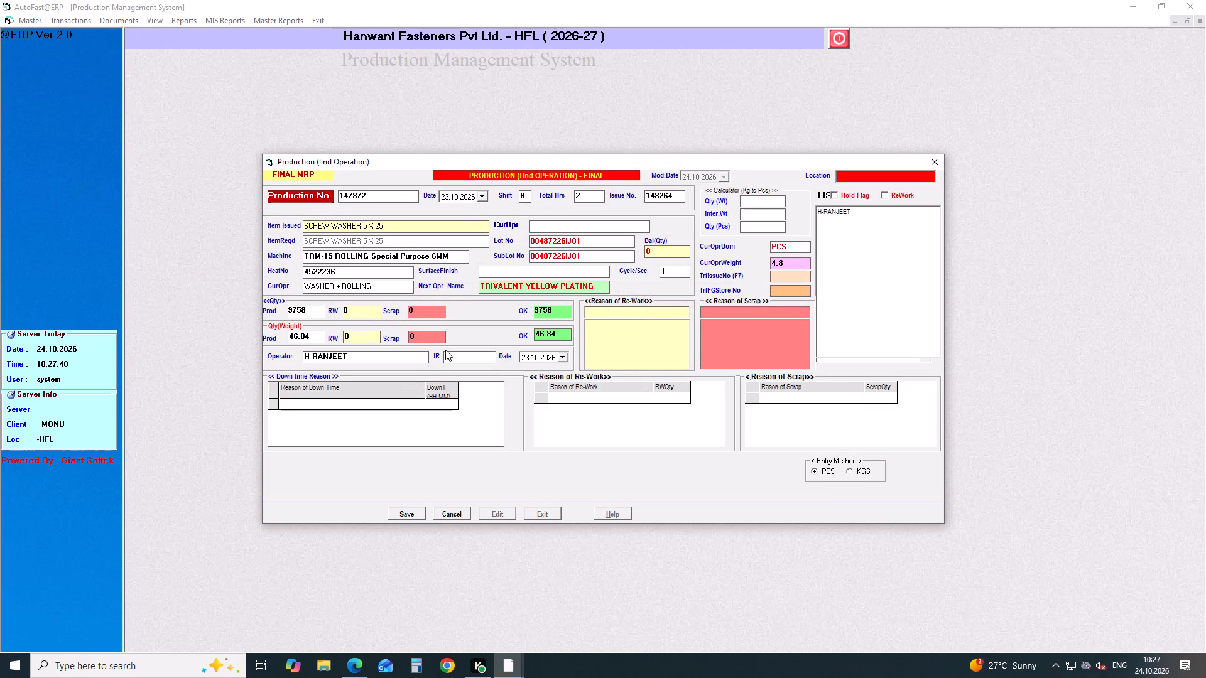
{"action": "key", "text": "Return"}
{"action": "key", "text": "Return"}
{"action": "key", "text": "Return"}
{"action": "key", "text": "Return"}
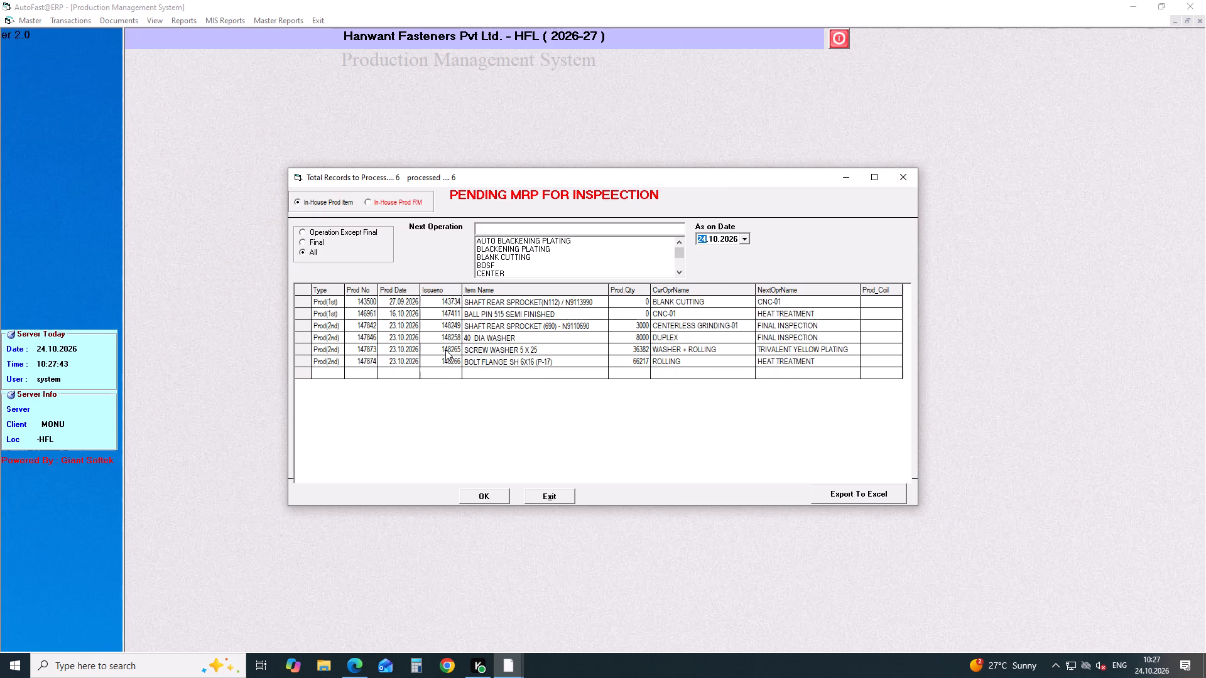
Finalise pending production 147873, SCREW WASHER 5 X 25 for issue 148265, accepting the full quantity with zero scrap, and save it.
{"action": "left_click", "coordinate": [445, 350]}
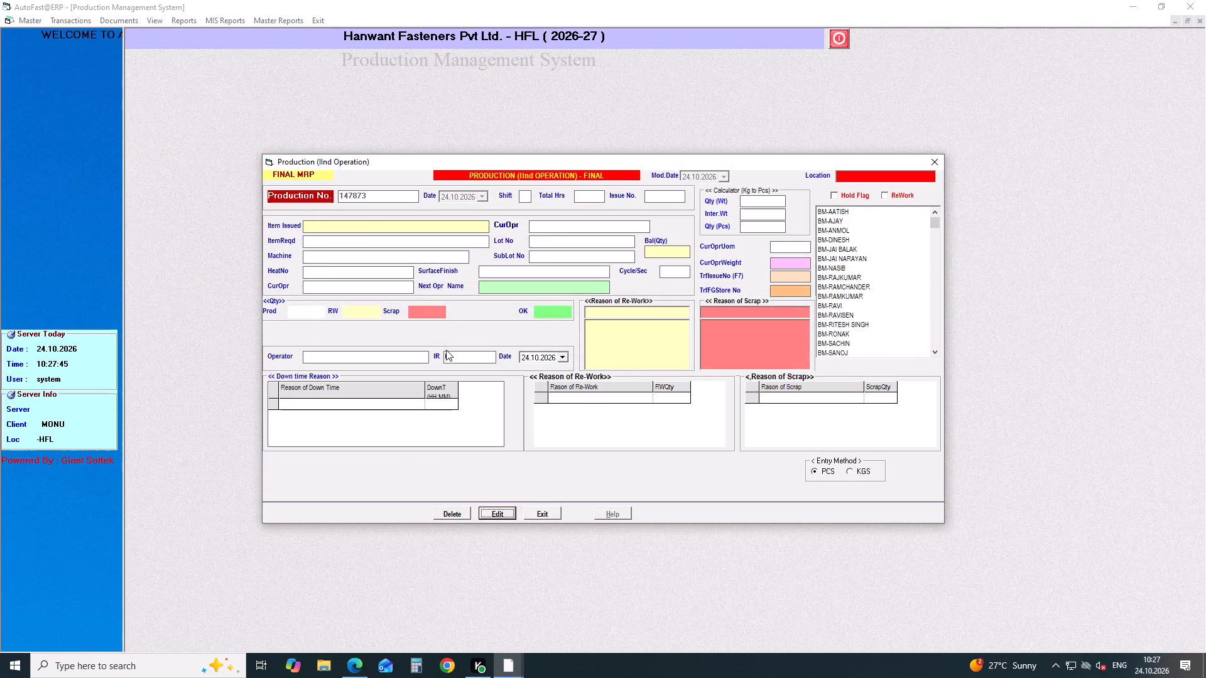
{"action": "key", "text": "Return"}
{"action": "key", "text": "Return"}
{"action": "key", "text": "Return"}
{"action": "key", "text": "Return"}
{"action": "key", "text": "Return"}
{"action": "key", "text": "Return"}
{"action": "key", "text": "Return"}
{"action": "key", "text": "Return"}
{"action": "key", "text": "Return"}
{"action": "key", "text": "Return"}
{"action": "key", "text": "Return"}
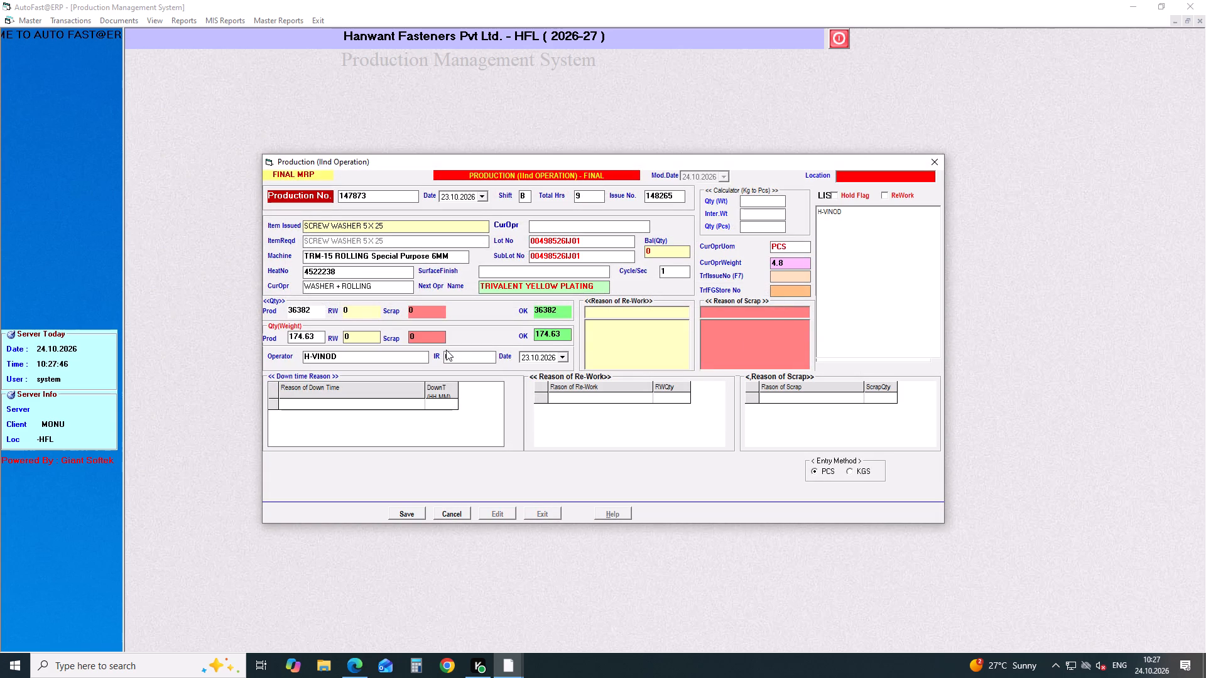
{"action": "key", "text": "Return"}
{"action": "key", "text": "Return"}
{"action": "key", "text": "Return"}
{"action": "key", "text": "Return"}
{"action": "key", "text": "Return"}
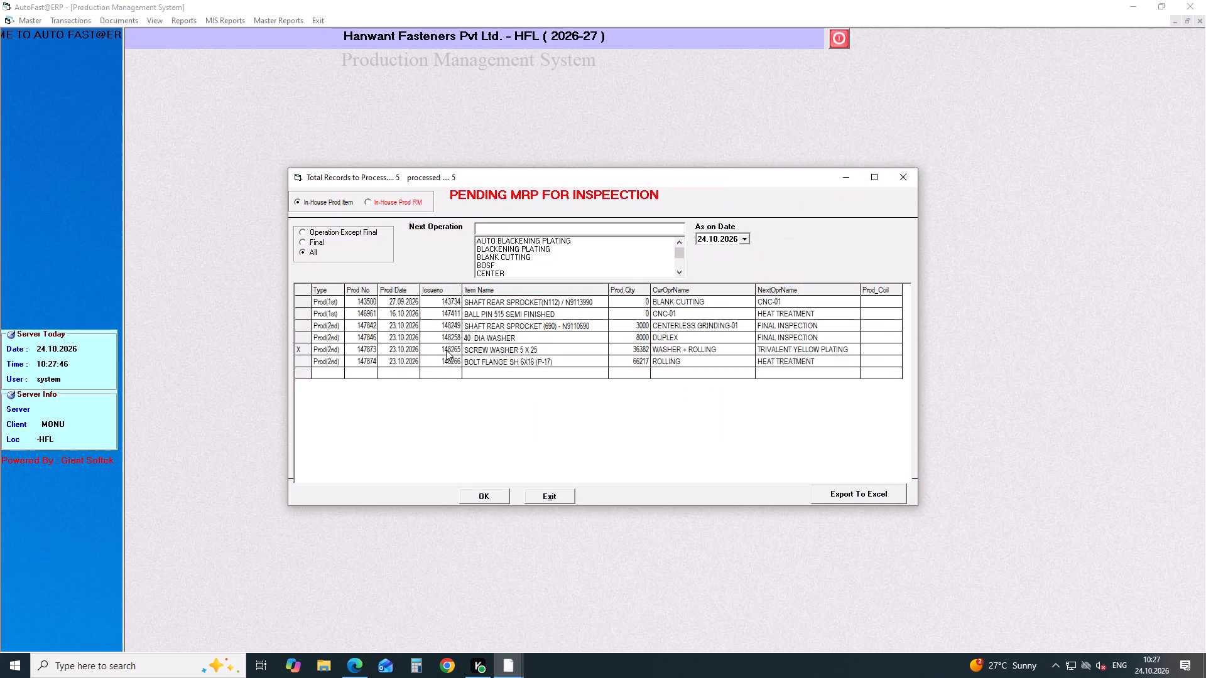
Finalise pending production 147874, BOLT FLANGE SH 6X16 (P-17) rolling, accepting the full quantity with zero scrap, save it and close the pending list.
{"action": "left_click", "coordinate": [447, 350]}
{"action": "key", "text": "Return"}
{"action": "key", "text": "Return"}
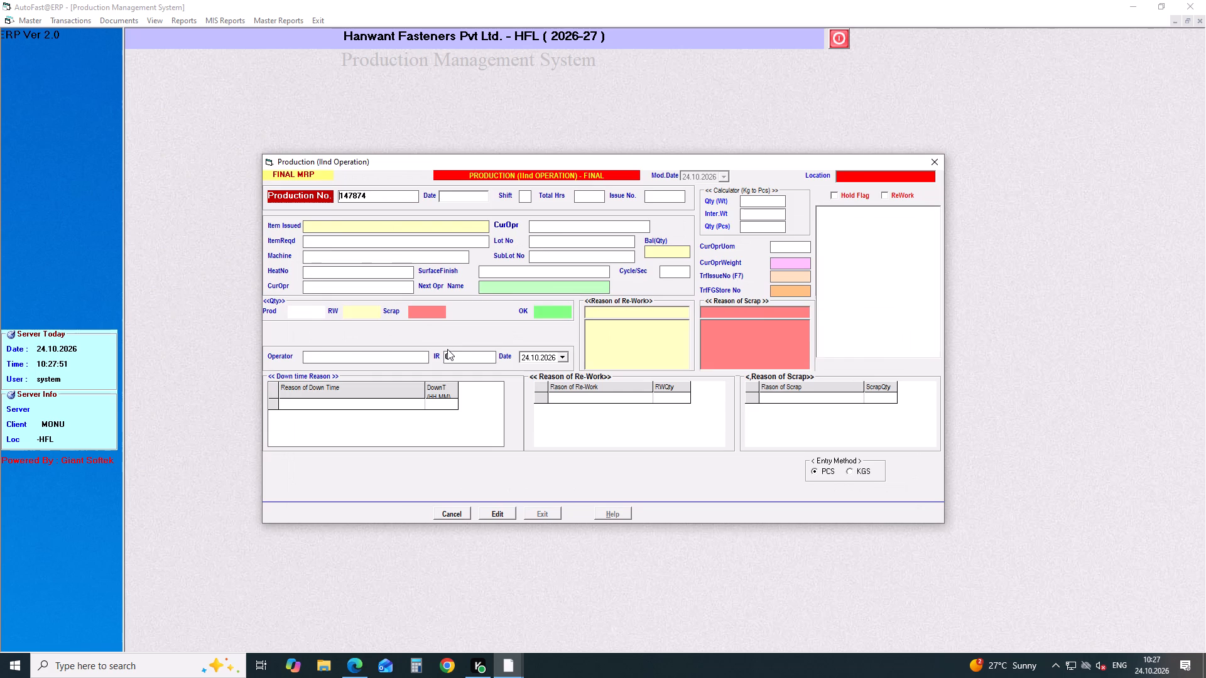
{"action": "key", "text": "Return"}
{"action": "key", "text": "Return"}
{"action": "key", "text": "Return"}
{"action": "key", "text": "Return"}
{"action": "key", "text": "Return"}
{"action": "key", "text": "Return"}
{"action": "key", "text": "Return"}
{"action": "key", "text": "Return"}
{"action": "key", "text": "Return"}
{"action": "key", "text": "Return"}
{"action": "key", "text": "Return"}
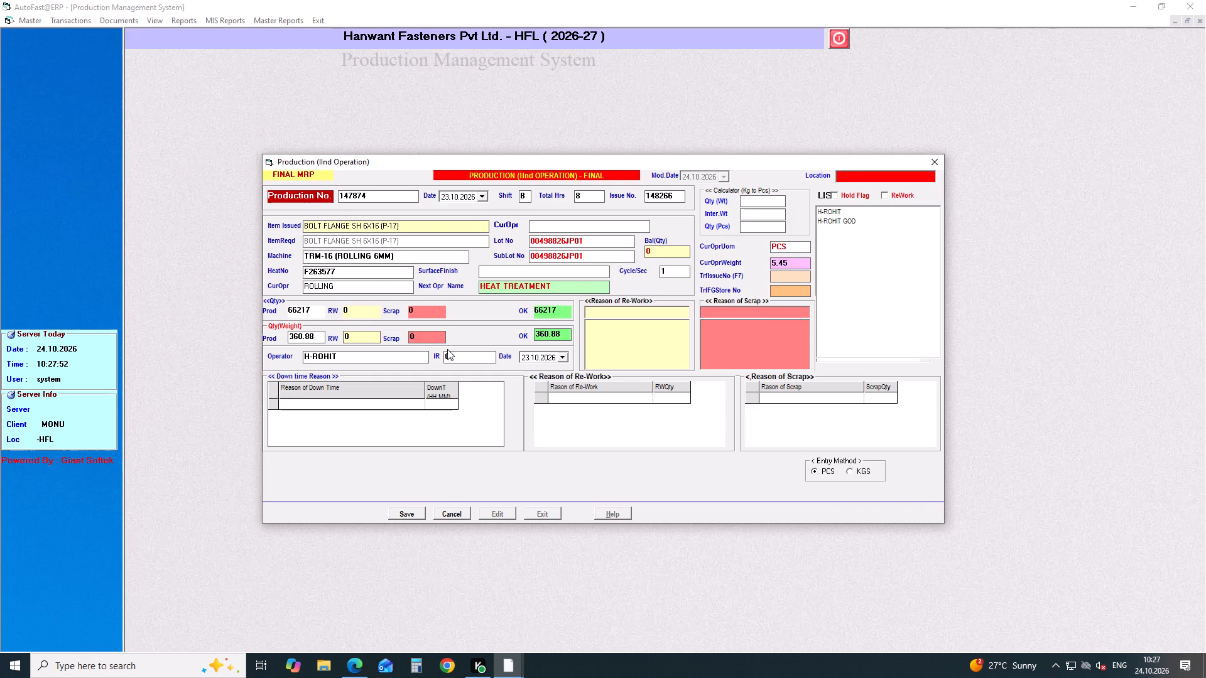
{"action": "key", "text": "Return"}
{"action": "key", "text": "Return"}
{"action": "key", "text": "Return"}
{"action": "key", "text": "Return"}
{"action": "key", "text": "Return"}
{"action": "key", "text": "Return"}
{"action": "key", "text": "Return"}
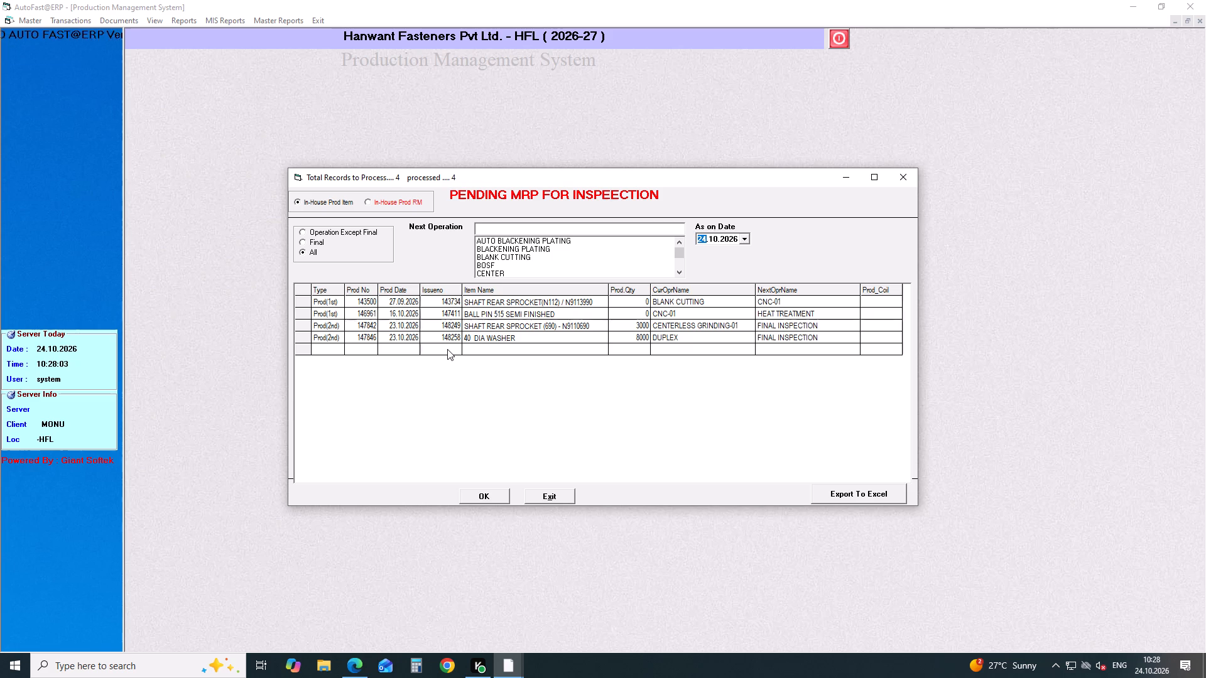
{"action": "left_click", "coordinate": [905, 172]}
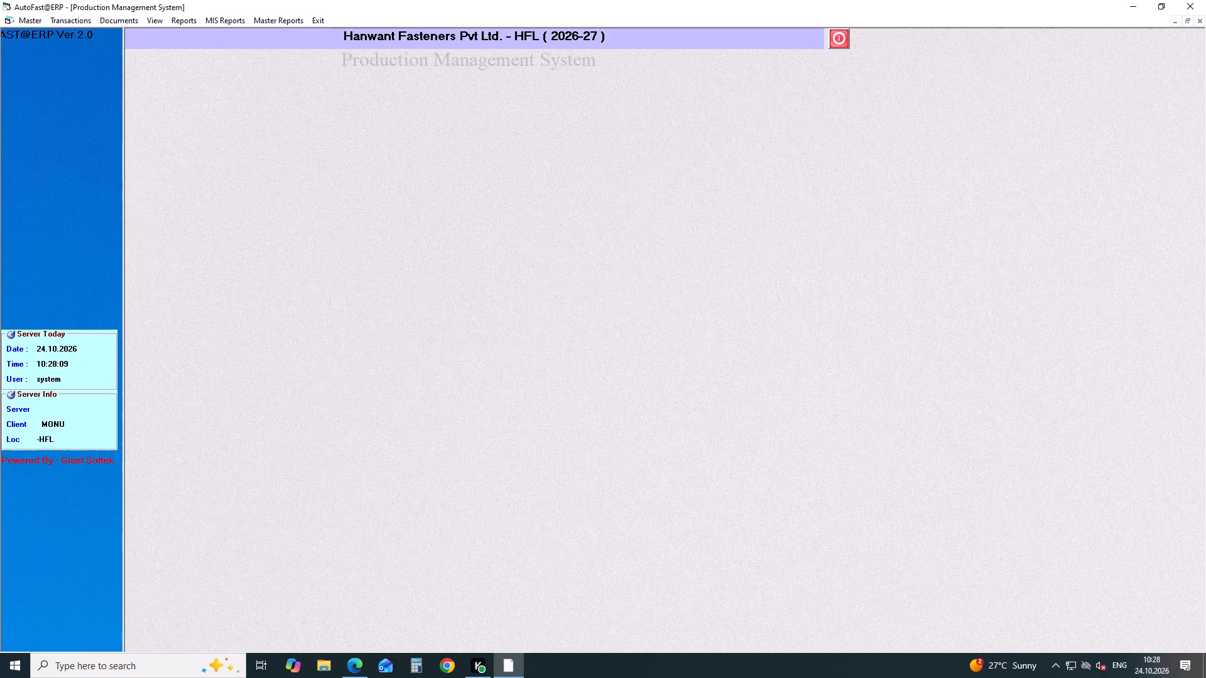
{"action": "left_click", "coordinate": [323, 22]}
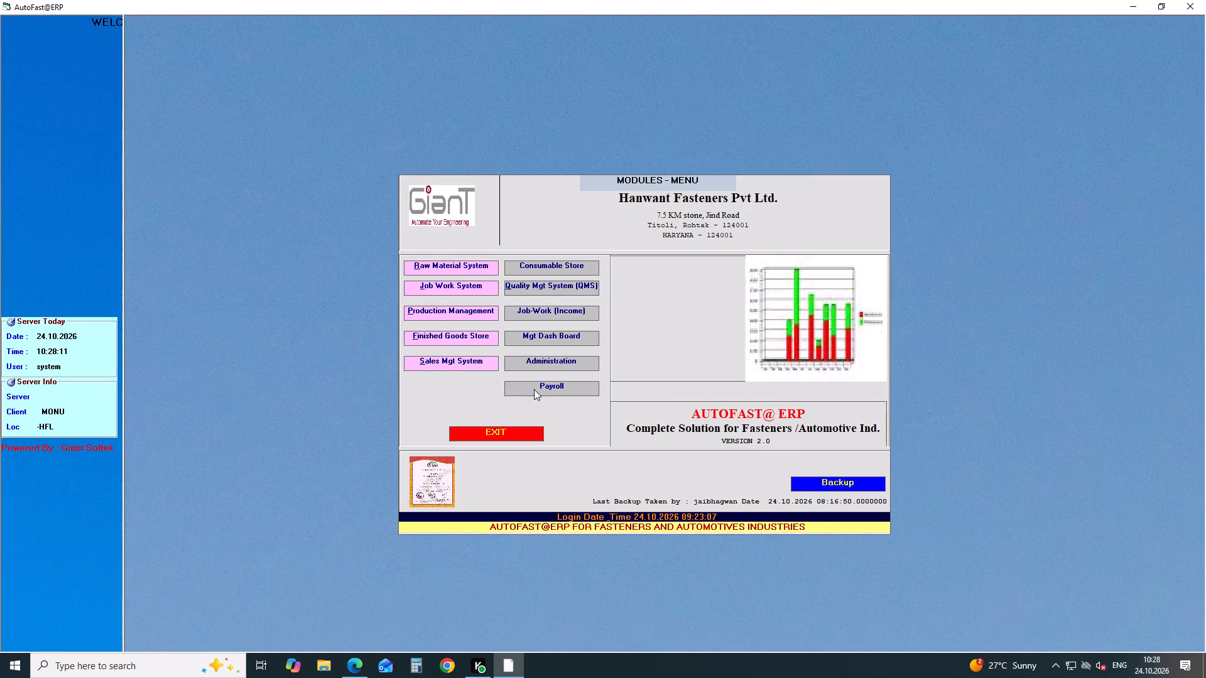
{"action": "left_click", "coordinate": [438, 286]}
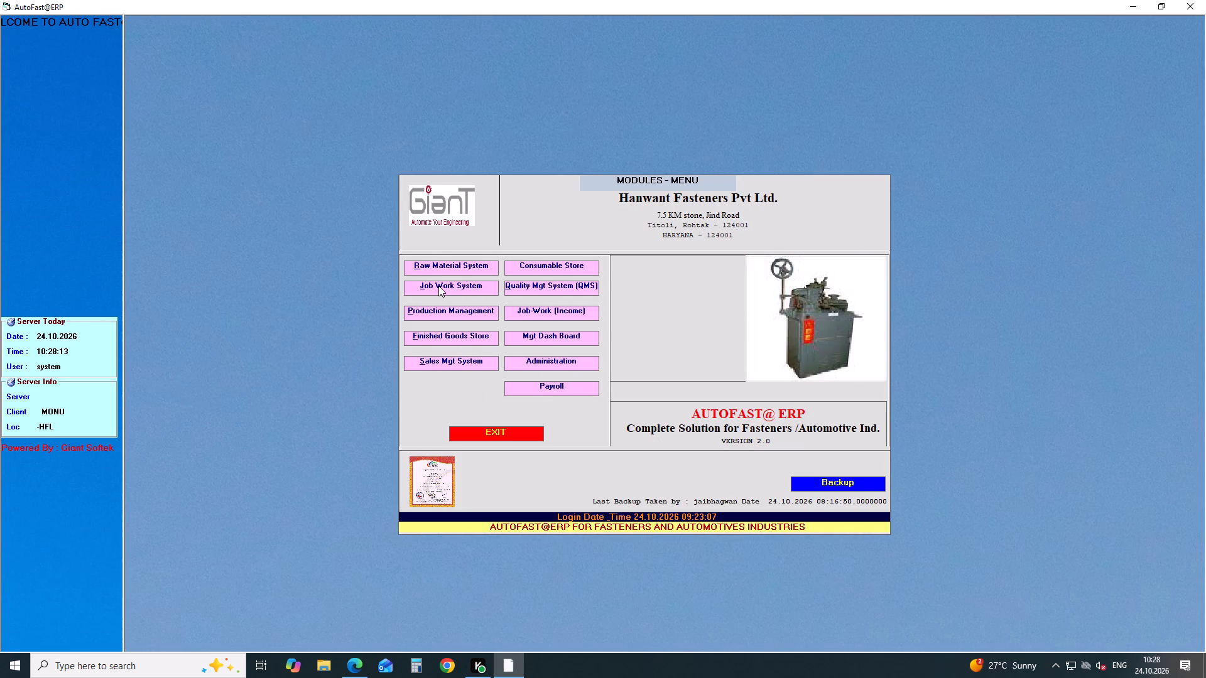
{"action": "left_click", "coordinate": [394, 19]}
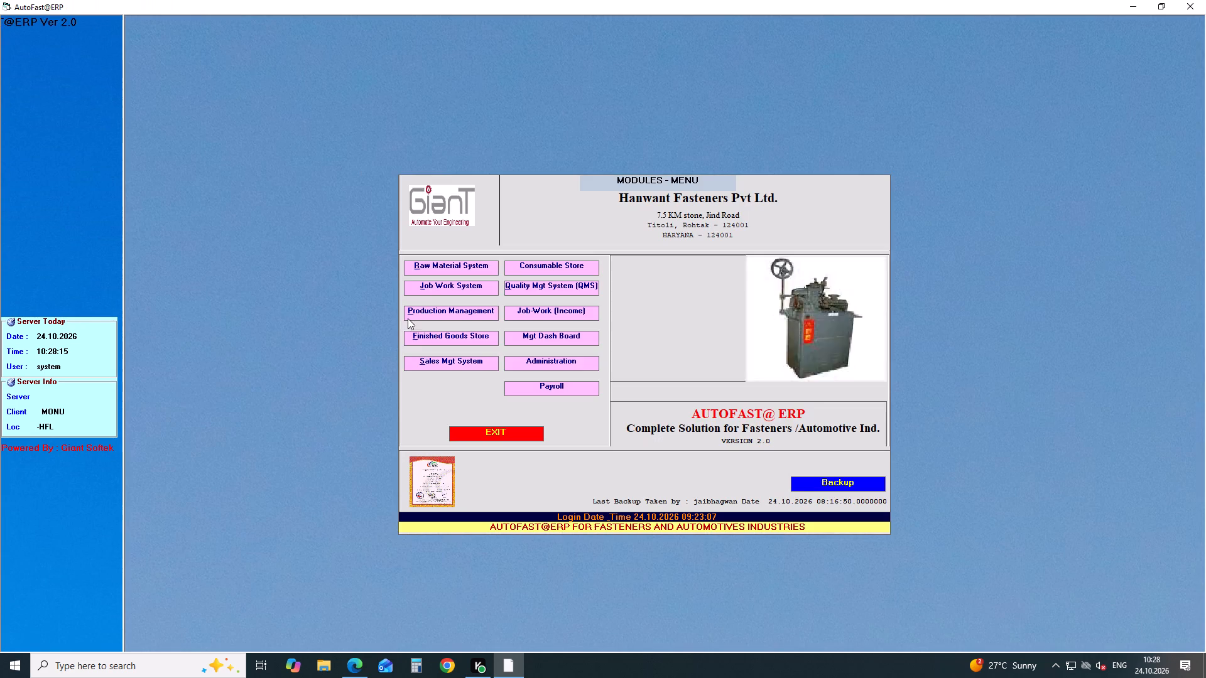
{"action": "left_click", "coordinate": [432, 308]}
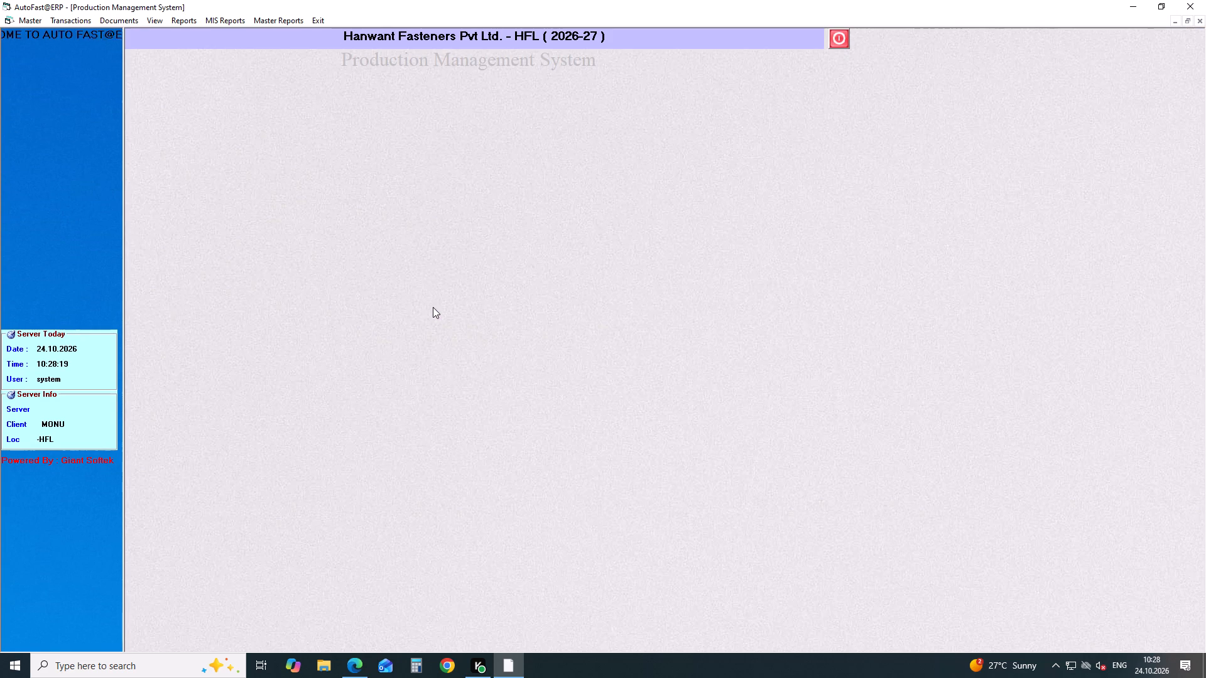
Start a first-operation coil job card dated 24.10.2026 with the method FORGING.
{"action": "left_click", "coordinate": [78, 21]}
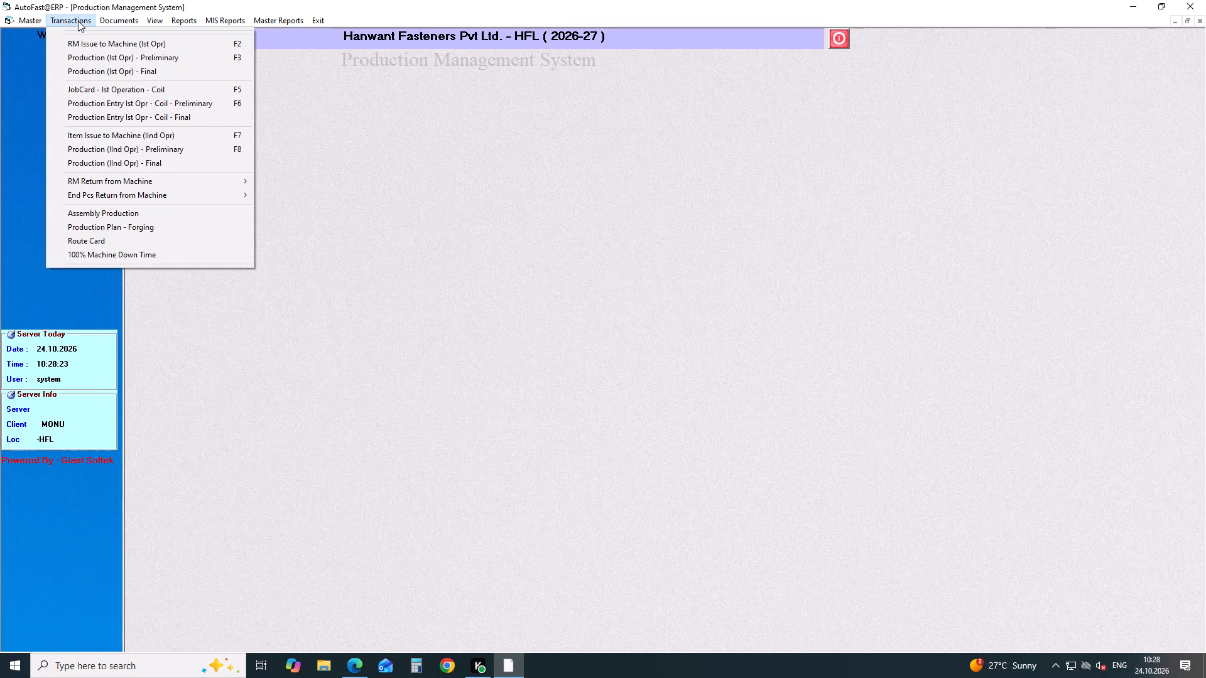
{"action": "left_click", "coordinate": [209, 92]}
{"action": "key", "text": "Return"}
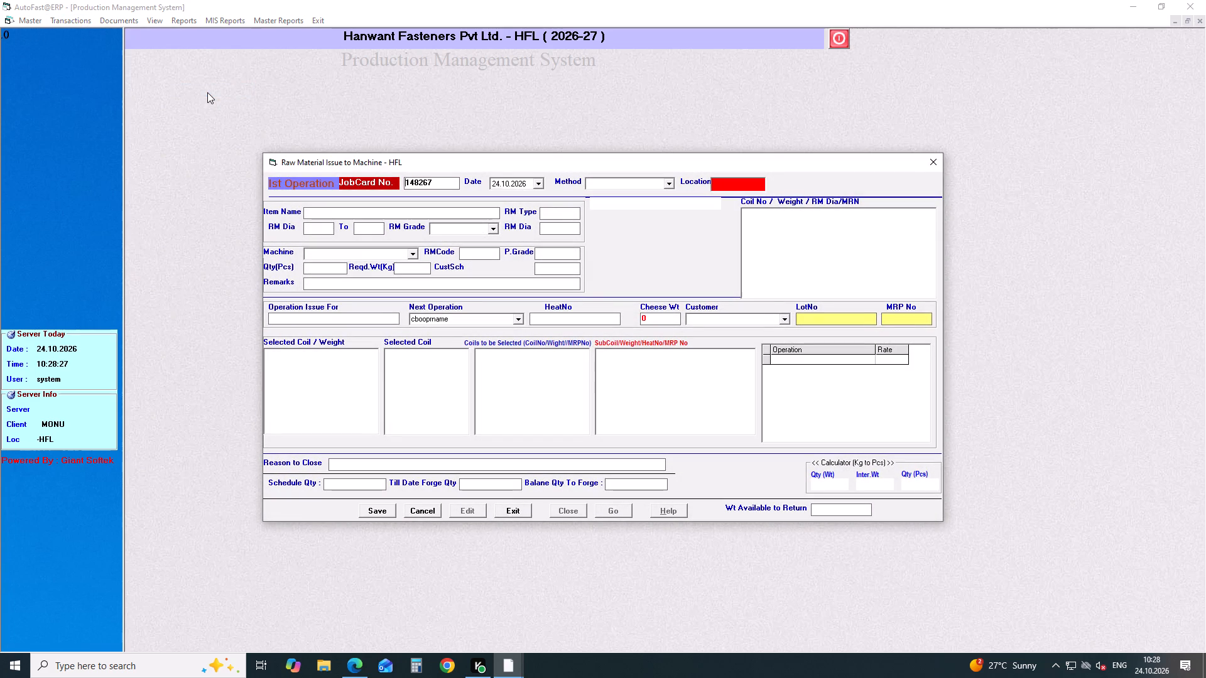
{"action": "key", "text": "Return"}
{"action": "key", "text": "Return"}
{"action": "key", "text": "Down"}
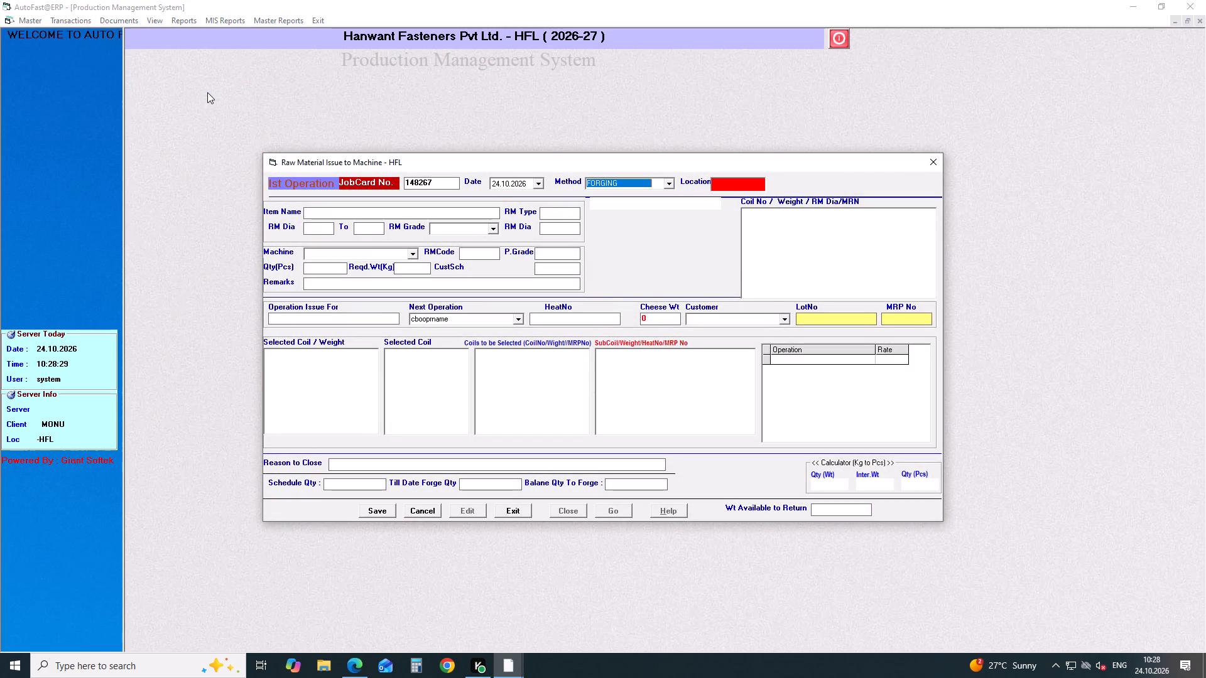
{"action": "key", "text": "Return"}
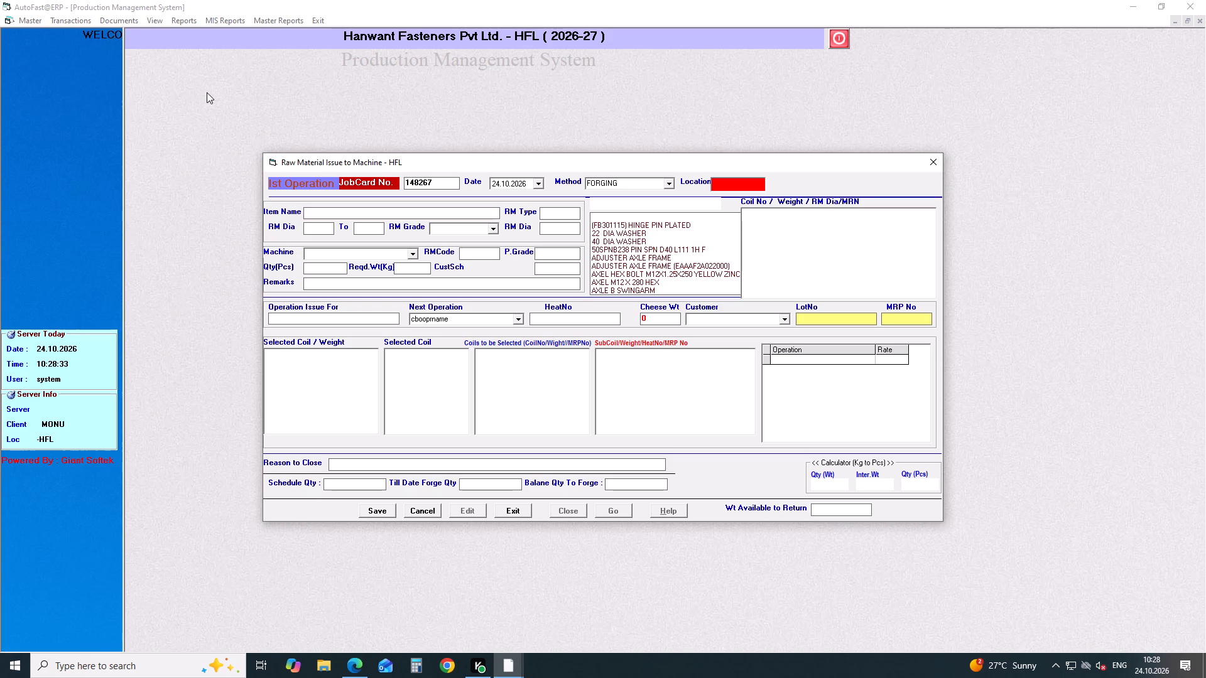
Set the job card's item to BOLT SPECIAL M5X14 and its raw material grade to 10B21.
{"action": "type", "text": "BOLT SP"}
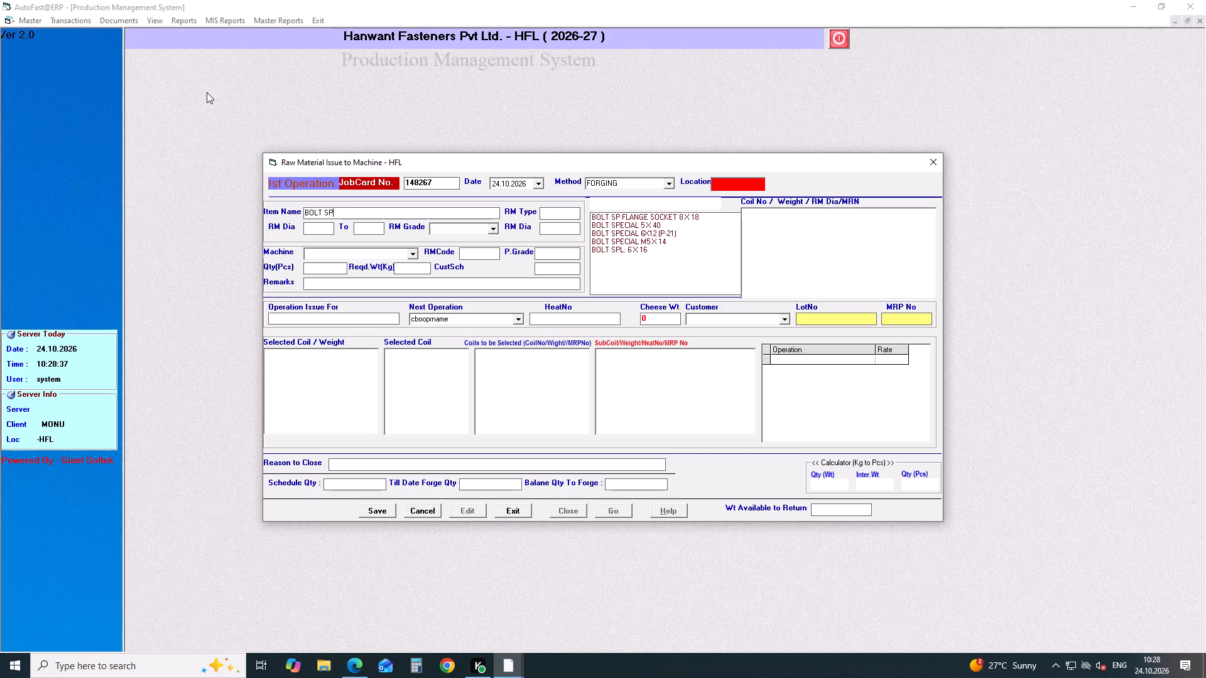
{"action": "key", "text": "Down"}
{"action": "key", "text": "Down"}
{"action": "key", "text": "Down"}
{"action": "key", "text": "Down"}
{"action": "key", "text": "Down"}
{"action": "key", "text": "Return"}
{"action": "key", "text": "Return"}
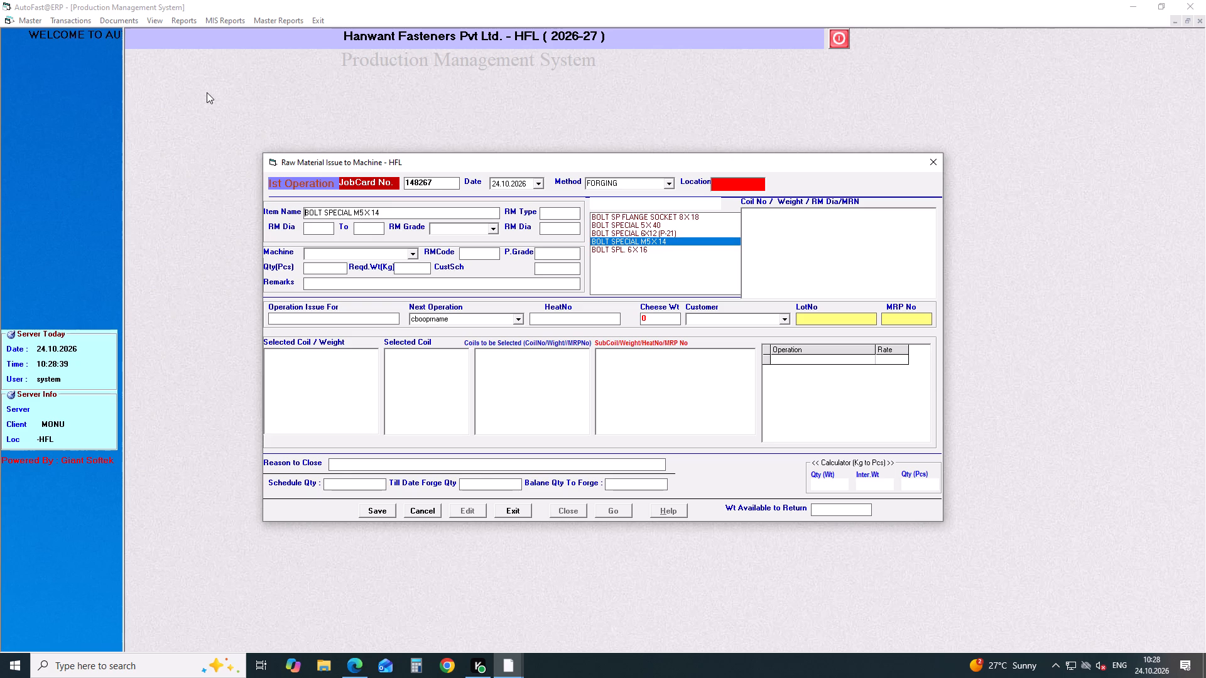
{"action": "key", "text": "Return"}
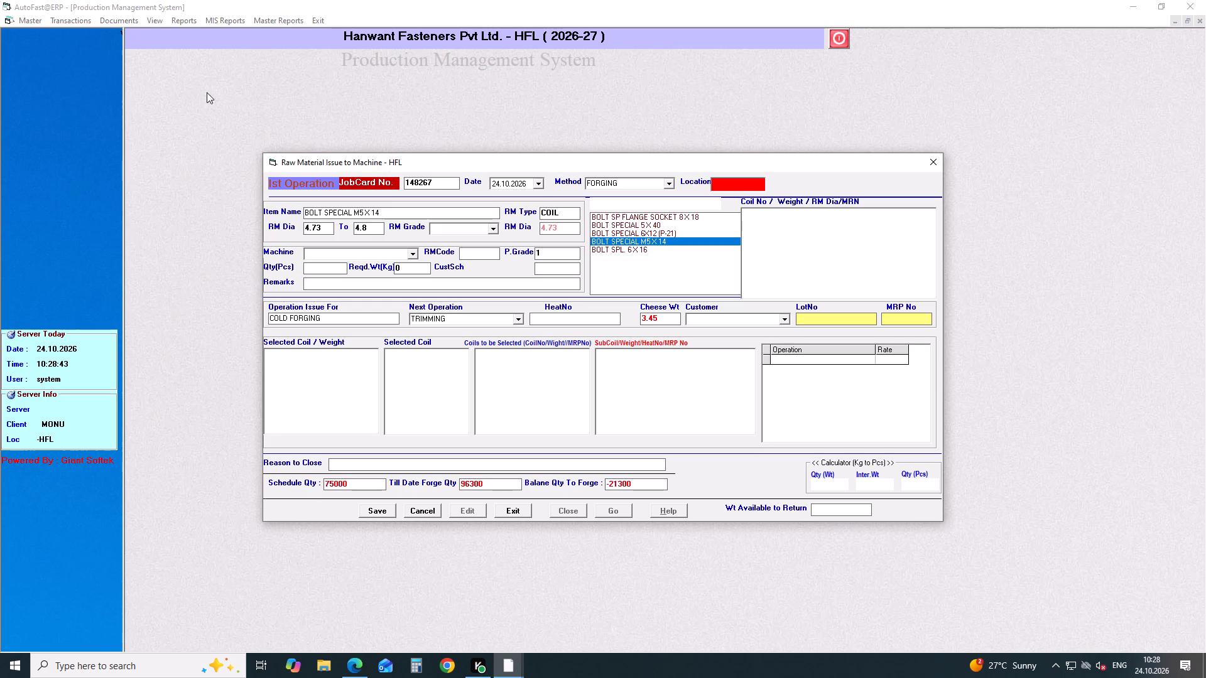
{"action": "key", "text": "Down"}
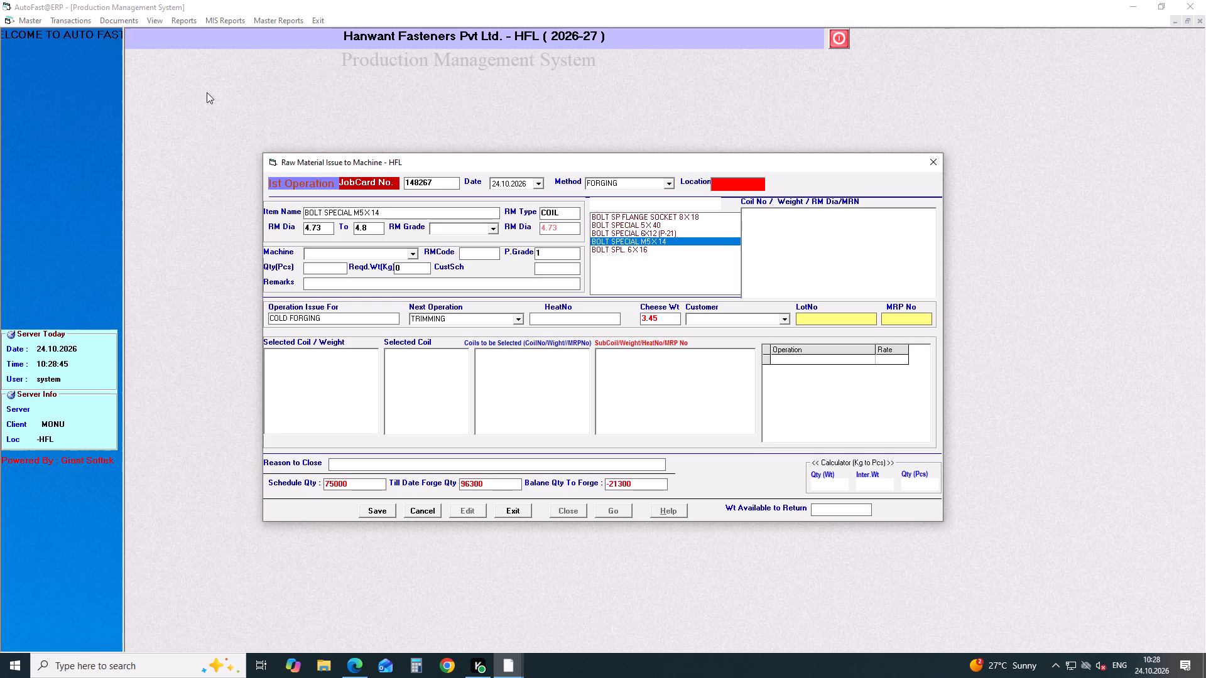
{"action": "key", "text": "Down"}
{"action": "key", "text": "Return"}
{"action": "key", "text": "Return"}
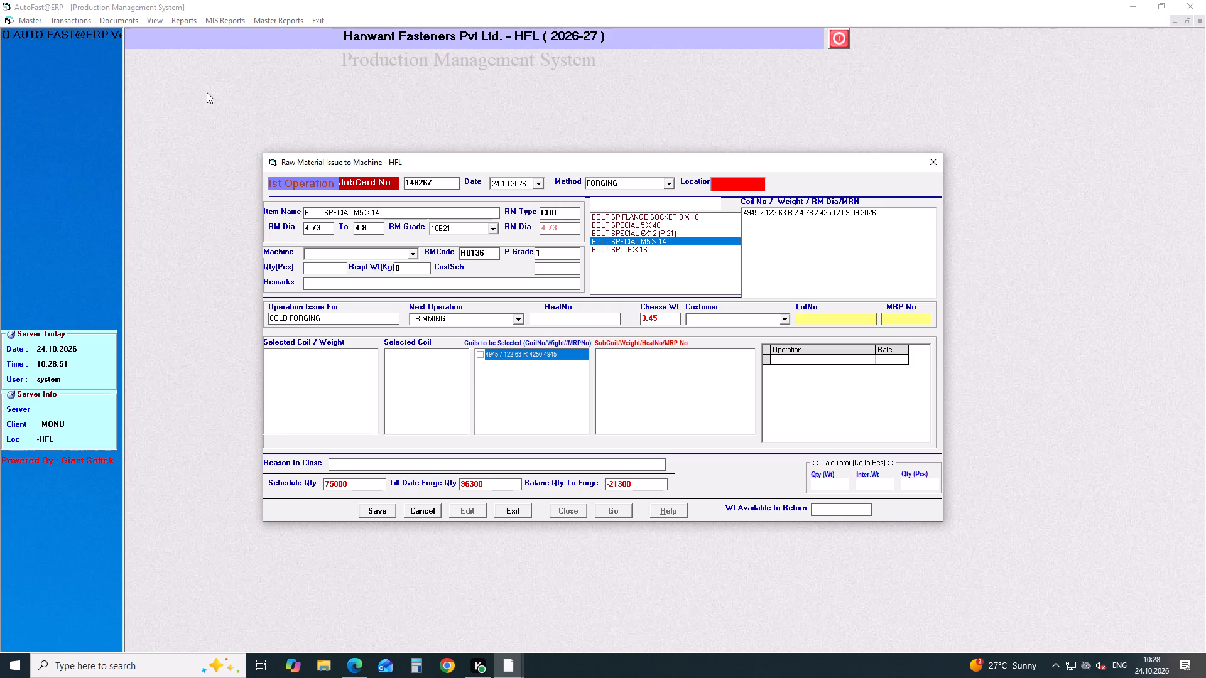
Switch to Calculator and divide the coil weight 122.63 by the cheese weight 3.45.
{"action": "left_click", "coordinate": [422, 672]}
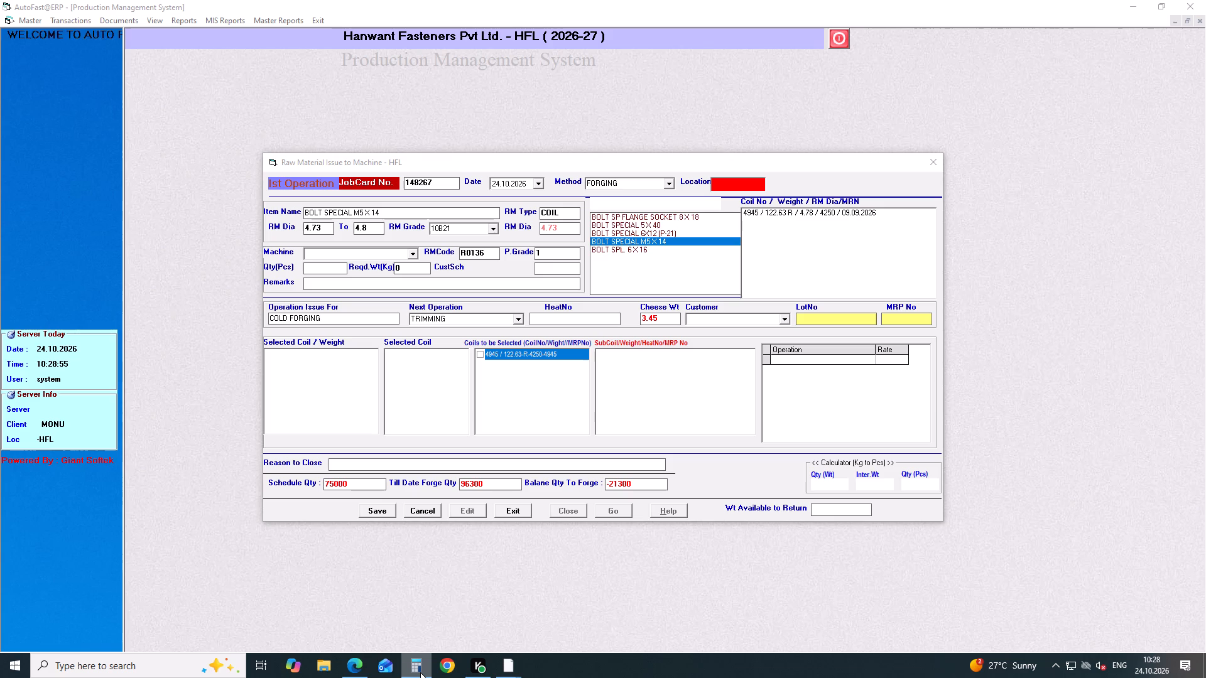
{"action": "type", "text": "122"}
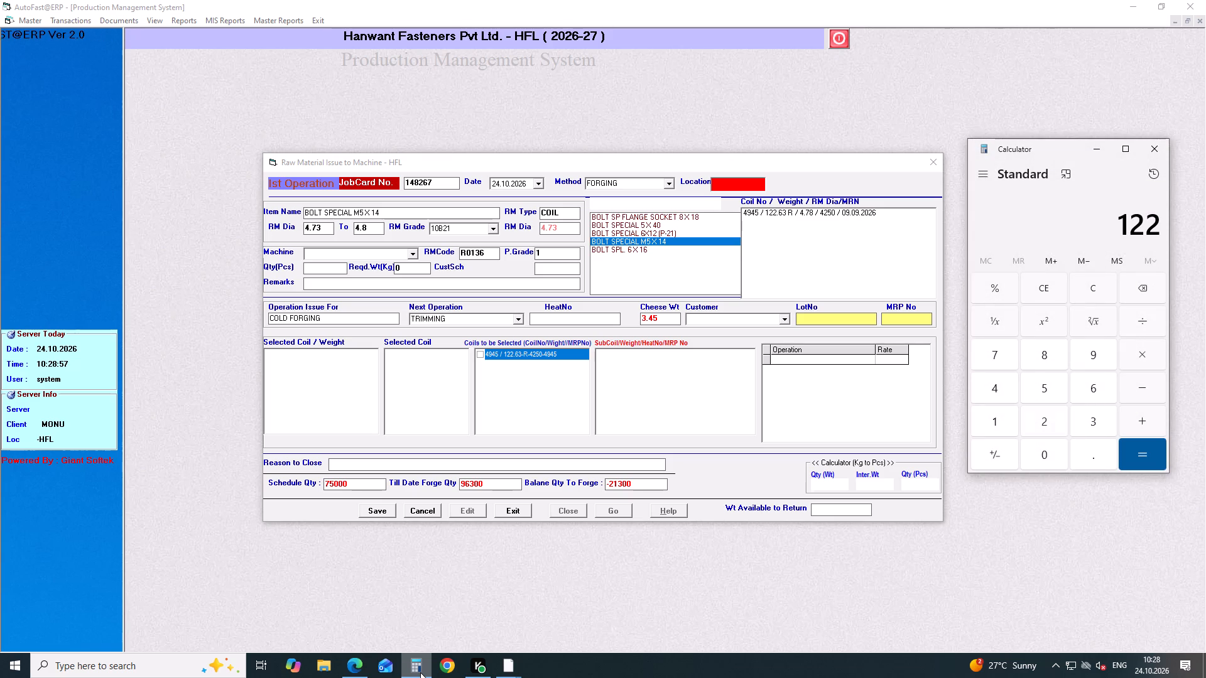
{"action": "key", "text": "period"}
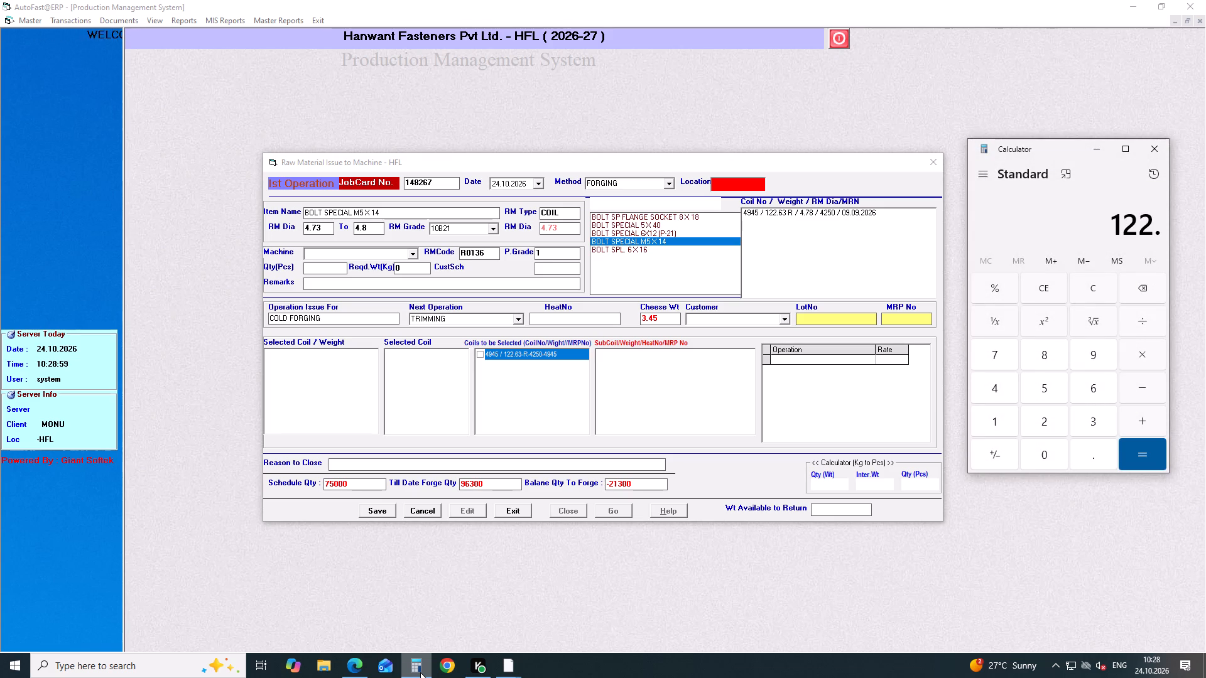
{"action": "type", "text": "63/"}
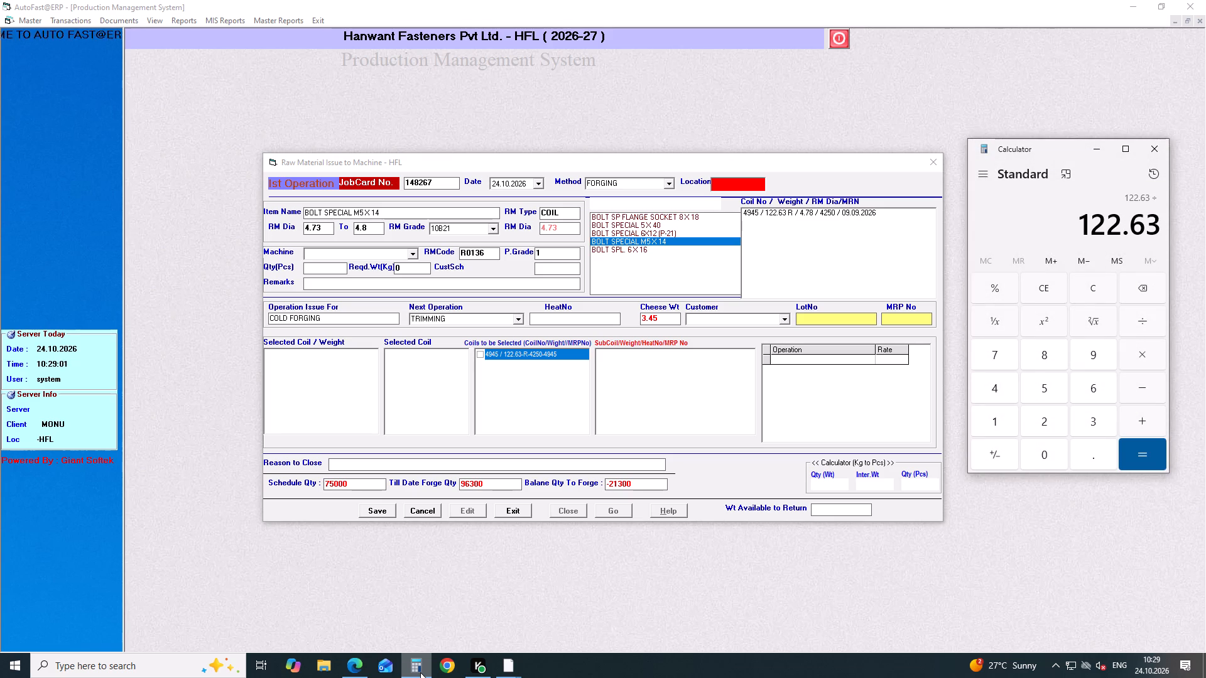
{"action": "type", "text": "3.45"}
{"action": "key", "text": "Return"}
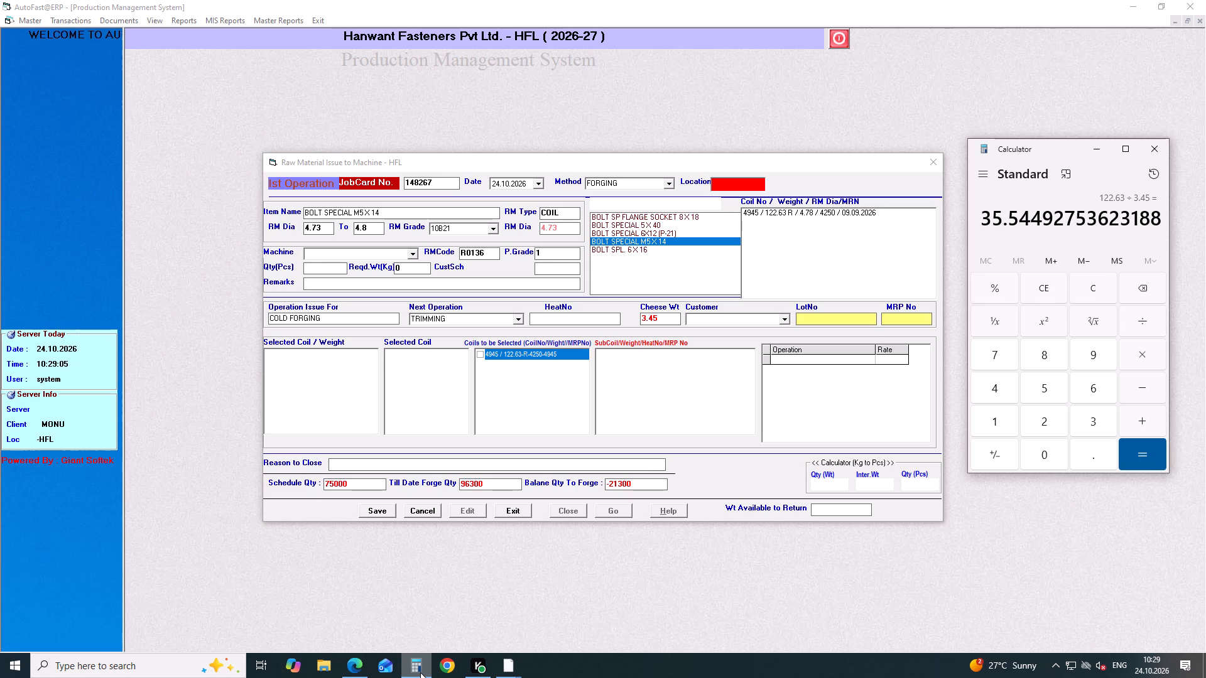